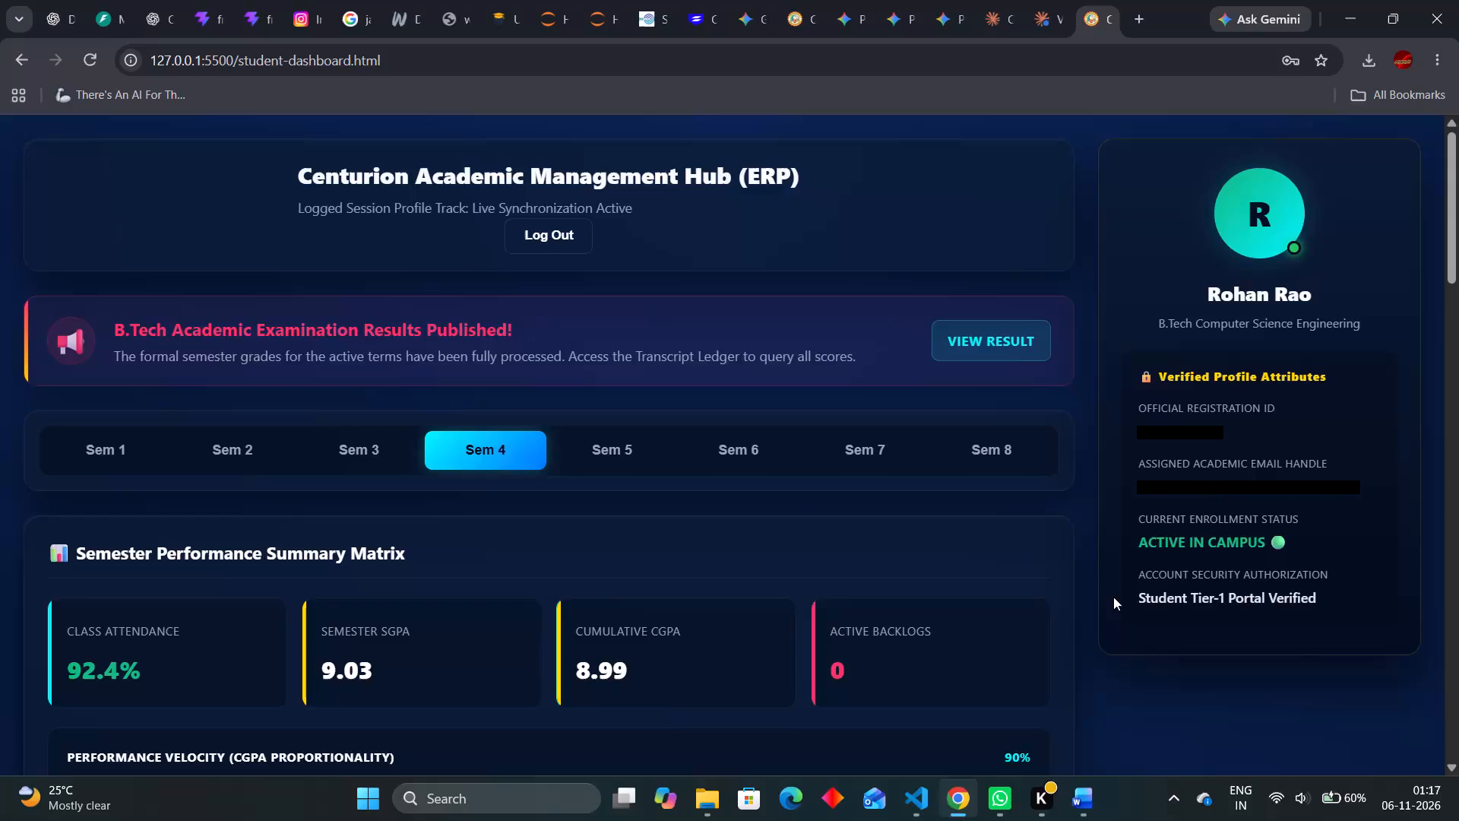
# Capture a rectangular screenshot of the student dashboard, from the page header to the semester summary cards, including the profile card.
pyautogui.hscroll(1, 1113, 597)
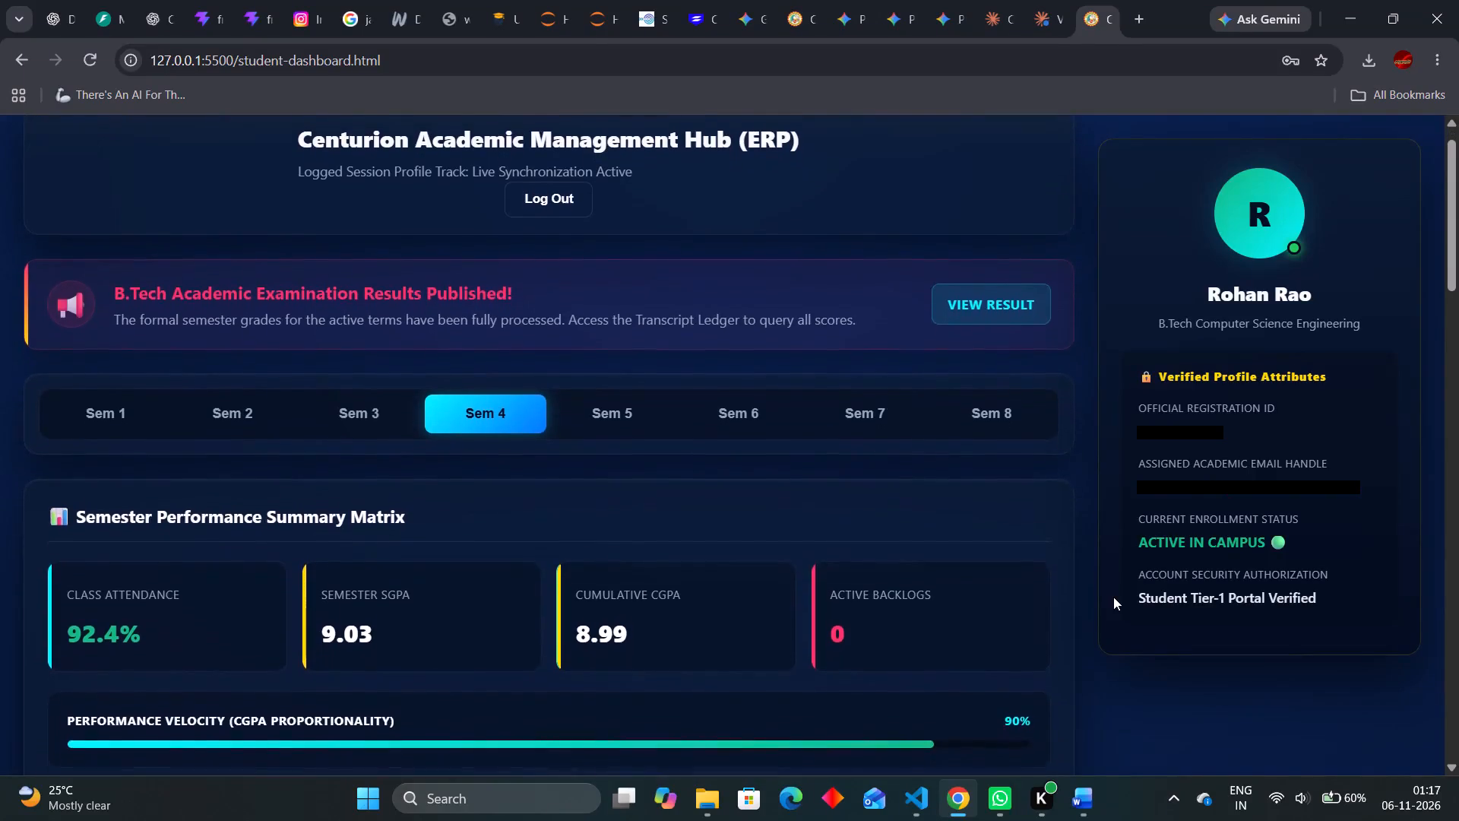
pyautogui.hscroll(1, 1113, 597)
pyautogui.press('shift+super+s')
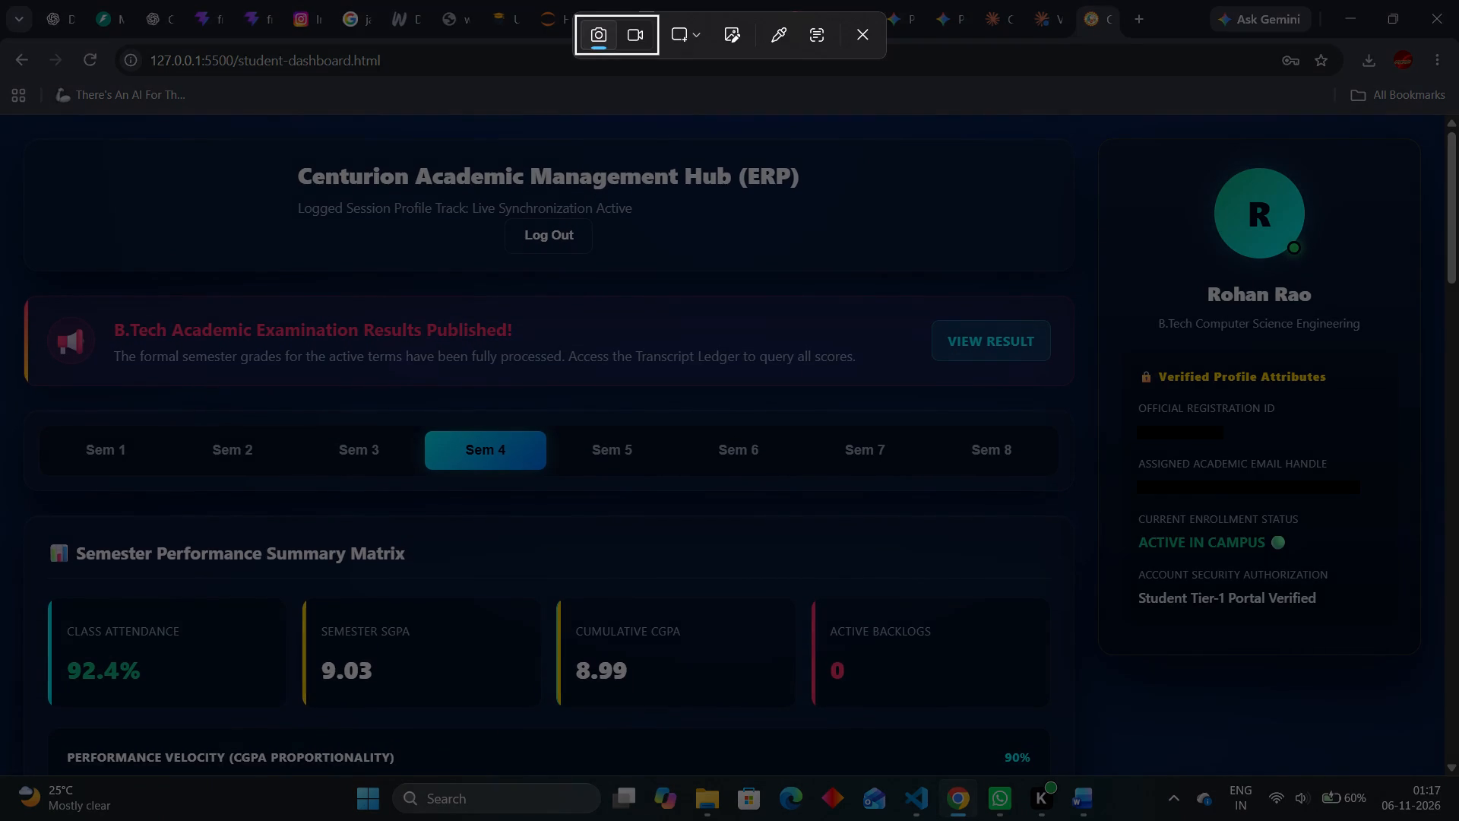
pyautogui.moveTo(6, 111); pyautogui.dragTo(711, 778)
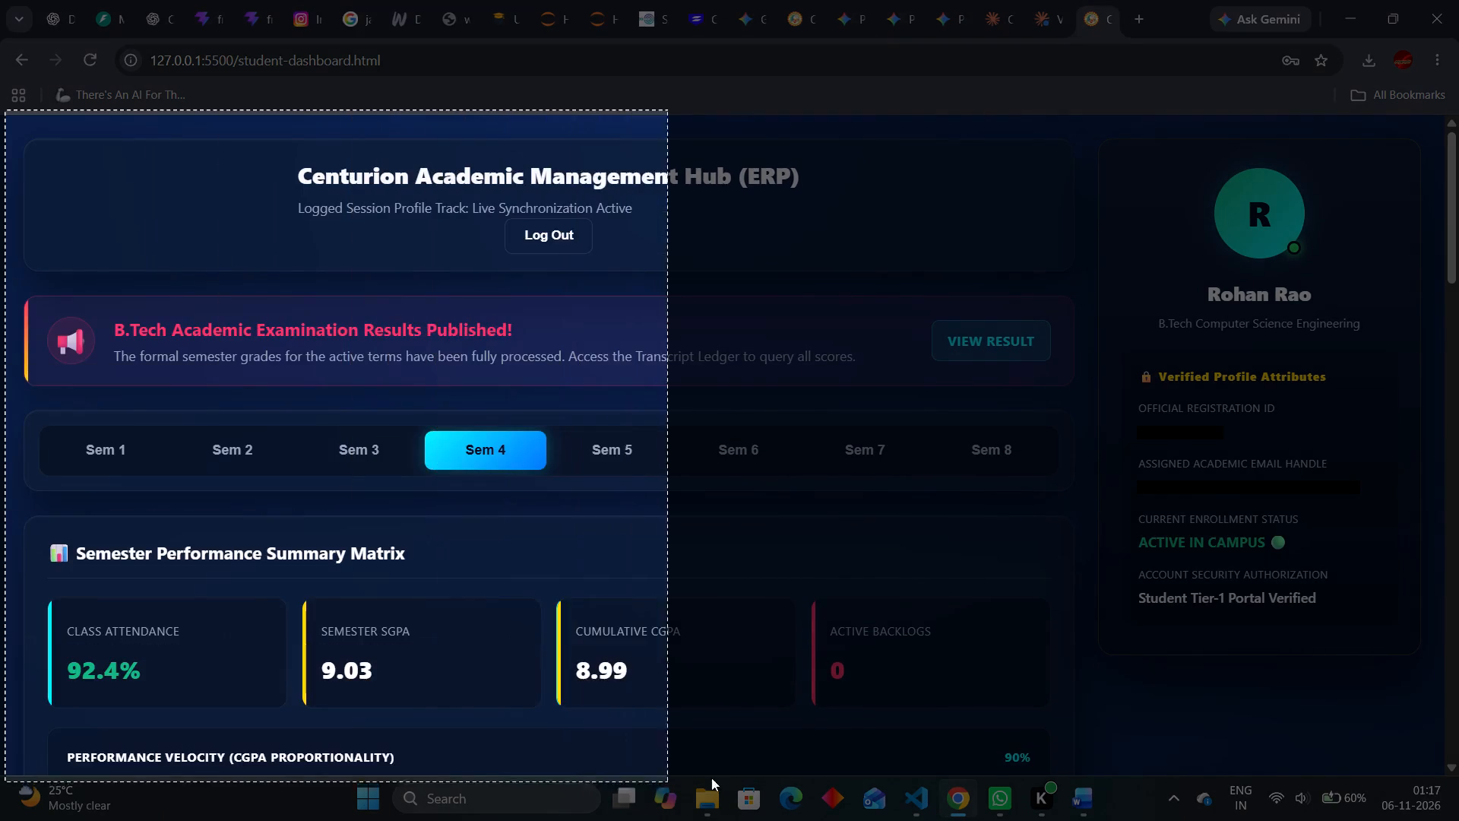
pyautogui.moveTo(711, 778); pyautogui.dragTo(1435, 725)
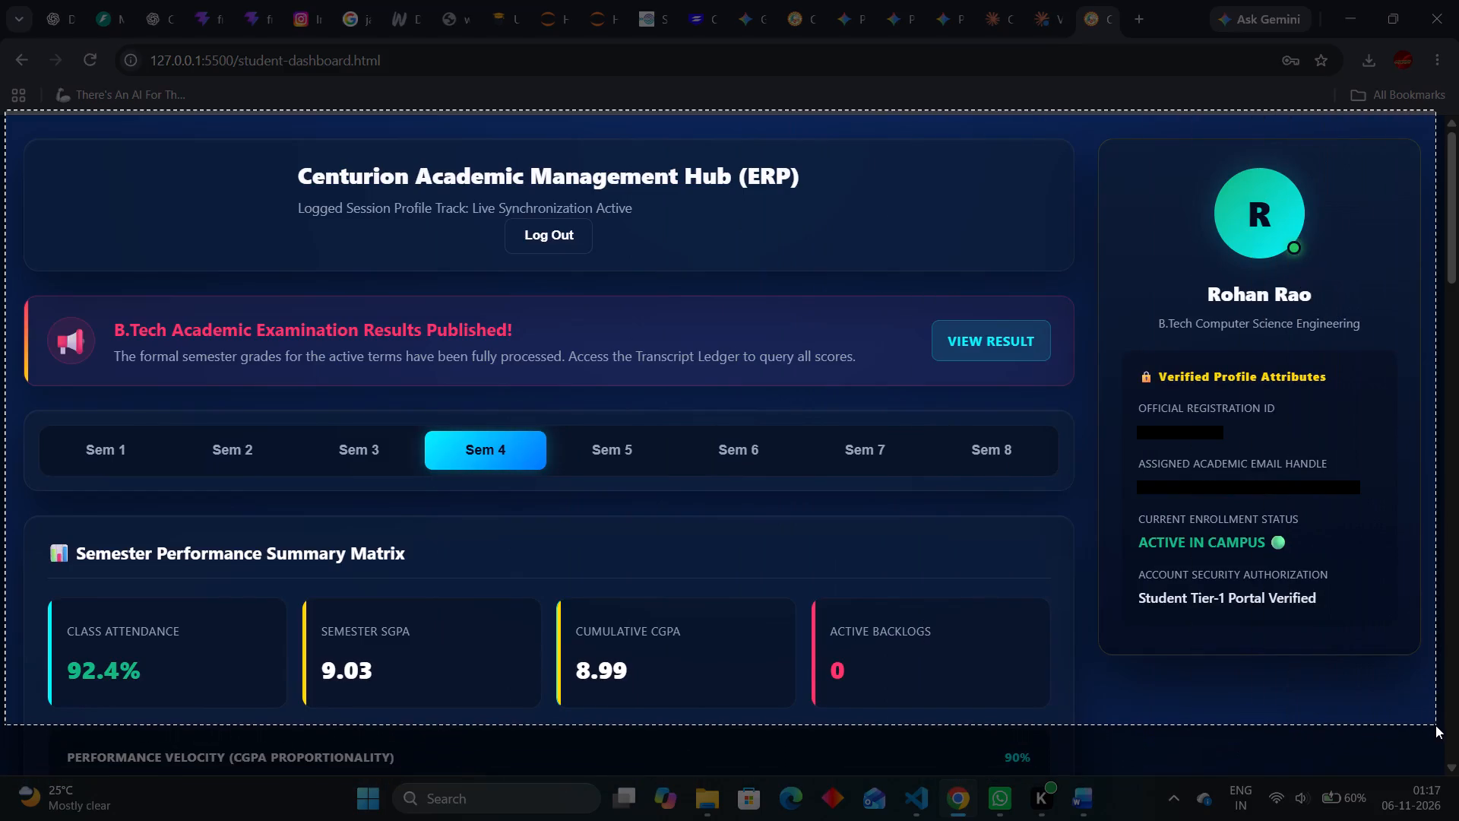
pyautogui.moveTo(1435, 725); pyautogui.dragTo(1445, 721)
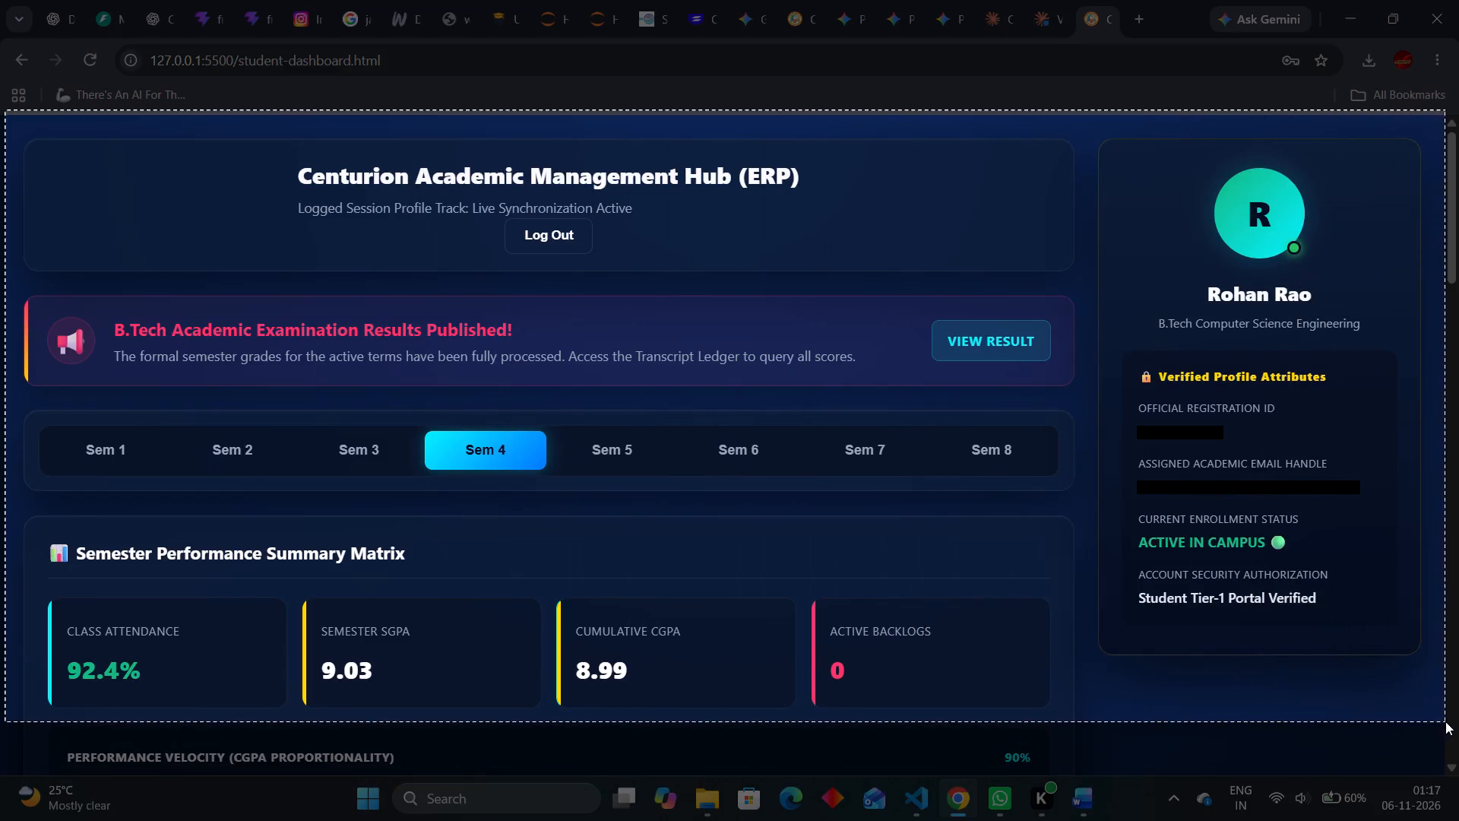
pyautogui.moveTo(1445, 721); pyautogui.dragTo(1446, 721)
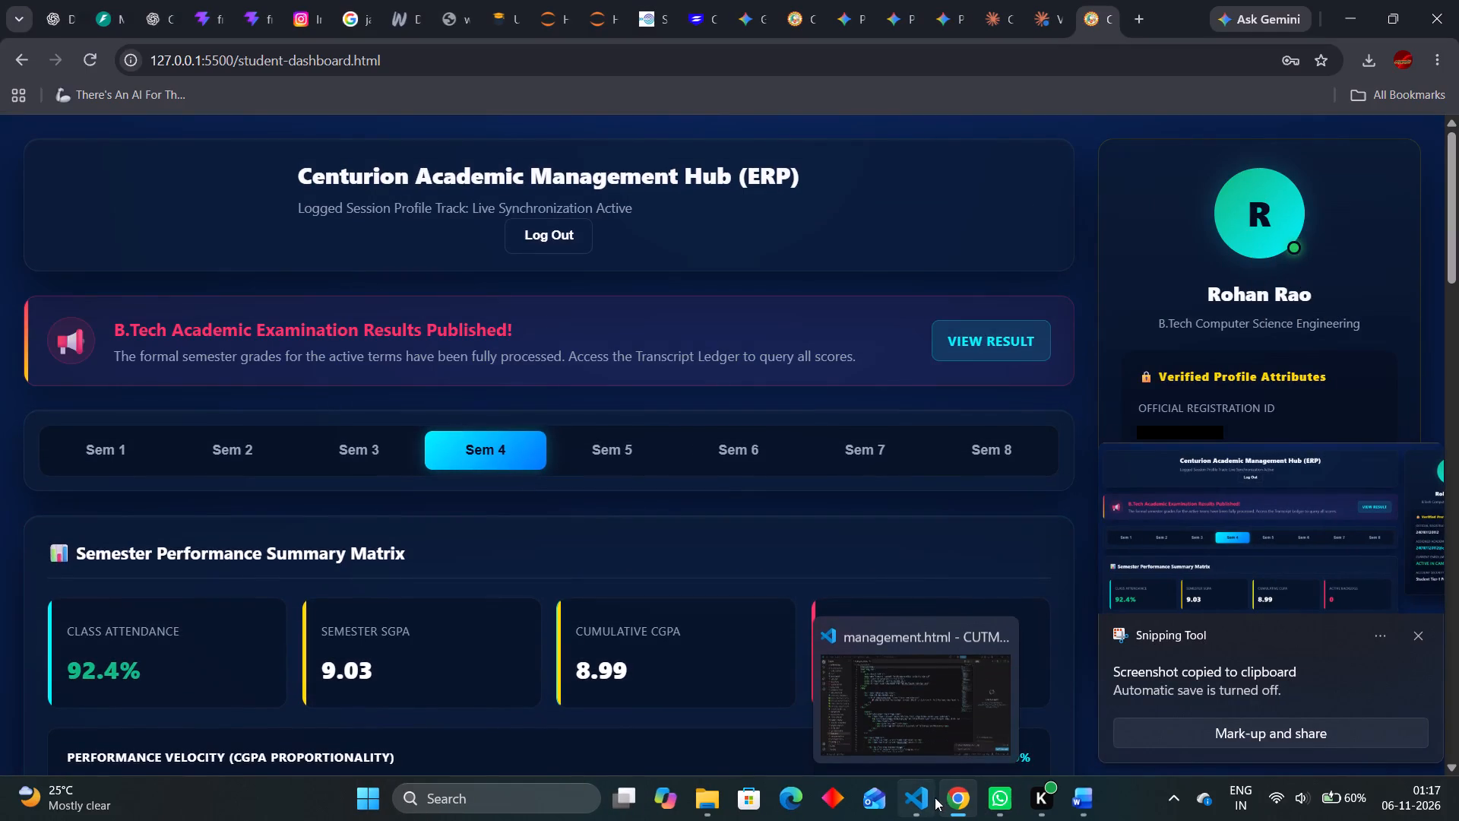
pyautogui.click(1245, 529)
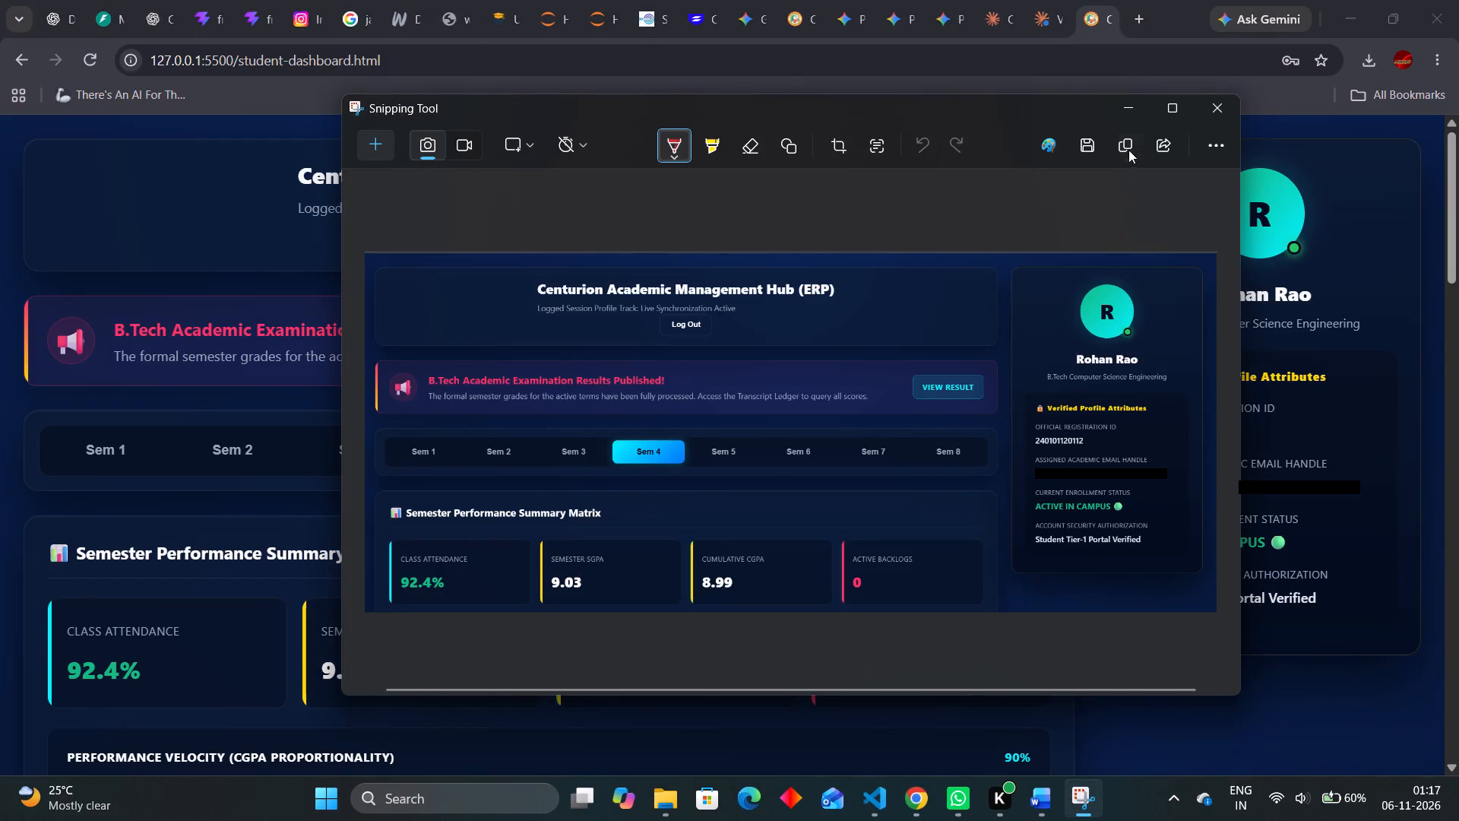
pyautogui.click(1089, 148)
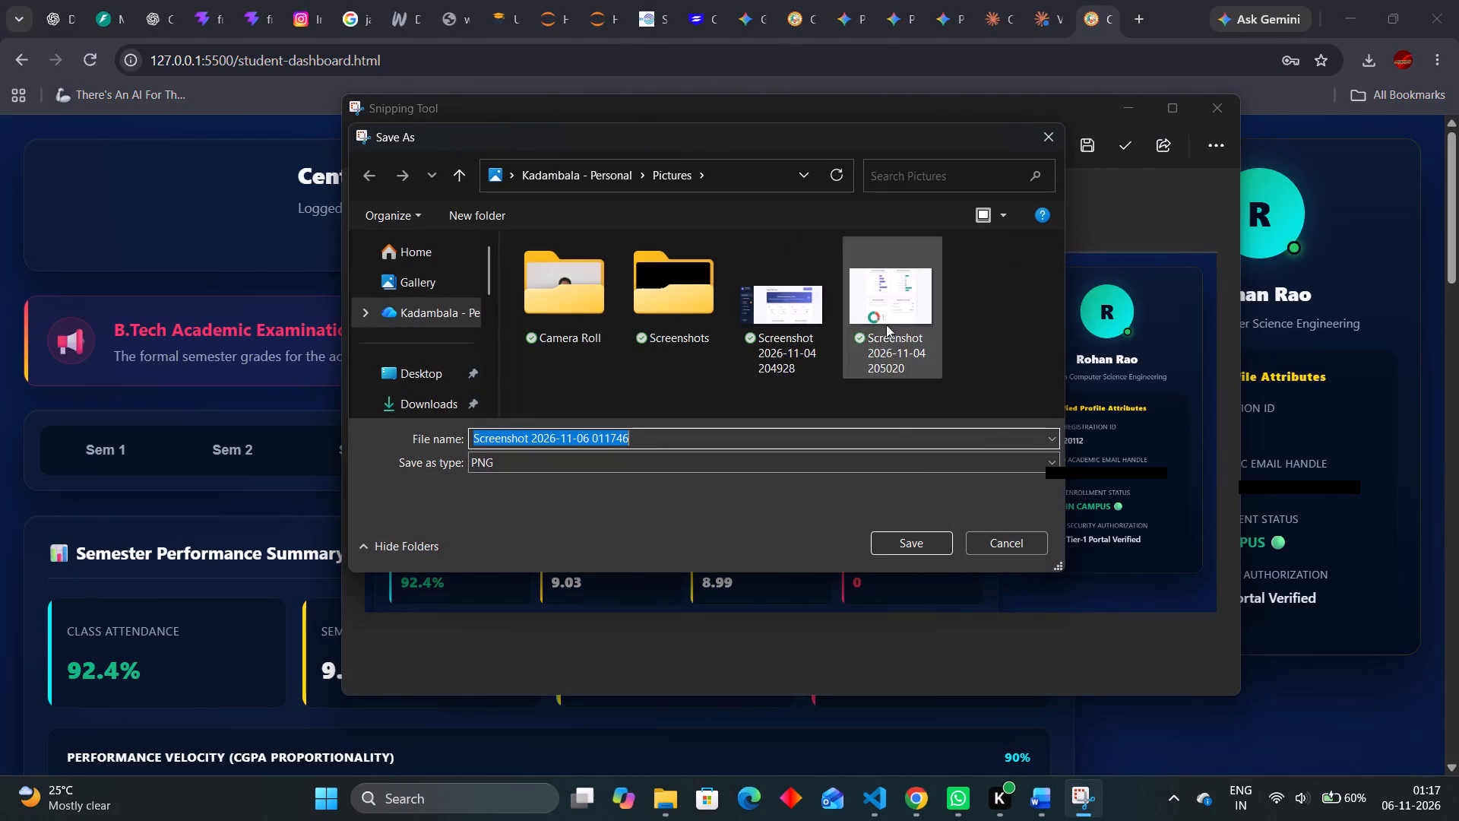
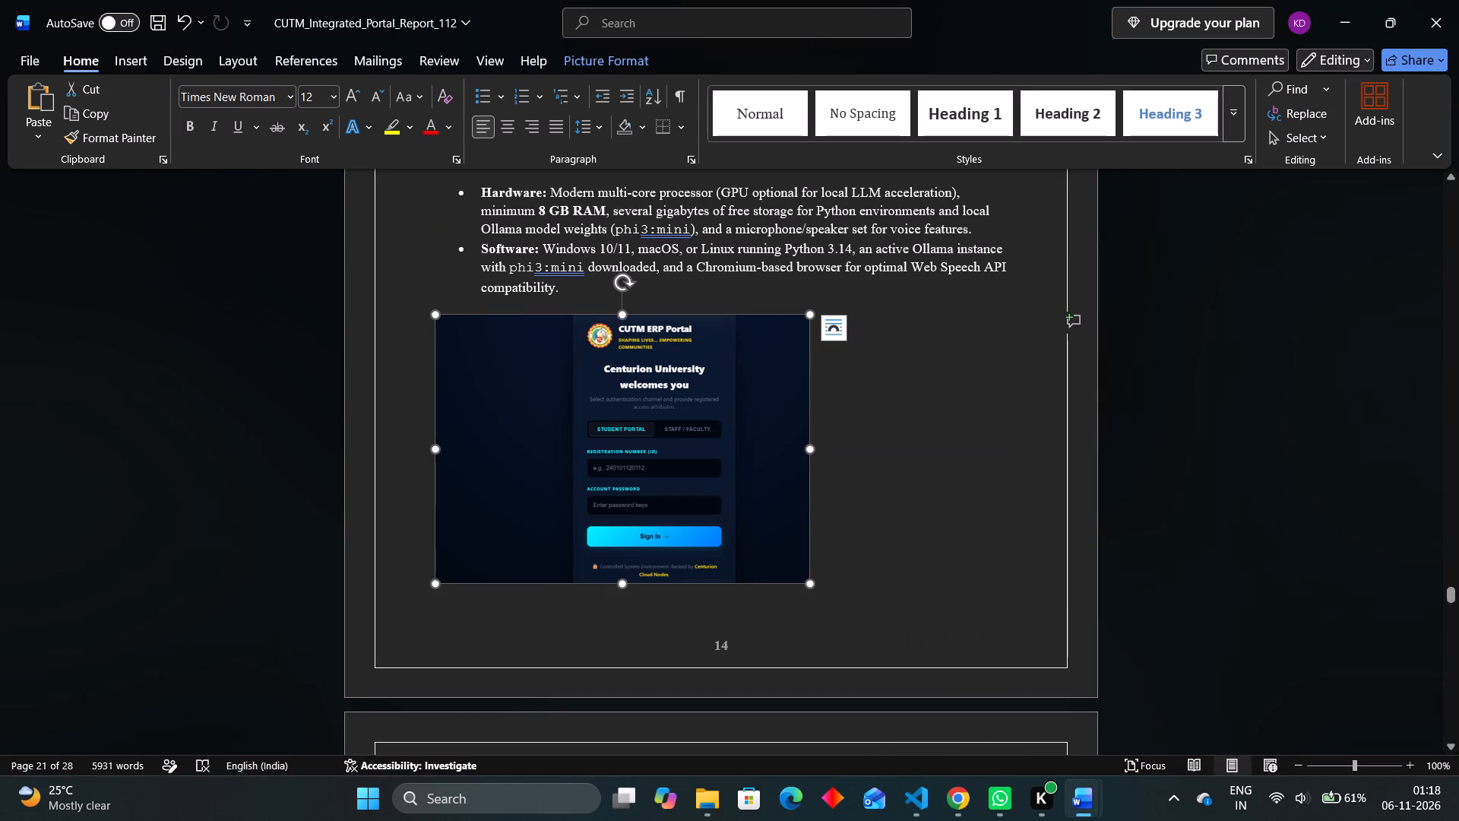
# Crop the empty dark background from the left side of the login page picture under the Software requirements bullet.
pyautogui.rightClick(648, 468)
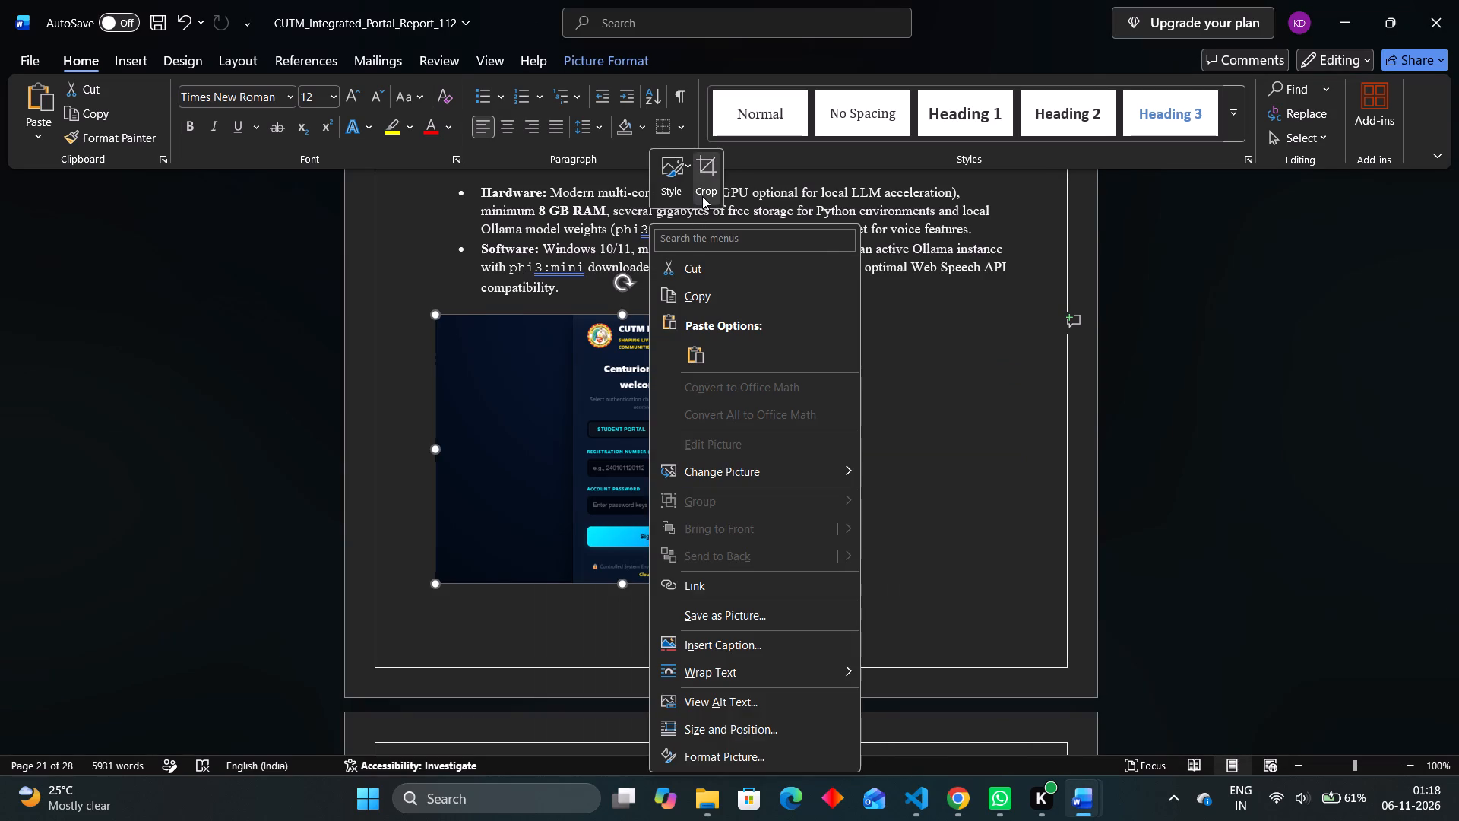
pyautogui.click(702, 196)
pyautogui.moveTo(436, 450); pyautogui.dragTo(494, 450)
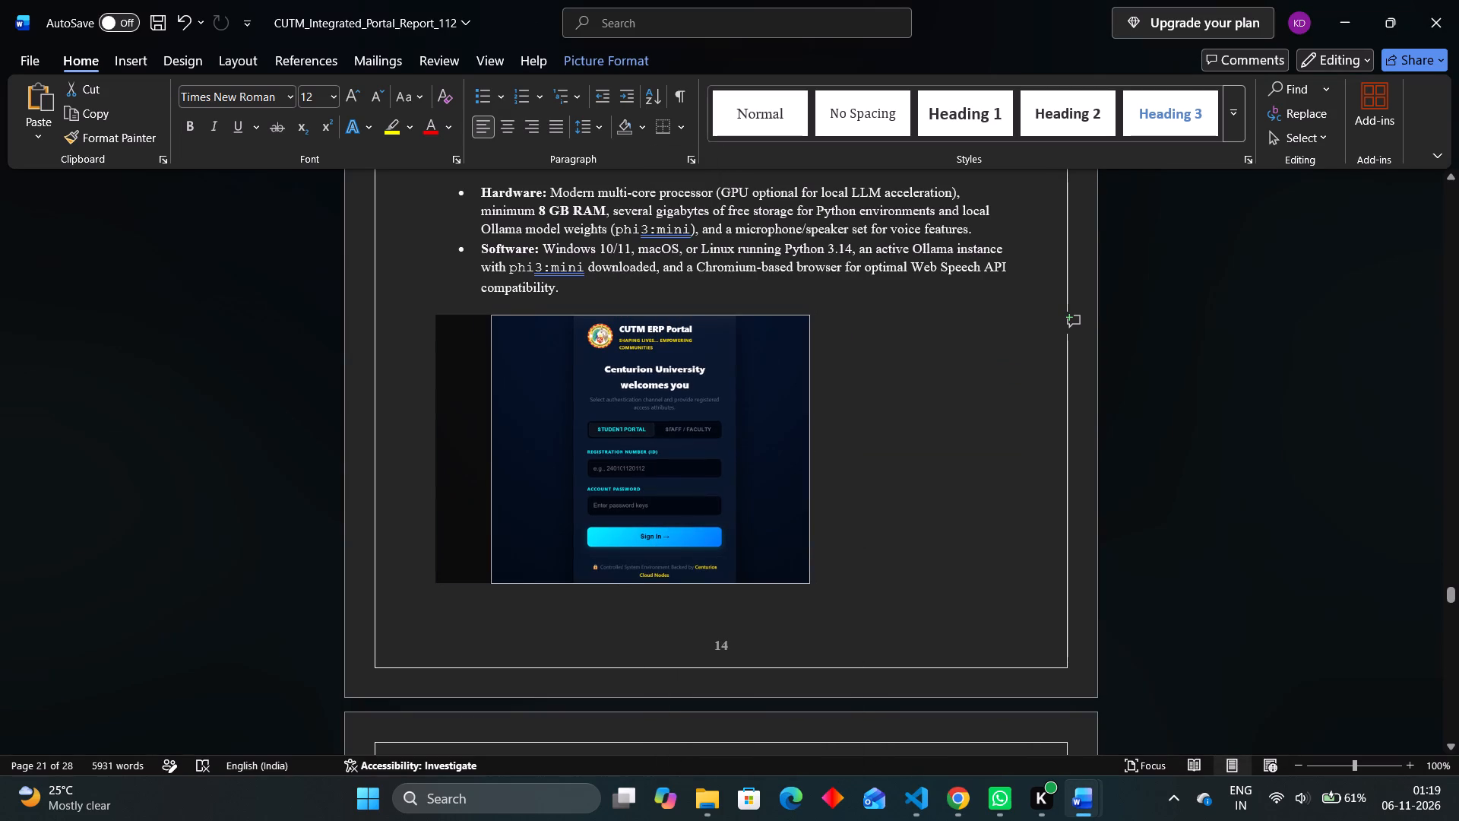
pyautogui.moveTo(494, 450); pyautogui.dragTo(545, 448)
pyautogui.click(853, 464)
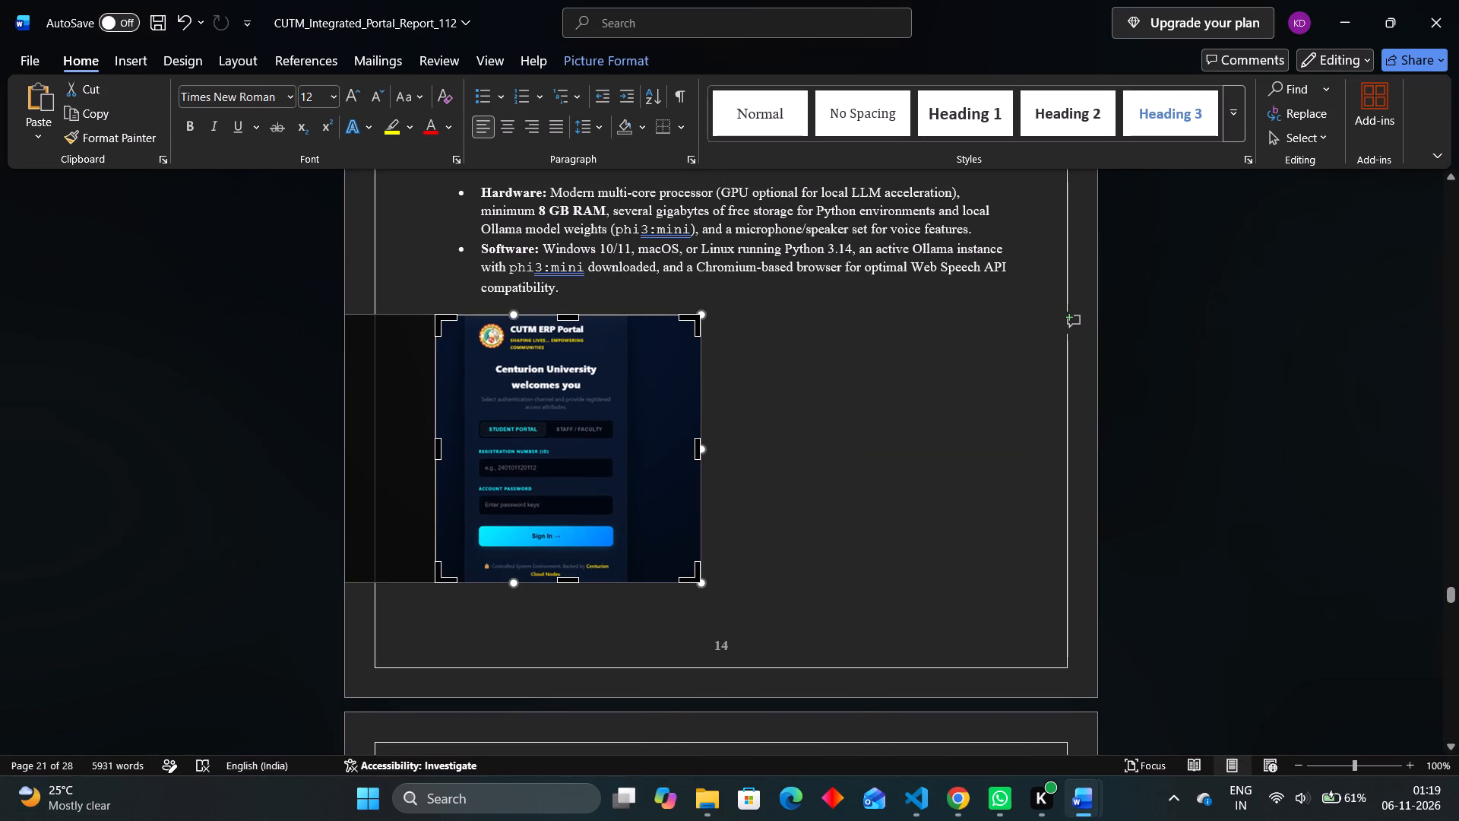
pyautogui.moveTo(687, 452); pyautogui.dragTo(619, 455)
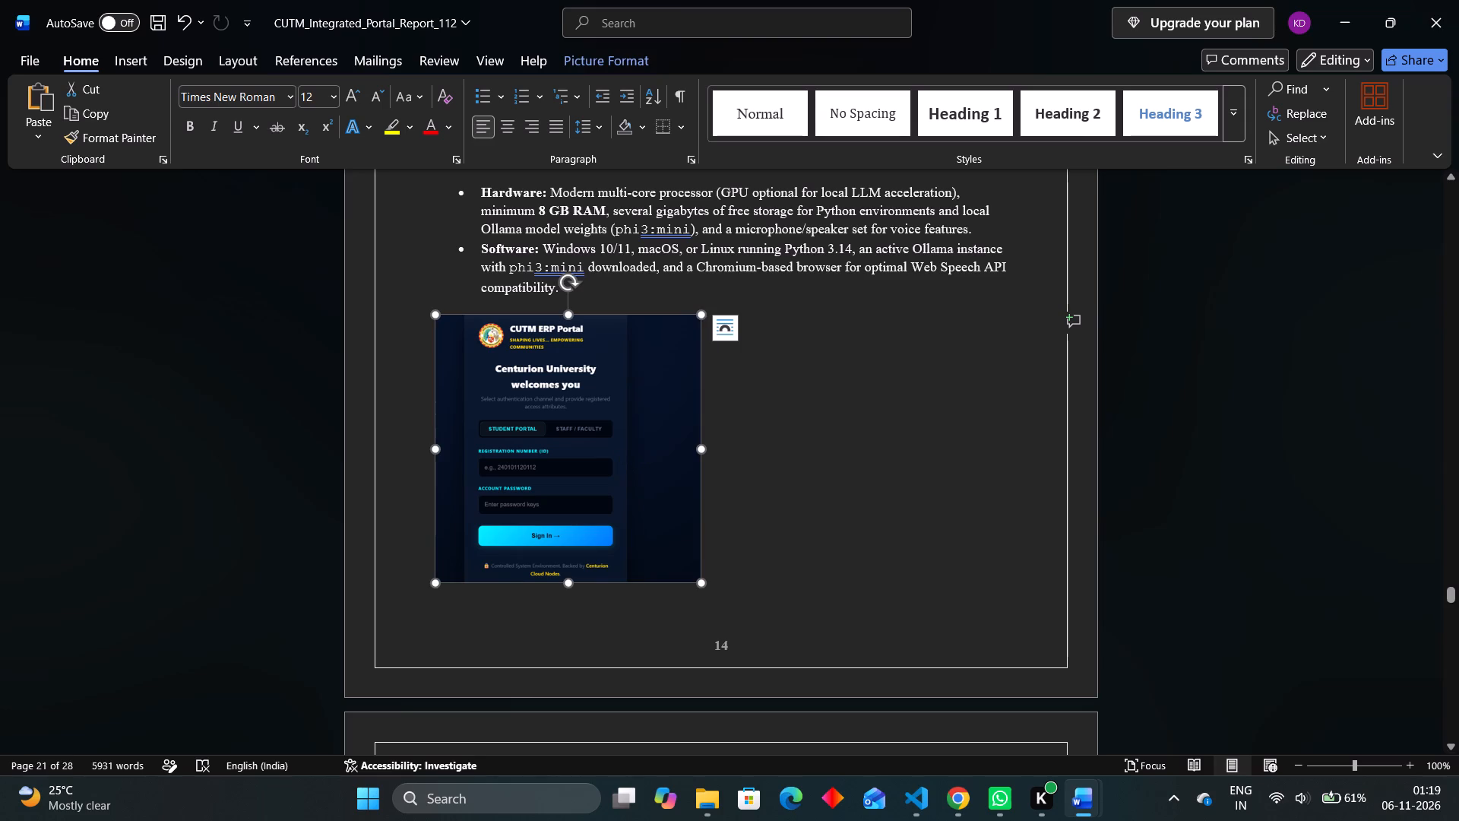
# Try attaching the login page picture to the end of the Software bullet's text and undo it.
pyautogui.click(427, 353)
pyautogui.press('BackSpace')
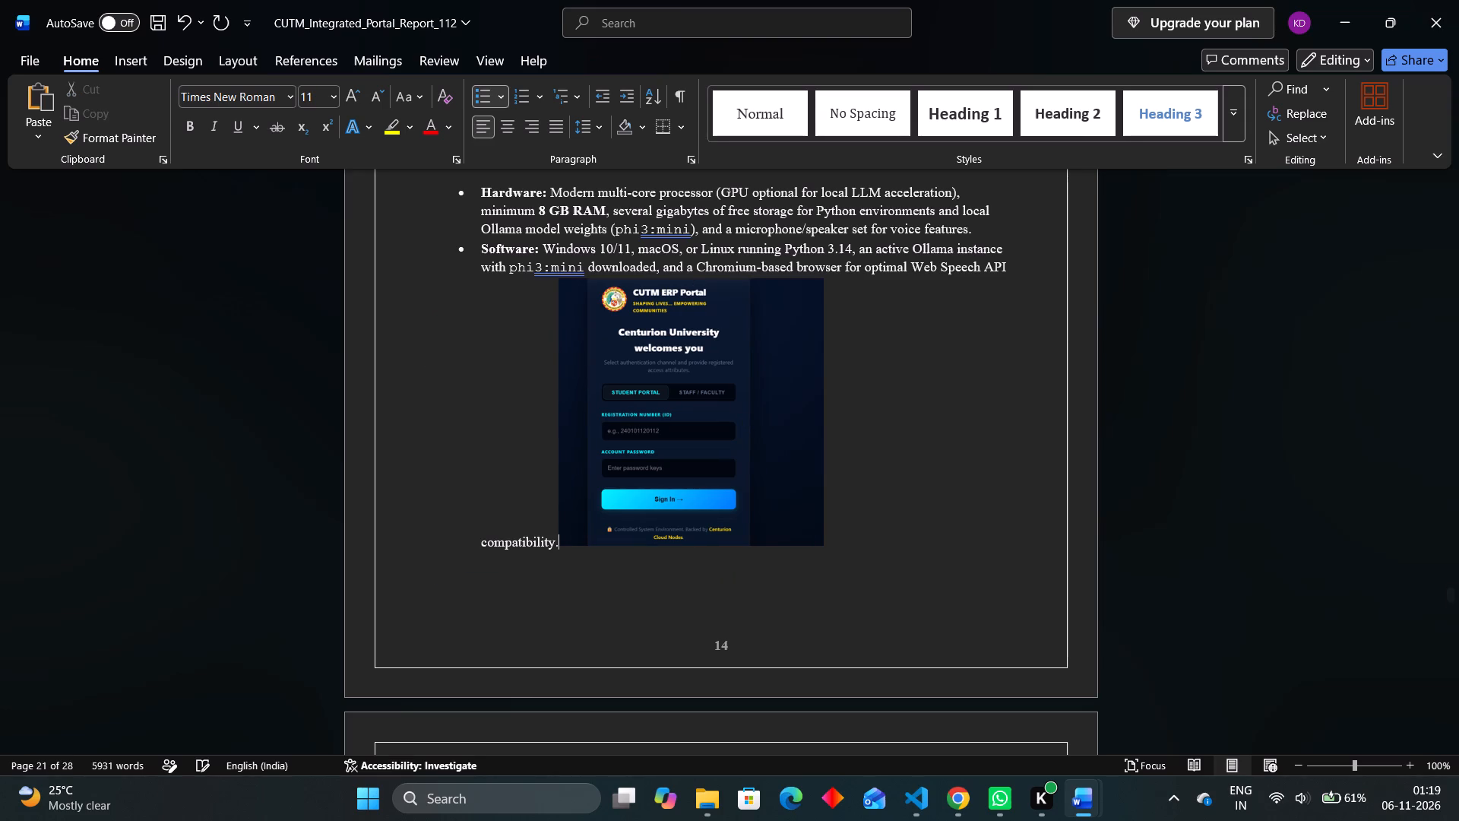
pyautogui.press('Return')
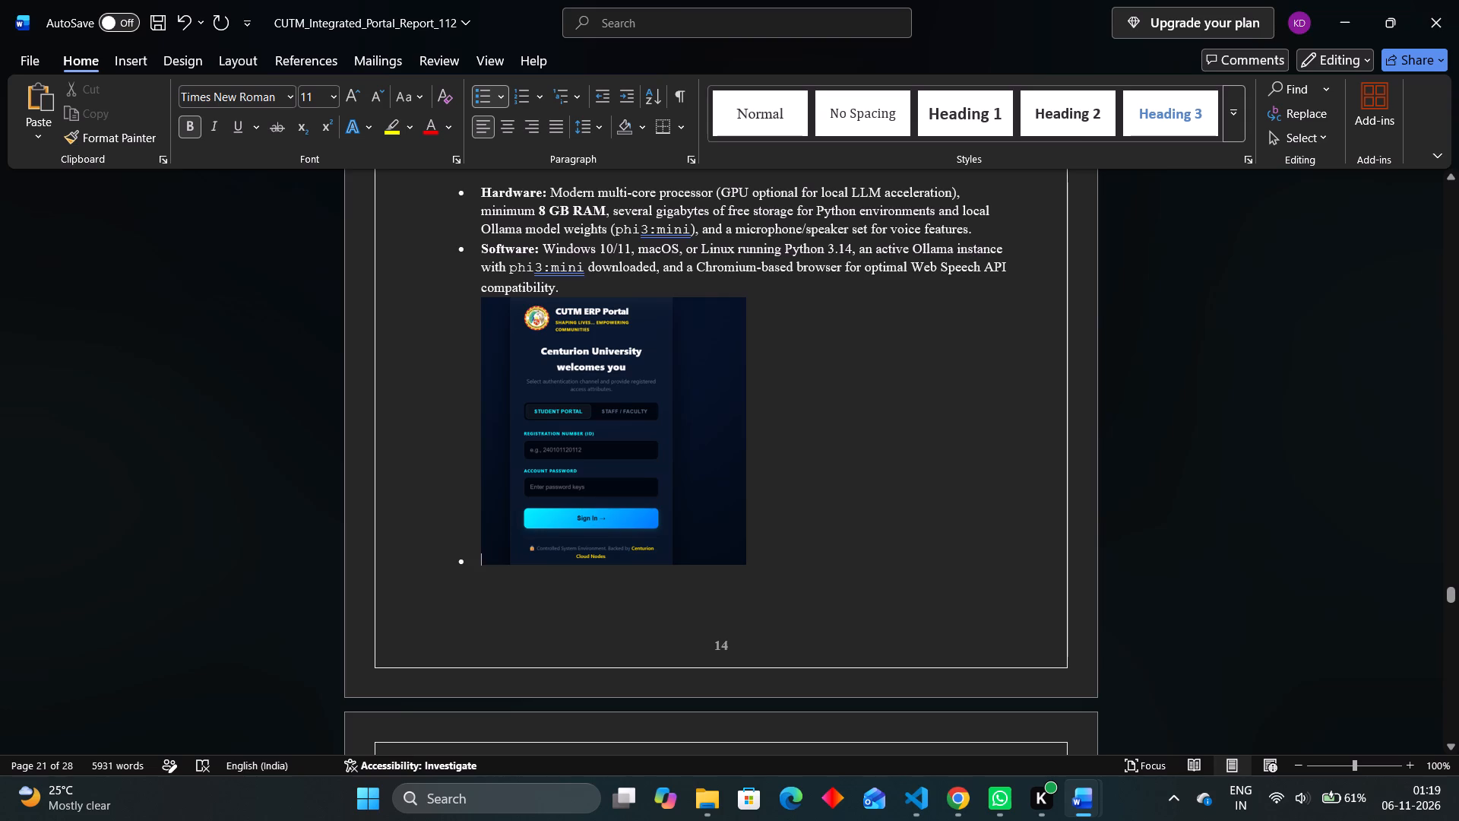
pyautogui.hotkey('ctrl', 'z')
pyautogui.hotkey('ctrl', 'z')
# Set the login page picture's text wrapping to Through and move it left, close to the page border.
pyautogui.click(549, 409)
pyautogui.rightClick(549, 409)
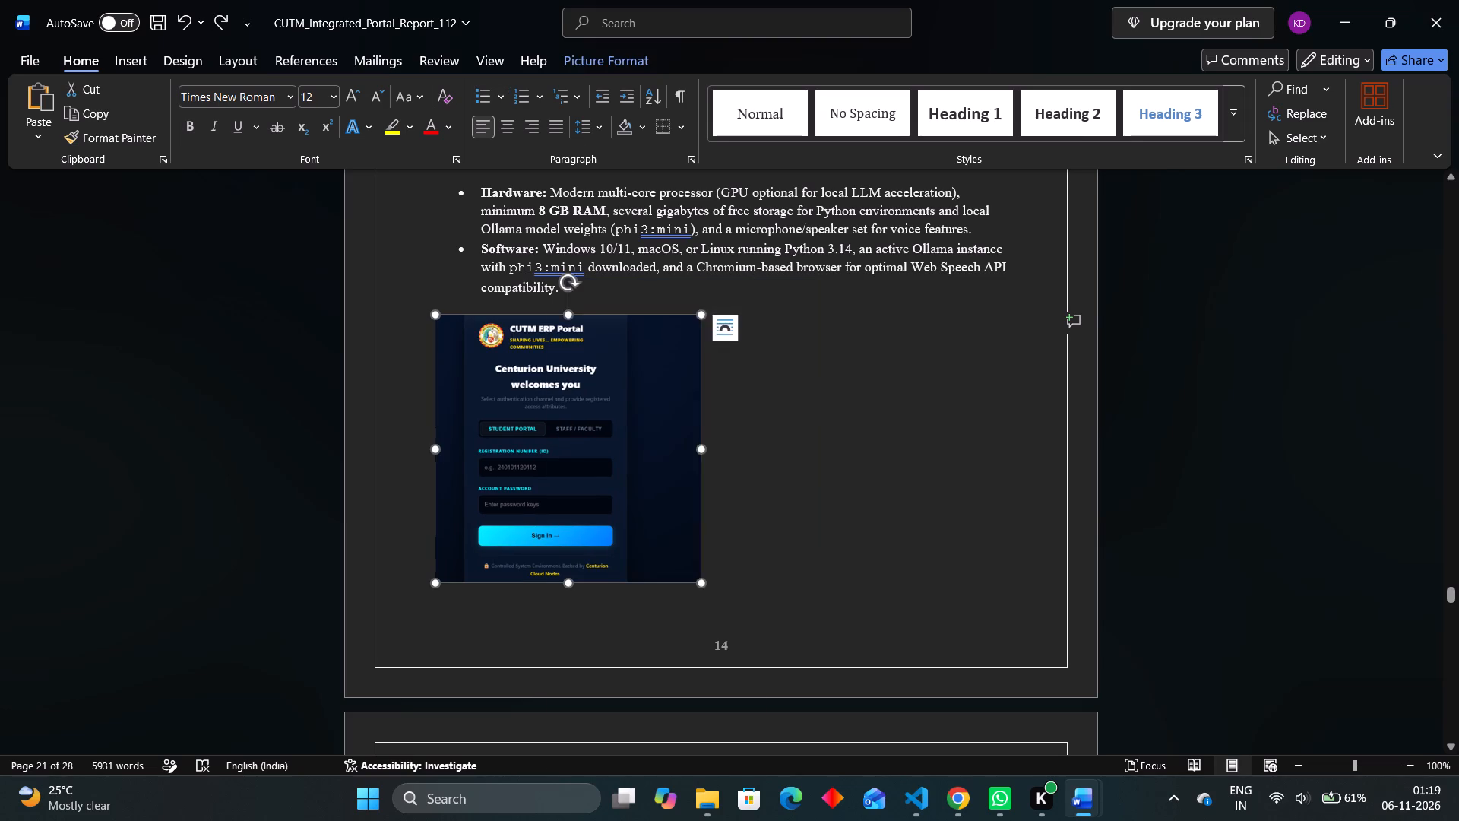
pyautogui.click(511, 420)
pyautogui.click(724, 332)
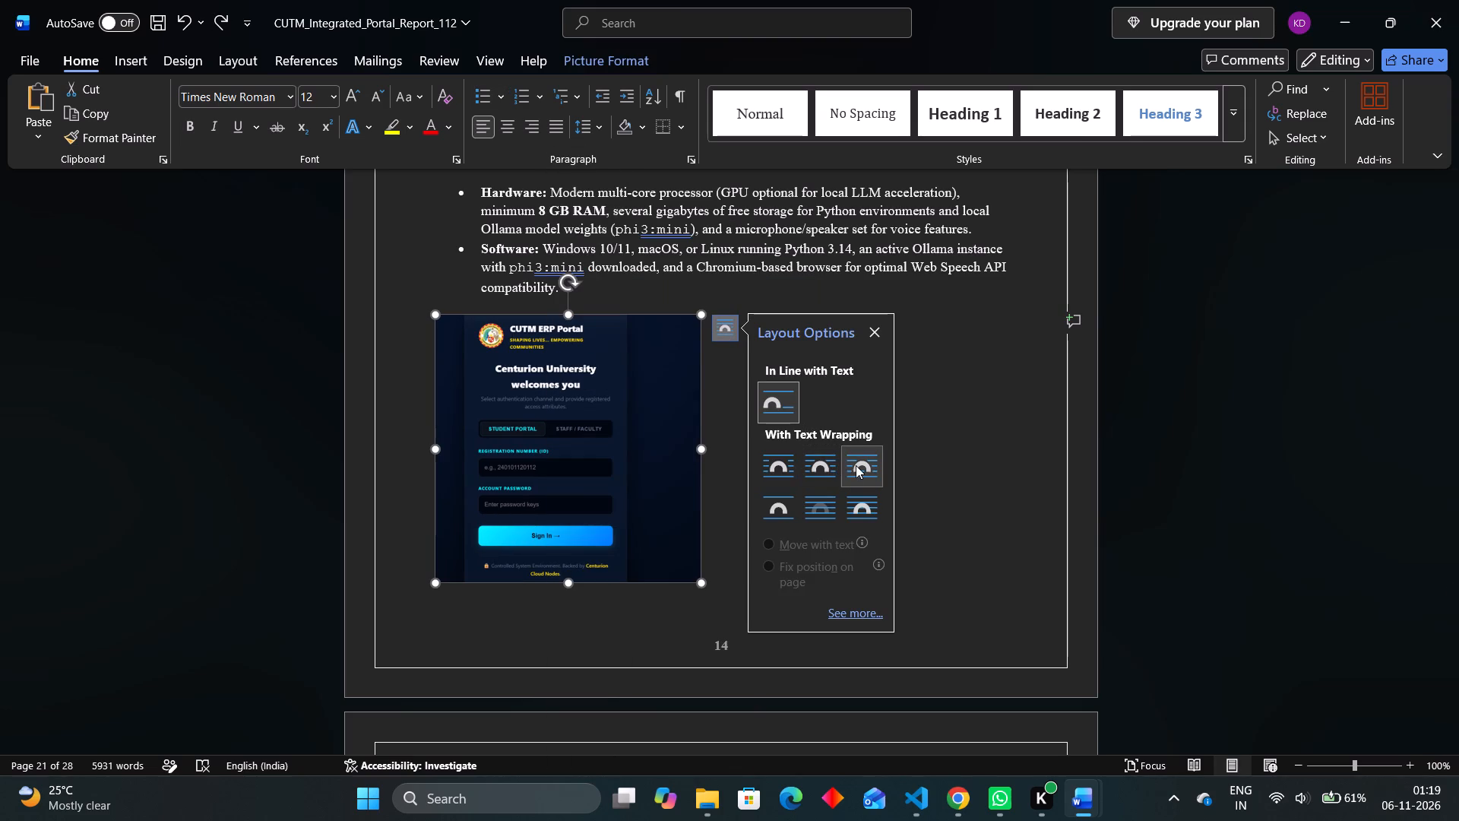
pyautogui.click(856, 465)
pyautogui.moveTo(559, 439); pyautogui.dragTo(524, 442)
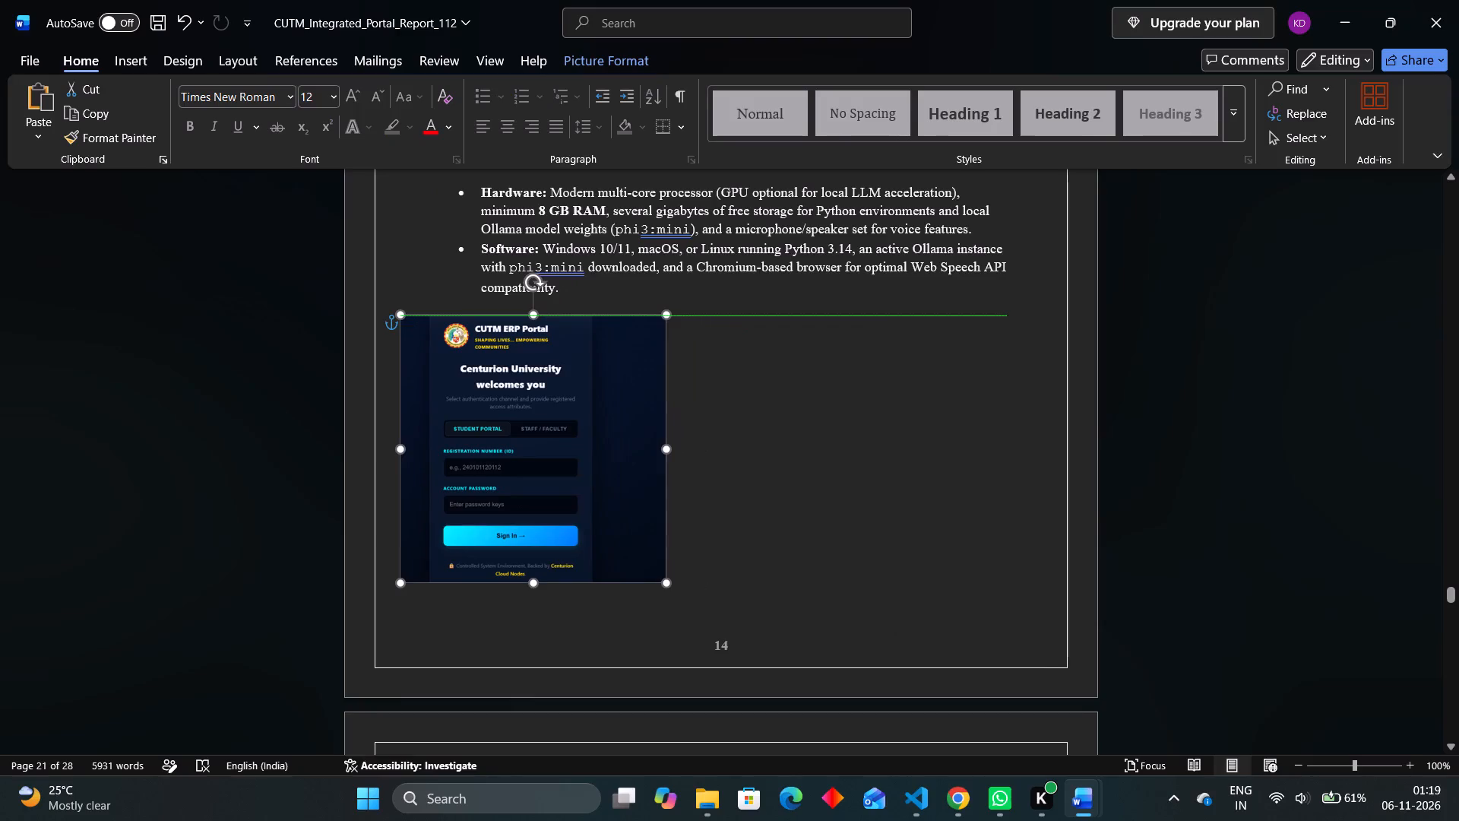
pyautogui.moveTo(524, 442); pyautogui.dragTo(515, 442)
# Paste the student dashboard screenshot from the clipboard history into the paragraph beside the login page picture.
pyautogui.click(763, 442)
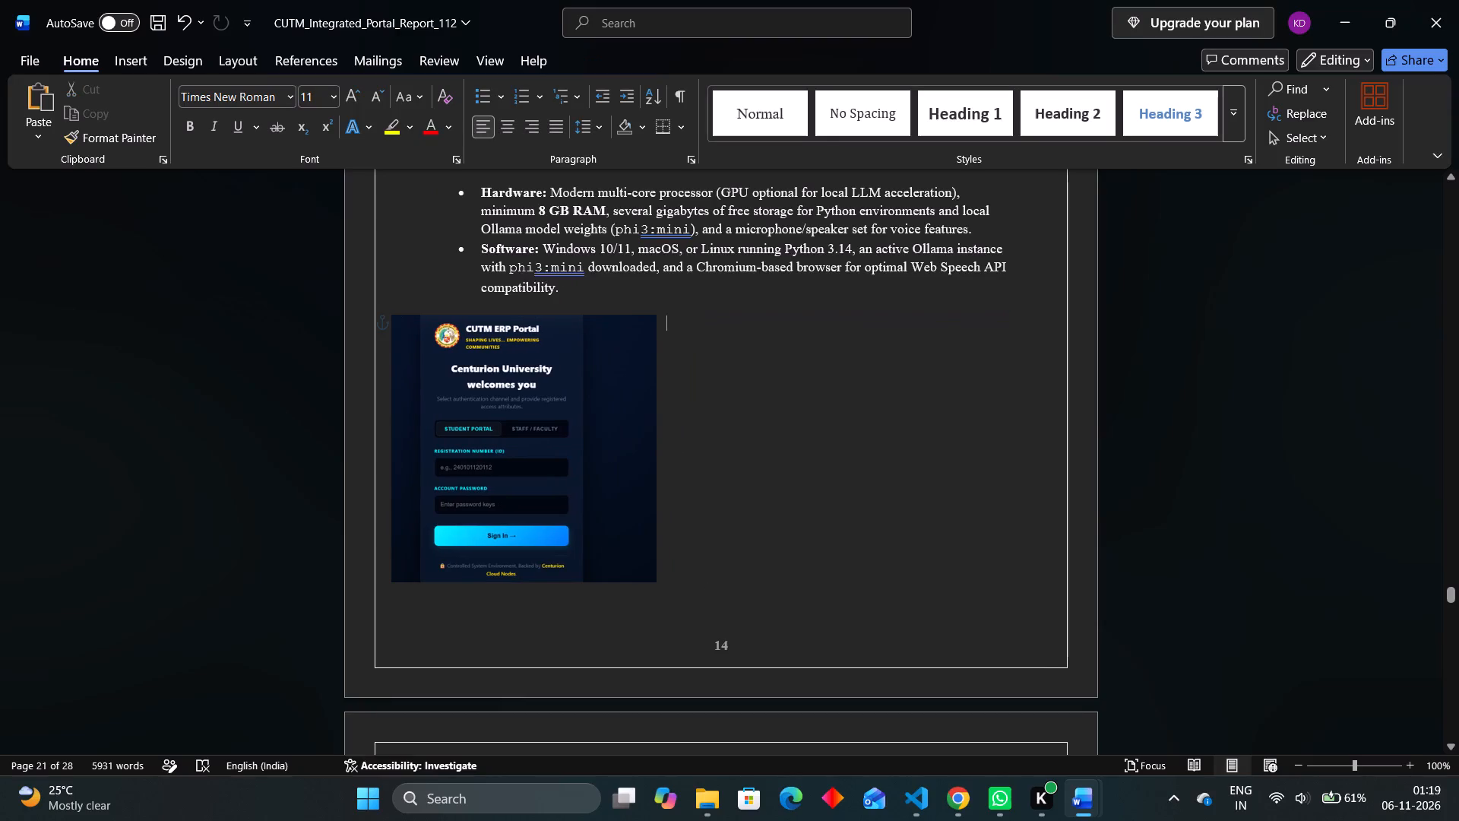
pyautogui.press('super+v')
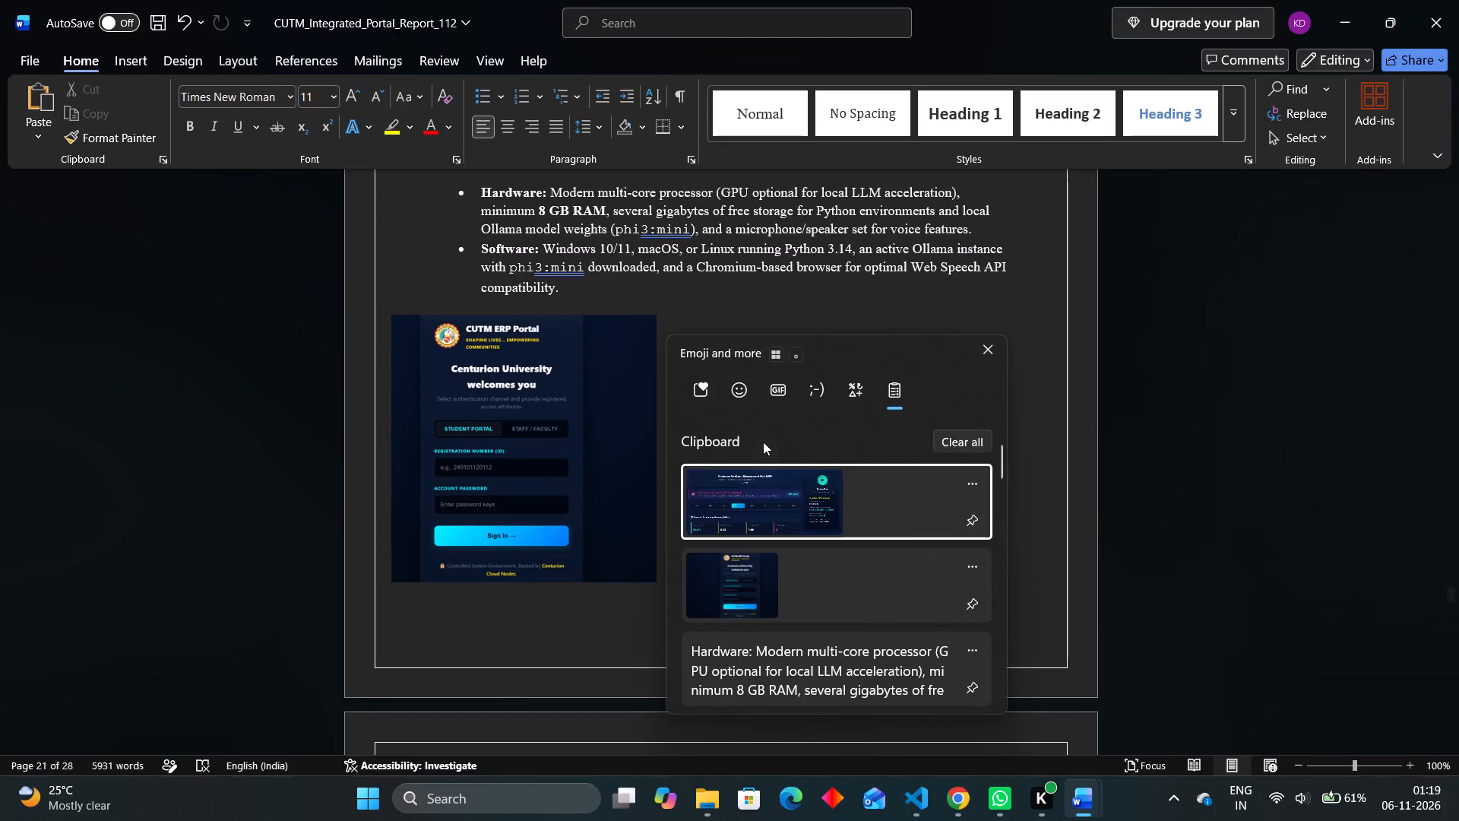
pyautogui.click(748, 493)
pyautogui.hotkey('ctrl', 'v')
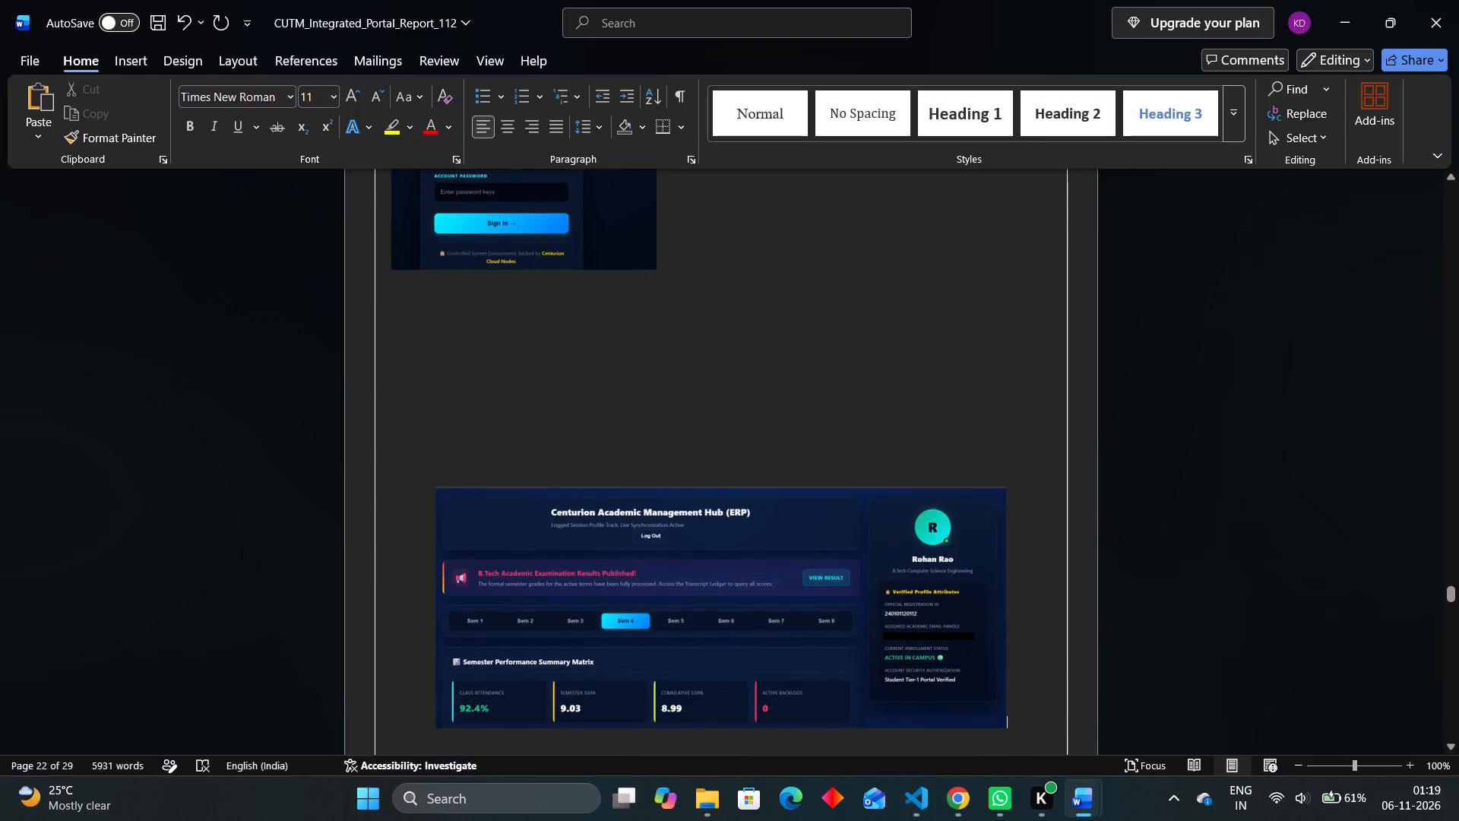
# Set the dashboard picture's text wrapping to Through and move it up to page 14, just below the Software bullet.
pyautogui.moveTo(716, 550); pyautogui.dragTo(761, 258)
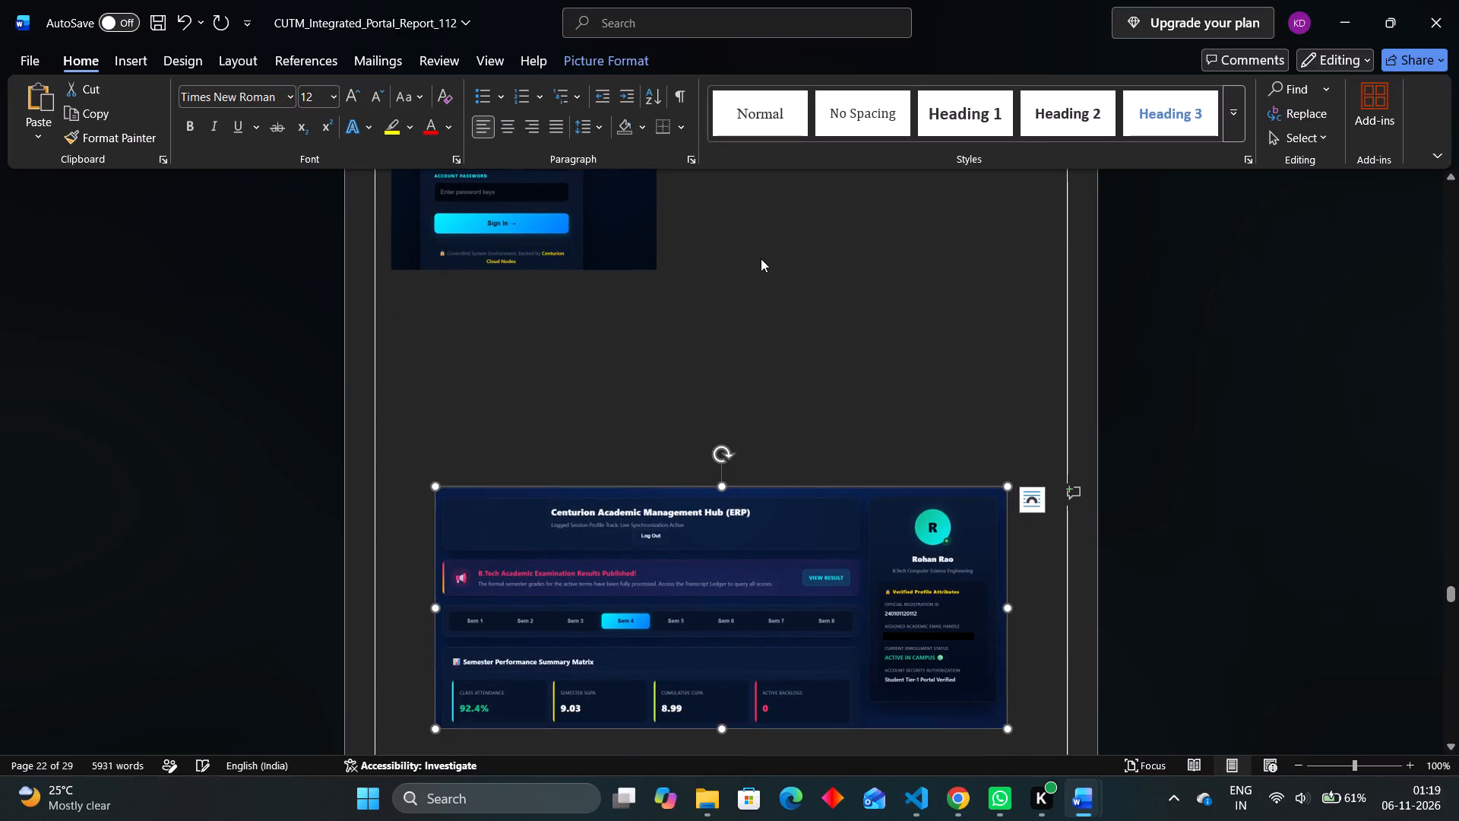
pyautogui.rightClick(757, 554)
pyautogui.click(637, 689)
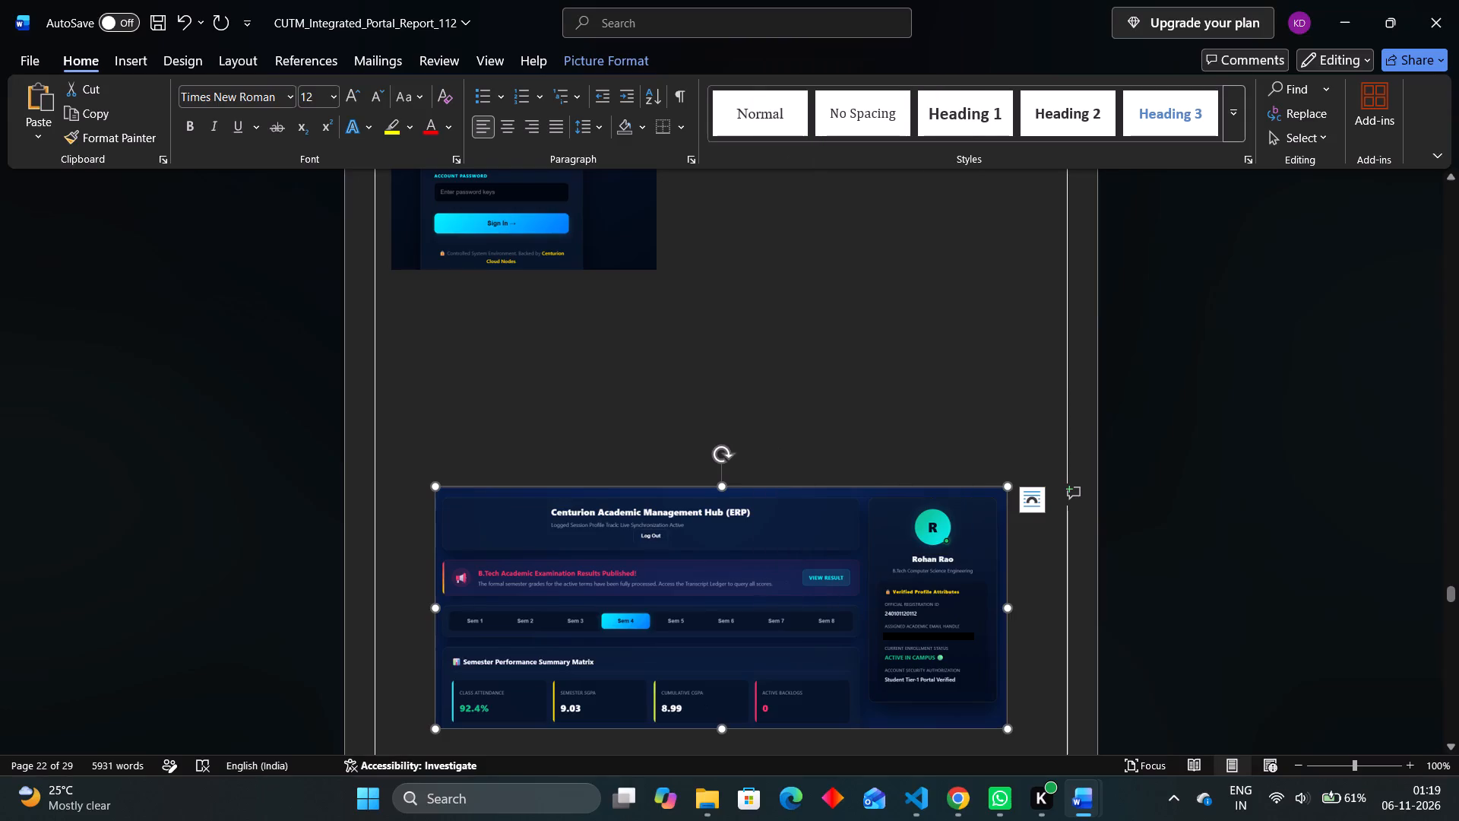
pyautogui.click(1032, 502)
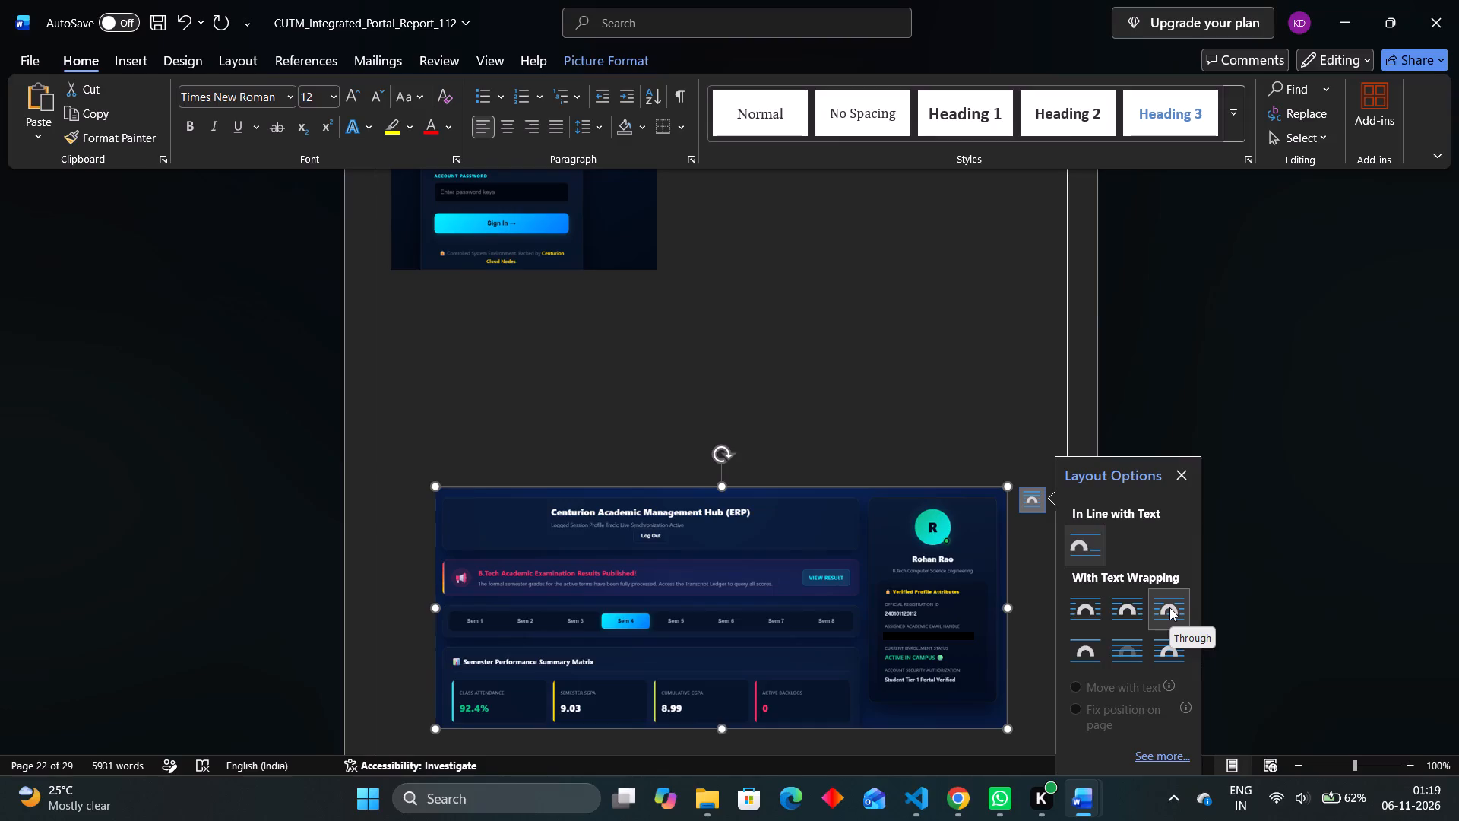
pyautogui.click(1169, 607)
pyautogui.moveTo(800, 616); pyautogui.dragTo(820, 378)
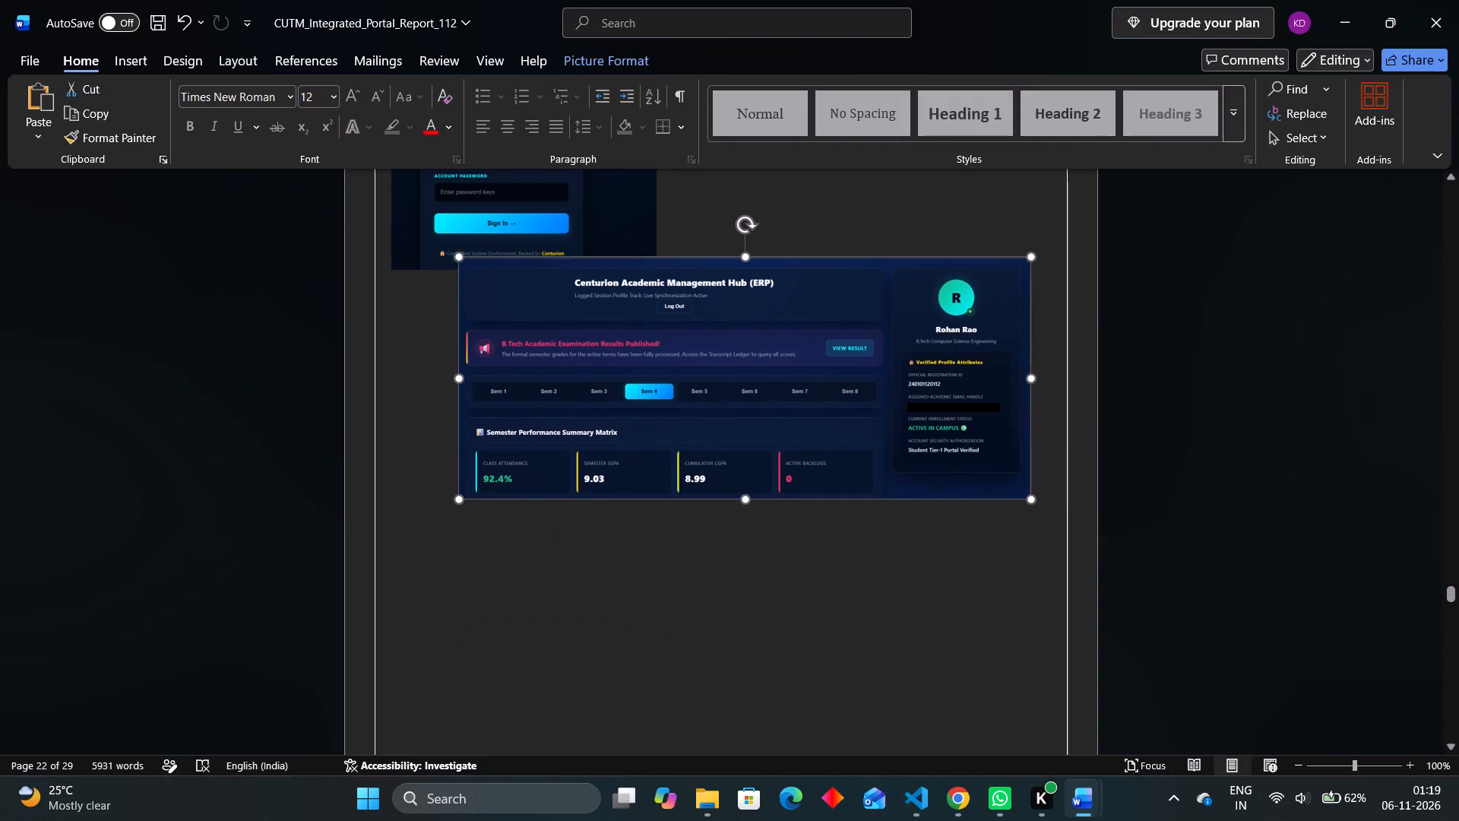
pyautogui.moveTo(820, 378); pyautogui.dragTo(793, 338)
pyautogui.scroll(2, 793, 338)
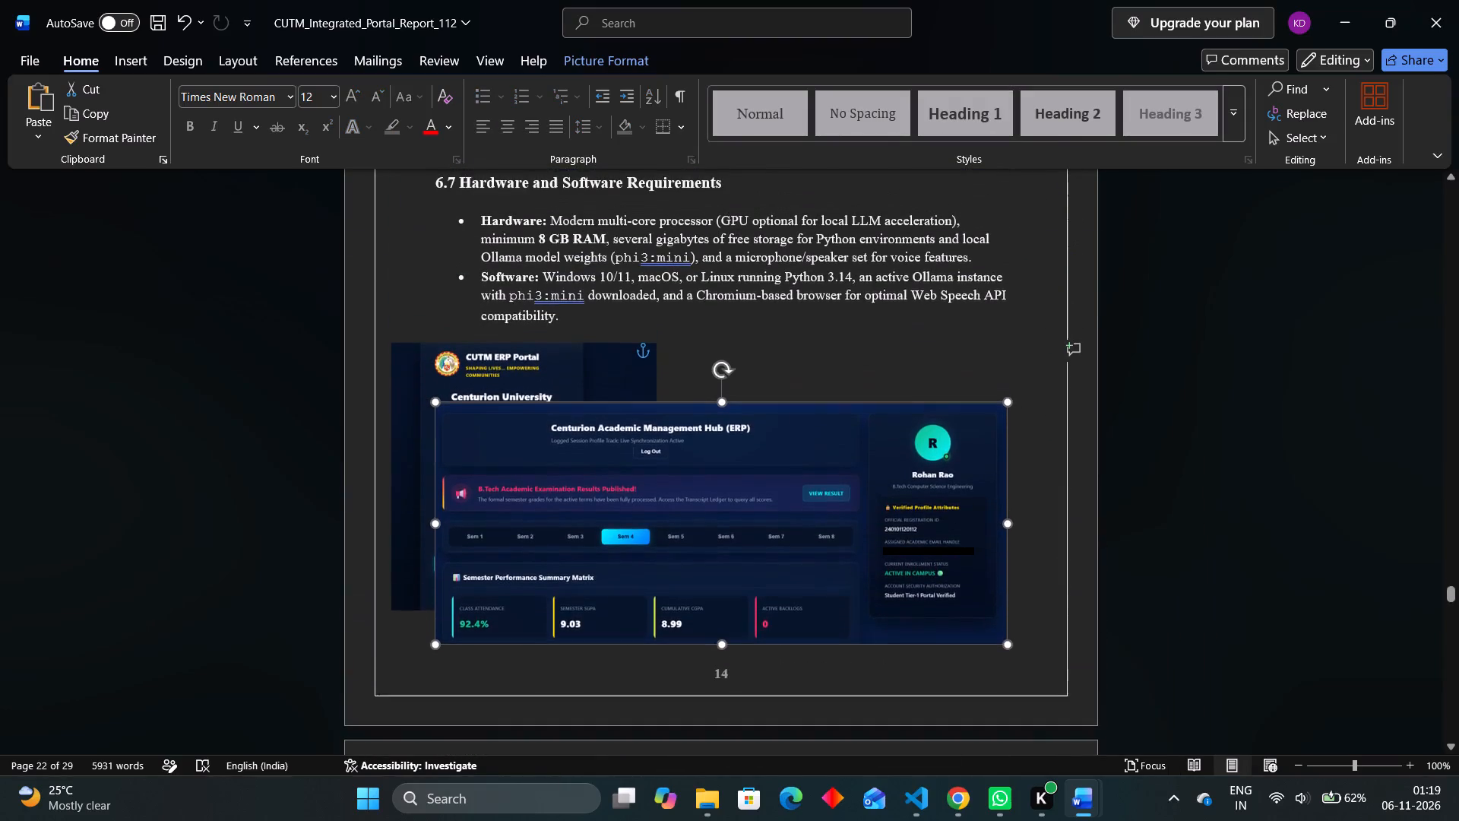
pyautogui.moveTo(728, 502); pyautogui.dragTo(735, 446)
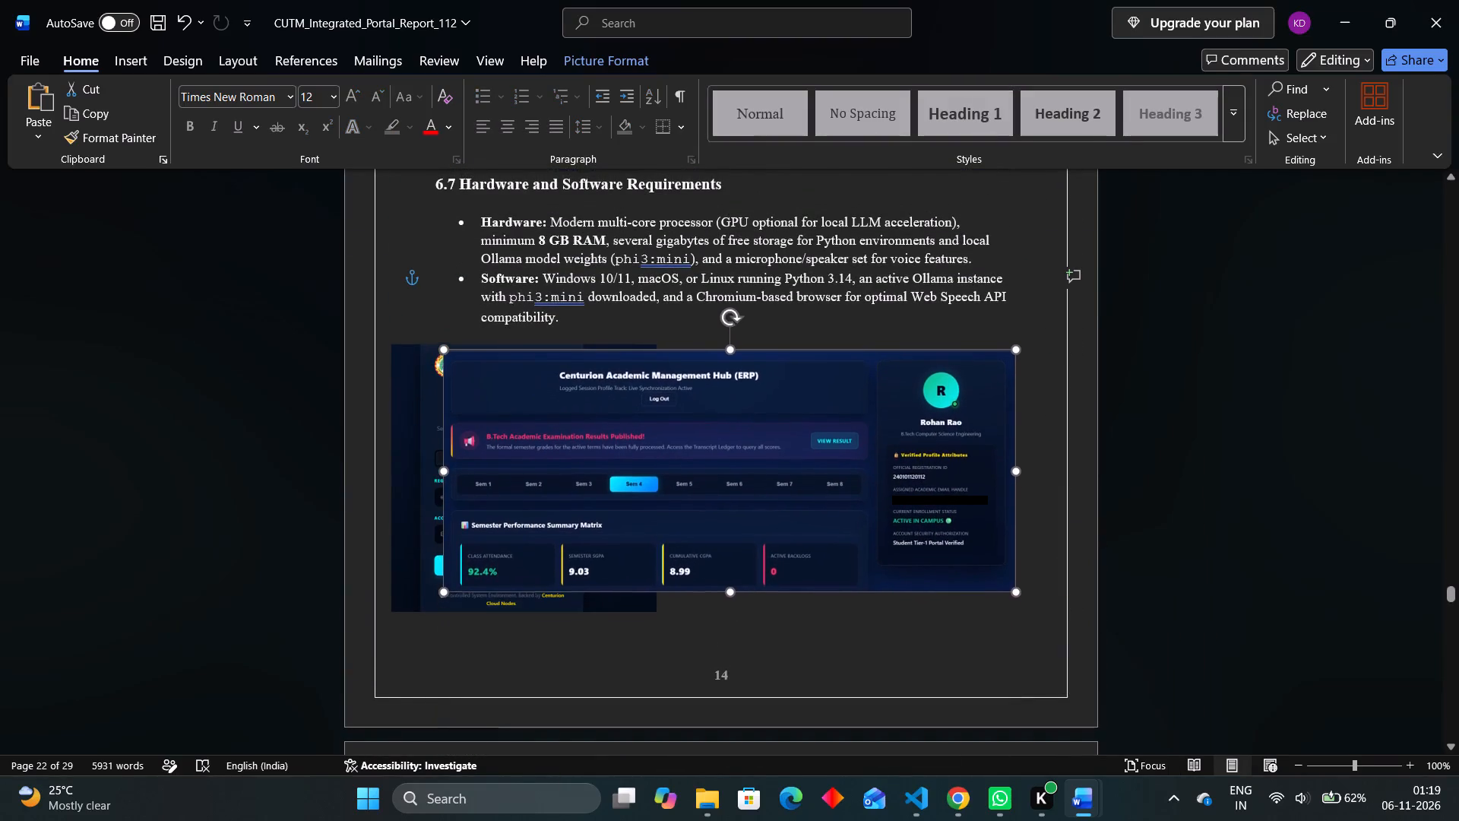
pyautogui.moveTo(735, 446); pyautogui.dragTo(731, 441)
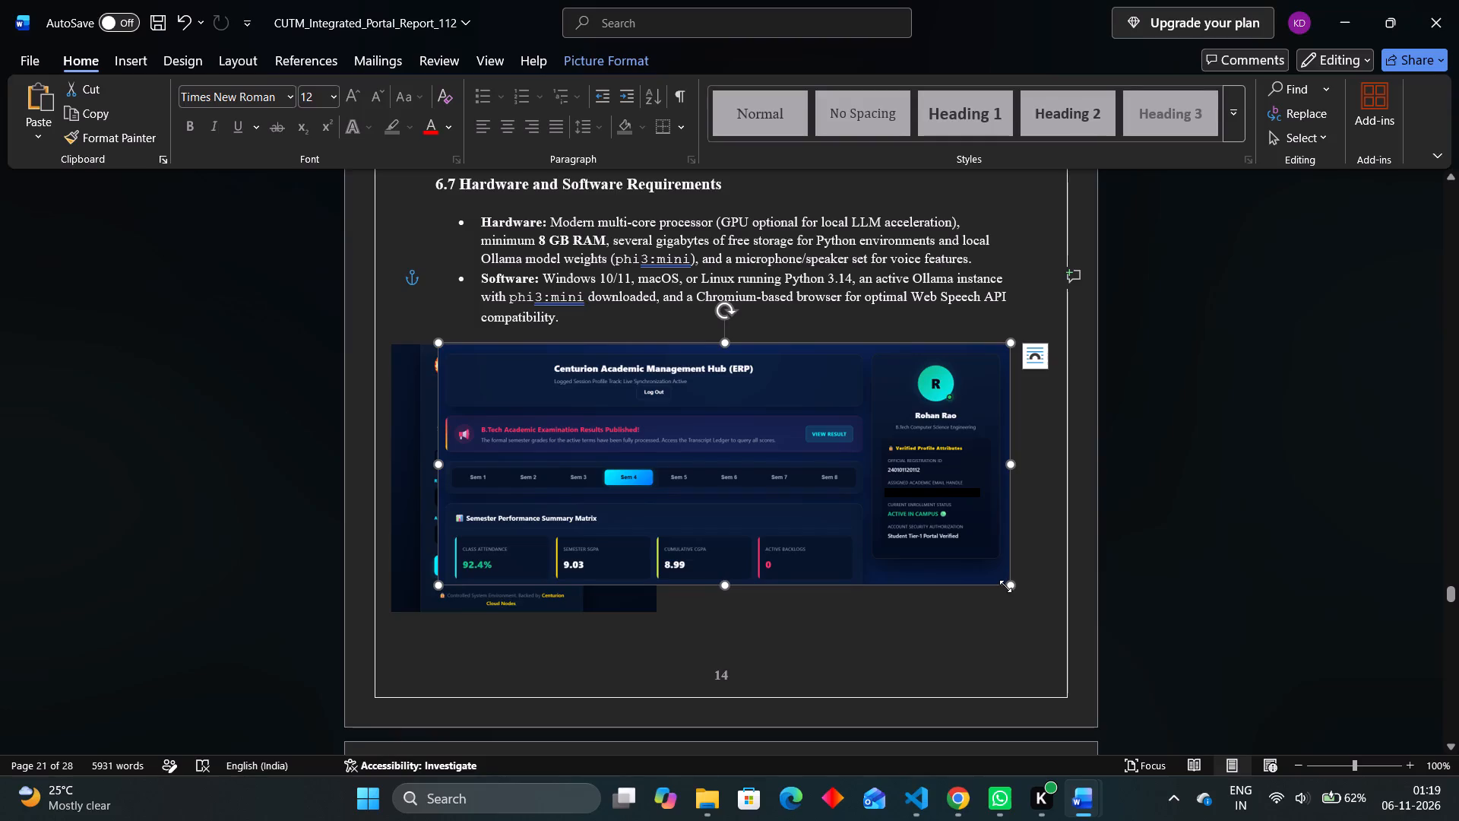
# Enlarge the dashboard picture slightly and align it with the left page border, overlapping the login page picture.
pyautogui.moveTo(1005, 586); pyautogui.dragTo(1023, 603)
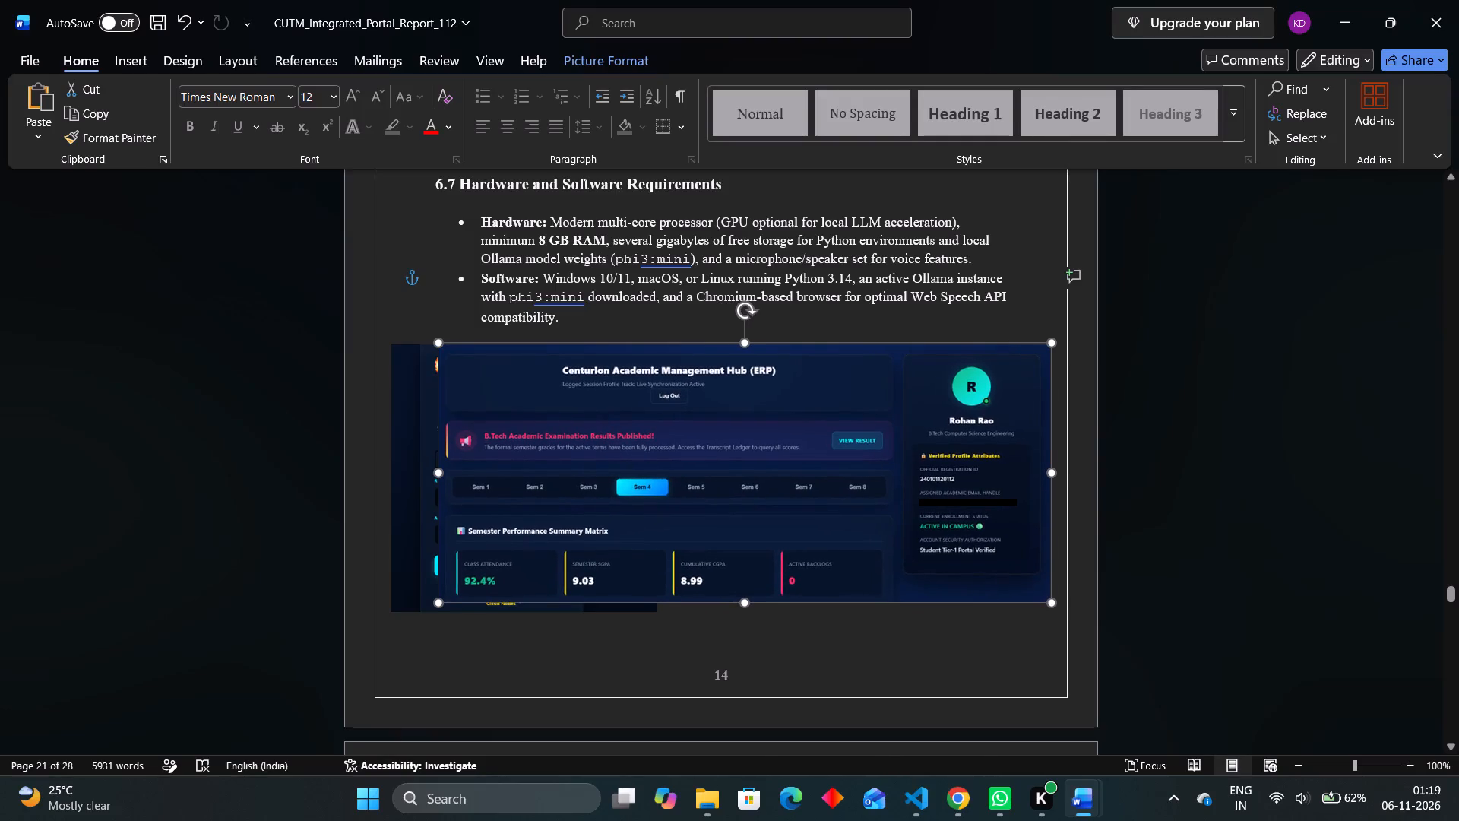
pyautogui.moveTo(1023, 603); pyautogui.dragTo(1033, 613)
pyautogui.moveTo(916, 538); pyautogui.dragTo(842, 537)
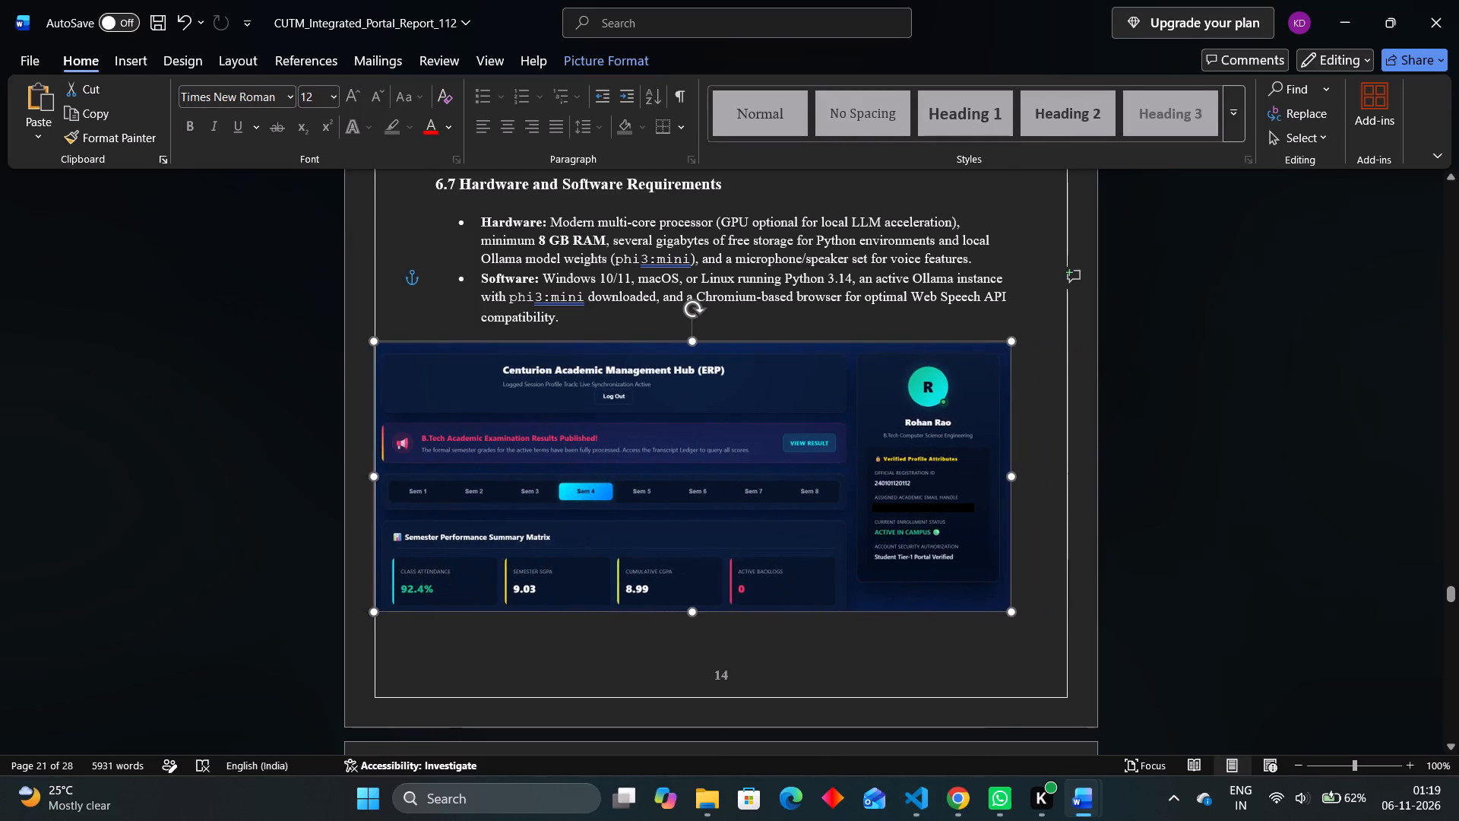
pyautogui.moveTo(842, 537); pyautogui.dragTo(853, 541)
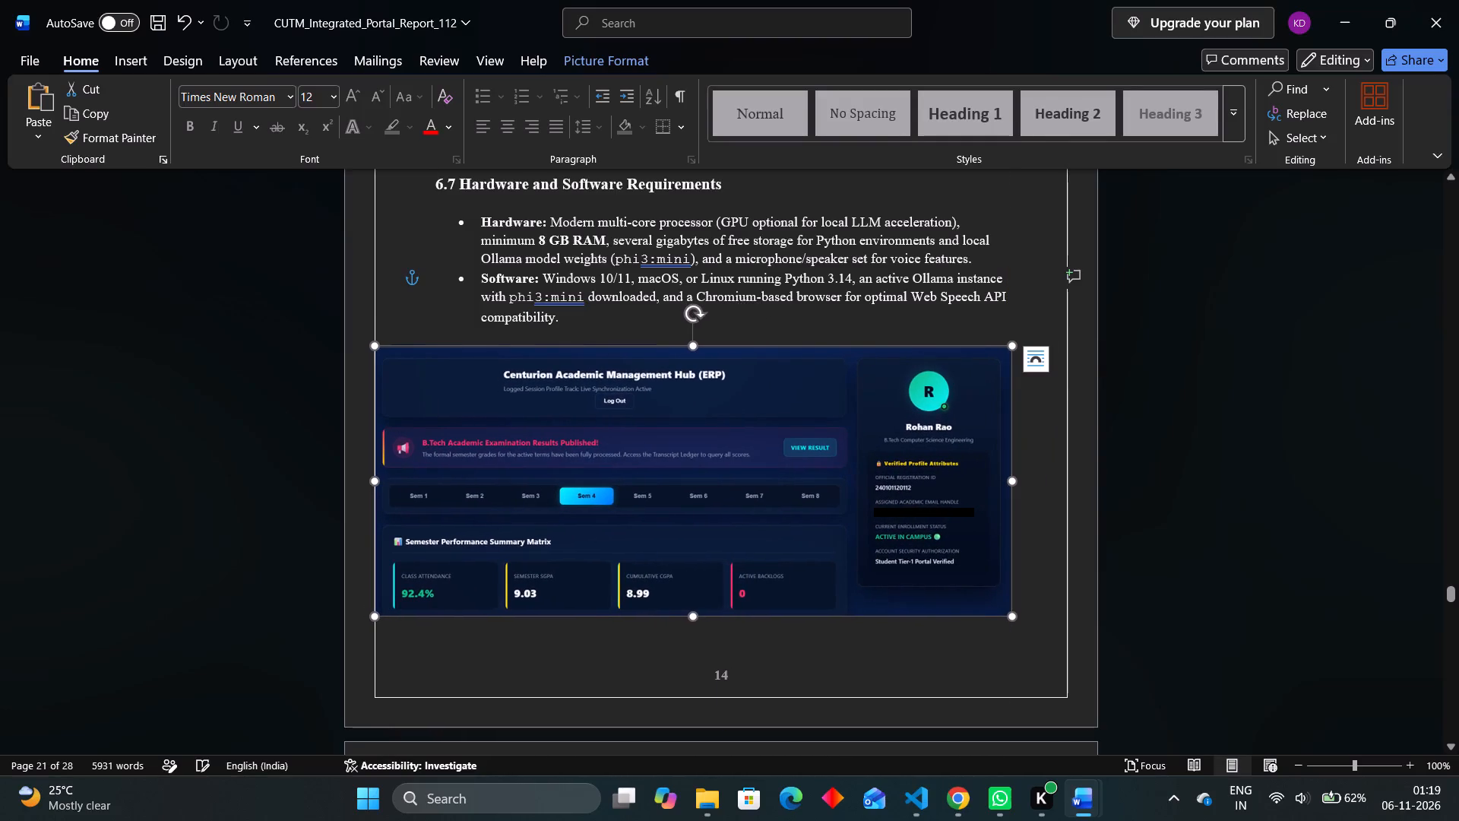
# Crop the dashboard picture from its left edge so only the student profile card remains.
pyautogui.rightClick(853, 541)
pyautogui.click(904, 174)
pyautogui.moveTo(378, 475); pyautogui.dragTo(739, 492)
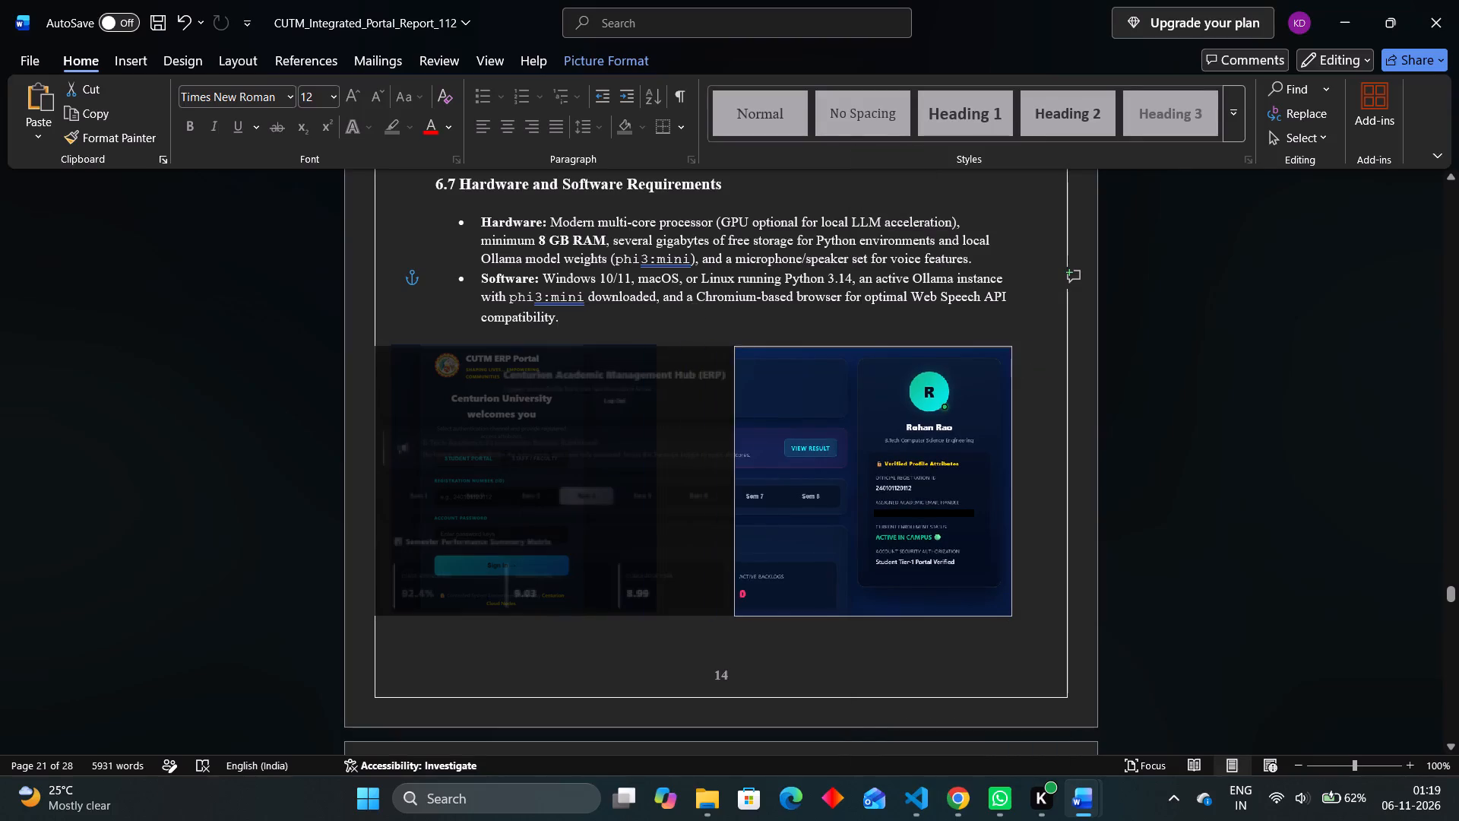
pyautogui.moveTo(739, 492); pyautogui.dragTo(883, 506)
pyautogui.moveTo(886, 483); pyautogui.dragTo(875, 483)
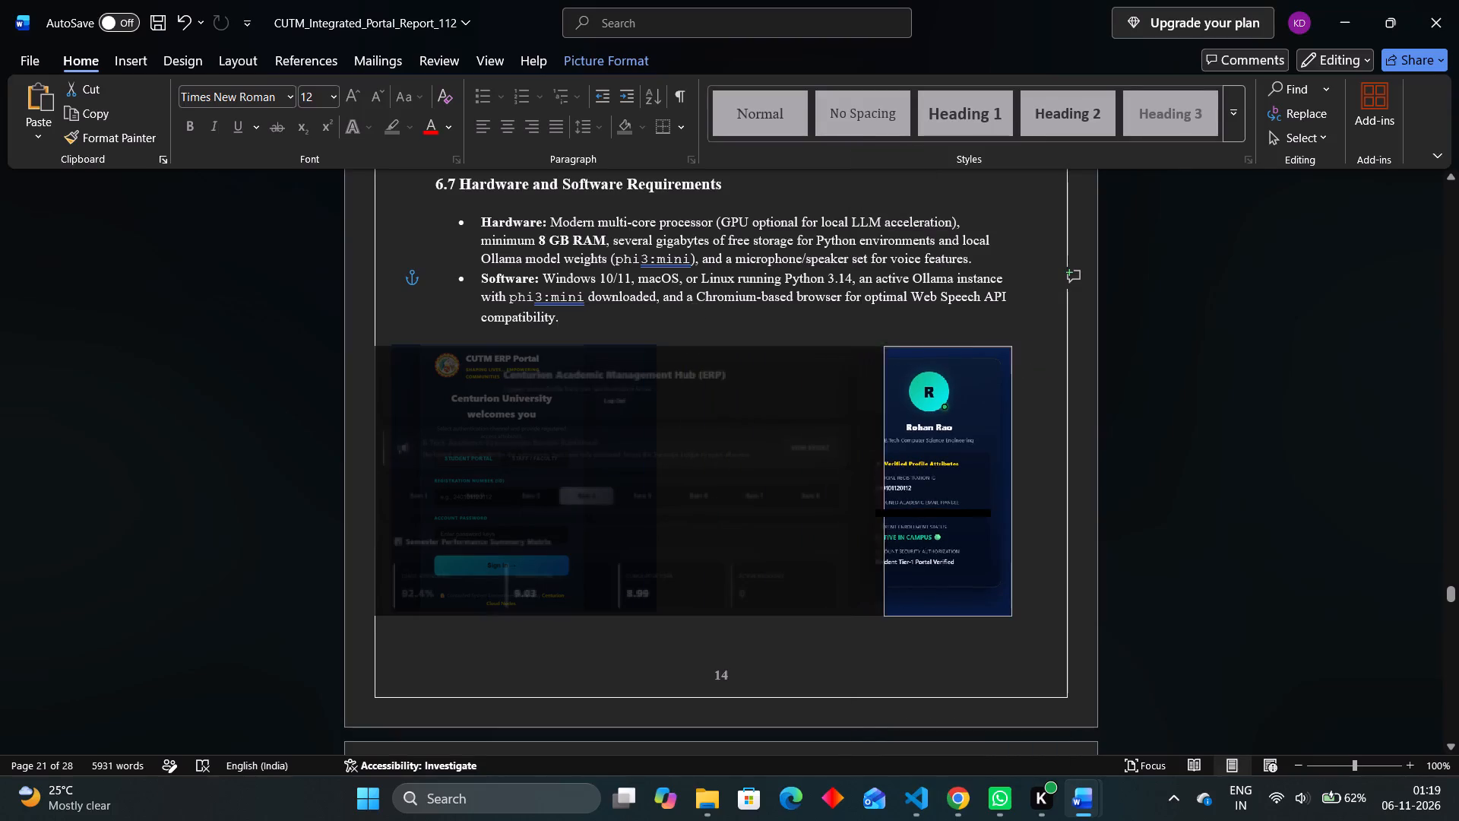
pyautogui.moveTo(875, 483); pyautogui.dragTo(852, 483)
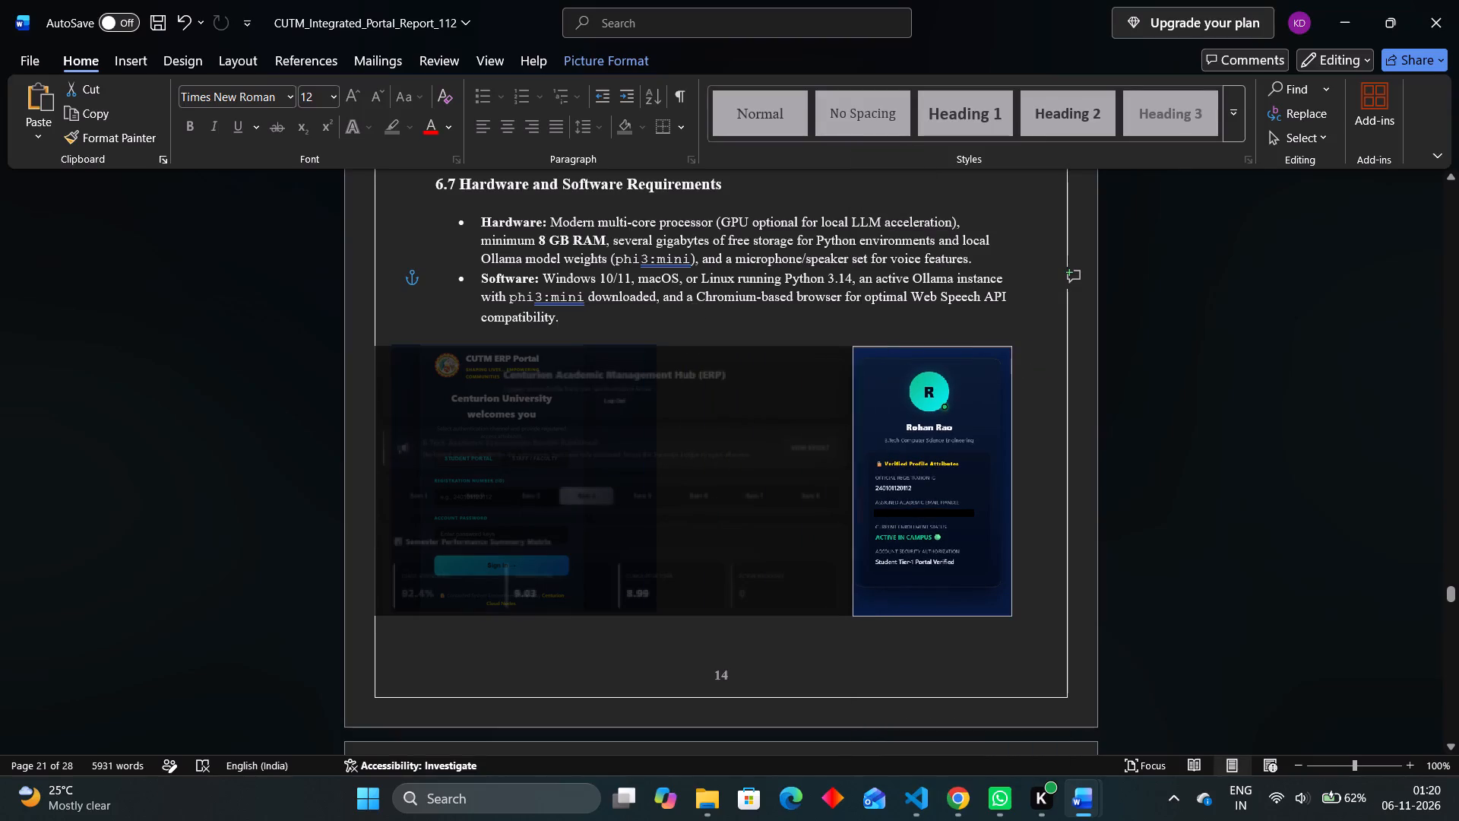
pyautogui.moveTo(852, 483); pyautogui.dragTo(849, 484)
pyautogui.click(1204, 447)
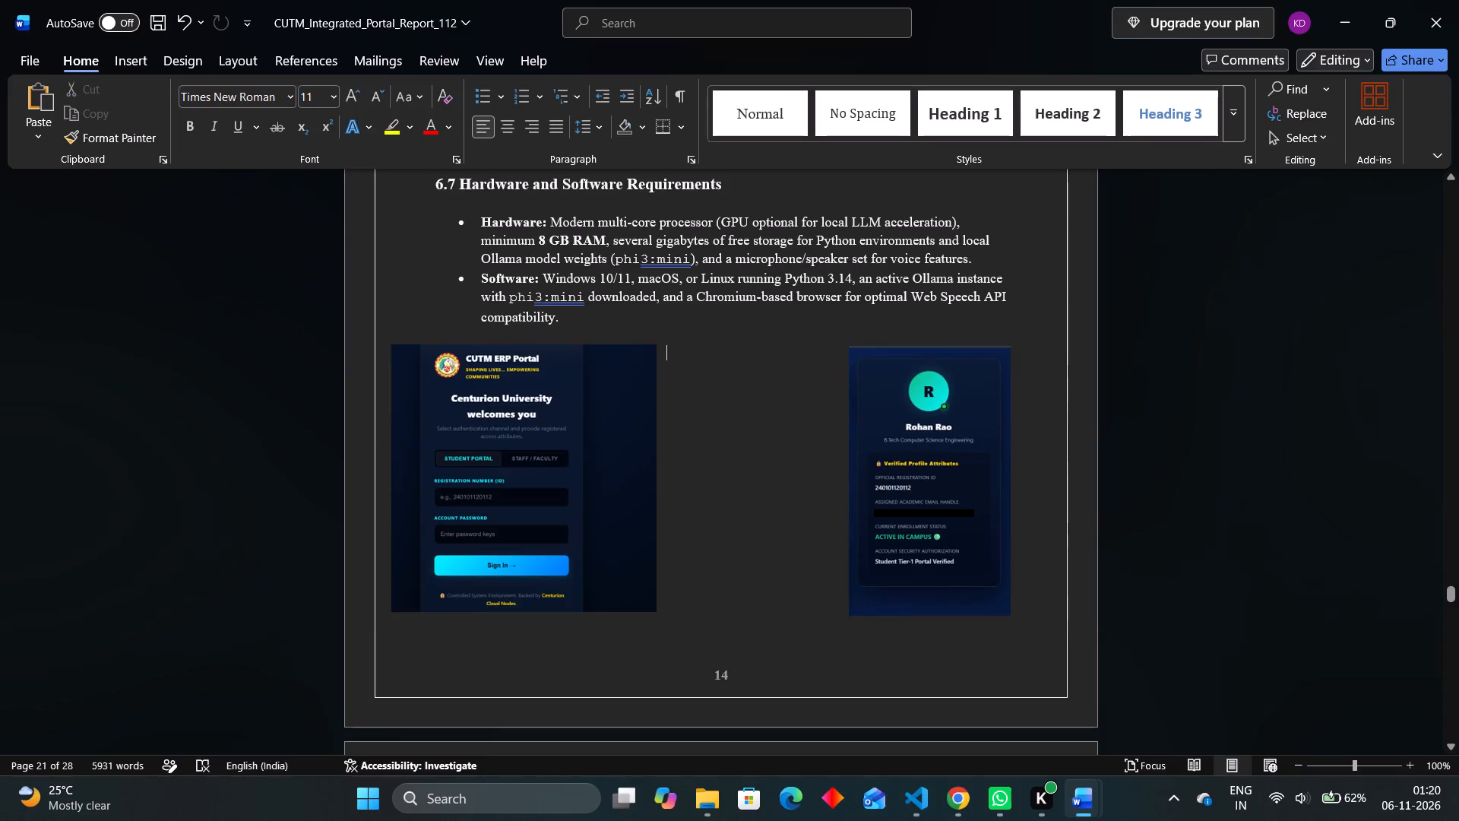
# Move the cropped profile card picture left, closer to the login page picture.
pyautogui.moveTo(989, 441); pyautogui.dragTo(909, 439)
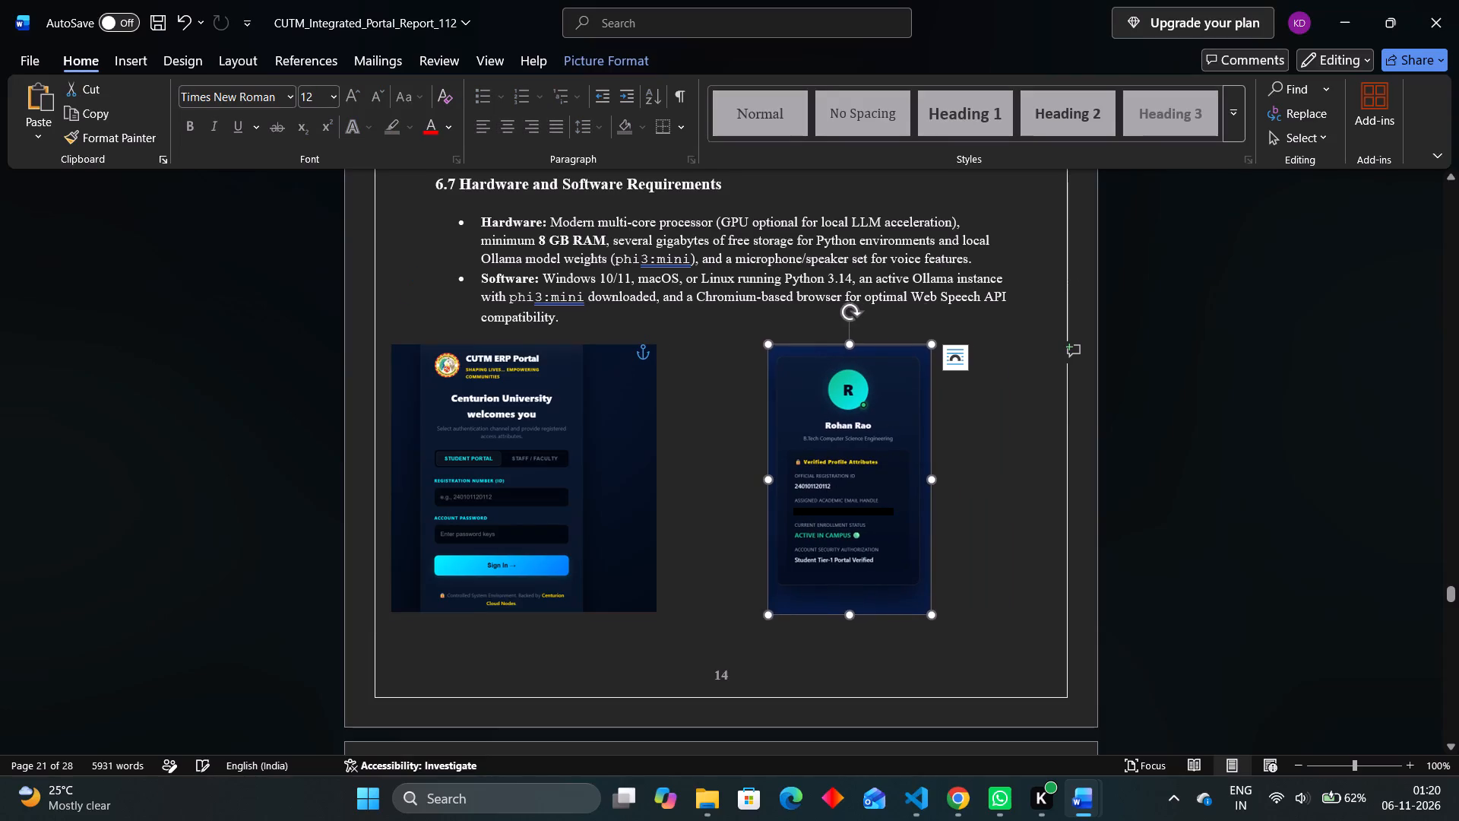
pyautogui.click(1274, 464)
# Examine the layout and captions of the login, dashboard and administrator portal figures in the CENTAURA project report, and return to the CUTM report.
pyautogui.click(1082, 787)
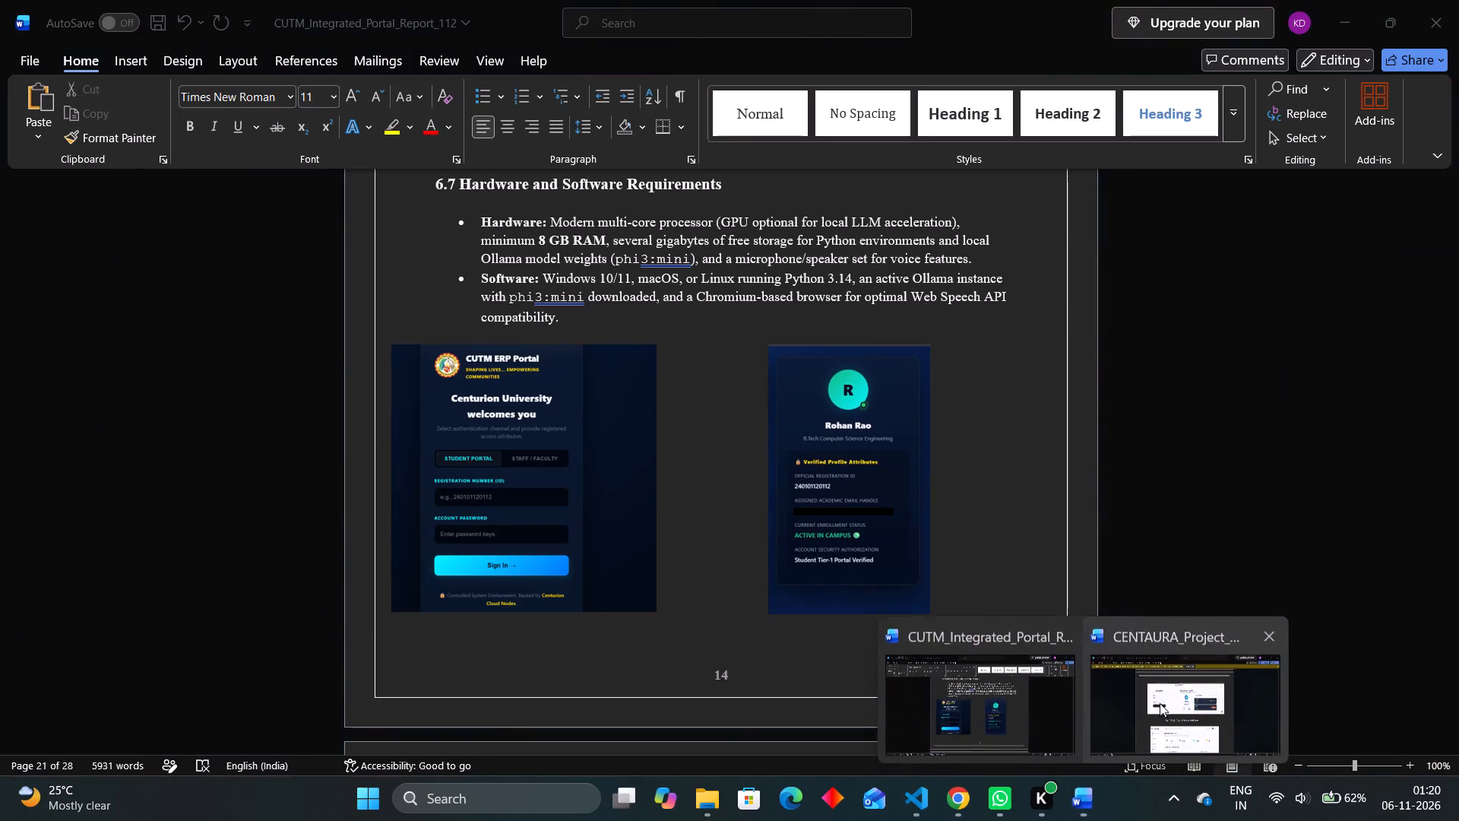
pyautogui.click(1160, 702)
pyautogui.scroll(1, 935, 474)
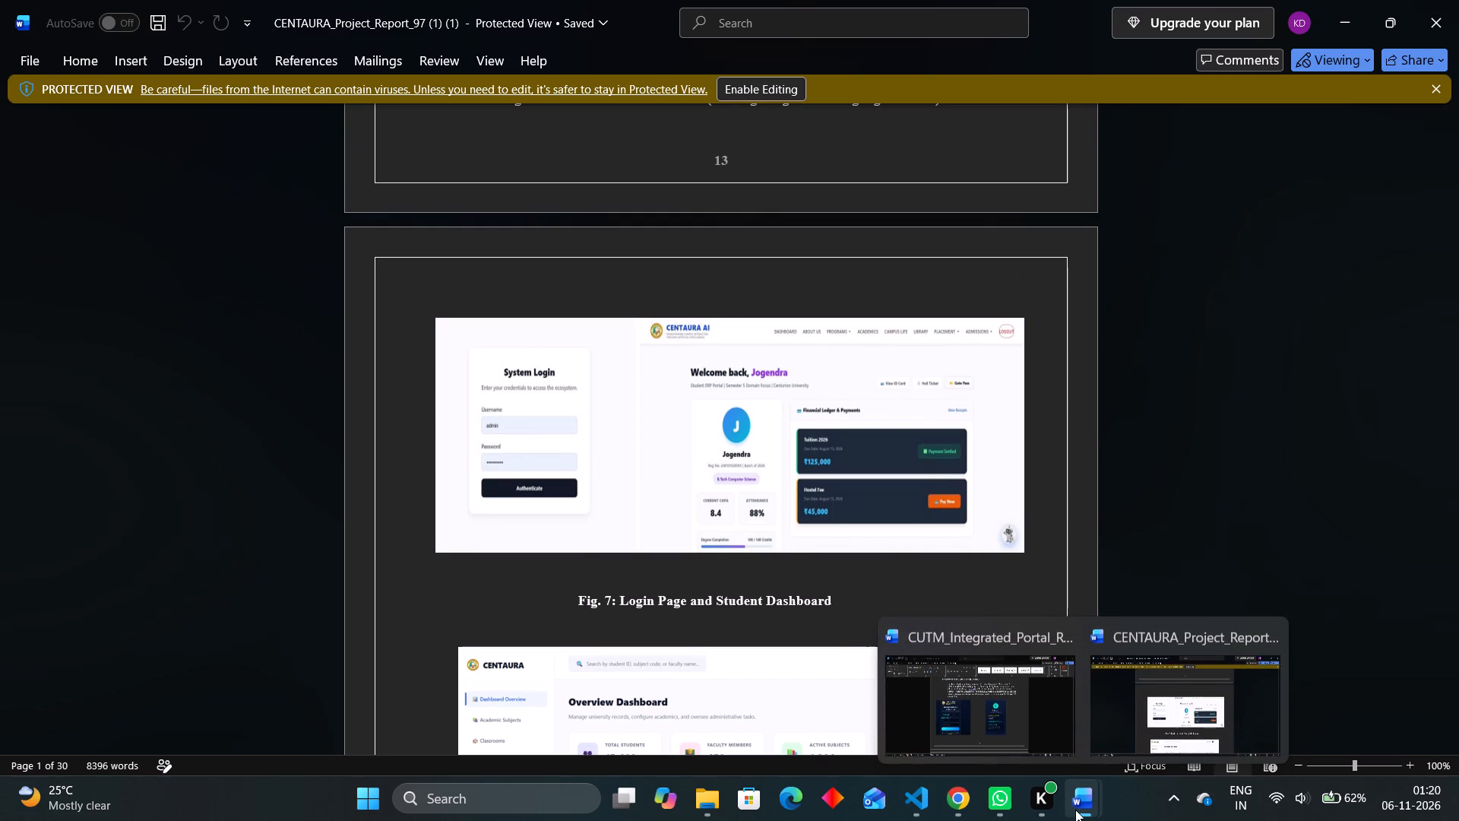
pyautogui.scroll(-1, 836, 650)
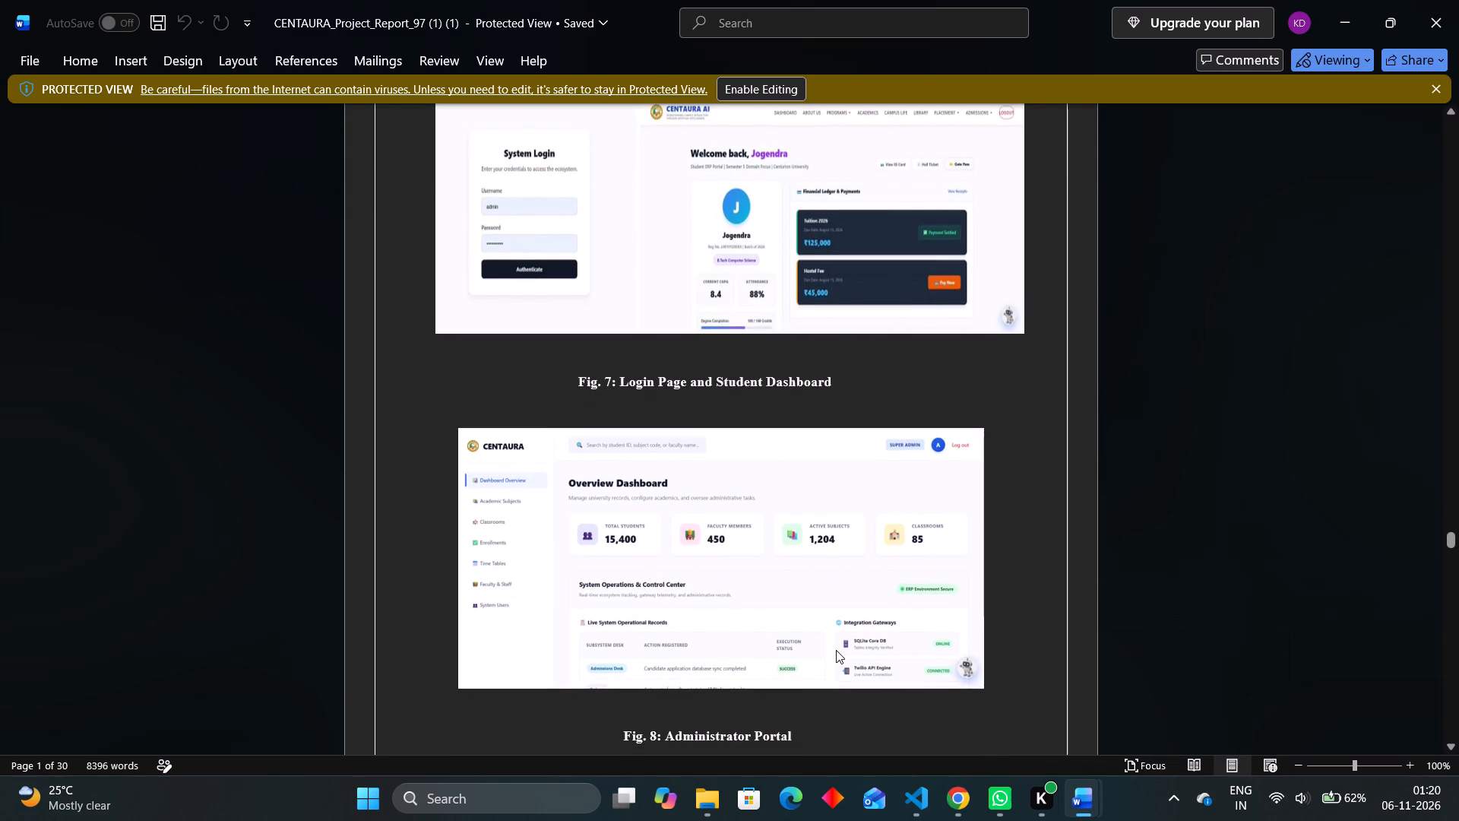
pyautogui.click(1082, 792)
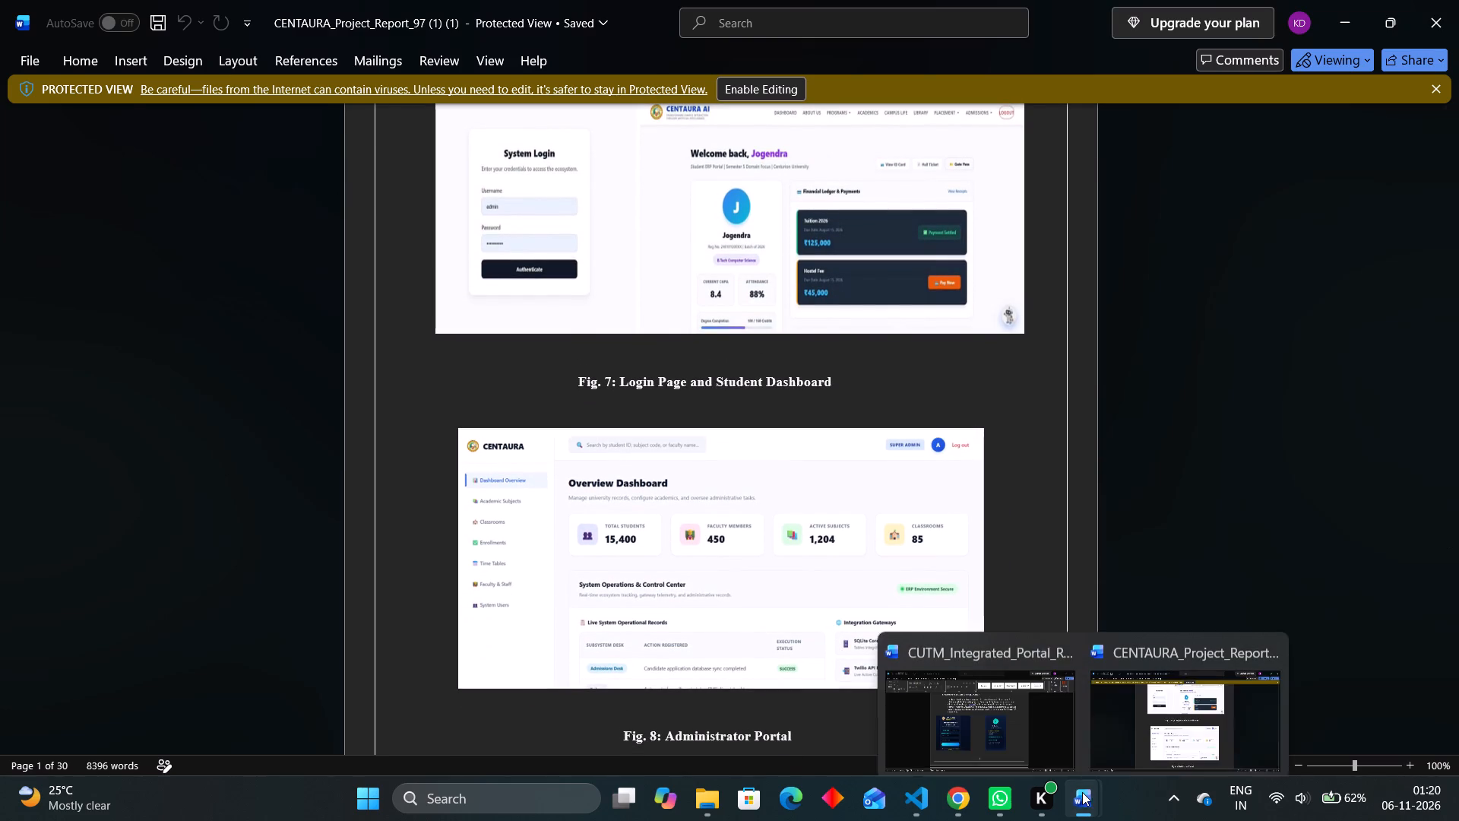
pyautogui.click(1003, 714)
# Move the profile card picture right, close to the right page border and level with the login page picture.
pyautogui.click(807, 479)
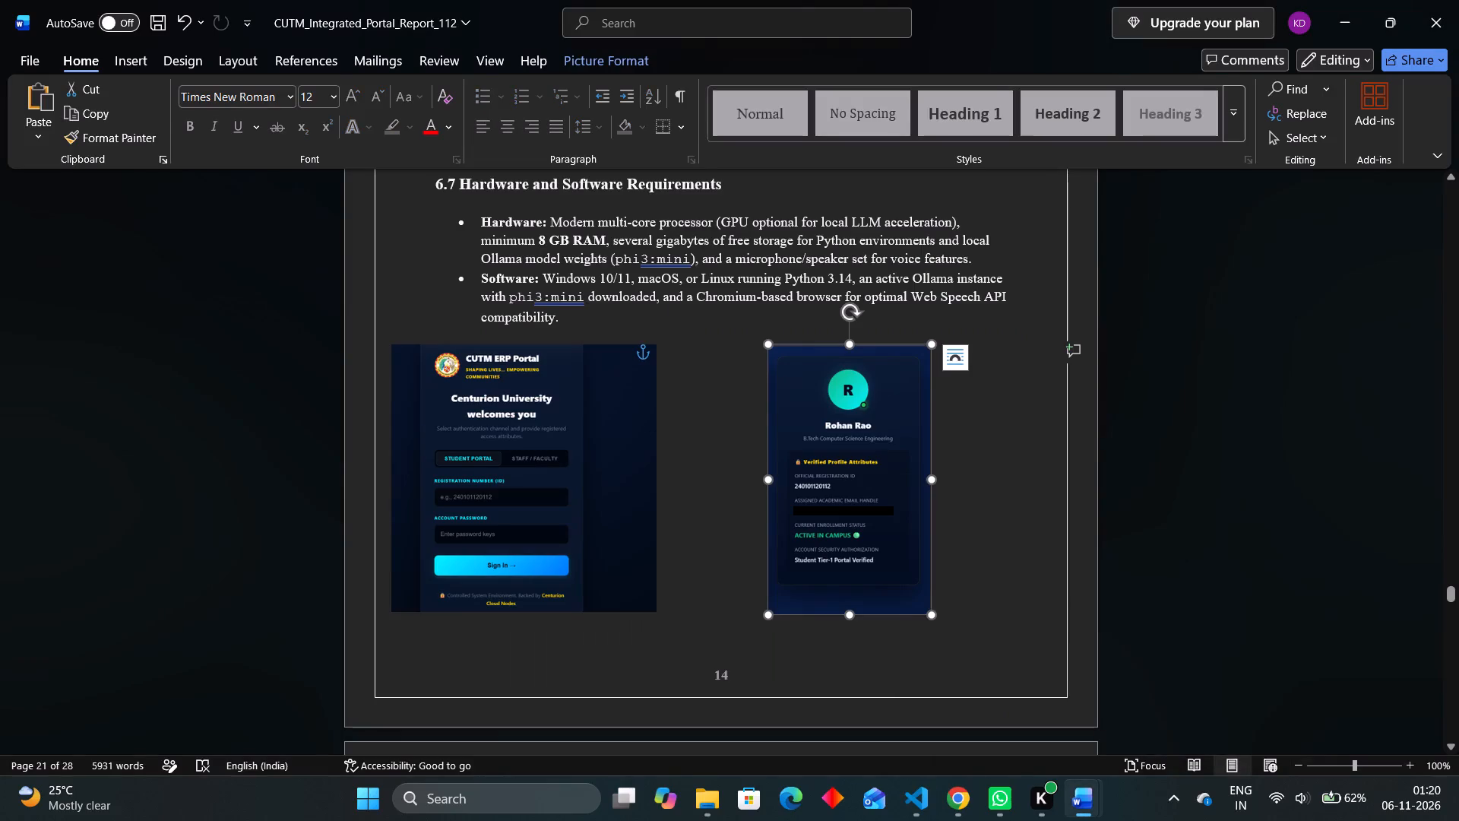
pyautogui.moveTo(819, 468); pyautogui.dragTo(923, 470)
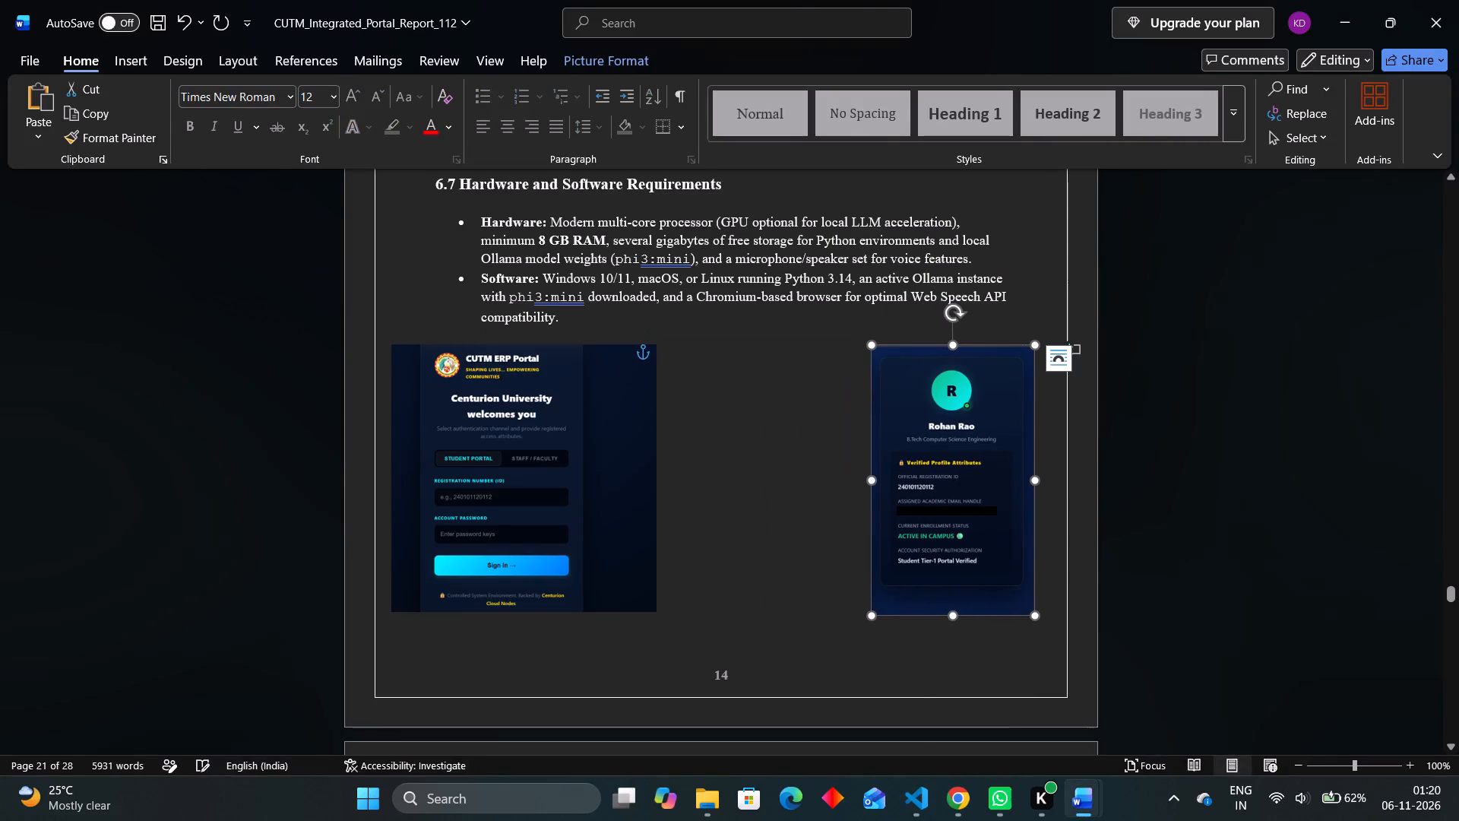
# Extend the profile card picture's crop leftward to reveal more of the dashboard, reaching over the login page picture's right part.
pyautogui.rightClick(923, 470)
pyautogui.click(978, 189)
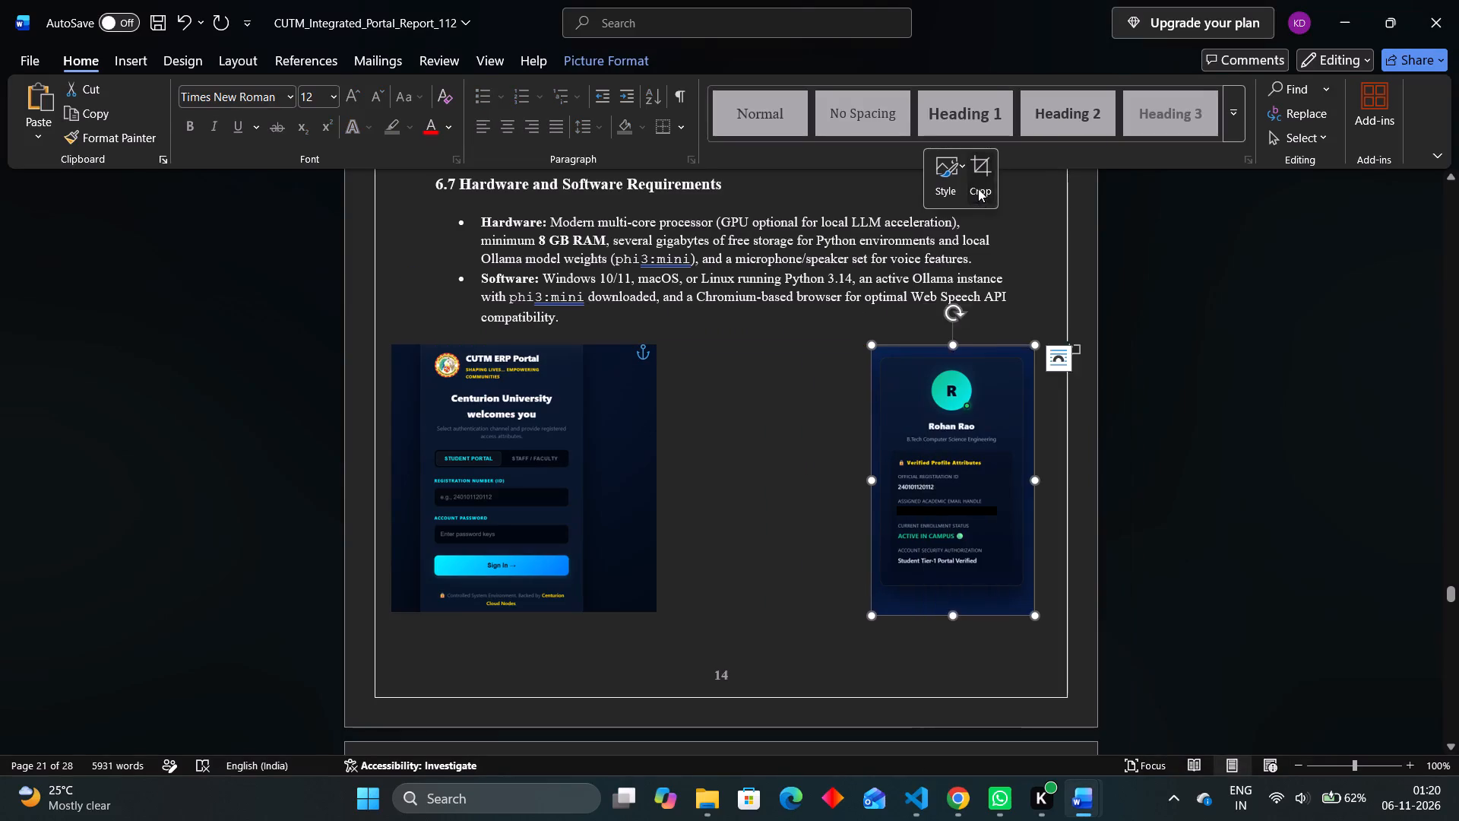
pyautogui.moveTo(875, 478); pyautogui.dragTo(662, 459)
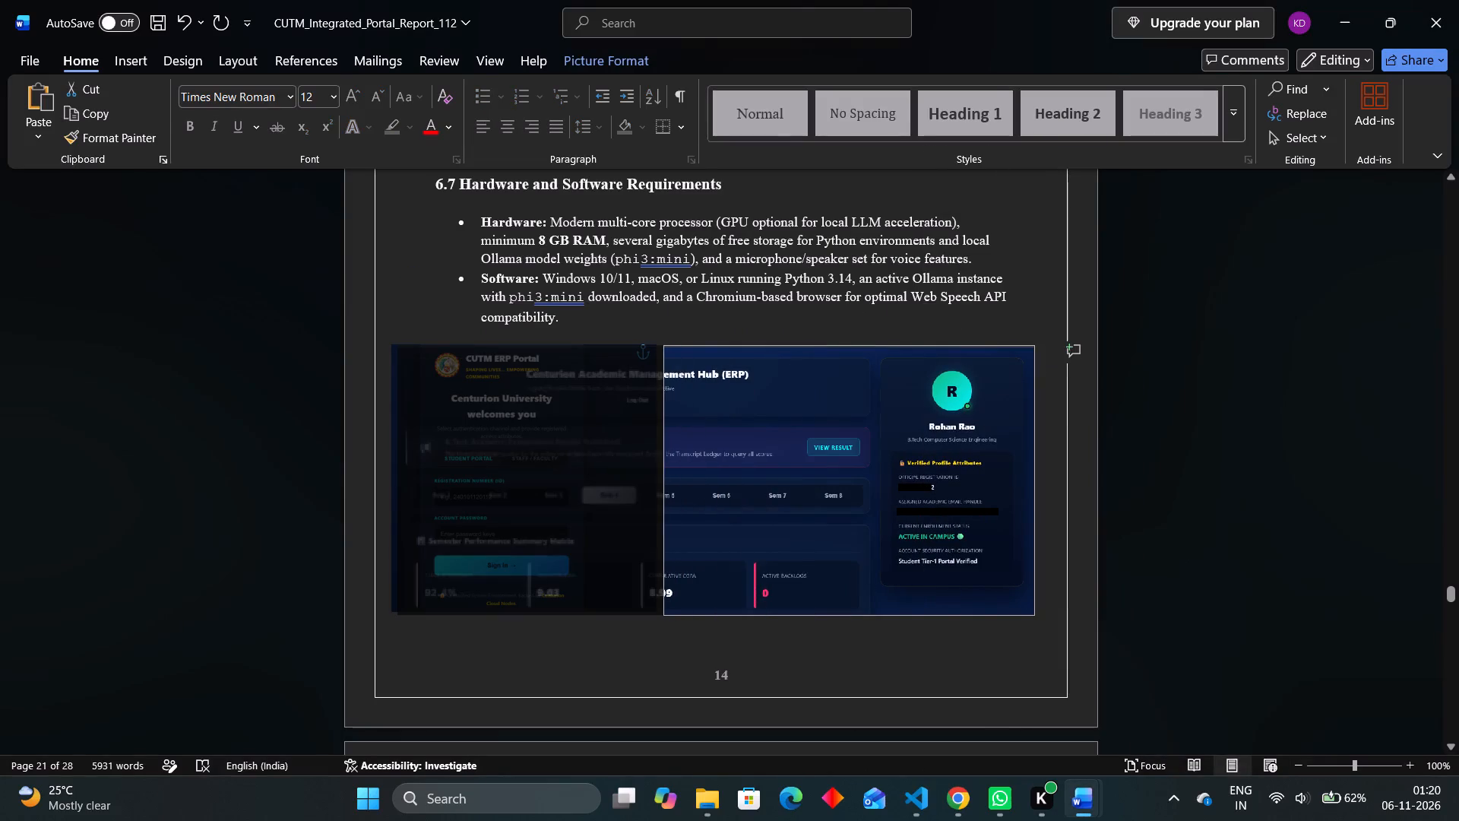
pyautogui.moveTo(662, 459); pyautogui.dragTo(641, 461)
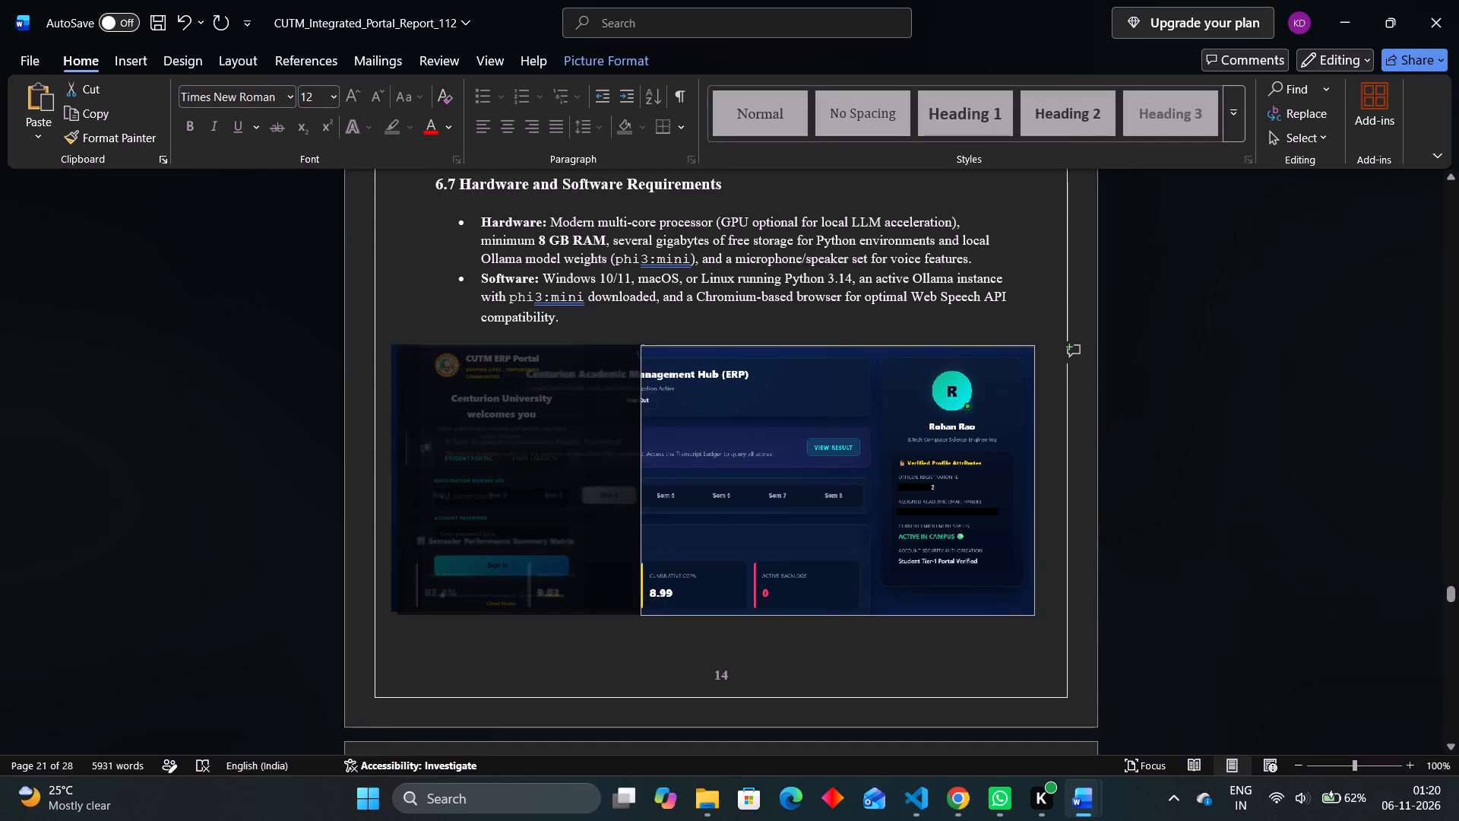
pyautogui.moveTo(641, 461); pyautogui.dragTo(641, 461)
pyautogui.click(1192, 422)
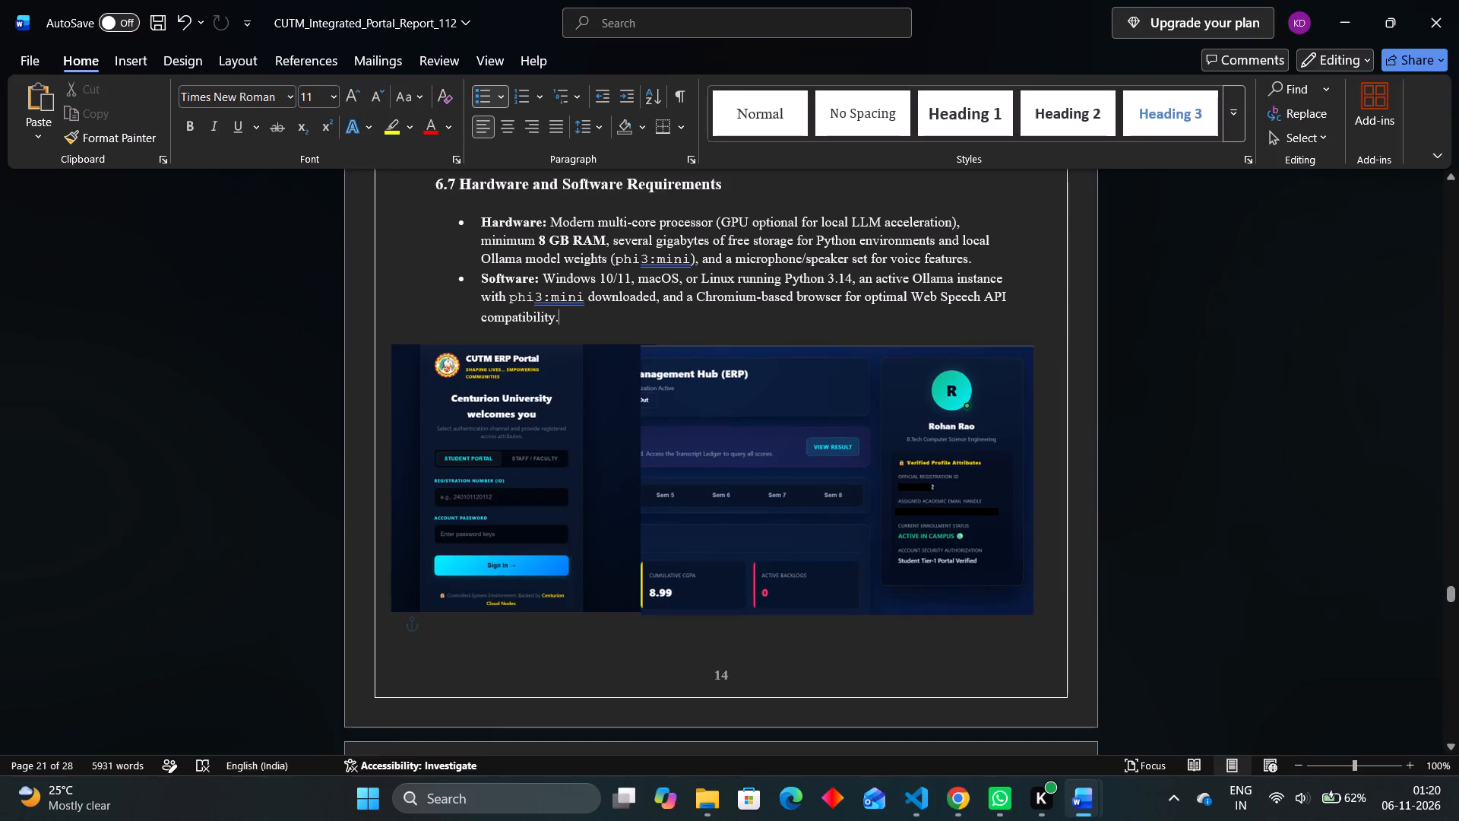
pyautogui.click(847, 459)
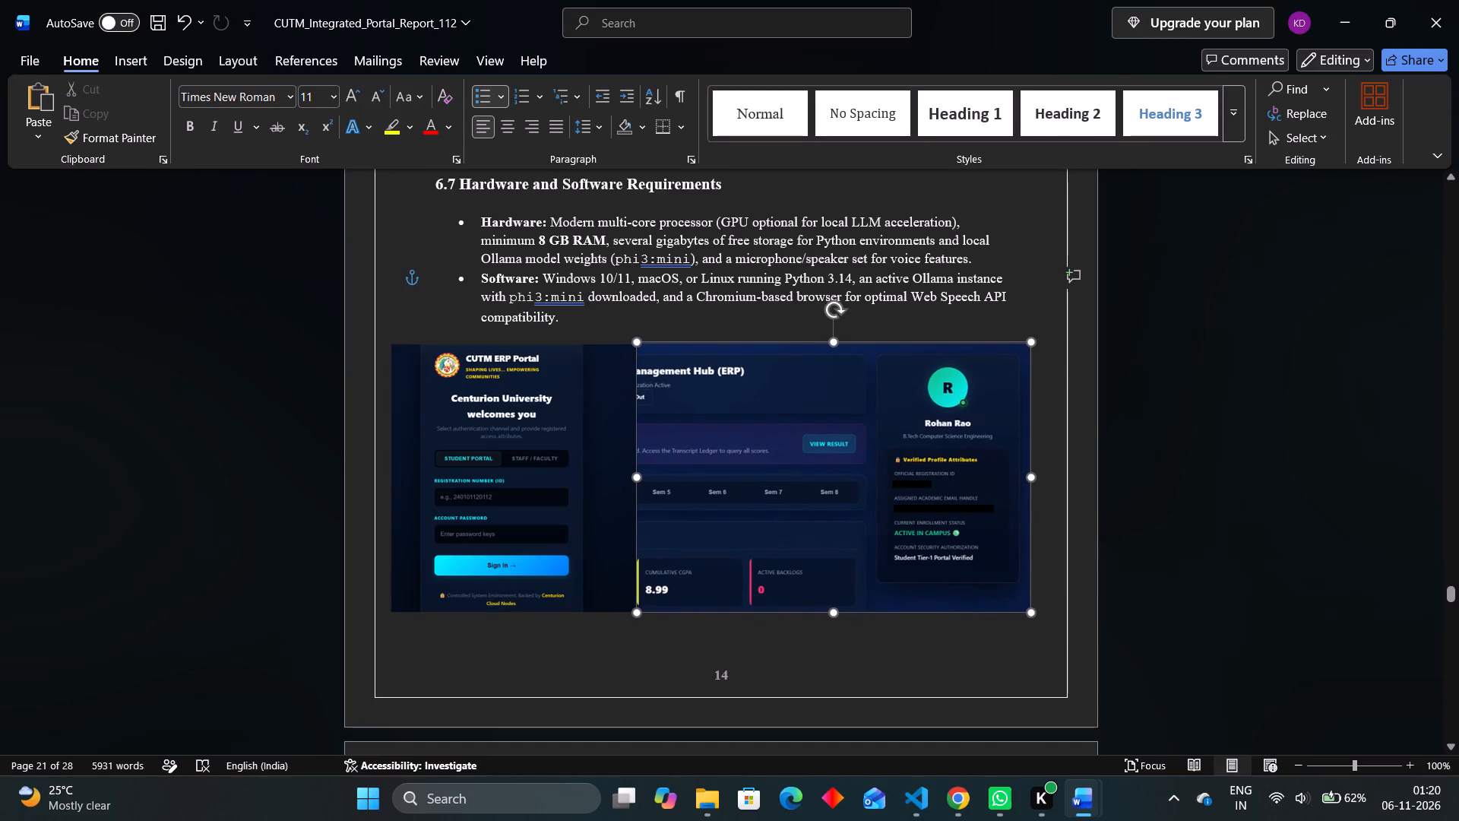
pyautogui.click(1163, 443)
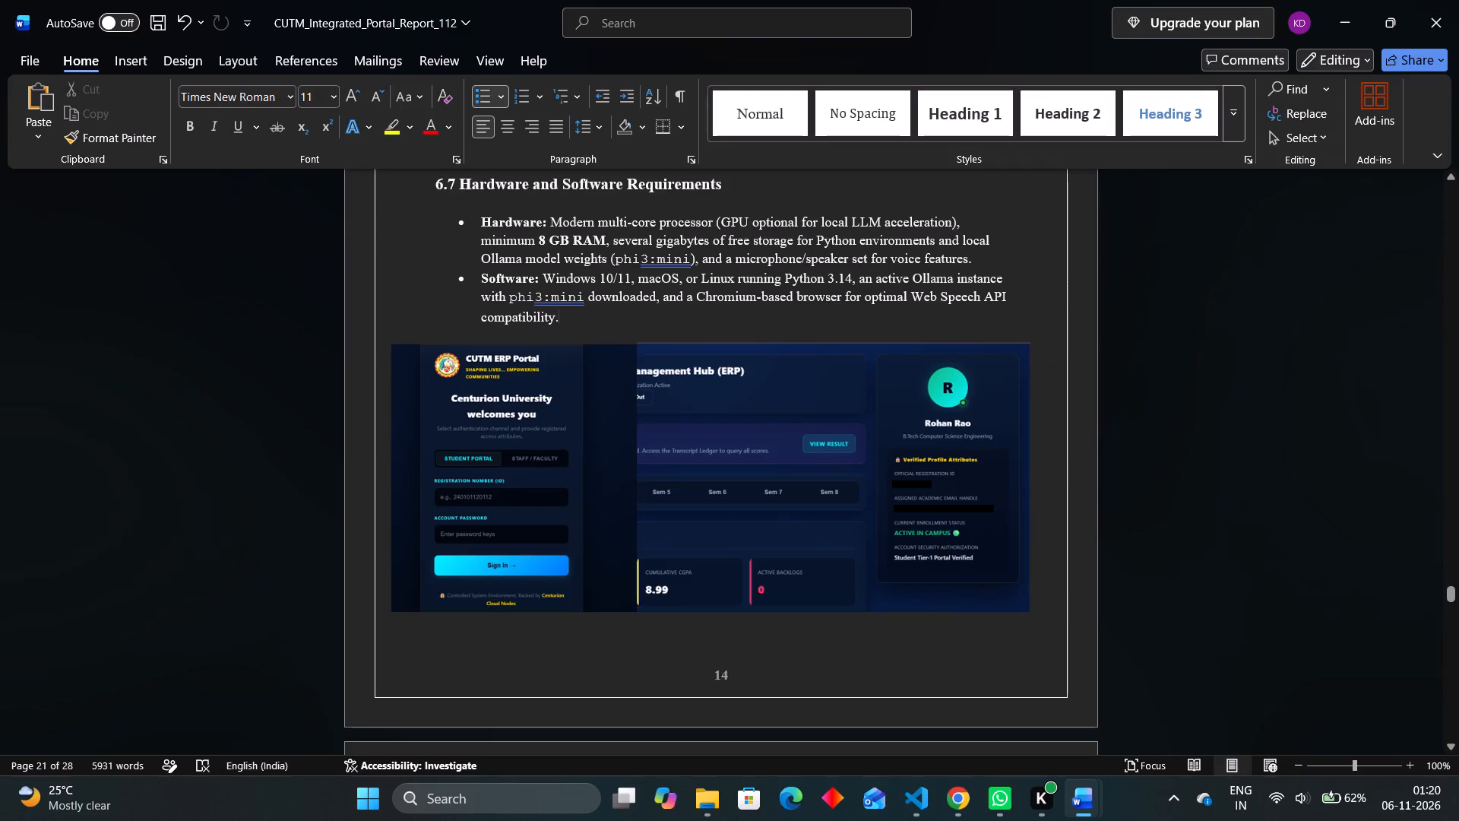
# Review the report pages from the Difficulties chapter back through sections 6.7 to 6.1, up to the Implementation Challenges & Mitigation Summary table.
pyautogui.scroll(-2, 914, 456)
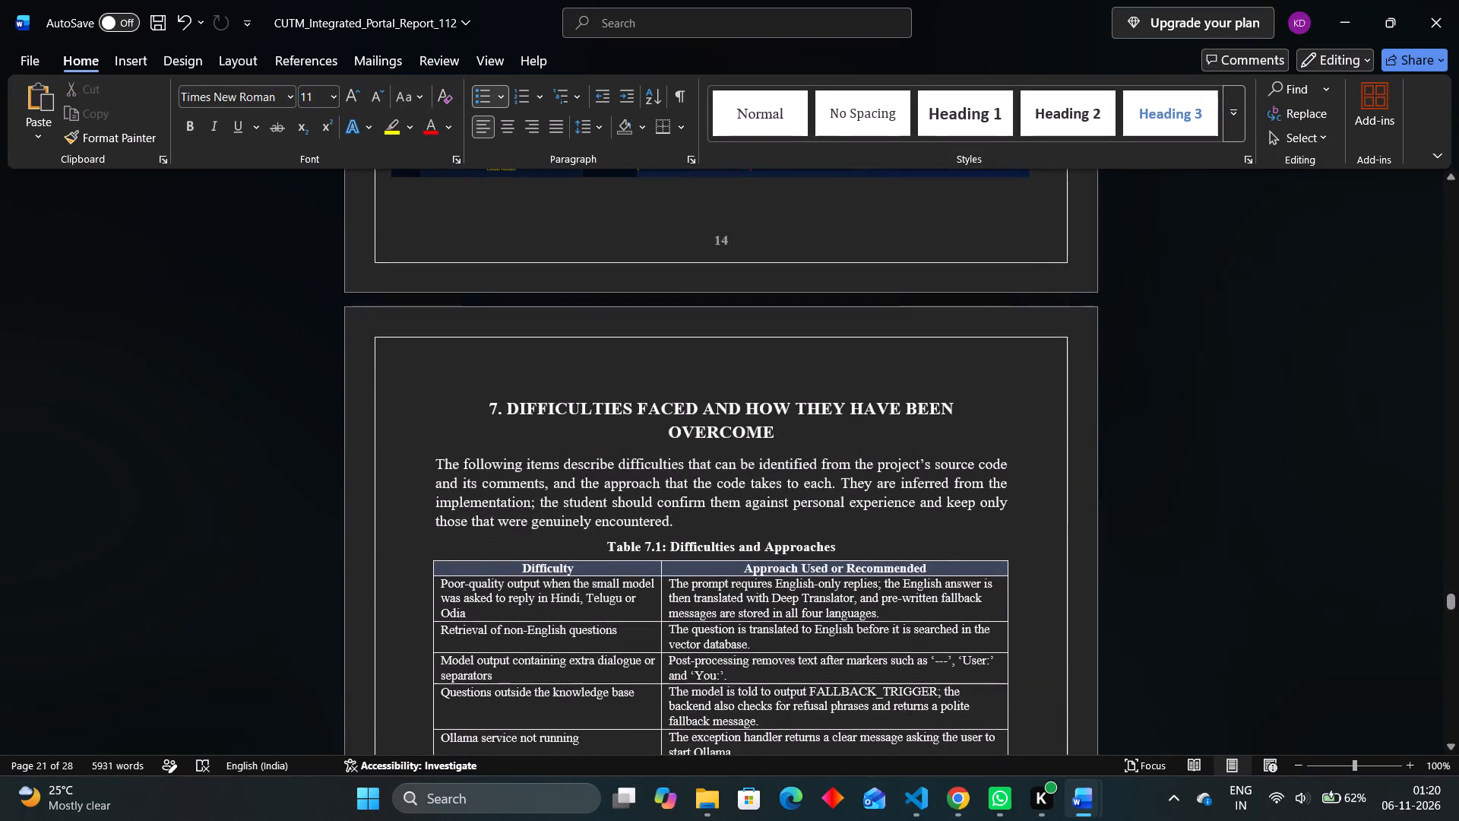
pyautogui.scroll(6, 850, 331)
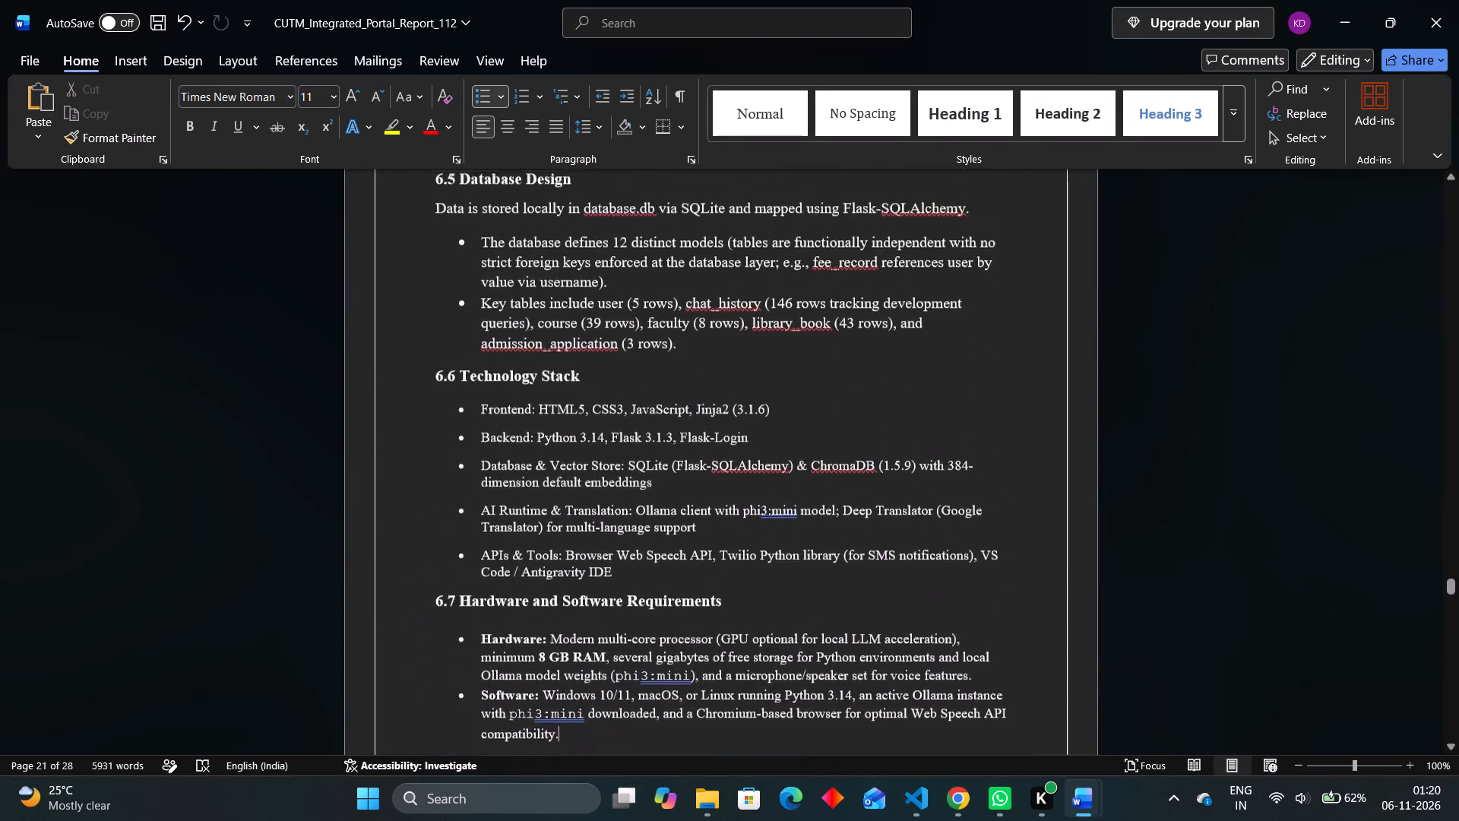
pyautogui.scroll(12, 850, 331)
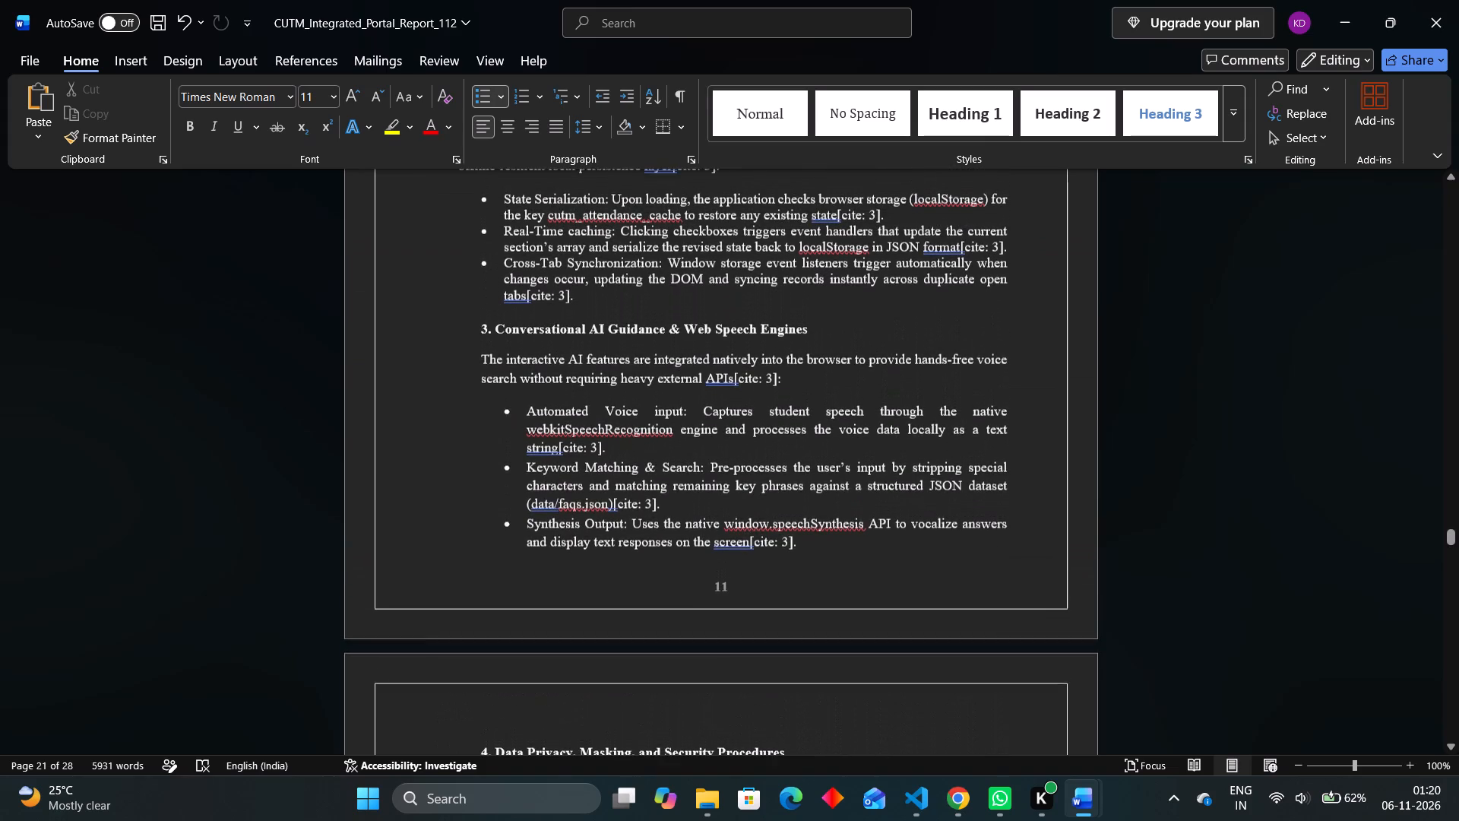
pyautogui.scroll(3, 850, 331)
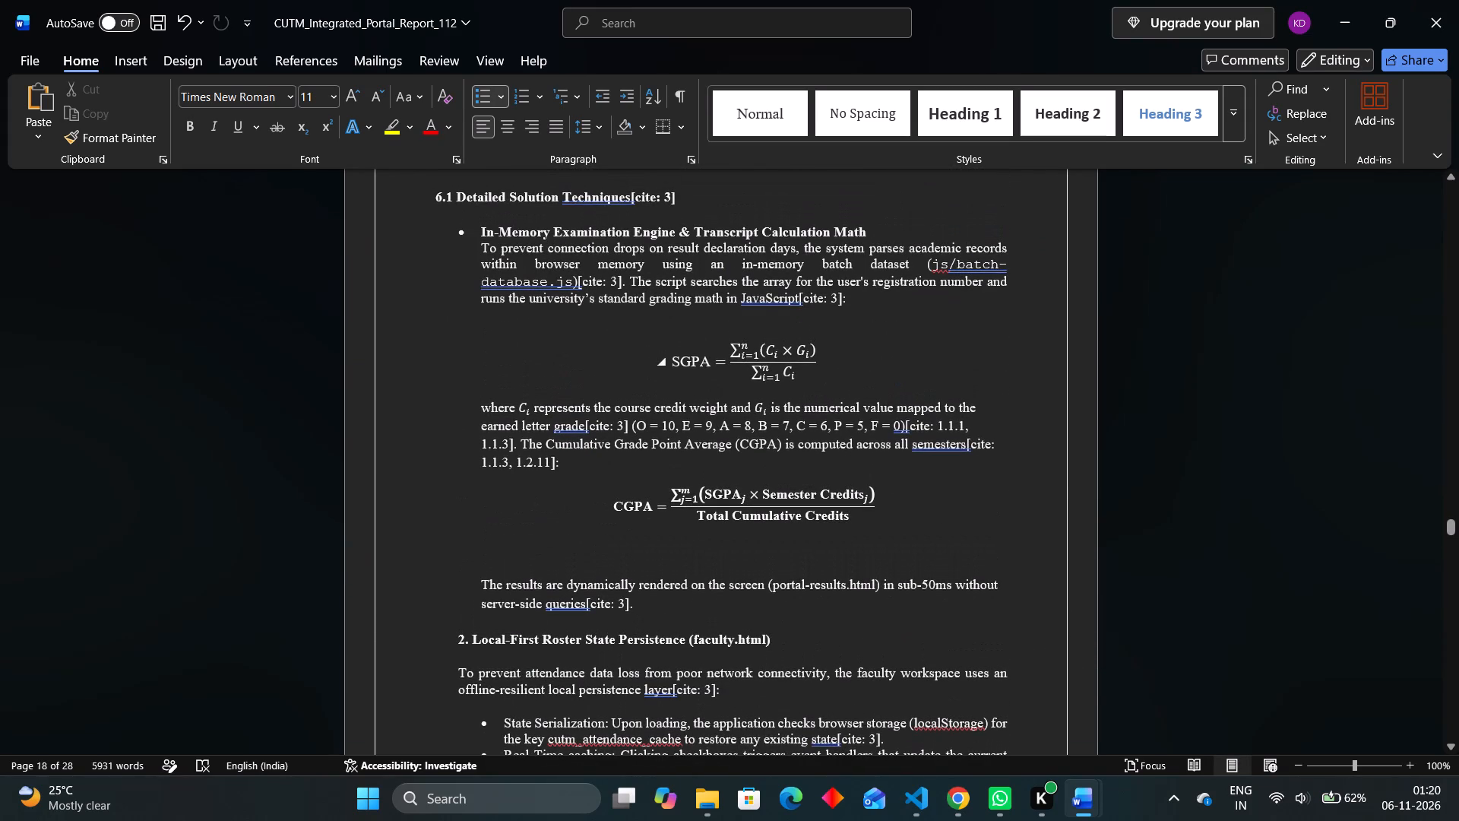
pyautogui.scroll(4, 850, 331)
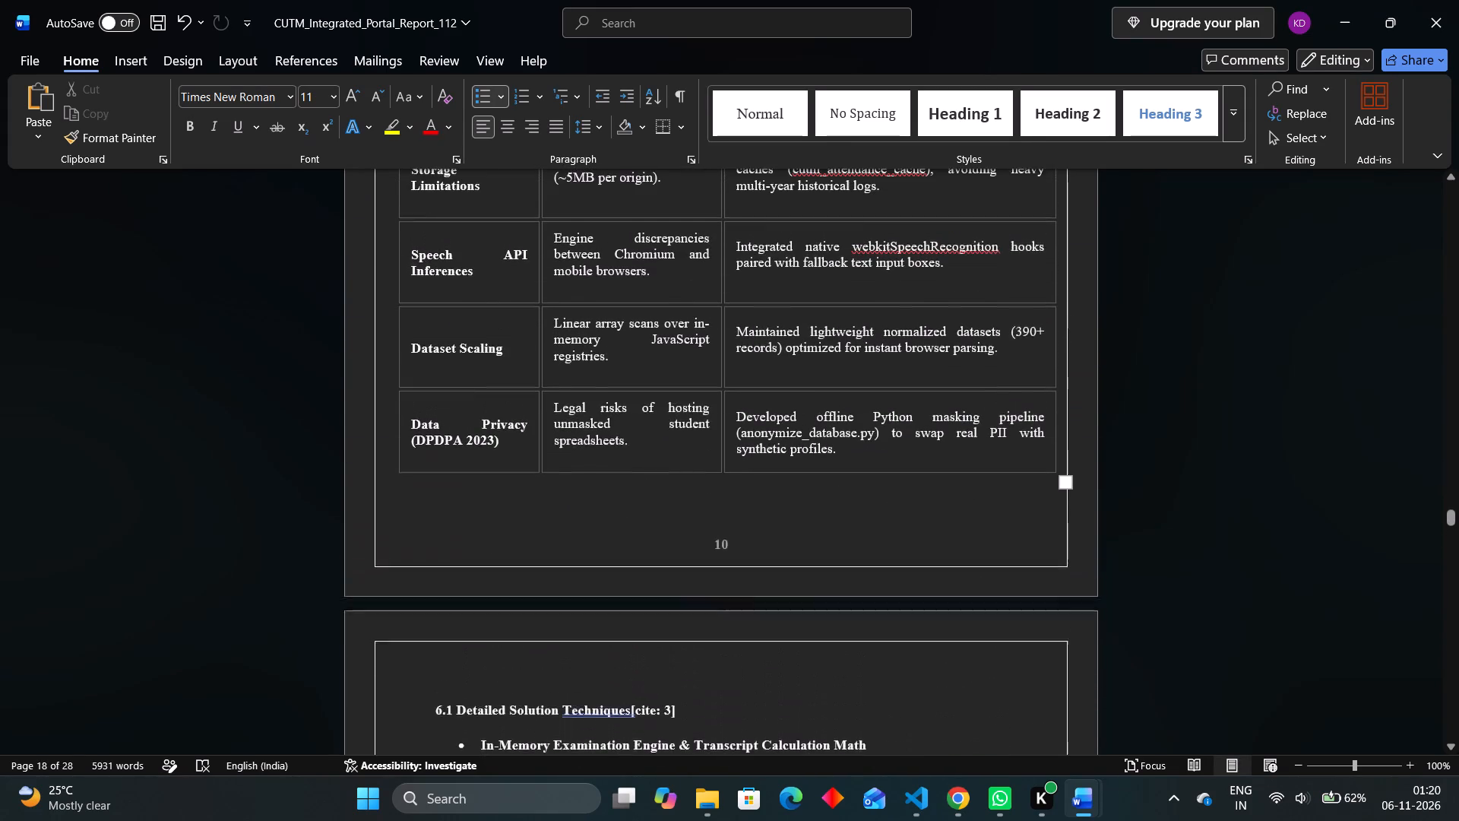
pyautogui.scroll(2, 850, 331)
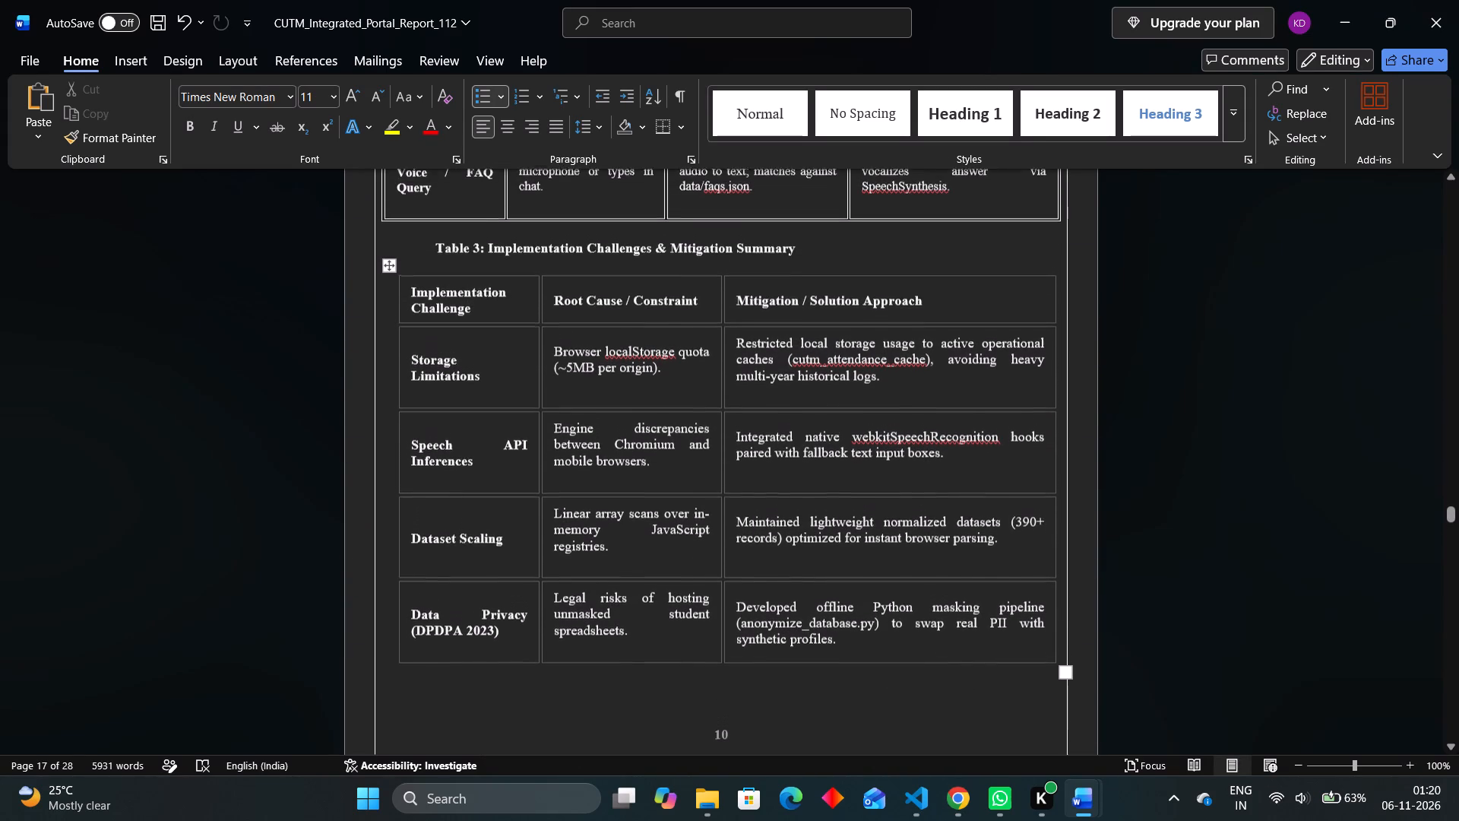
pyautogui.scroll(1, 850, 331)
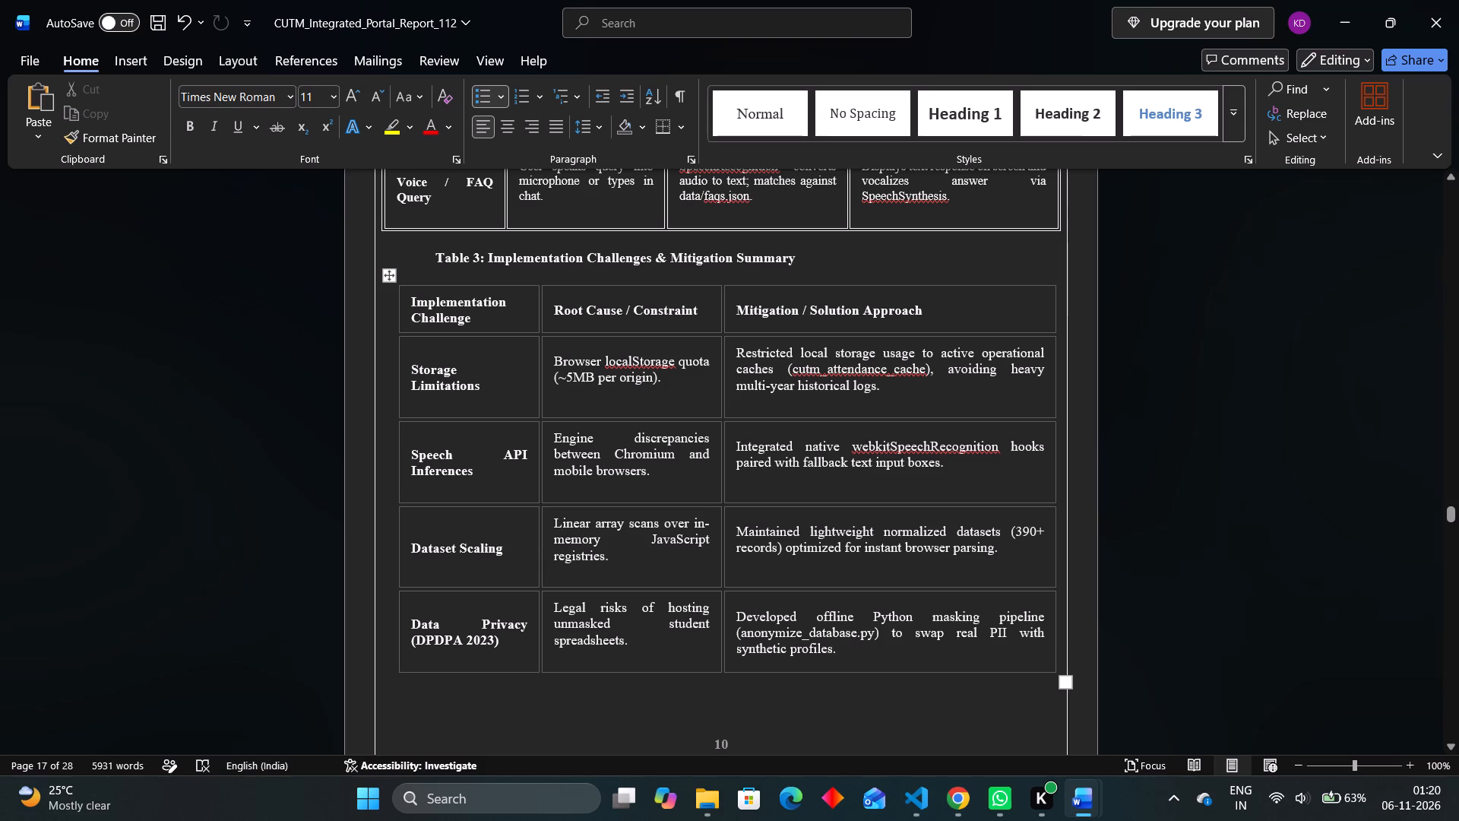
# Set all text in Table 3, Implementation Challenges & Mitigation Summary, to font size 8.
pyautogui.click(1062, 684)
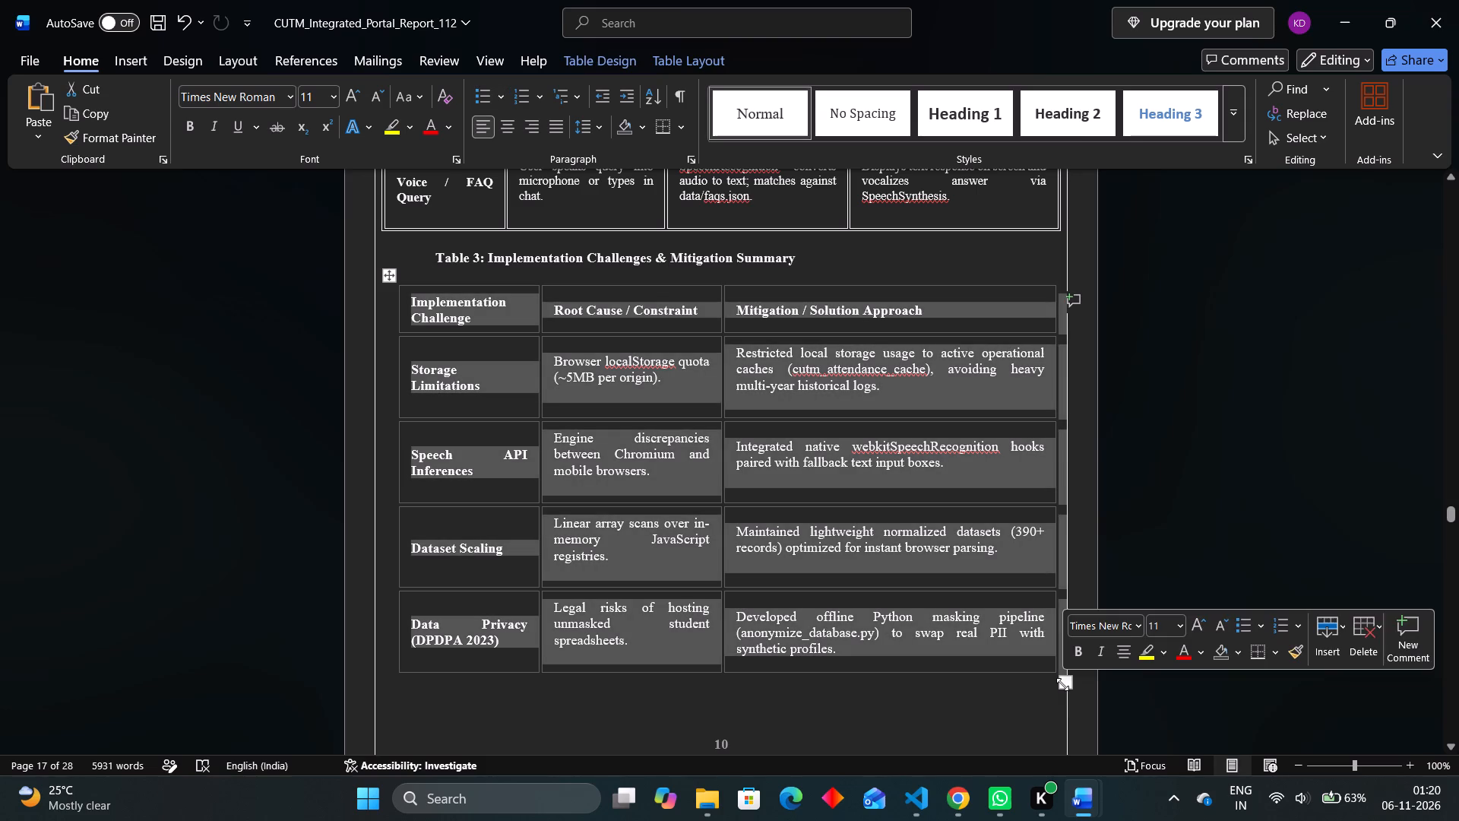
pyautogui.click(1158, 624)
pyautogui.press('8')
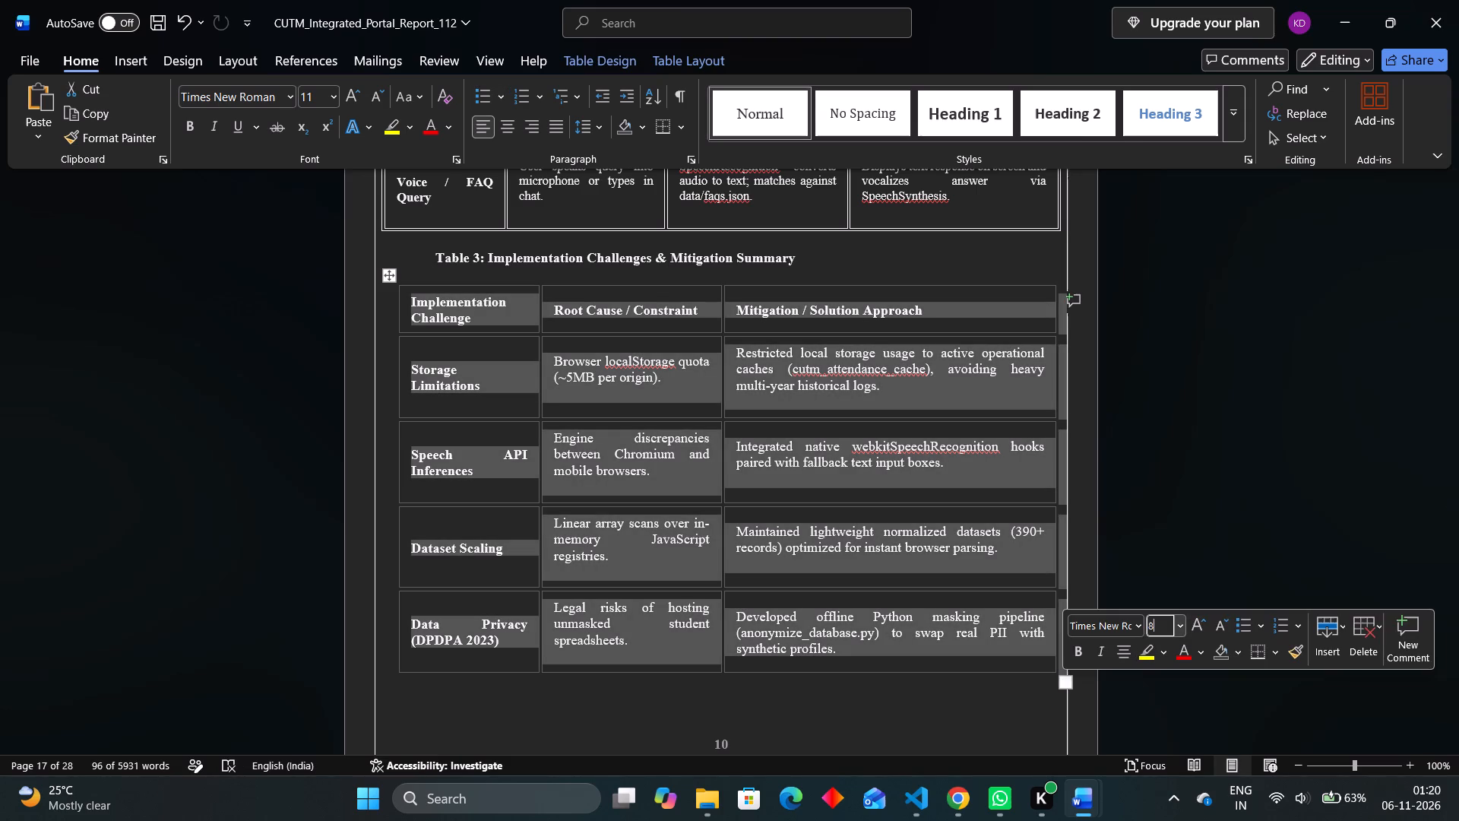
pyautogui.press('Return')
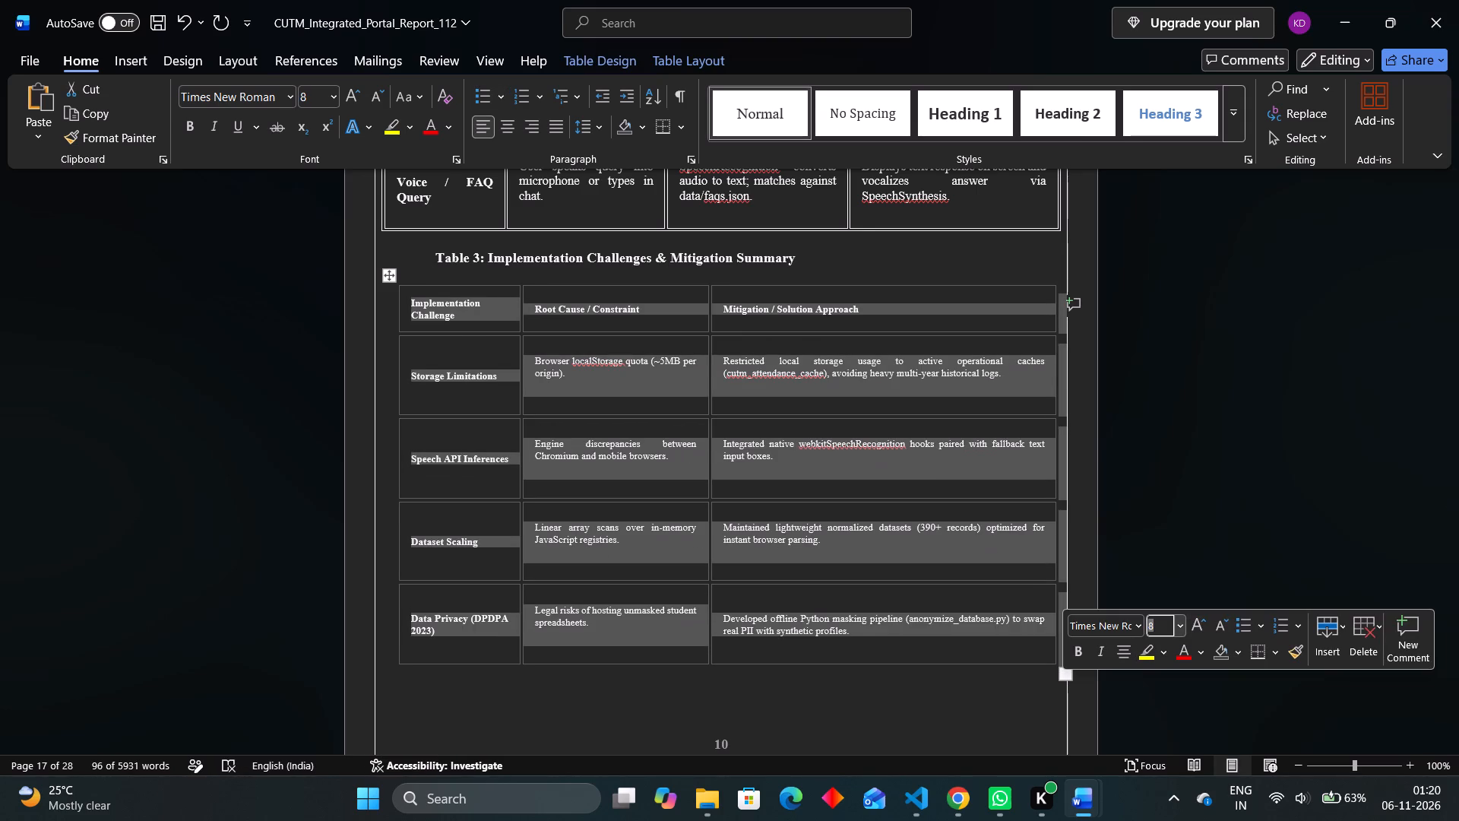
# Set all text in Table 3 to font size 10.
pyautogui.click(1166, 627)
pyautogui.press('BackSpace')
pyautogui.write('10')
pyautogui.press('Return')
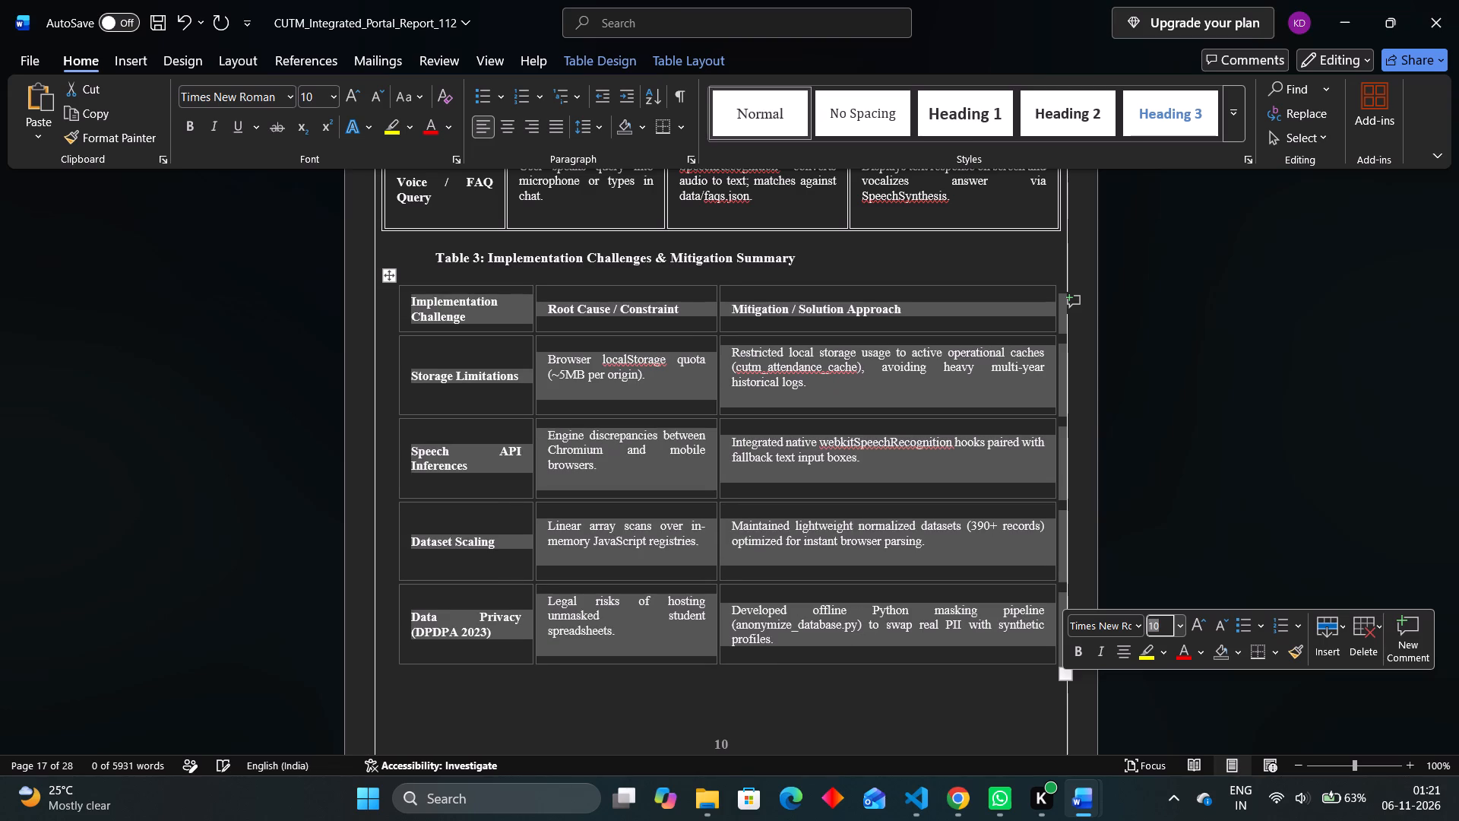
pyautogui.click(1259, 490)
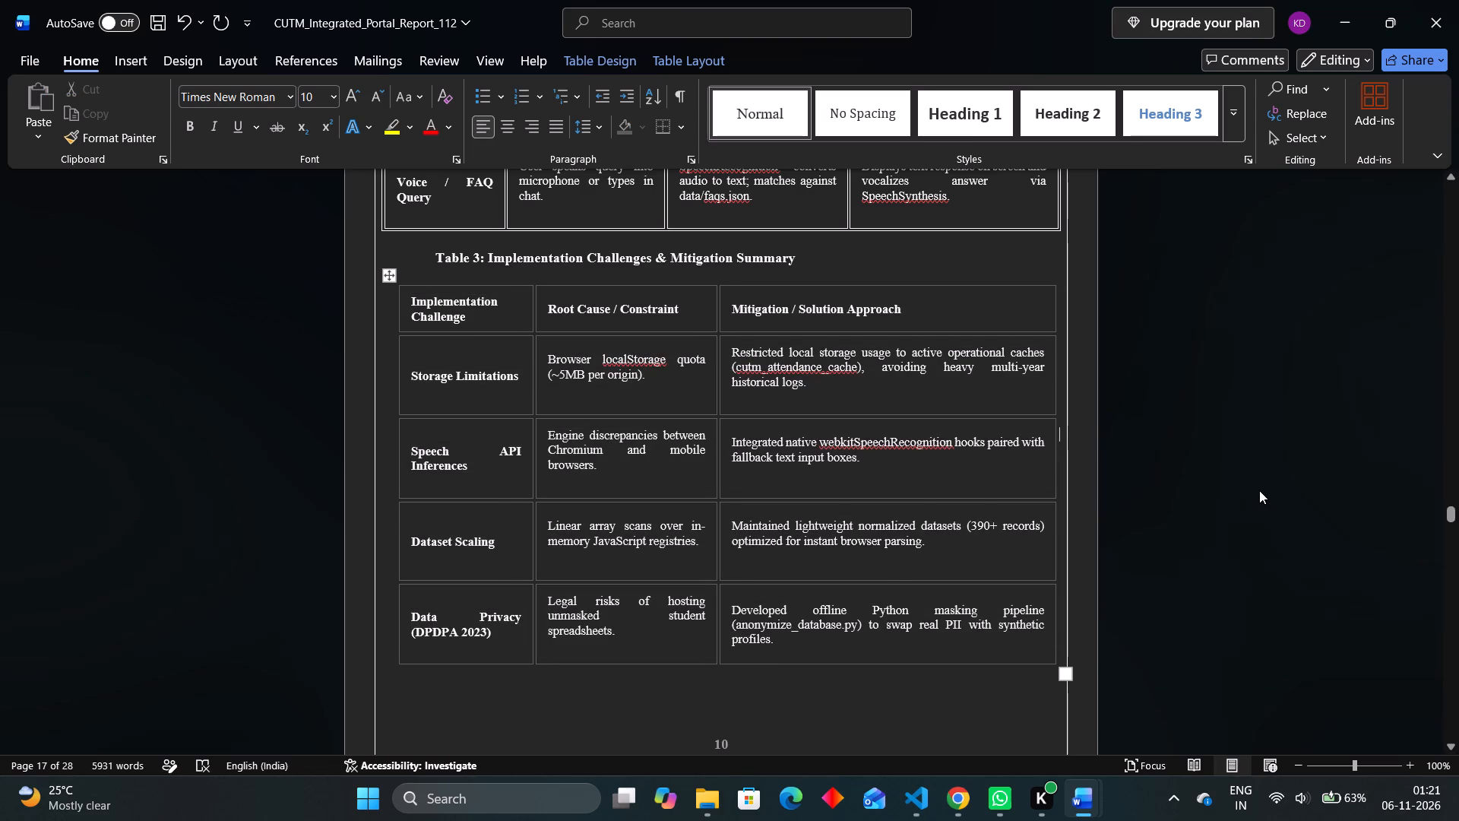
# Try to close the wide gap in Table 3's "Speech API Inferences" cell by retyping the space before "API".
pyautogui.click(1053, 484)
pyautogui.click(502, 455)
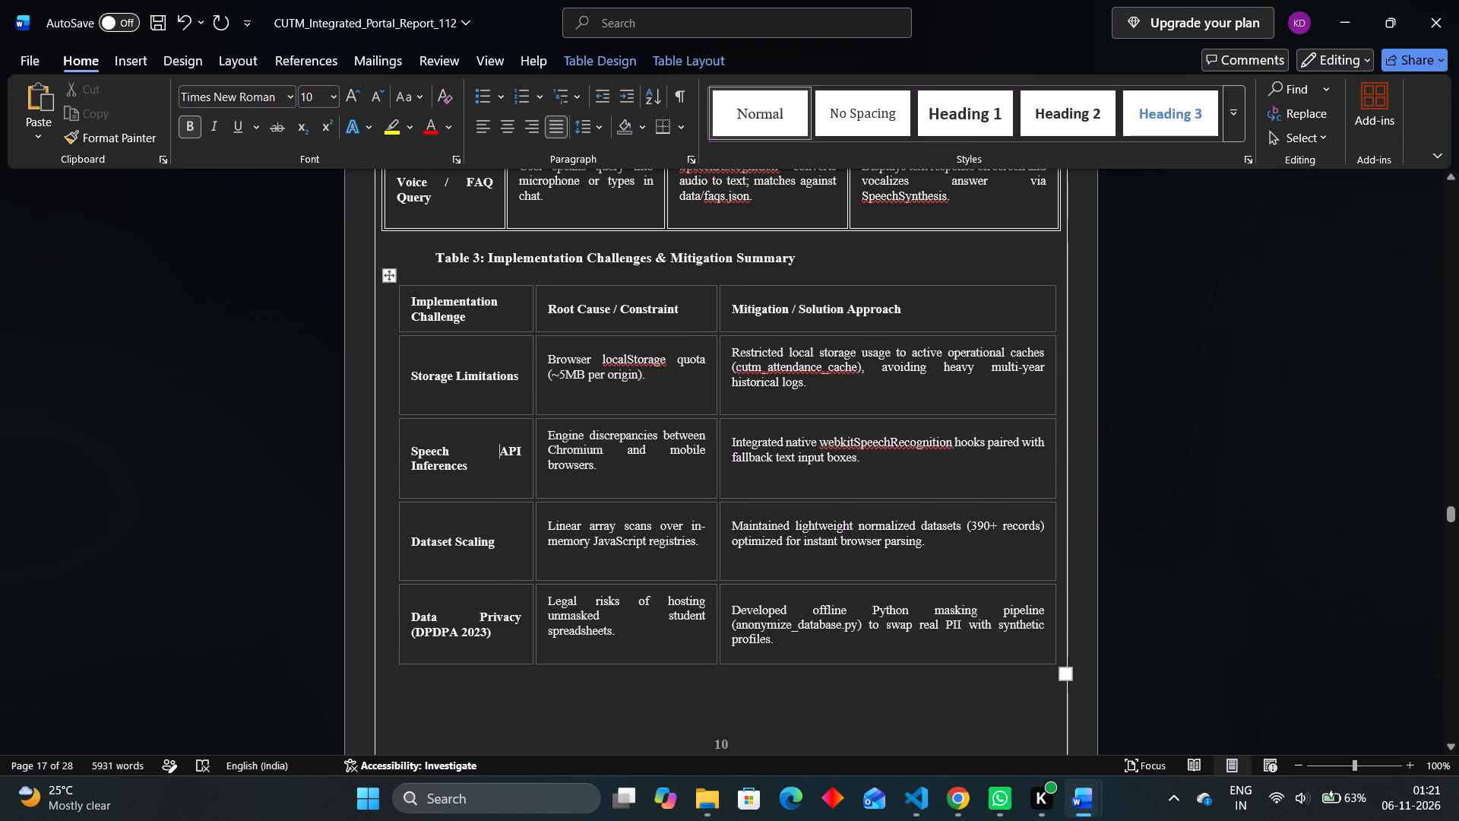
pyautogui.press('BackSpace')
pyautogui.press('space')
# Widen Table 3's Implementation Challenge column until "Speech API Inferences" fits one line, and its Root Cause / Constraint column to nearly match the Mitigation column.
pyautogui.moveTo(533, 307); pyautogui.dragTo(554, 307)
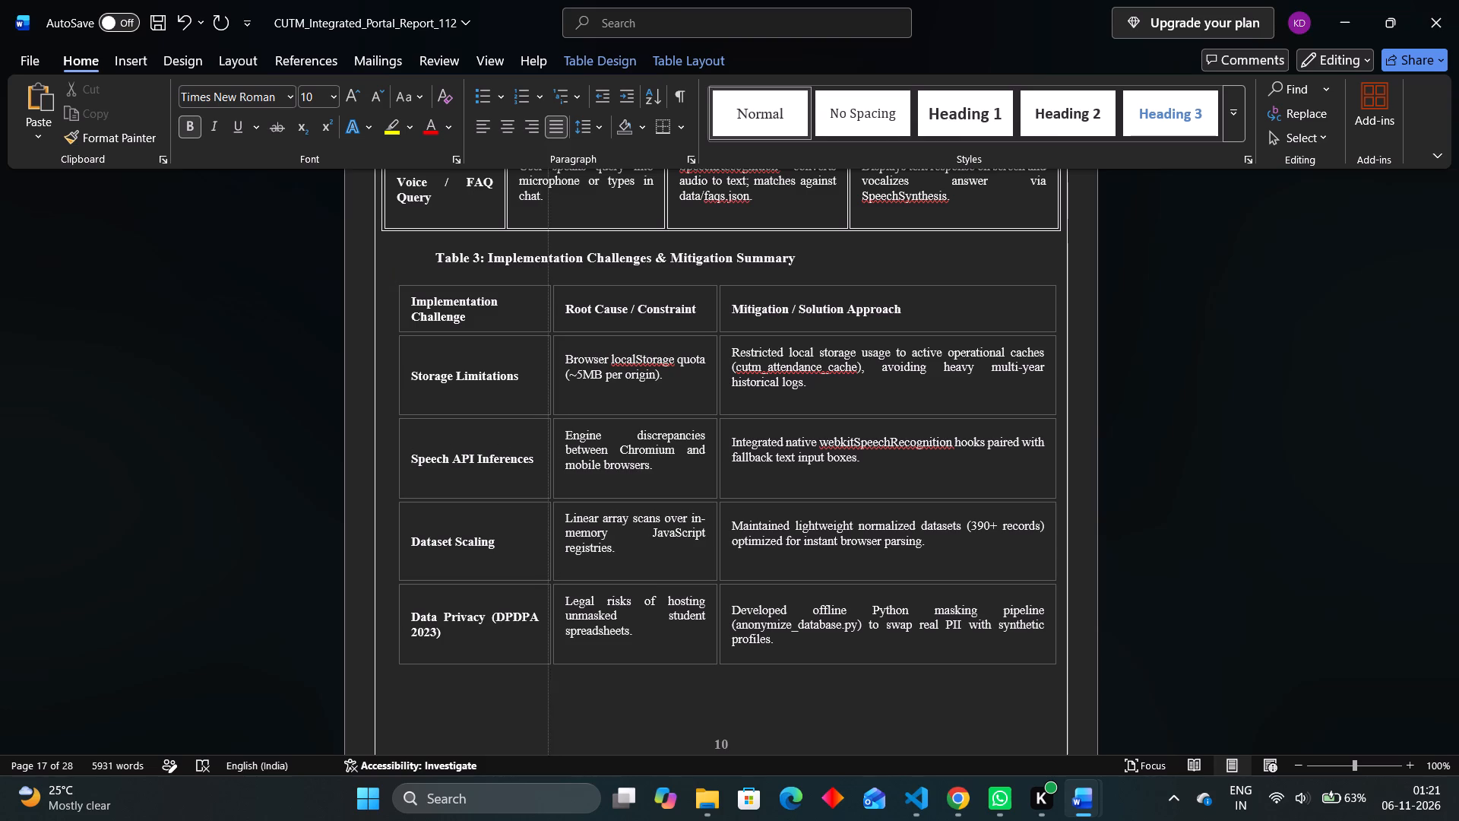
pyautogui.moveTo(554, 307); pyautogui.dragTo(555, 307)
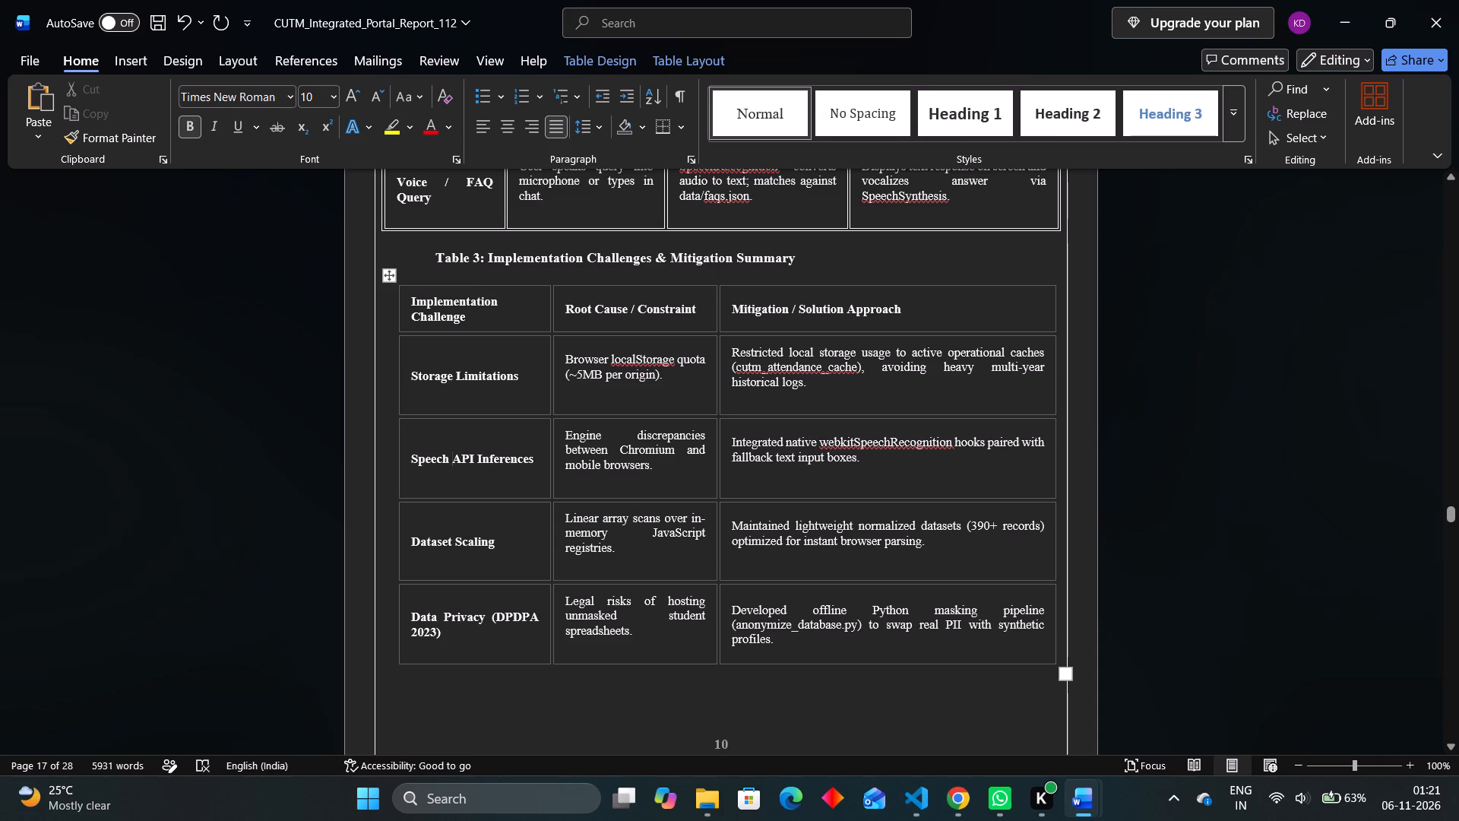
pyautogui.moveTo(717, 307); pyautogui.dragTo(755, 311)
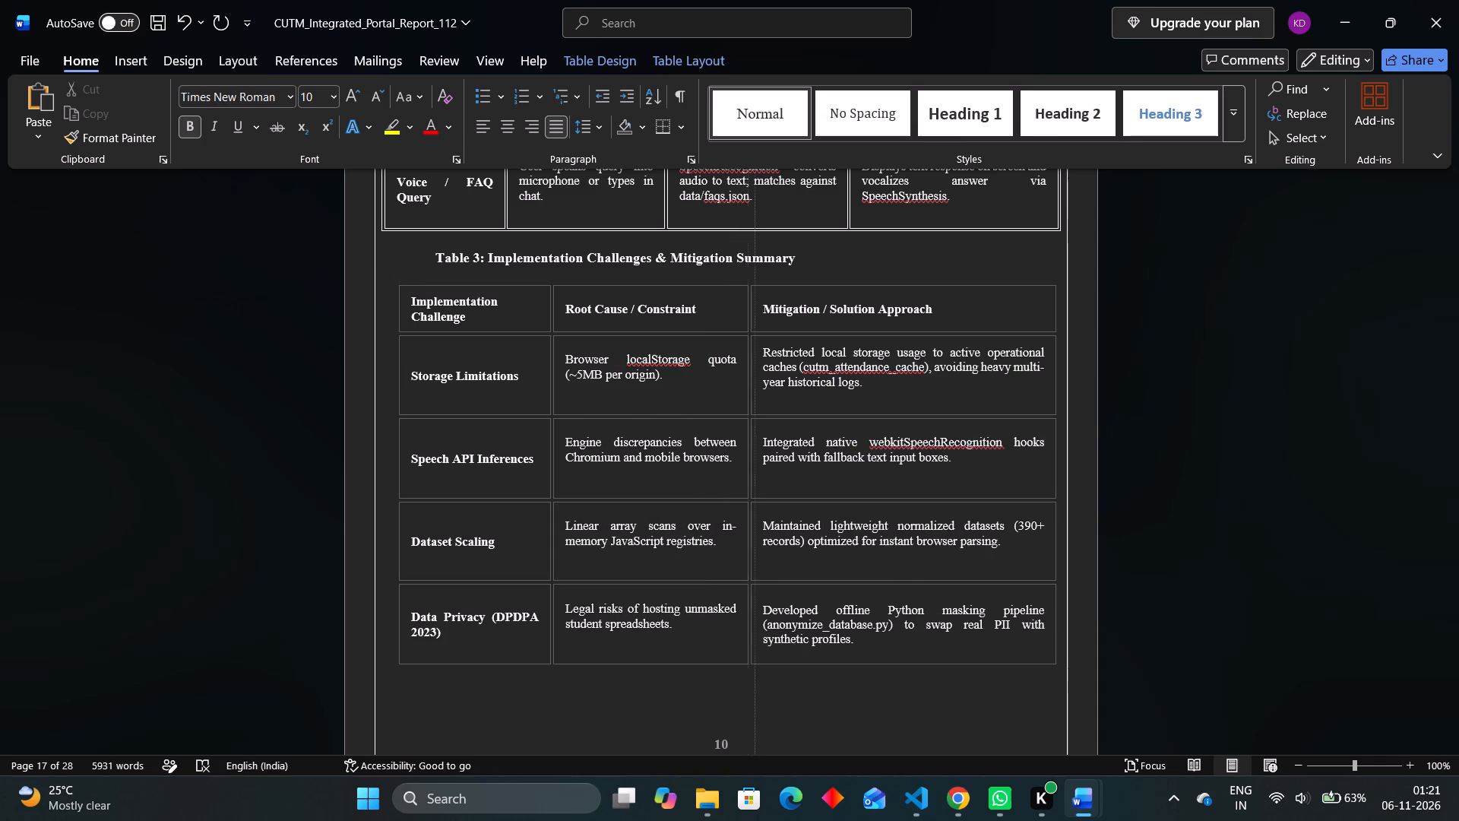
pyautogui.moveTo(755, 311); pyautogui.dragTo(809, 317)
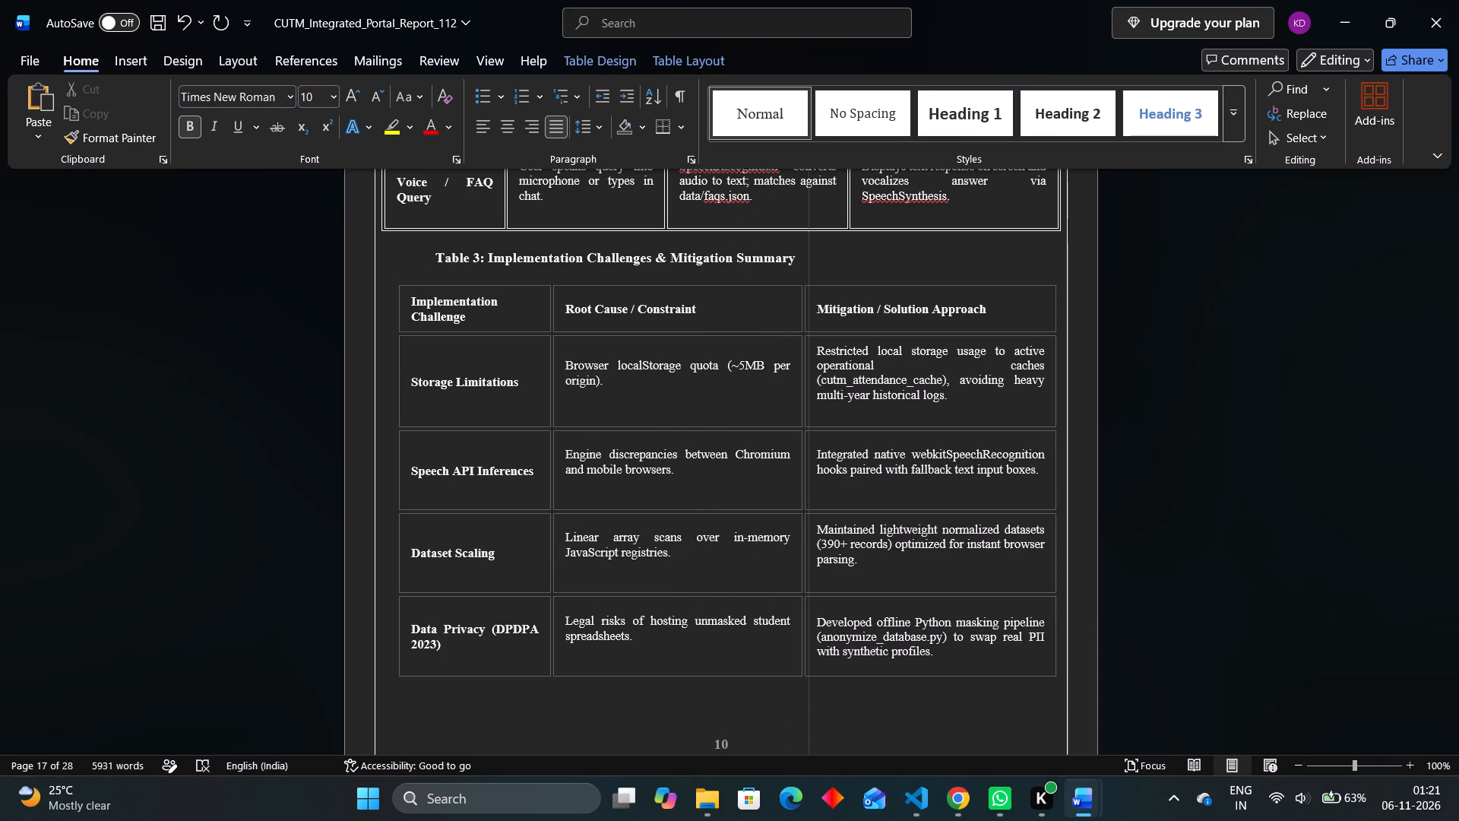
pyautogui.moveTo(809, 317); pyautogui.dragTo(799, 315)
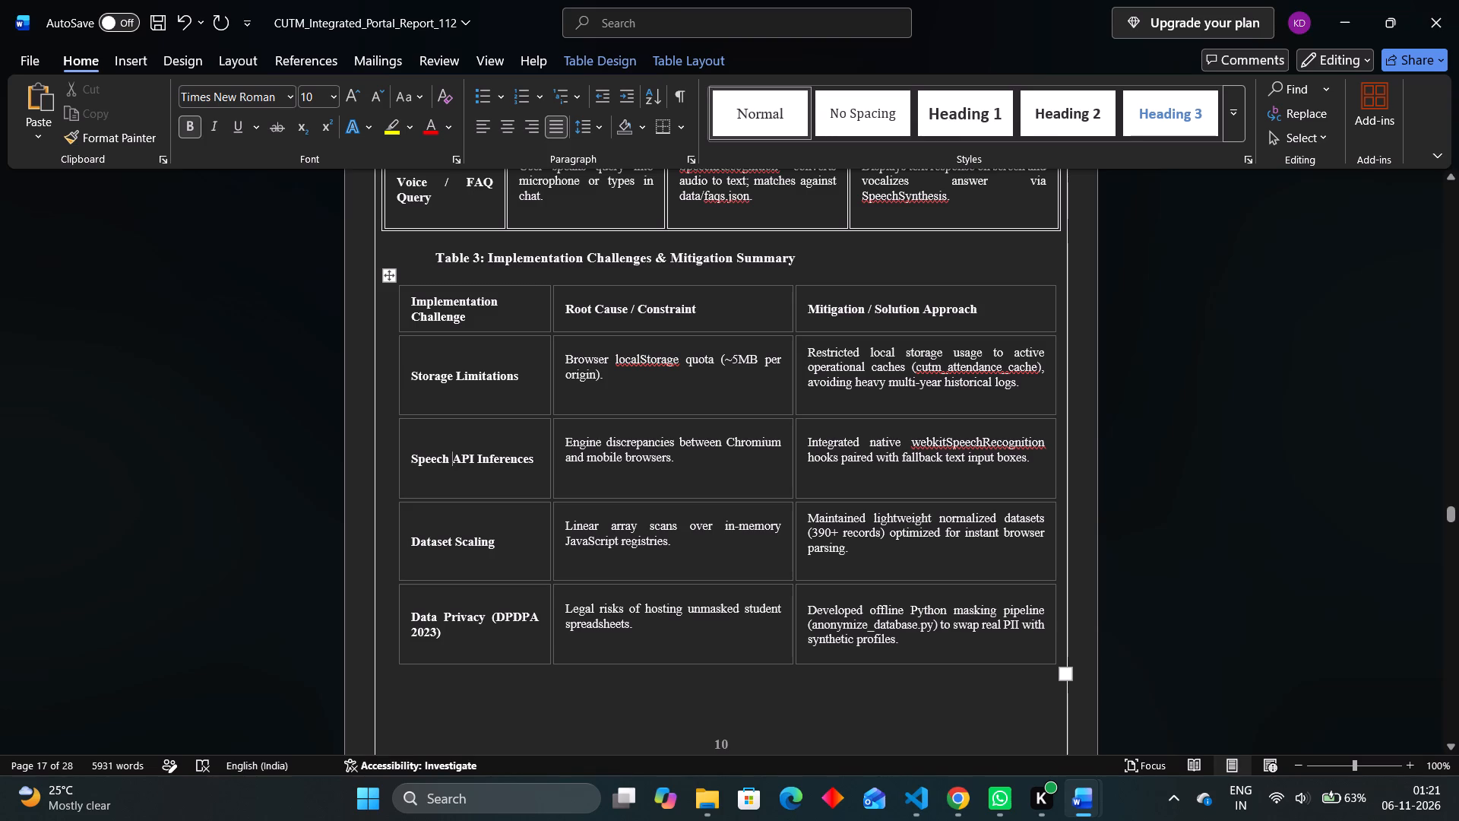
pyautogui.moveTo(796, 585); pyautogui.dragTo(805, 558)
# Examine the layout and page placement of the System Architecture and Functional Workflow Matrix tables on the preceding pages.
pyautogui.scroll(2, 805, 558)
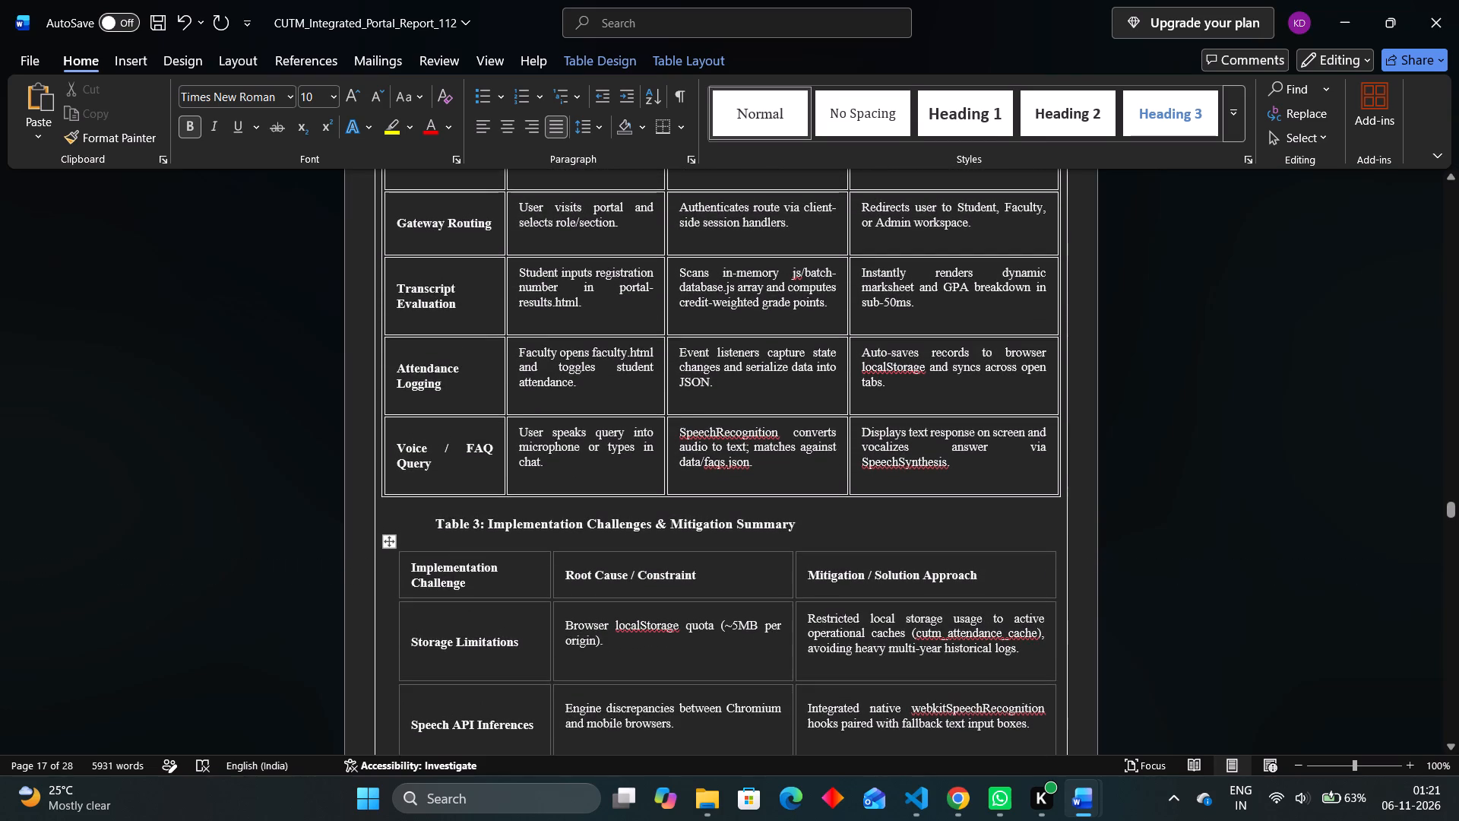
pyautogui.scroll(5, 805, 558)
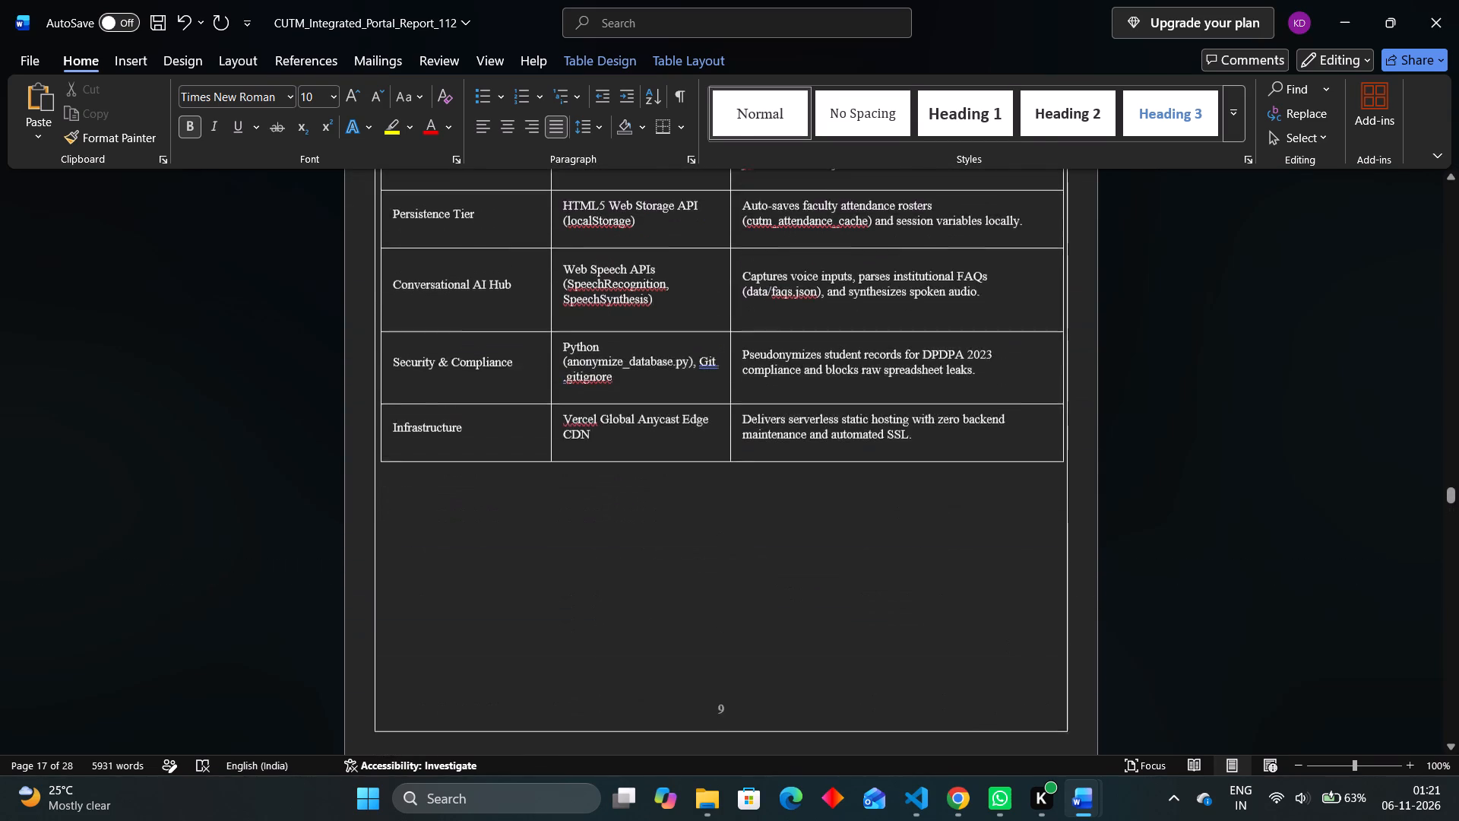
pyautogui.scroll(1, 805, 558)
pyautogui.scroll(-2, 805, 558)
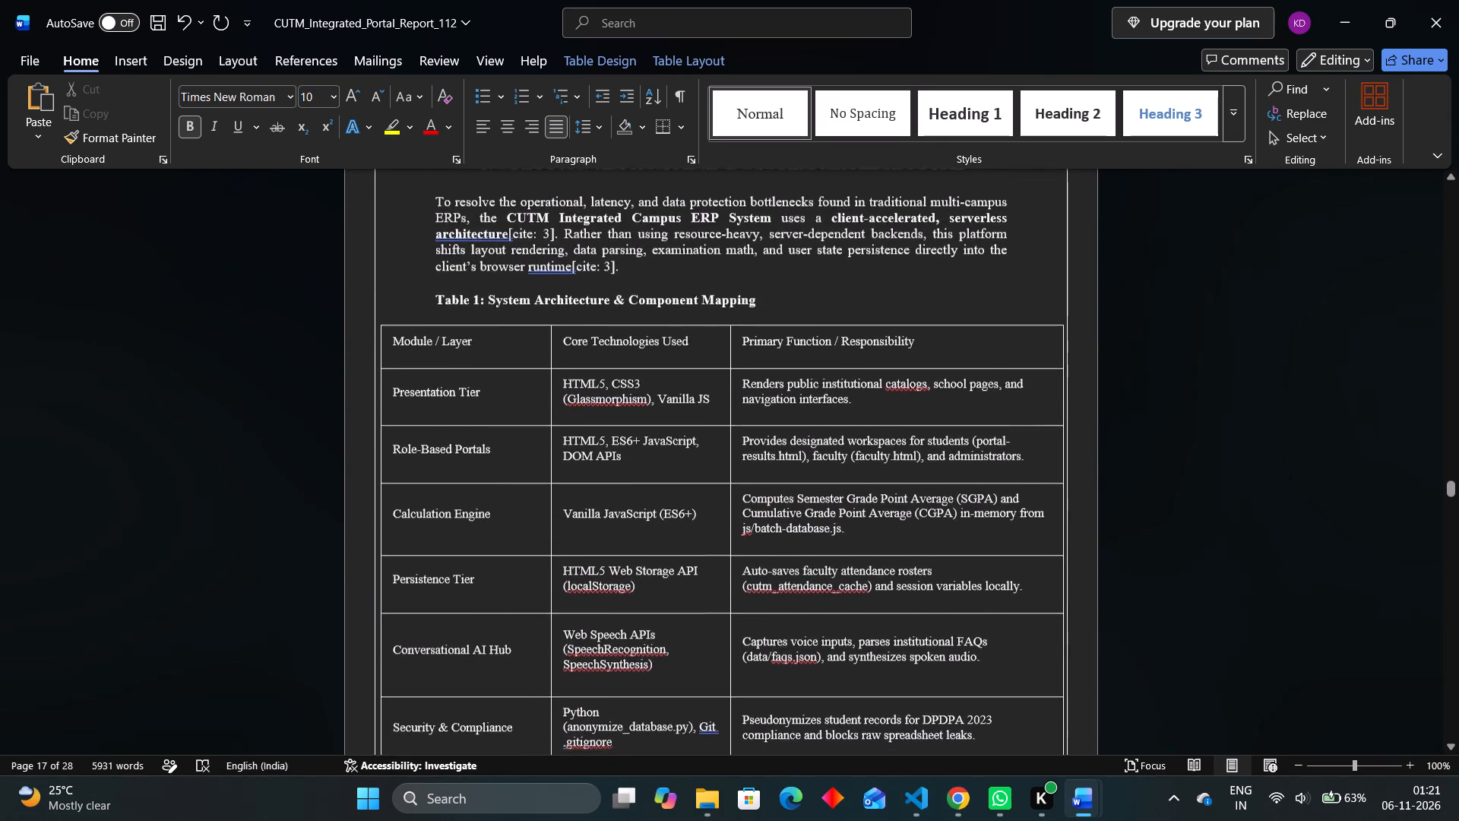
pyautogui.scroll(-3, 805, 558)
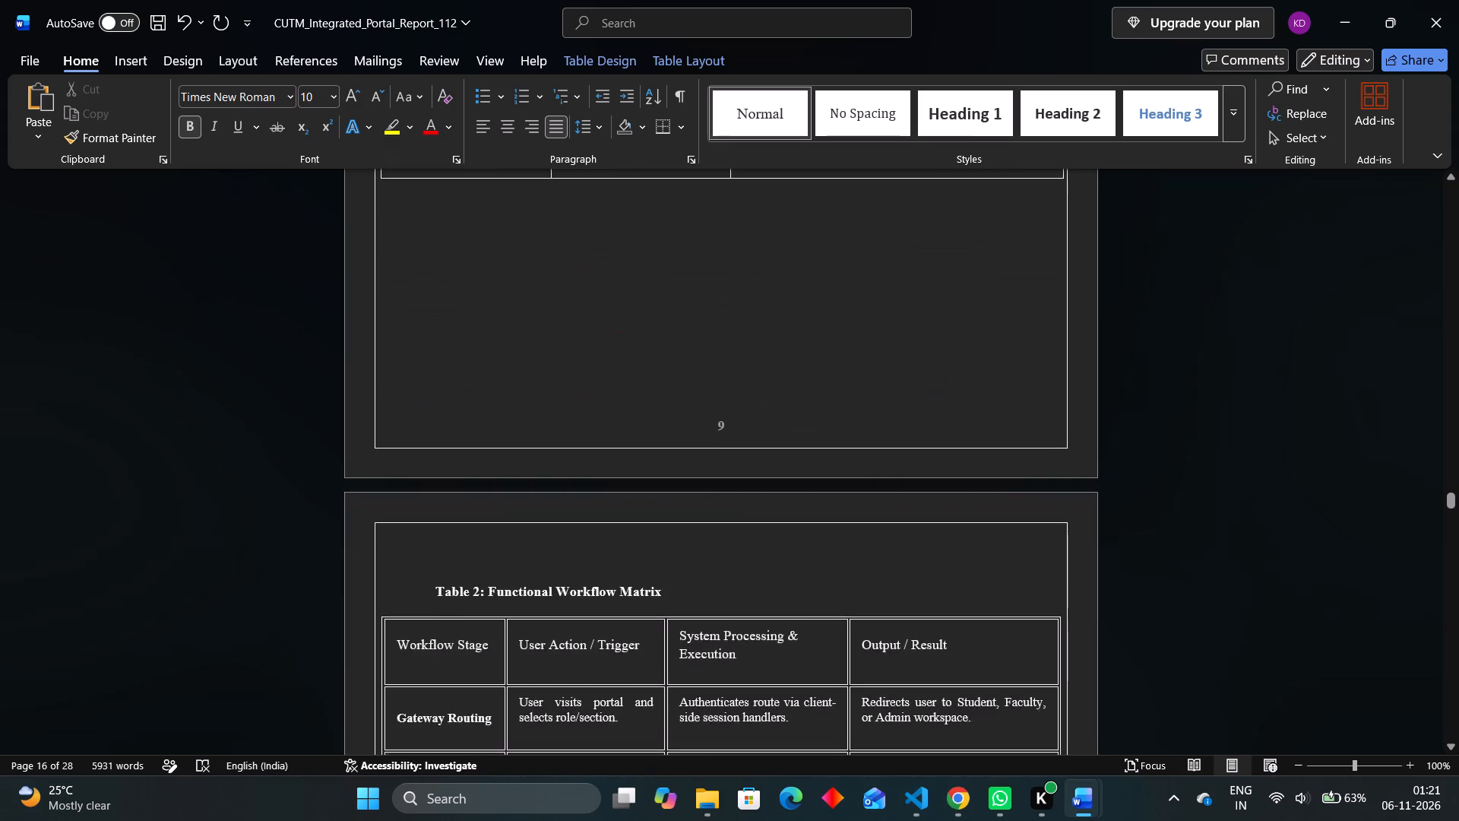
pyautogui.scroll(-1, 802, 561)
pyautogui.scroll(1, 802, 561)
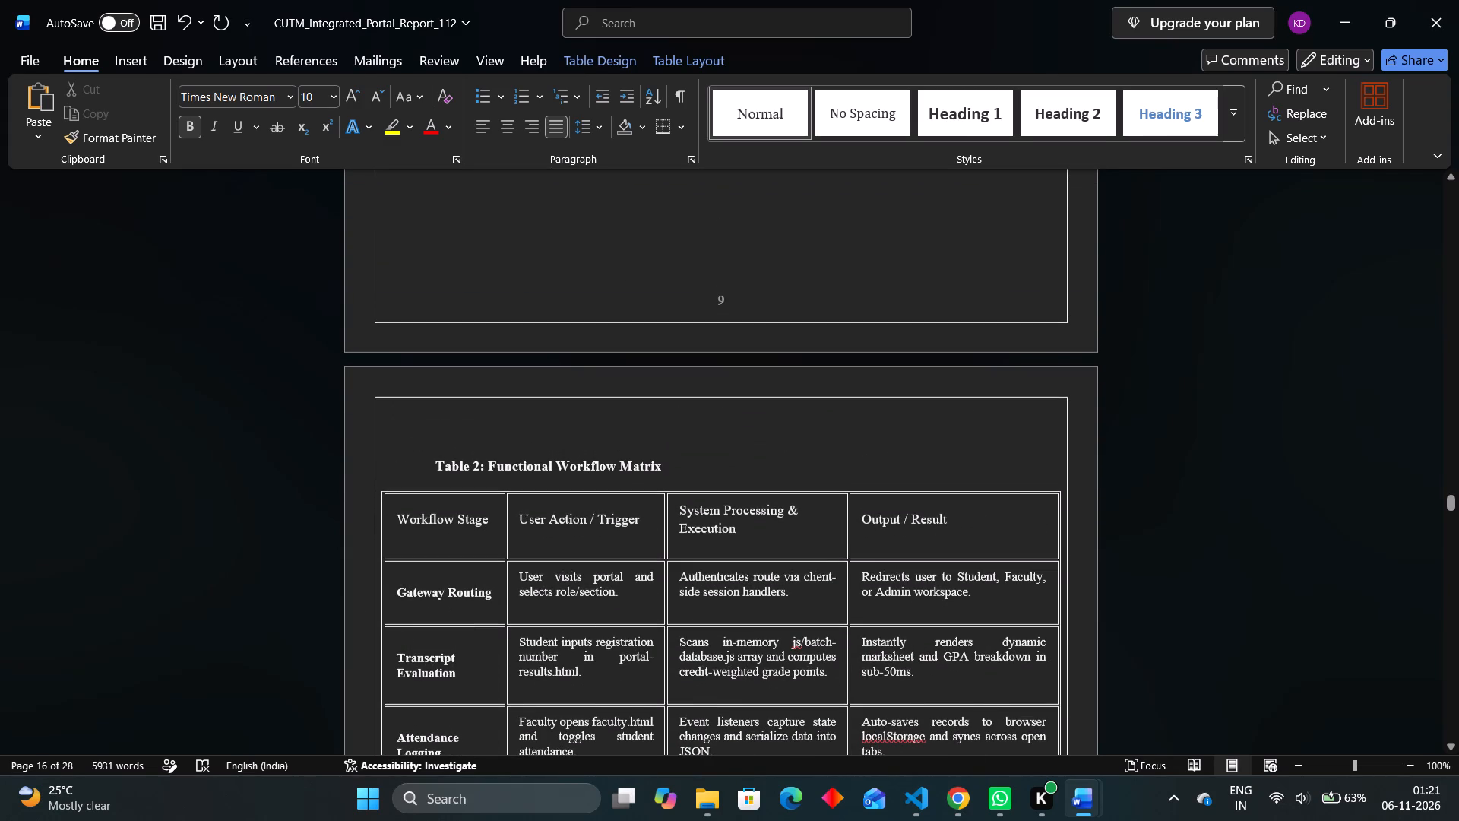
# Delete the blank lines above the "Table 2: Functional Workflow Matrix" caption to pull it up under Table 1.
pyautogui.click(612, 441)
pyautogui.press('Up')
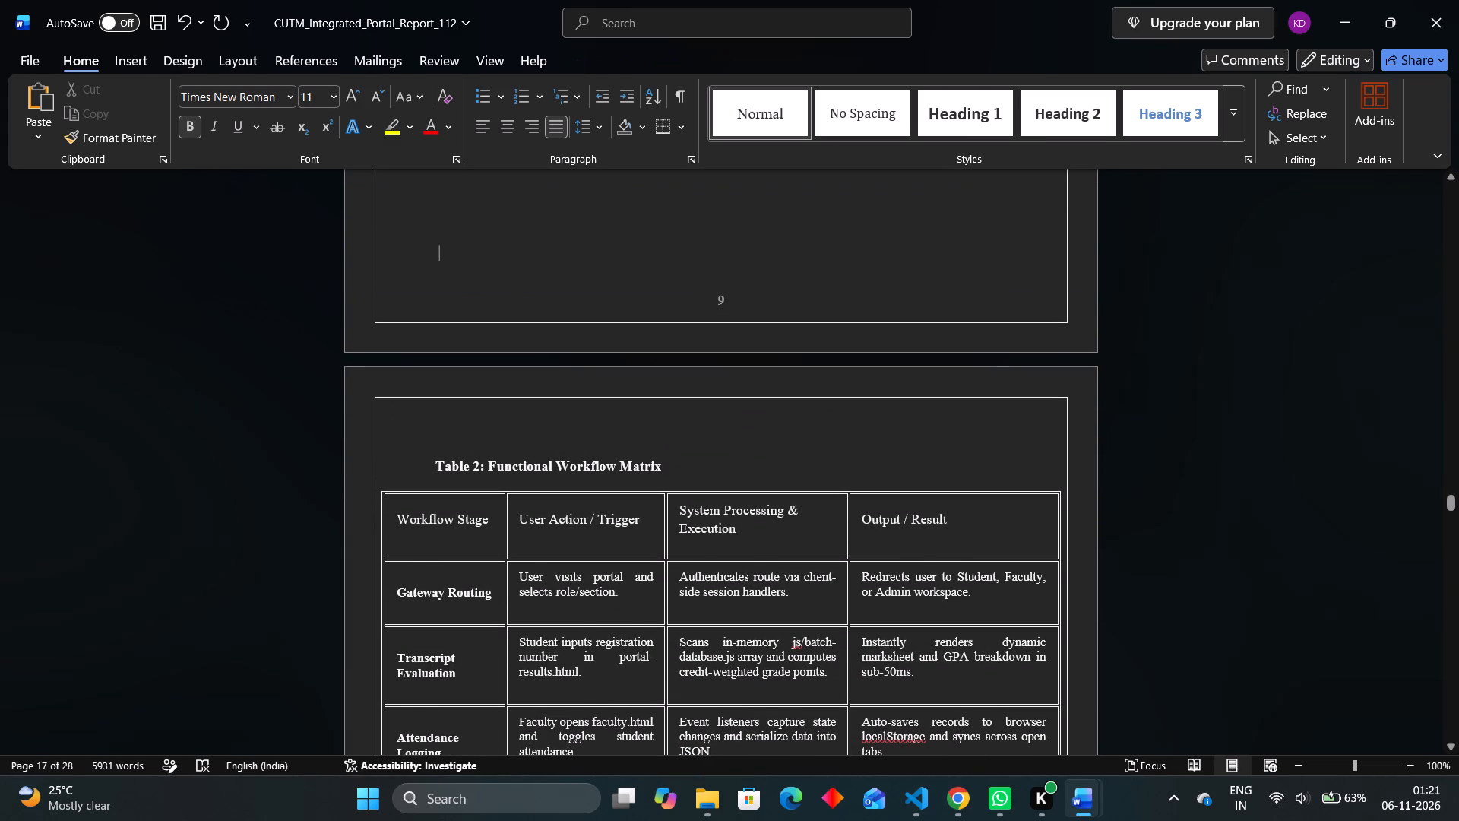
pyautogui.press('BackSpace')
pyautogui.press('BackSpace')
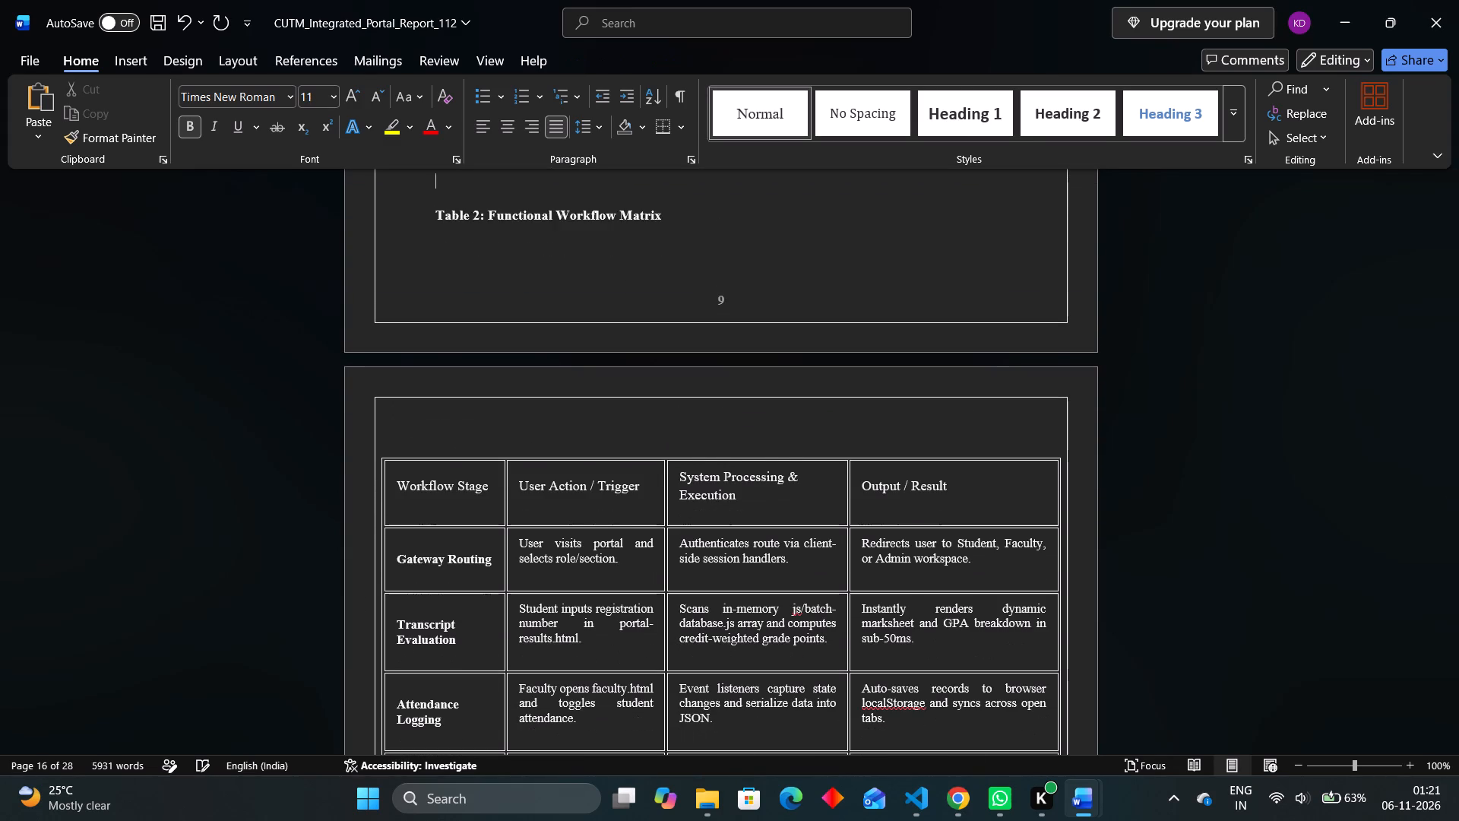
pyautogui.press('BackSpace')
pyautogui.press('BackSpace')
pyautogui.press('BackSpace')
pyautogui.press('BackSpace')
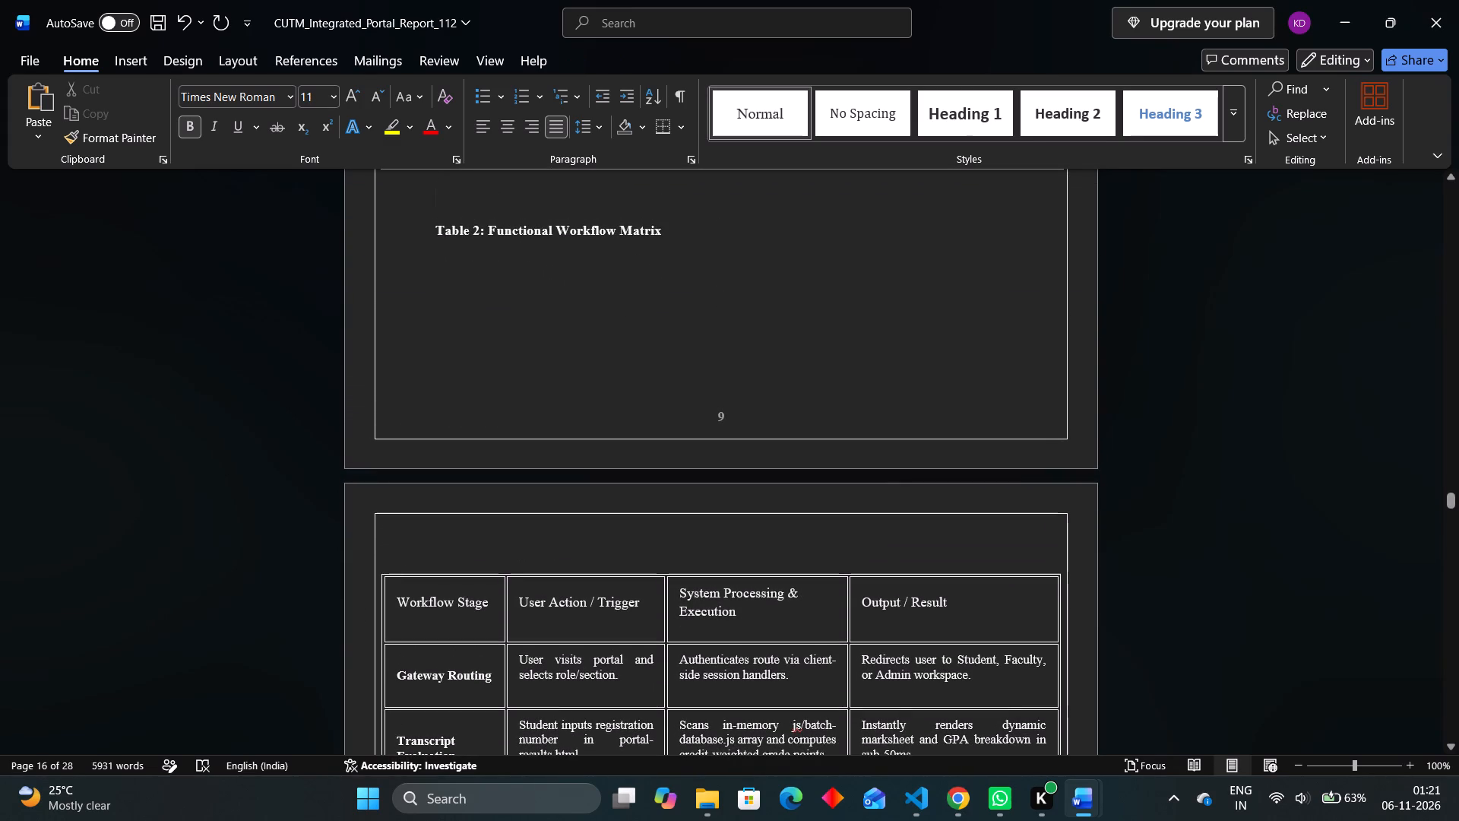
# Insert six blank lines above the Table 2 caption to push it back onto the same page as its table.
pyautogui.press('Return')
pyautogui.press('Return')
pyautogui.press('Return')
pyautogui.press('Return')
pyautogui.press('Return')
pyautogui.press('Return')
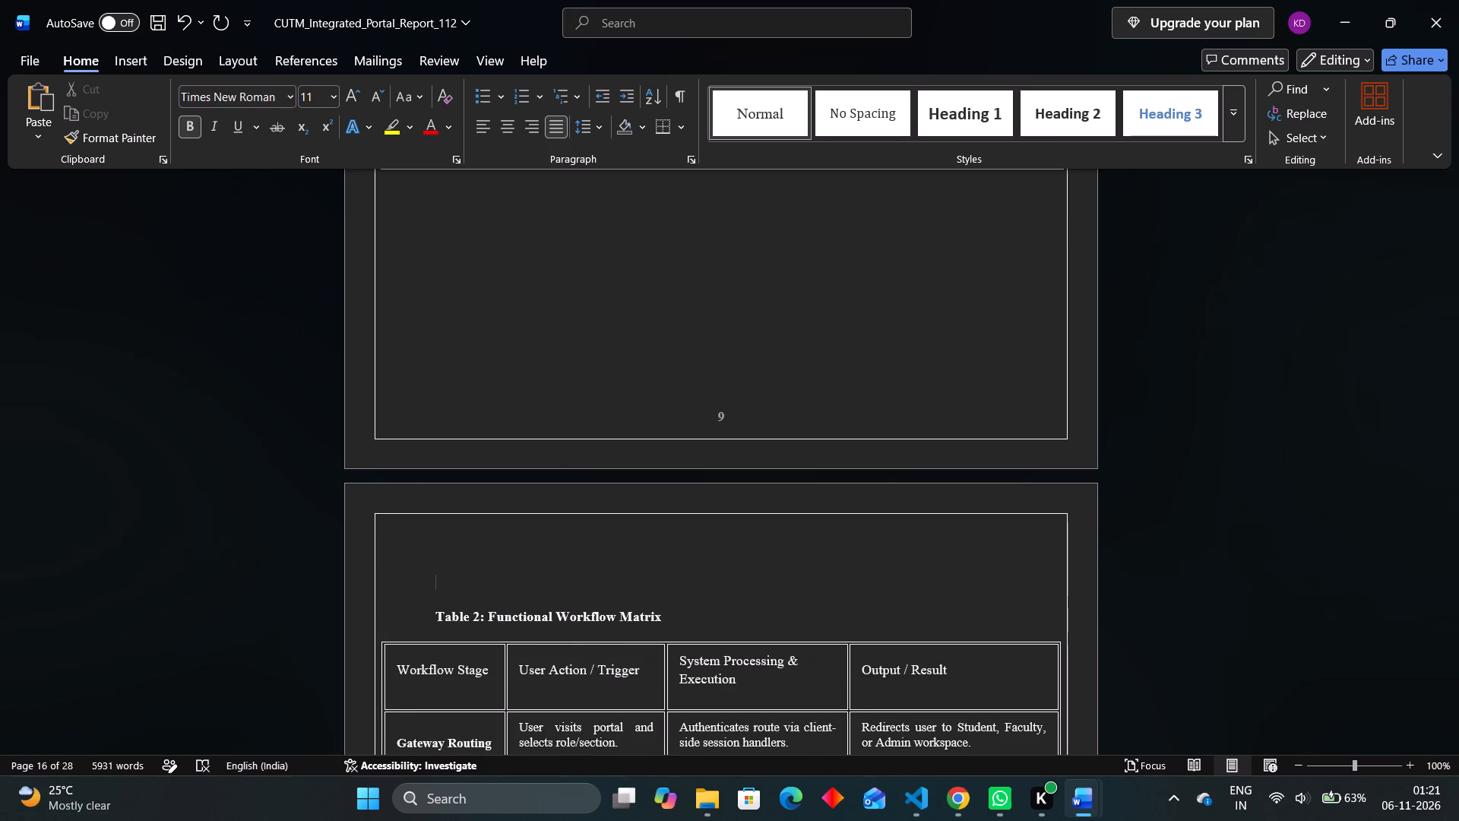
# Remove the extra blank line above the "Table 2: Functional Workflow Matrix" caption so it starts its page.
pyautogui.press('BackSpace')
pyautogui.press('BackSpace')
pyautogui.press('Return')
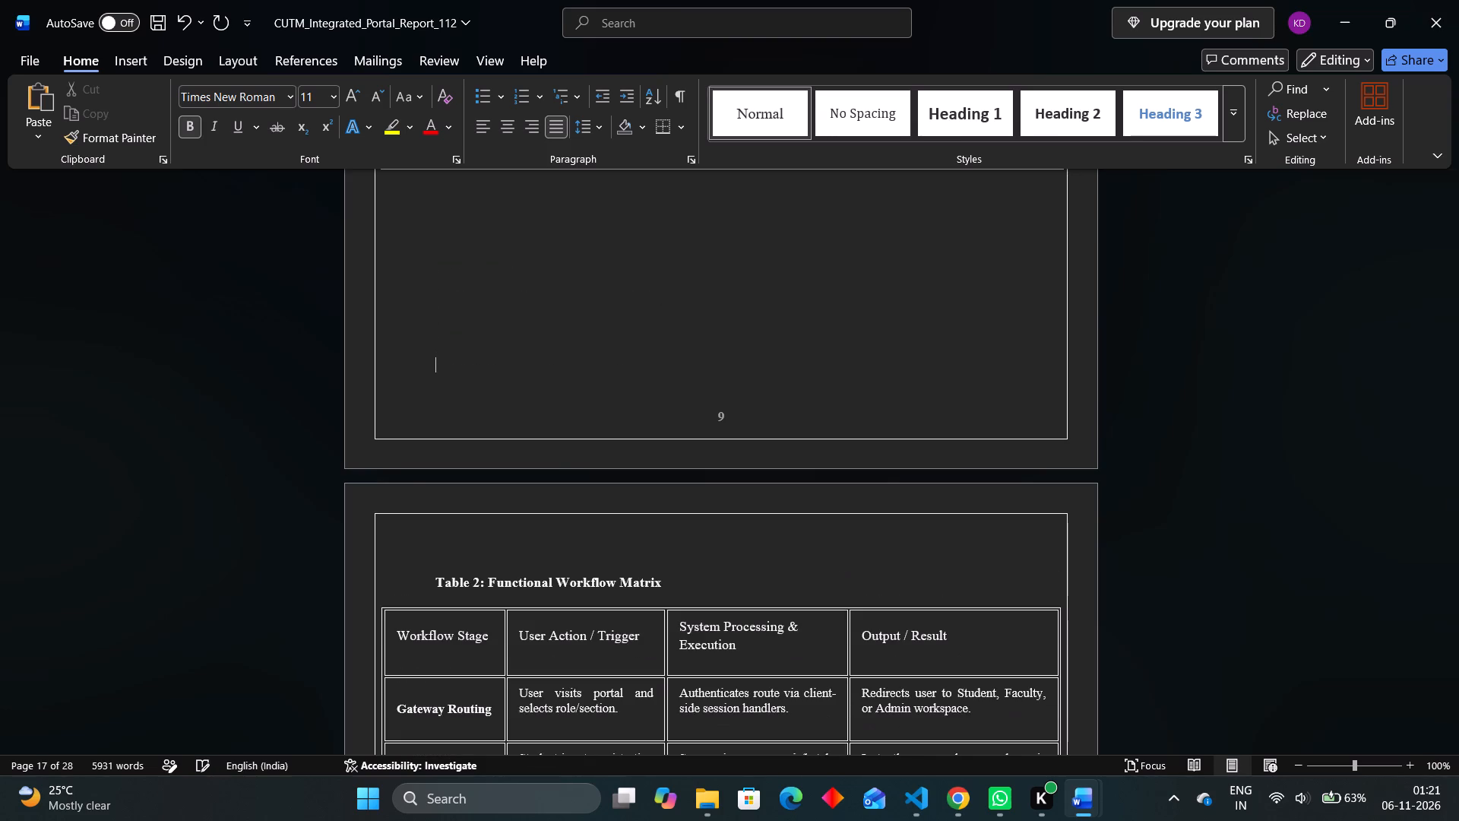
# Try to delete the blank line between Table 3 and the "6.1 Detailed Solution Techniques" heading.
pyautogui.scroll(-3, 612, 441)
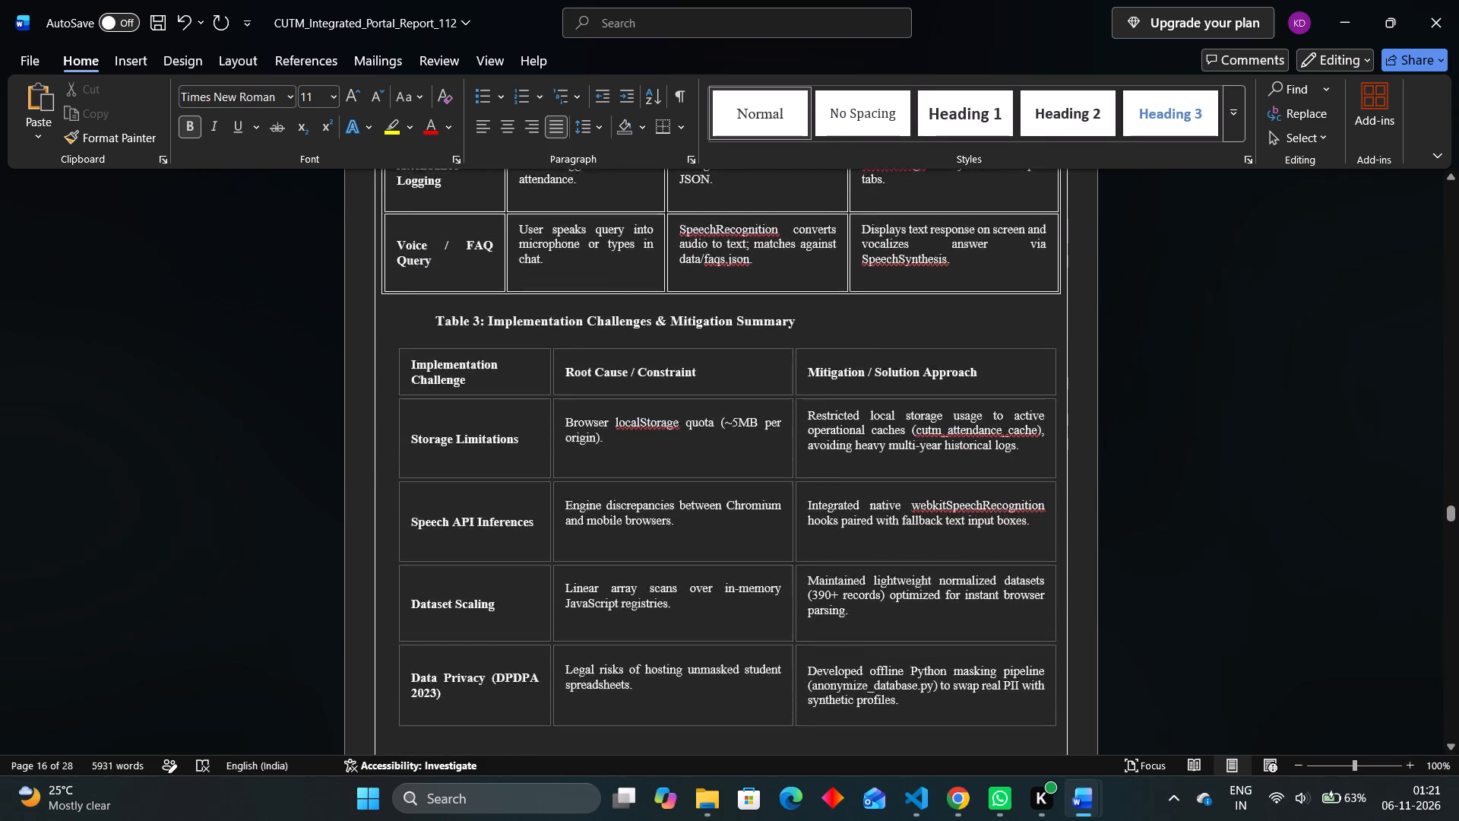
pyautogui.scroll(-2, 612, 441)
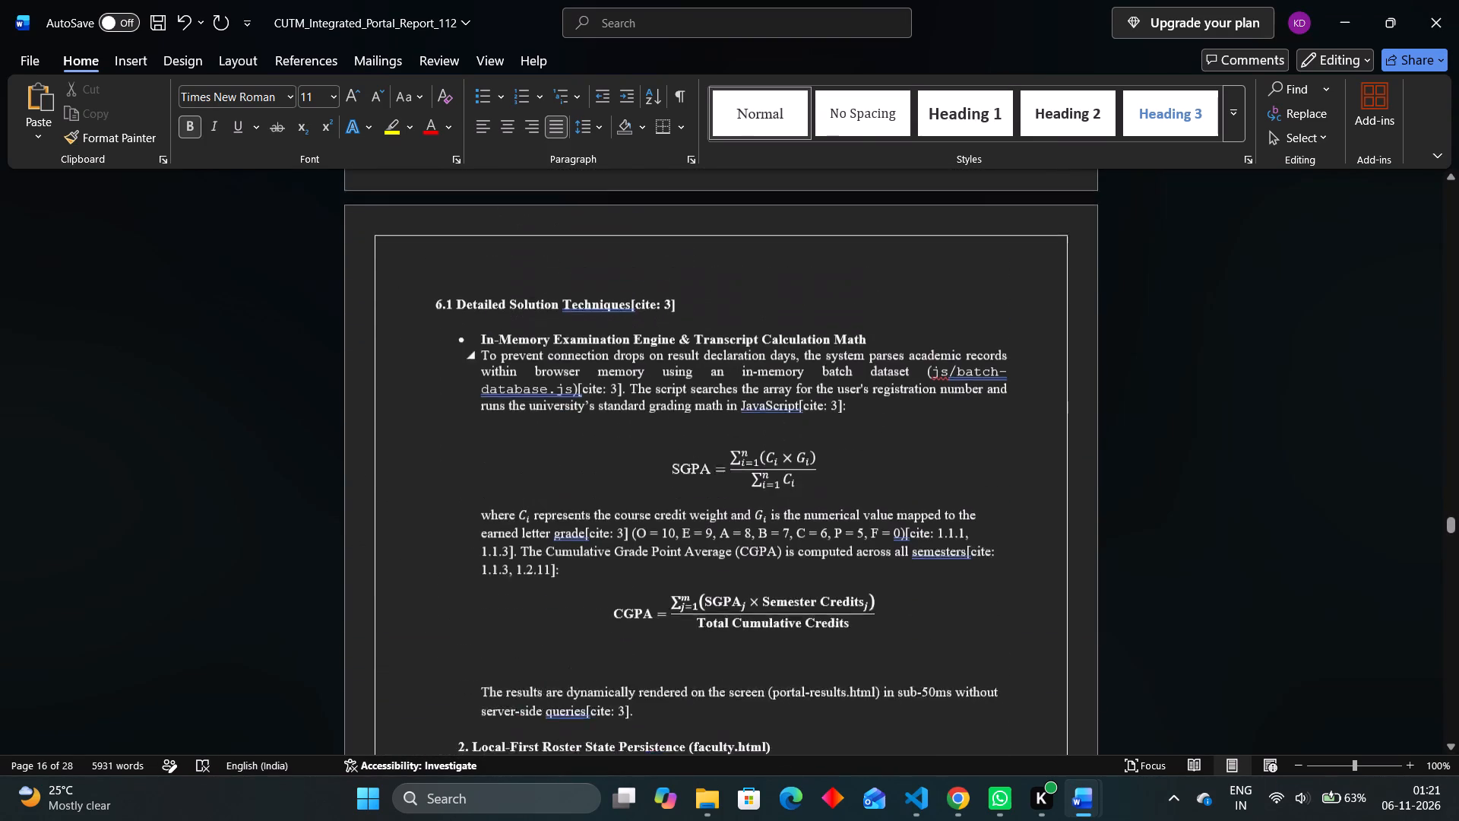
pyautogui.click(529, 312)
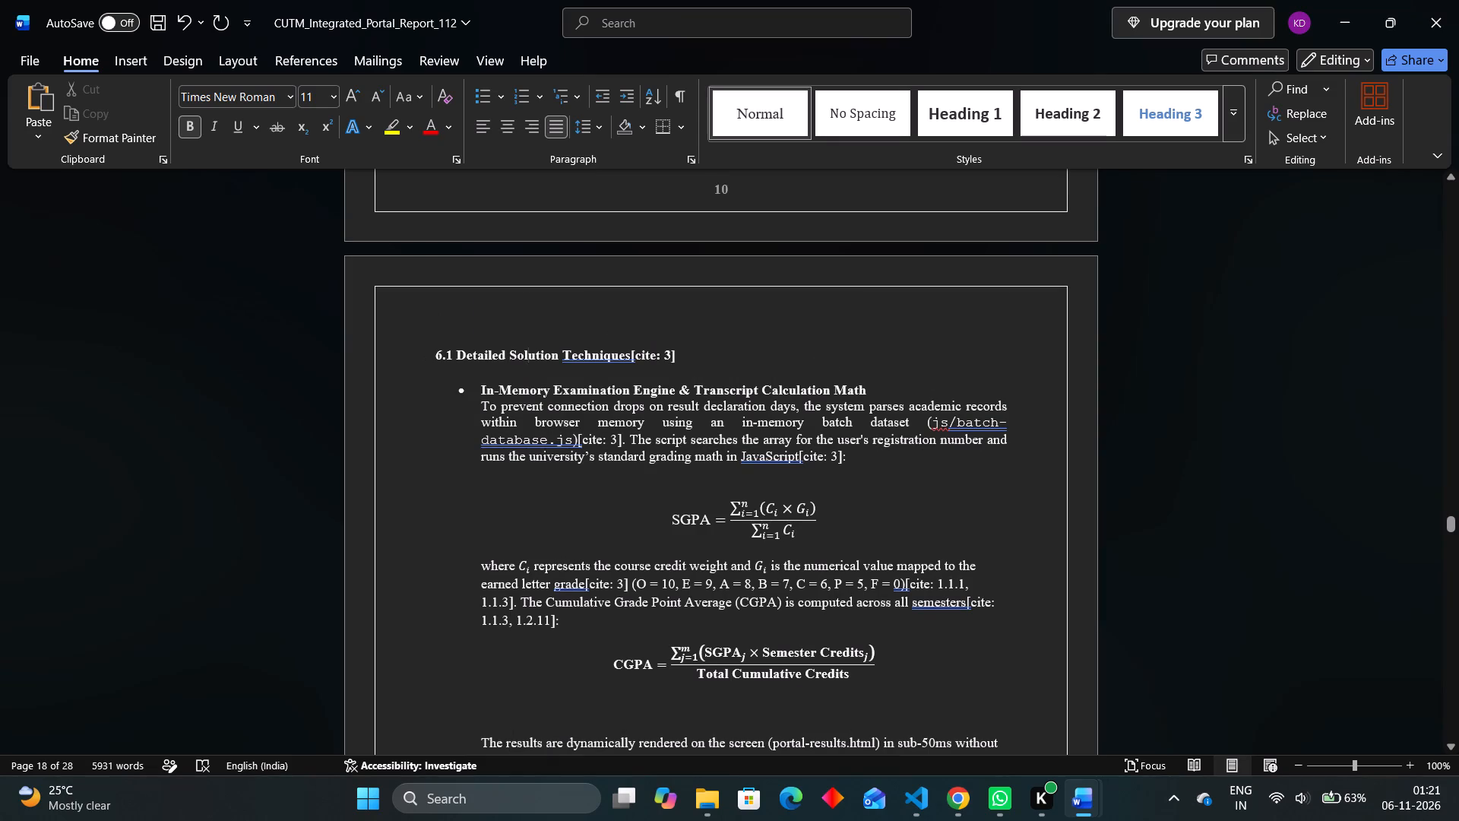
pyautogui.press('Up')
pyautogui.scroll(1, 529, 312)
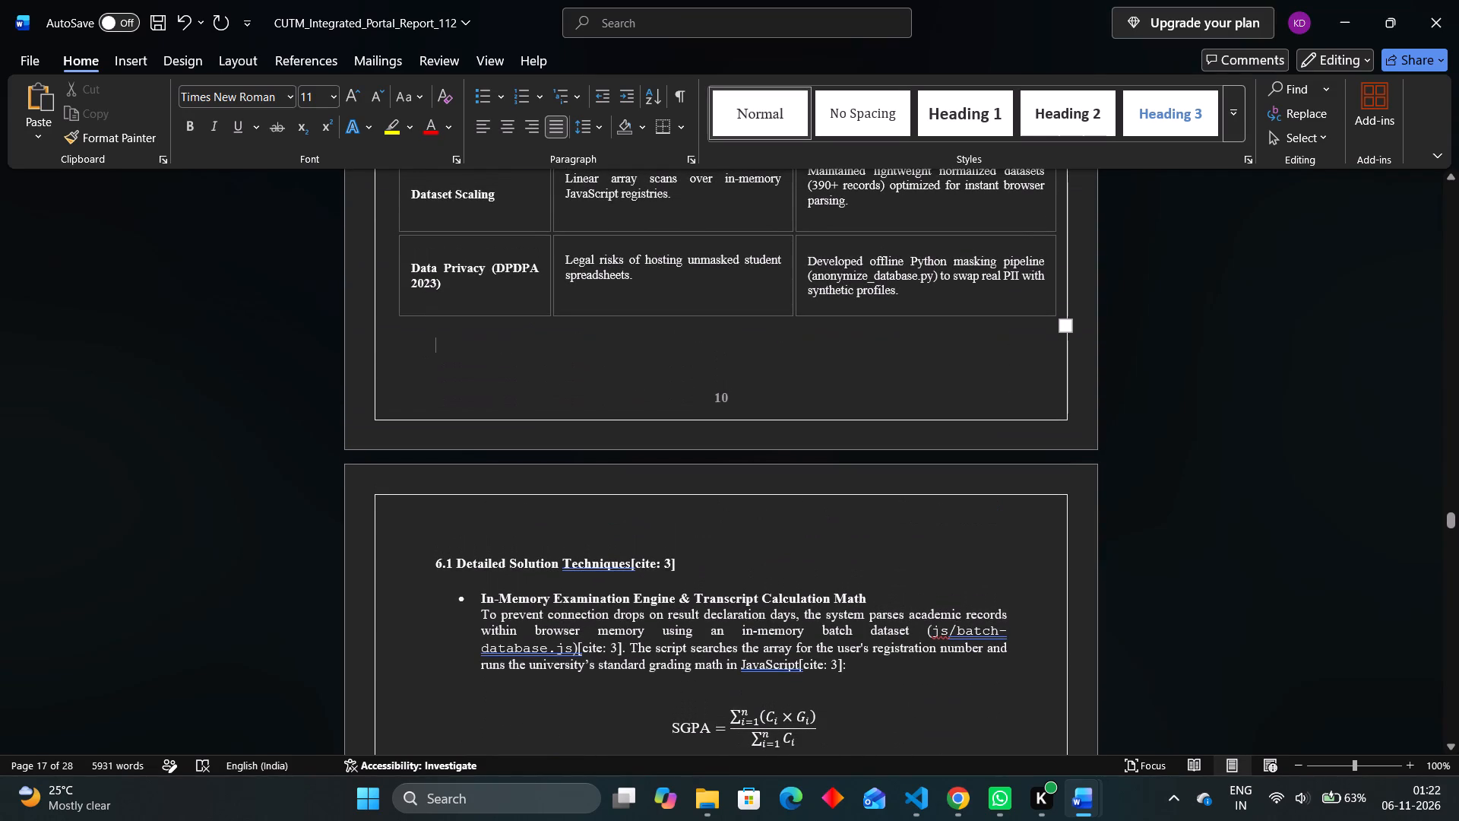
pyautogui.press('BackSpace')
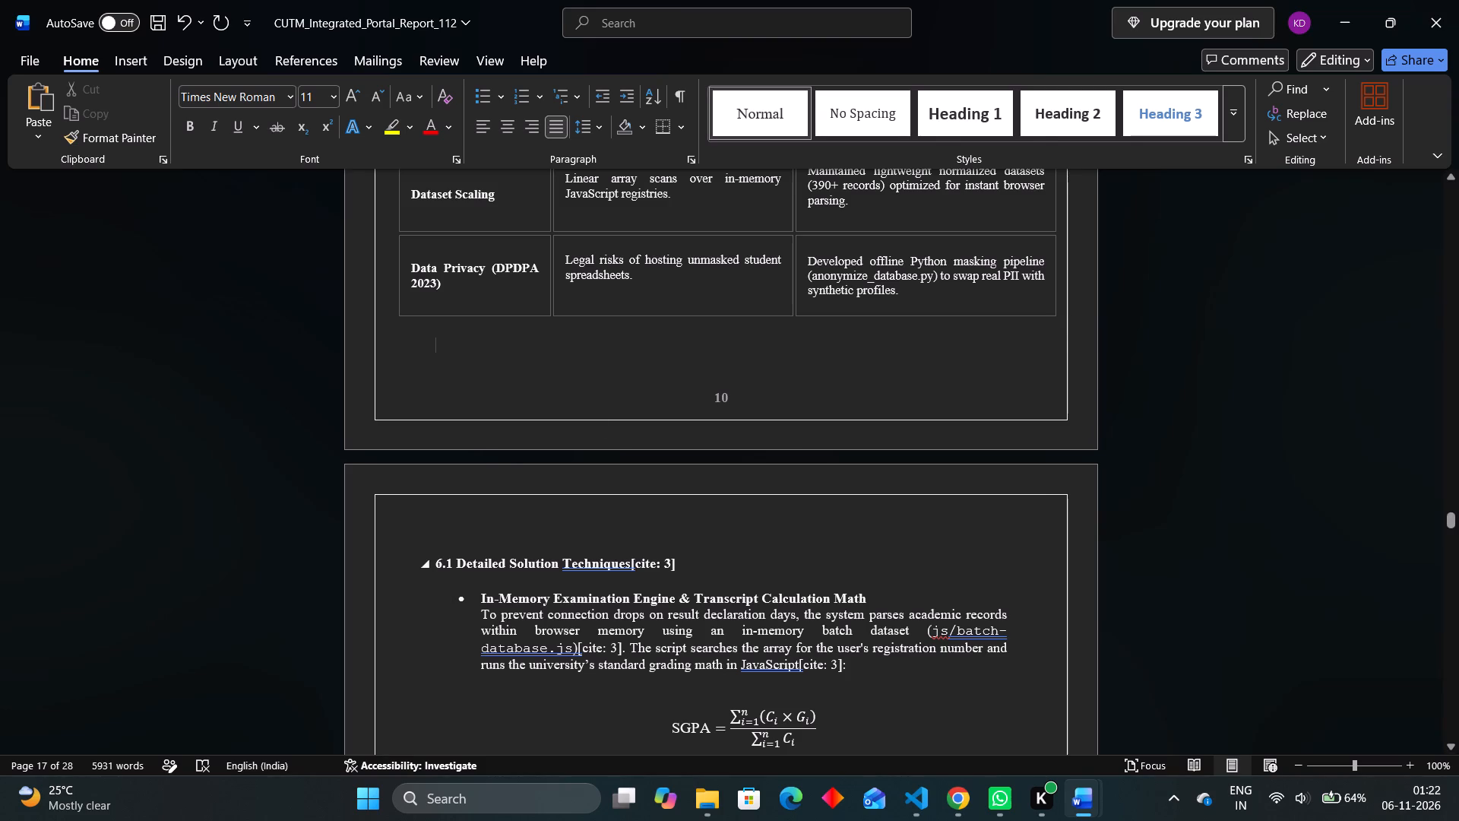
# Examine the section 6 pages and the page placement of the Fig 3 and Fig 4 diagrams.
pyautogui.scroll(-4, 798, 586)
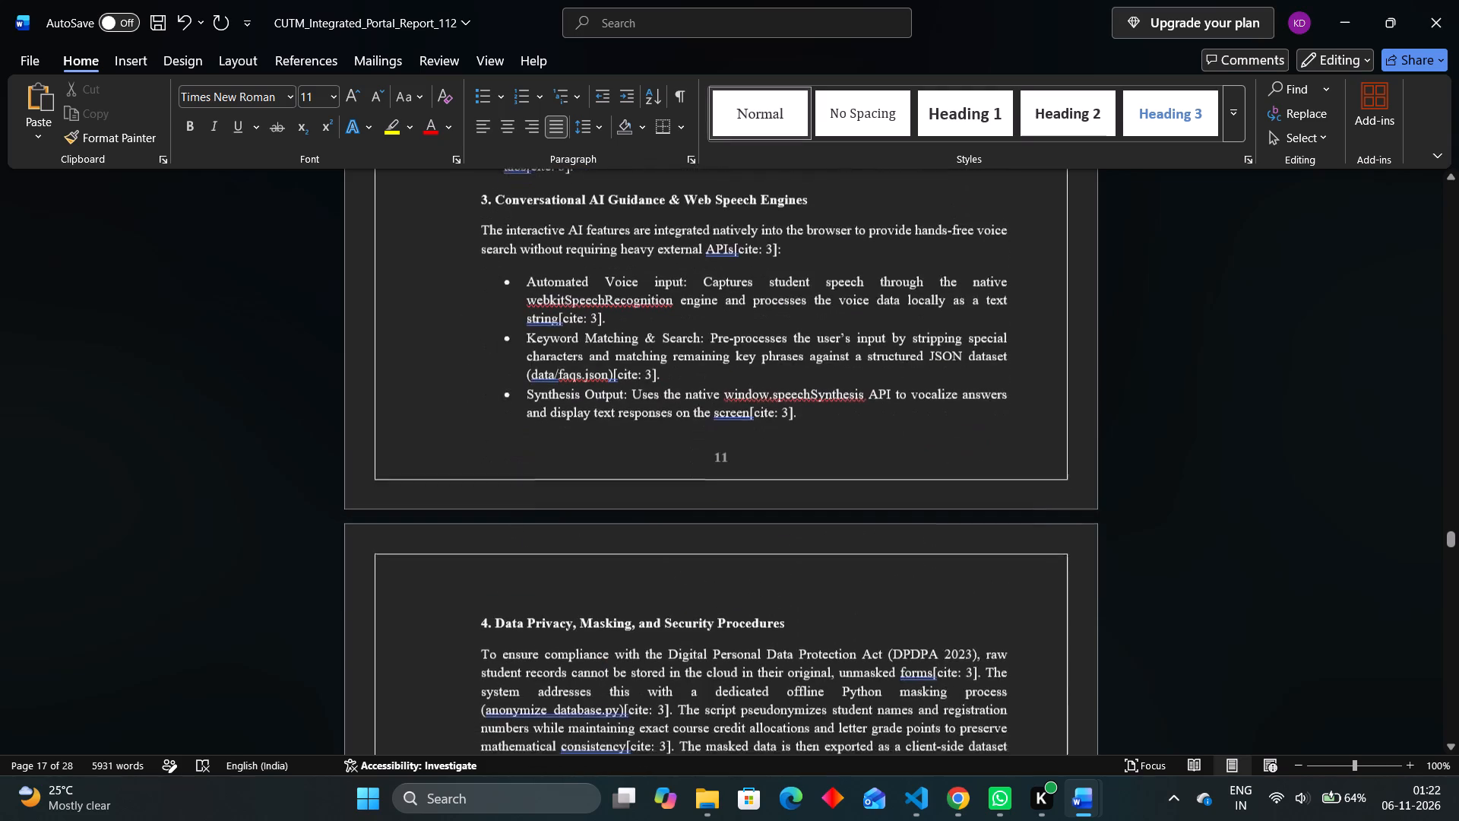
pyautogui.scroll(-3, 798, 586)
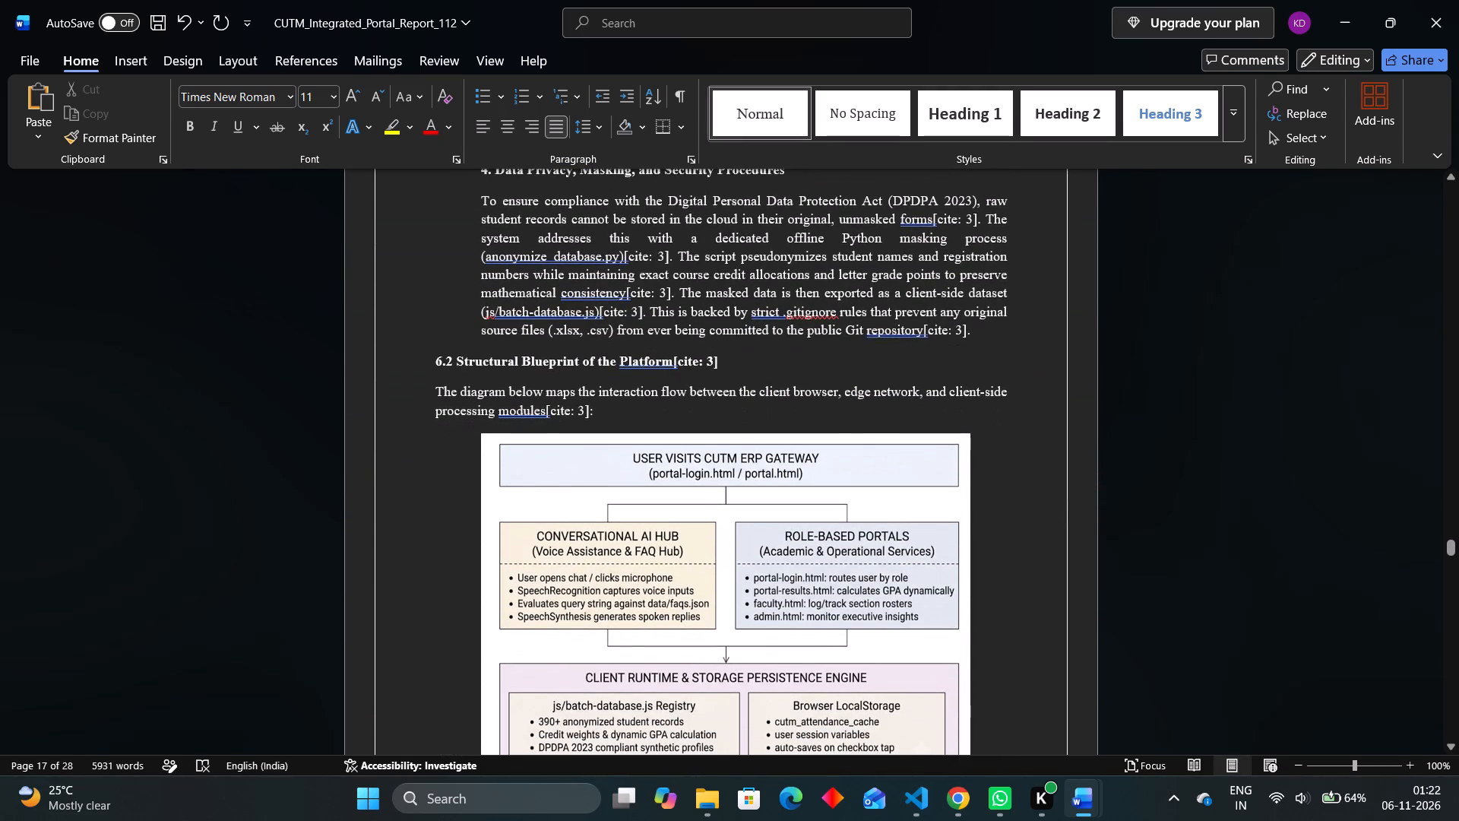
pyautogui.scroll(-2, 798, 586)
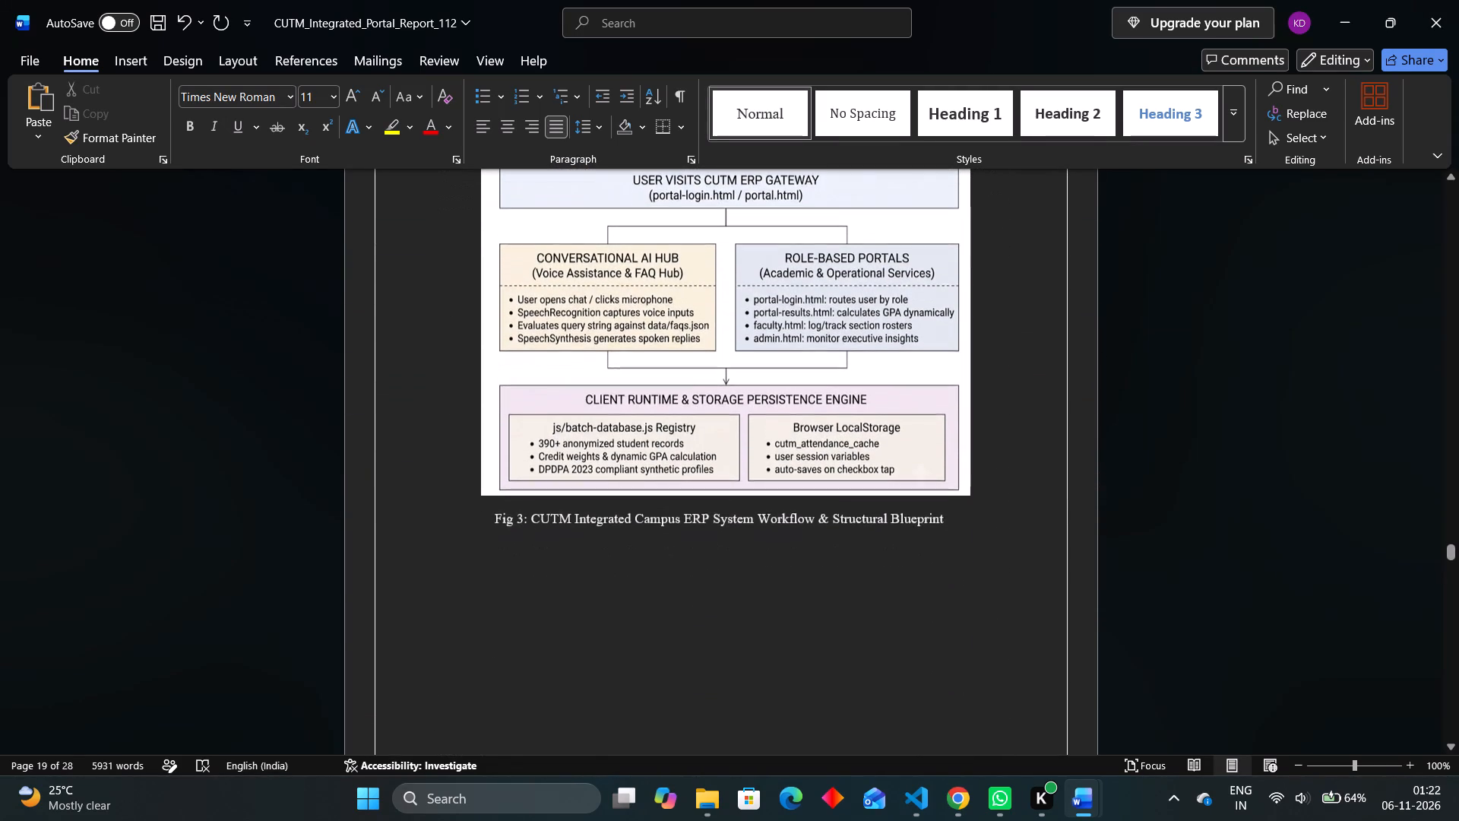
pyautogui.scroll(-3, 798, 586)
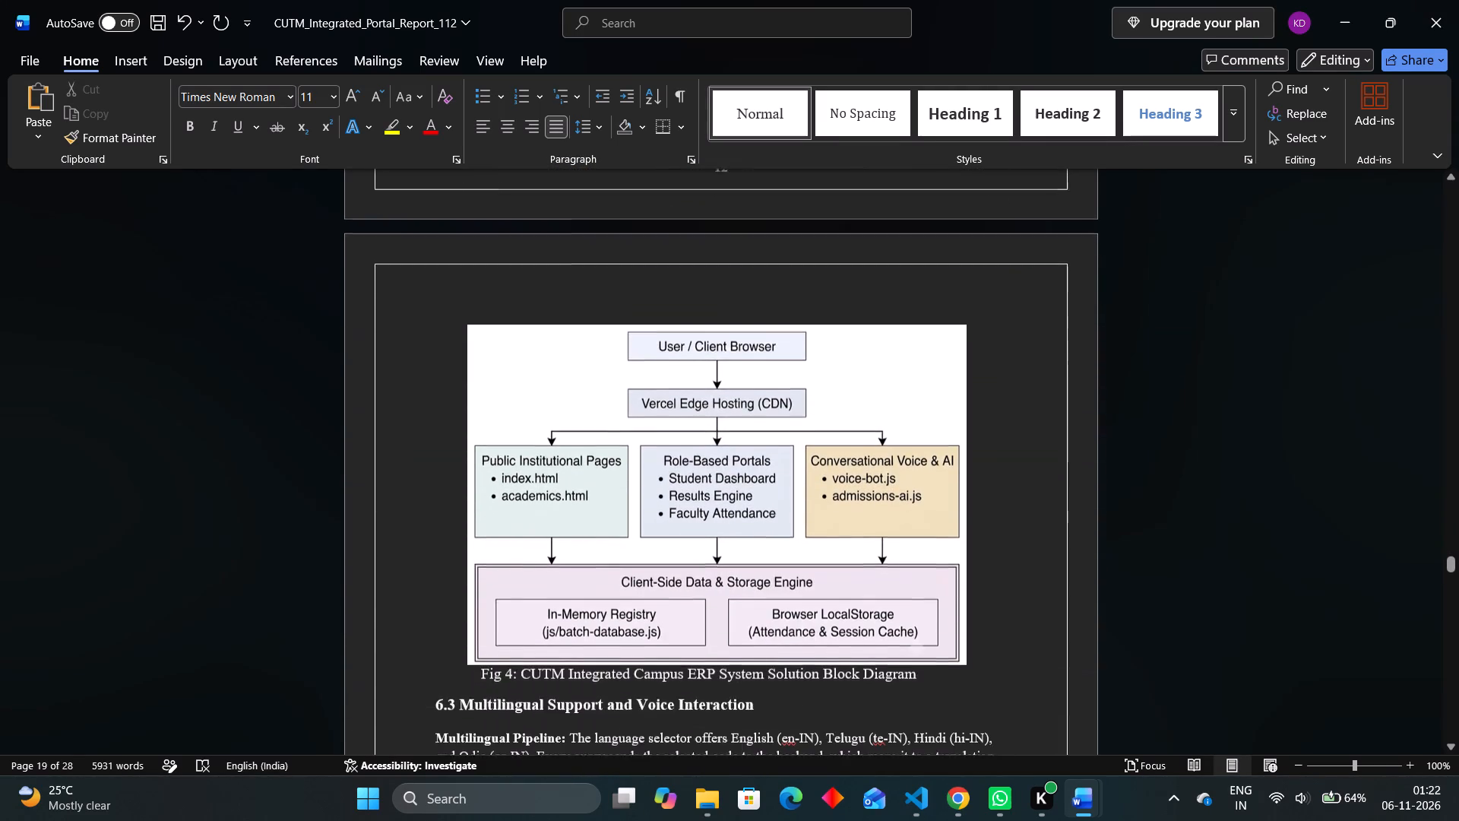
pyautogui.scroll(-1, 798, 586)
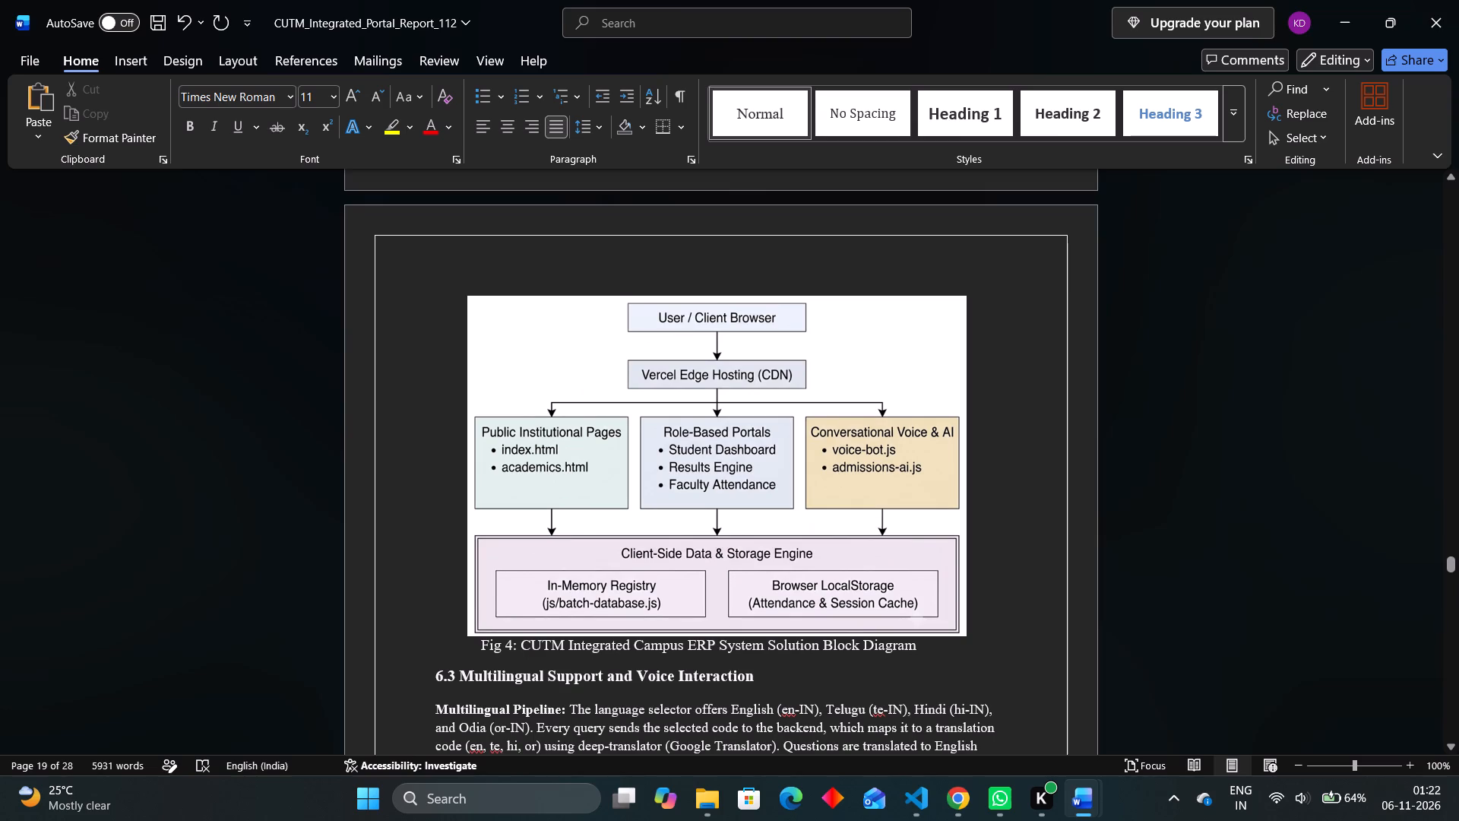
# Delete the Fig 3 workflow and structural blueprint diagram in section 6.2, along with its caption and the leftover blank line.
pyautogui.scroll(3, 993, 623)
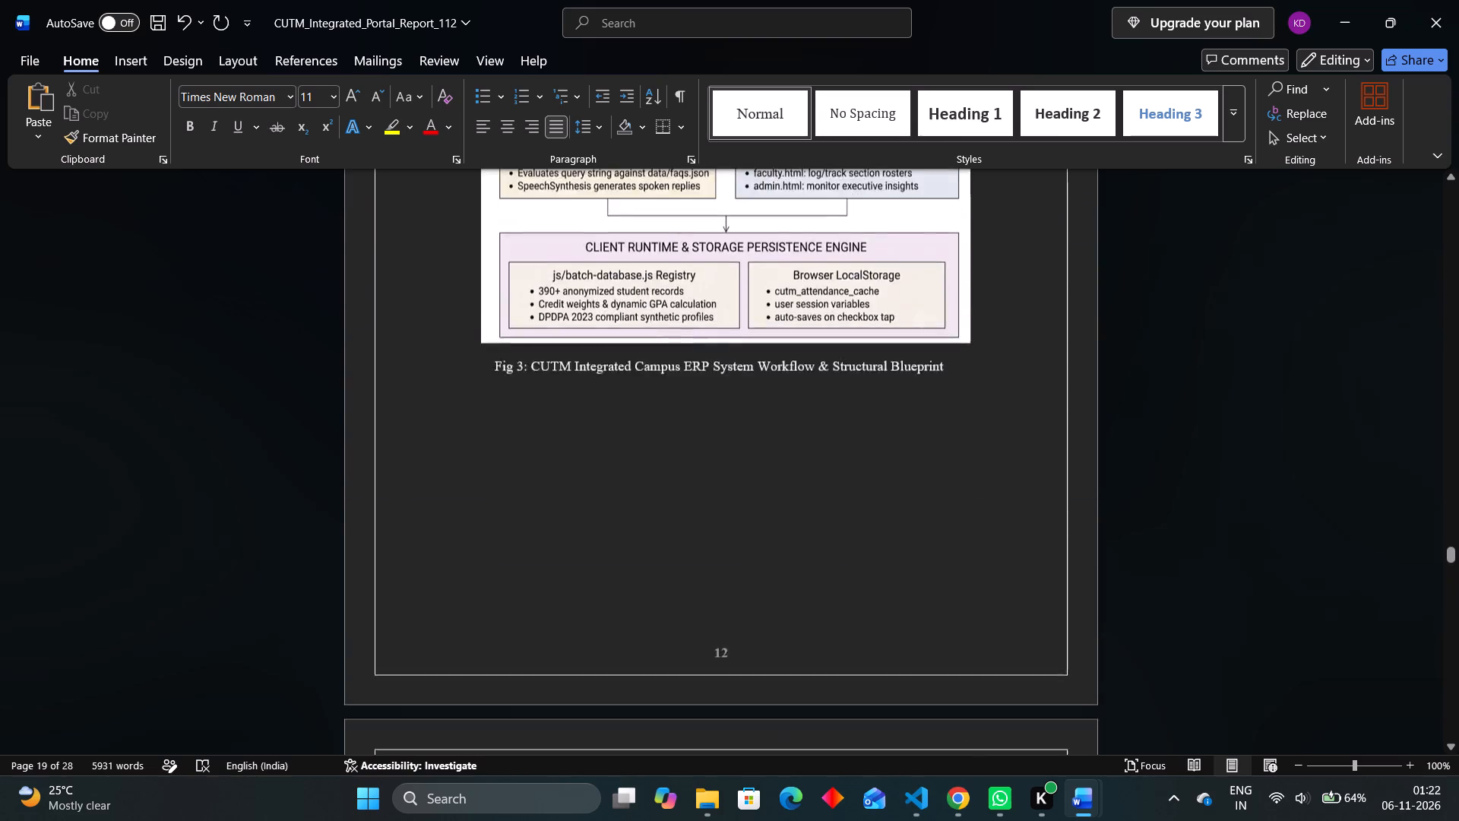
pyautogui.scroll(1, 993, 623)
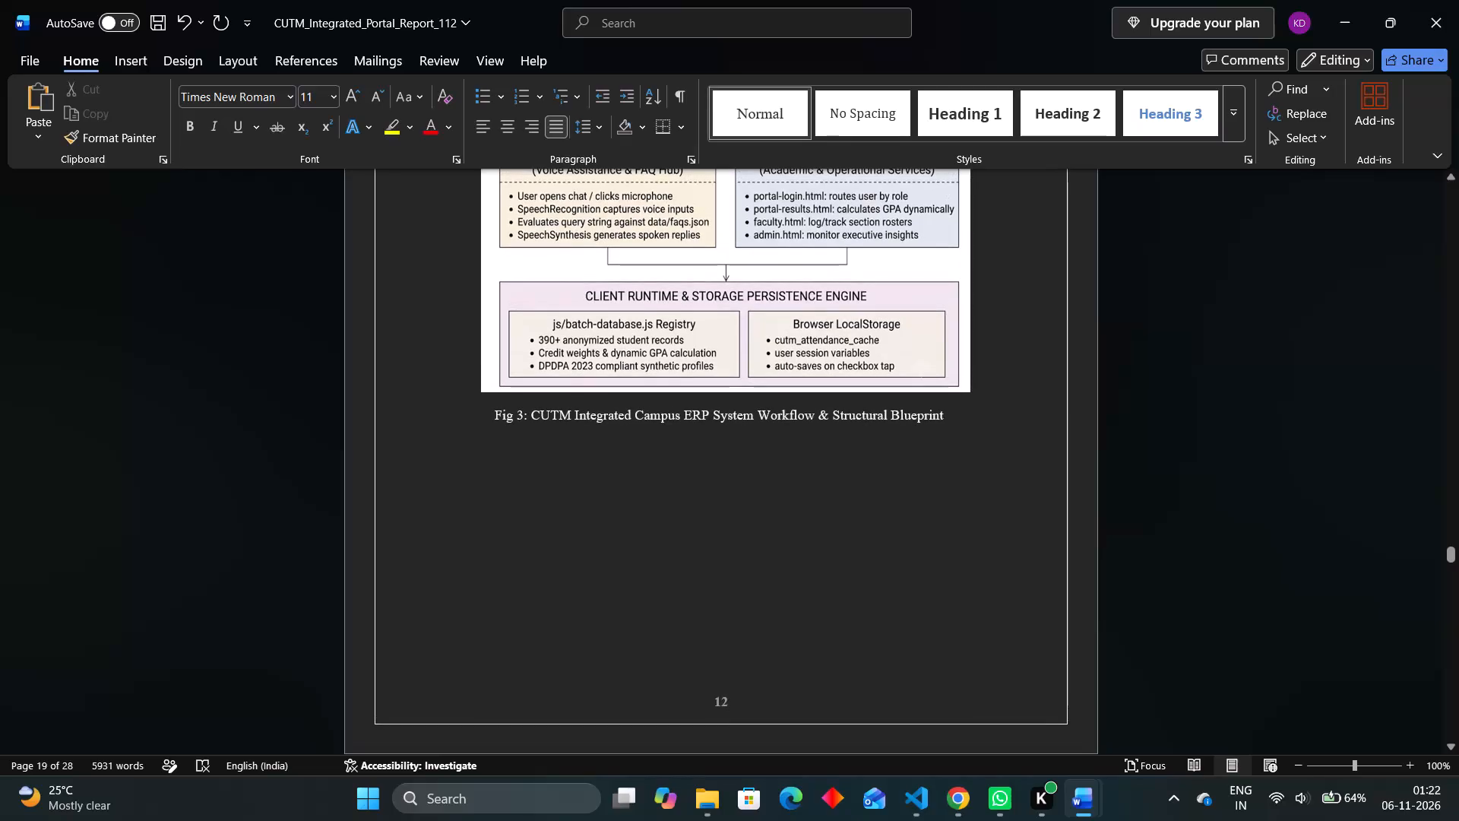
pyautogui.scroll(1, 993, 623)
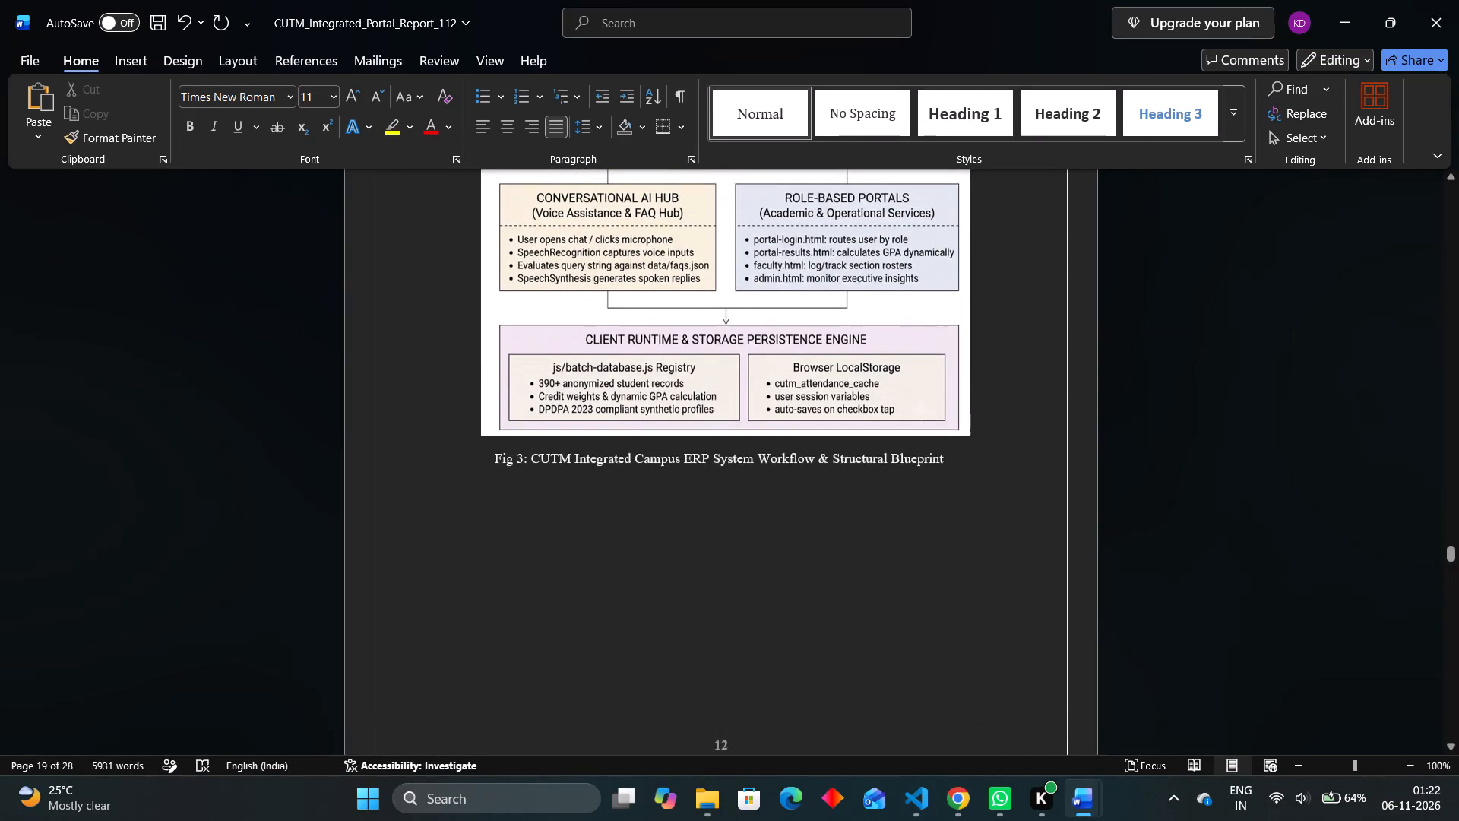
pyautogui.scroll(2, 993, 623)
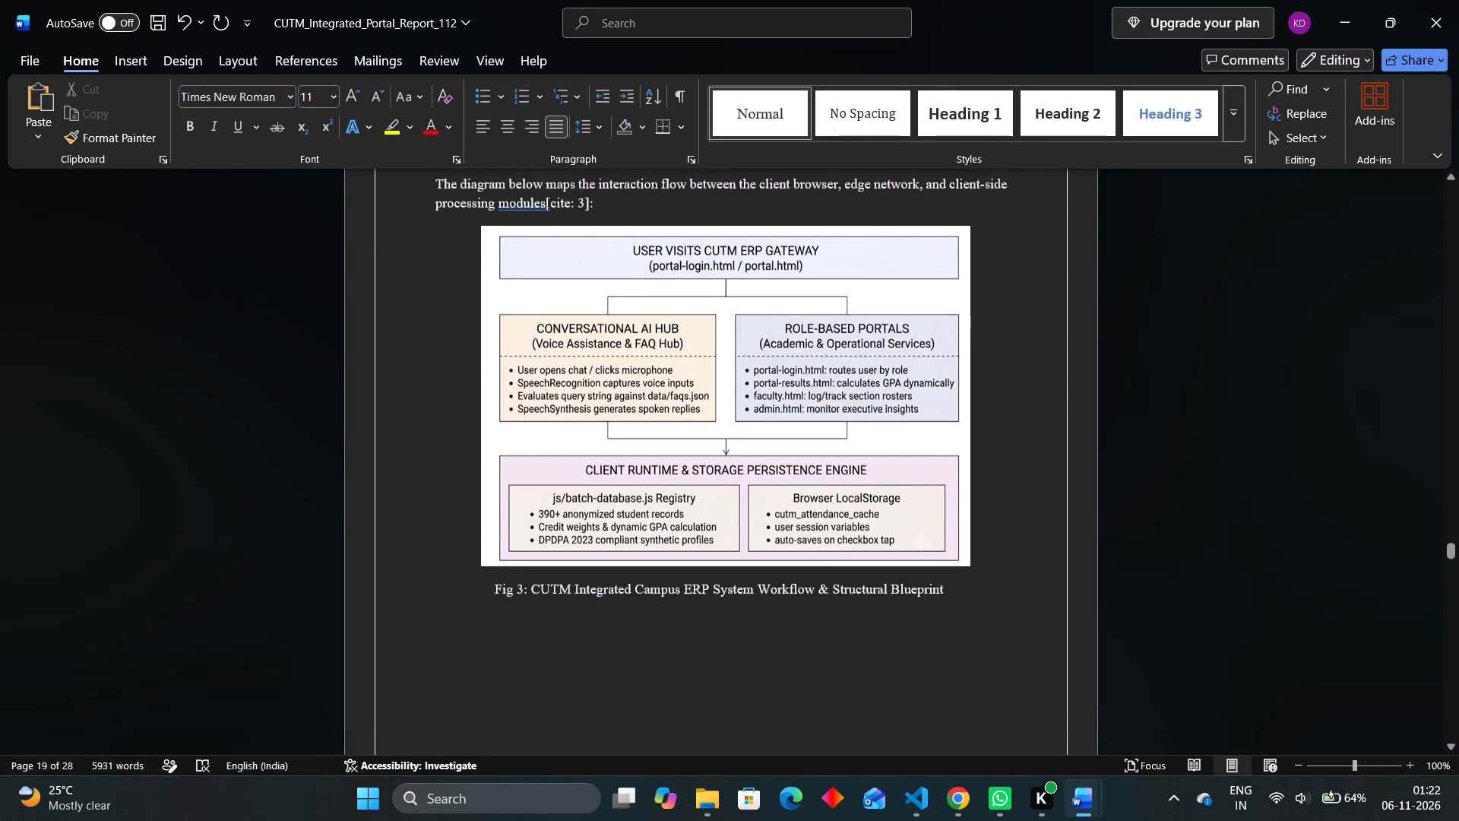
pyautogui.scroll(1, 993, 623)
pyautogui.moveTo(993, 623); pyautogui.dragTo(439, 262)
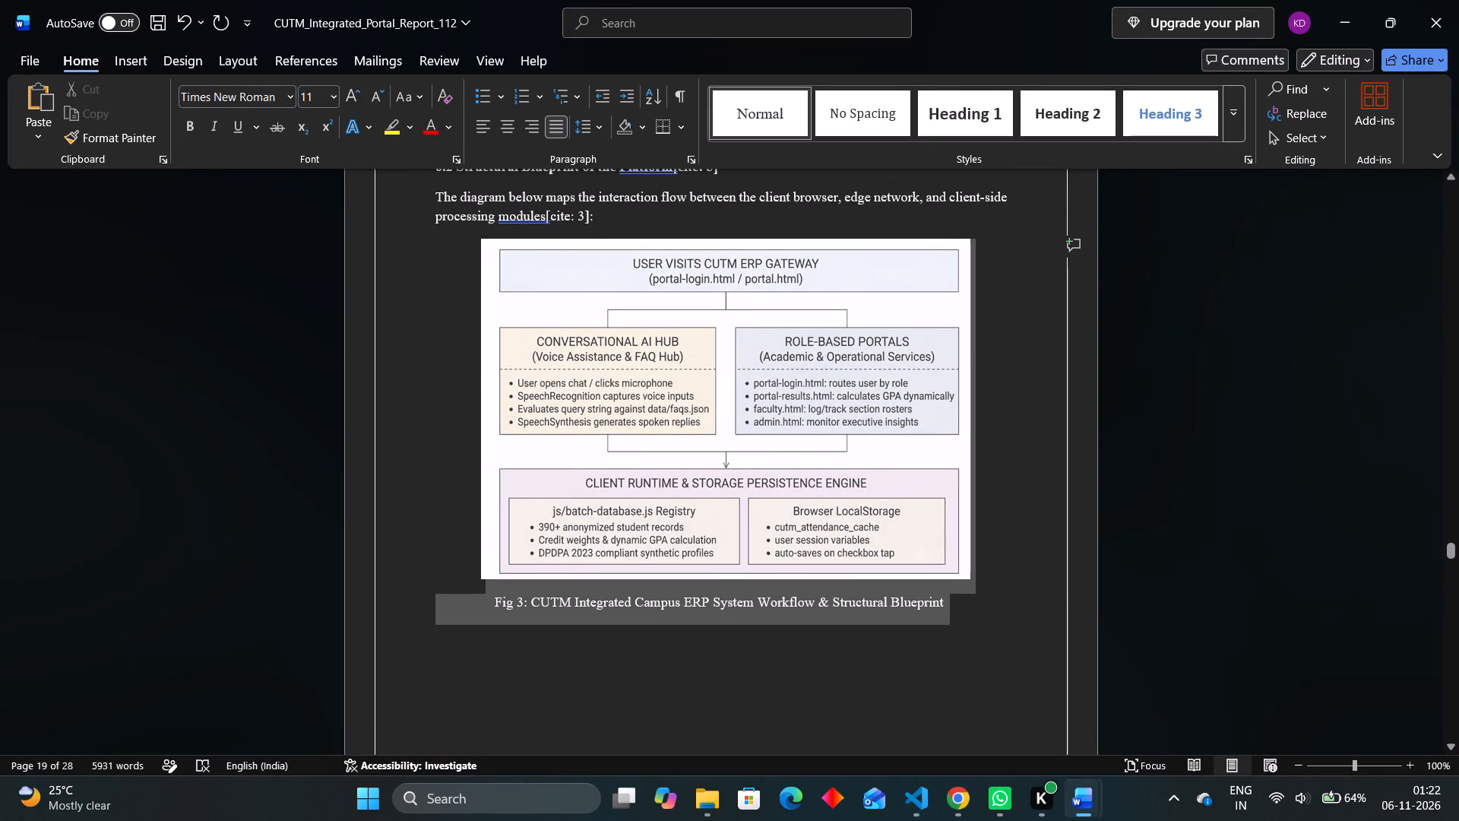
pyautogui.moveTo(439, 262); pyautogui.dragTo(440, 251)
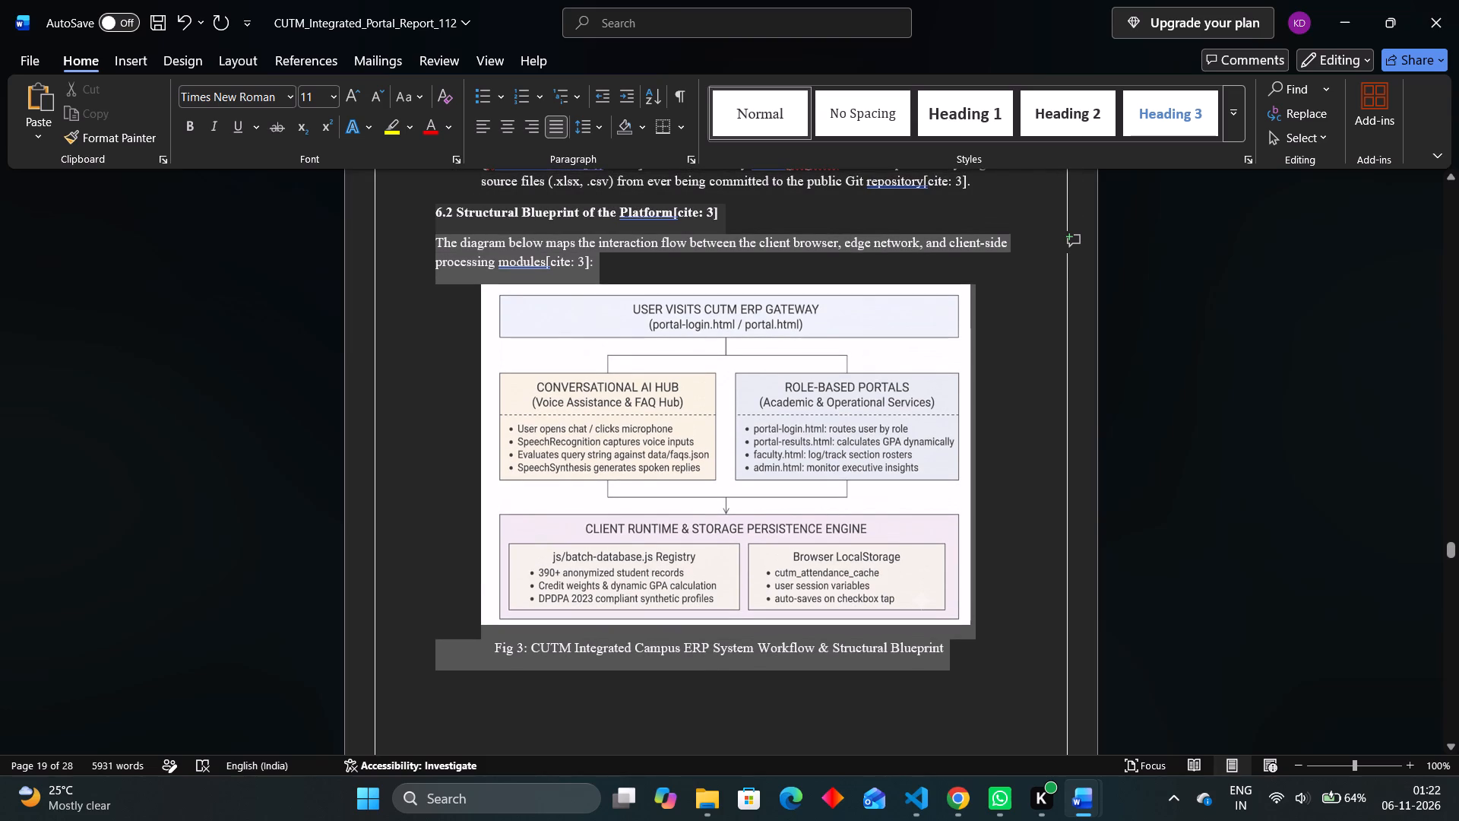
pyautogui.moveTo(440, 251); pyautogui.dragTo(472, 296)
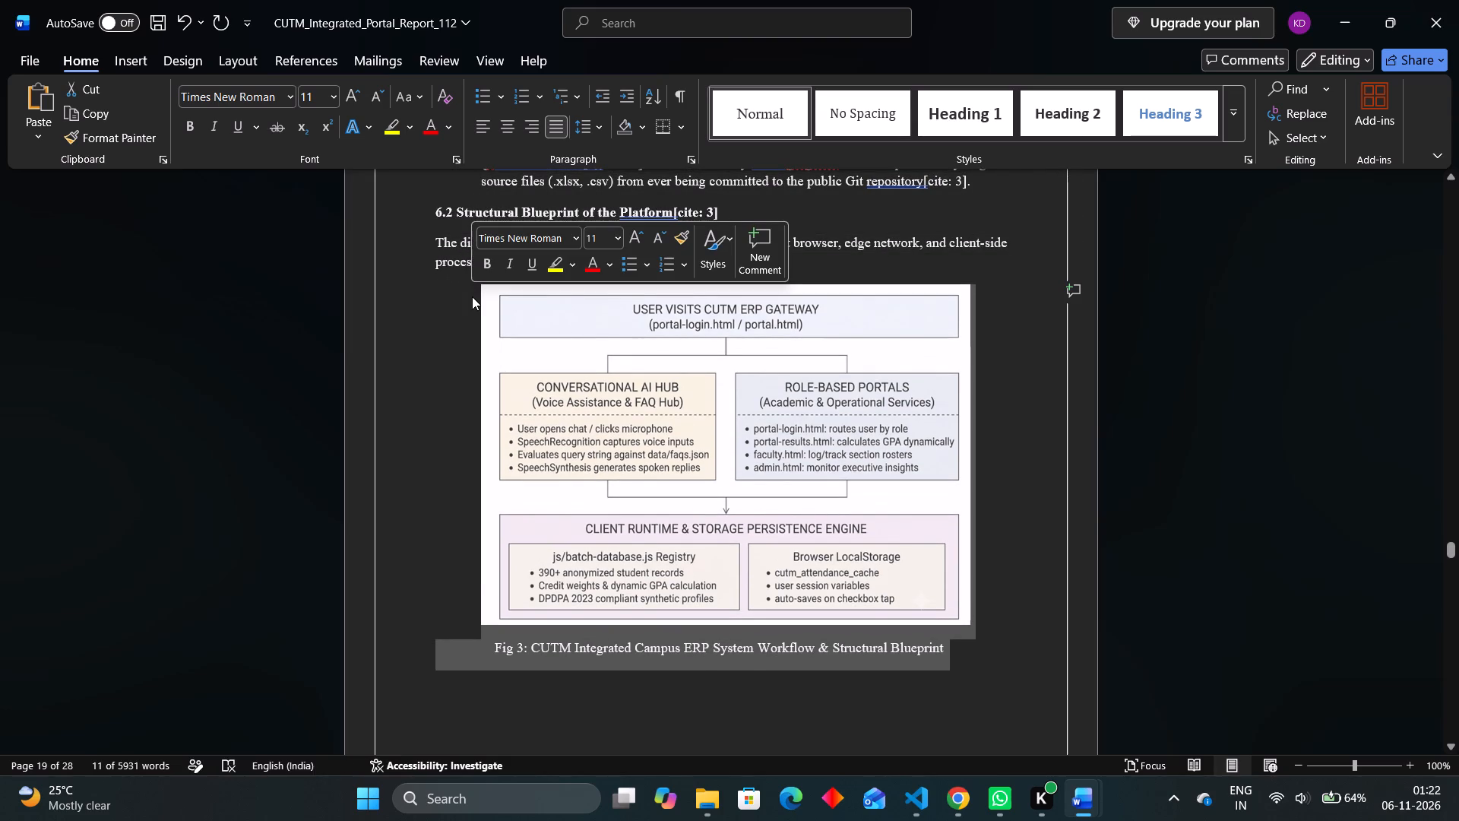
pyautogui.scroll(-2, 580, 379)
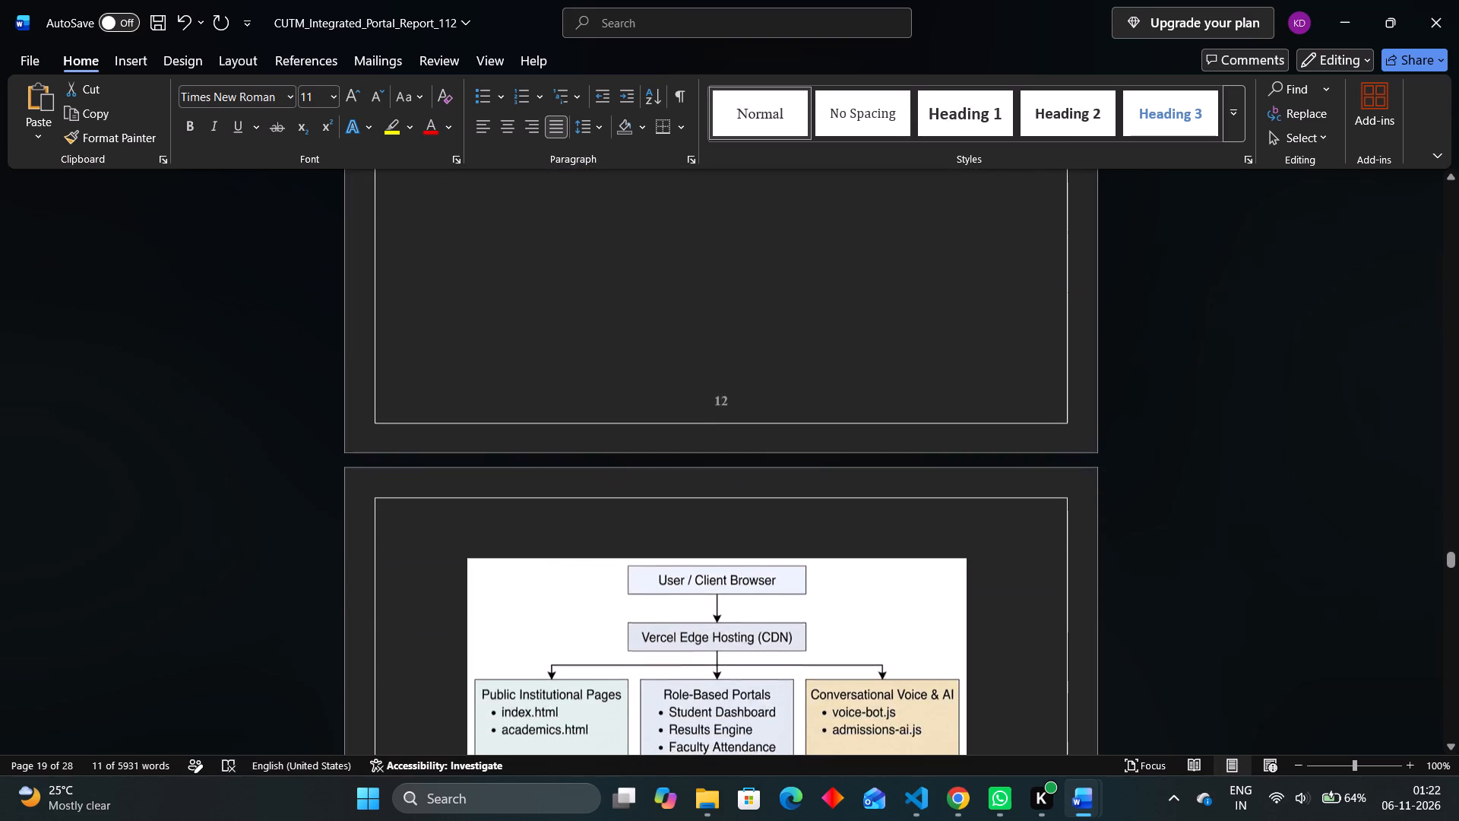
pyautogui.scroll(3, 580, 379)
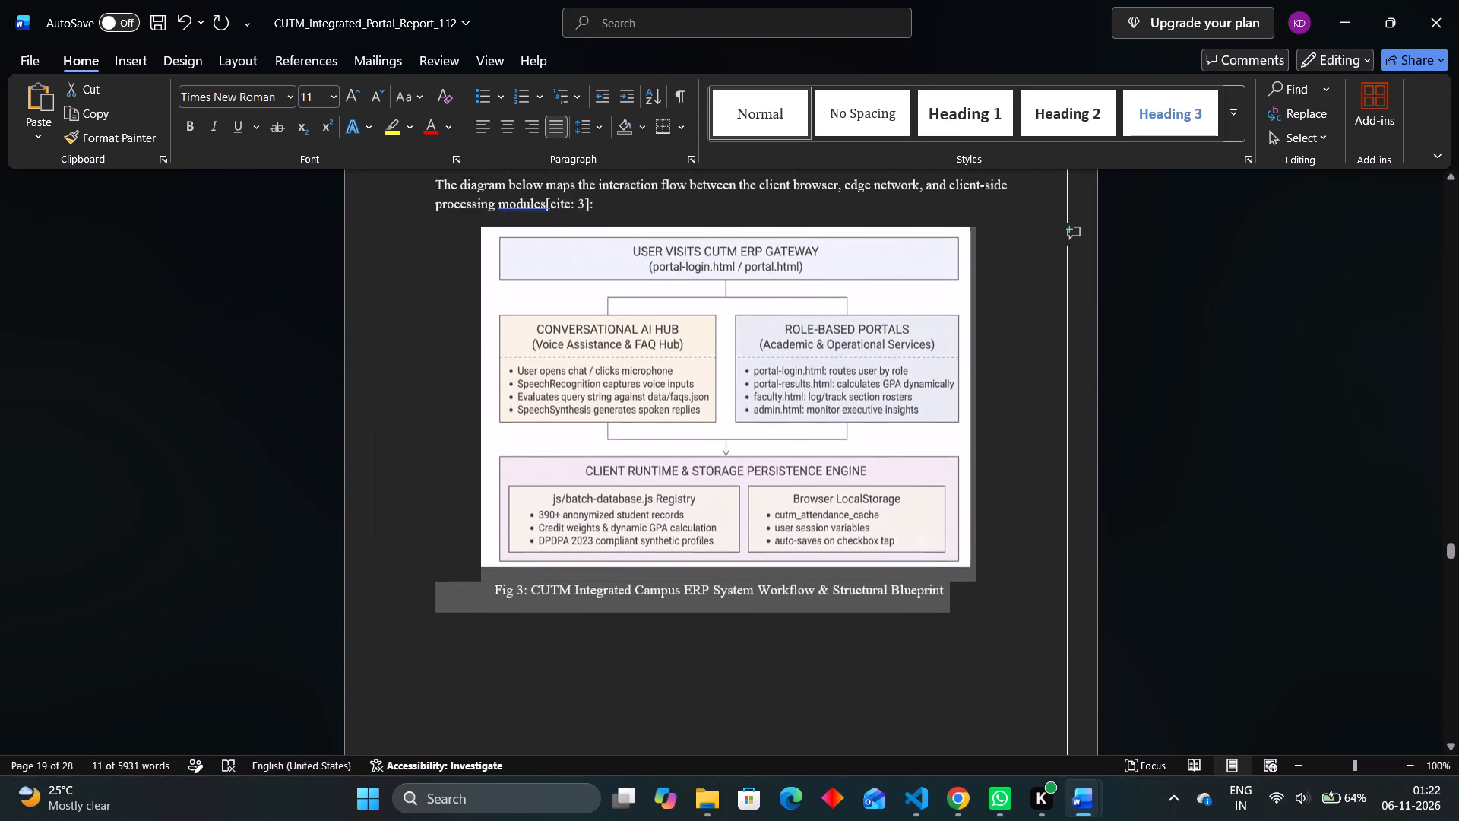
pyautogui.press('BackSpace')
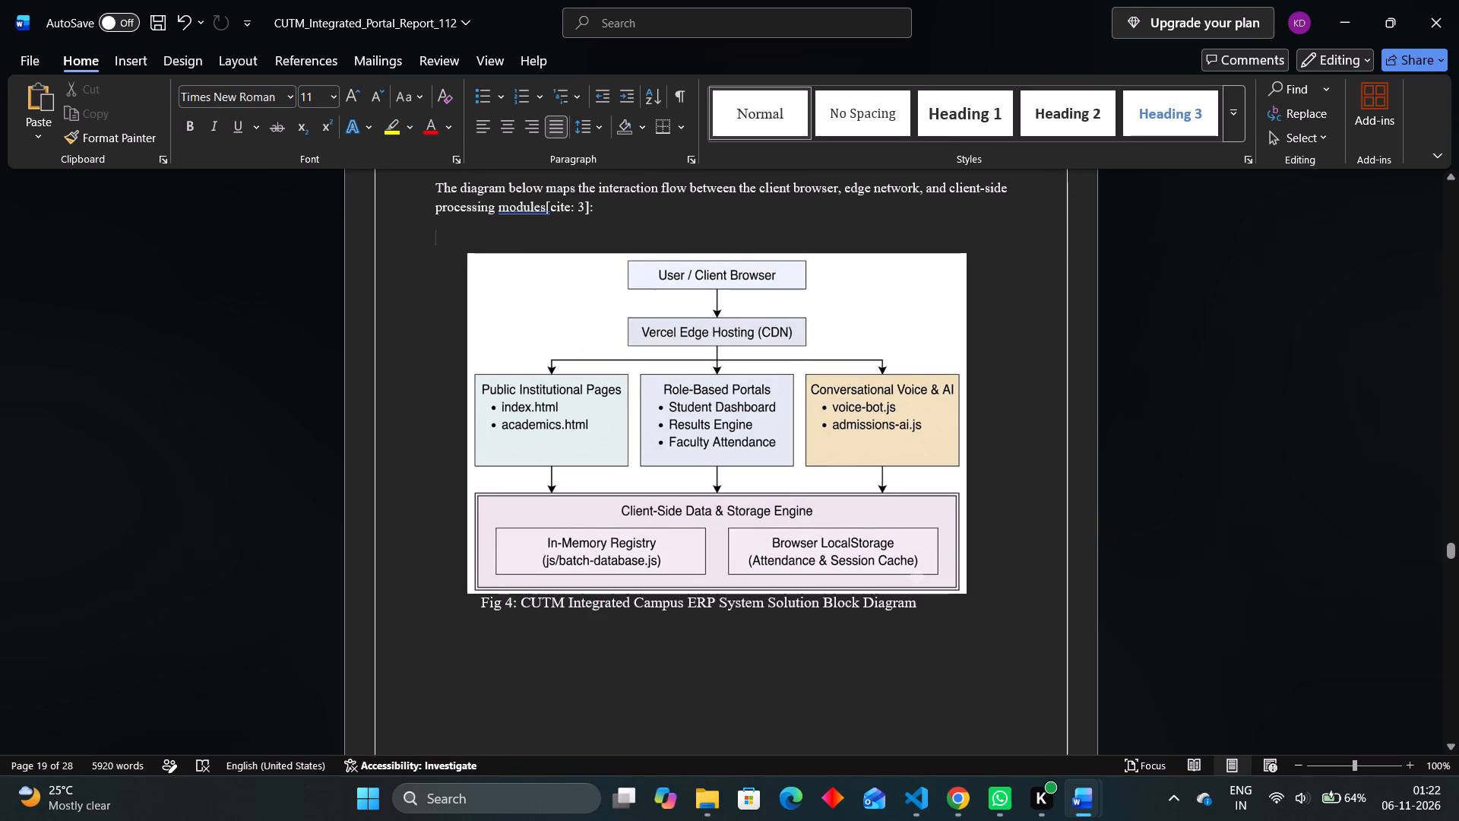
pyautogui.press('BackSpace')
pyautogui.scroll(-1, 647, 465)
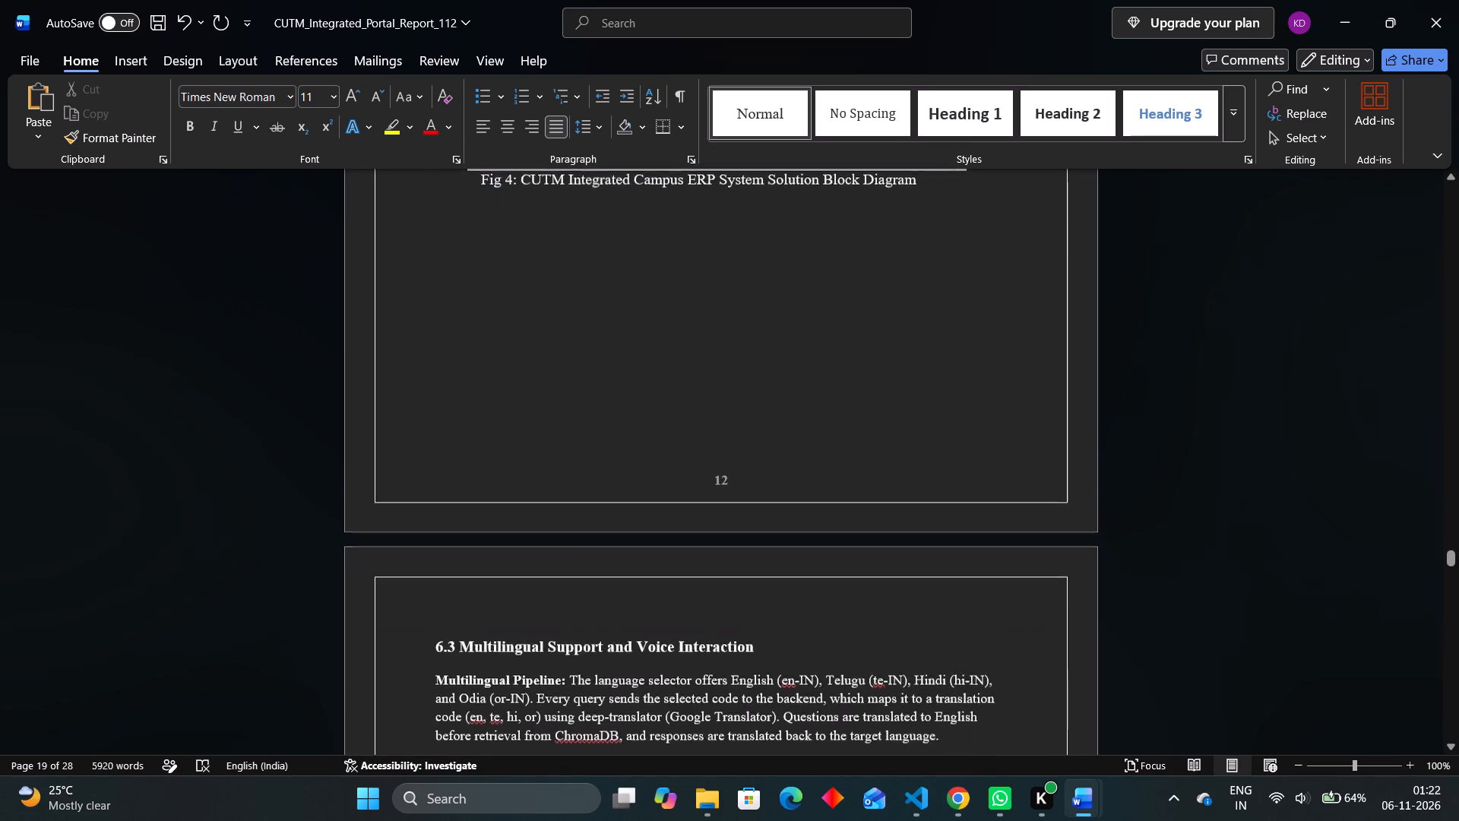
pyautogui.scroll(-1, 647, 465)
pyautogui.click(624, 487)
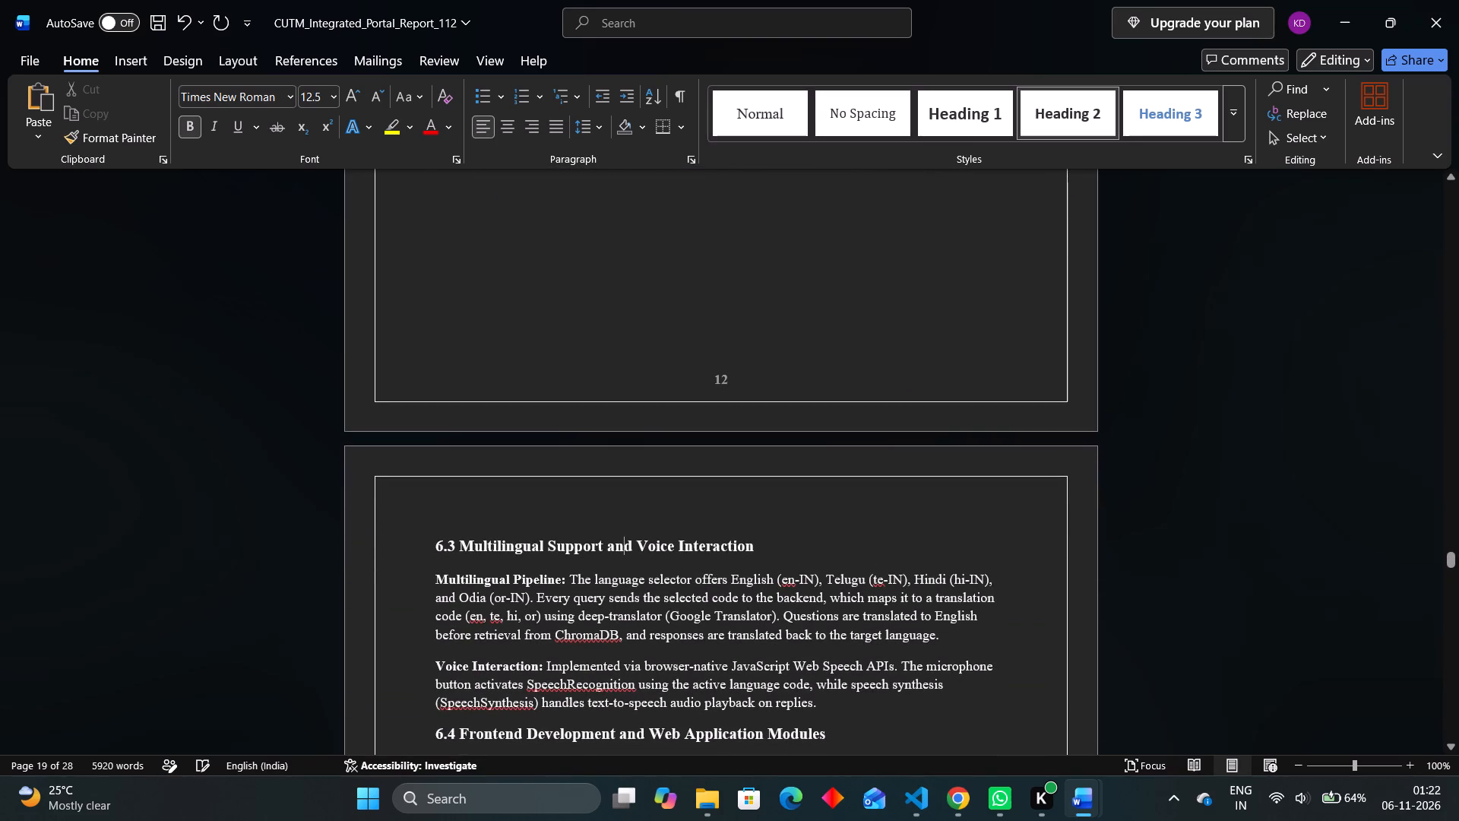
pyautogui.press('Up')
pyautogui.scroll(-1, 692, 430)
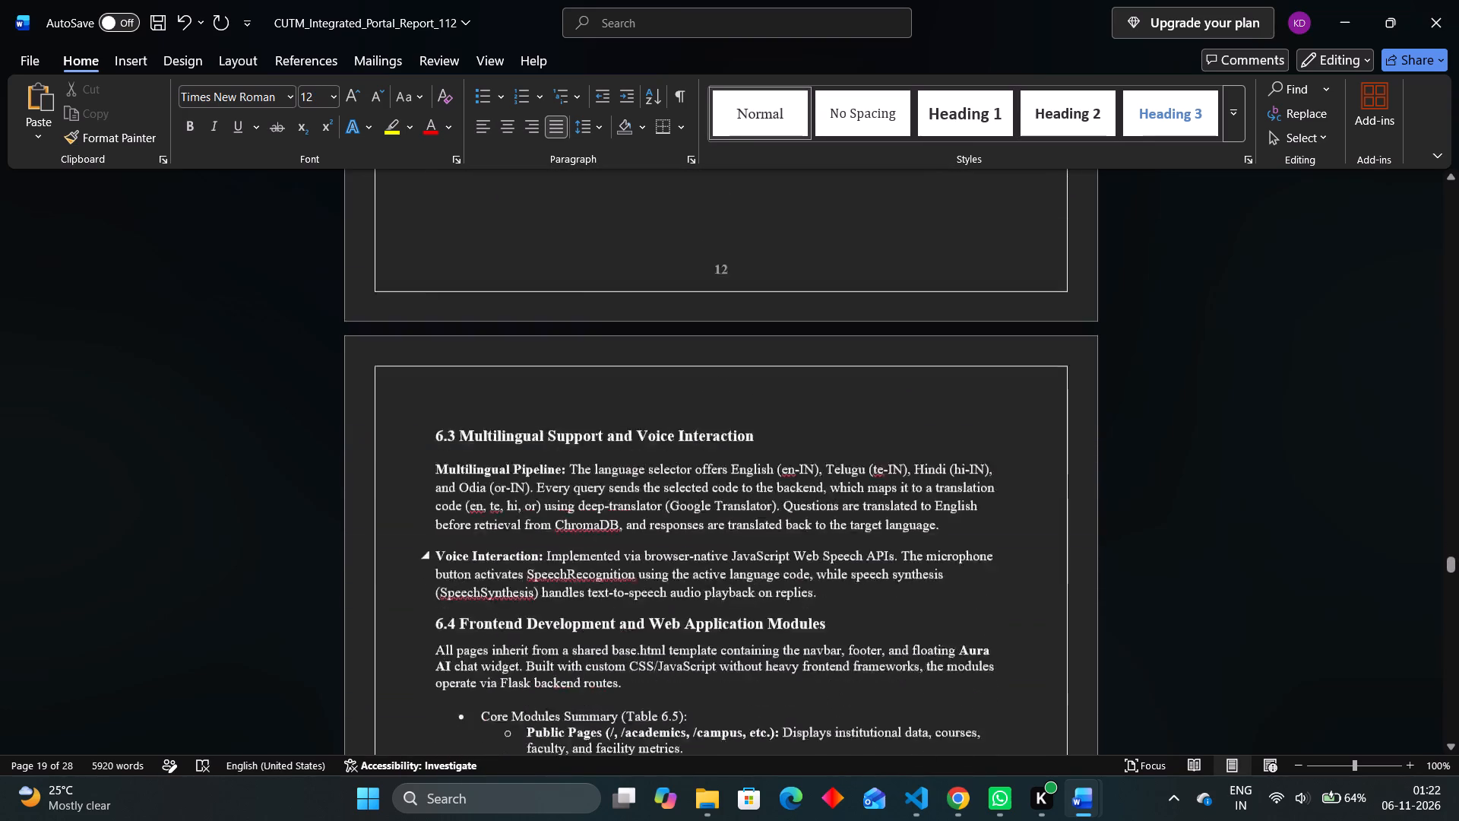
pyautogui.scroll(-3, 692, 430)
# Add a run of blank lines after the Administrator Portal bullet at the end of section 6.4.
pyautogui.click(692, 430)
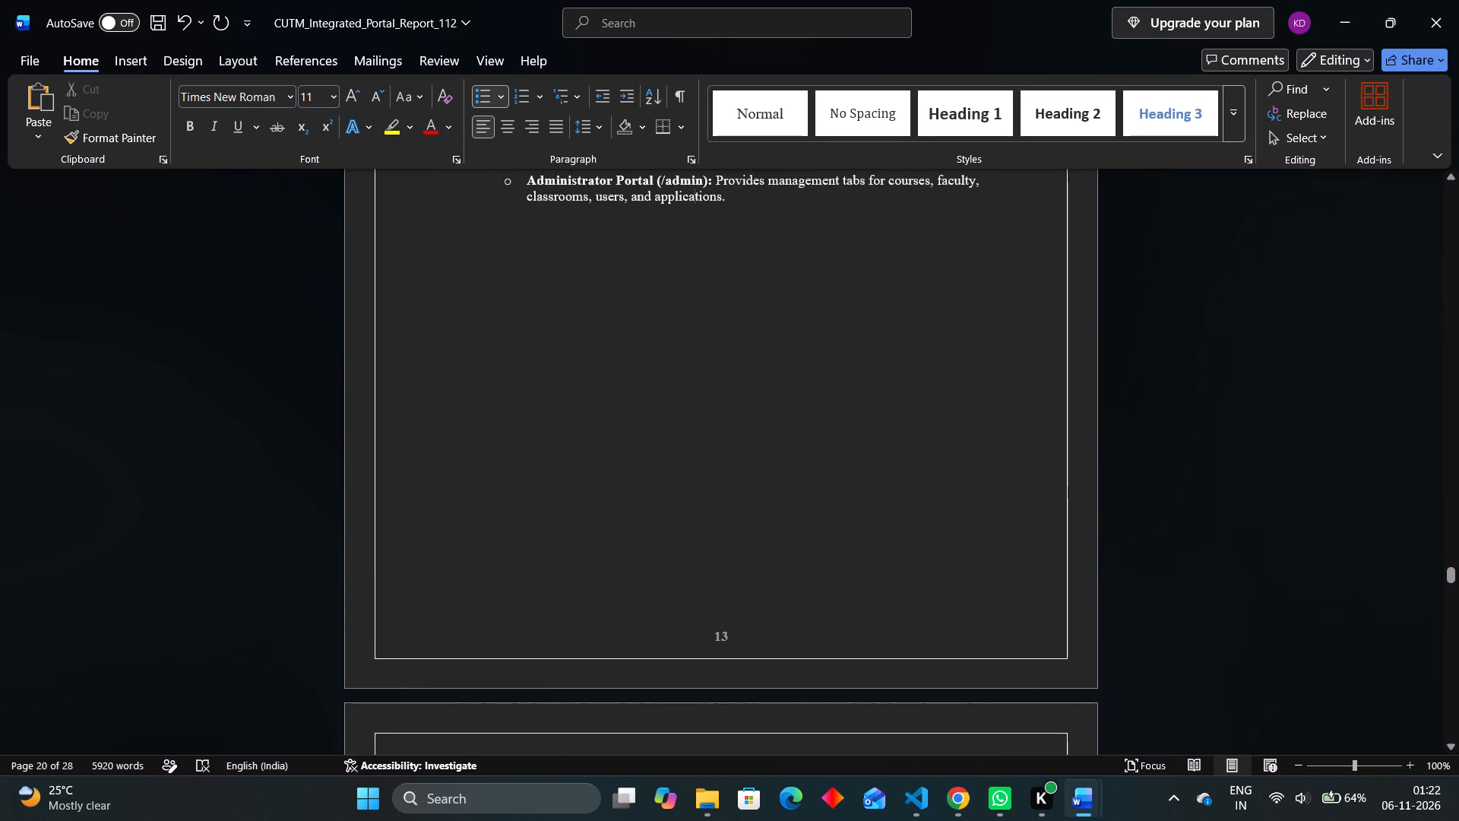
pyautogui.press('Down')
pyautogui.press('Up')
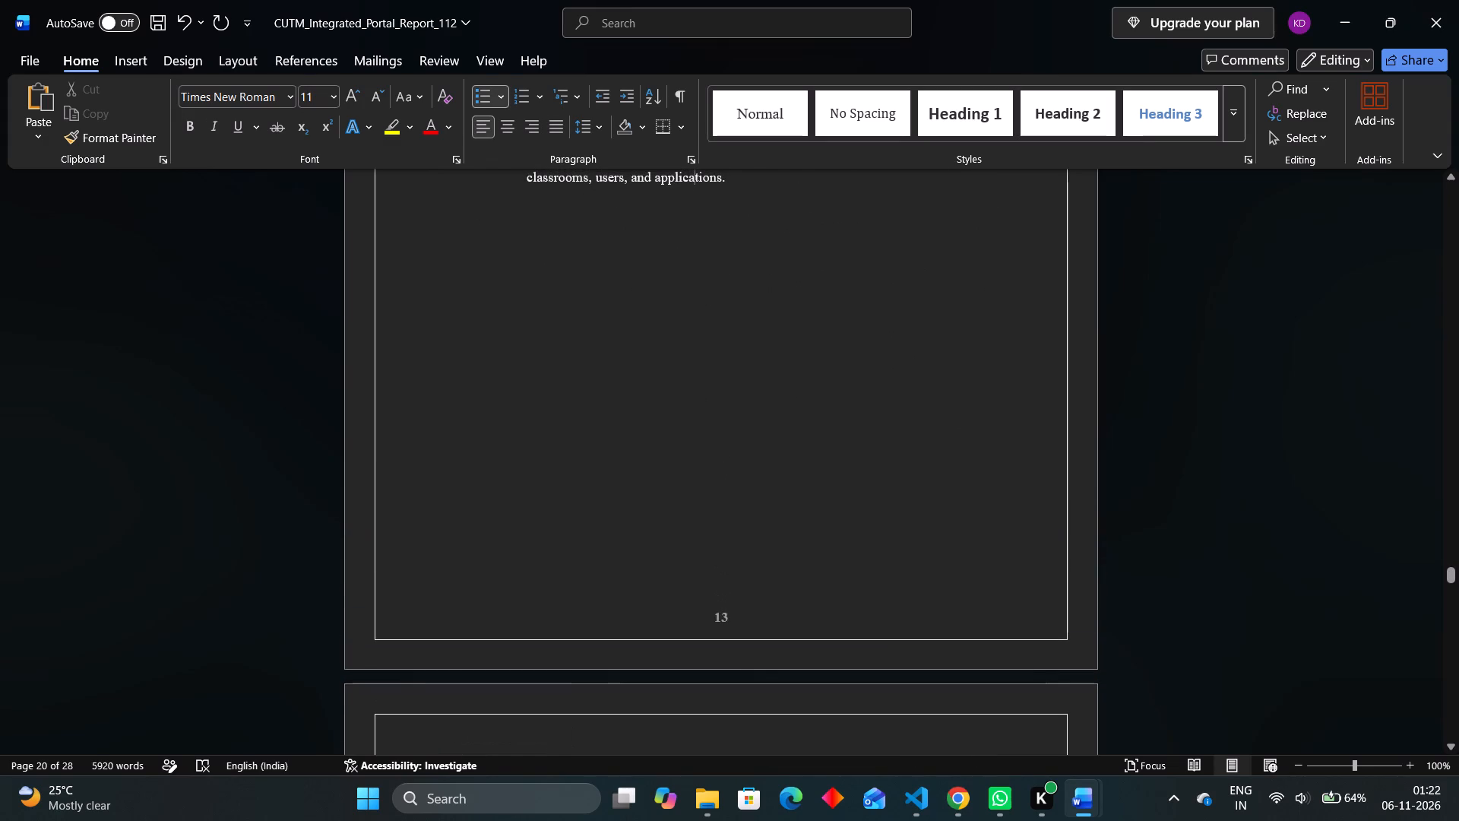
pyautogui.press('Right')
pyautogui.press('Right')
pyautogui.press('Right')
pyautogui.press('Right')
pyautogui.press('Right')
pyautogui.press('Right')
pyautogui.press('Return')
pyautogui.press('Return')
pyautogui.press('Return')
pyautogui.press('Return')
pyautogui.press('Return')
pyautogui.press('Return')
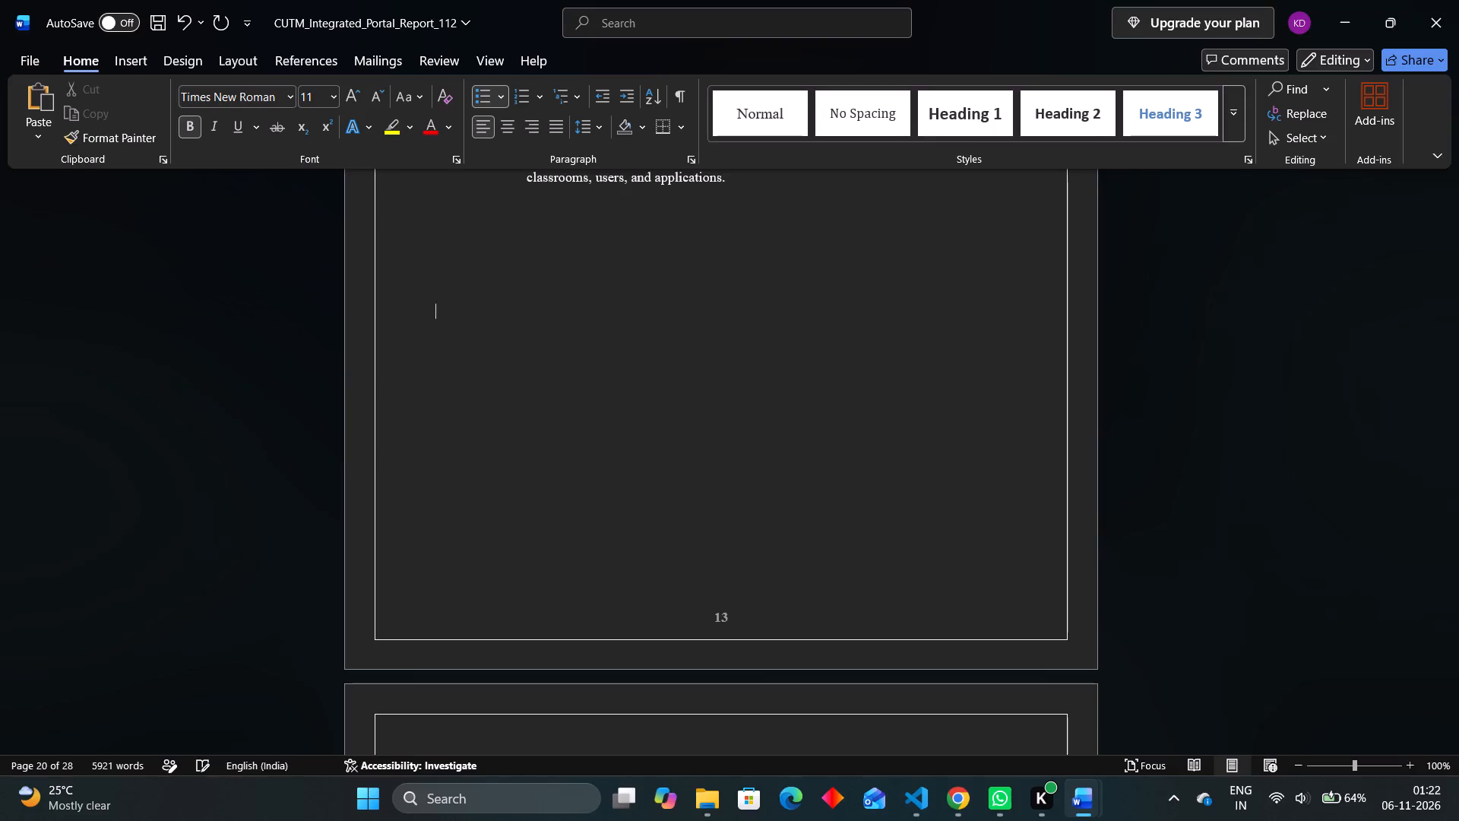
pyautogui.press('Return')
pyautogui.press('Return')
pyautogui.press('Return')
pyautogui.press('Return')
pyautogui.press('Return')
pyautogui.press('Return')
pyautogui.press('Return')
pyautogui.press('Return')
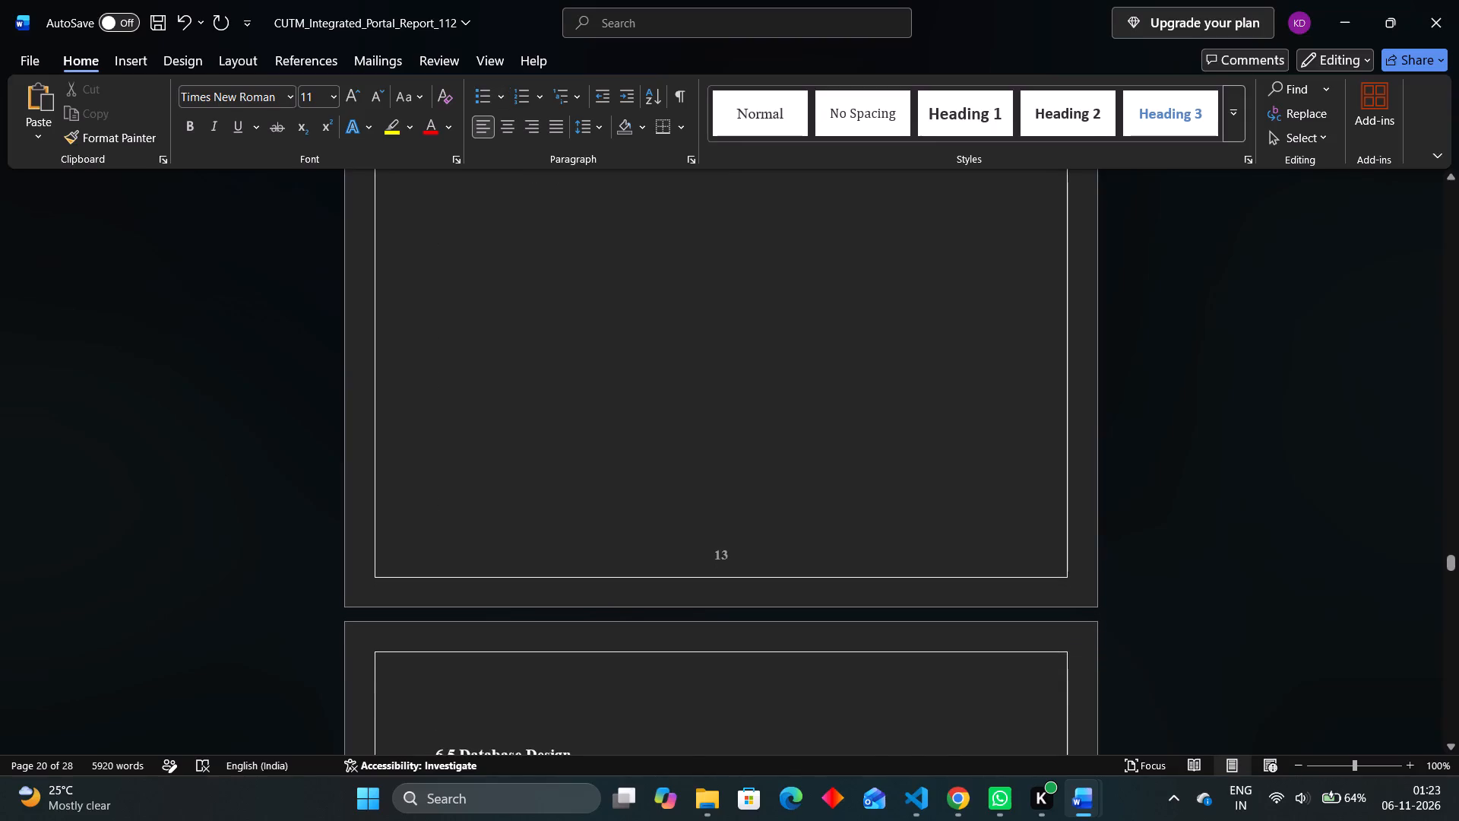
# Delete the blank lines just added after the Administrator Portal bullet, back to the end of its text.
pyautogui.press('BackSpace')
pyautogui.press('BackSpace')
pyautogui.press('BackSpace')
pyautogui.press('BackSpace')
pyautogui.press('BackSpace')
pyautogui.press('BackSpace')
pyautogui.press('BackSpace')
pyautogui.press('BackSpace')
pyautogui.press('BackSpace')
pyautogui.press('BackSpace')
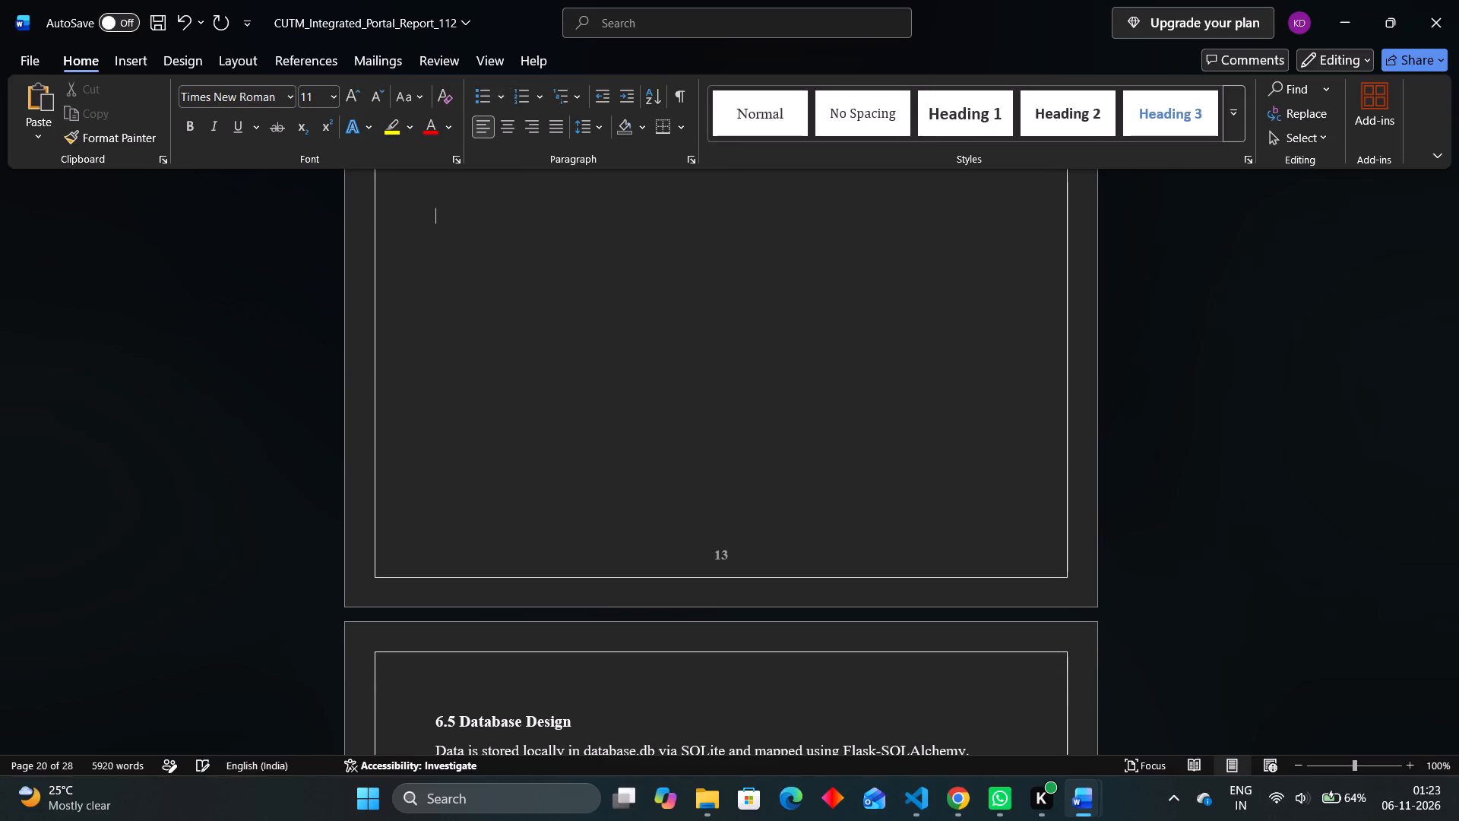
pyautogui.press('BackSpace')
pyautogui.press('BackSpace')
# Add several blank lines after the Administrator Portal bullet at the end of section 6.4.
pyautogui.scroll(-1, 746, 518)
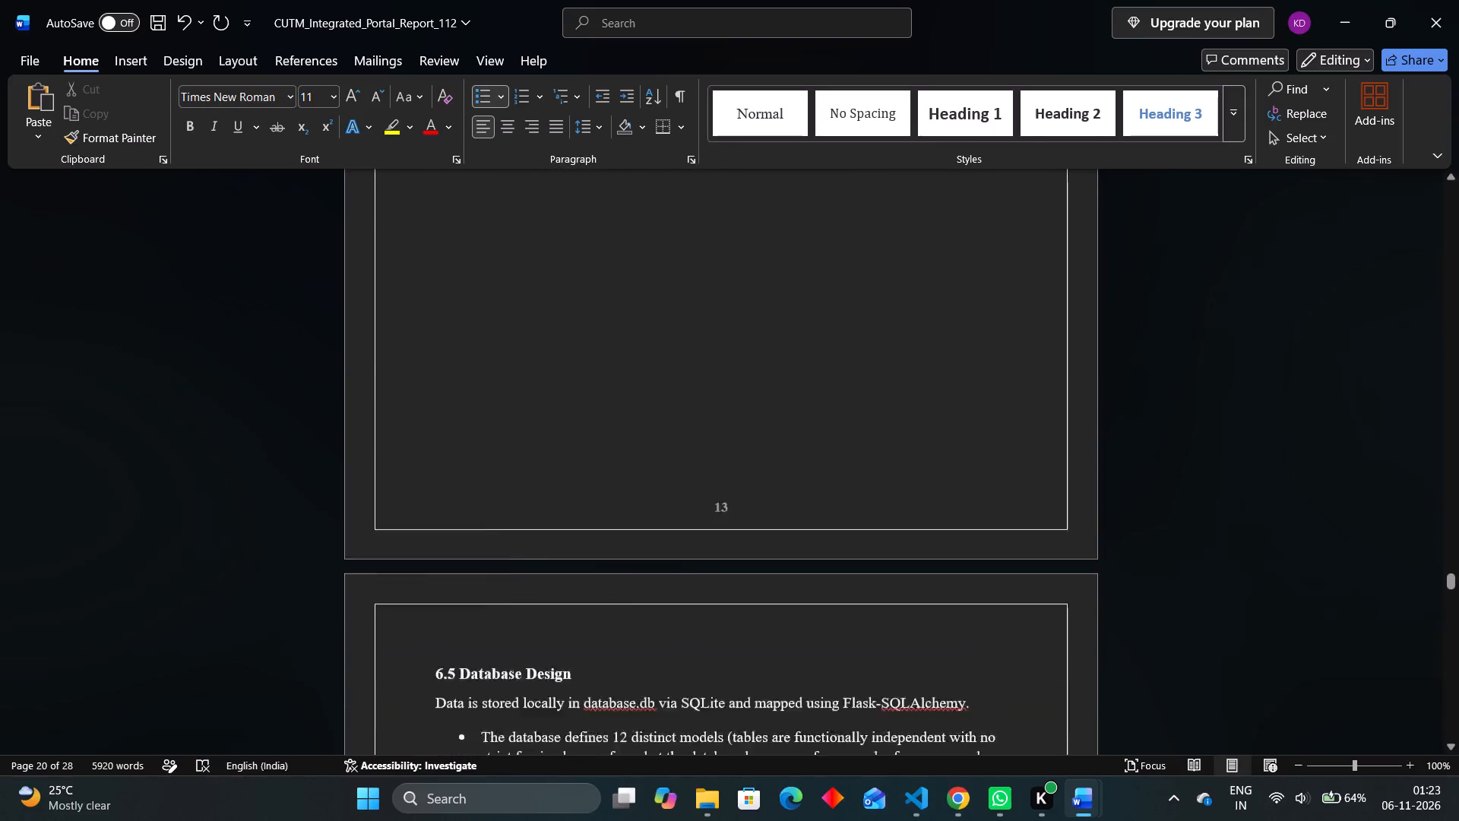
pyautogui.scroll(-4, 746, 518)
pyautogui.scroll(1, 746, 518)
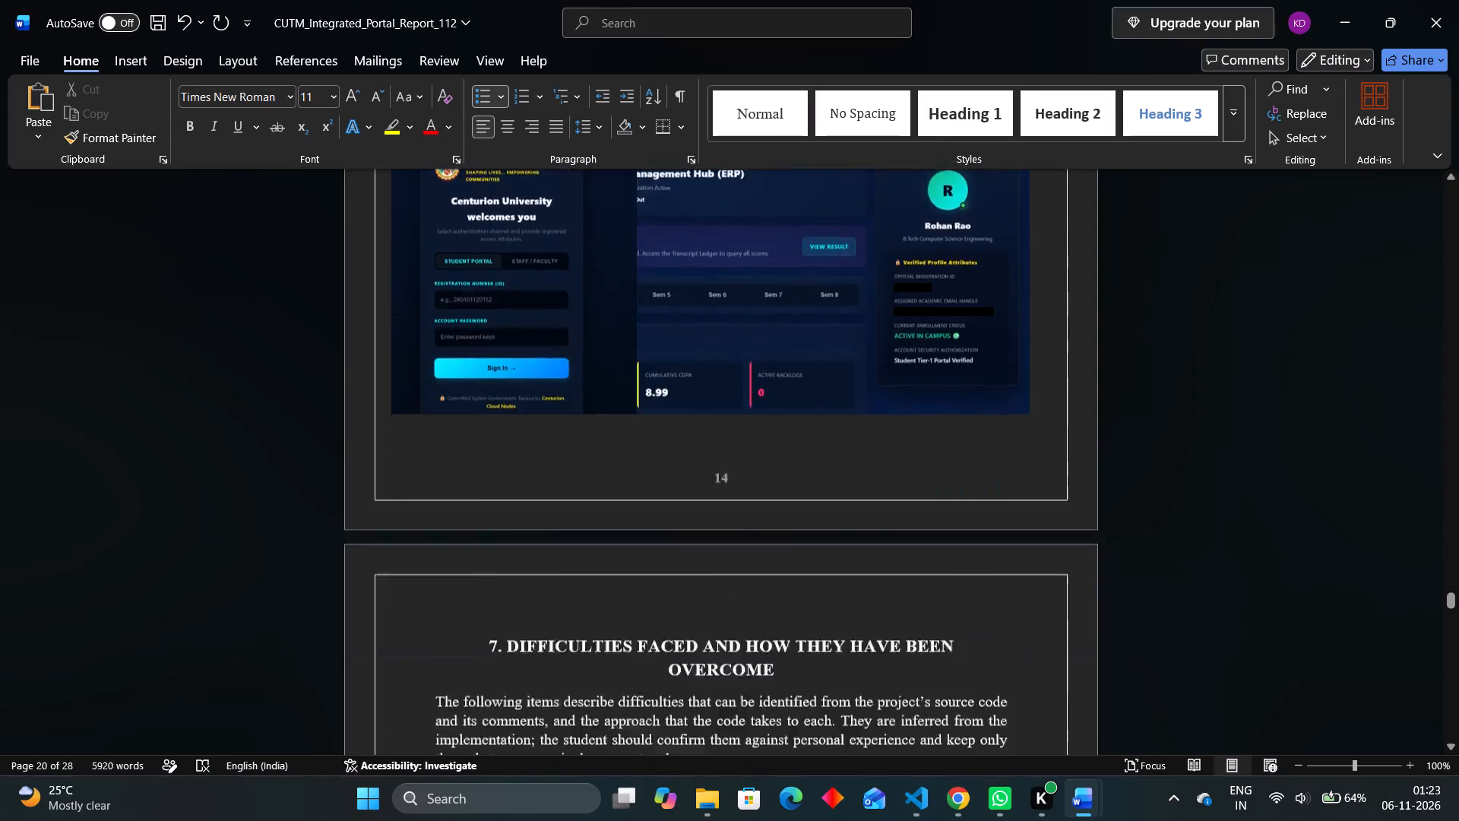
pyautogui.scroll(5, 746, 518)
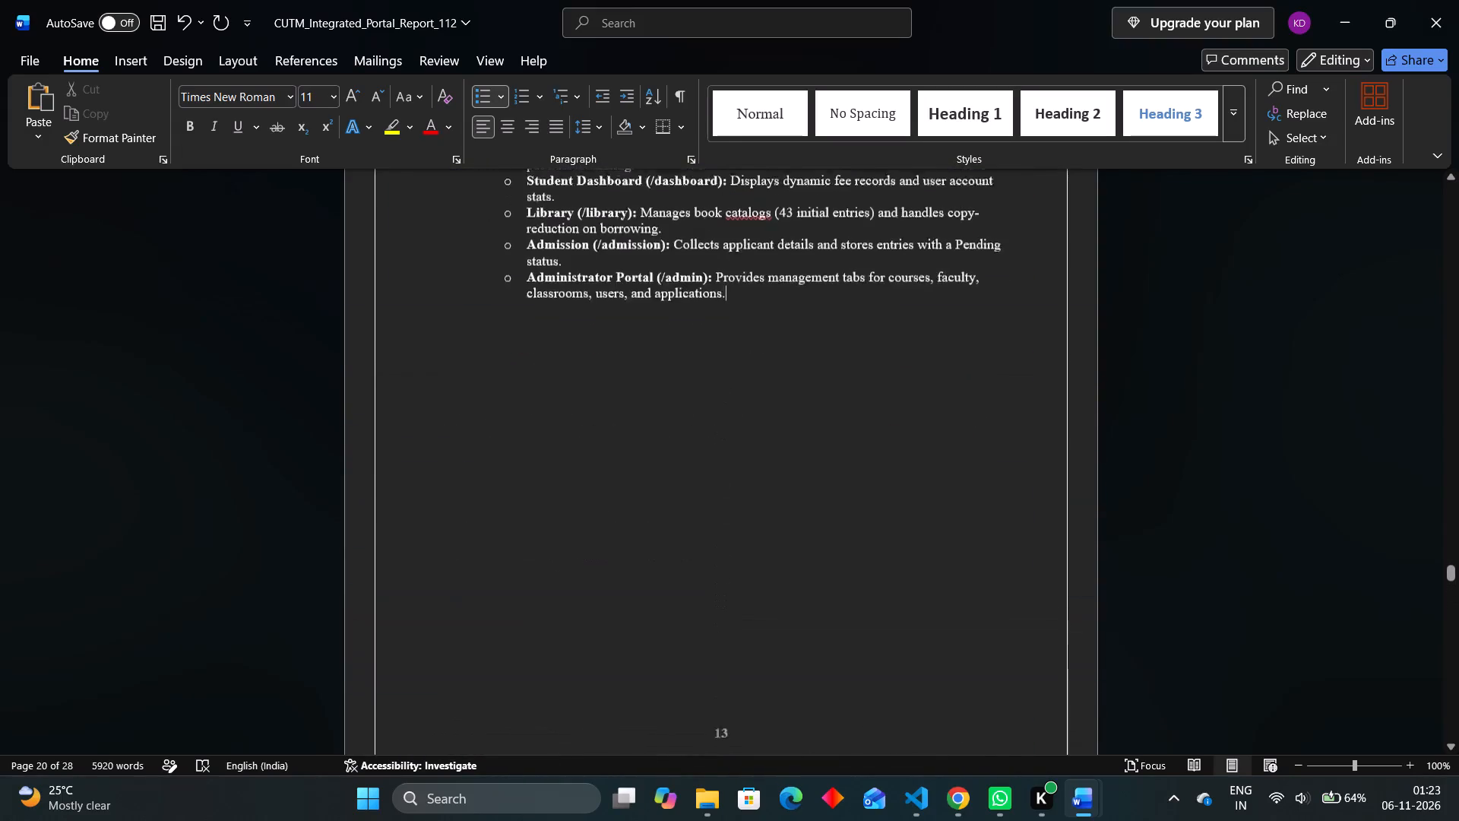
pyautogui.scroll(1, 746, 518)
pyautogui.press('Return')
pyautogui.press('Return')
pyautogui.press('Return')
pyautogui.press('Return')
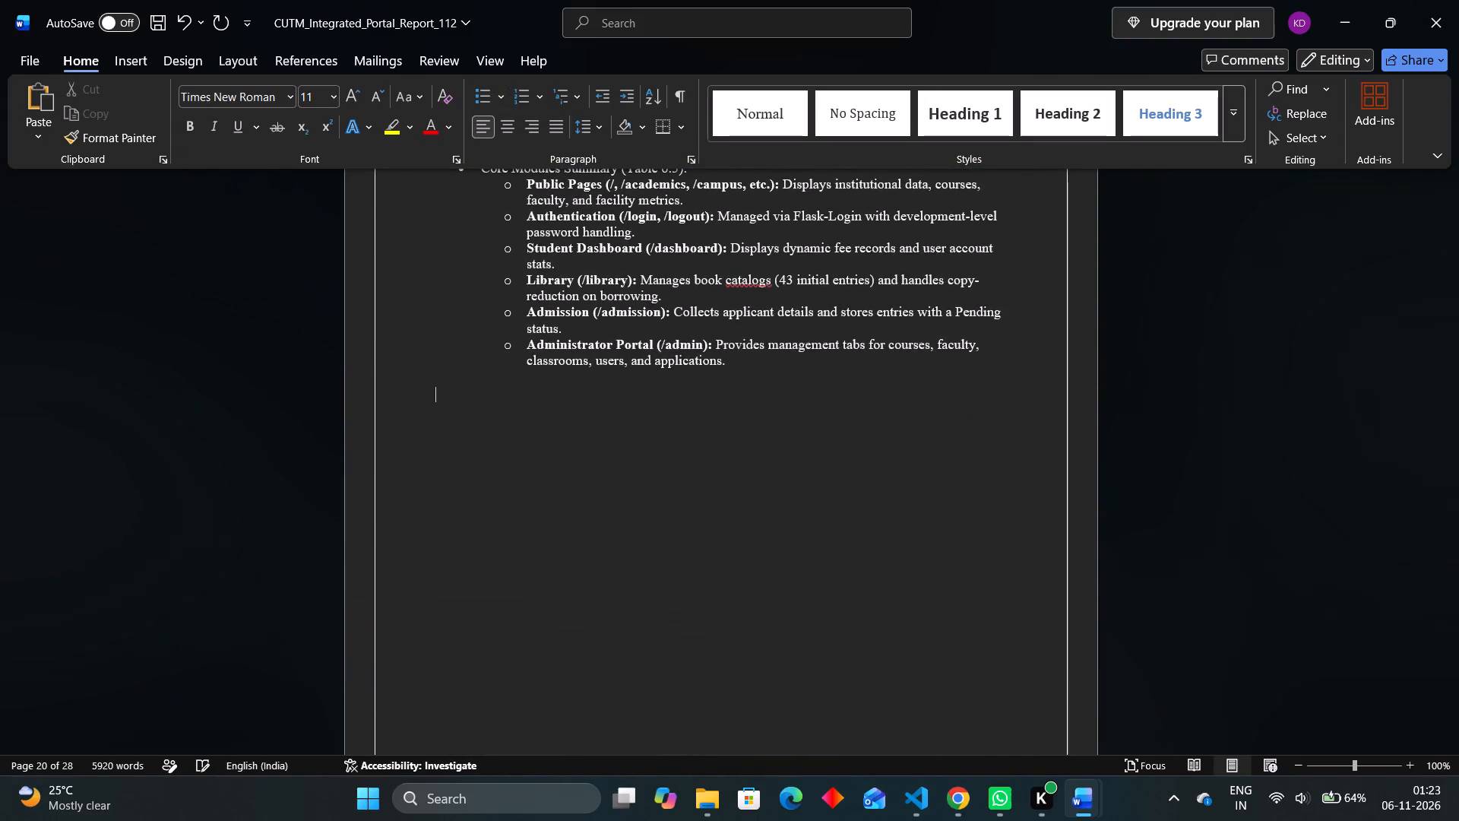
pyautogui.press('Return')
pyautogui.press('Return')
pyautogui.press('Up')
pyautogui.press('Up')
pyautogui.press('Up')
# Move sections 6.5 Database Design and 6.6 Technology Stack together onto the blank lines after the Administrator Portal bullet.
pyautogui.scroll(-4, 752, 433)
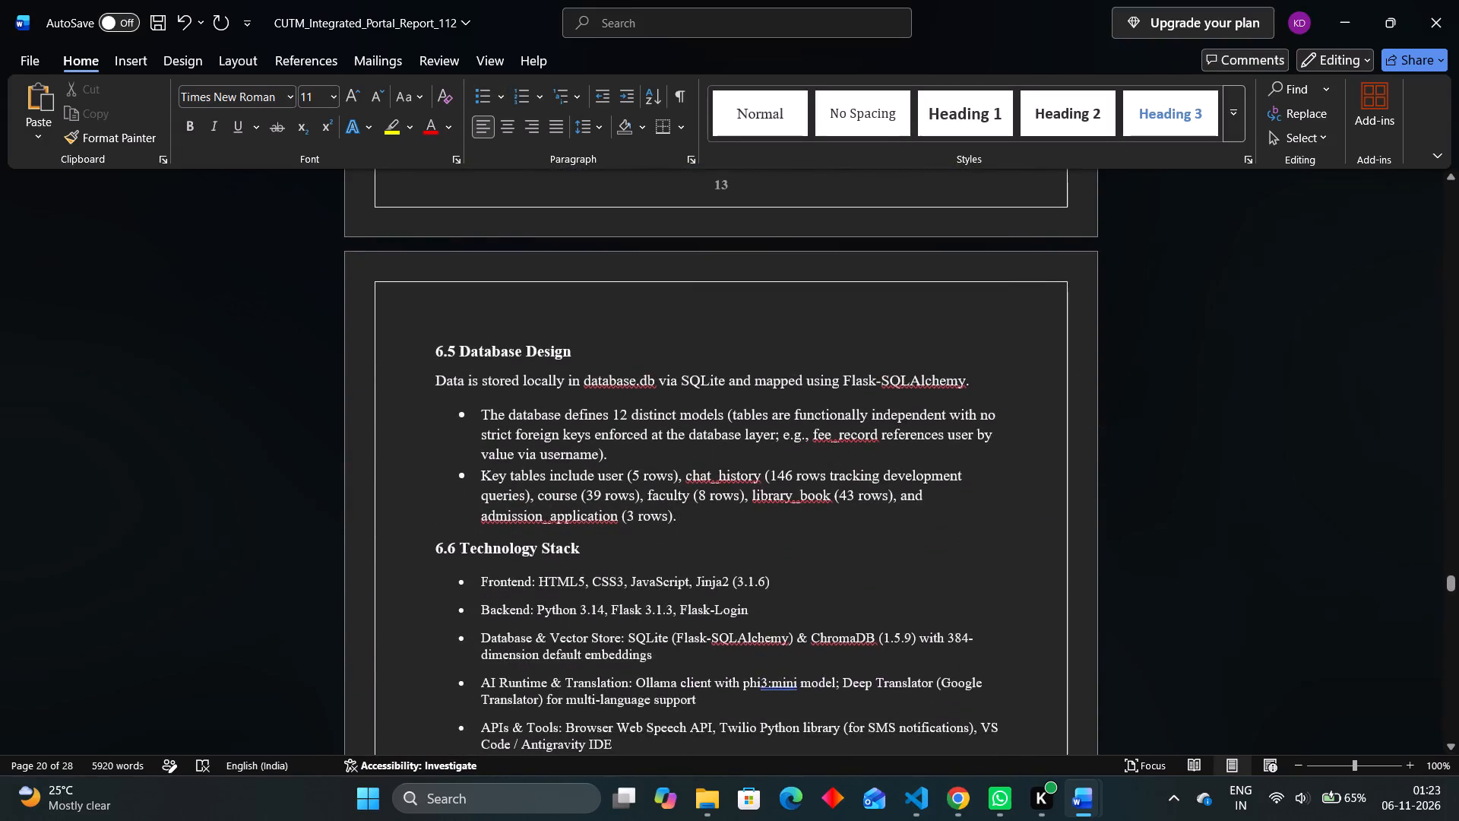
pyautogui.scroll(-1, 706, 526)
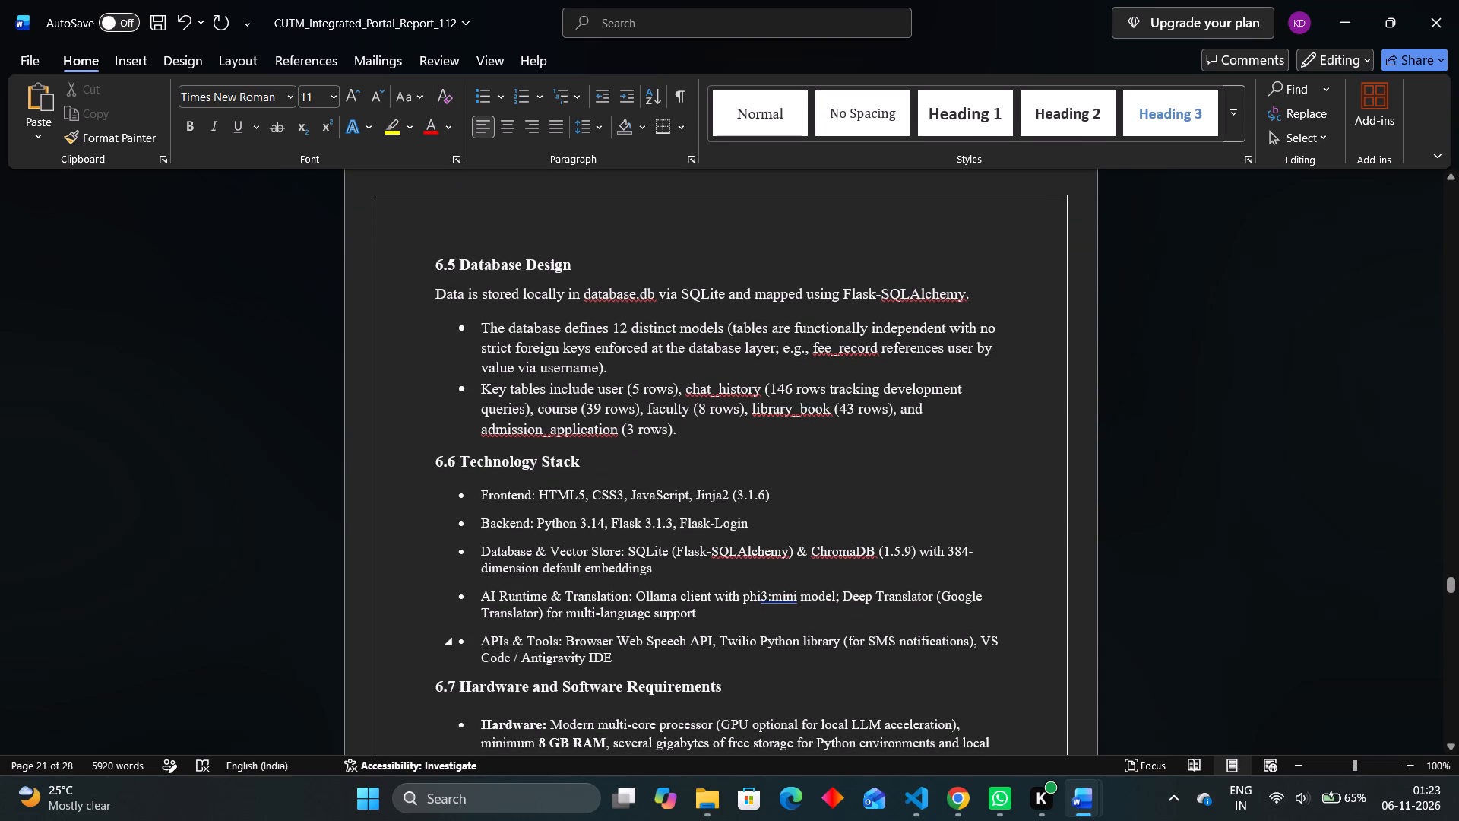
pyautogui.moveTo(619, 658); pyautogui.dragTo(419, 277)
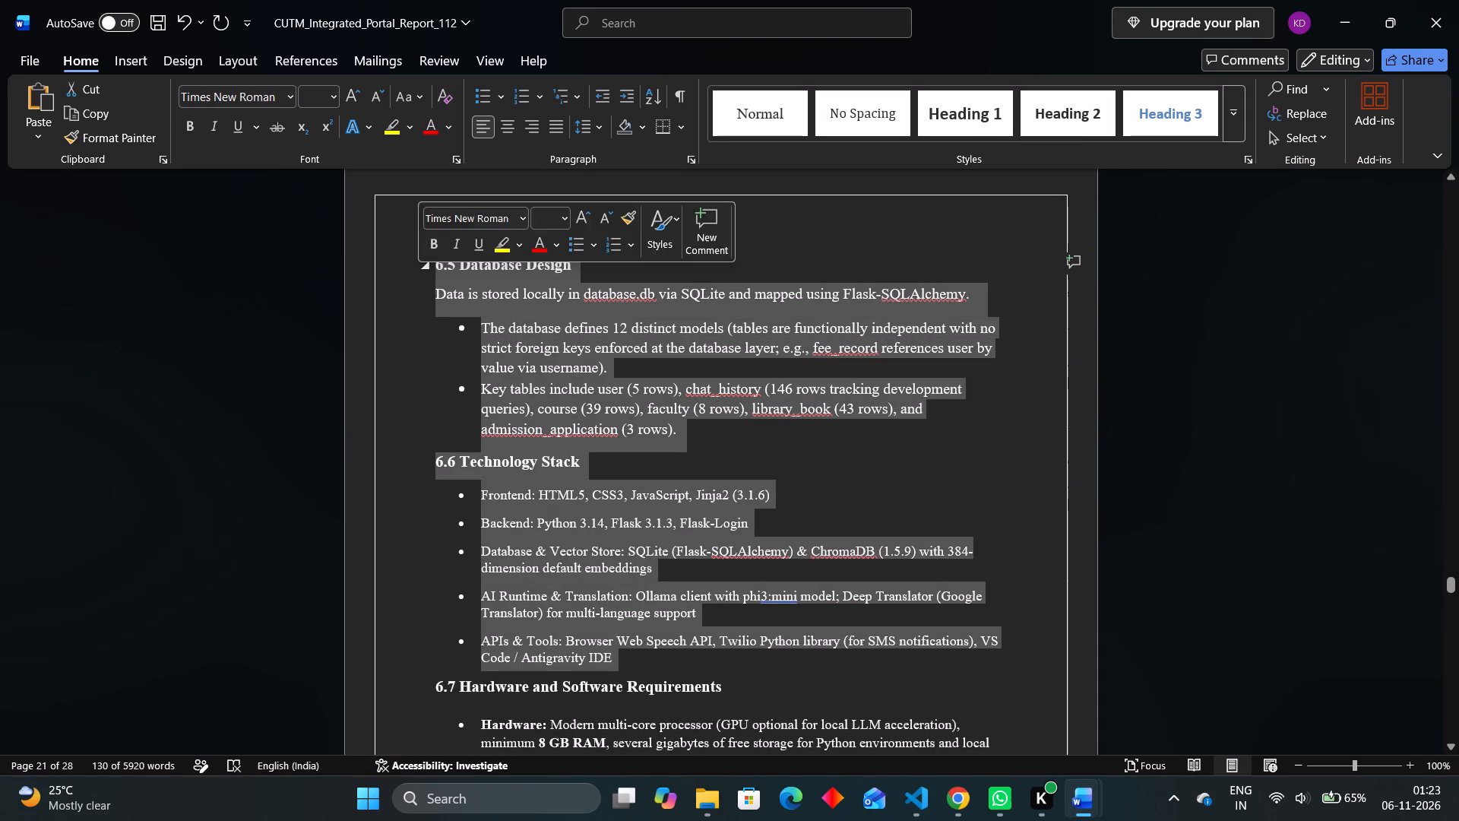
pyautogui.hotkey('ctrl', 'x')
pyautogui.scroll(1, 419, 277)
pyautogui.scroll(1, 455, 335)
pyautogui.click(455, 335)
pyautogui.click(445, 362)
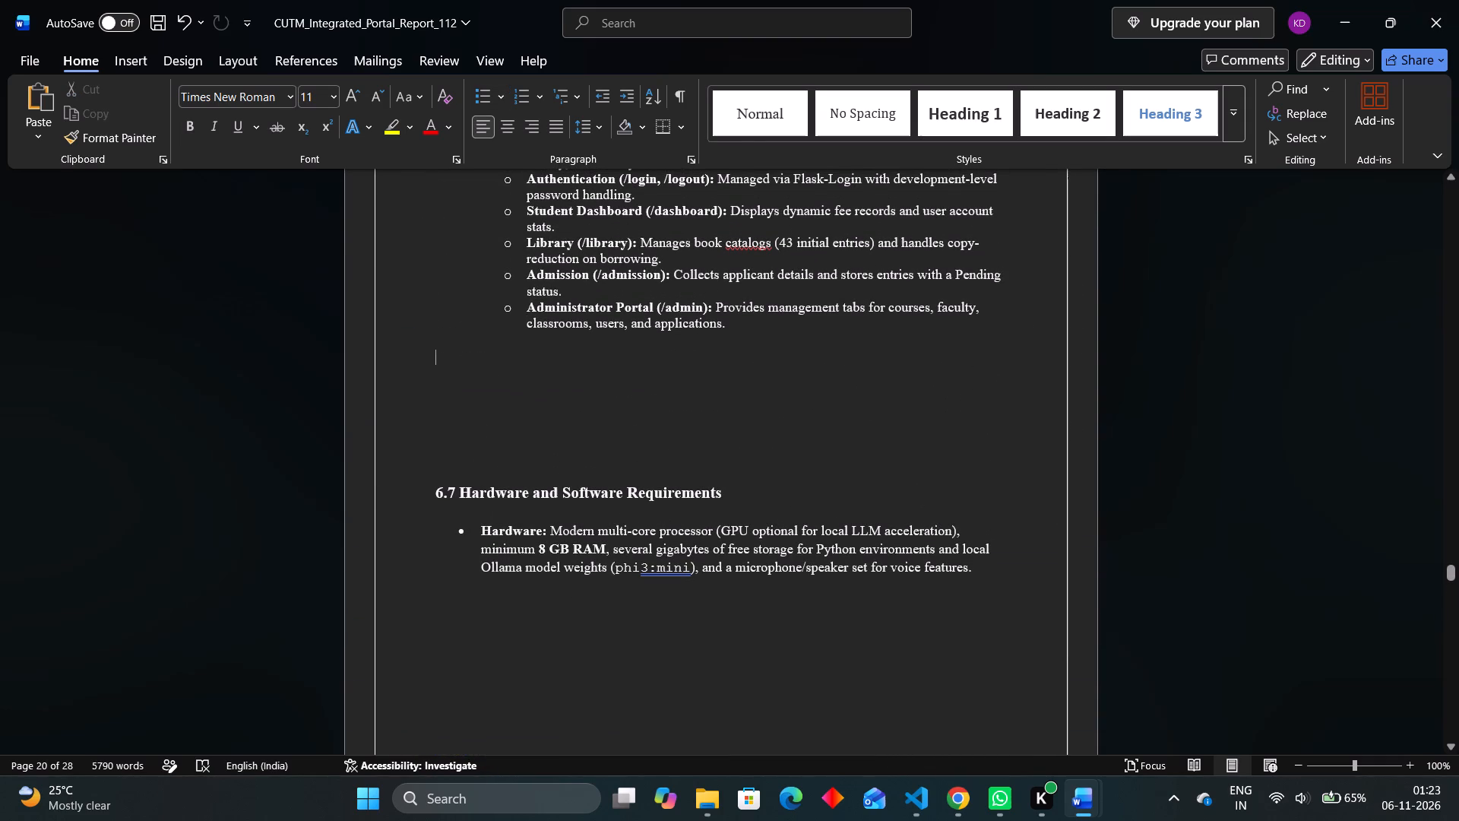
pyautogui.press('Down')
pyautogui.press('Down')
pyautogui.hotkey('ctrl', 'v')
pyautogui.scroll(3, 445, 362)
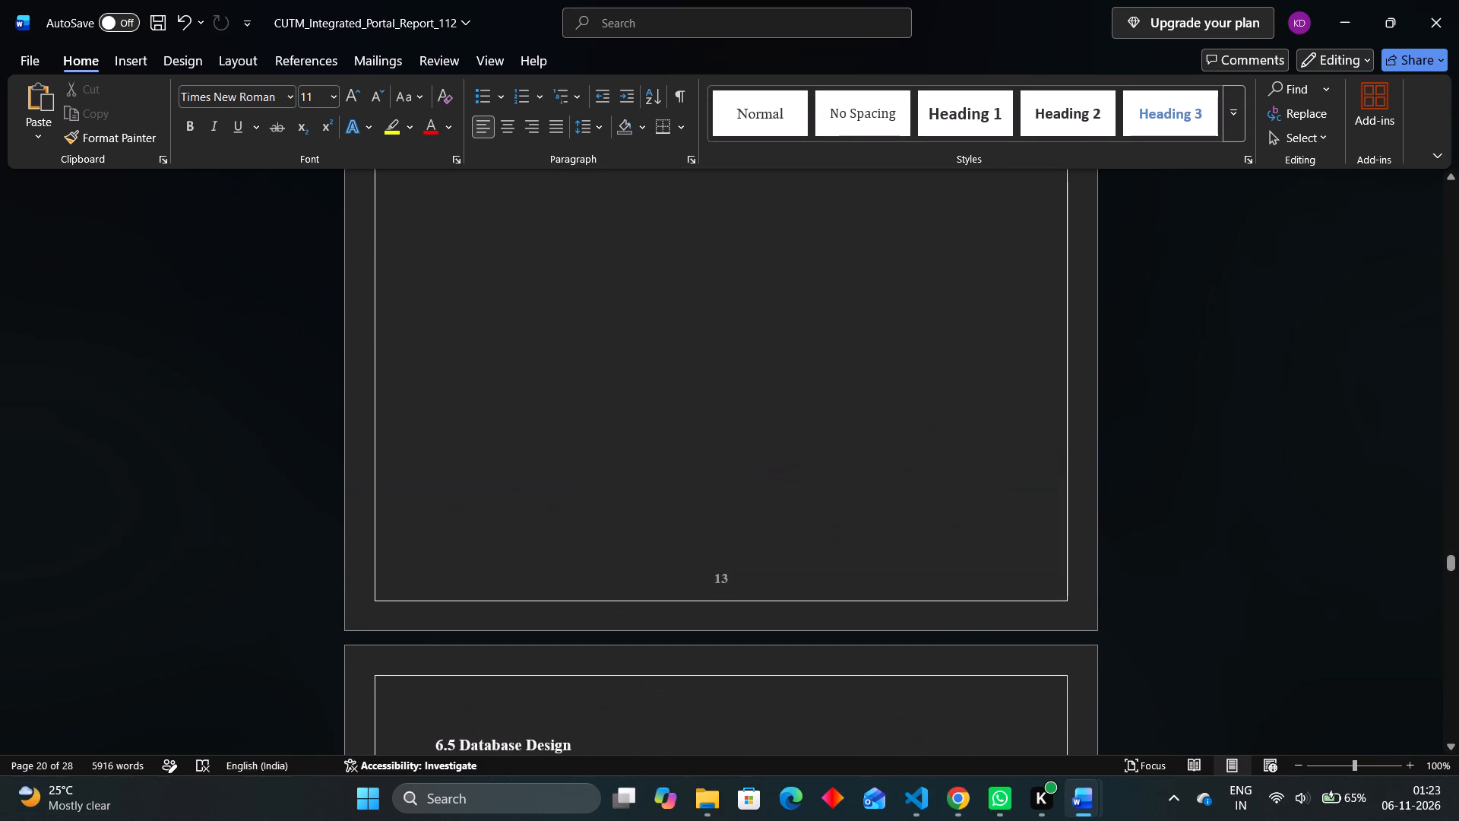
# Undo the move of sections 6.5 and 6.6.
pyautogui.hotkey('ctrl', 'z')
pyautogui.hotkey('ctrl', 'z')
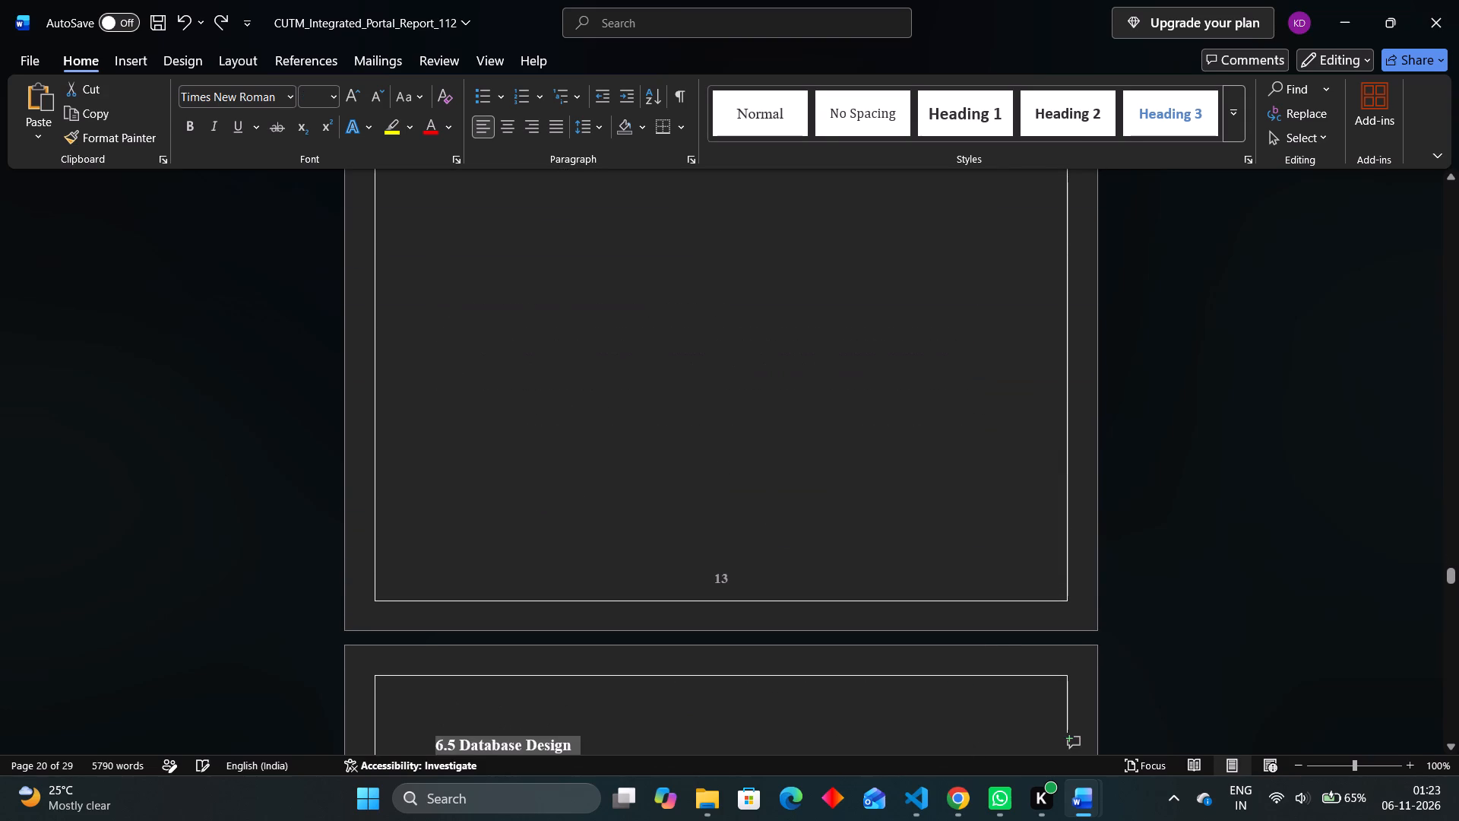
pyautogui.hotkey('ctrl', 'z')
# Move only section 6.5 Database Design, heading and text, to the blank line directly after the Administrator Portal bullet.
pyautogui.scroll(-1, 445, 362)
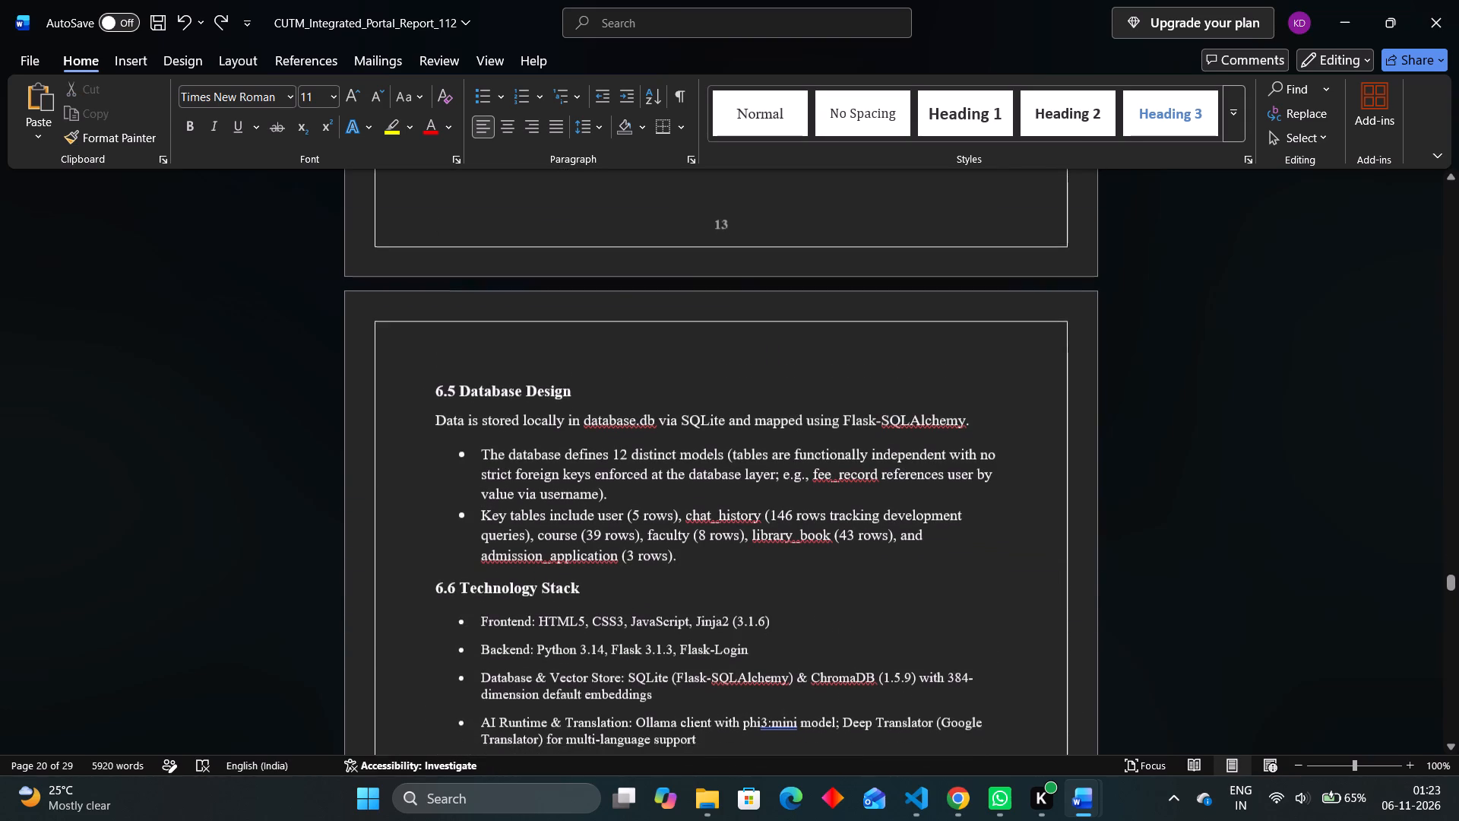
pyautogui.moveTo(679, 517); pyautogui.dragTo(443, 366)
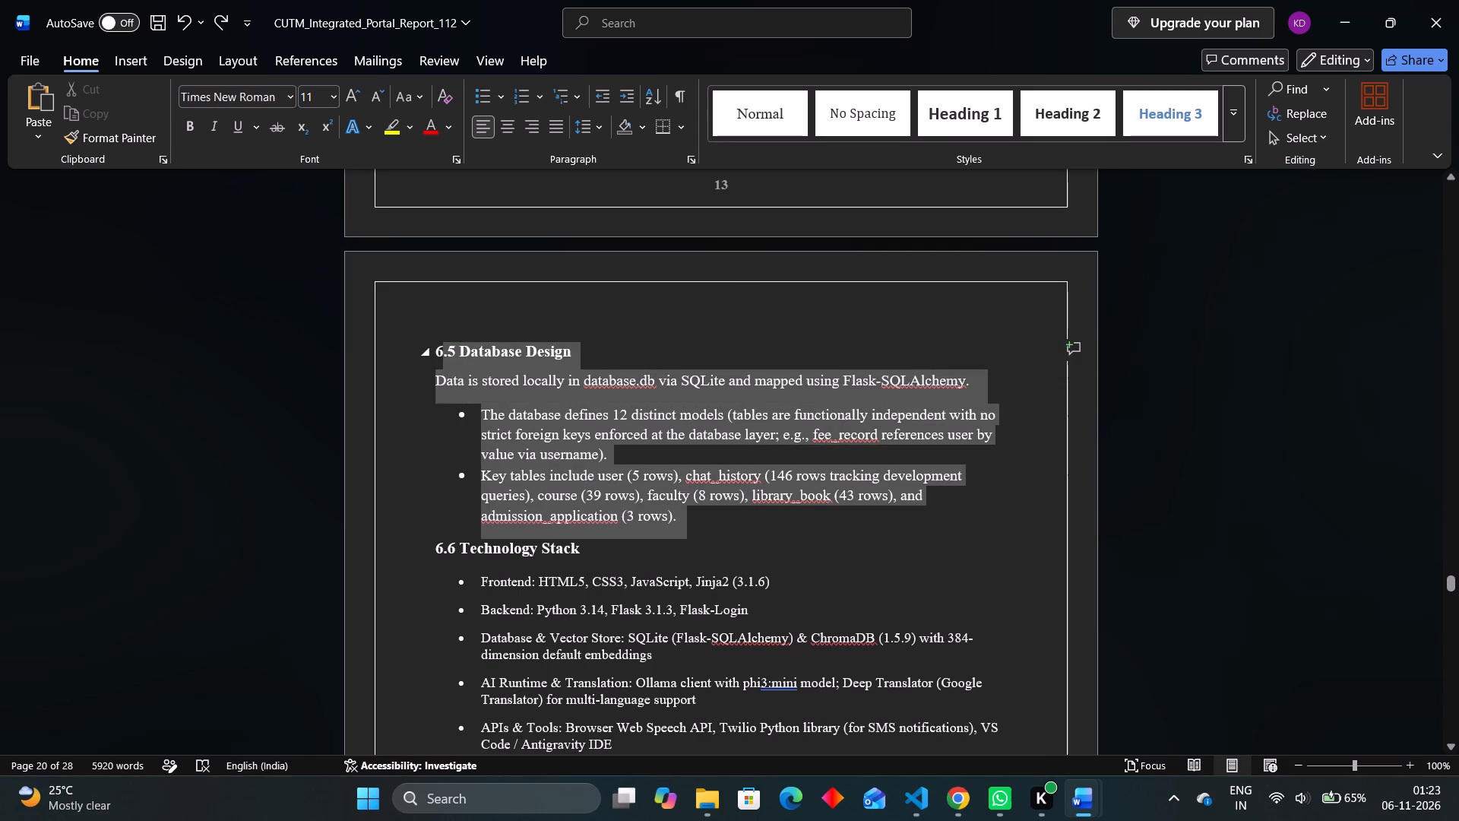
pyautogui.moveTo(443, 366); pyautogui.dragTo(427, 360)
pyautogui.hotkey('ctrl', 'x')
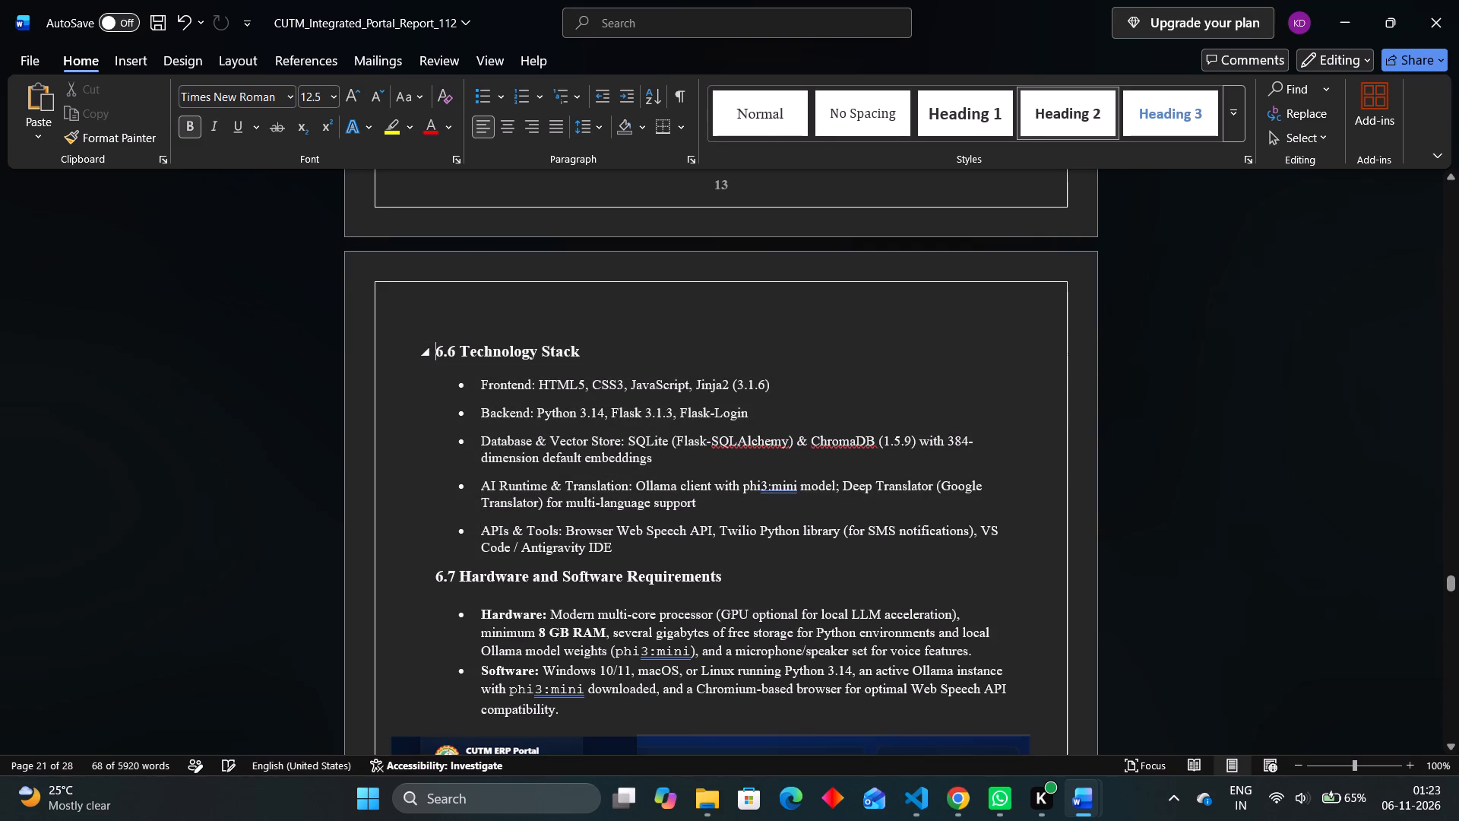
pyautogui.scroll(3, 427, 360)
pyautogui.click(434, 378)
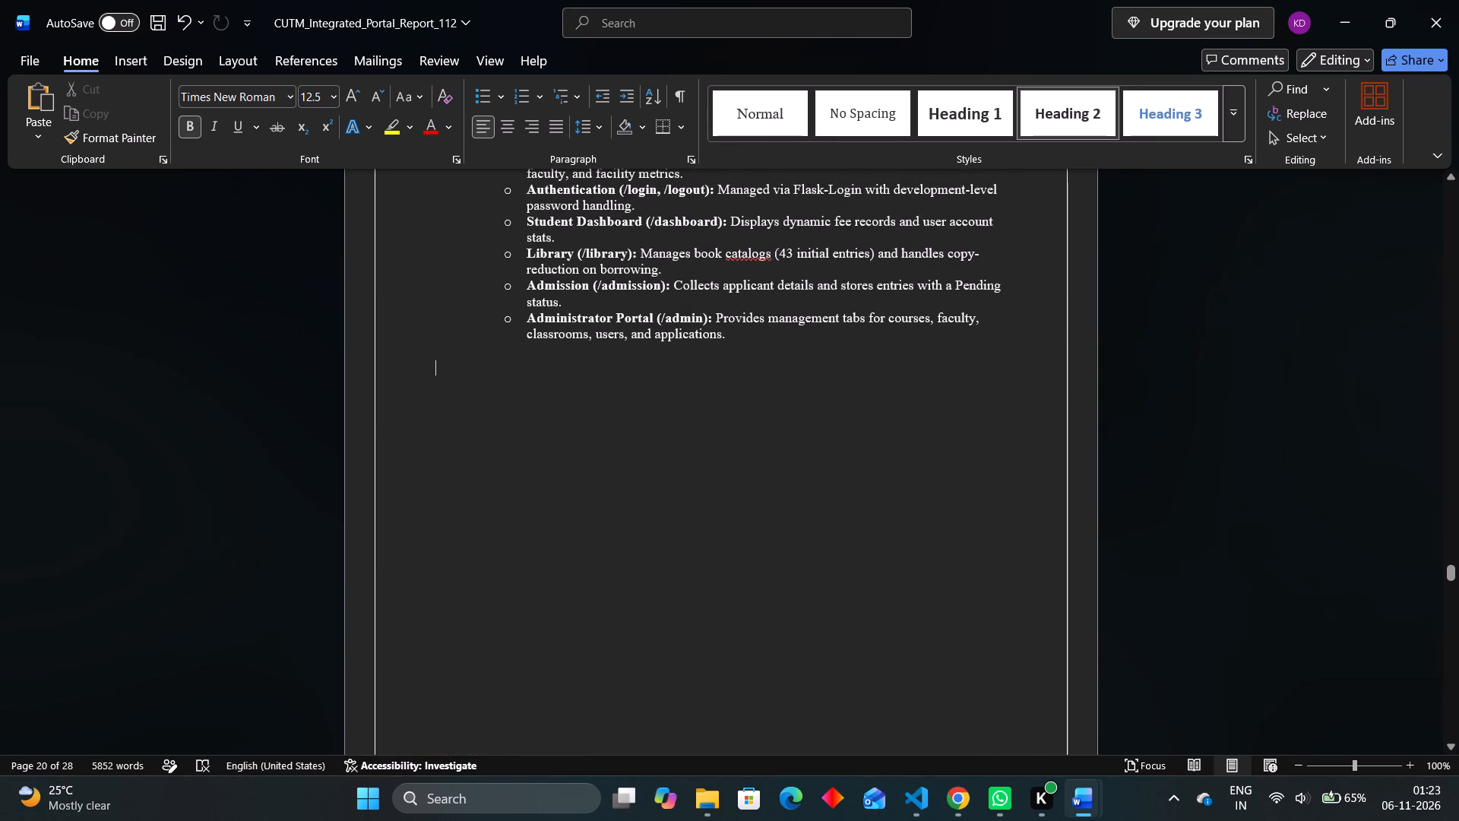
pyautogui.hotkey('ctrl', 'v')
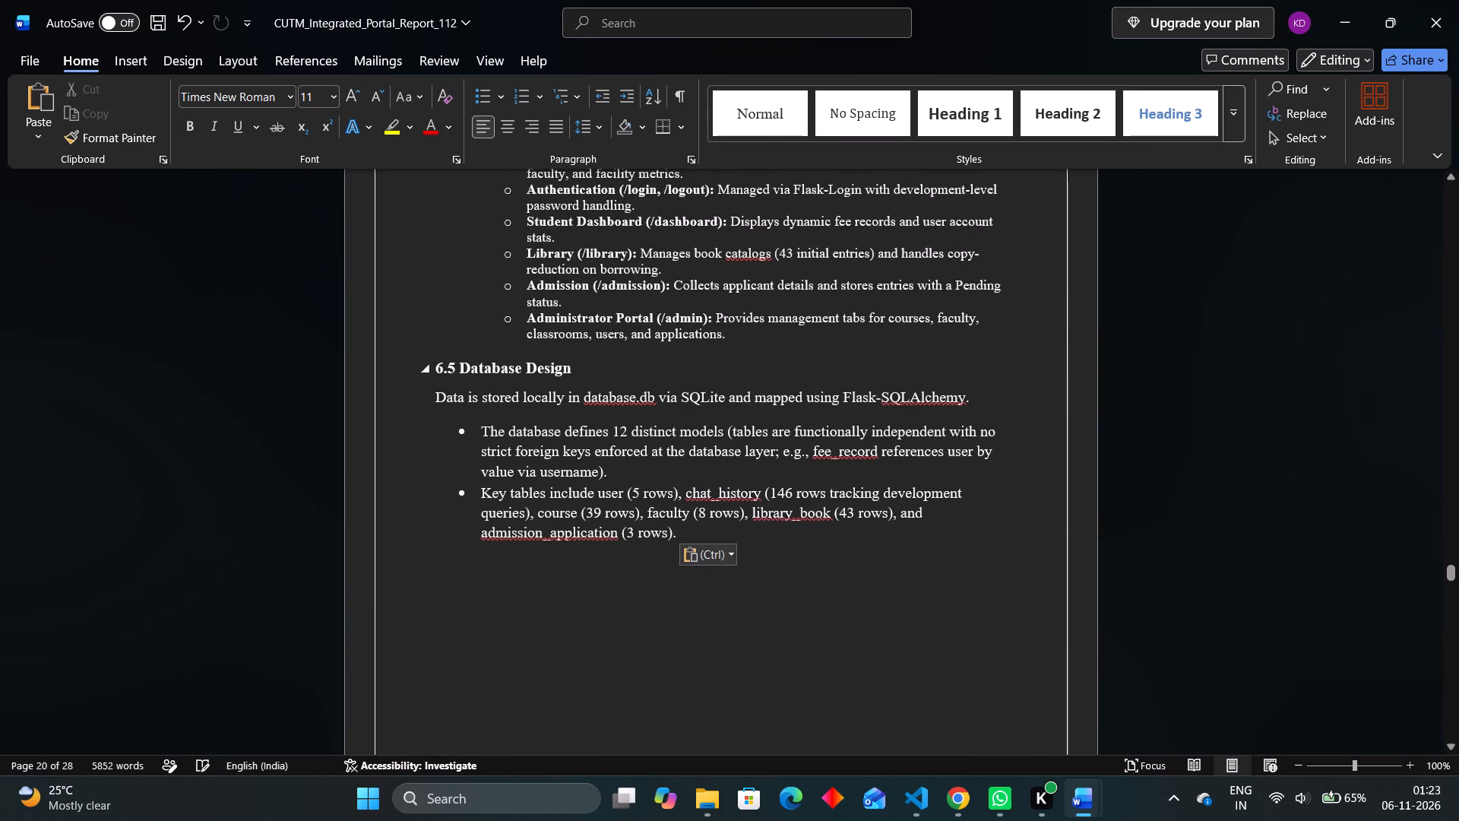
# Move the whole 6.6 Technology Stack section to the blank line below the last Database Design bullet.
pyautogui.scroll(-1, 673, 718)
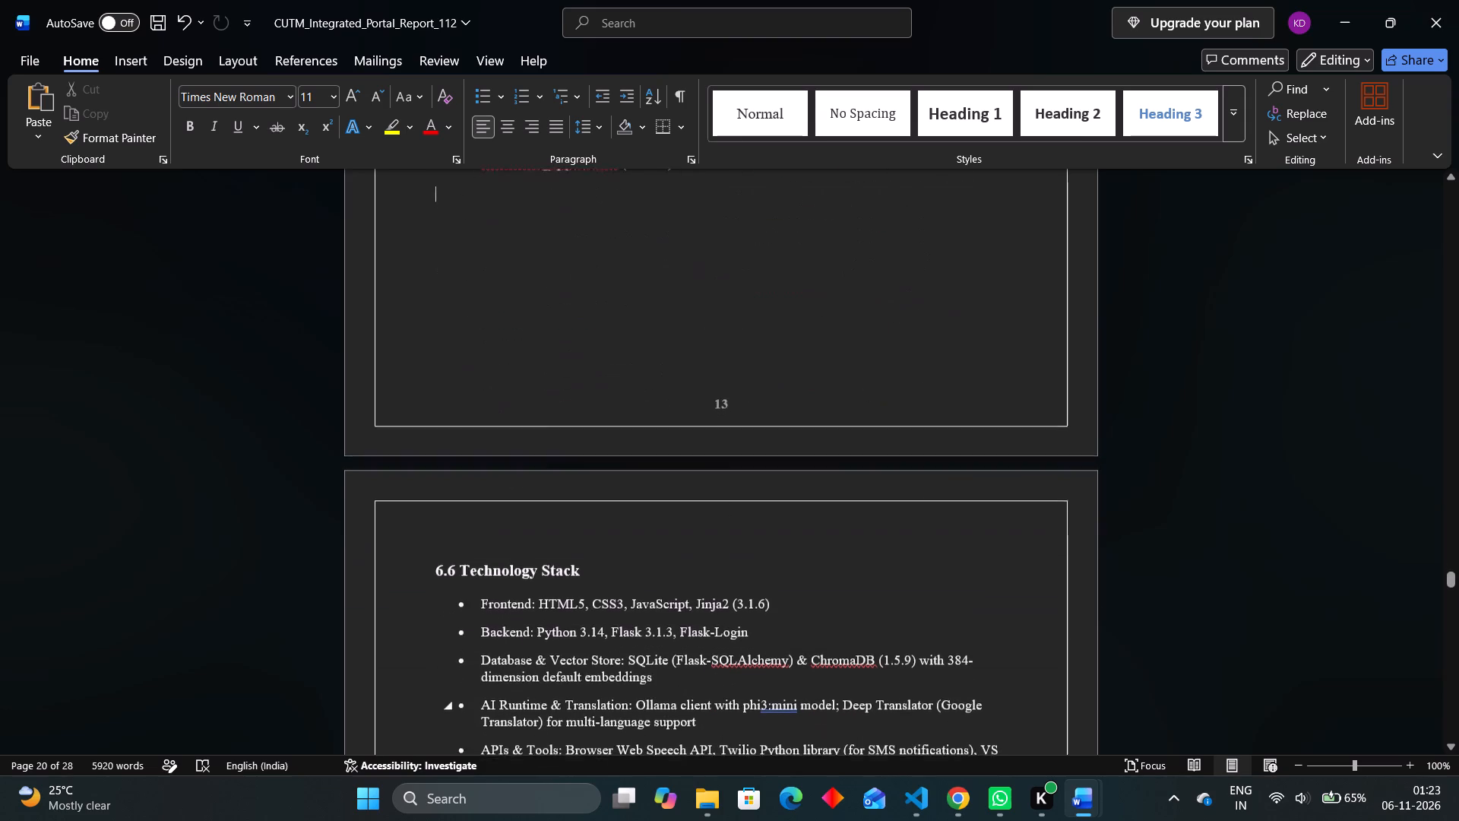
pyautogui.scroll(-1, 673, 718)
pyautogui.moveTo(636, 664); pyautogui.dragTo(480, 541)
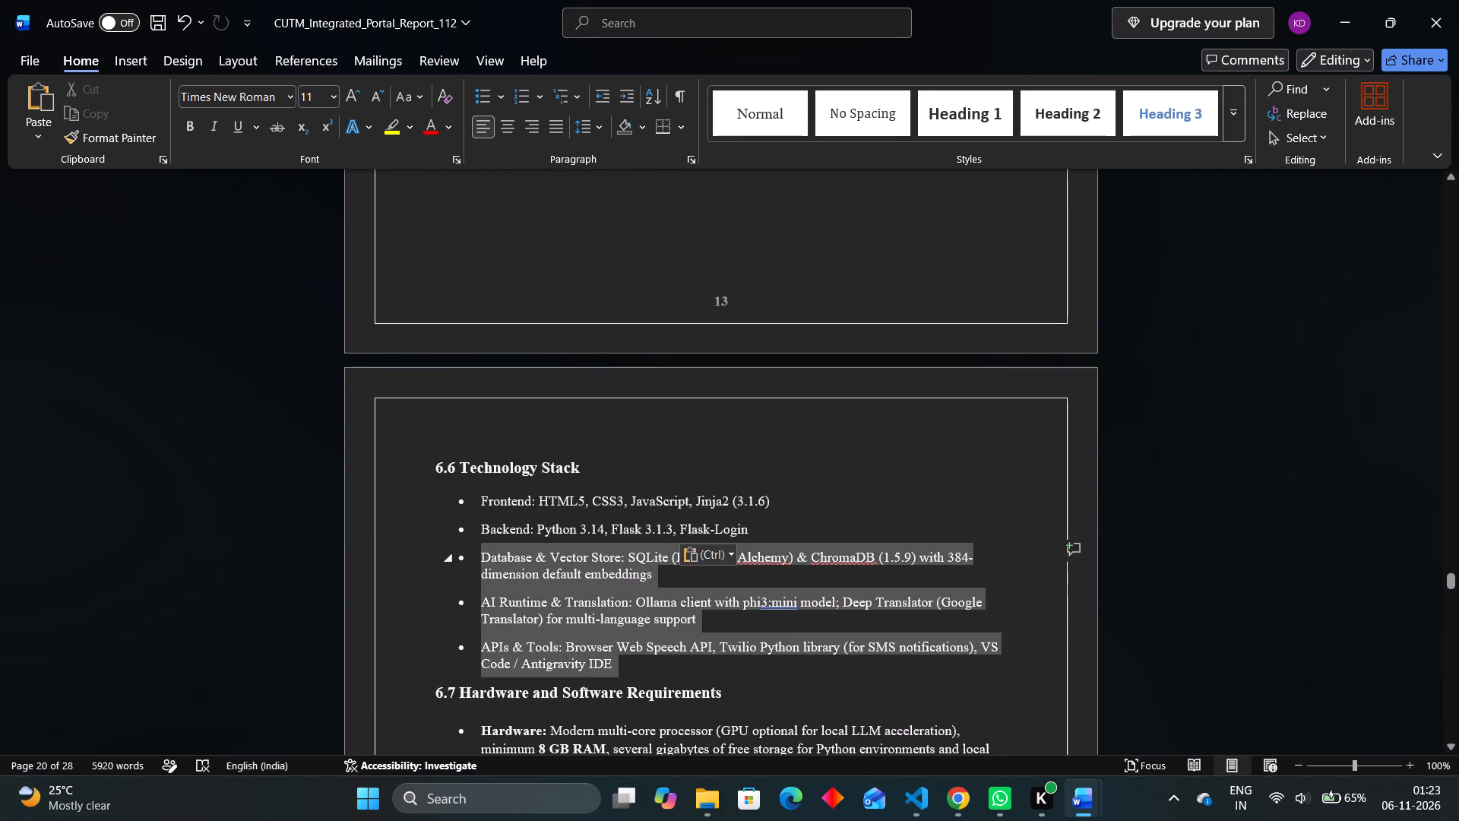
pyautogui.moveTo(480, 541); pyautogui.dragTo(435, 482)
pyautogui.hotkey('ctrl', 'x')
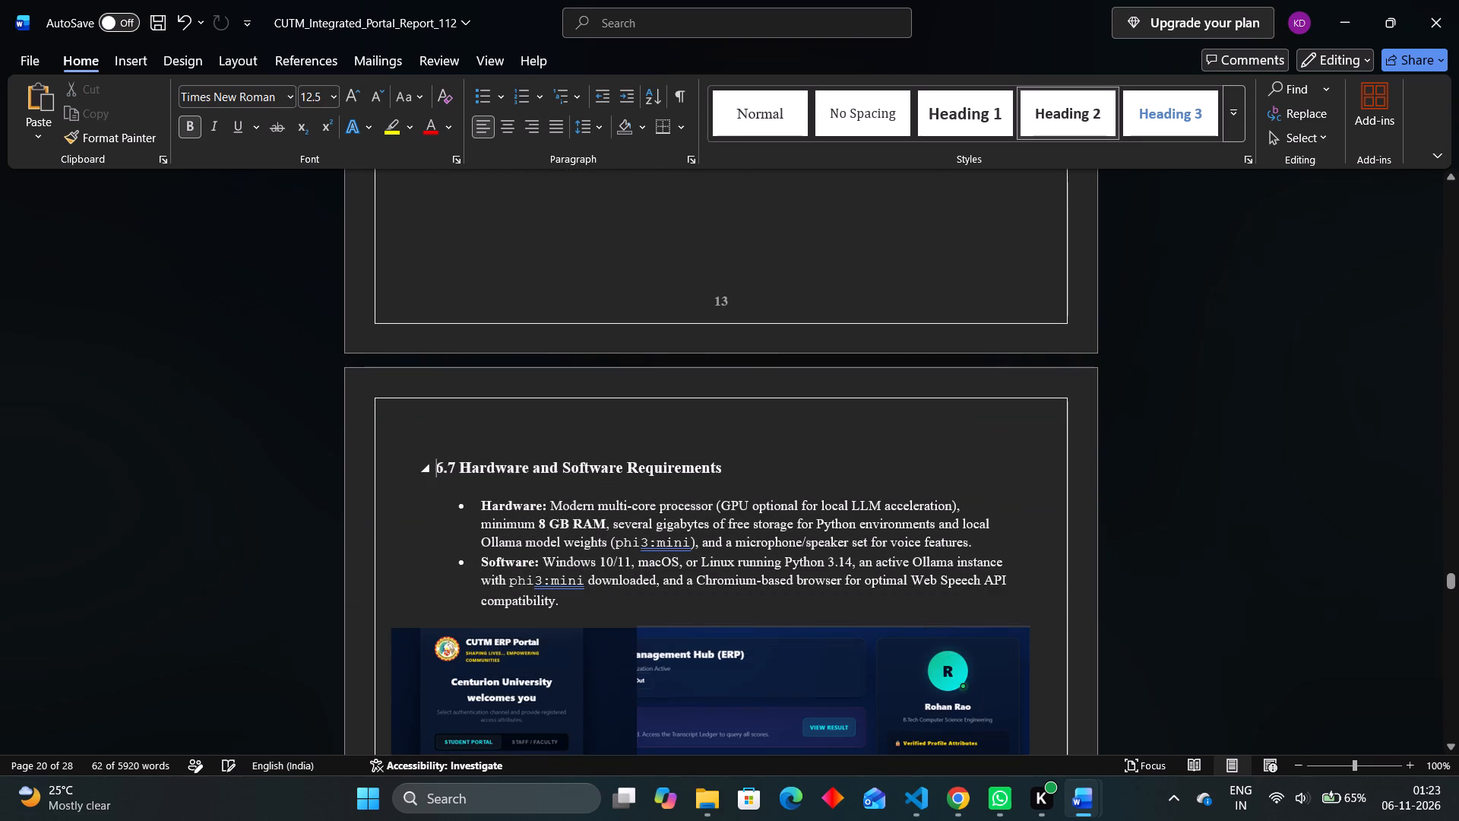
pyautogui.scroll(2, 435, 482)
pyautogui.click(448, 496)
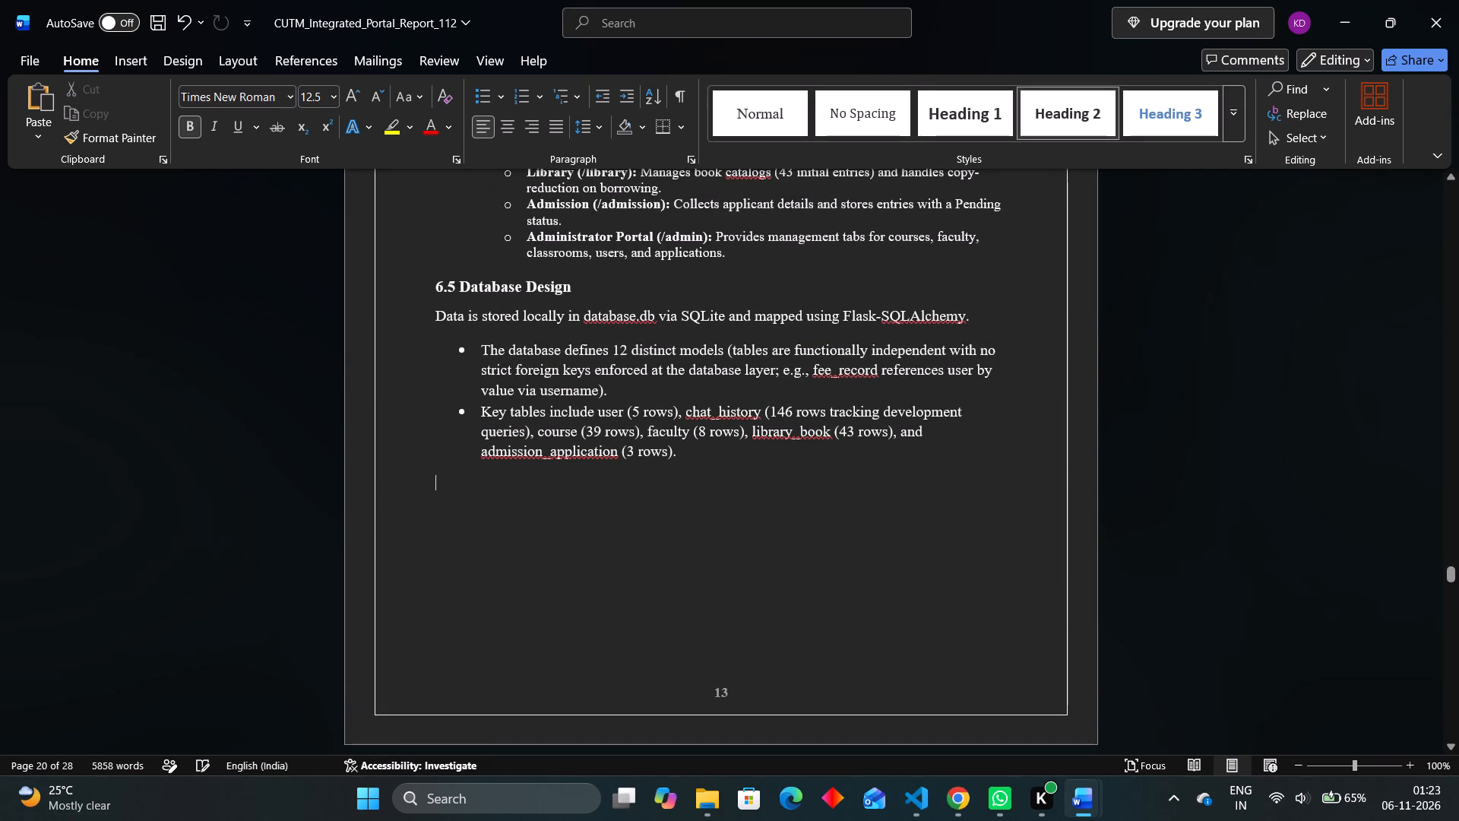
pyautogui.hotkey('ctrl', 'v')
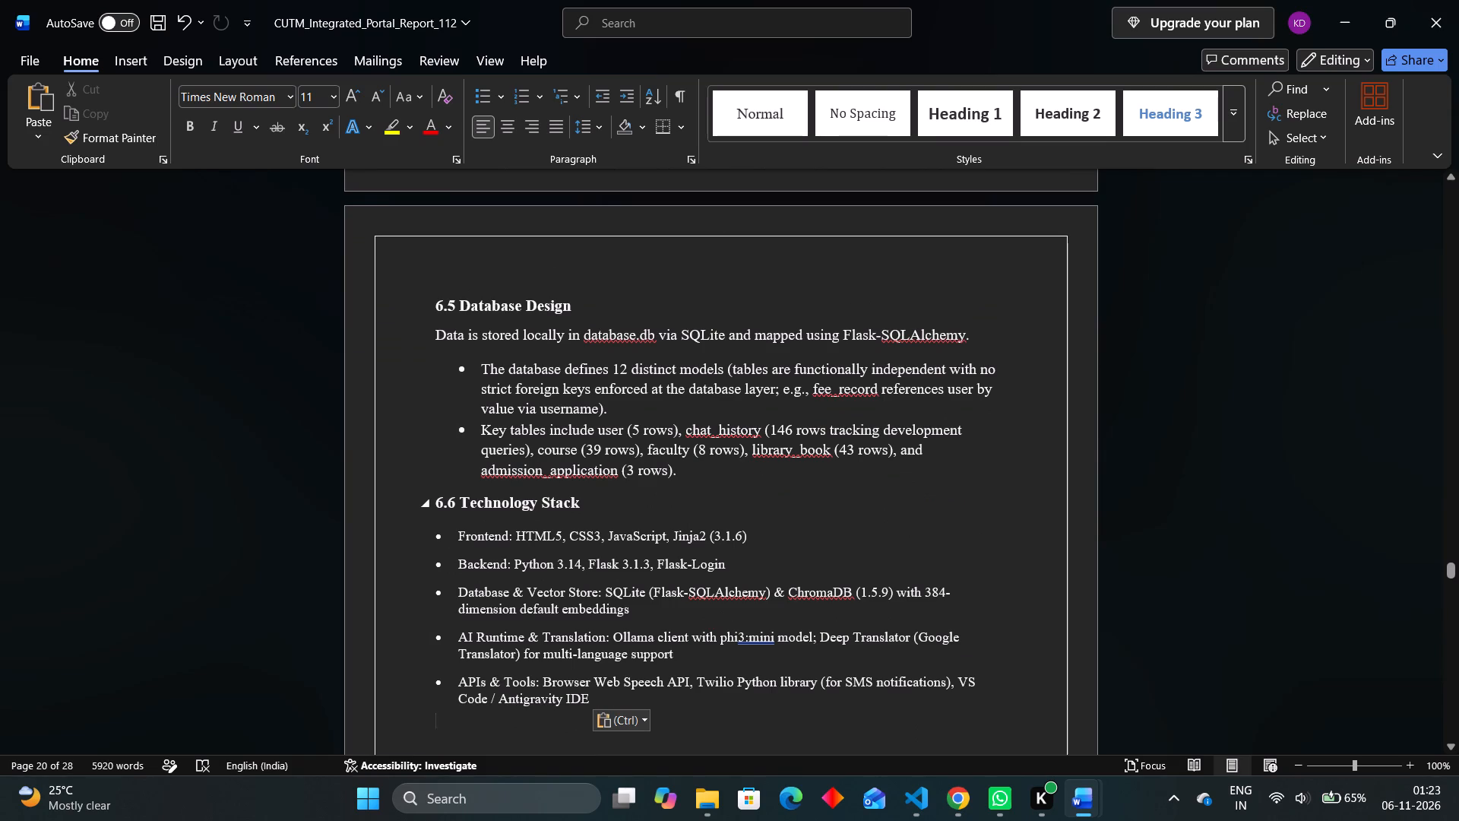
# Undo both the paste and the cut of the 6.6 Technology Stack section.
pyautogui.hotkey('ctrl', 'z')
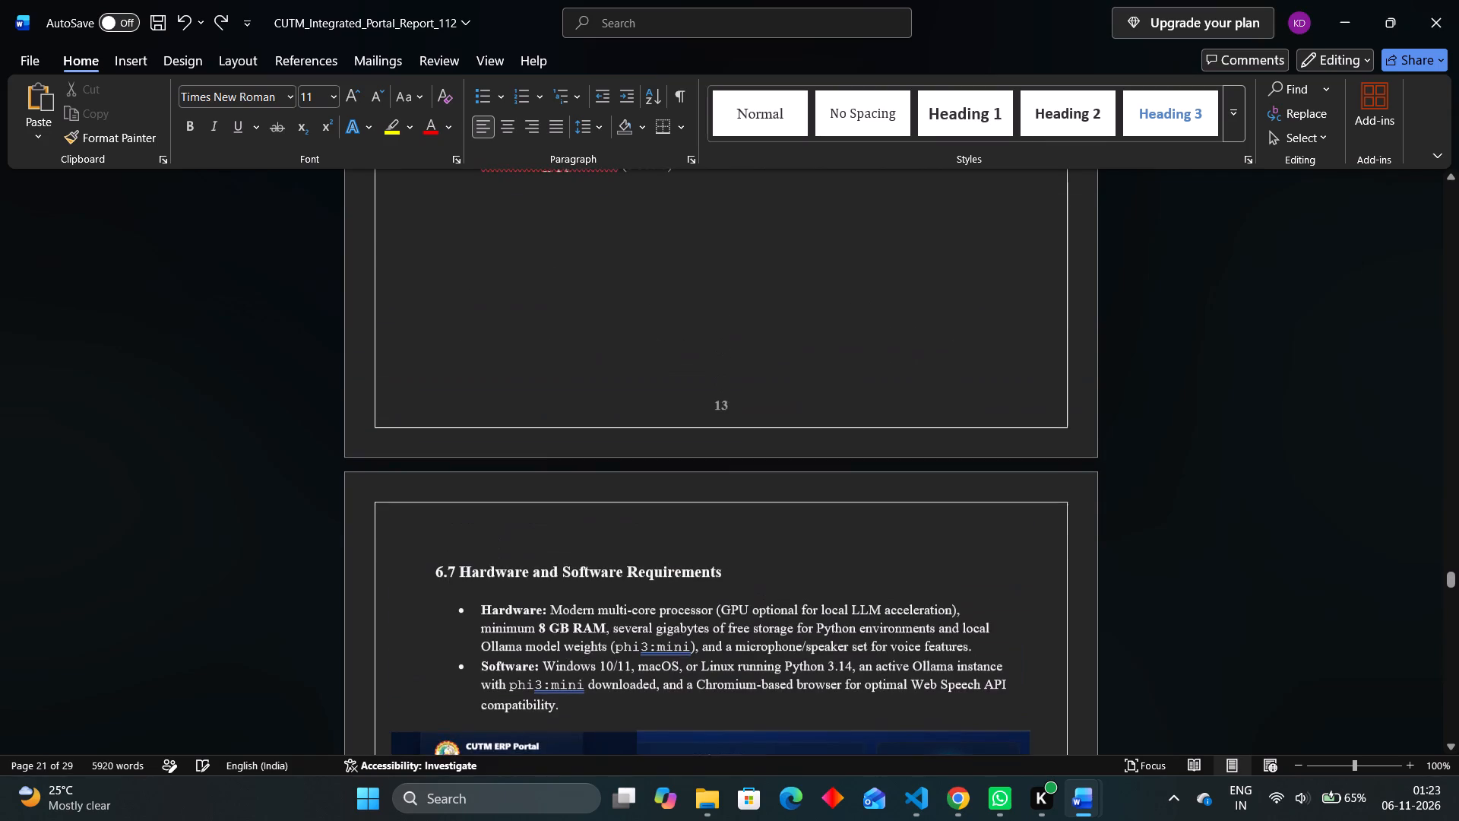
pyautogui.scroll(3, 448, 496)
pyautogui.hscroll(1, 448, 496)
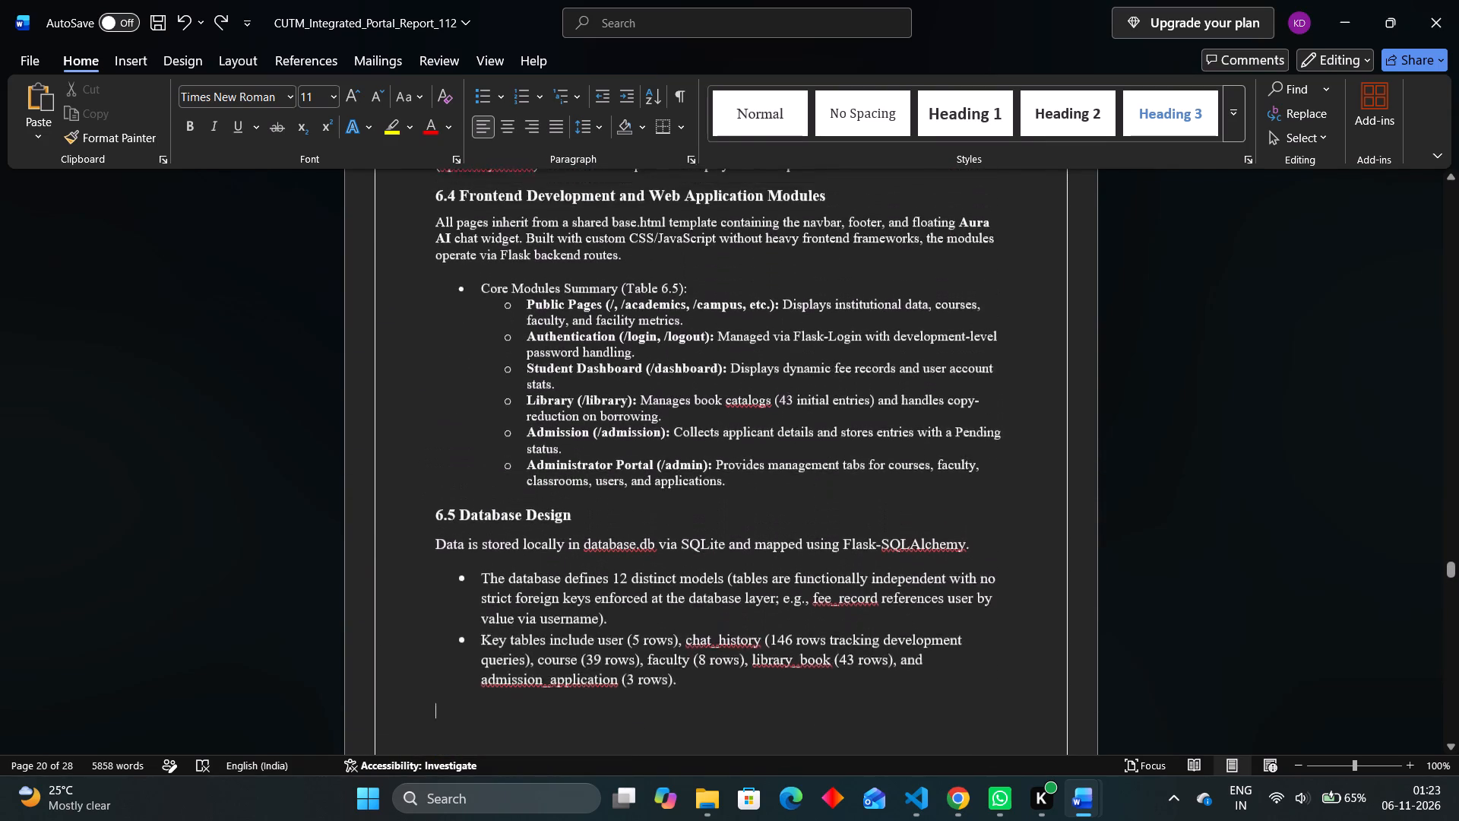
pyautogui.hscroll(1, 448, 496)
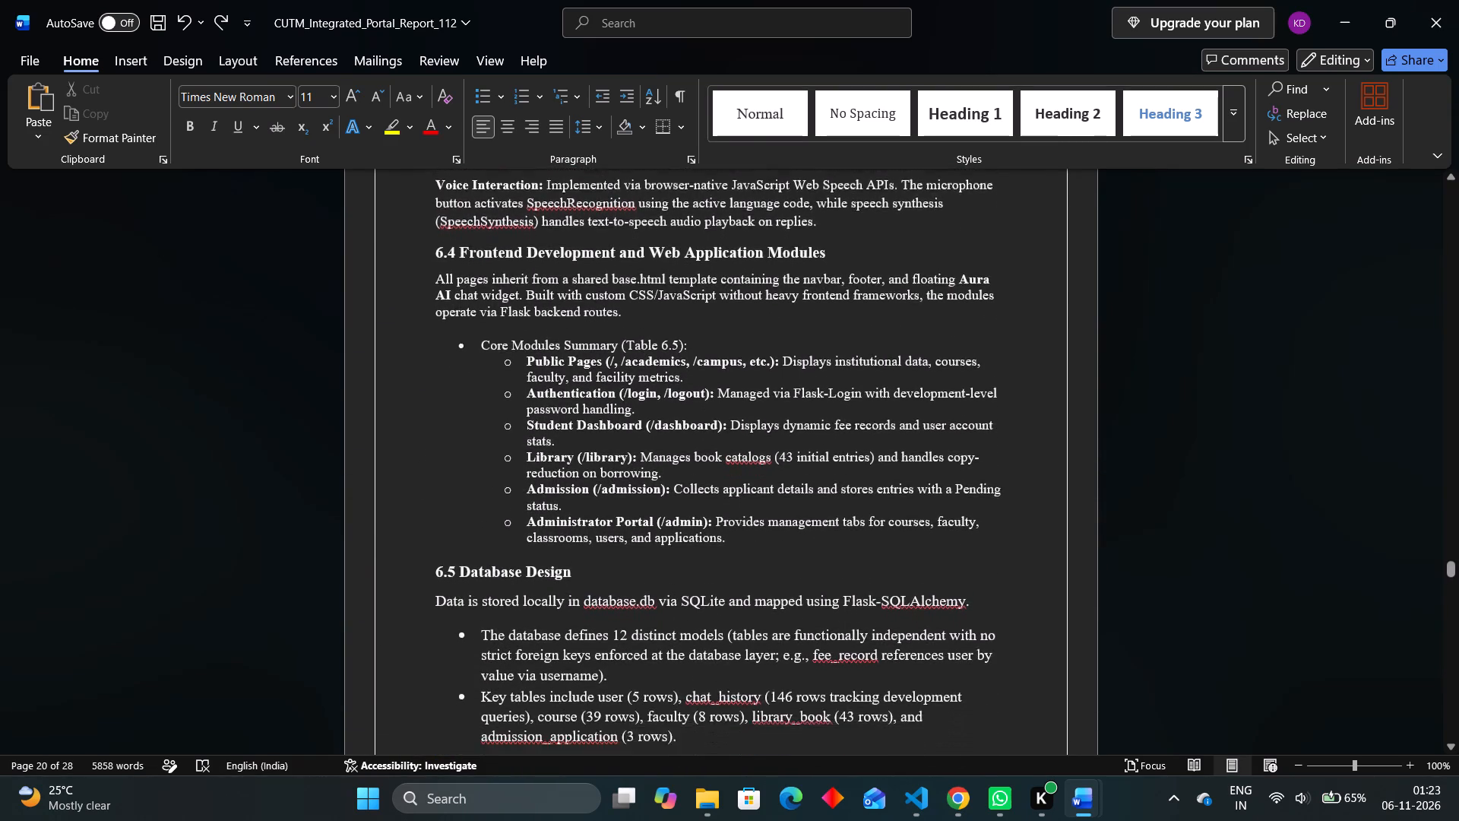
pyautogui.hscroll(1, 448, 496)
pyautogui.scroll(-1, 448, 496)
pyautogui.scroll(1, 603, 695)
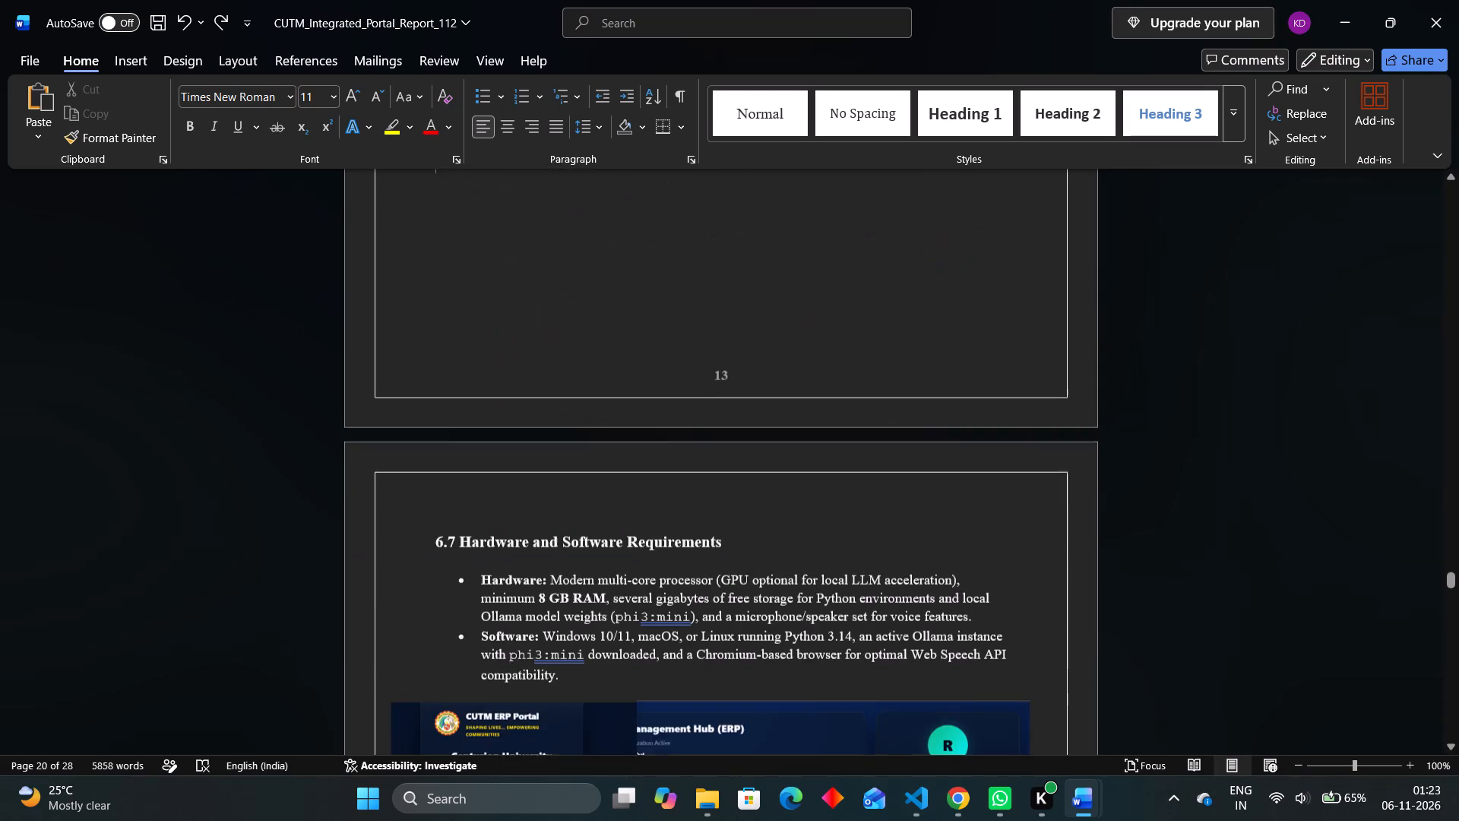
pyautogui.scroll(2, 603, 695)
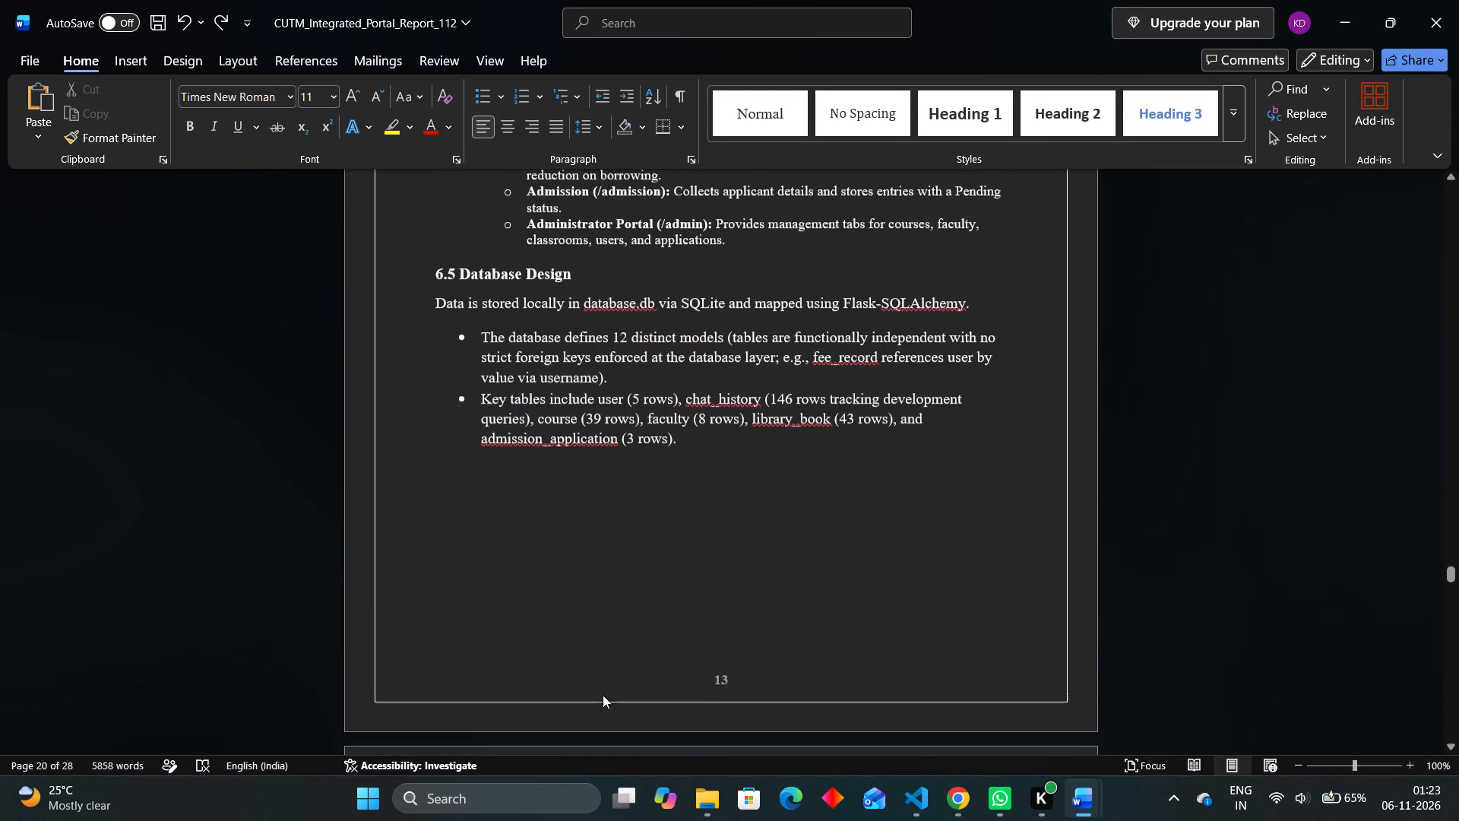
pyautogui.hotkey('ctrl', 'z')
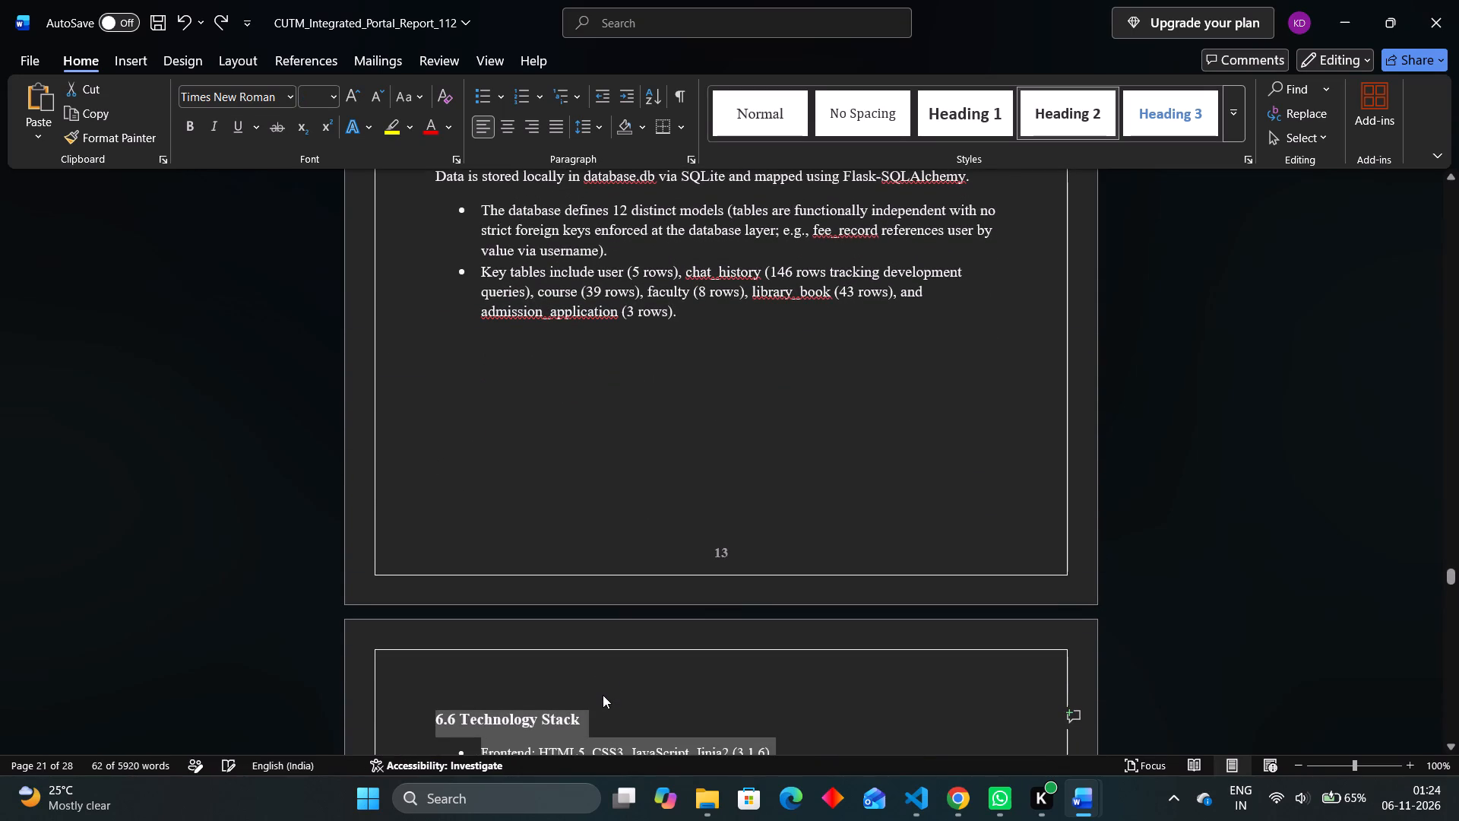
# Move only the 6.6 Technology Stack heading to the blank line below the last Database Design bullet.
pyautogui.scroll(-1, 603, 695)
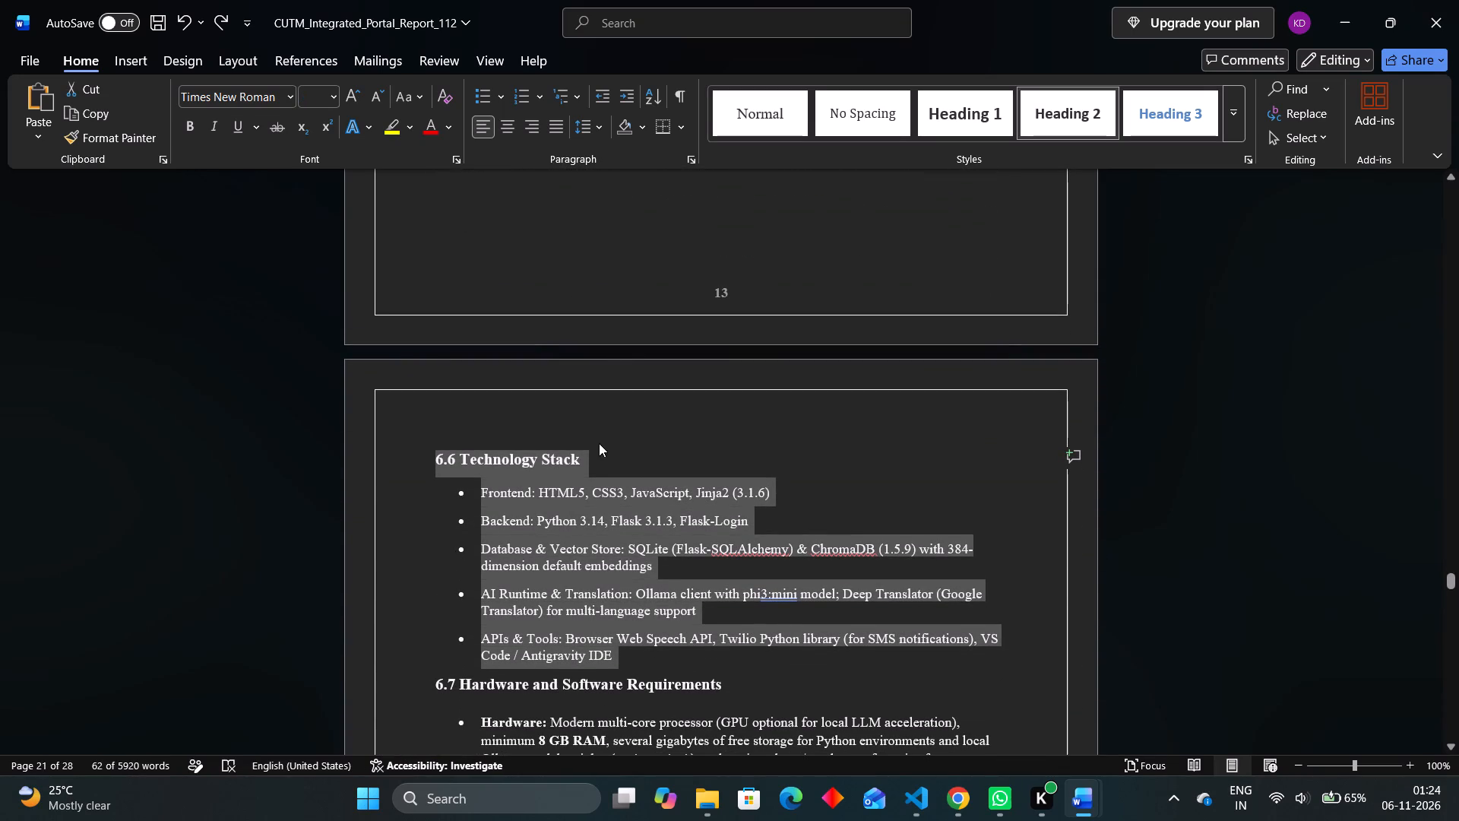
pyautogui.click(589, 464)
pyautogui.moveTo(589, 464); pyautogui.dragTo(434, 453)
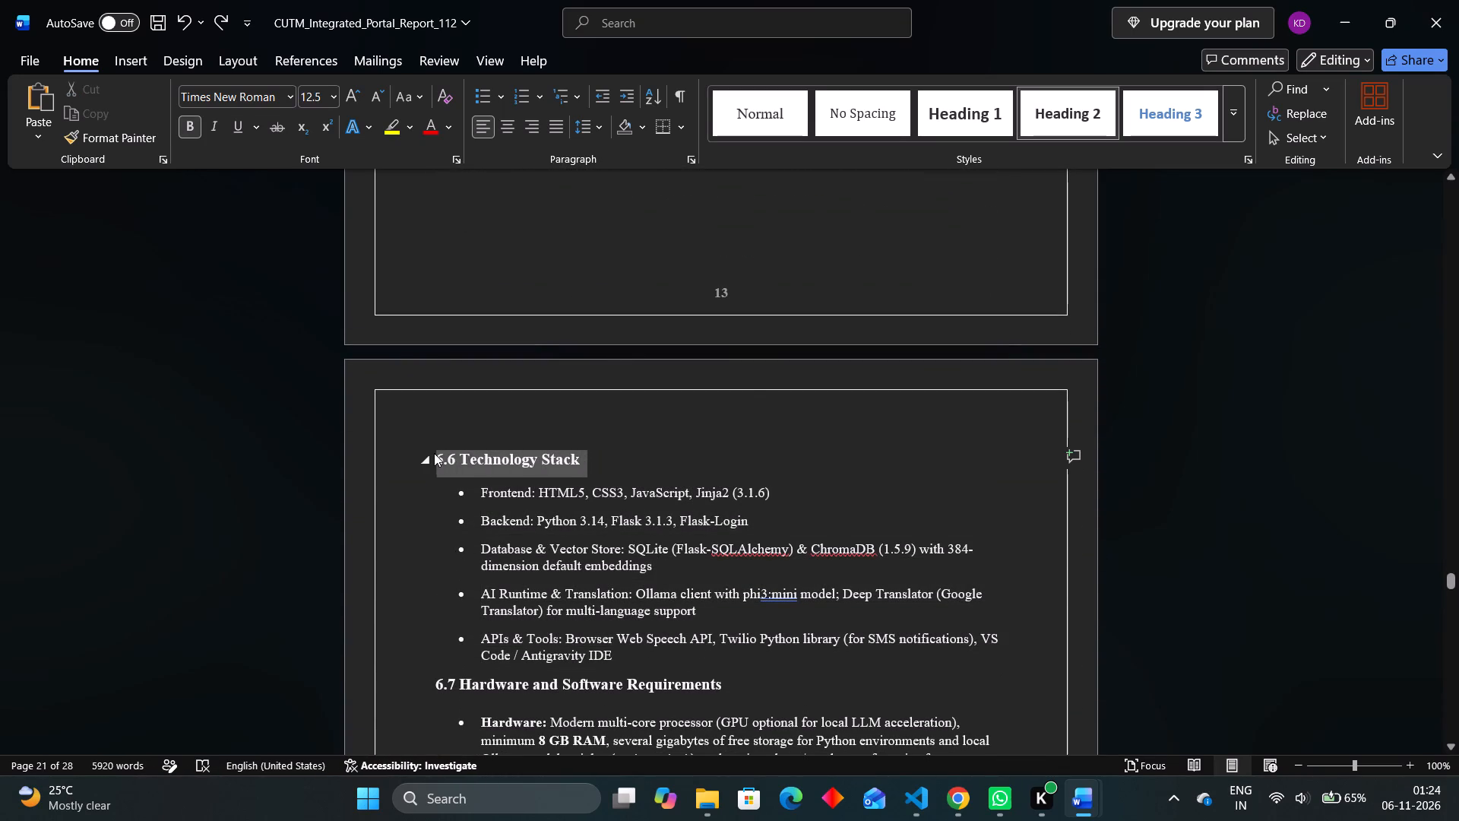
pyautogui.moveTo(434, 453); pyautogui.dragTo(434, 454)
pyautogui.hotkey('ctrl', 'x')
pyautogui.scroll(1, 434, 454)
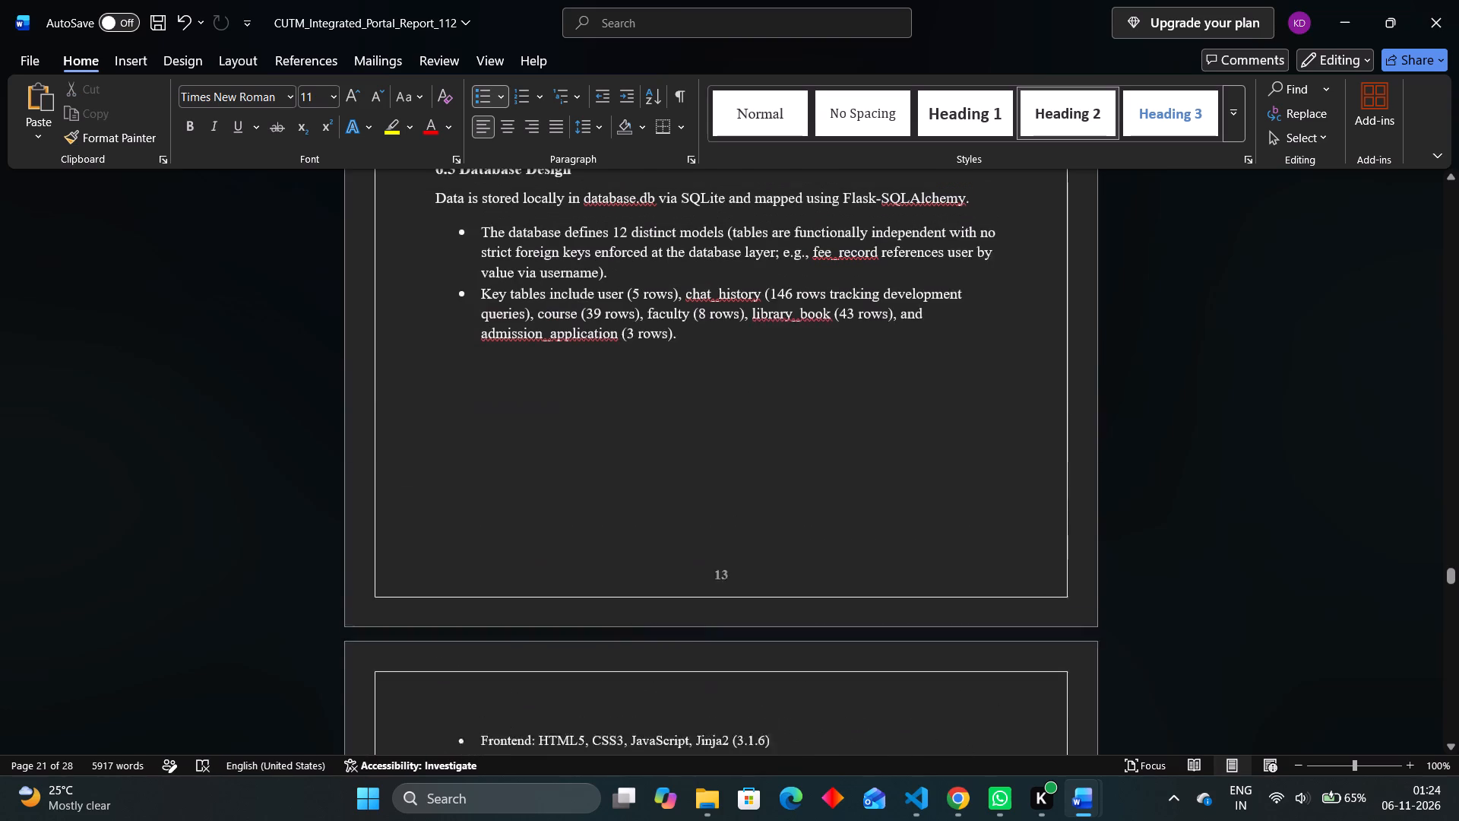
pyautogui.scroll(1, 434, 454)
pyautogui.click(455, 449)
pyautogui.press('Up')
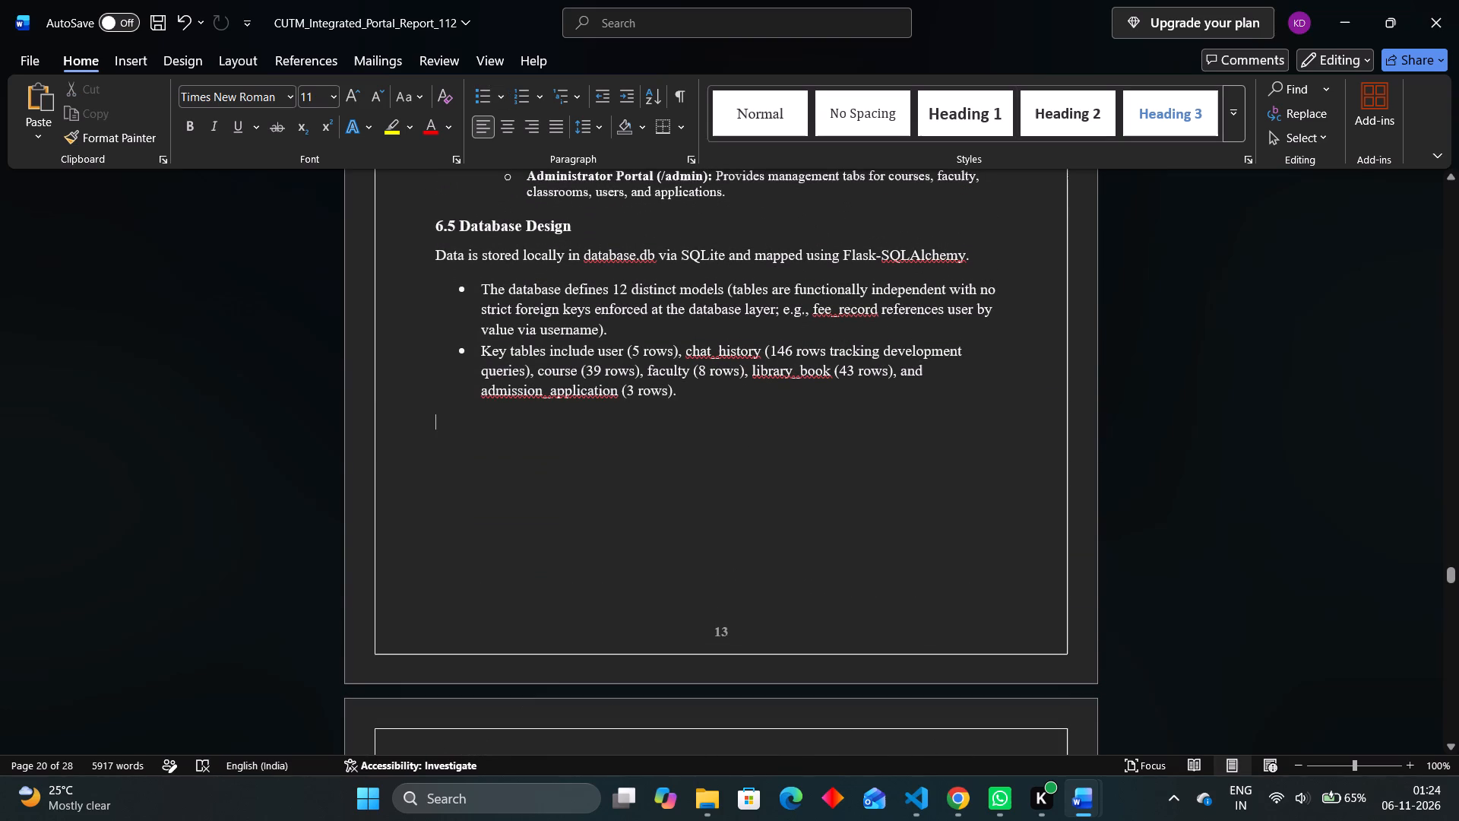
pyautogui.hotkey('ctrl', 'v')
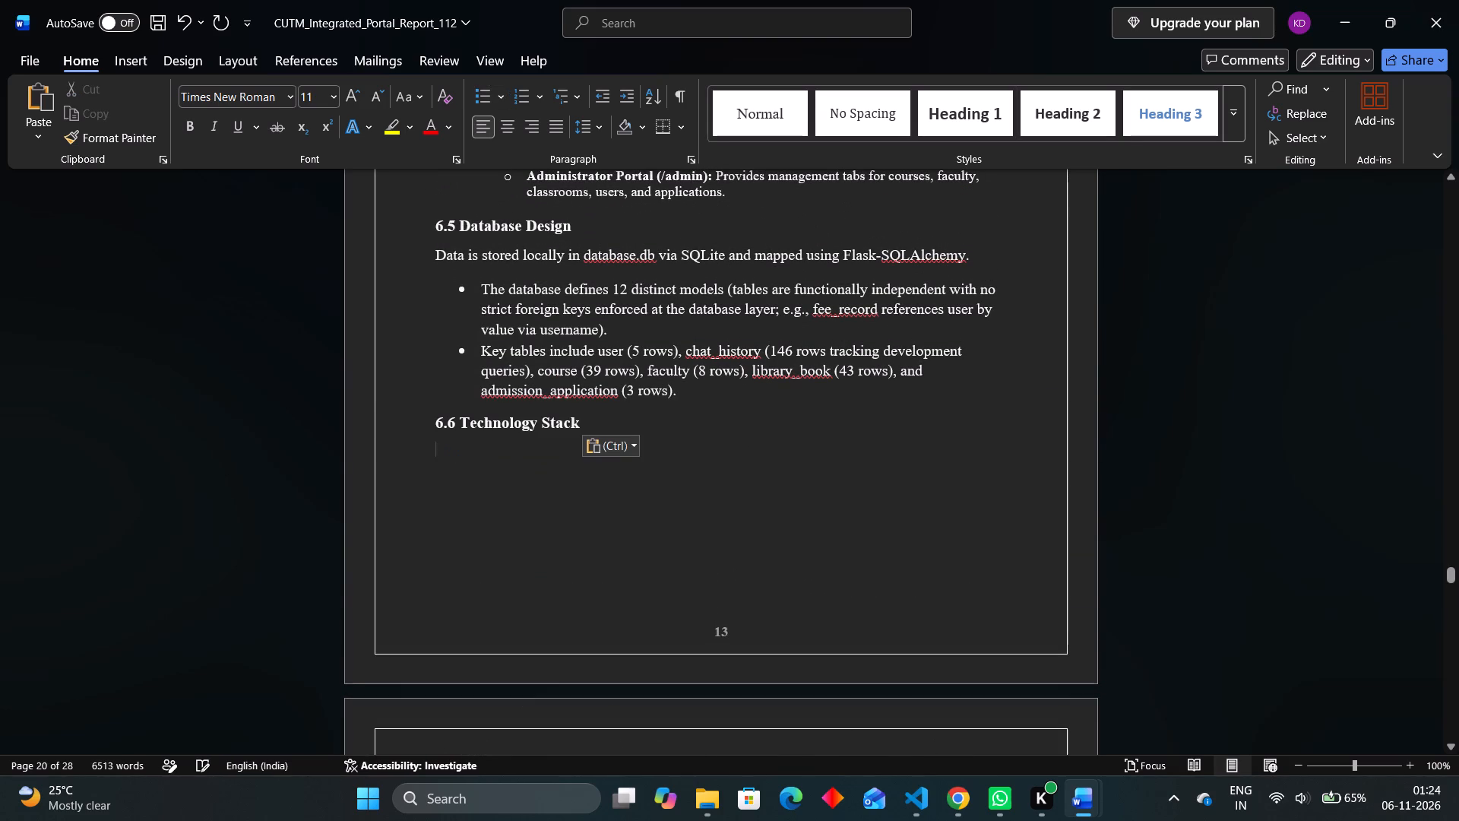
# Move the Frontend and Backend bullets to the blank line directly below the 6.6 Technology Stack heading.
pyautogui.scroll(-2, 455, 449)
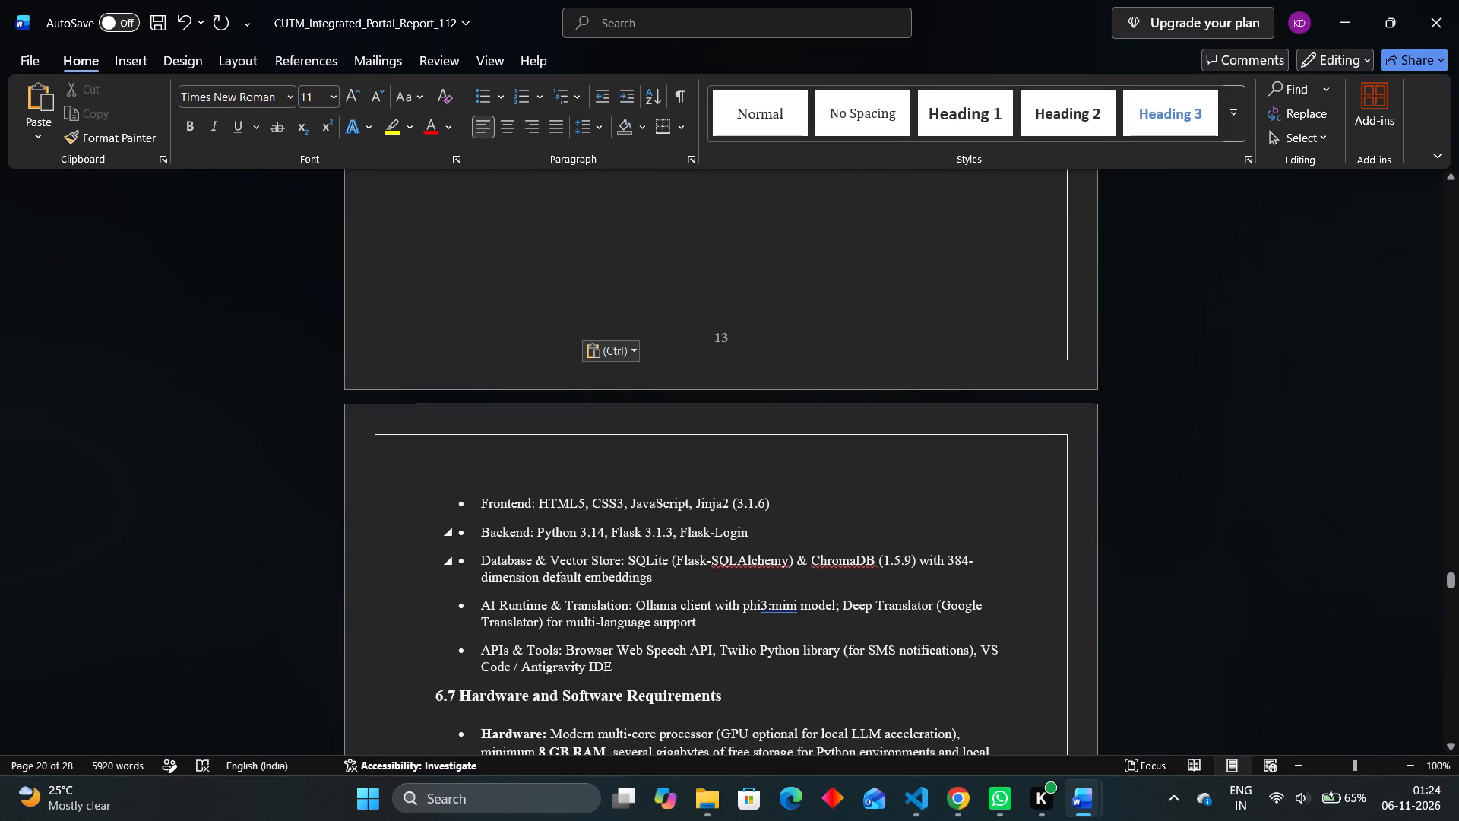
pyautogui.moveTo(752, 525); pyautogui.dragTo(482, 502)
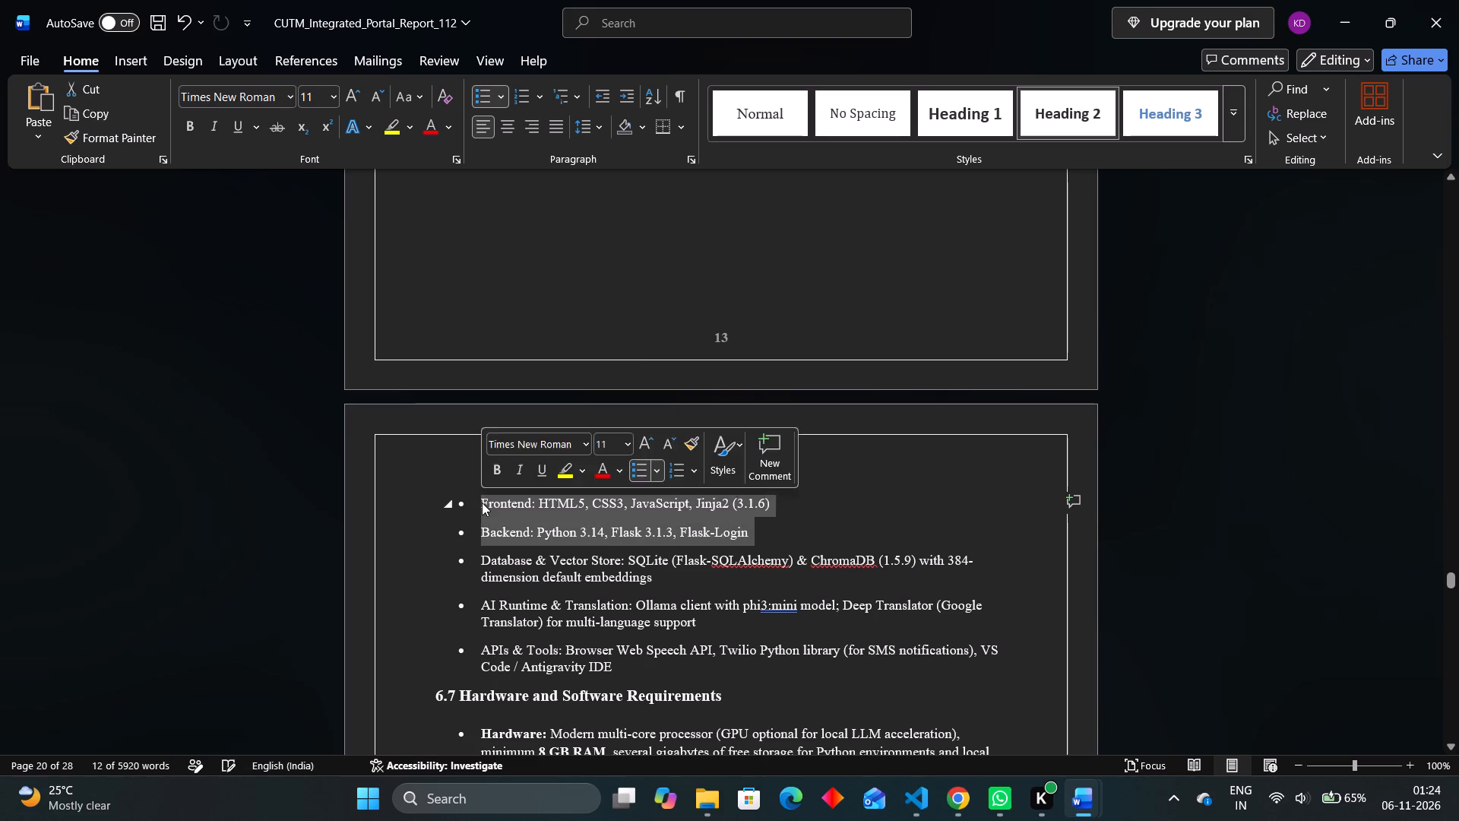
pyautogui.hotkey('ctrl', 'x')
pyautogui.scroll(2, 482, 502)
pyautogui.click(529, 483)
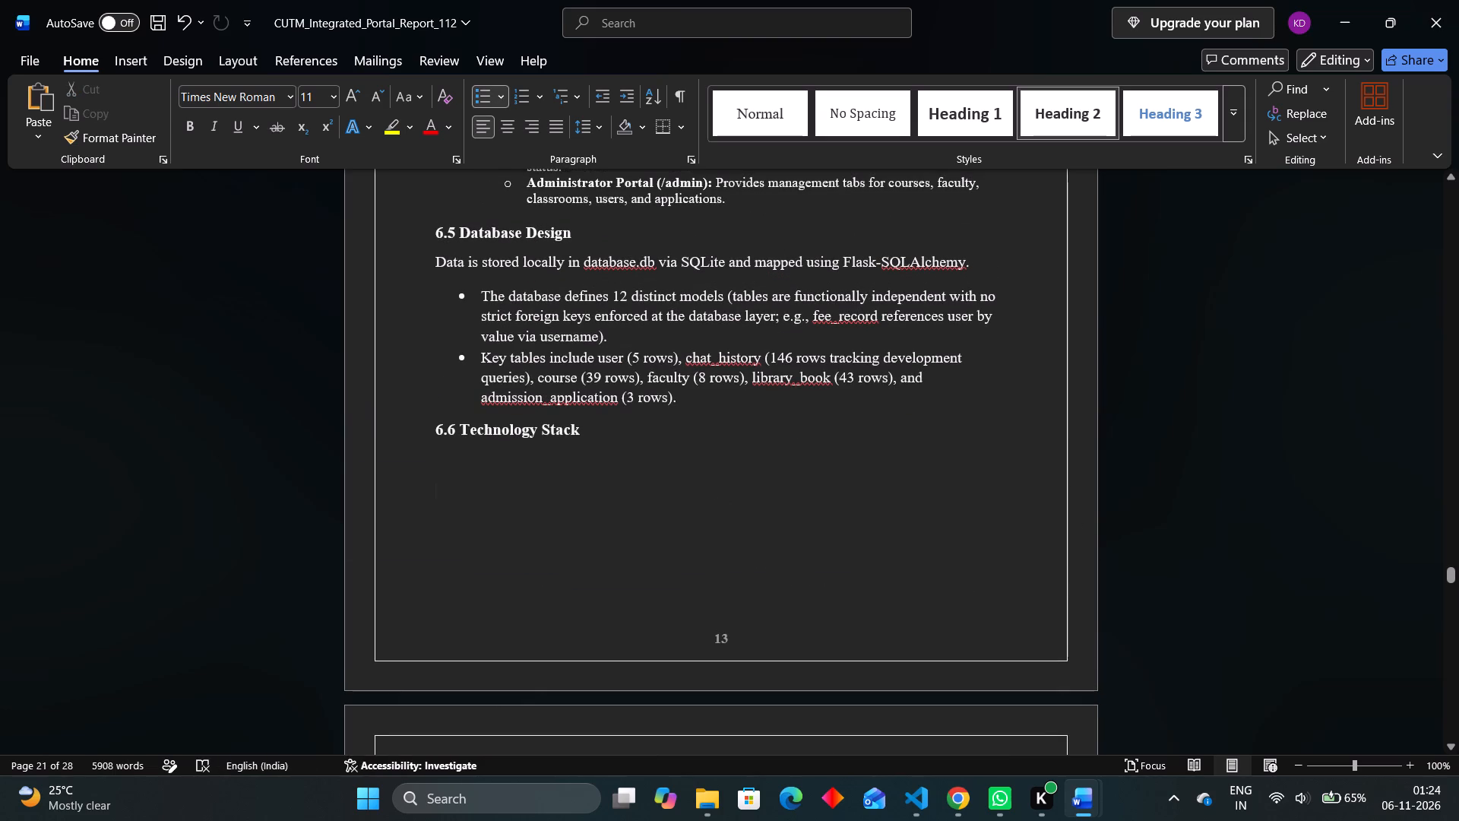
pyautogui.click(515, 462)
pyautogui.hotkey('ctrl', 'v')
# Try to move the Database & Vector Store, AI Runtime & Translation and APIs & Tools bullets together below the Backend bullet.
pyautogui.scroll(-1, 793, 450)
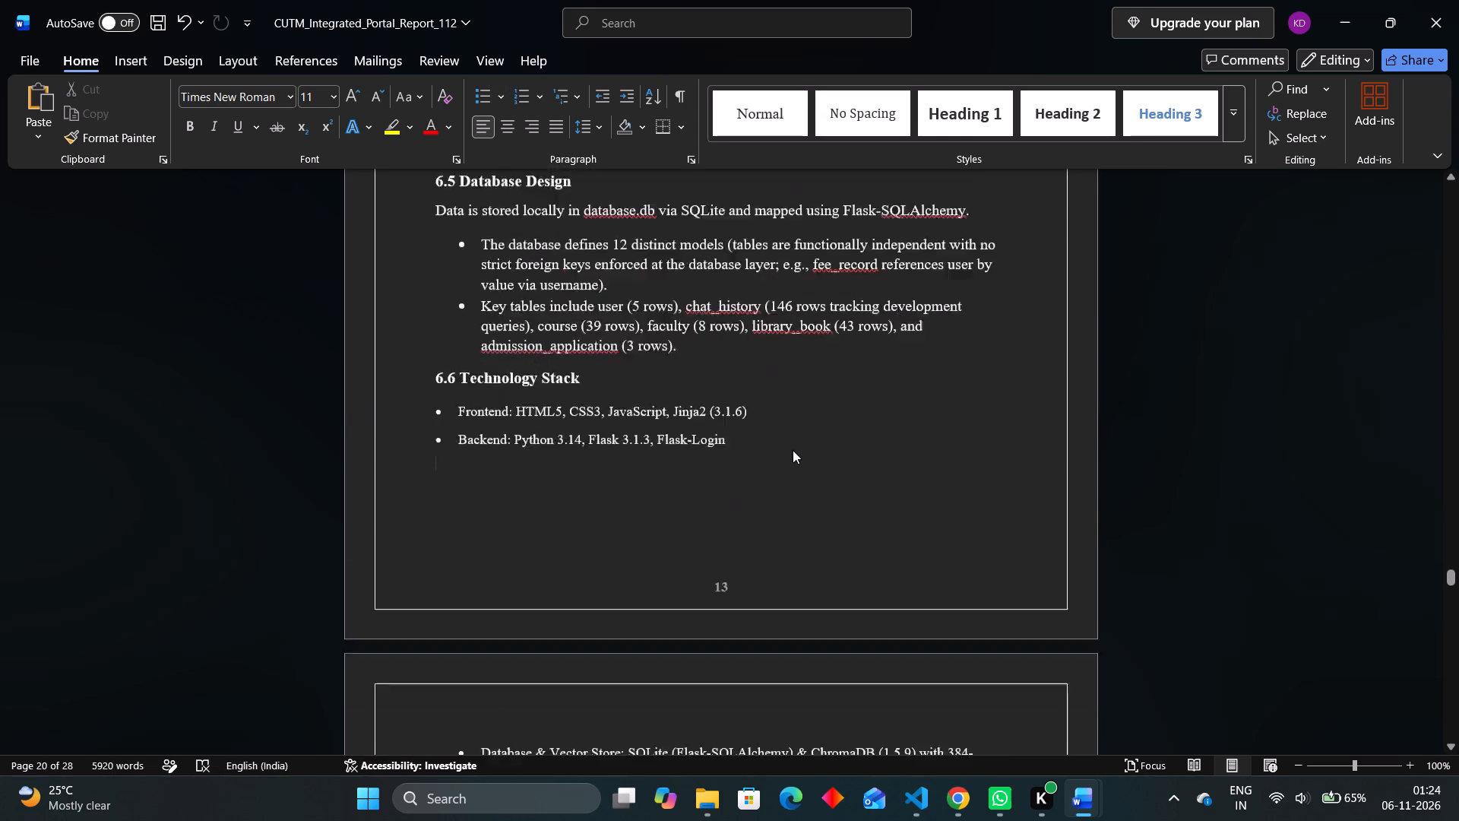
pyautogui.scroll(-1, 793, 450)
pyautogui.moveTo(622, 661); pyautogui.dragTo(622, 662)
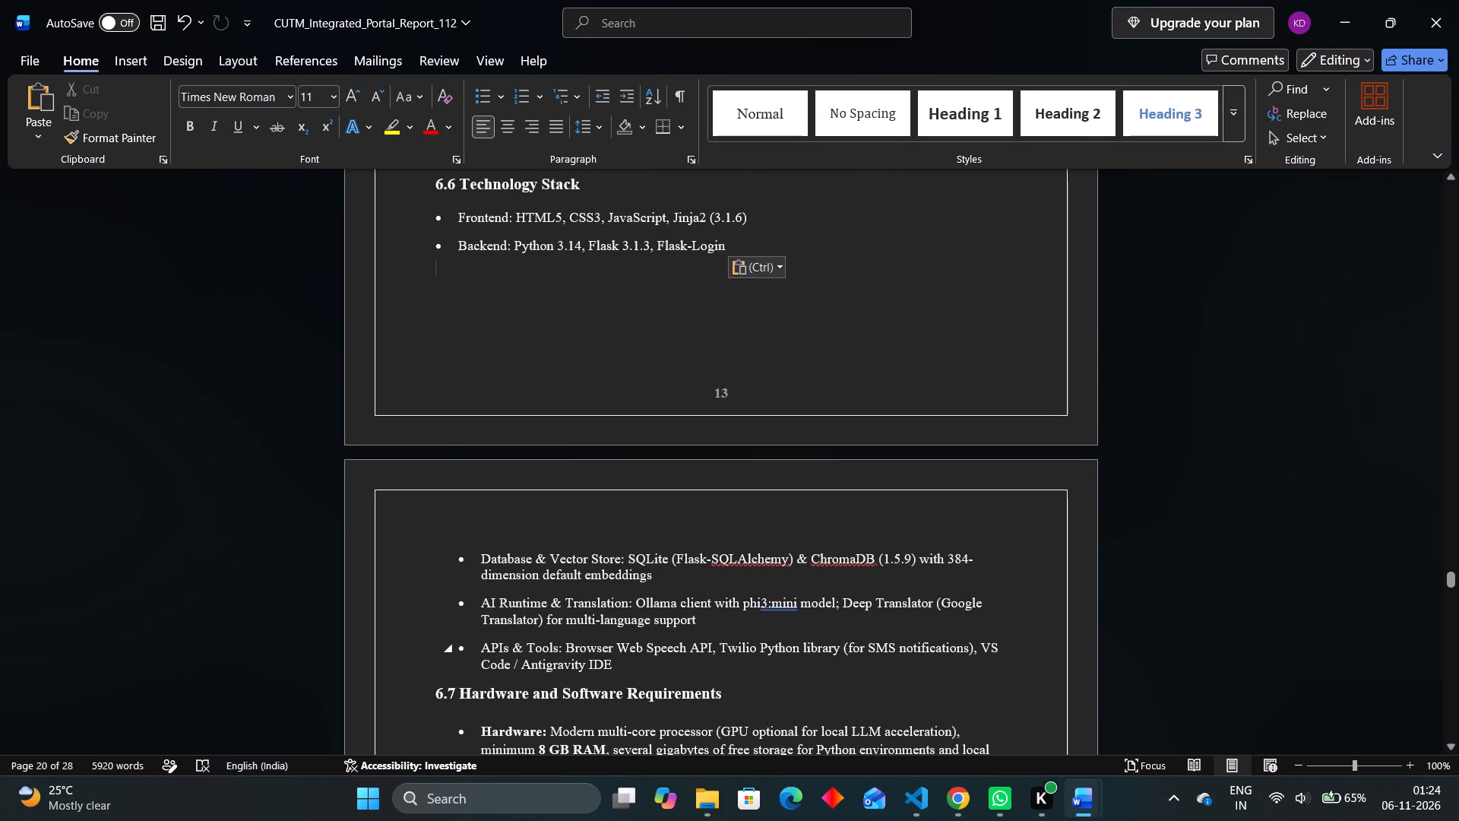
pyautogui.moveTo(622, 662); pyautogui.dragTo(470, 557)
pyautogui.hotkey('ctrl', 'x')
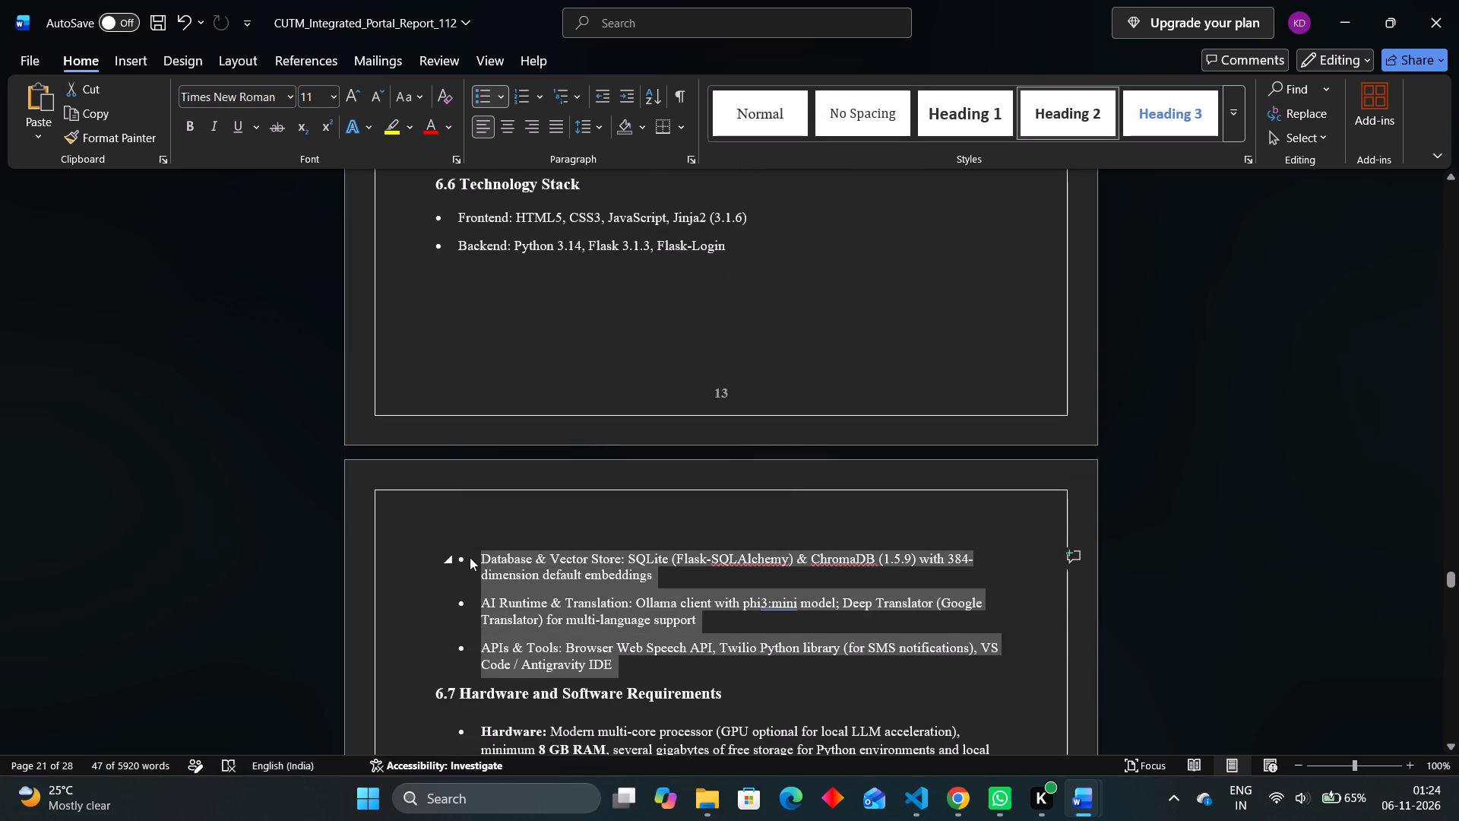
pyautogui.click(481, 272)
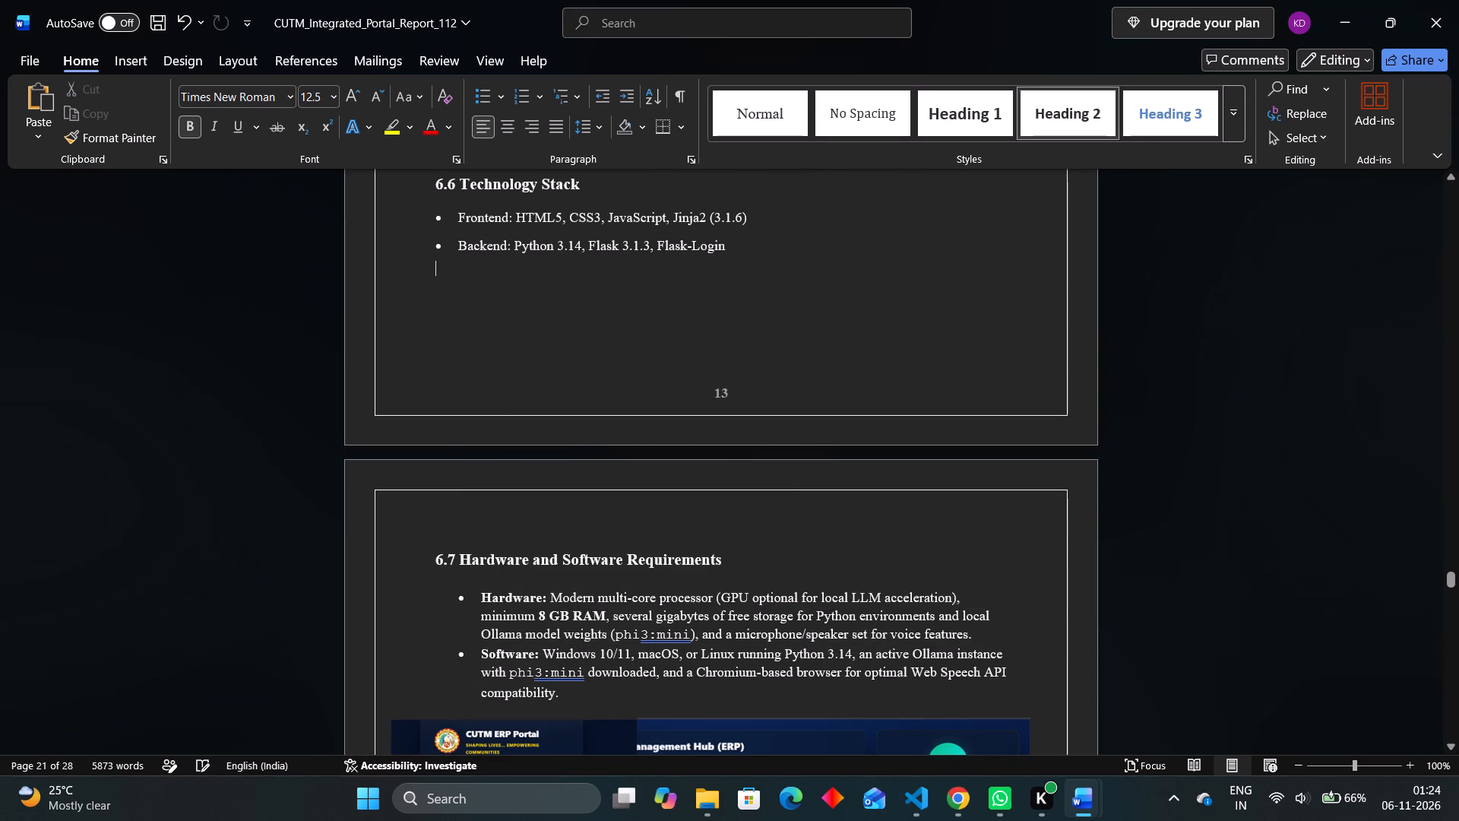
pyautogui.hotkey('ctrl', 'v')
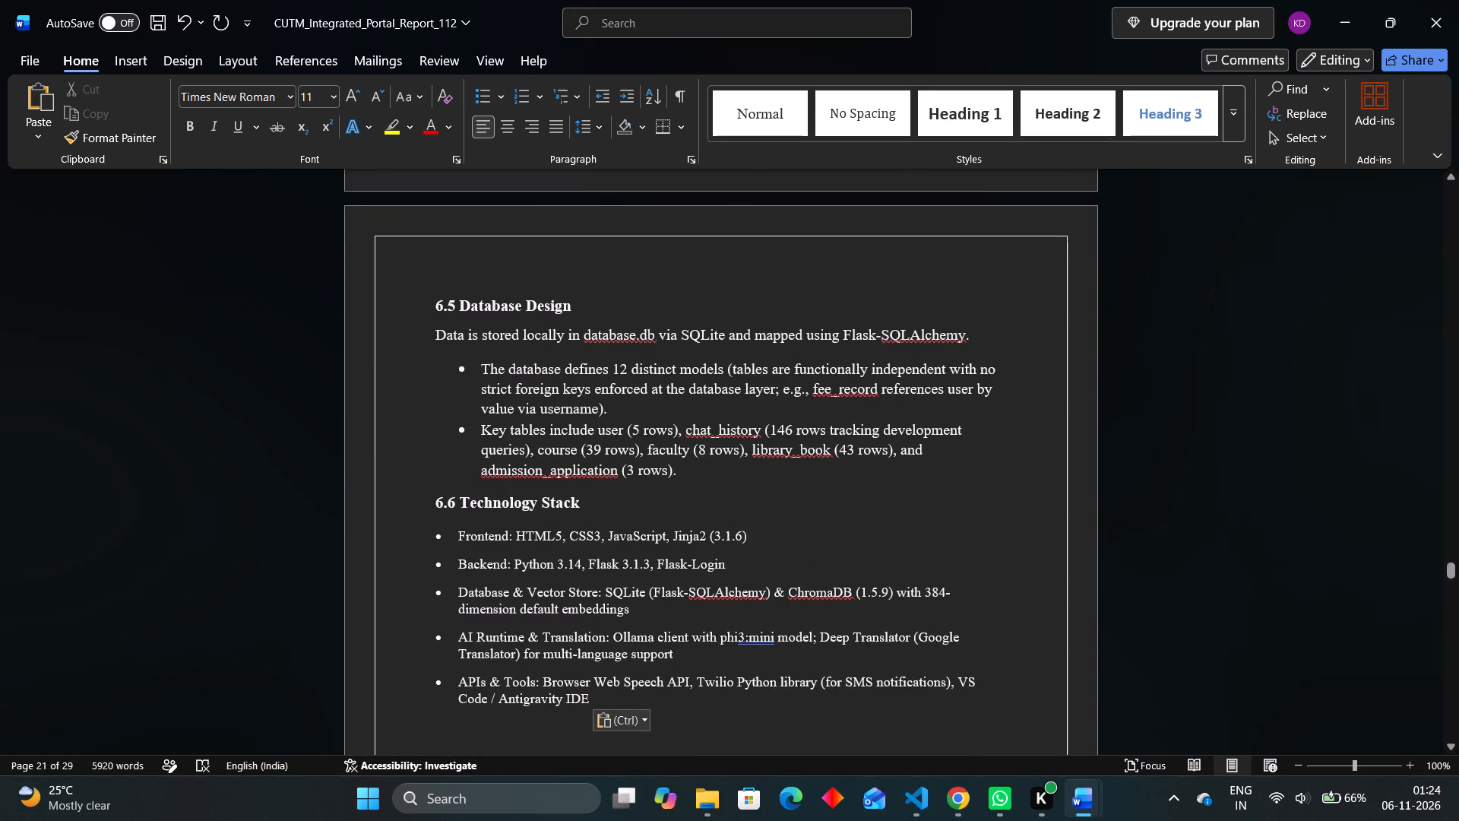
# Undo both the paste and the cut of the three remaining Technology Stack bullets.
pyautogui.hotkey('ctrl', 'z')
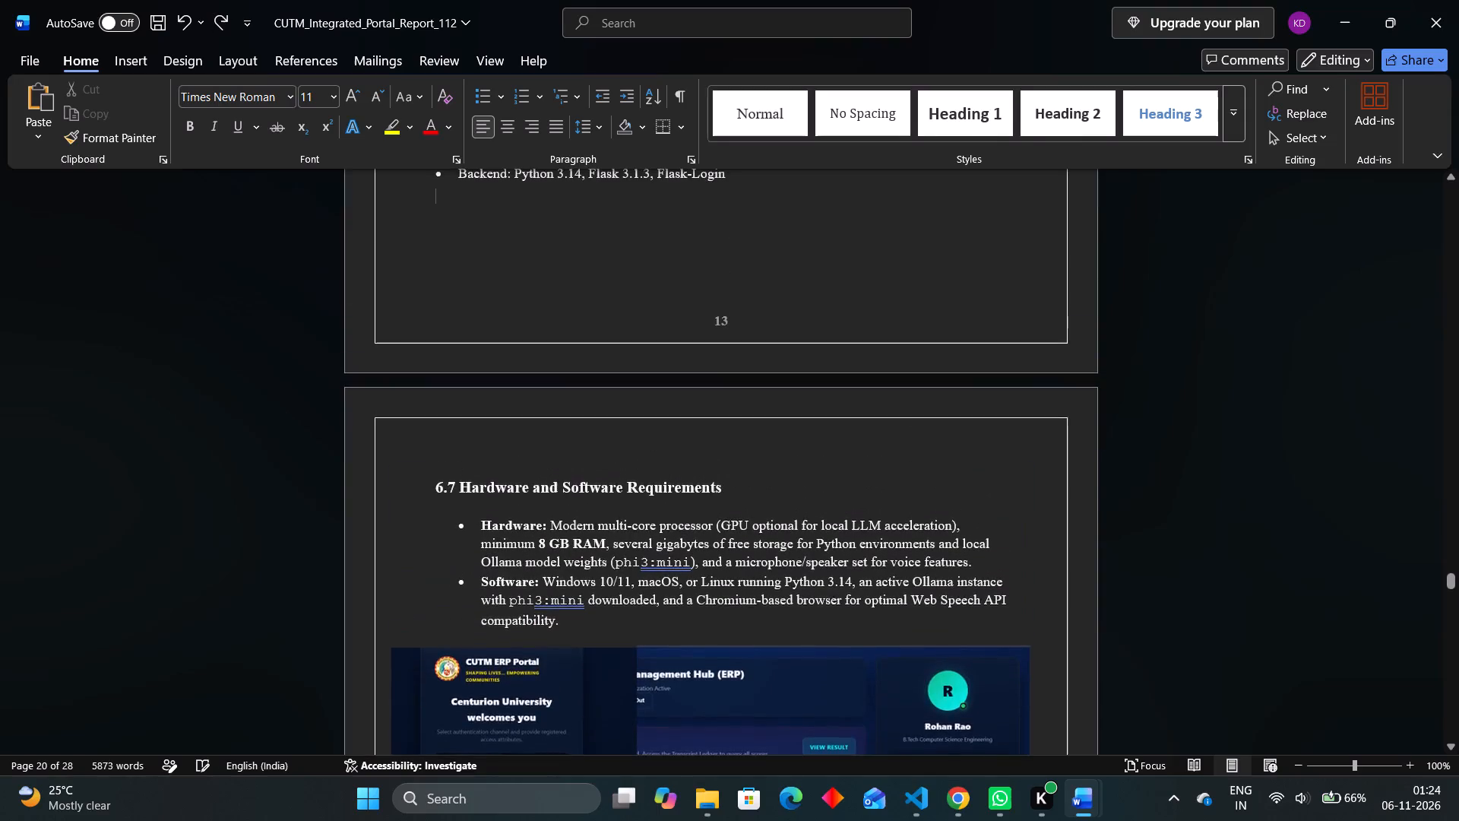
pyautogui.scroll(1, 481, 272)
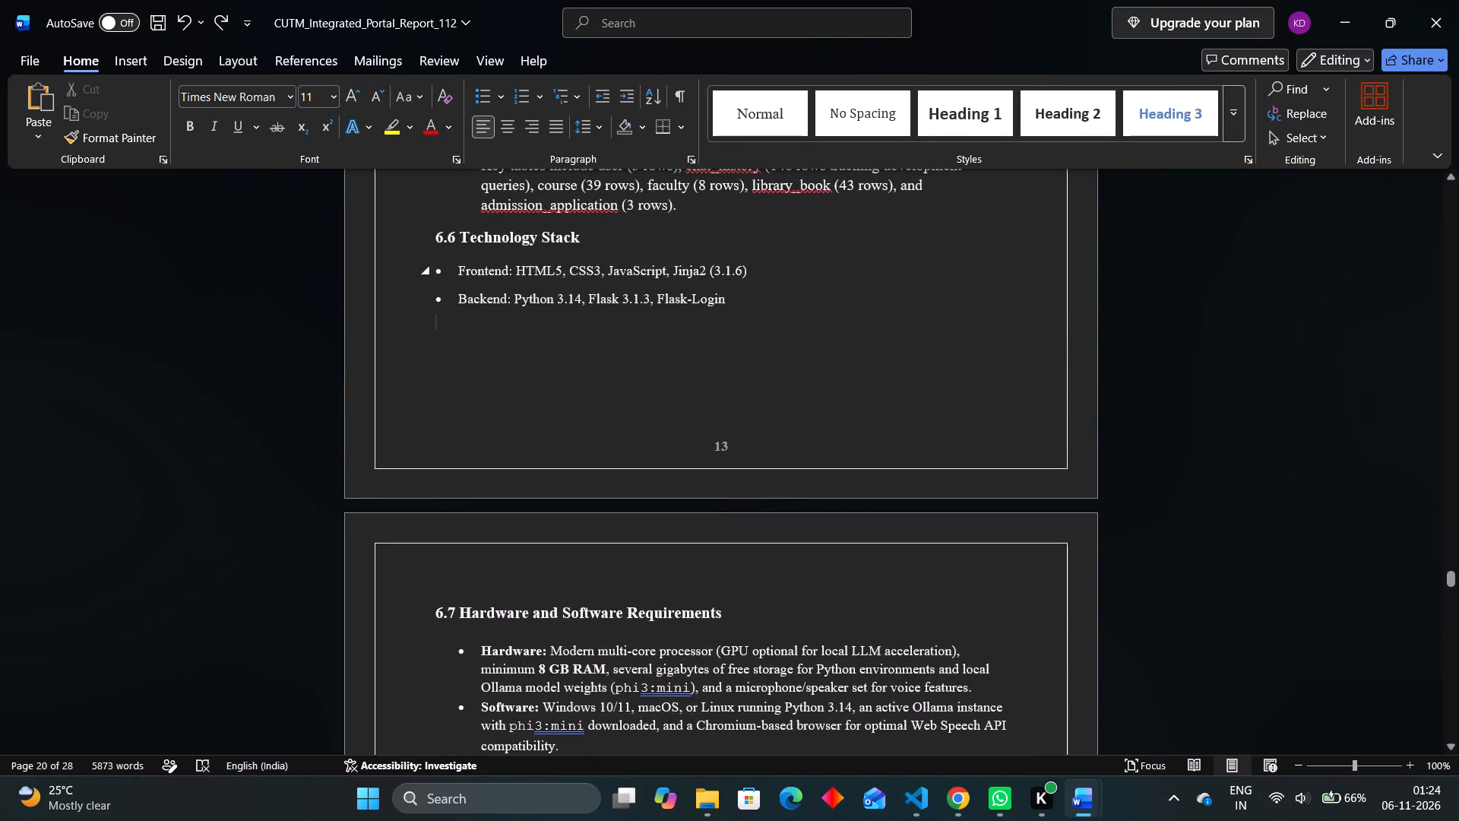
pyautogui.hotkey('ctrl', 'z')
# Move only the Database & Vector Store bullet to the blank line below the Backend bullet.
pyautogui.click(663, 623)
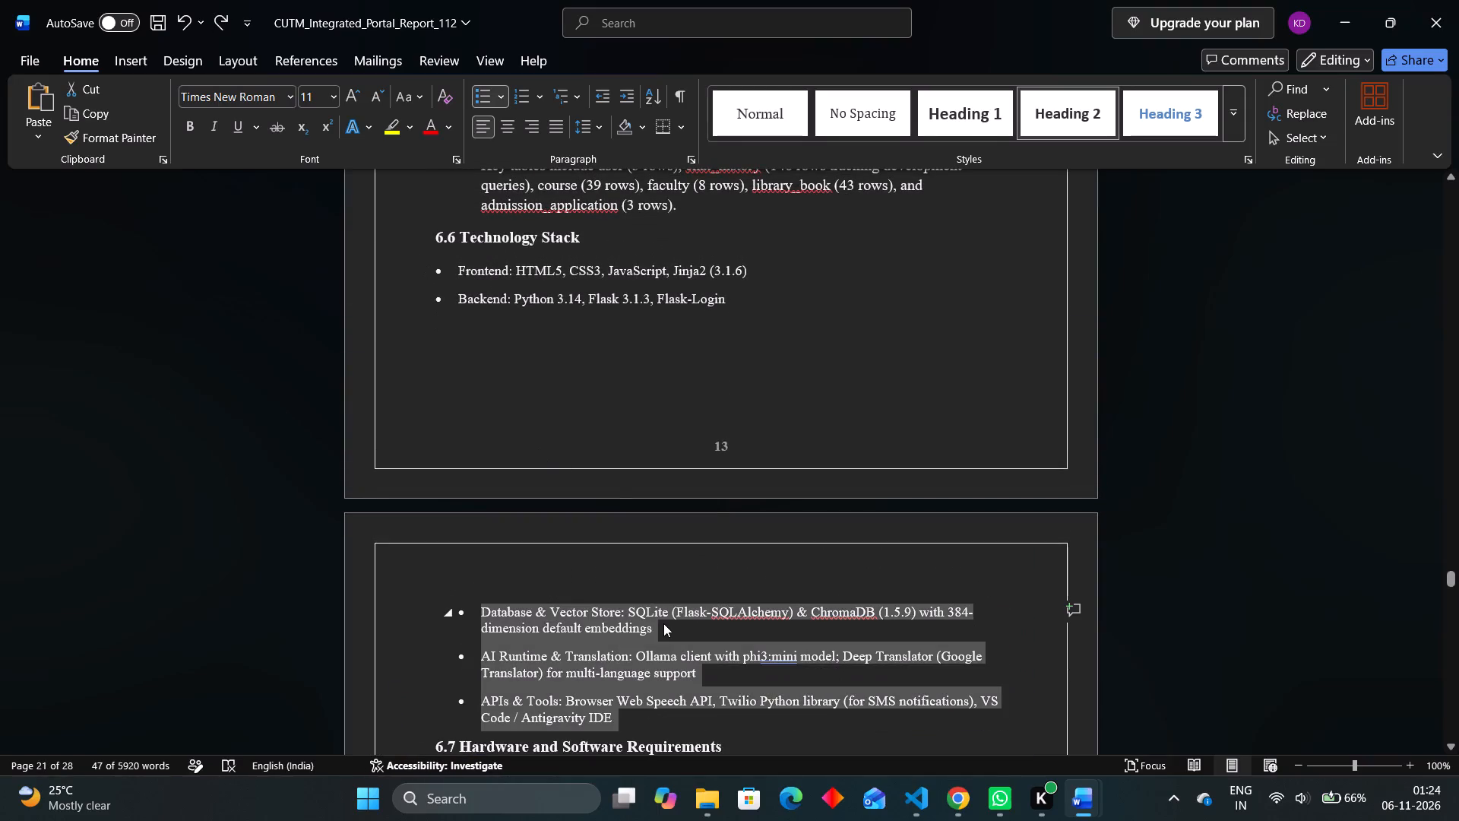
pyautogui.moveTo(663, 623); pyautogui.dragTo(455, 601)
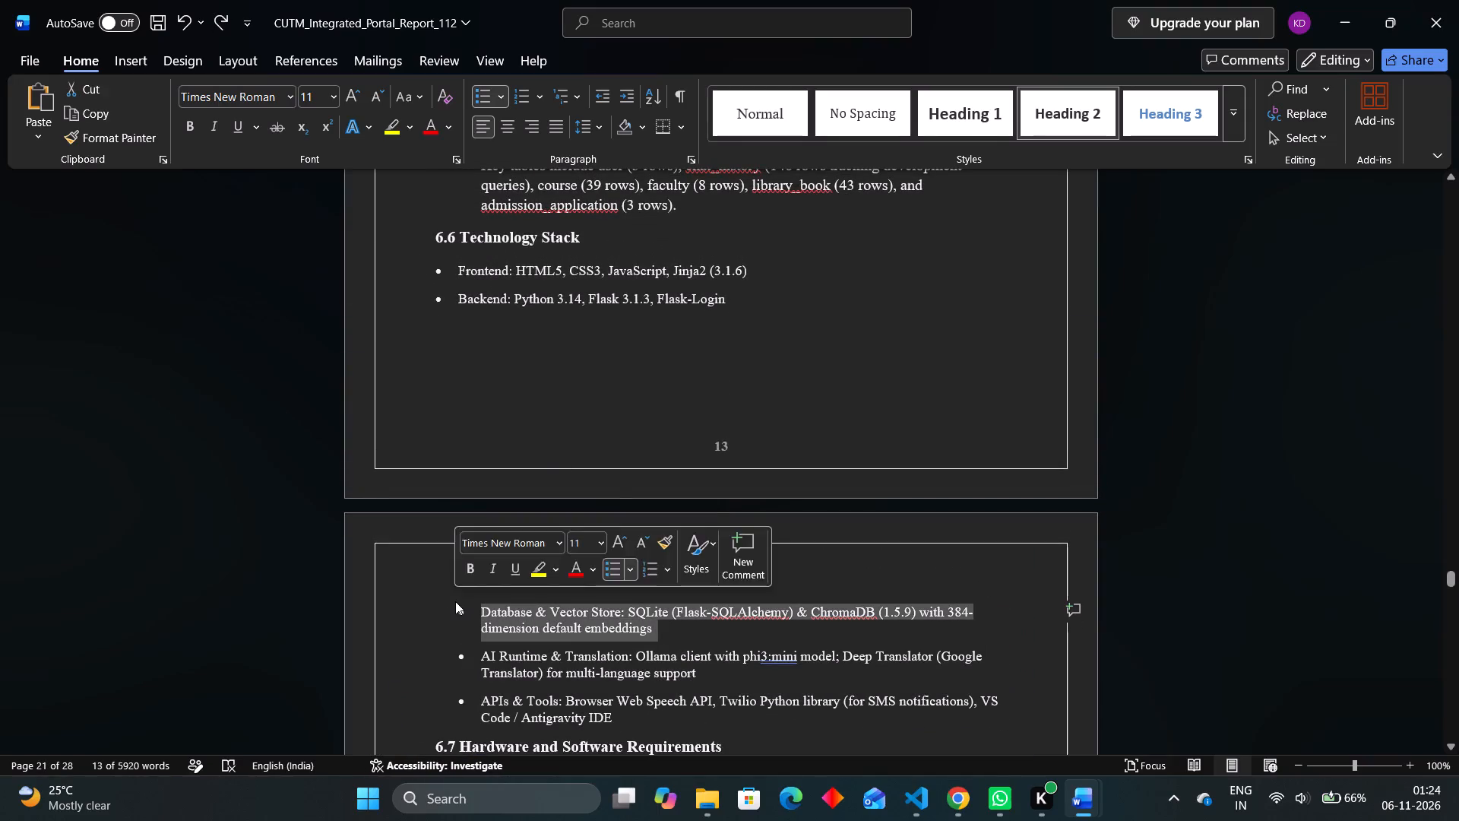
pyautogui.hotkey('ctrl', 'x')
pyautogui.click(515, 331)
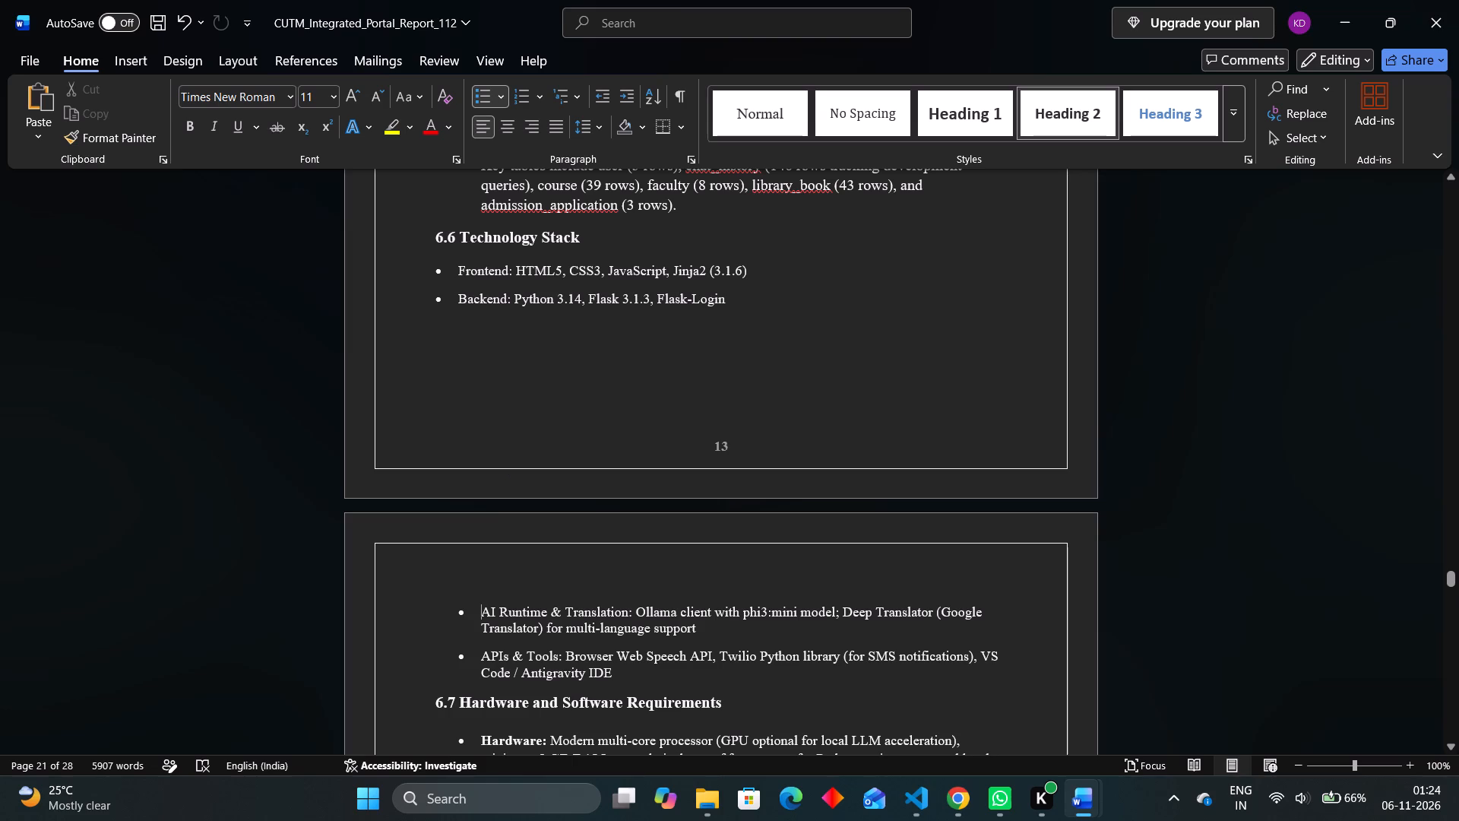
pyautogui.hotkey('ctrl', 'v')
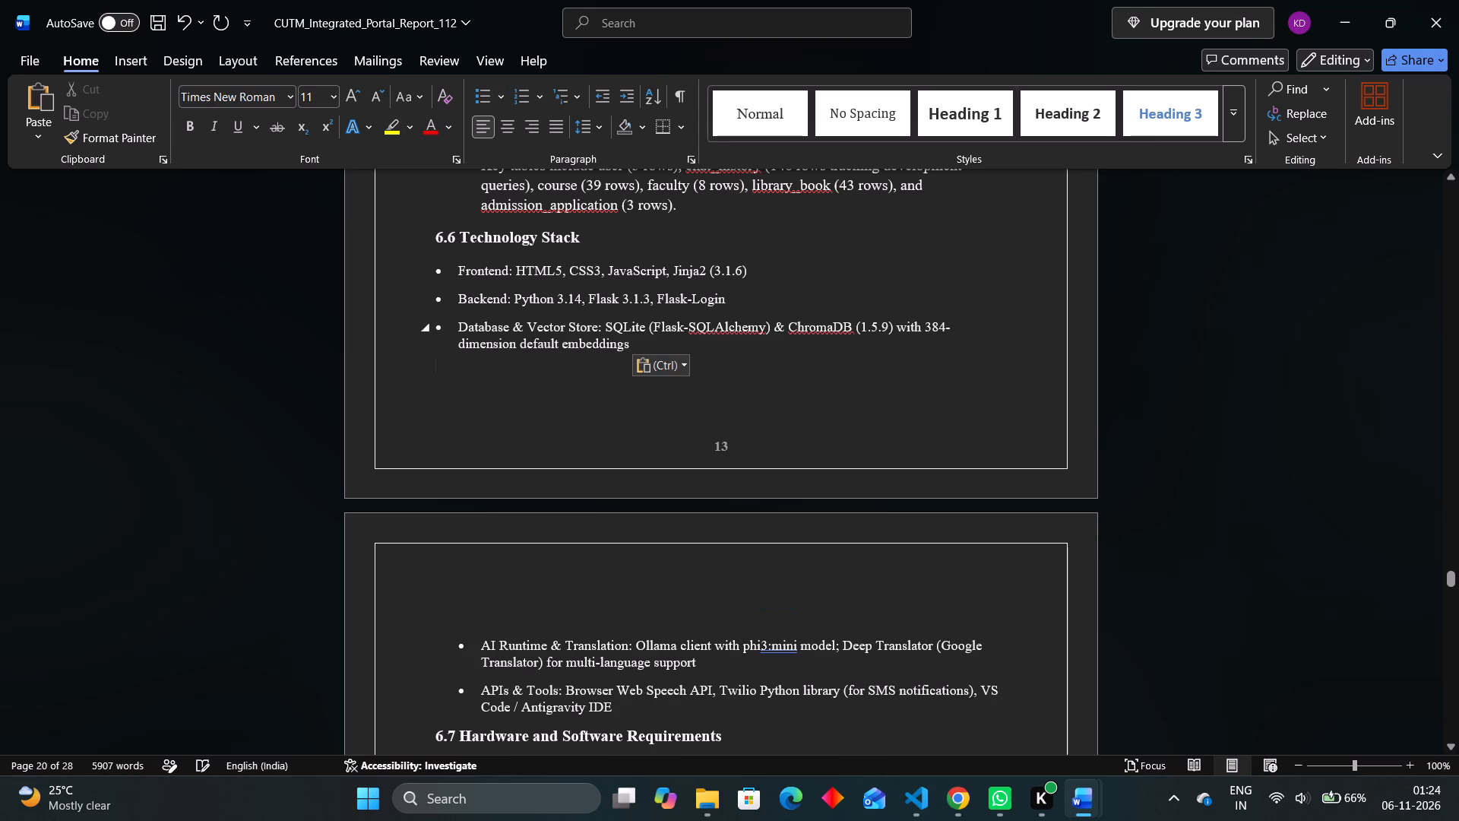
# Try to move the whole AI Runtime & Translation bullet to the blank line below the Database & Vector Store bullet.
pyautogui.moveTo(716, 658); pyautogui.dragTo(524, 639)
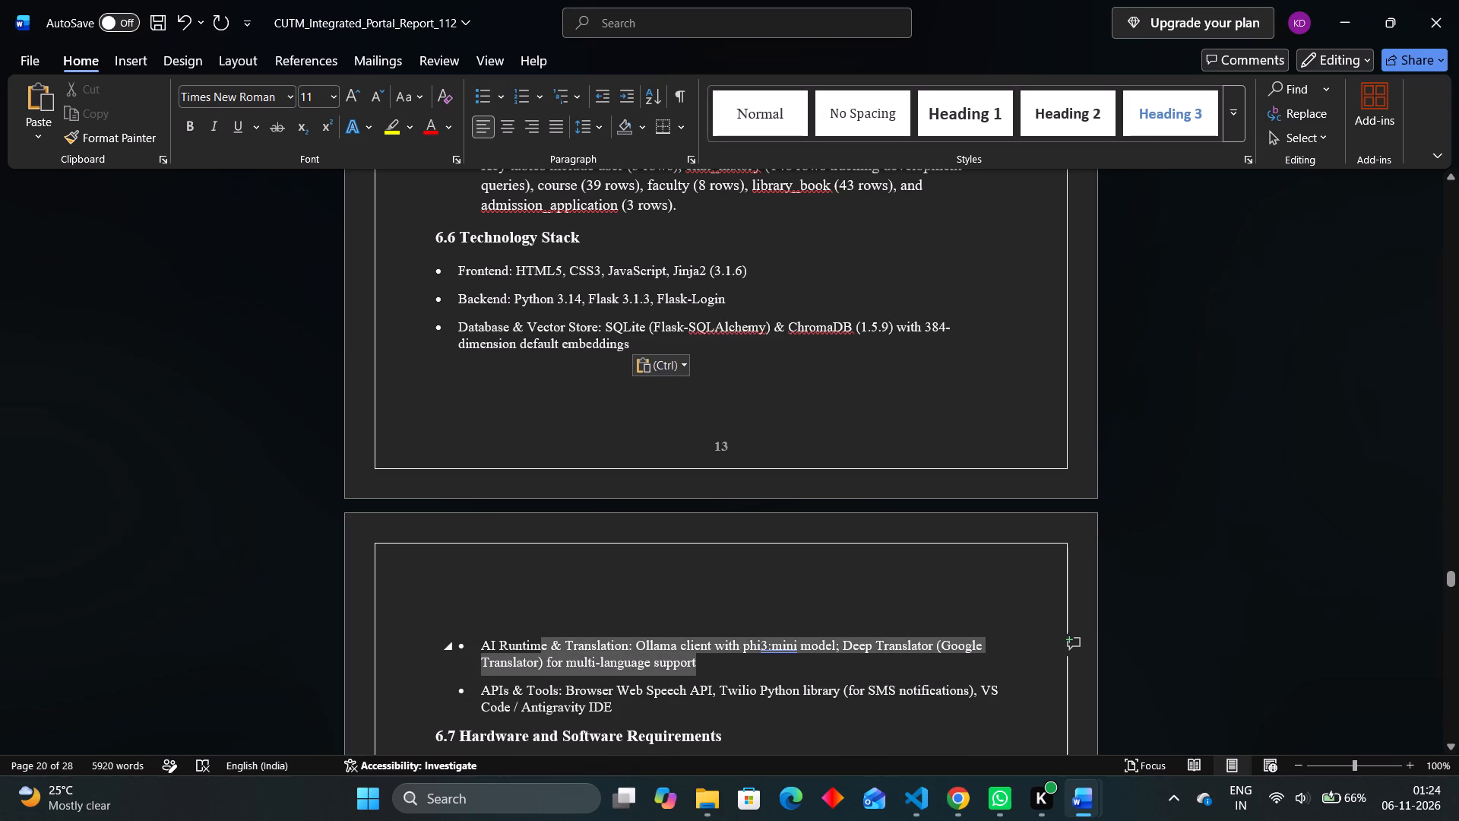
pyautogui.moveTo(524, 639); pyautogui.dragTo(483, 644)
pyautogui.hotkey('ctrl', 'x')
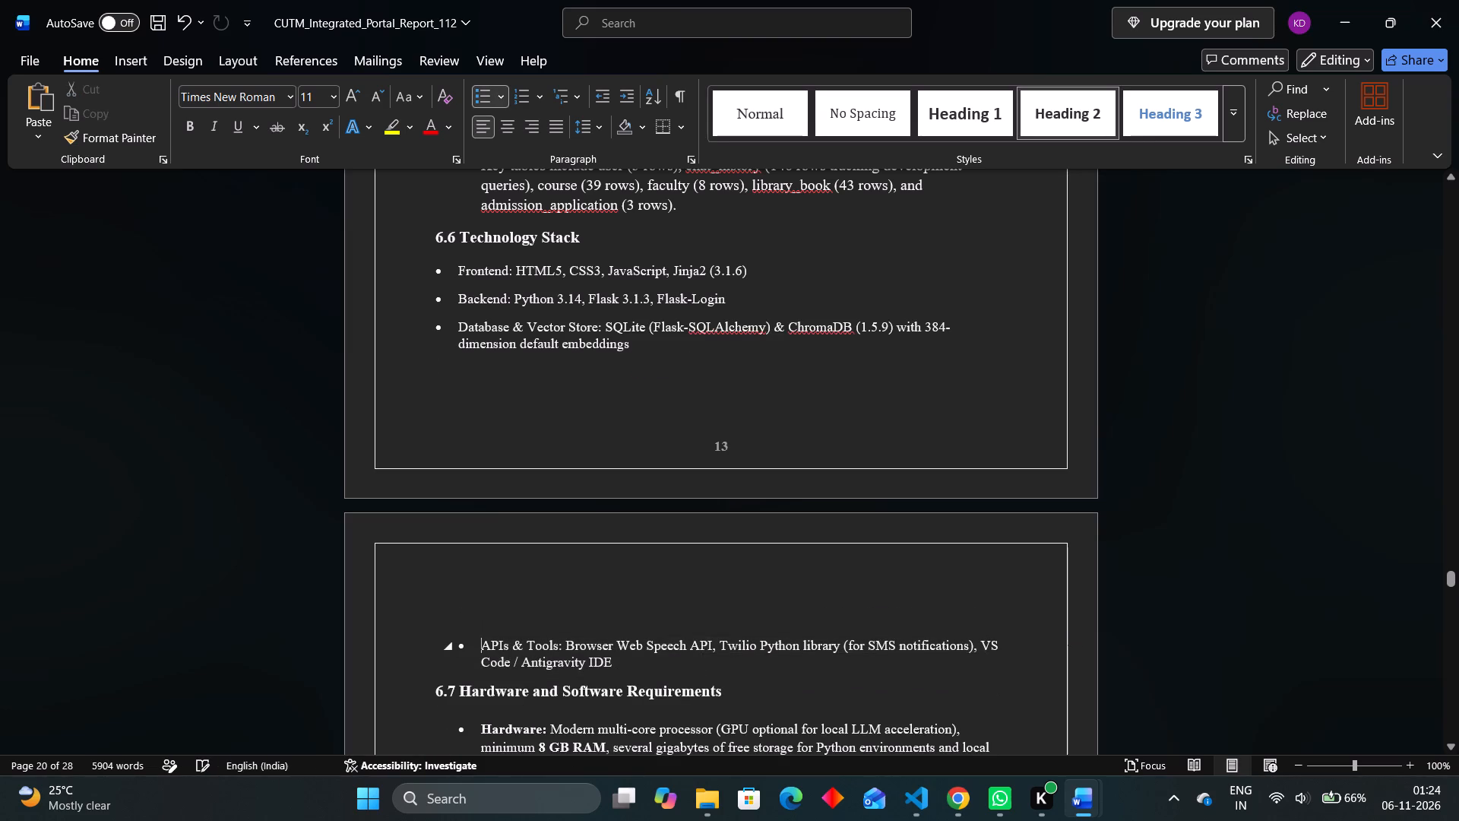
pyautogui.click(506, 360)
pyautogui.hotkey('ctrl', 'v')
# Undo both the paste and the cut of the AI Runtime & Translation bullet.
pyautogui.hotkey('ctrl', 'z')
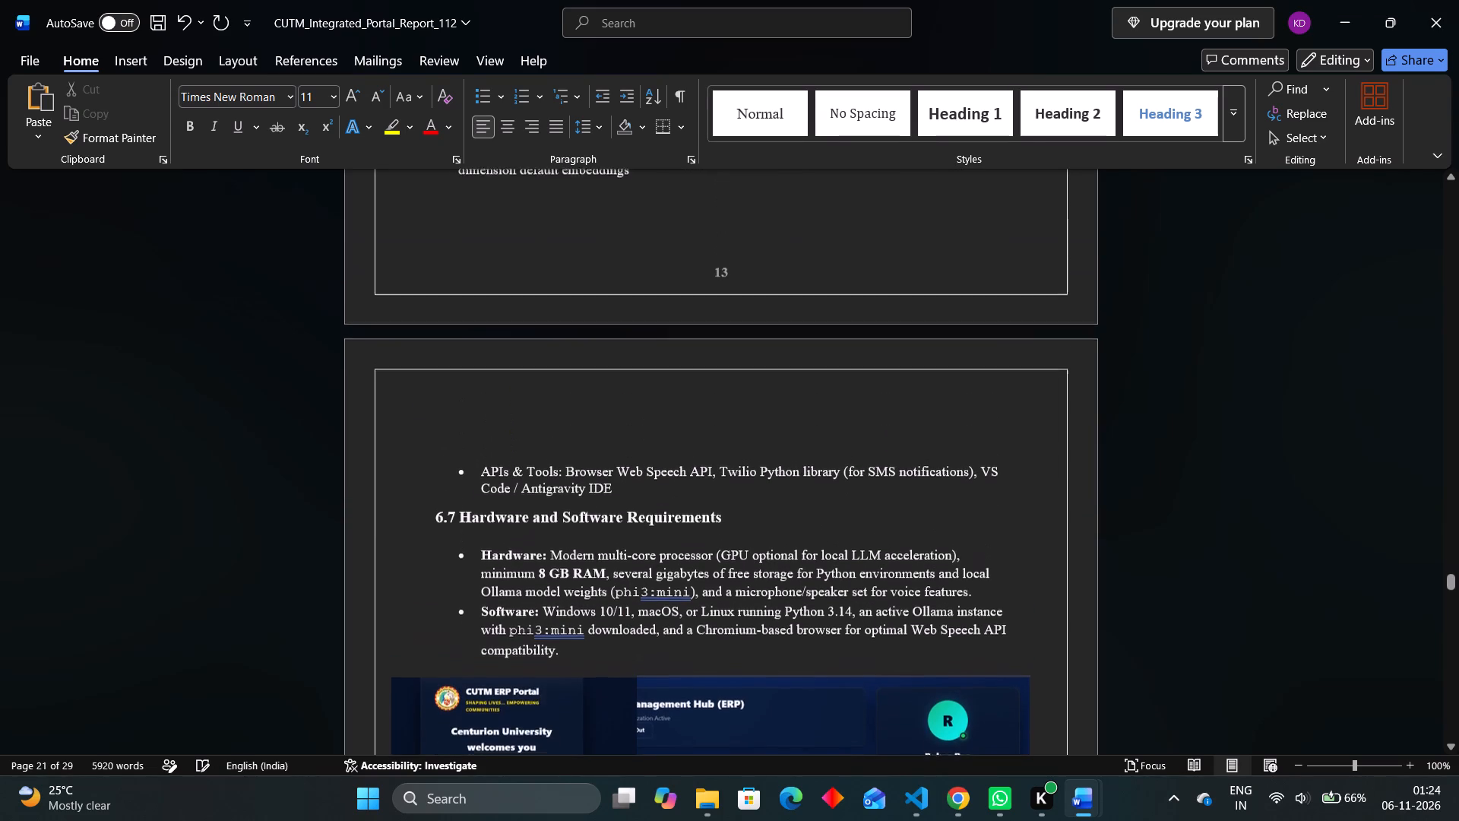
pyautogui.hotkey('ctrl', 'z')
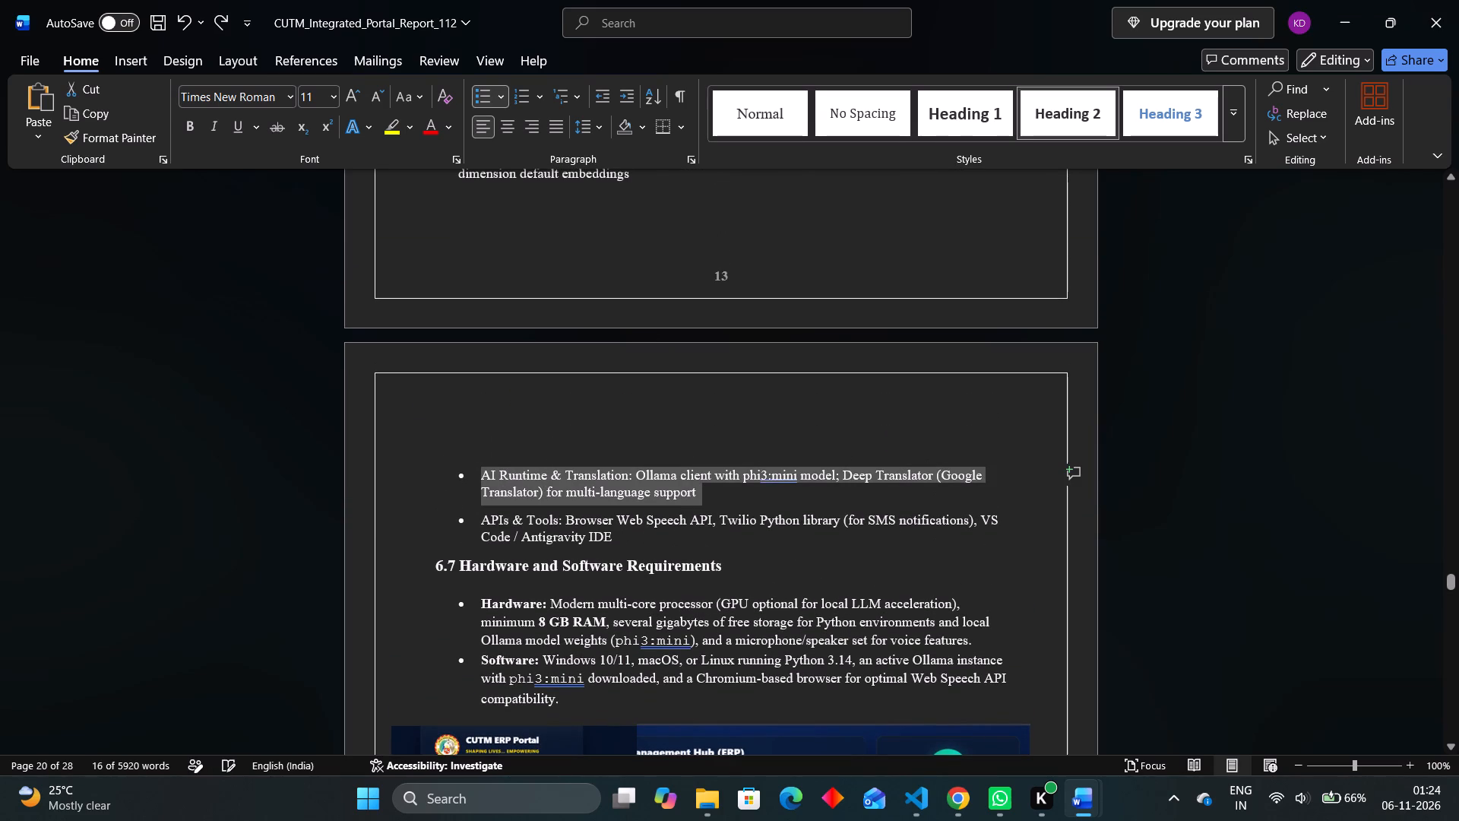
# Move the AI Runtime & Translation text, except its last word, below the Database & Vector Store bullet and complete it with "support".
pyautogui.click(709, 488)
pyautogui.moveTo(694, 488); pyautogui.dragTo(492, 477)
pyautogui.click(492, 477)
pyautogui.moveTo(485, 476); pyautogui.dragTo(641, 487)
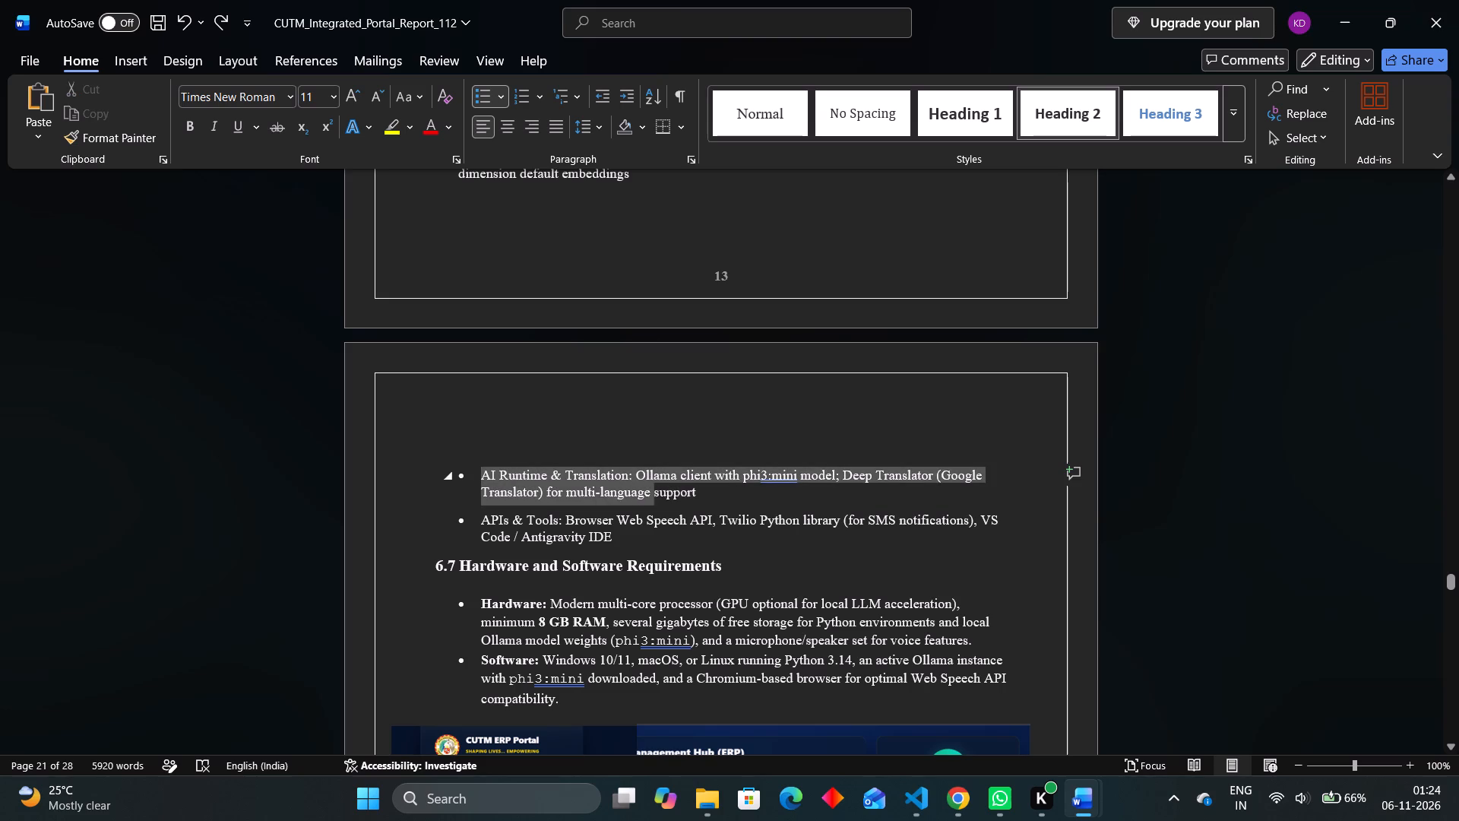
pyautogui.moveTo(641, 487); pyautogui.dragTo(693, 487)
pyautogui.moveTo(693, 487); pyautogui.dragTo(653, 492)
pyautogui.hotkey('ctrl', 'x')
pyautogui.scroll(1, 653, 492)
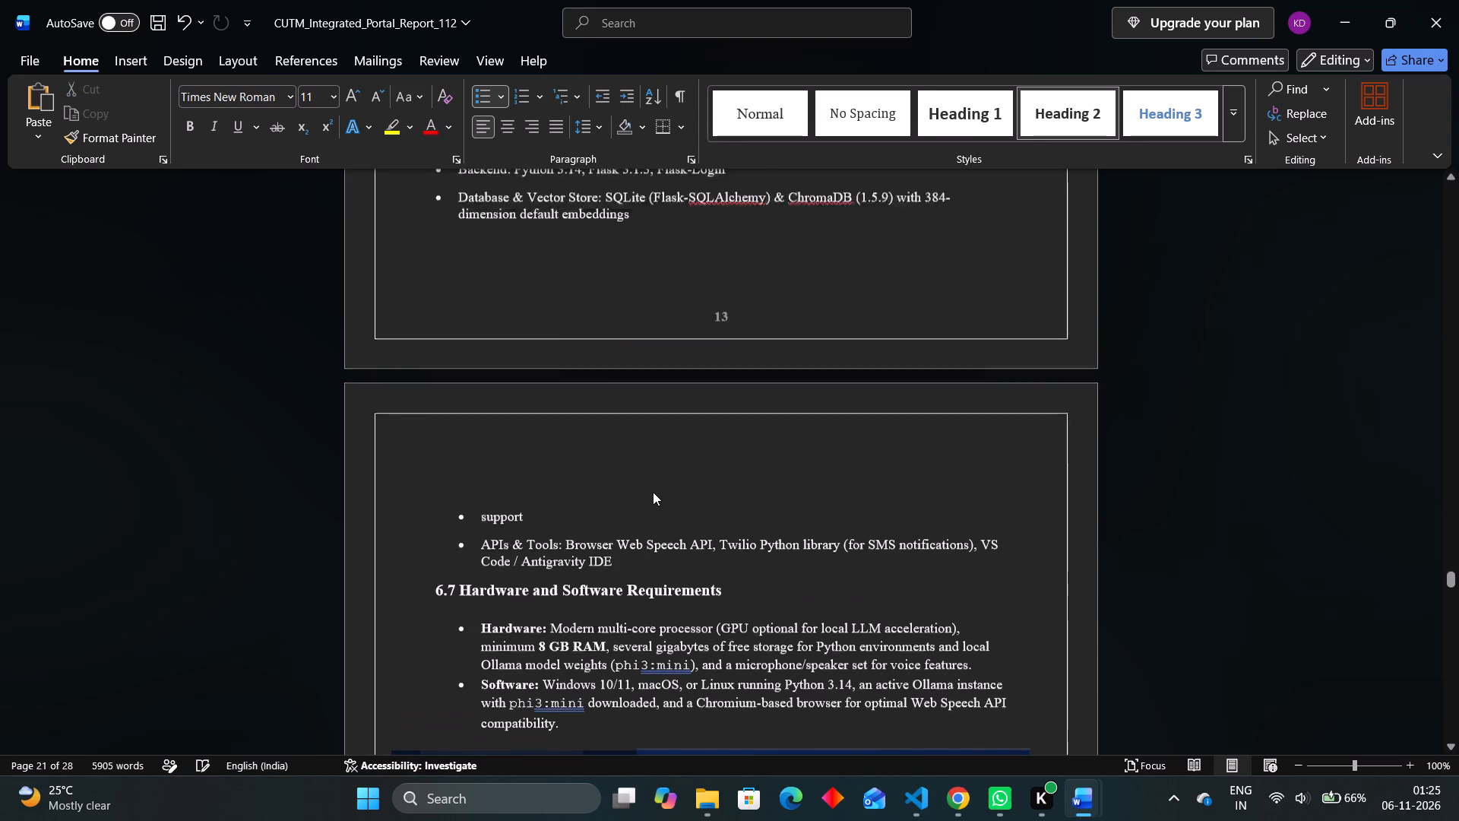
pyautogui.scroll(1, 653, 492)
pyautogui.click(559, 420)
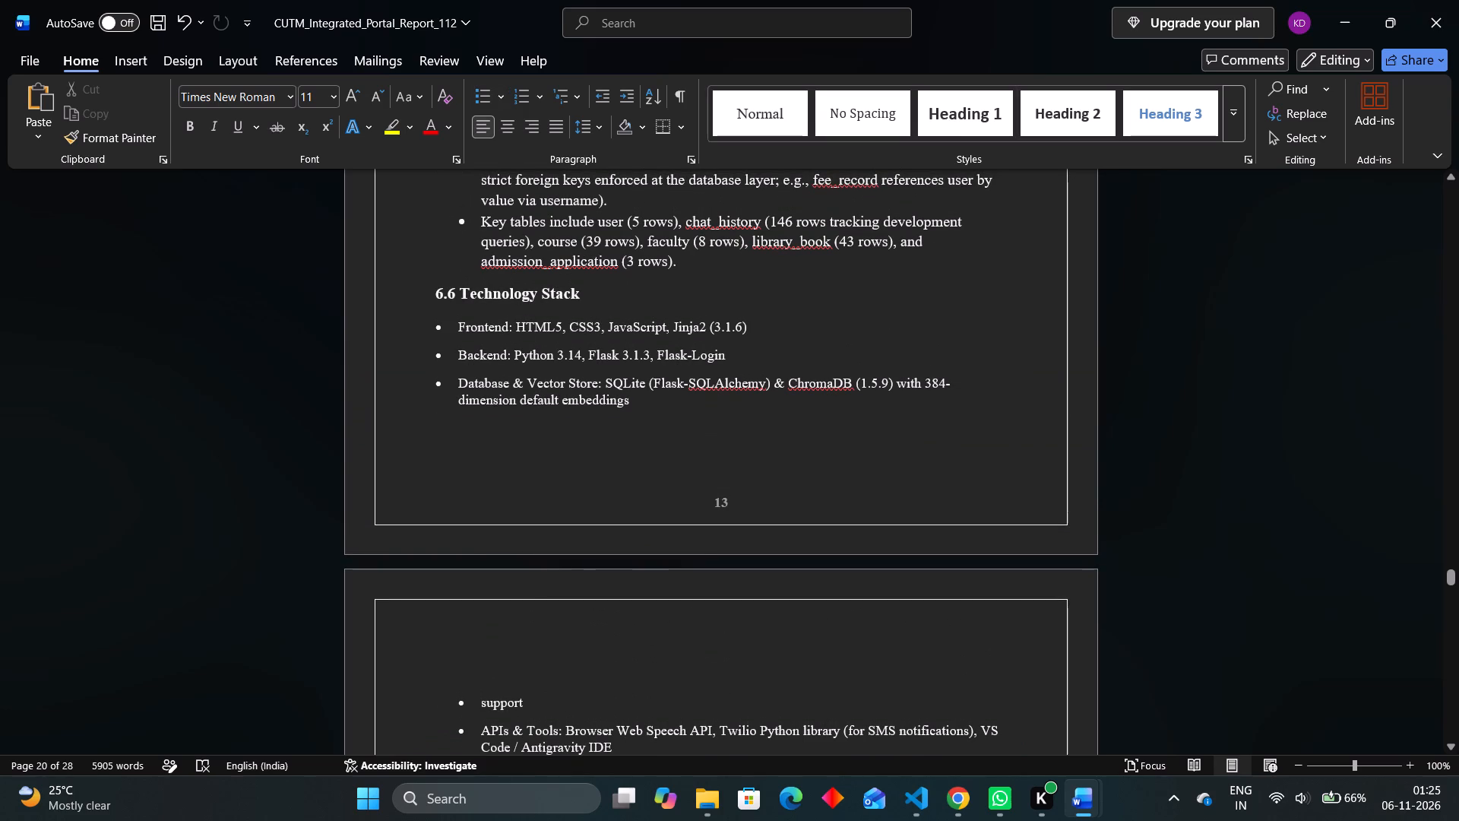
pyautogui.hotkey('ctrl', 'v')
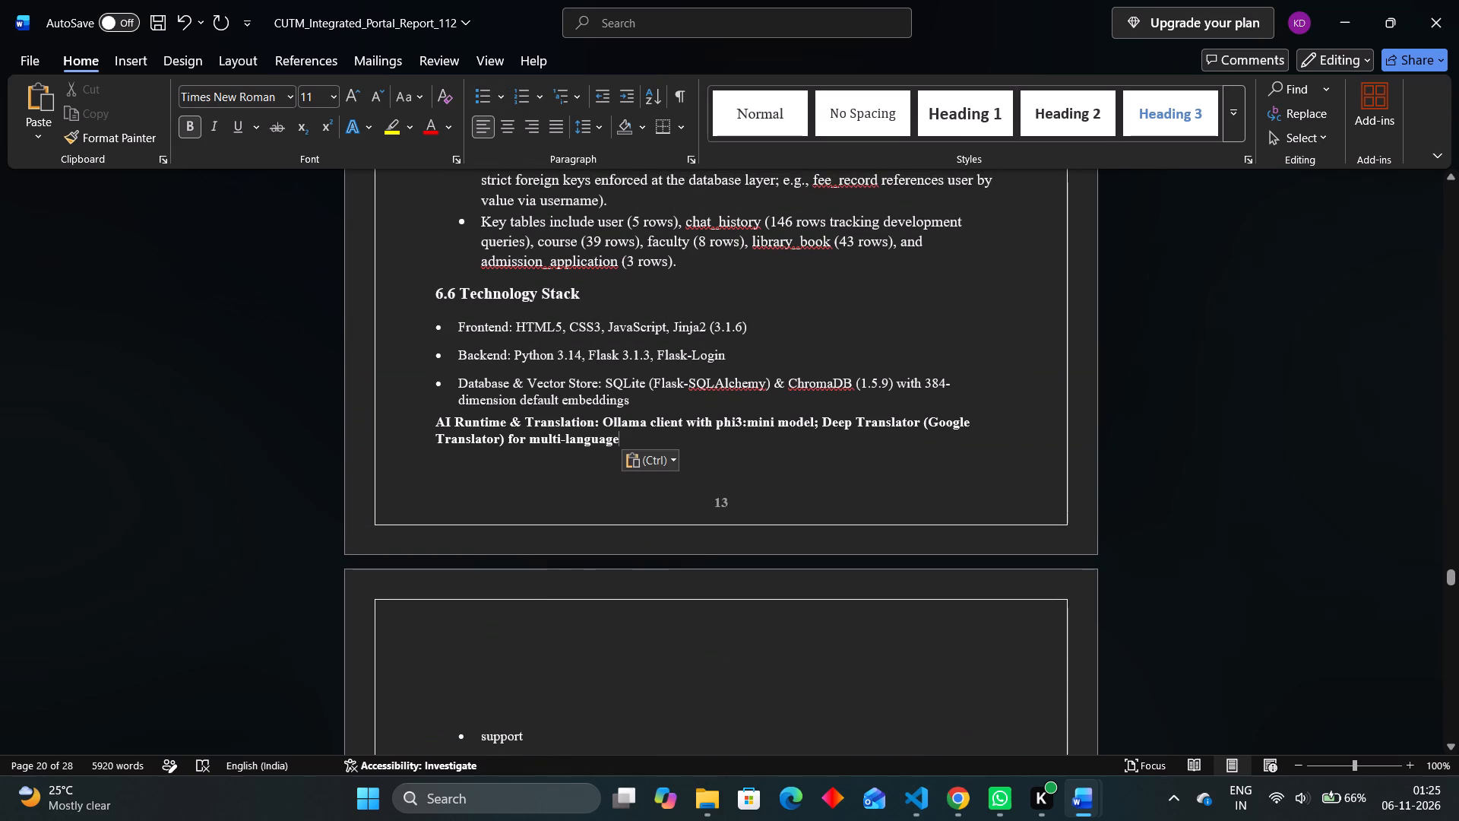
pyautogui.press('space')
pyautogui.write('support')
# Remove the bold from the moved AI Runtime & Translation paragraph and format it as a bullet.
pyautogui.moveTo(673, 442); pyautogui.dragTo(442, 421)
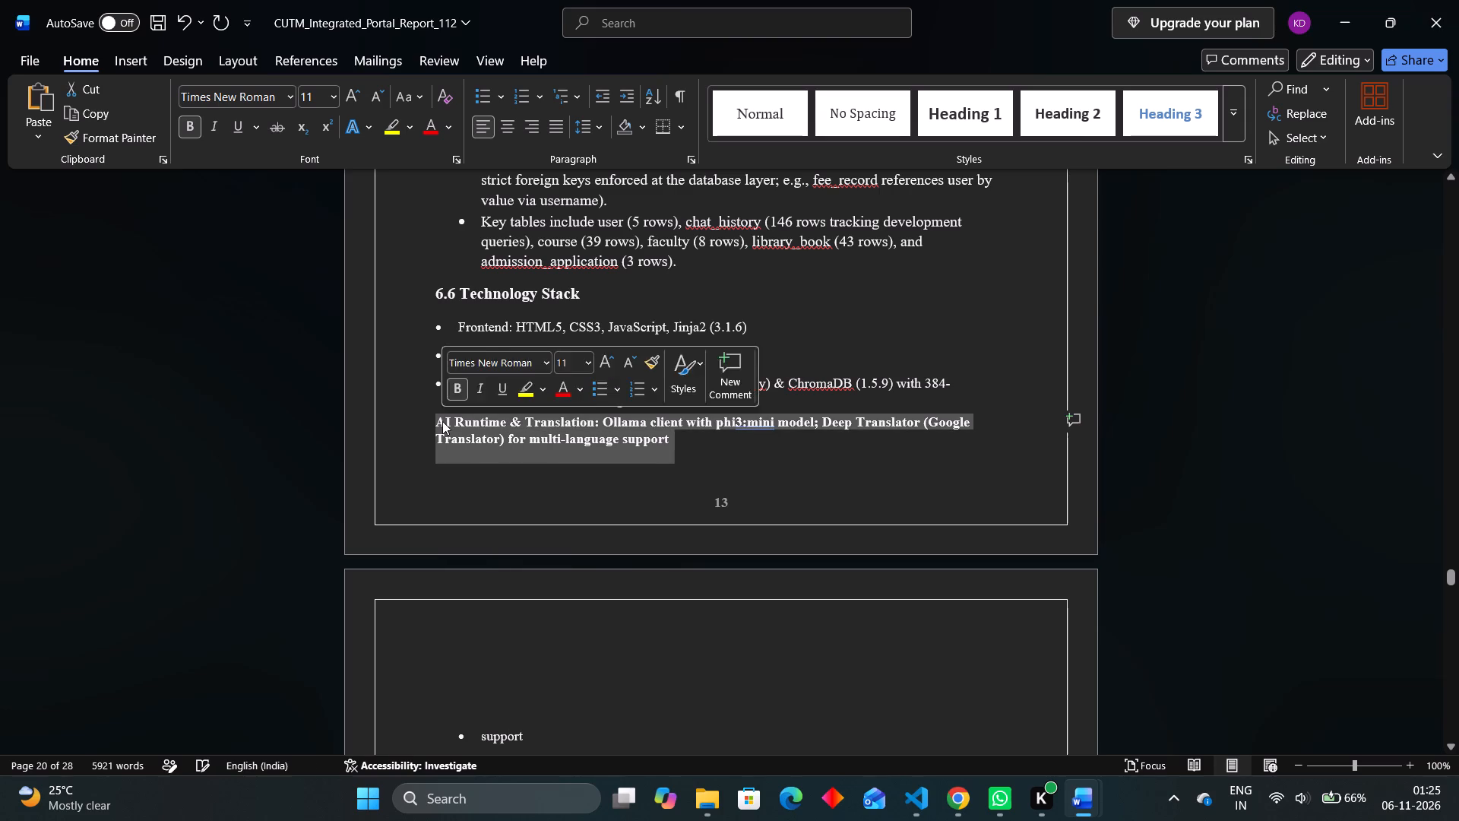
pyautogui.hotkey('ctrl', 'b')
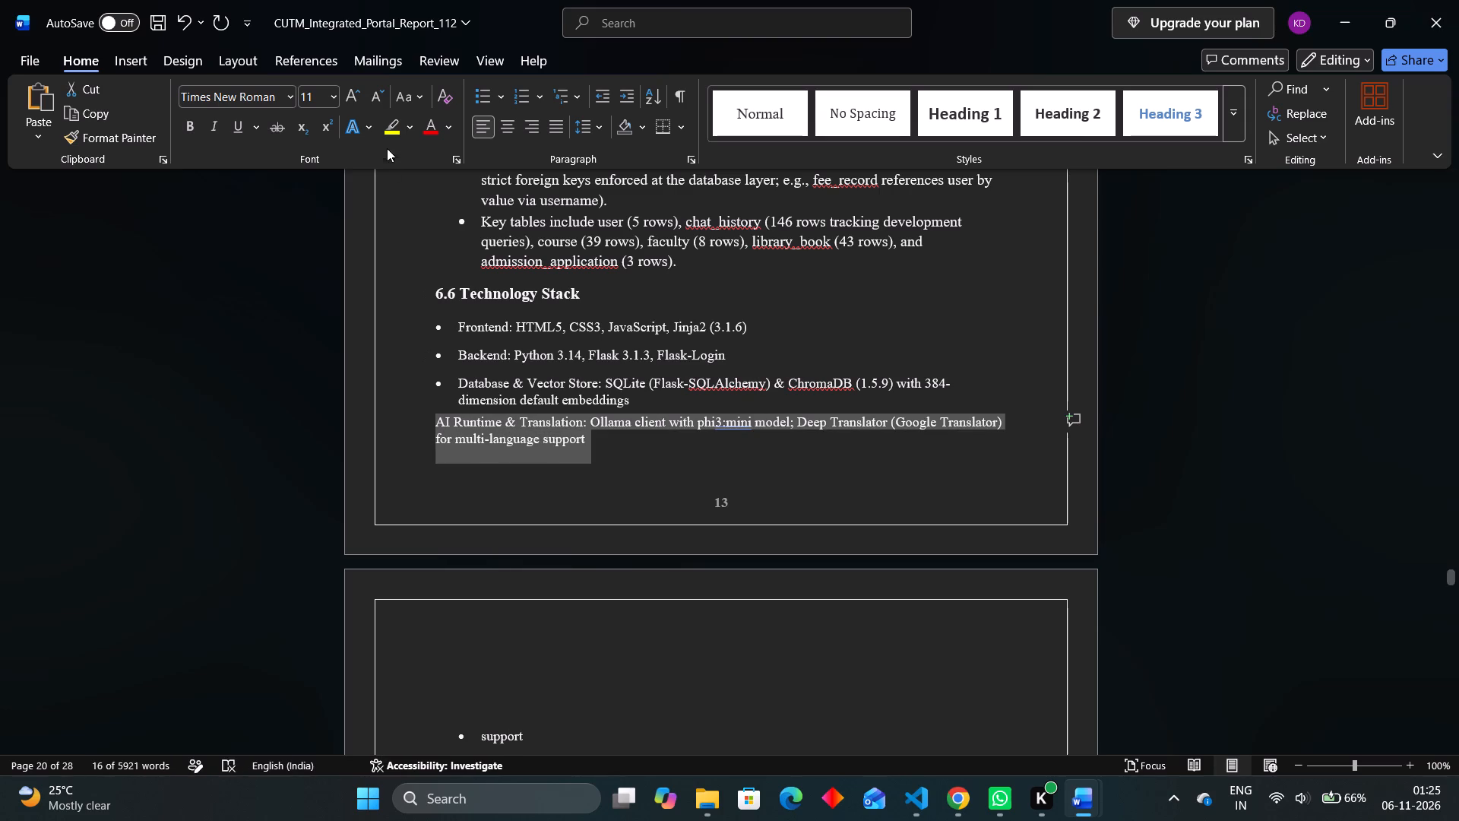
pyautogui.click(479, 92)
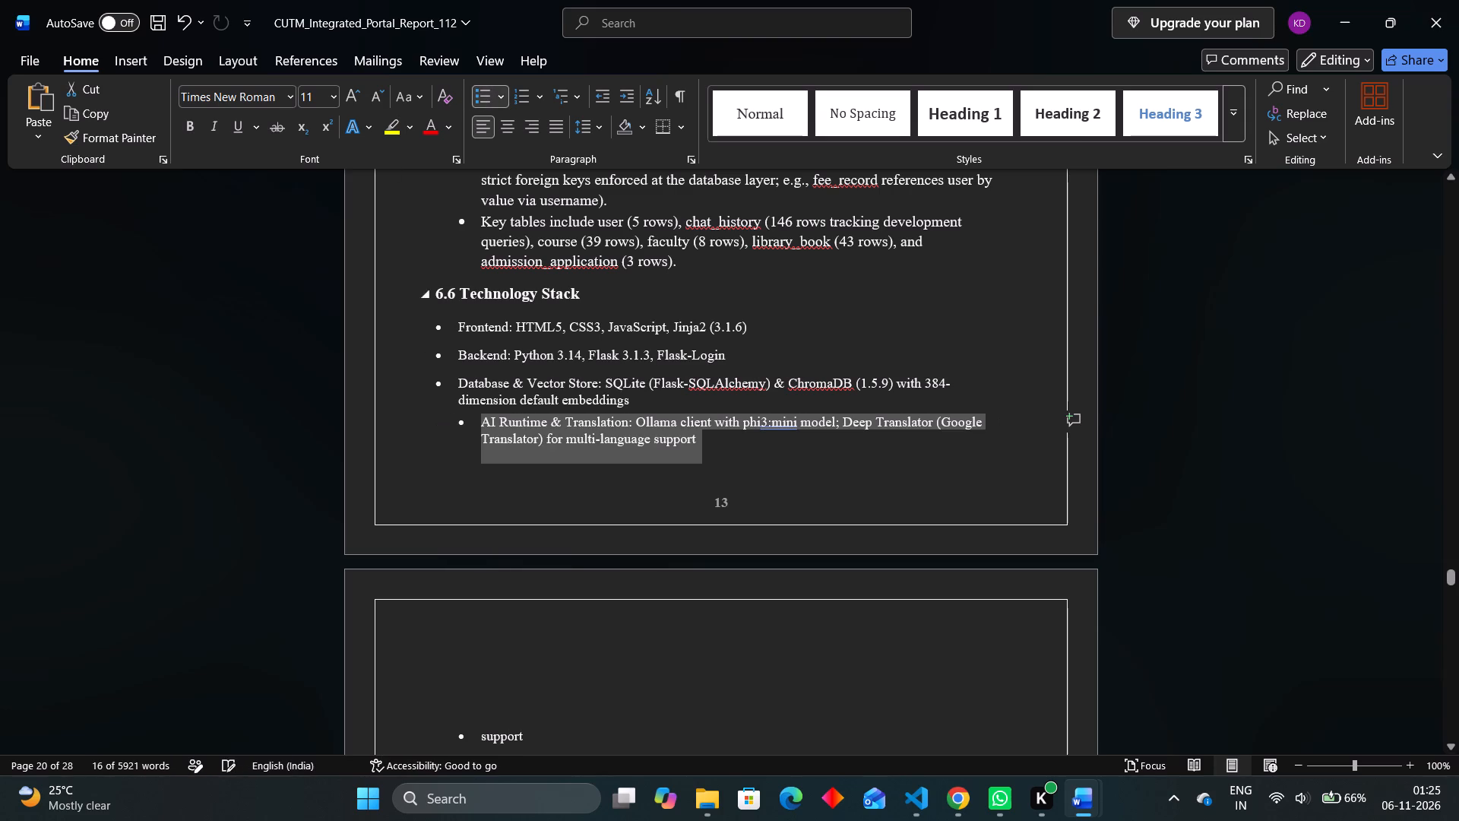
# Reapply bullet formatting to the Frontend, Backend and Database & Vector Store items so their indent matches the AI Runtime & Translation bullet.
pyautogui.moveTo(632, 394); pyautogui.dragTo(419, 333)
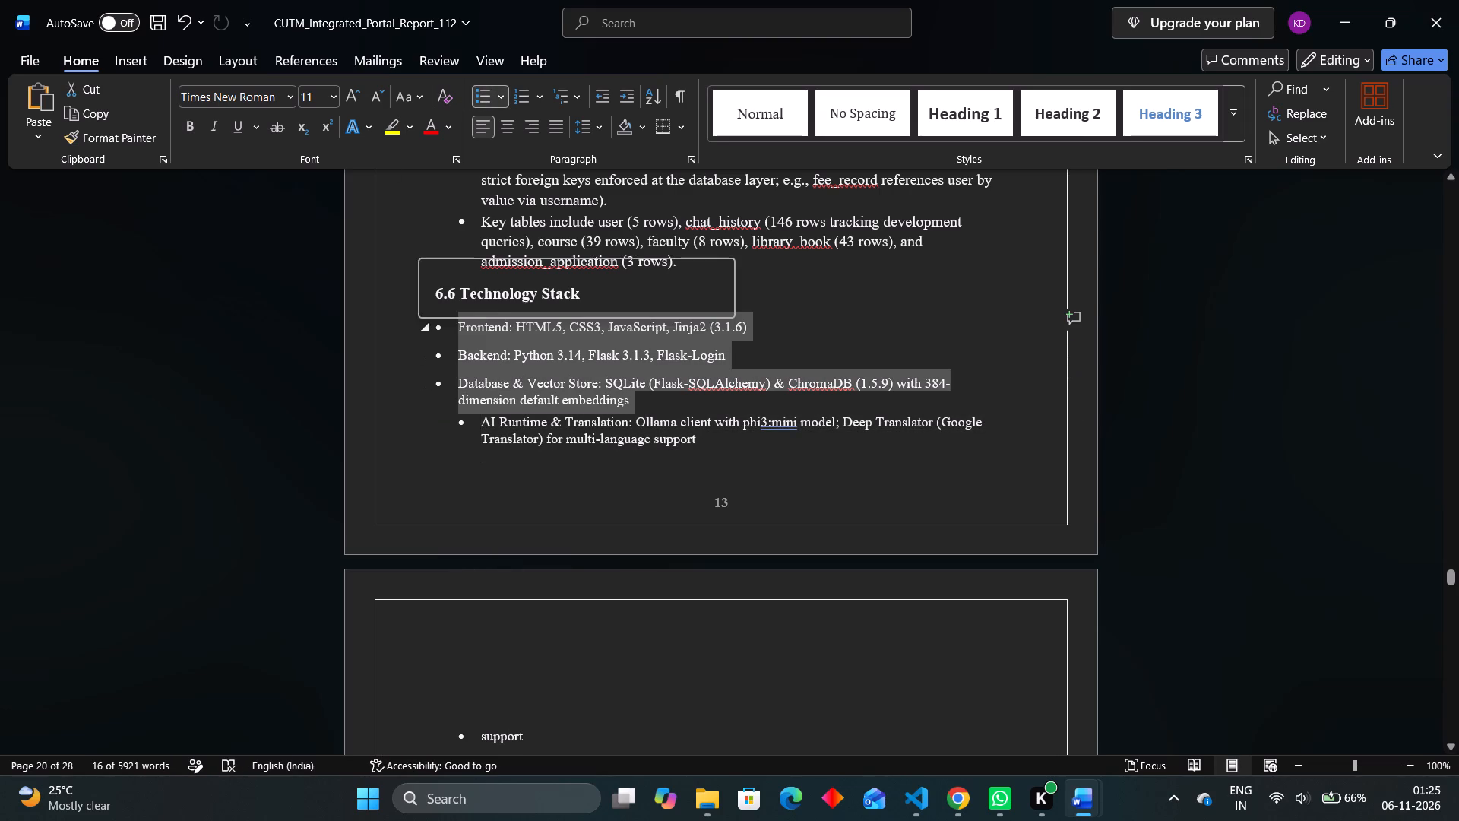
pyautogui.press('Tab')
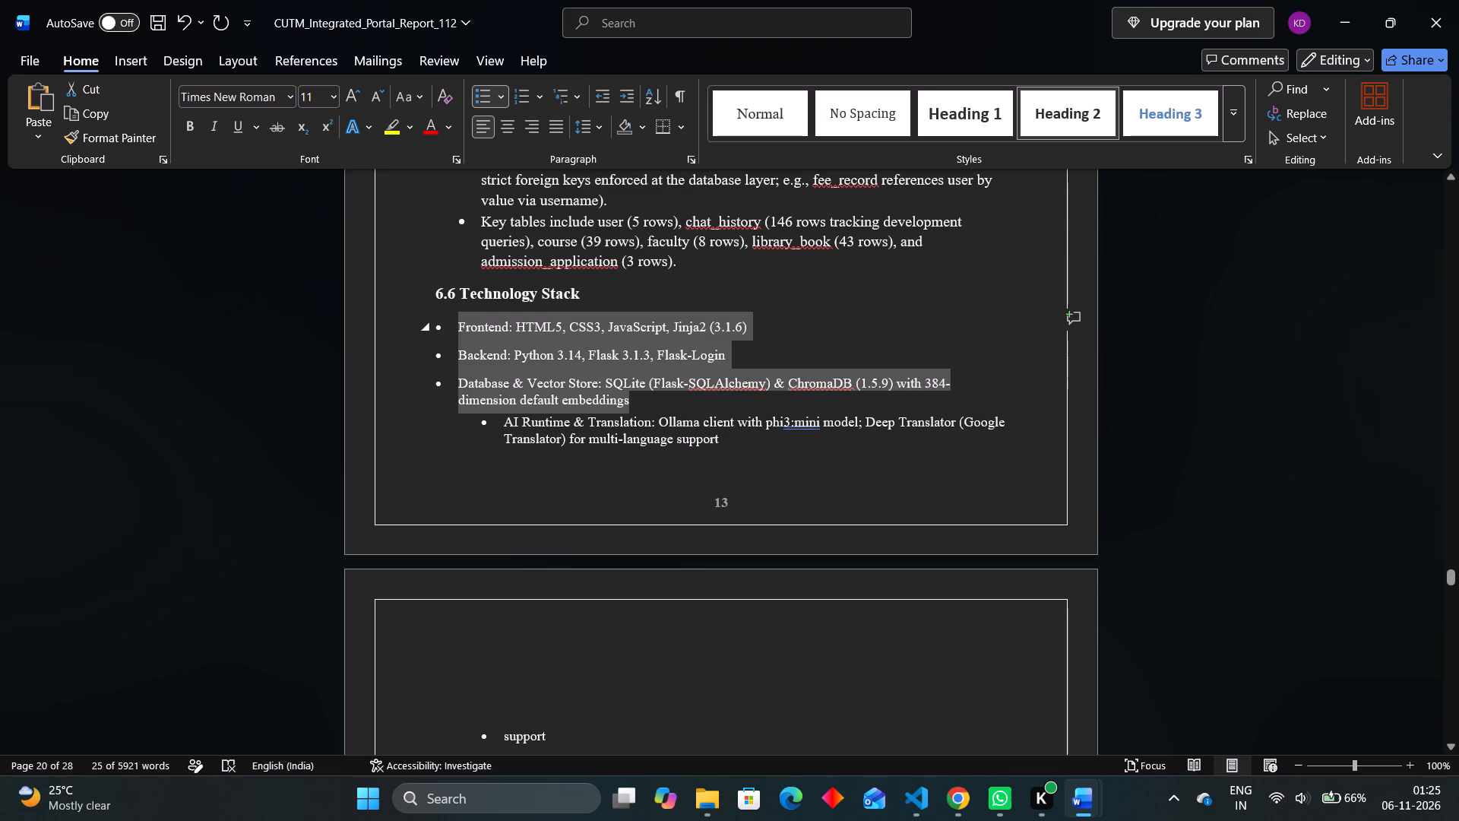
pyautogui.hotkey('ctrl', 'z')
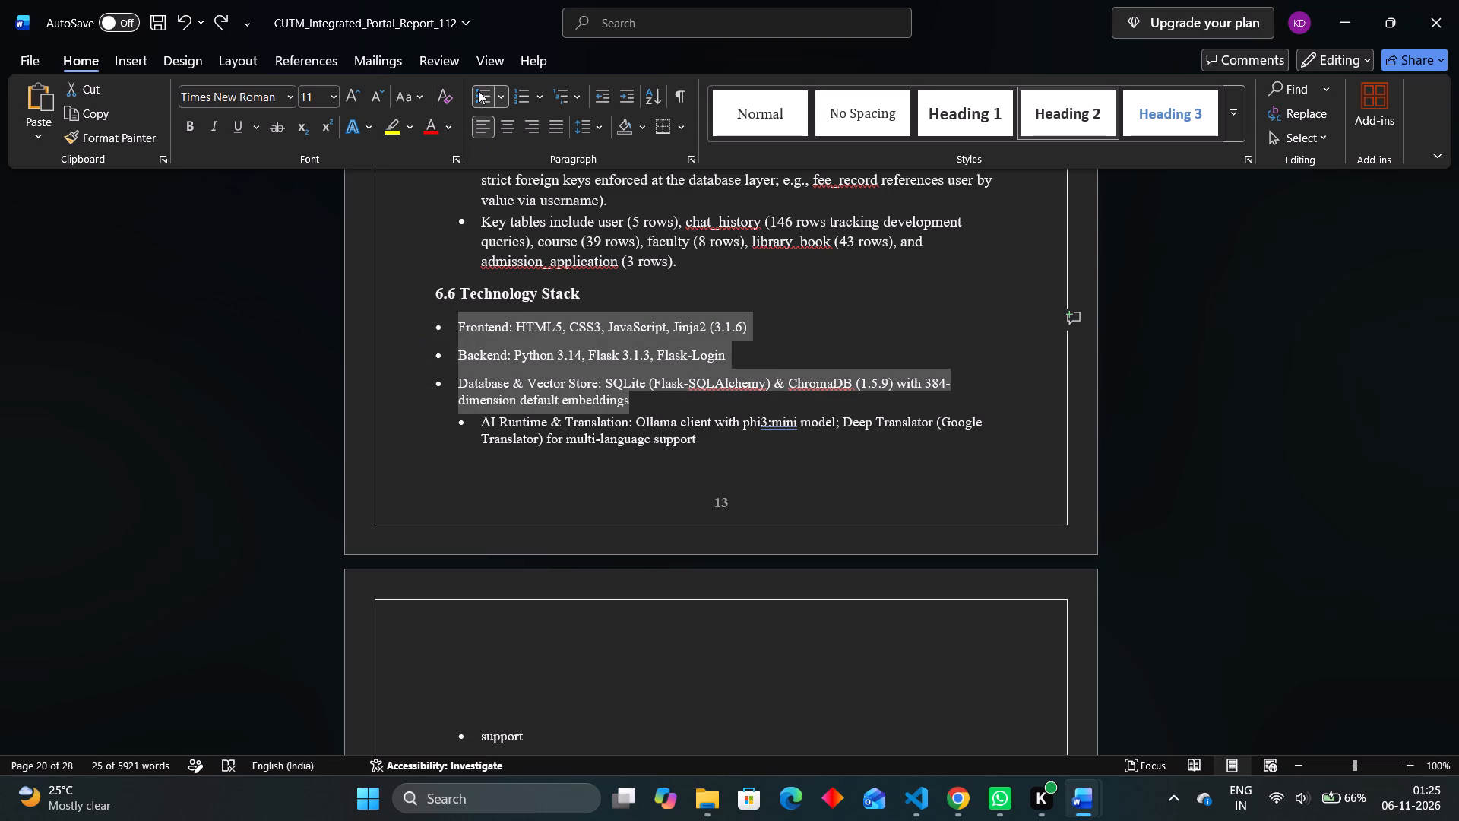
pyautogui.click(478, 90)
pyautogui.click(478, 90)
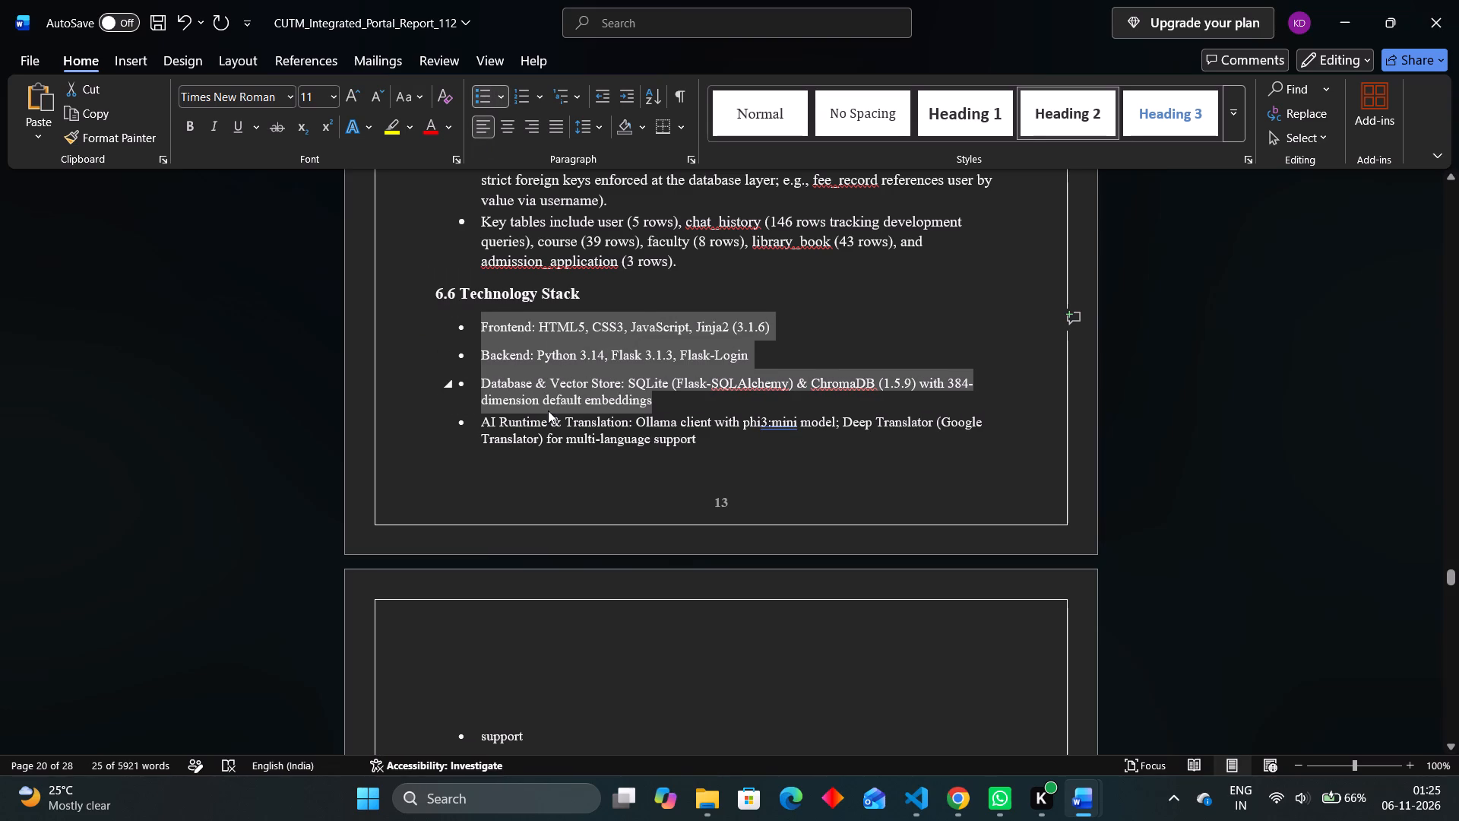
# Delete the leftover "support" bullet and the blank space above the APIs & Tools bullet on the following page.
pyautogui.scroll(-1, 548, 410)
pyautogui.moveTo(530, 513); pyautogui.dragTo(444, 481)
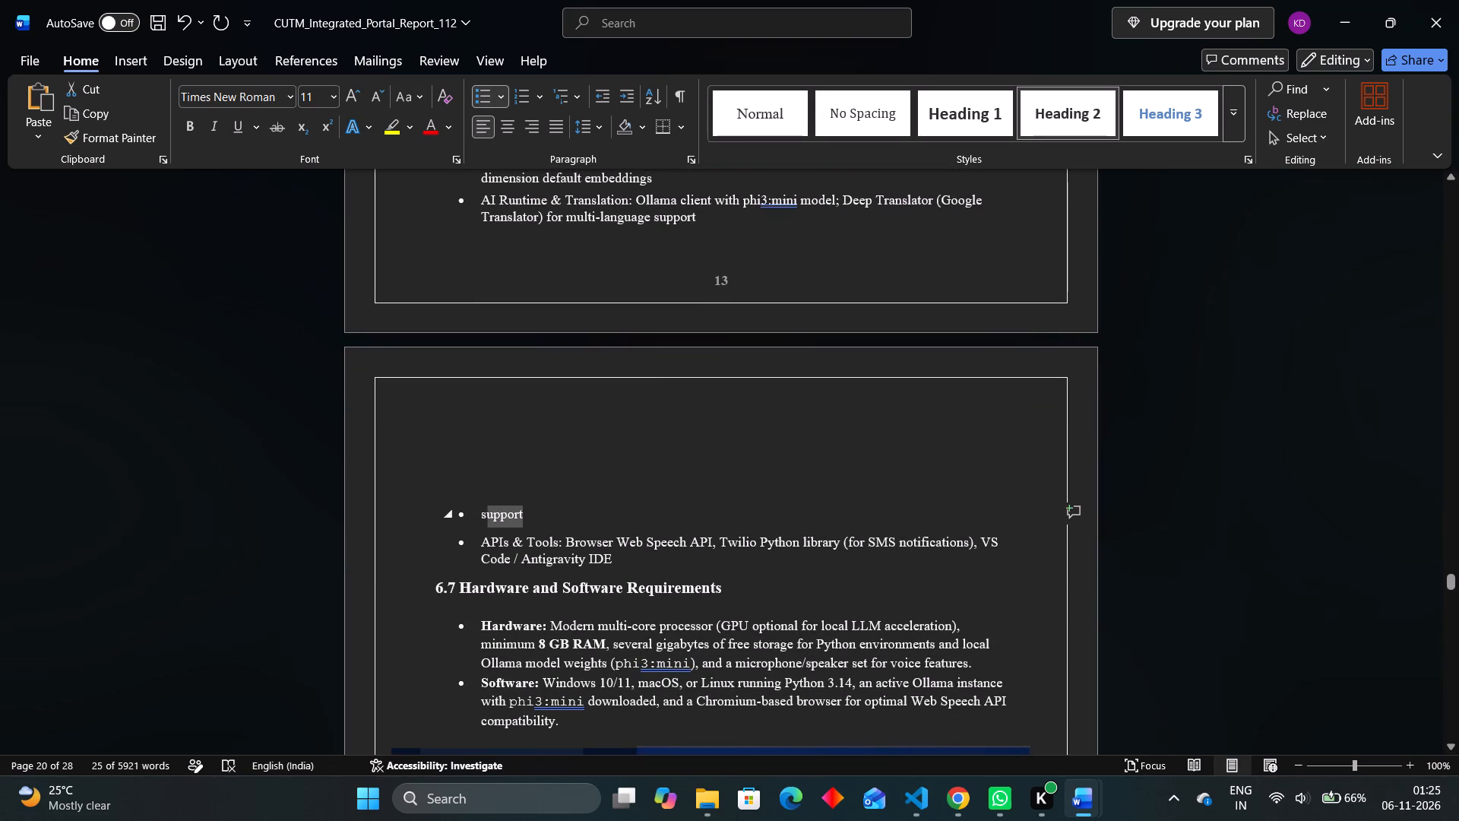
pyautogui.moveTo(444, 481); pyautogui.dragTo(439, 415)
pyautogui.press('BackSpace')
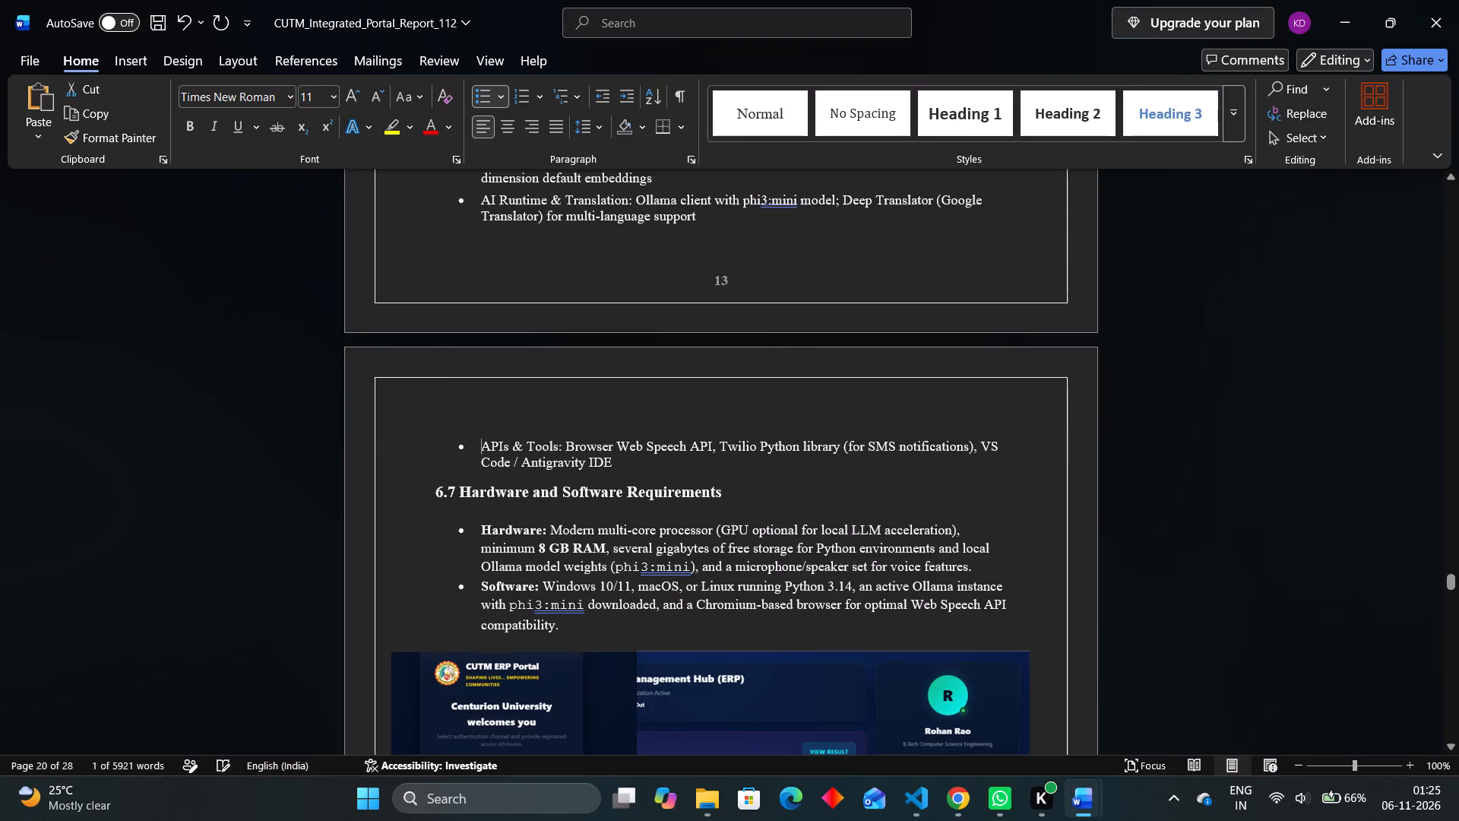
# Place the insertion point on the blank line below the CUTM ERP Portal image on page 14.
pyautogui.scroll(-1, 439, 415)
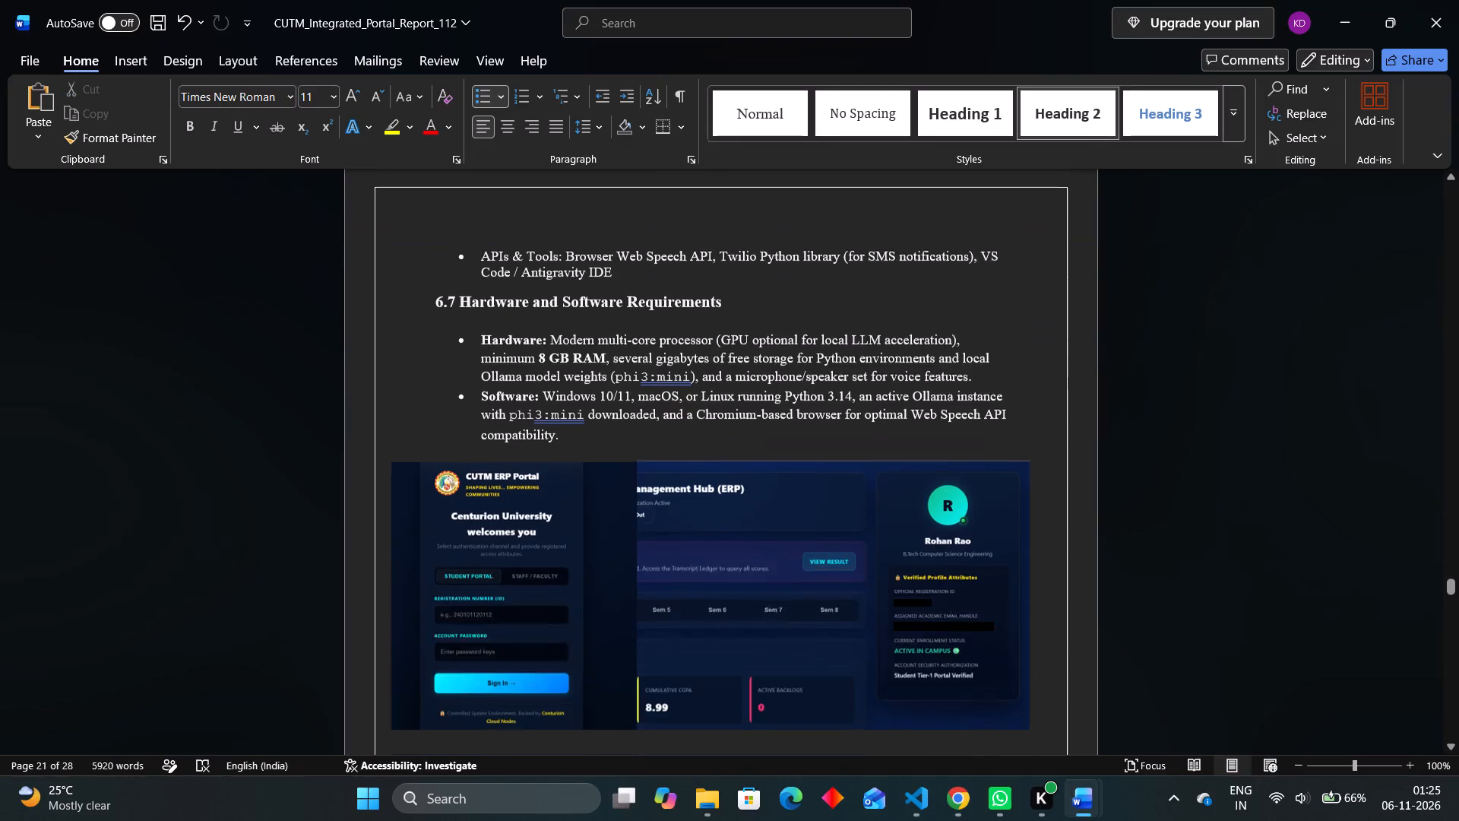
pyautogui.scroll(-1, 439, 415)
pyautogui.scroll(-1, 641, 526)
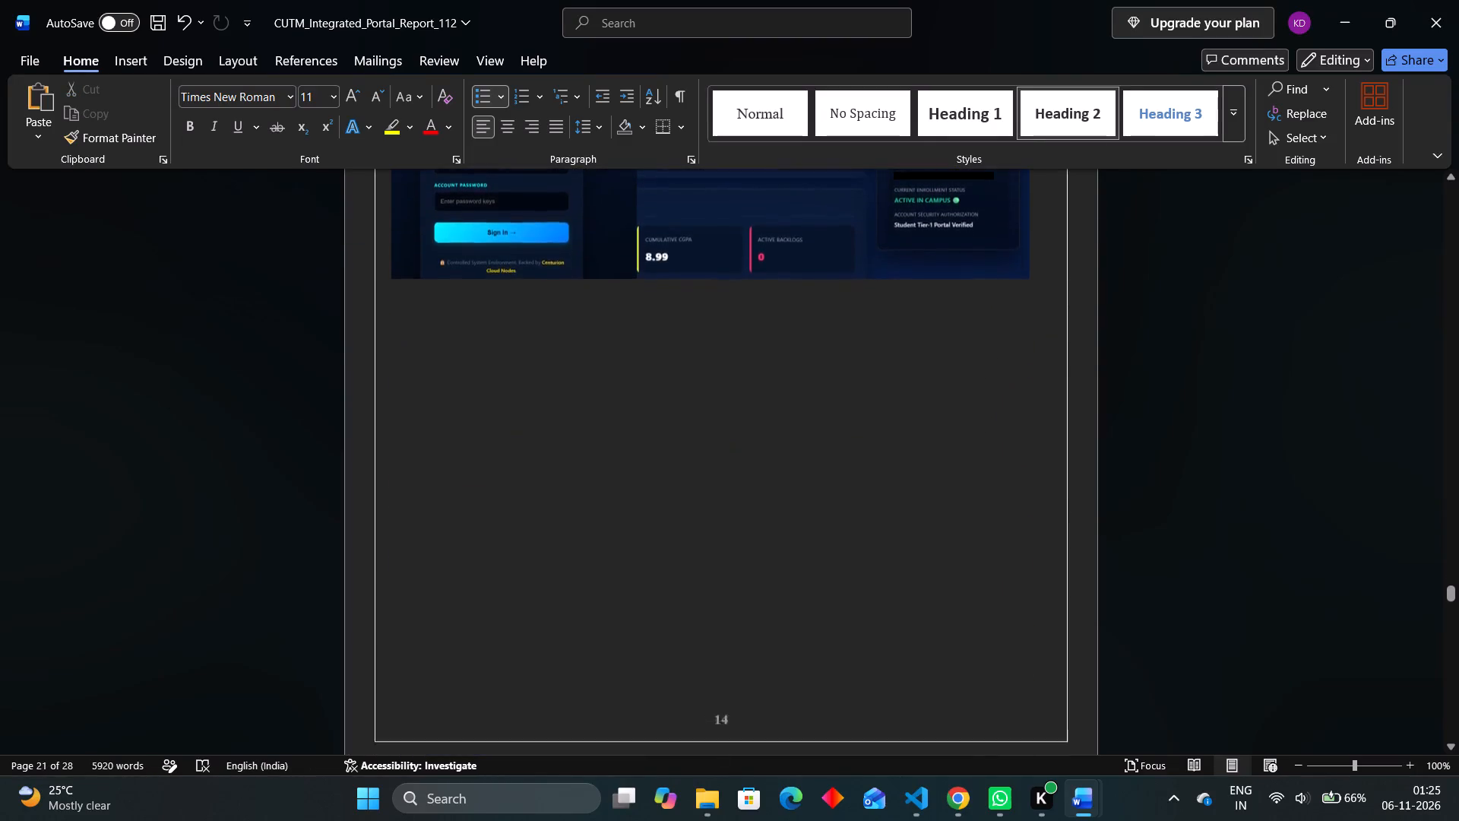
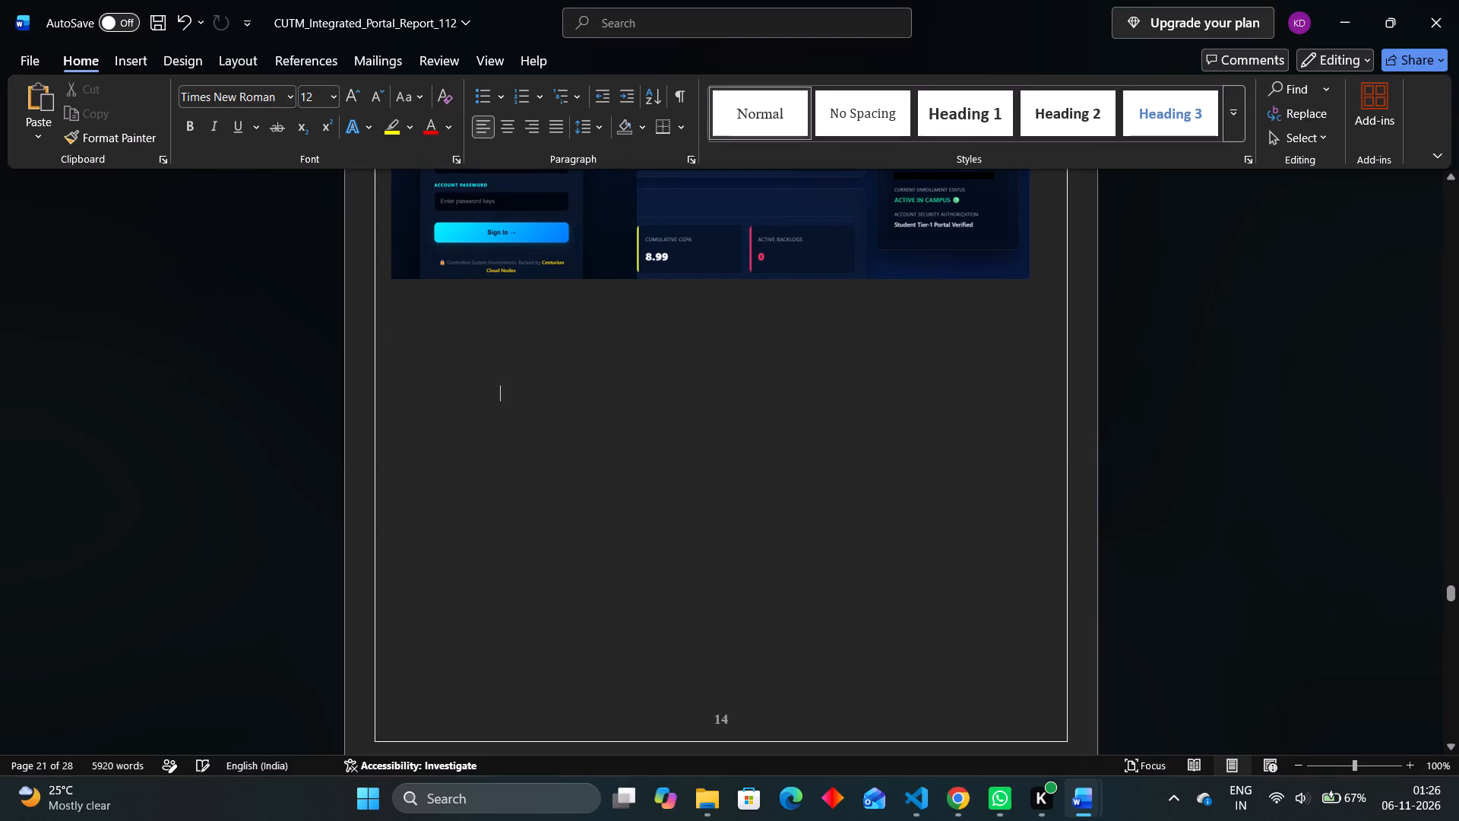
# Paste the CUTM Executive Dean Management Console screenshot below the portal image on page 14 and remove extra blank lines above it.
pyautogui.hotkey('ctrl', 'v')
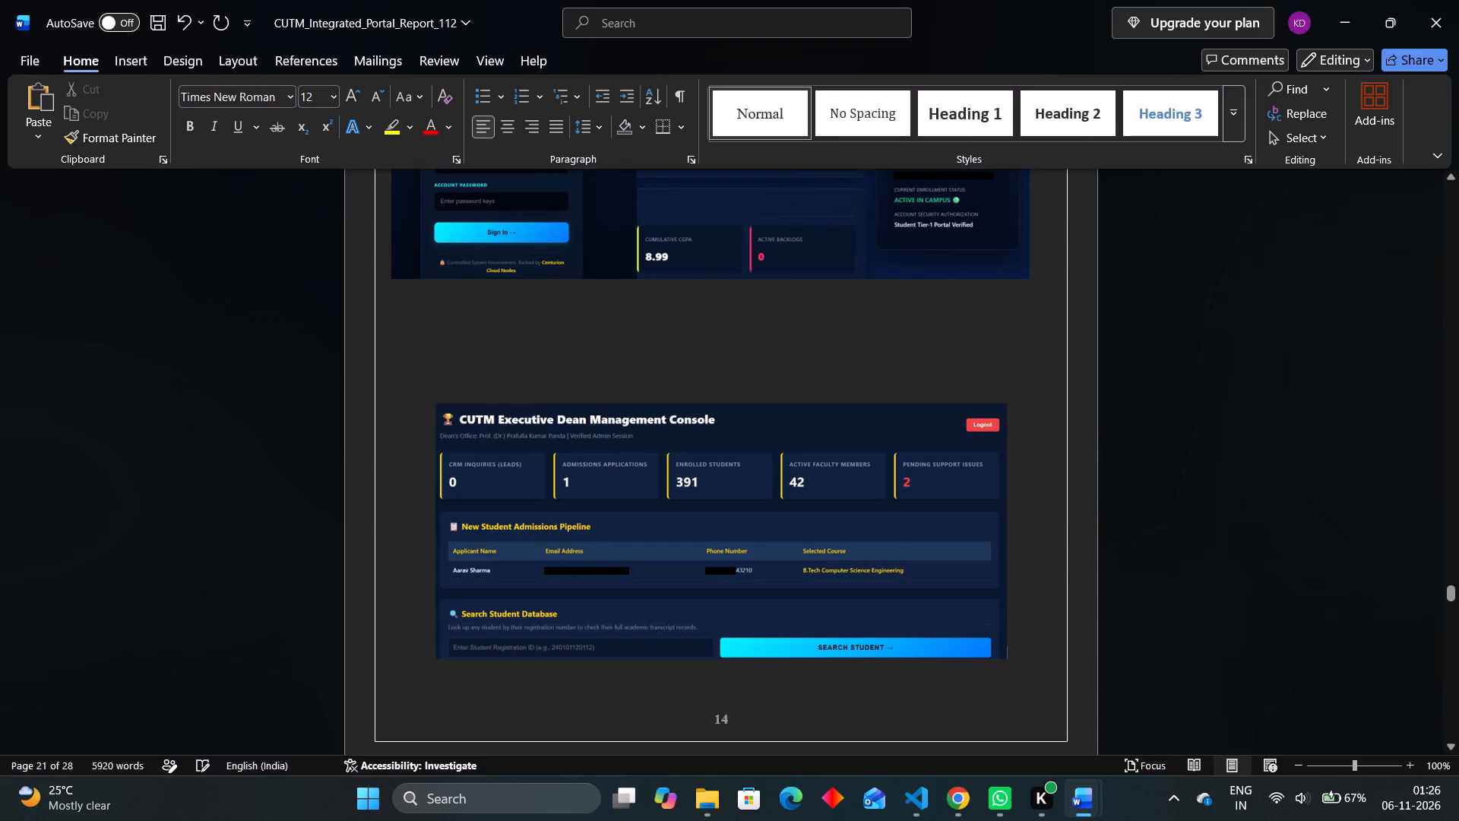
pyautogui.moveTo(521, 451); pyautogui.dragTo(522, 430)
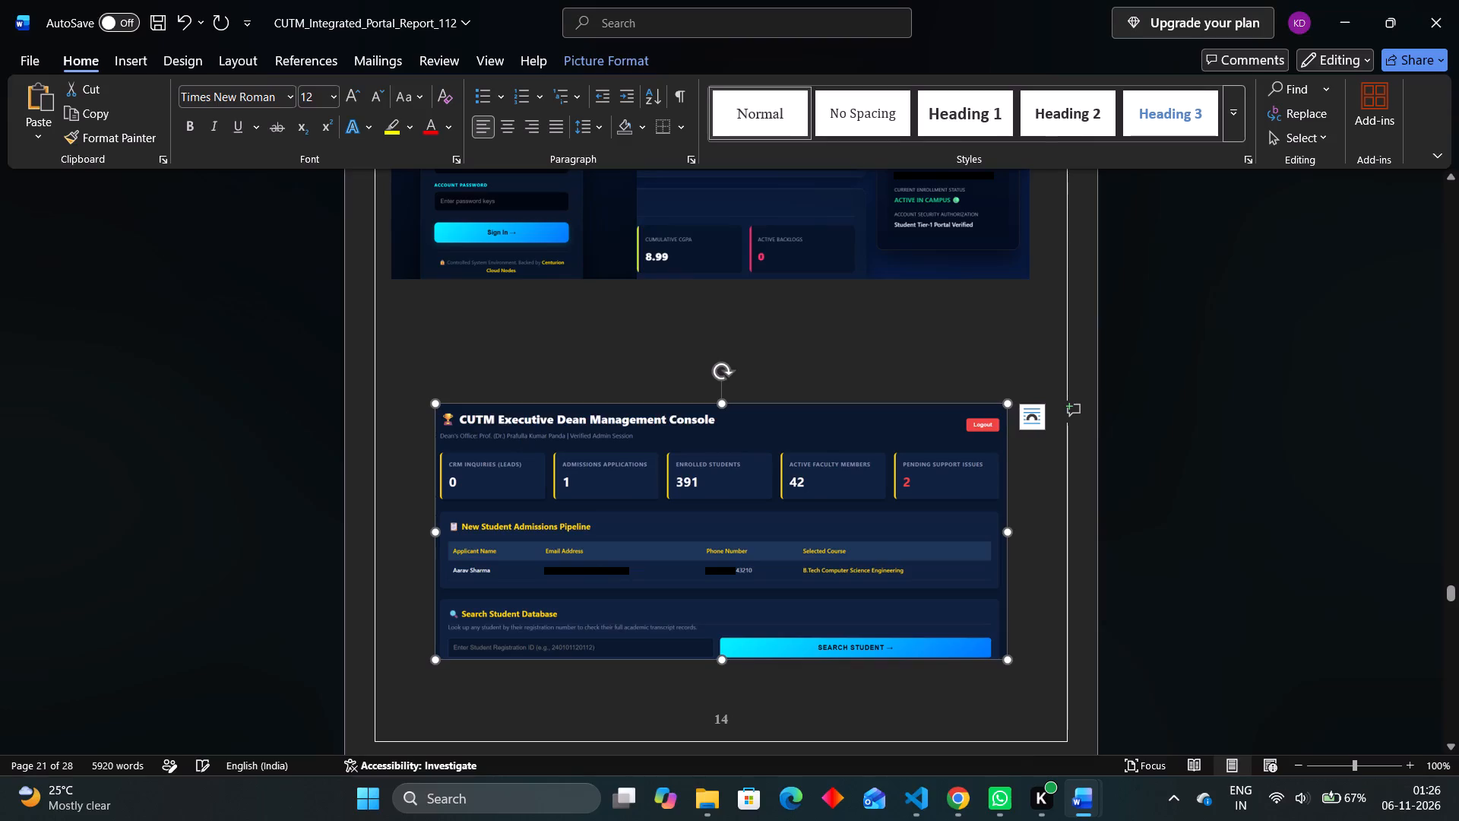
pyautogui.click(502, 357)
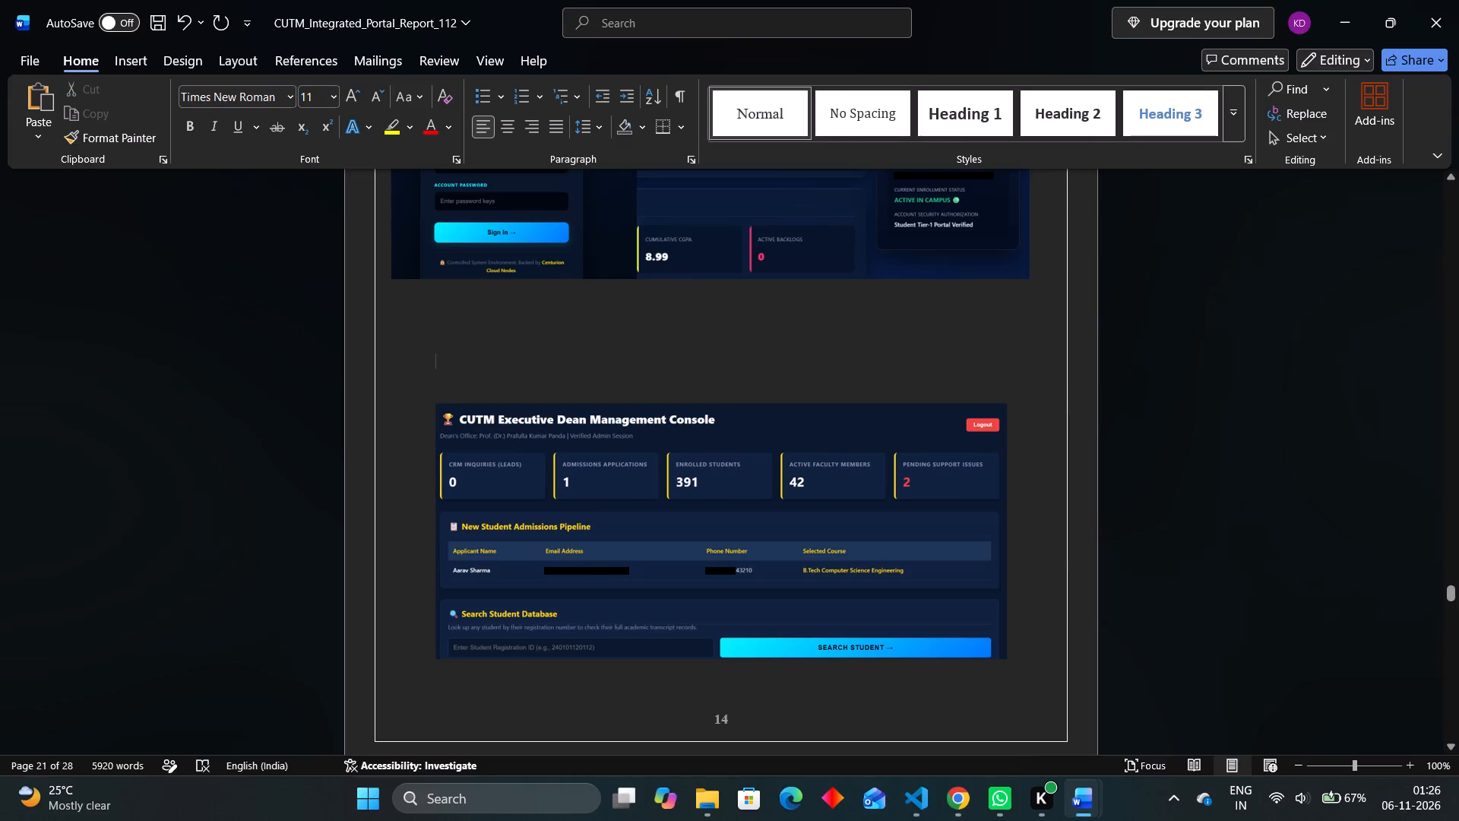
pyautogui.press('Up')
pyautogui.press('Up')
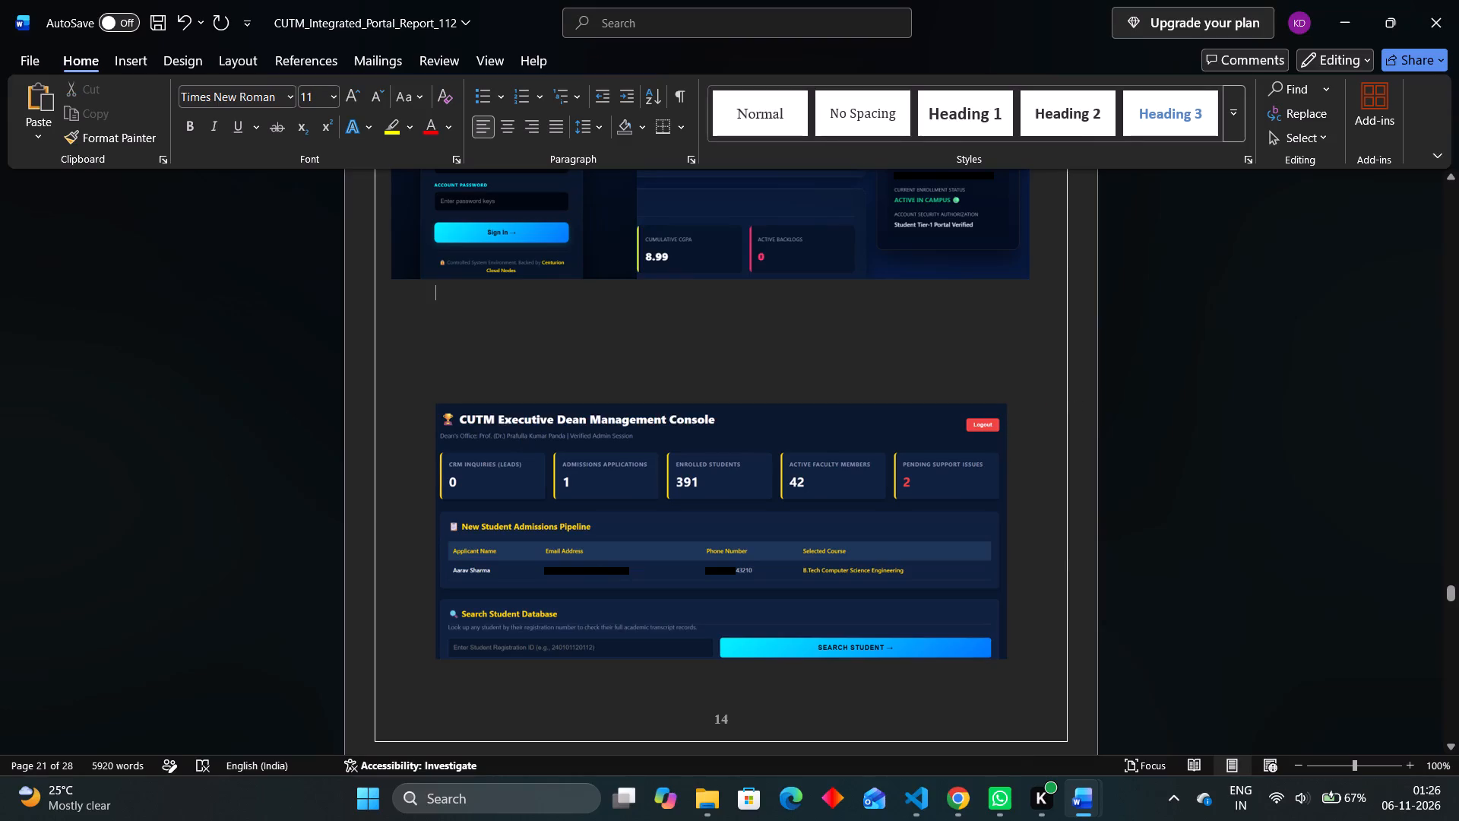
pyautogui.click(504, 385)
pyautogui.press('BackSpace')
pyautogui.press('BackSpace')
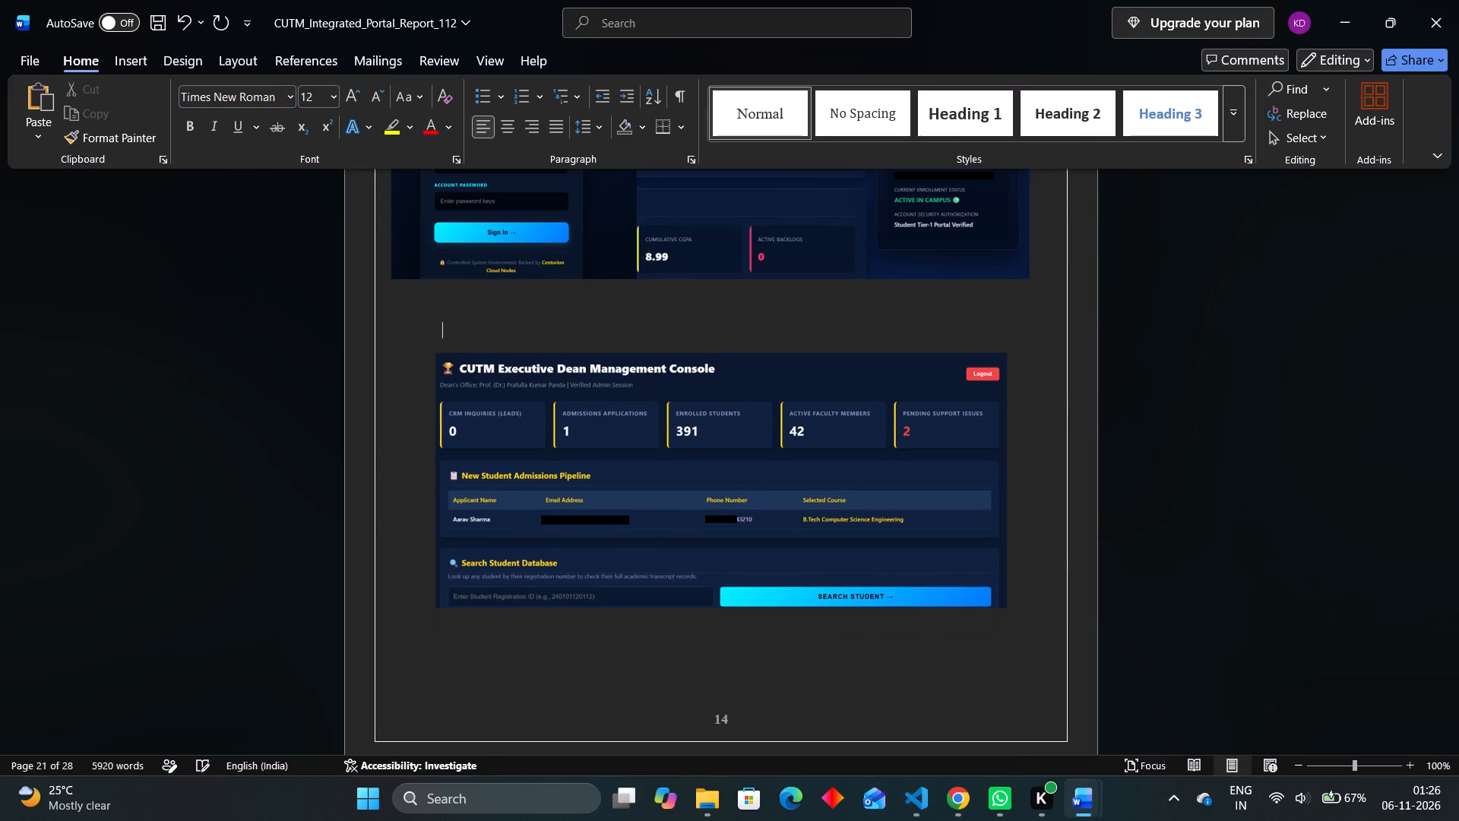
pyautogui.press('BackSpace')
pyautogui.press('Return')
pyautogui.click(705, 329)
# Enlarge the Dean Management Console screenshot proportionally from its lower corner so it covers more of the page width.
pyautogui.click(736, 385)
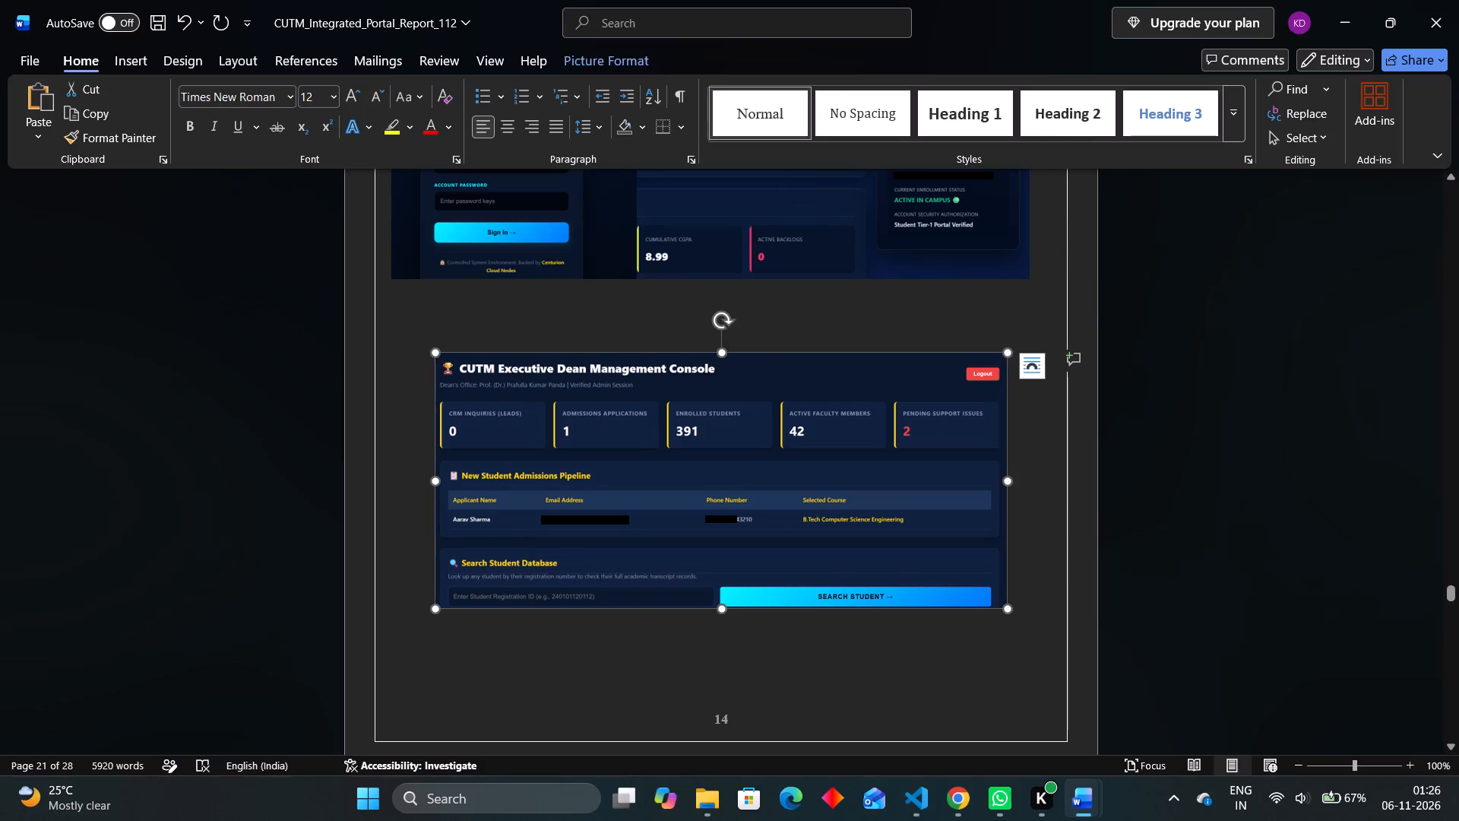
pyautogui.moveTo(1005, 607); pyautogui.dragTo(1059, 648)
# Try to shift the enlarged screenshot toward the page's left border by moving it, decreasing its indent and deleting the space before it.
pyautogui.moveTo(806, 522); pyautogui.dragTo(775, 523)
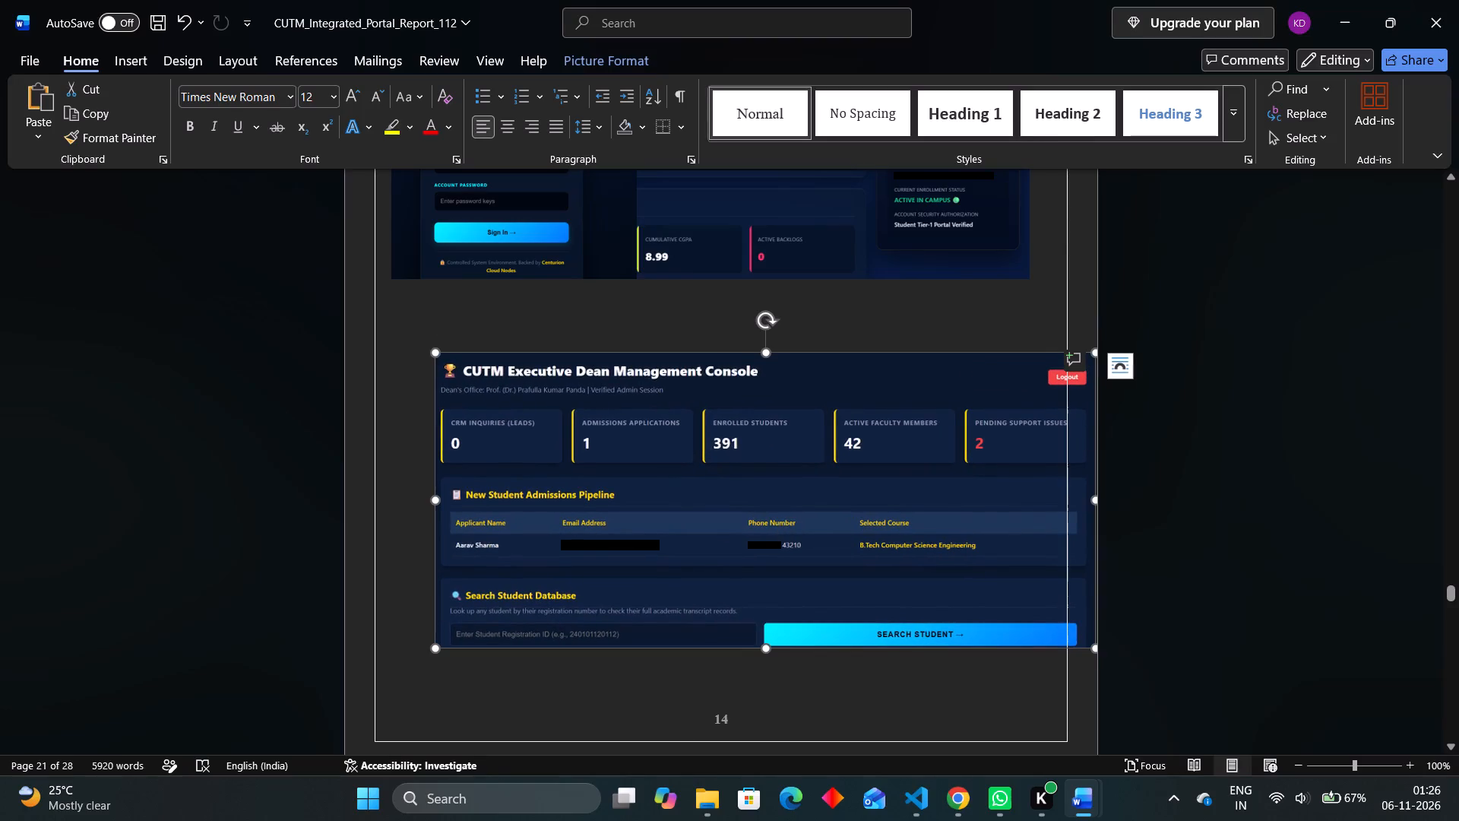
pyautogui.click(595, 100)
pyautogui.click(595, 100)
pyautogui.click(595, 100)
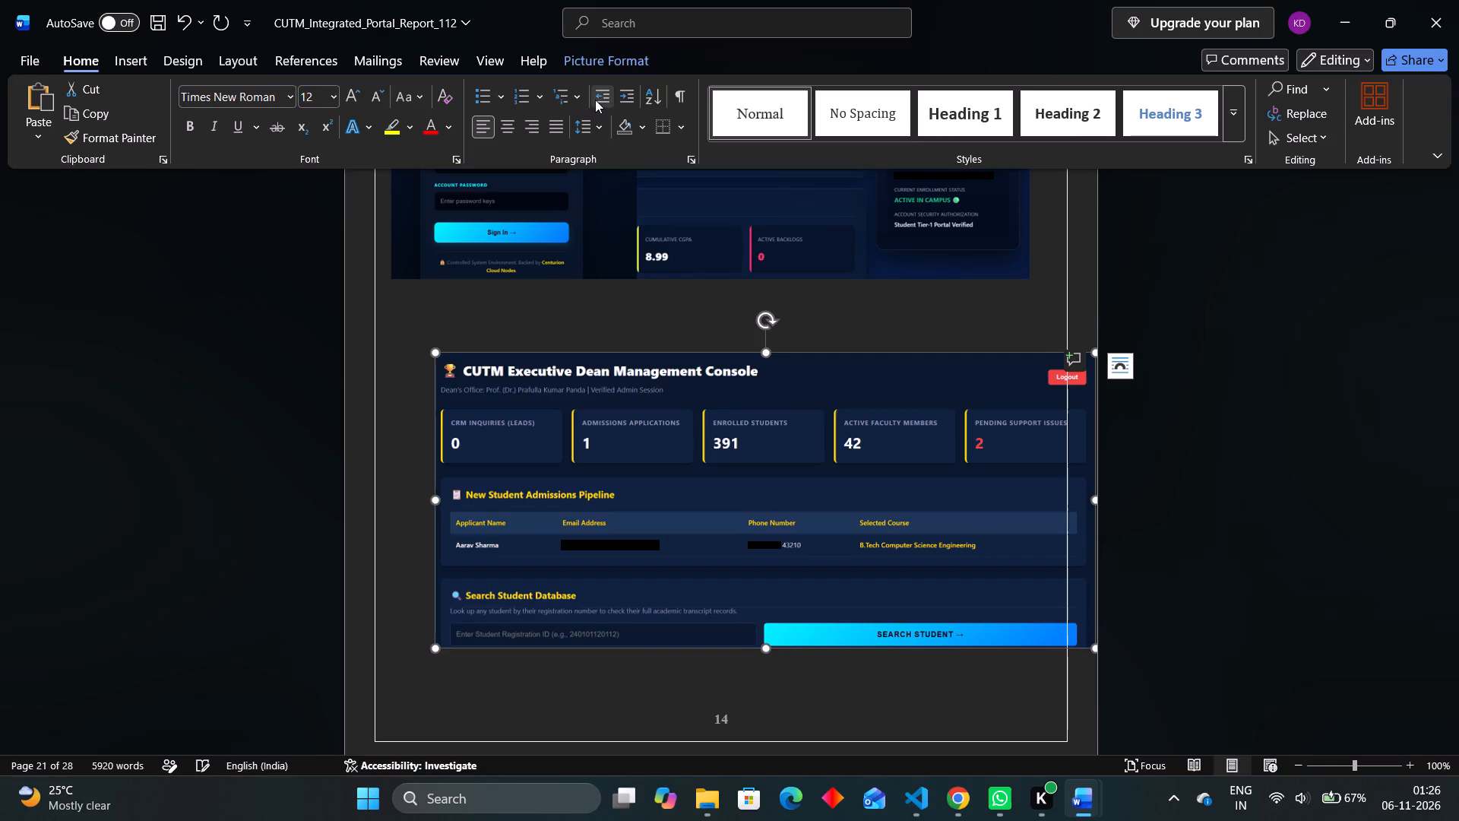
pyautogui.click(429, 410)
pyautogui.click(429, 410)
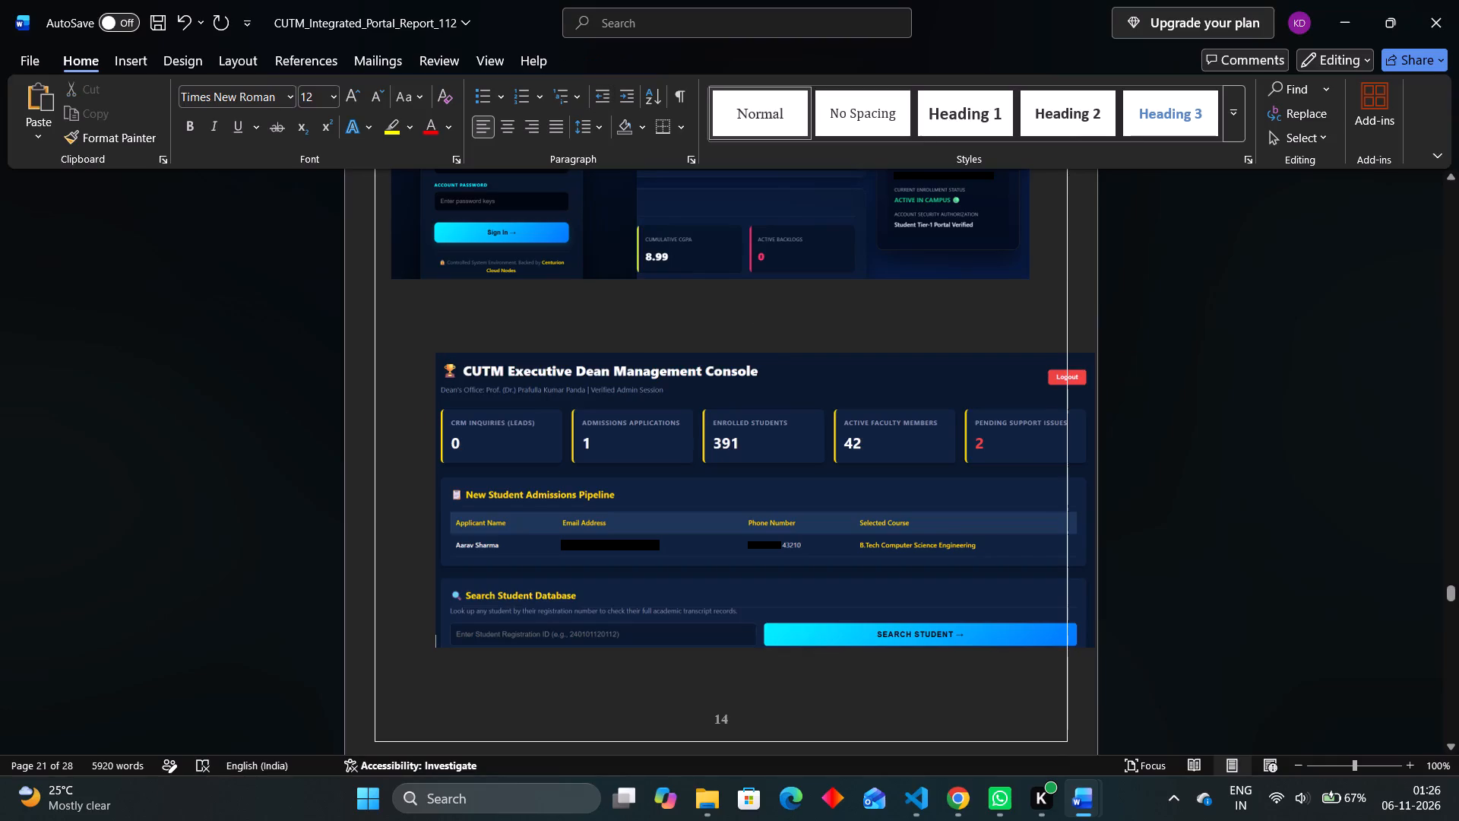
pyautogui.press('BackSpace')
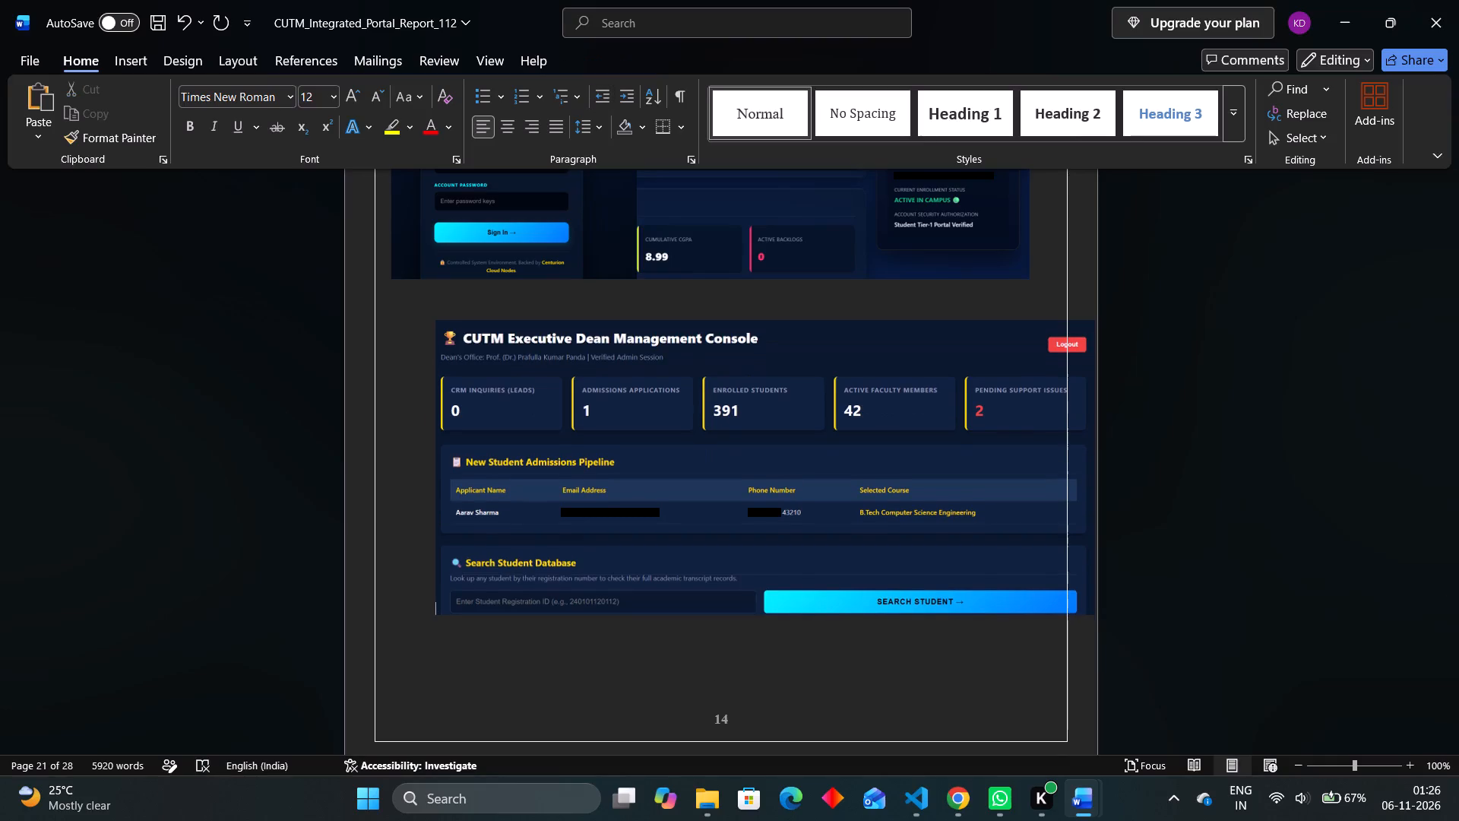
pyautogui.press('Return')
# Set the Dean console screenshot's text wrapping to Through and move it inside the page border, aligned with the image above's left edge.
pyautogui.click(651, 435)
pyautogui.rightClick(651, 435)
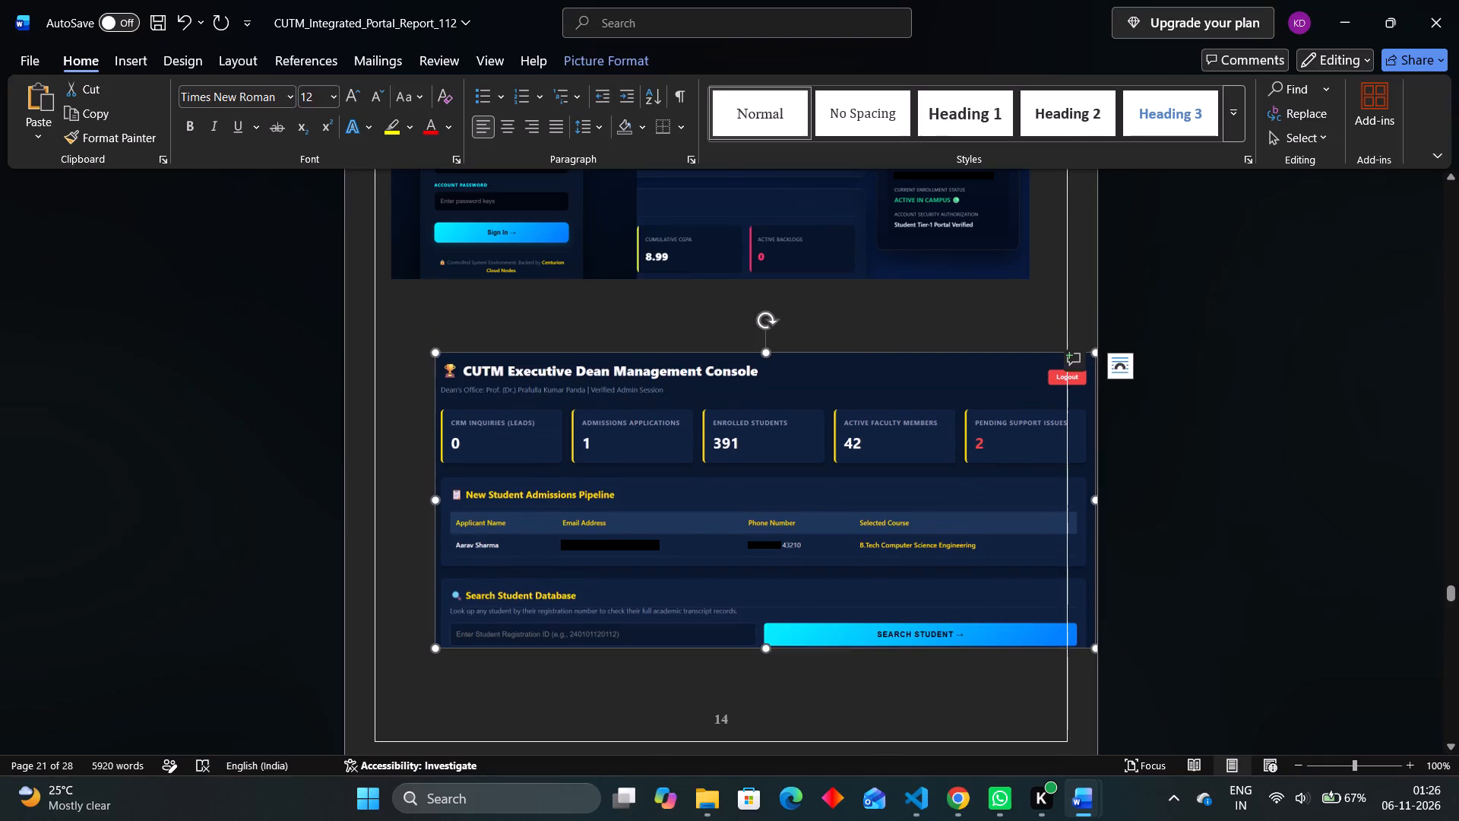
pyautogui.click(870, 436)
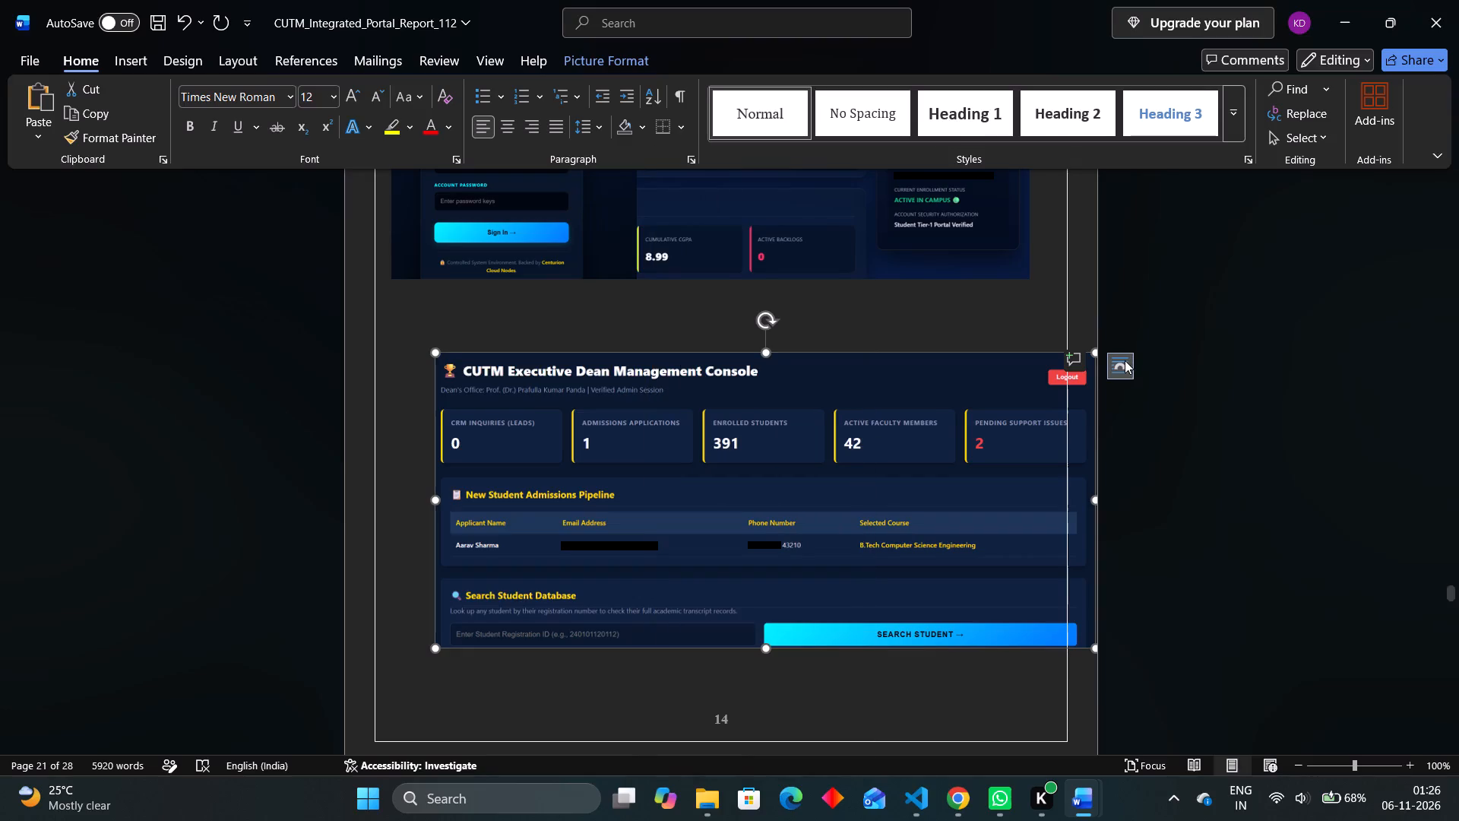
pyautogui.click(1125, 360)
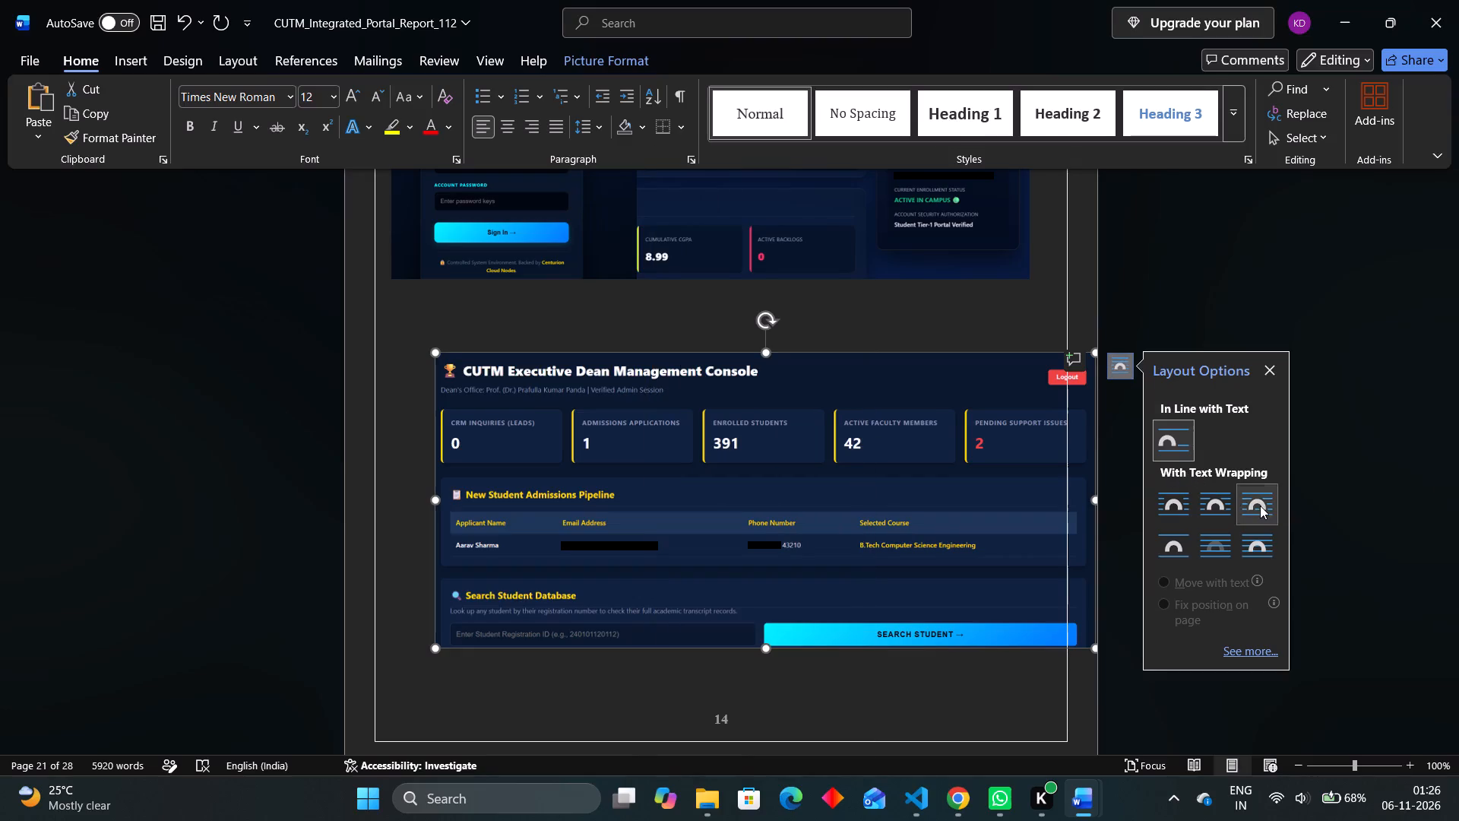
pyautogui.click(1260, 506)
pyautogui.moveTo(887, 479); pyautogui.dragTo(850, 479)
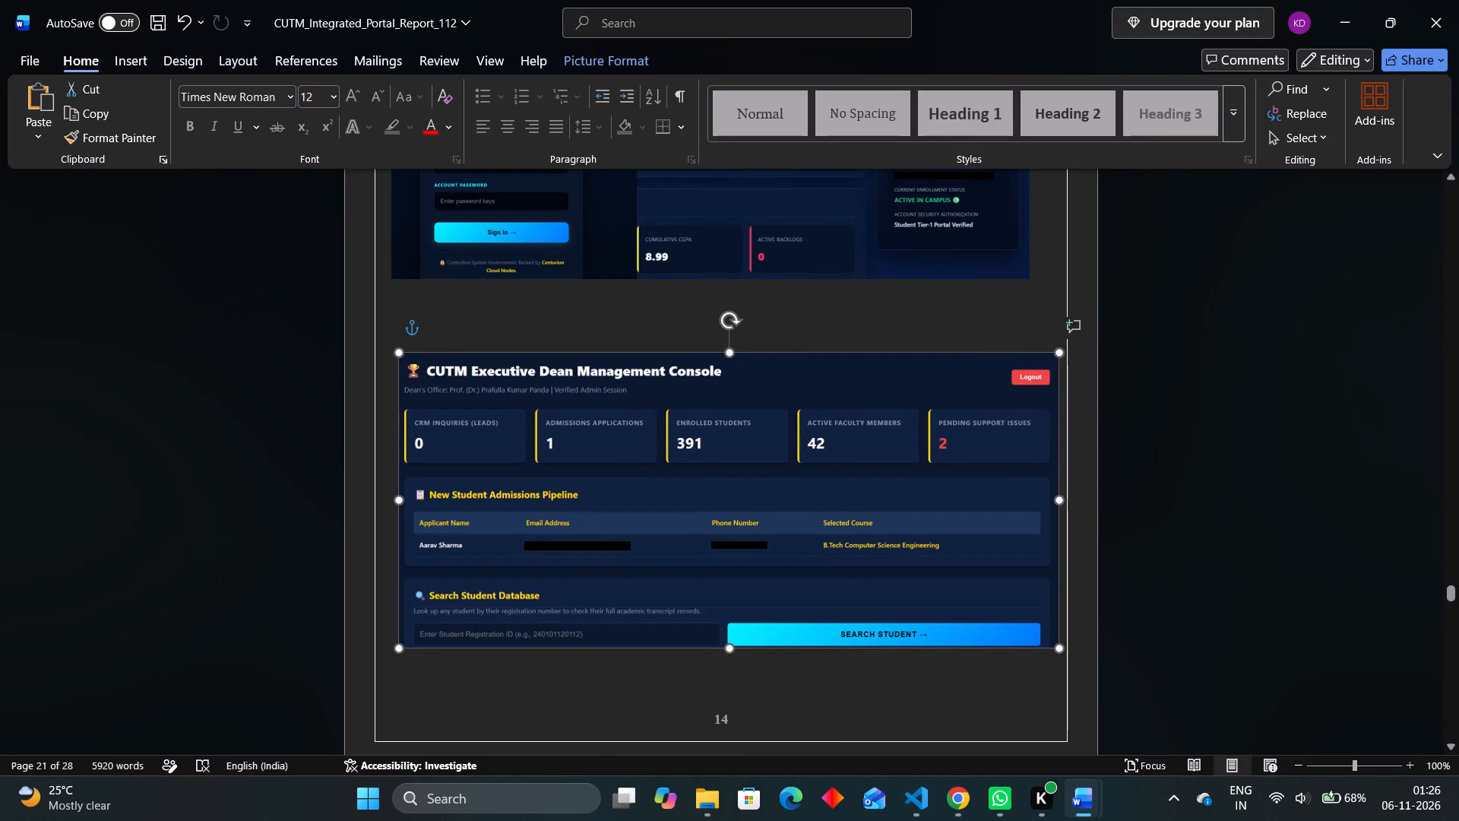
pyautogui.moveTo(850, 479); pyautogui.dragTo(840, 479)
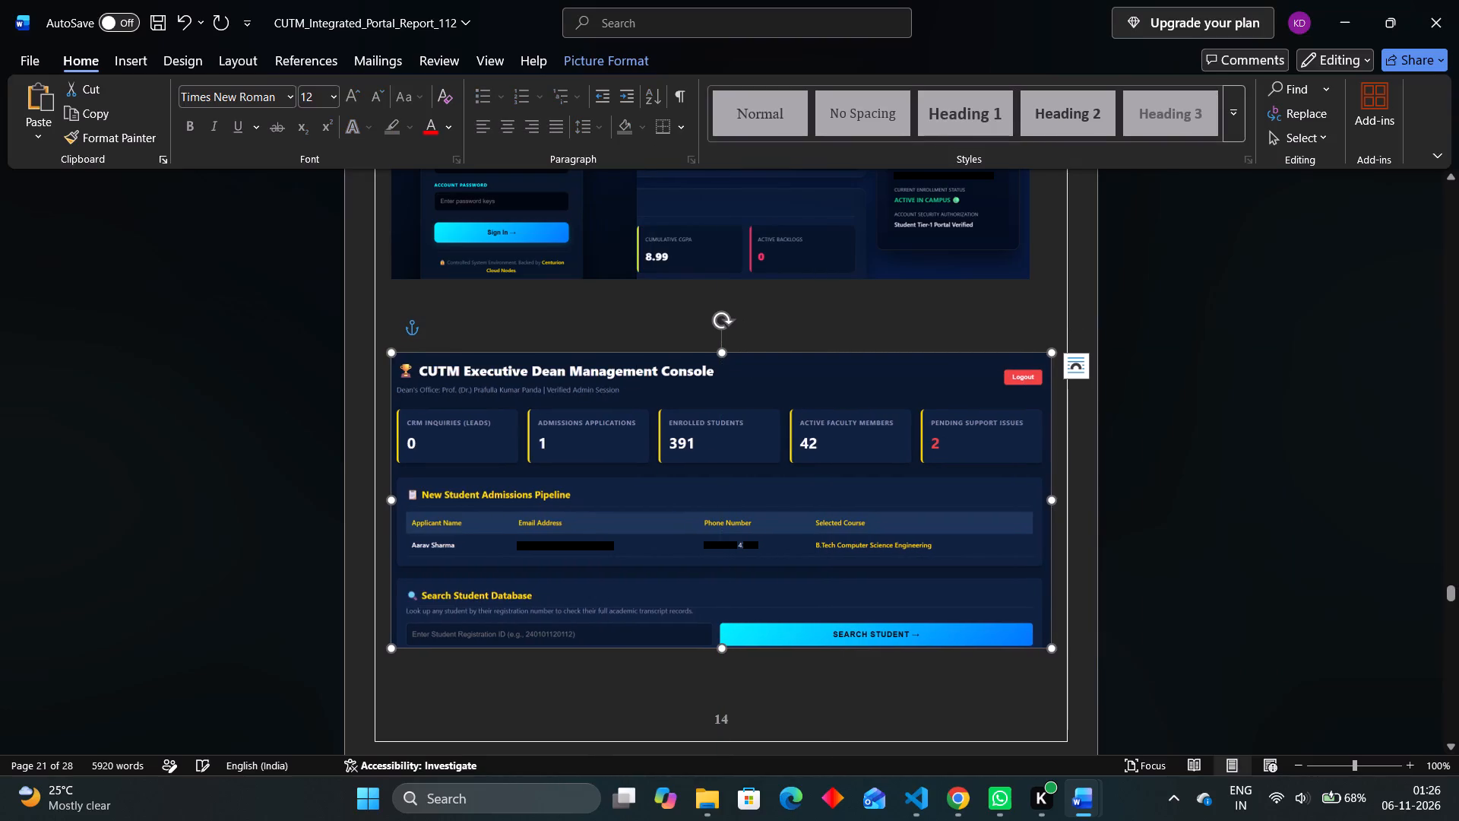
# Add the caption "Fig 2: Dean Dashboard" below the Dean Management Console screenshot.
pyautogui.click(805, 671)
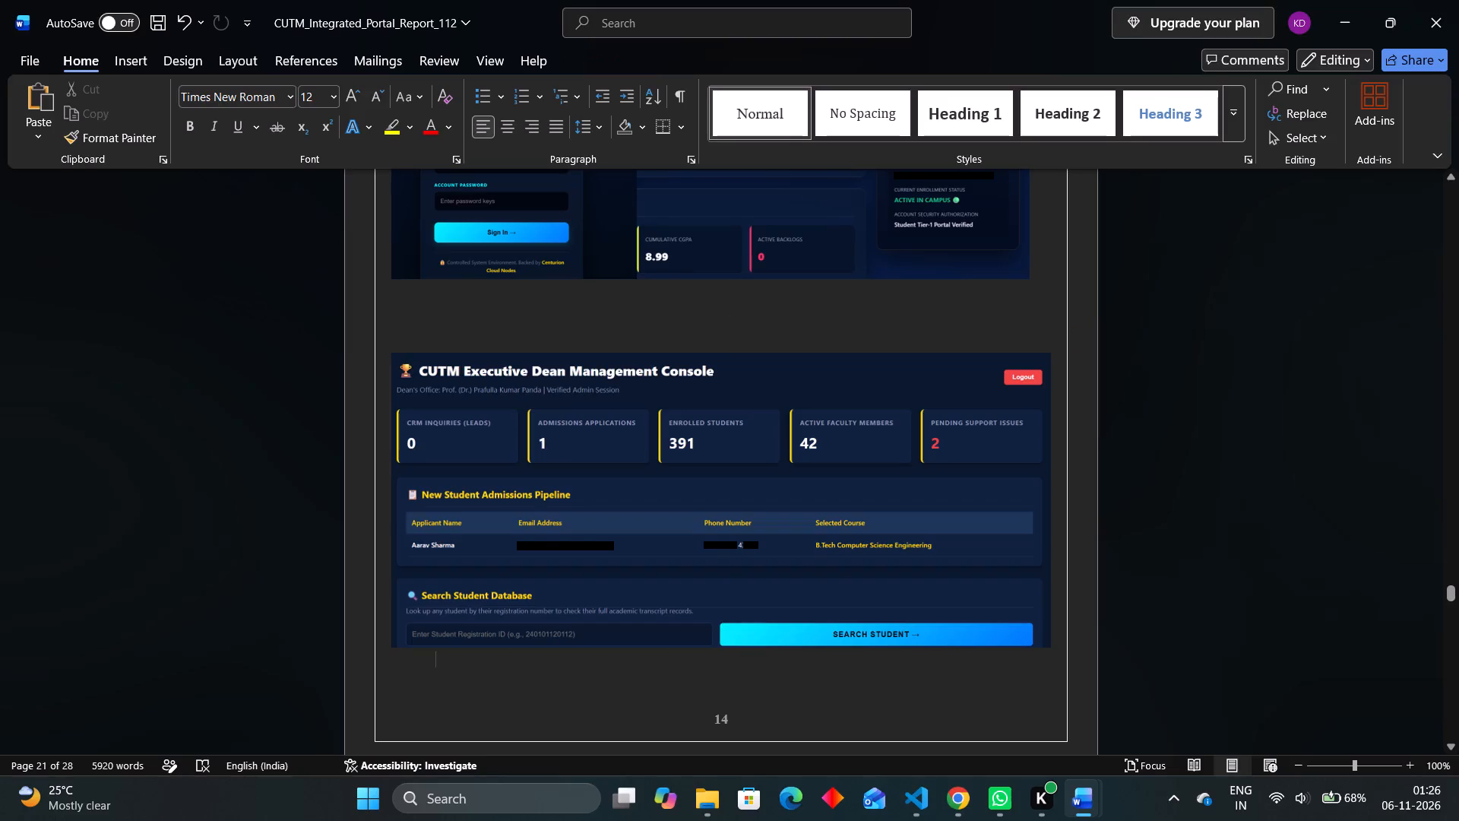
pyautogui.write('Fig')
pyautogui.press('2')
pyautogui.press('BackSpace')
pyautogui.press('space')
pyautogui.write('2:')
pyautogui.press('space')
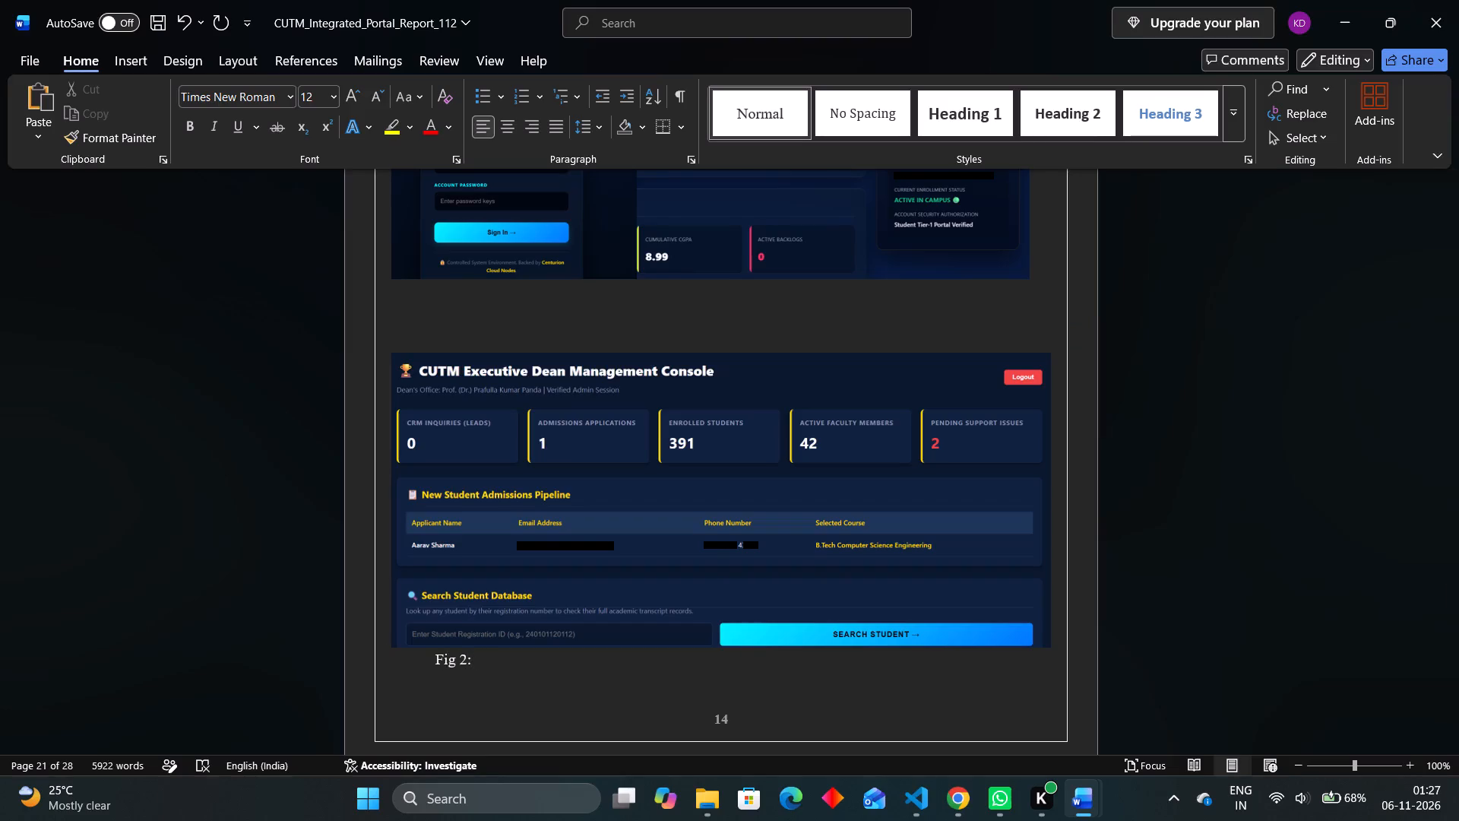
pyautogui.write('Dean Dash')
pyautogui.write('board')
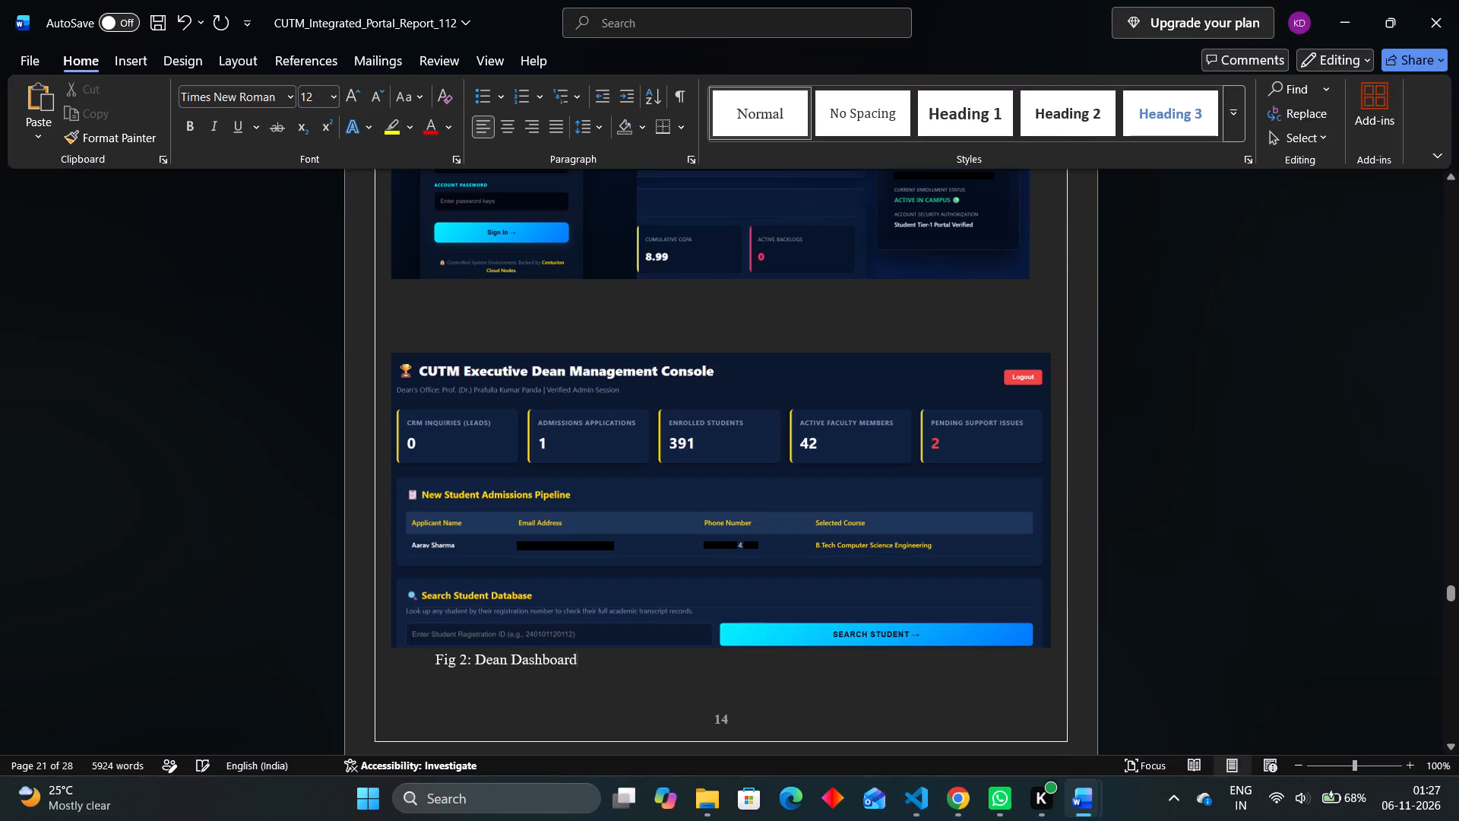
# Add the caption "Fig 1: Login Page and Student dashboard" directly below the portal image.
pyautogui.click(647, 328)
pyautogui.press('Up')
pyautogui.write('Fig 1')
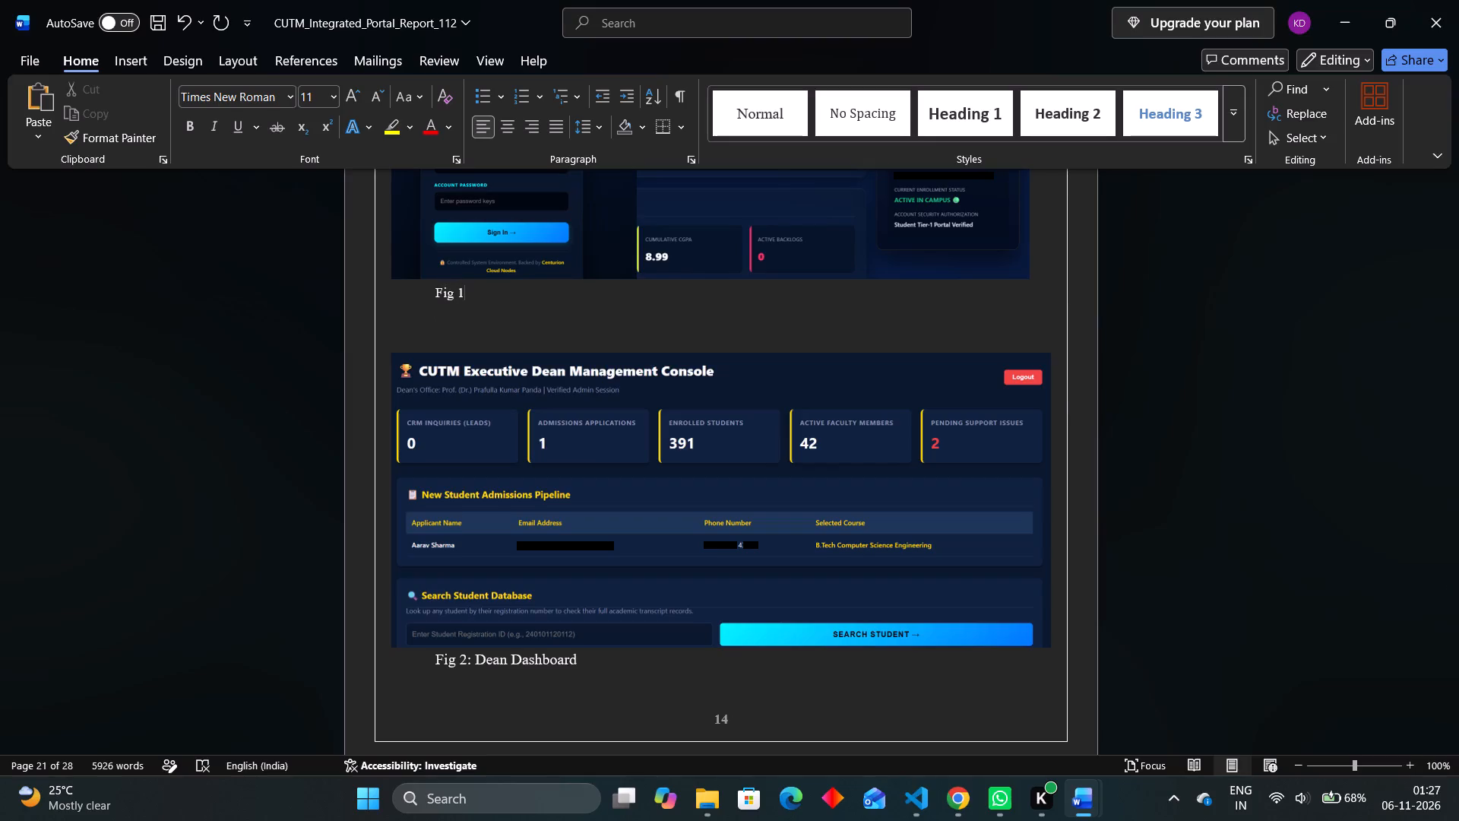
pyautogui.hotkey('shift', ':')
pyautogui.press('space')
pyautogui.write('Stud')
pyautogui.press('BackSpace')
pyautogui.press('BackSpace')
pyautogui.press('BackSpace')
pyautogui.press('BackSpace')
pyautogui.write('Login Page and Studenr')
pyautogui.press('BackSpace')
pyautogui.write('t dasg')
pyautogui.press('BackSpace')
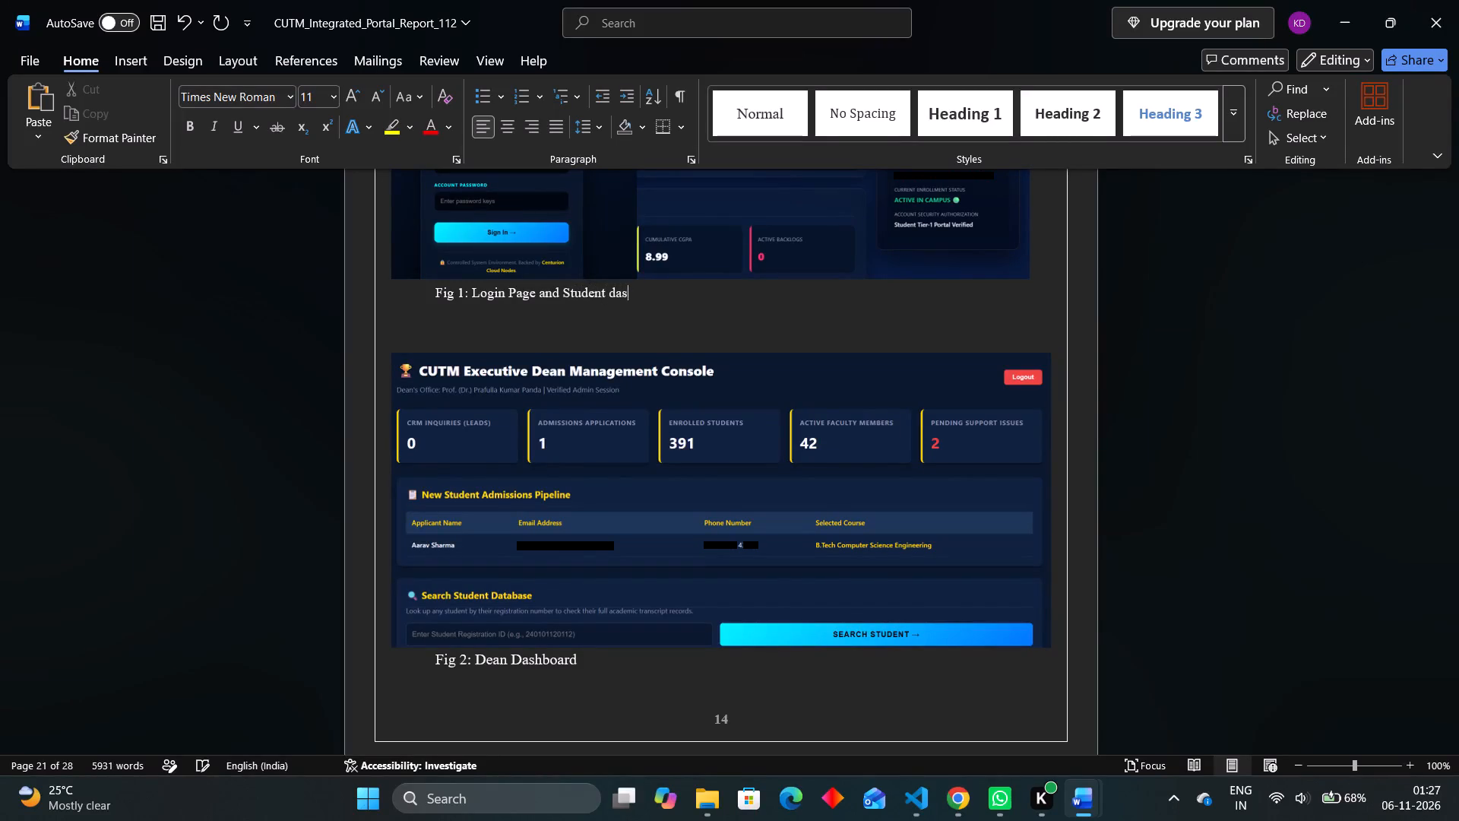
pyautogui.write('hboard')
# Switch to the CENTAURA project report and examine how its figures and tables are numbered, captioned and placed around pages 12 to 14.
pyautogui.scroll(-1, 881, 450)
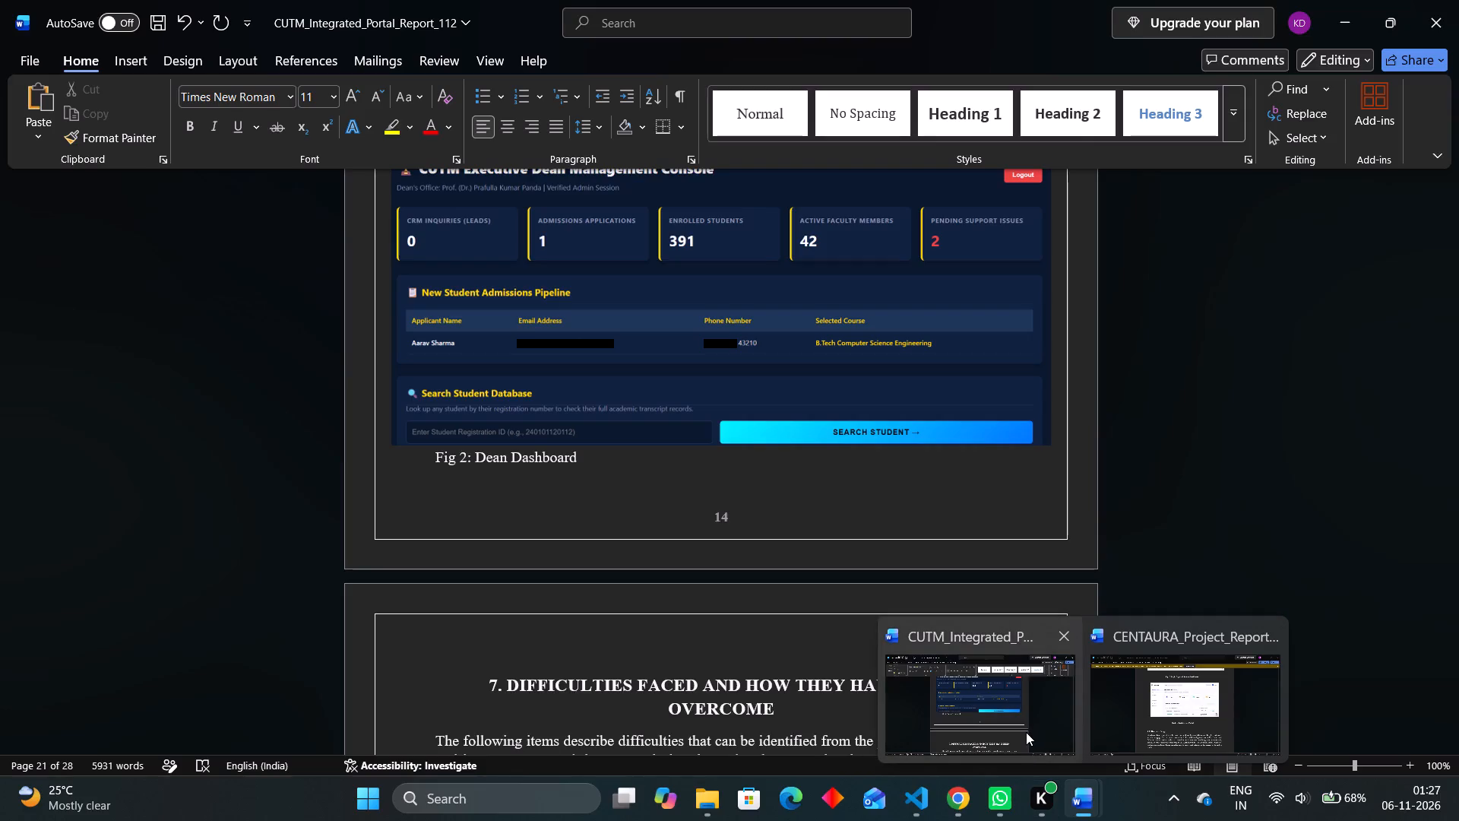
pyautogui.click(1123, 727)
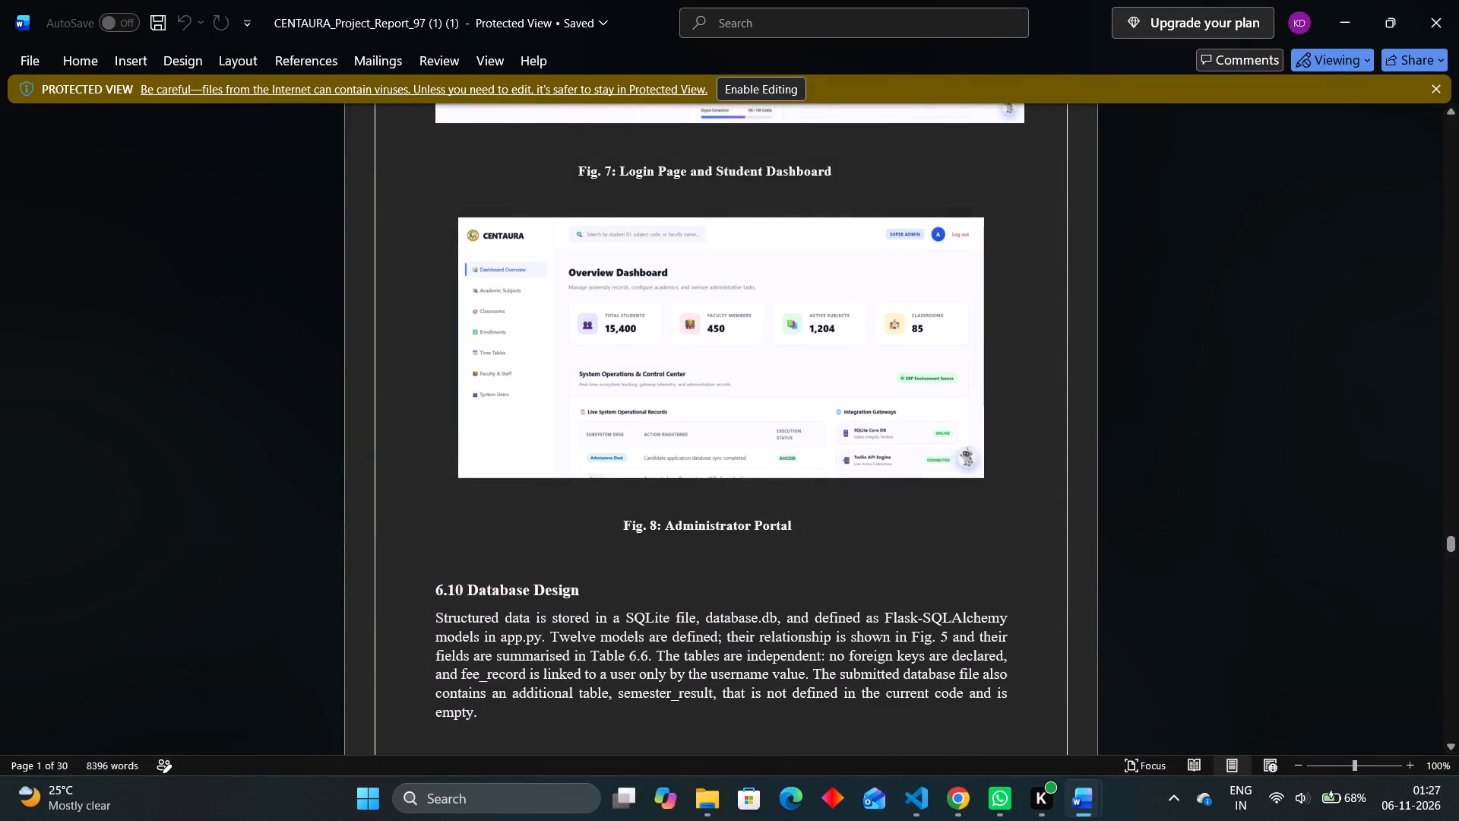
pyautogui.scroll(1, 961, 585)
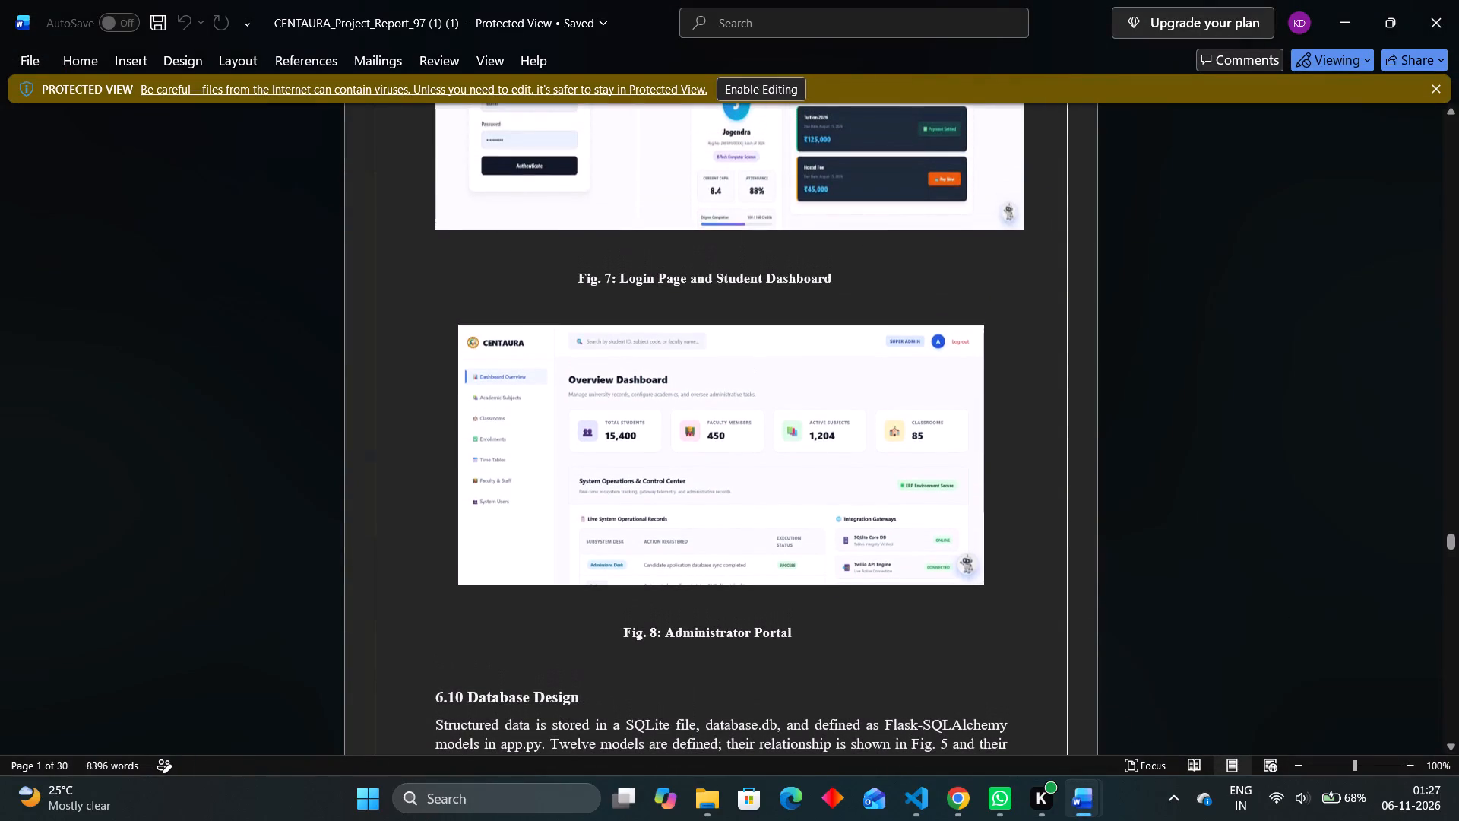
pyautogui.scroll(3, 961, 585)
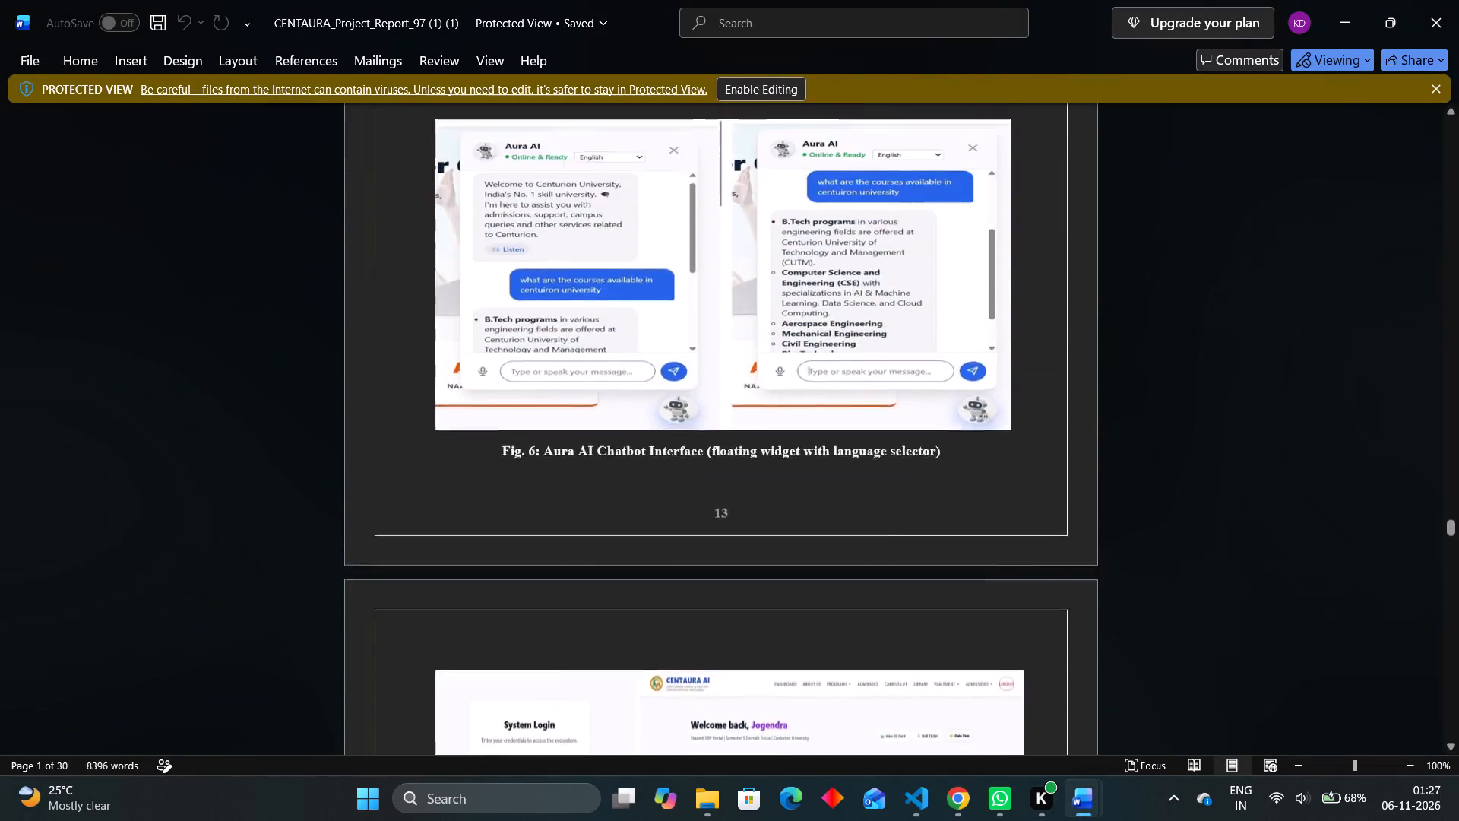
pyautogui.scroll(2, 961, 585)
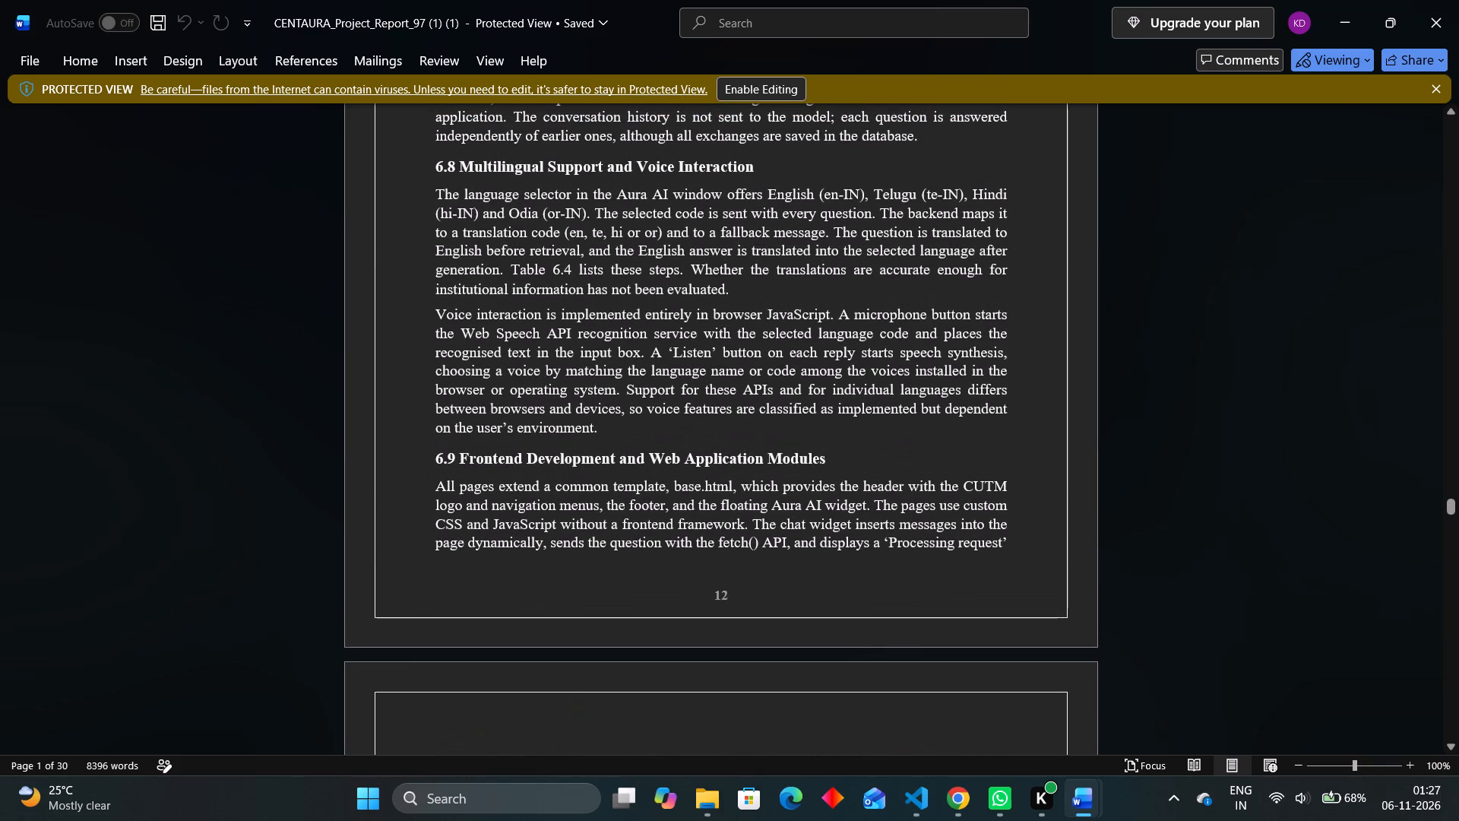
pyautogui.scroll(-4, 961, 585)
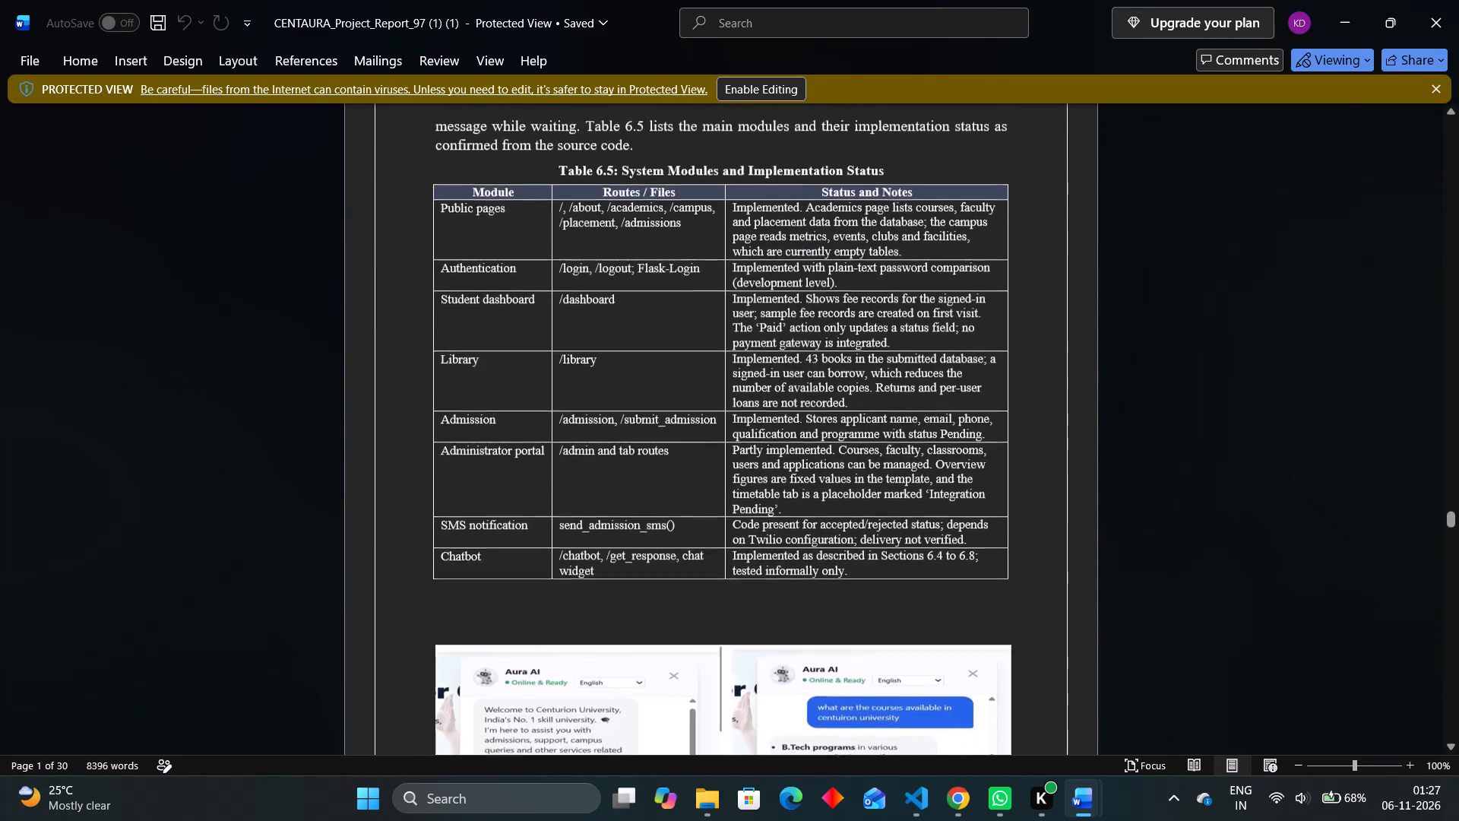
pyautogui.scroll(-2, 961, 585)
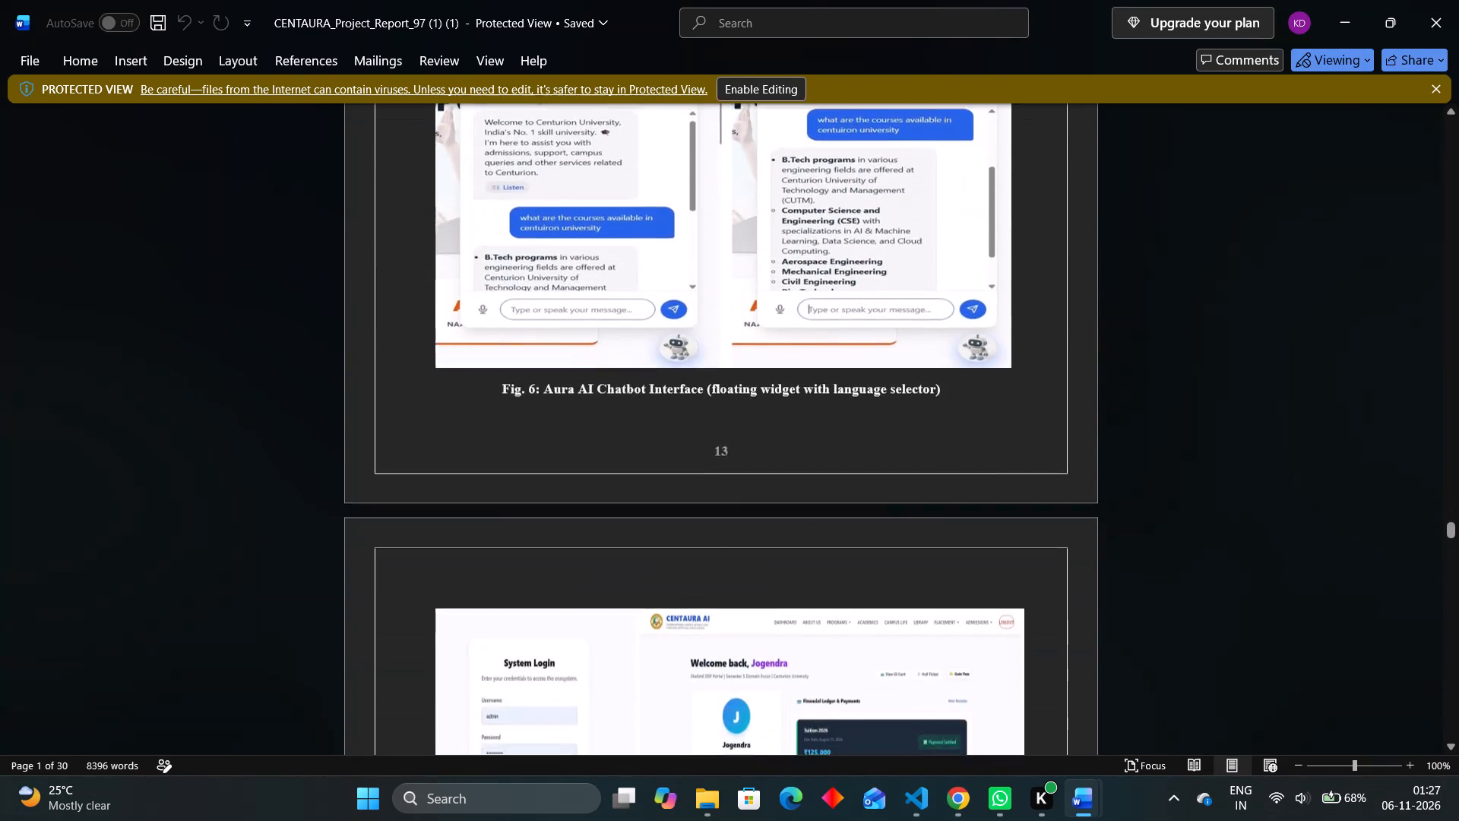
pyautogui.scroll(-1, 961, 585)
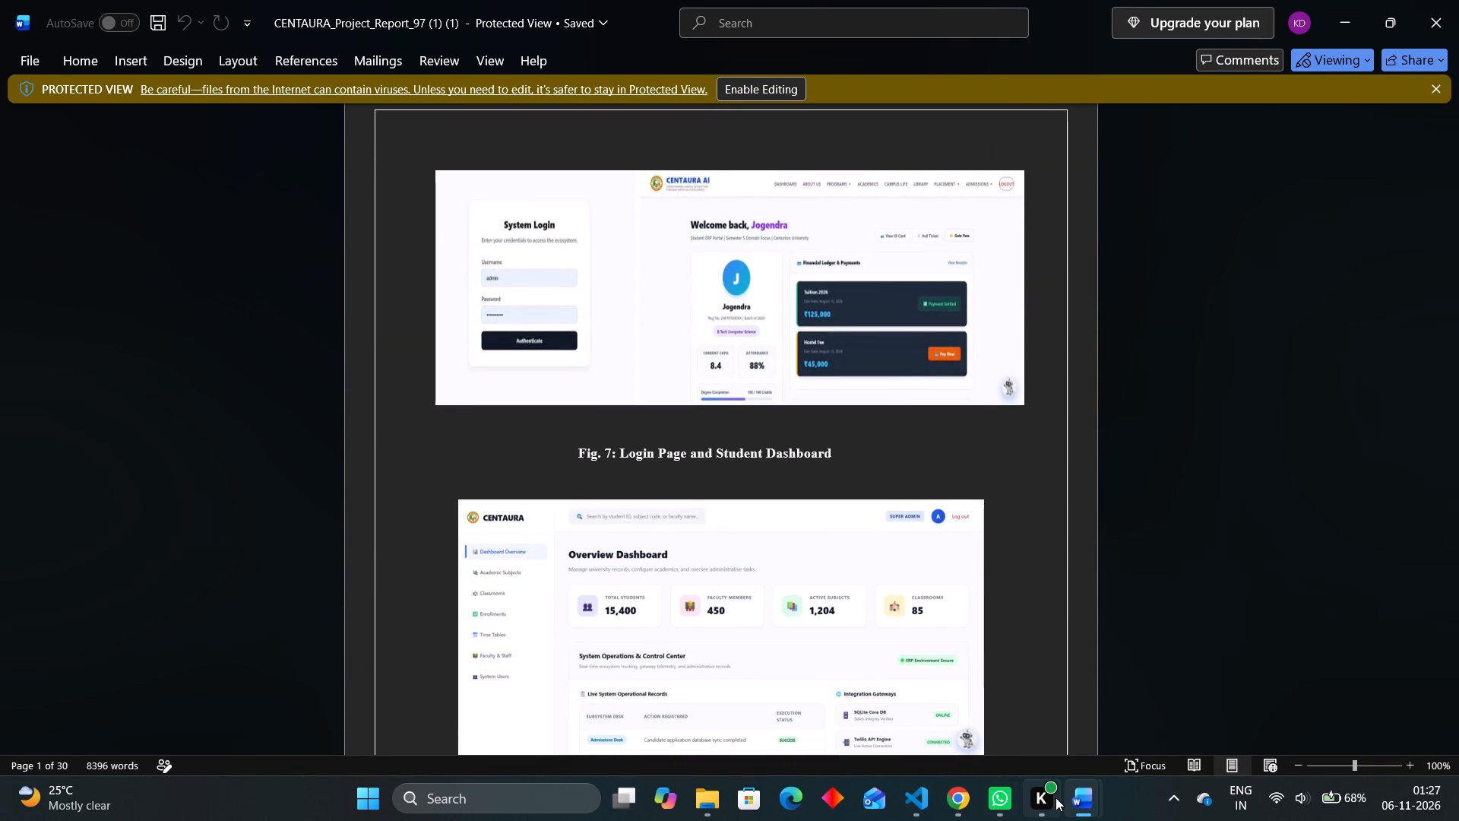
# Switch back to the CUTM report and copy the page 14 login and Dean console figures together with their Fig 1 and Fig 2 captions.
pyautogui.click(1065, 797)
pyautogui.click(995, 705)
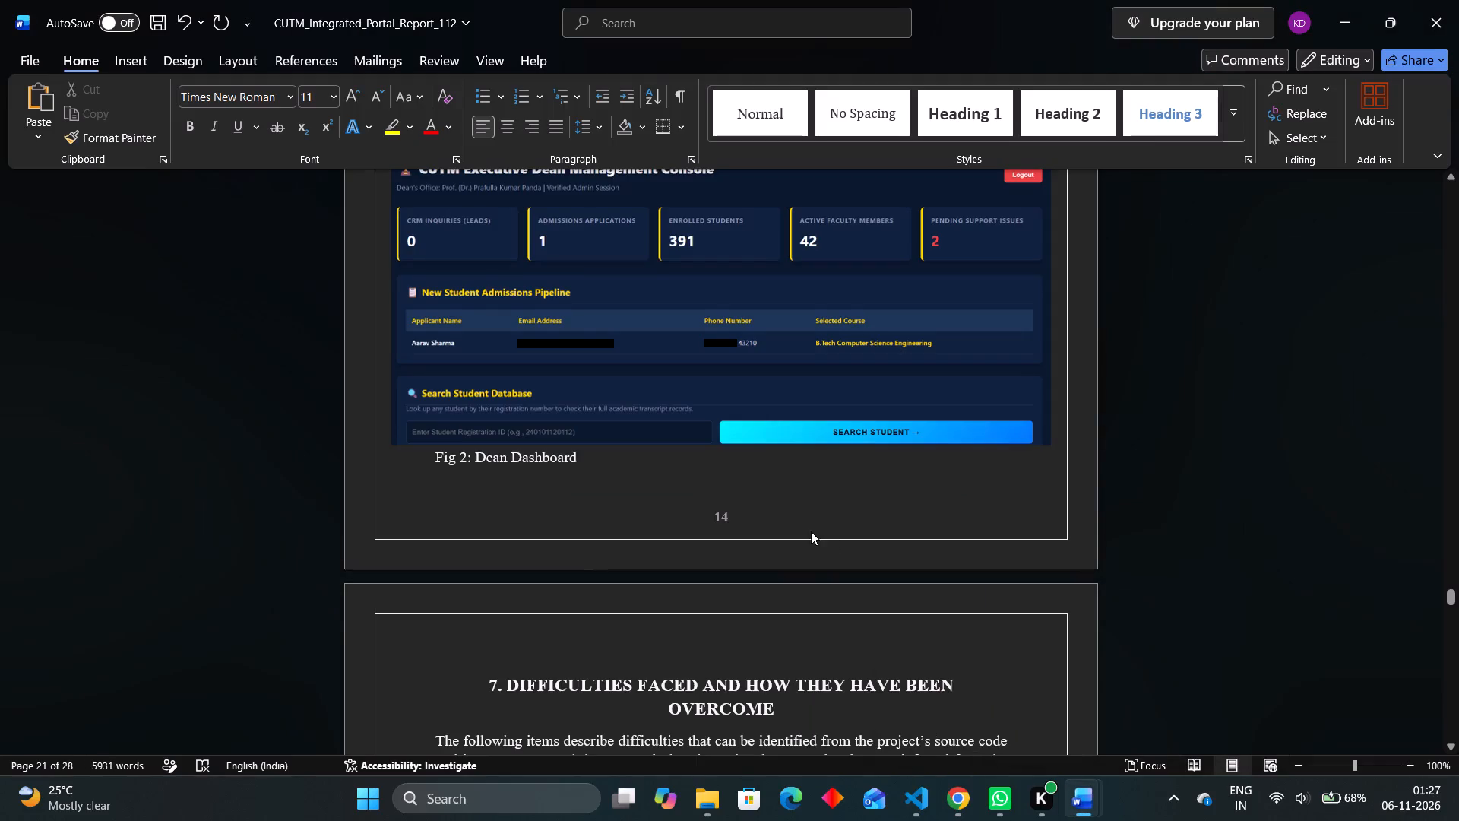
pyautogui.scroll(1, 811, 531)
pyautogui.moveTo(625, 528); pyautogui.dragTo(448, 472)
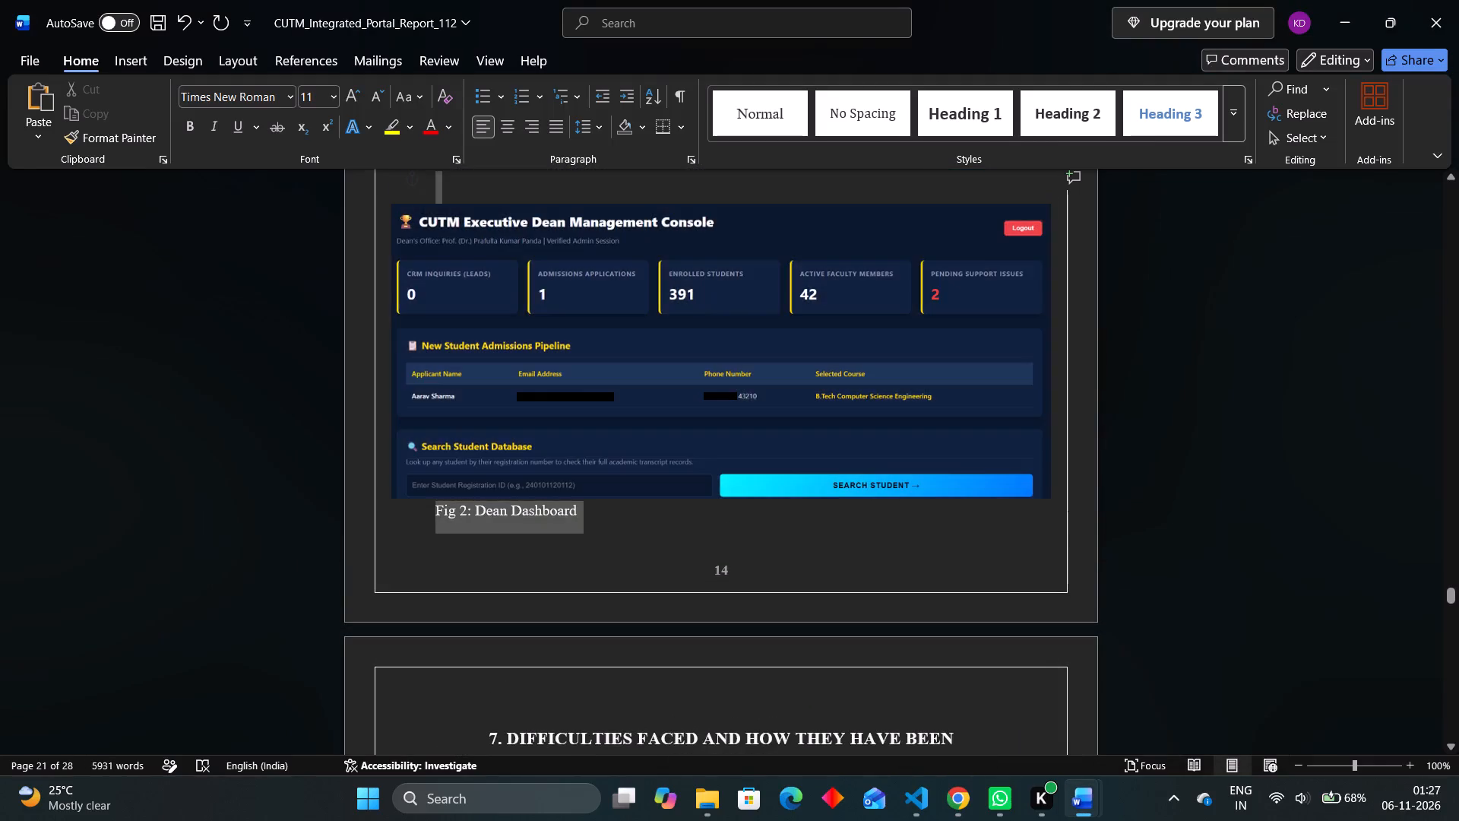
pyautogui.moveTo(448, 472); pyautogui.dragTo(397, 163)
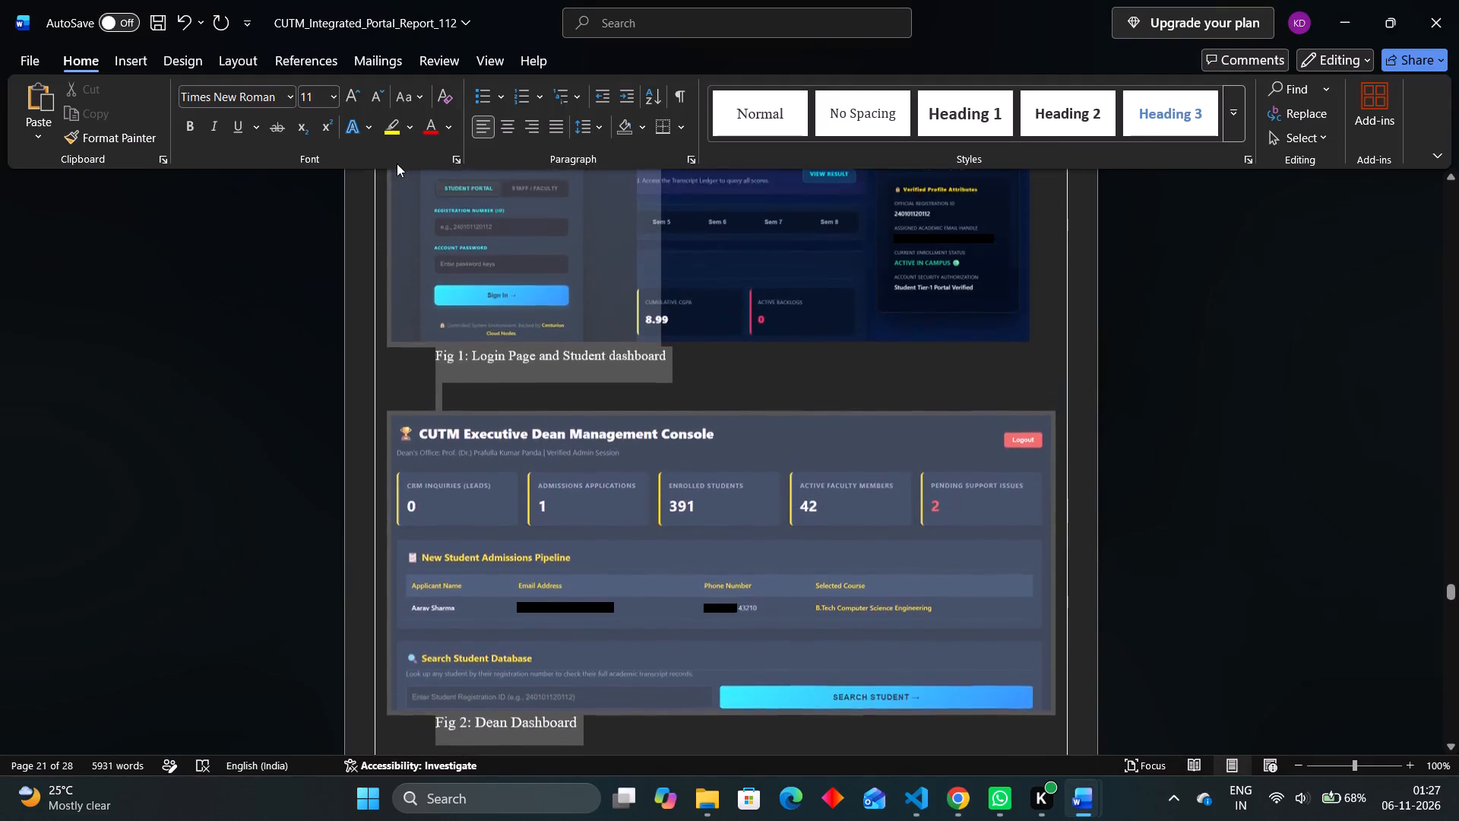
pyautogui.moveTo(397, 163); pyautogui.dragTo(375, 246)
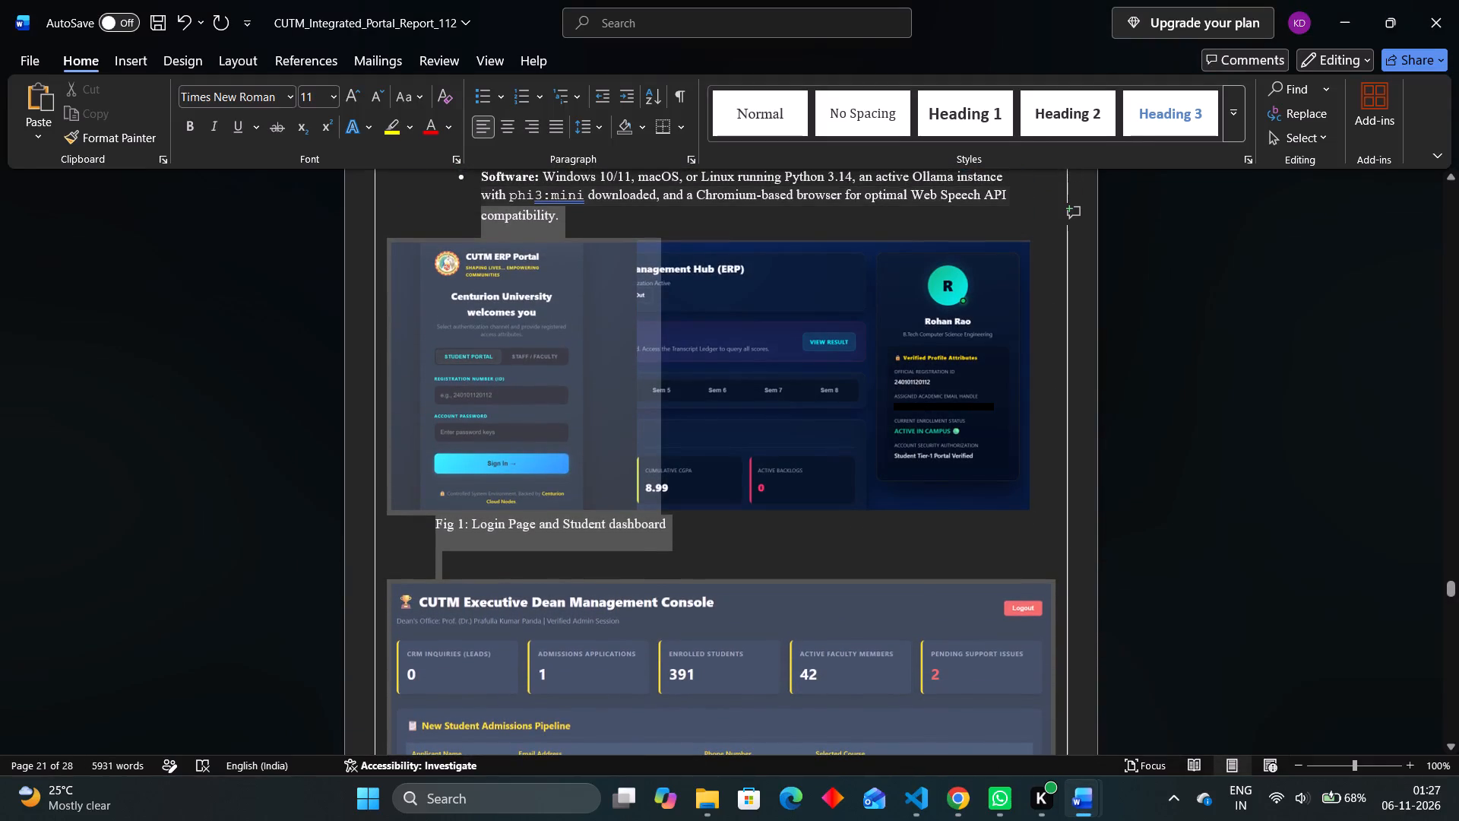
pyautogui.moveTo(375, 246); pyautogui.dragTo(709, 246)
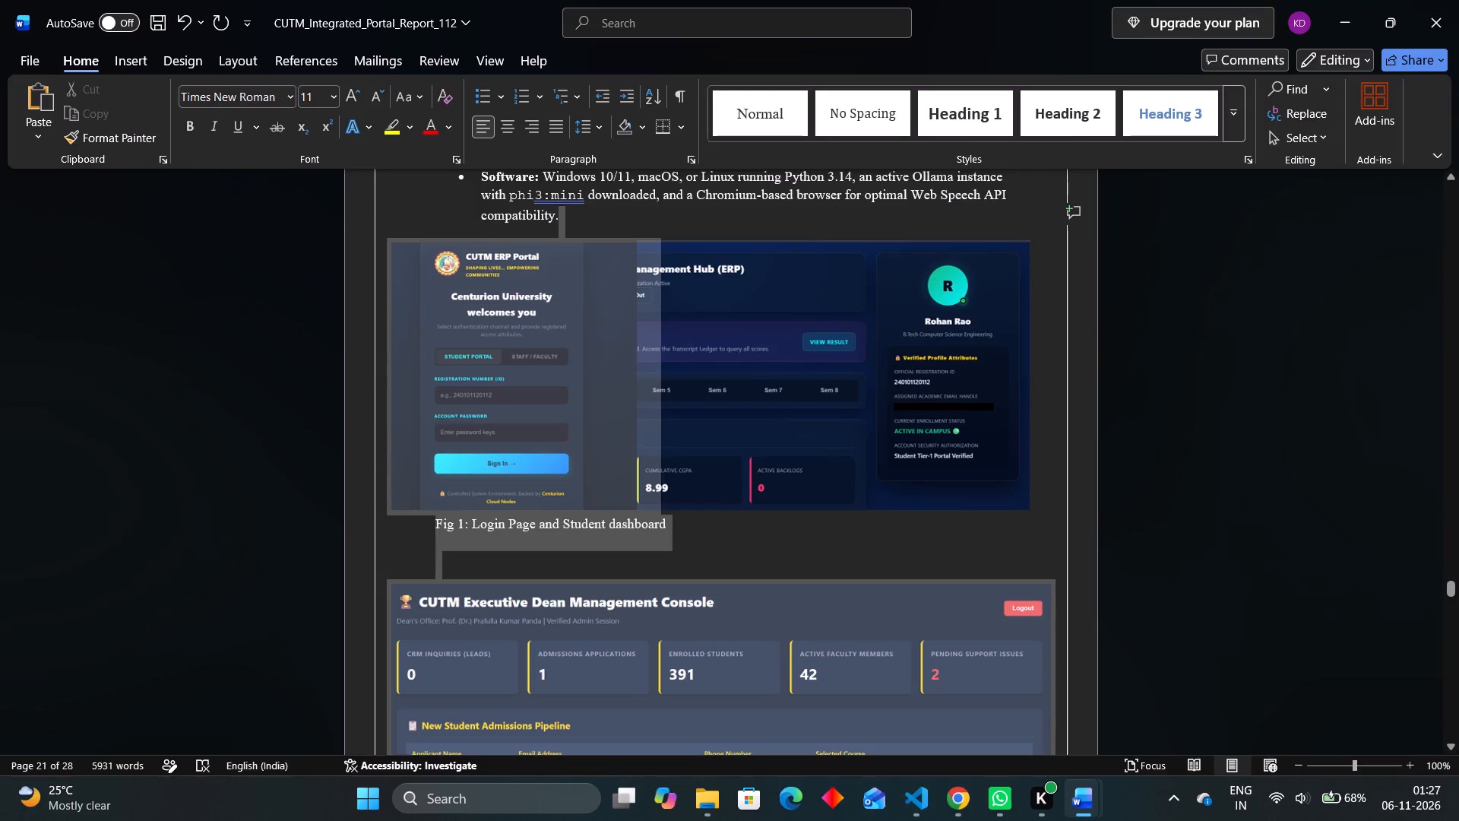
pyautogui.moveTo(709, 246); pyautogui.dragTo(470, 272)
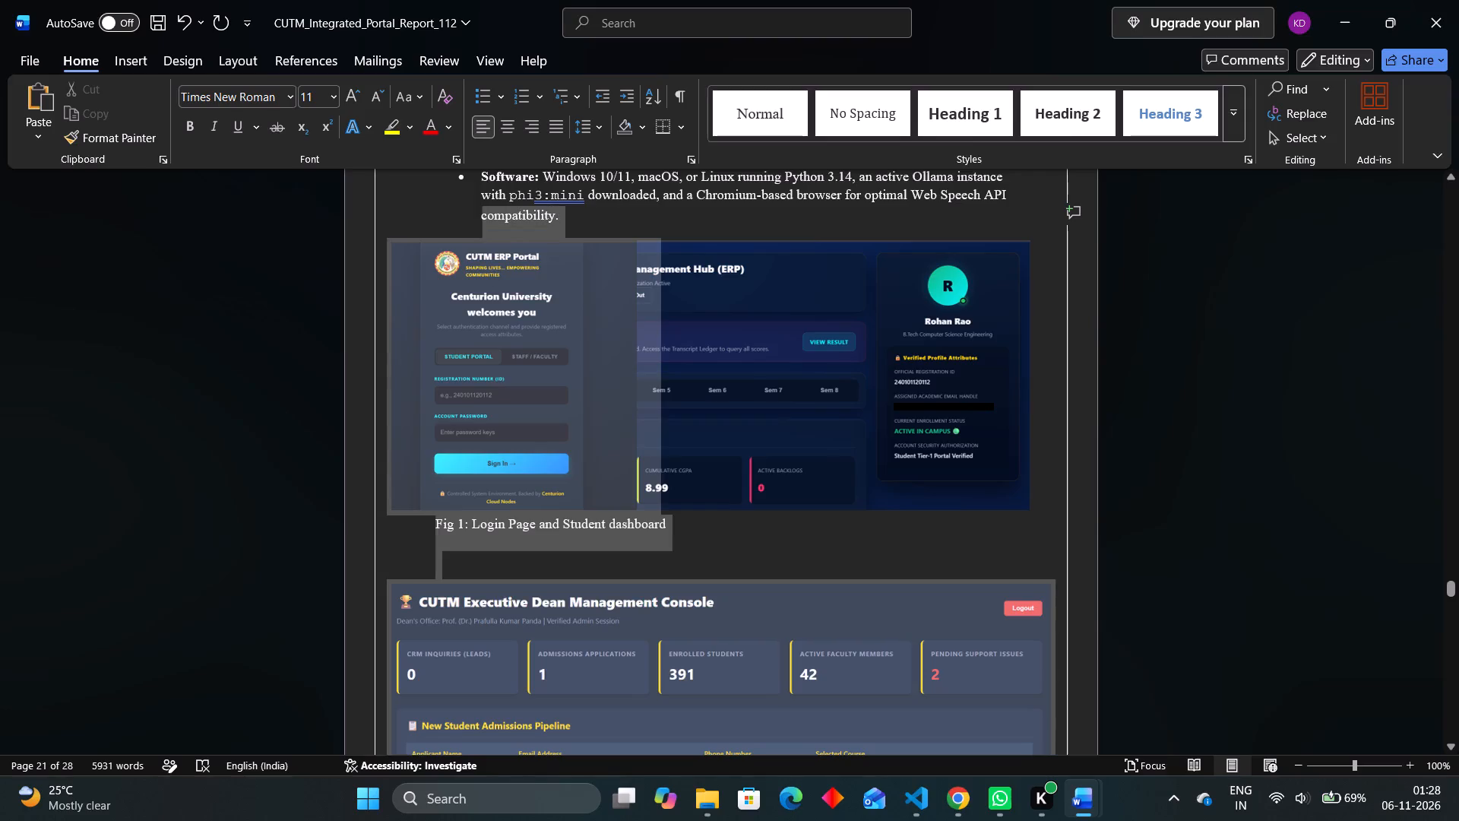
pyautogui.moveTo(470, 272); pyautogui.dragTo(623, 352)
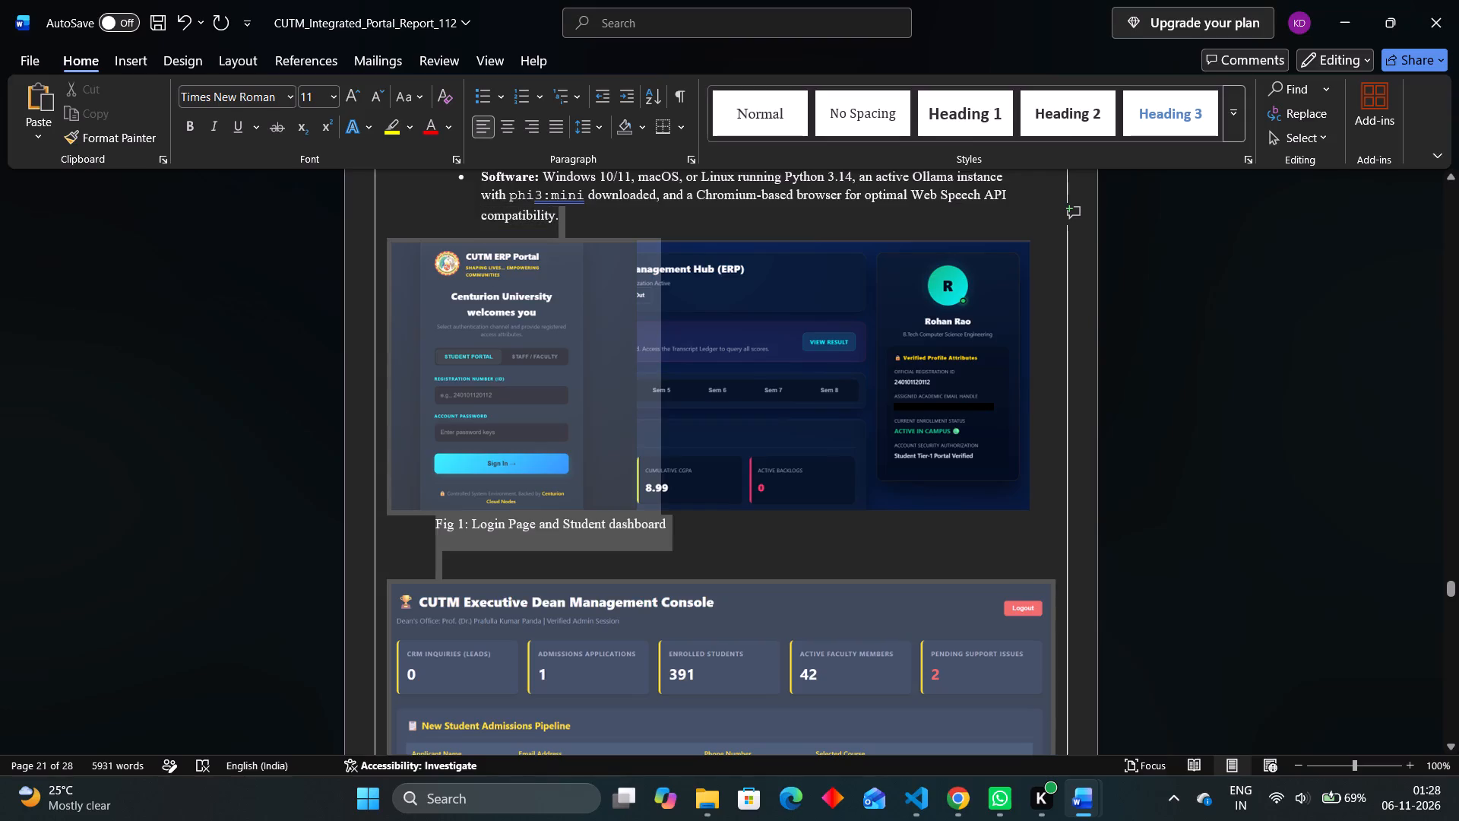
pyautogui.moveTo(623, 352); pyautogui.dragTo(418, 481)
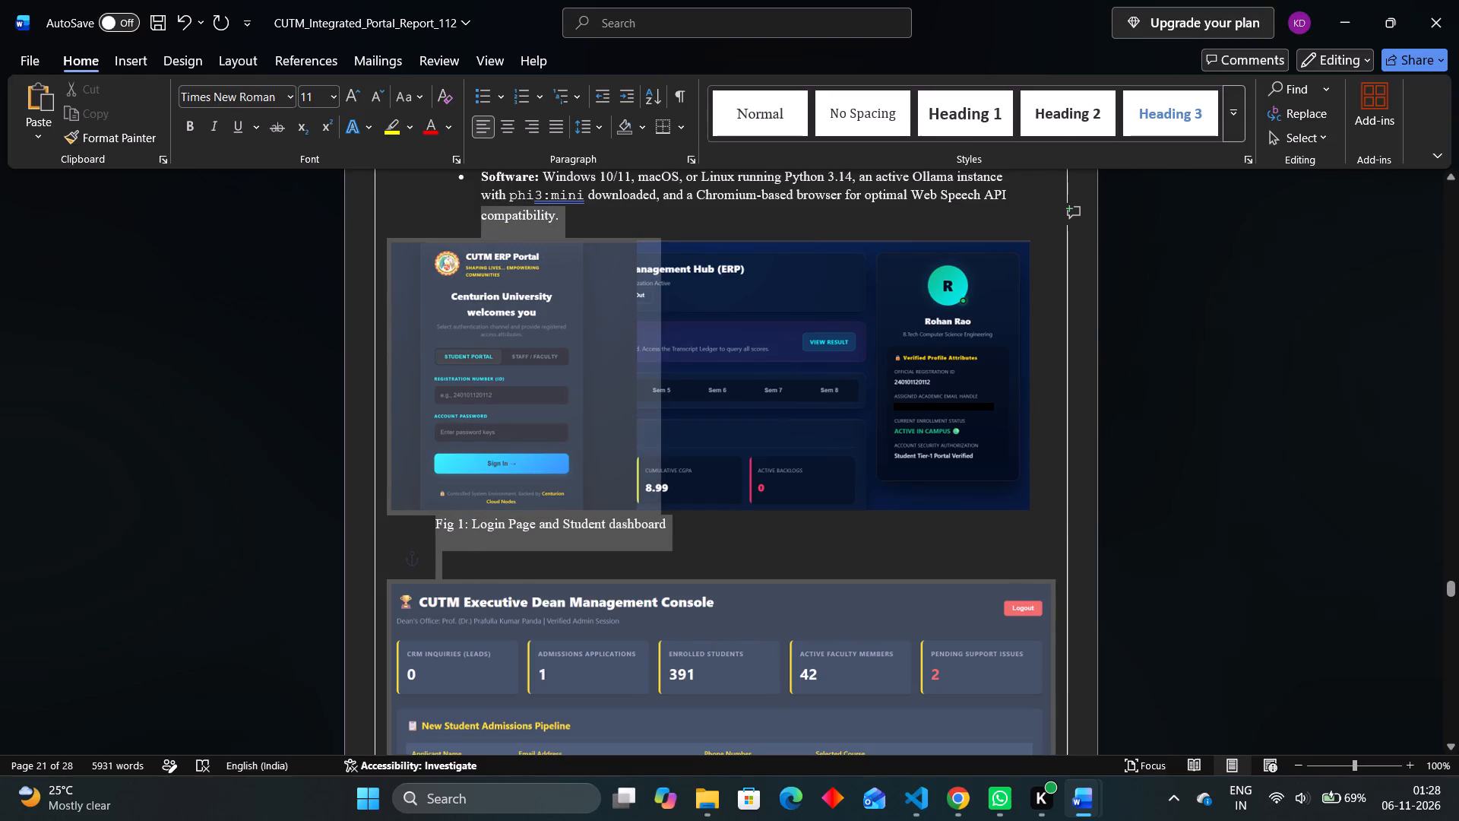
pyautogui.moveTo(418, 481); pyautogui.dragTo(605, 230)
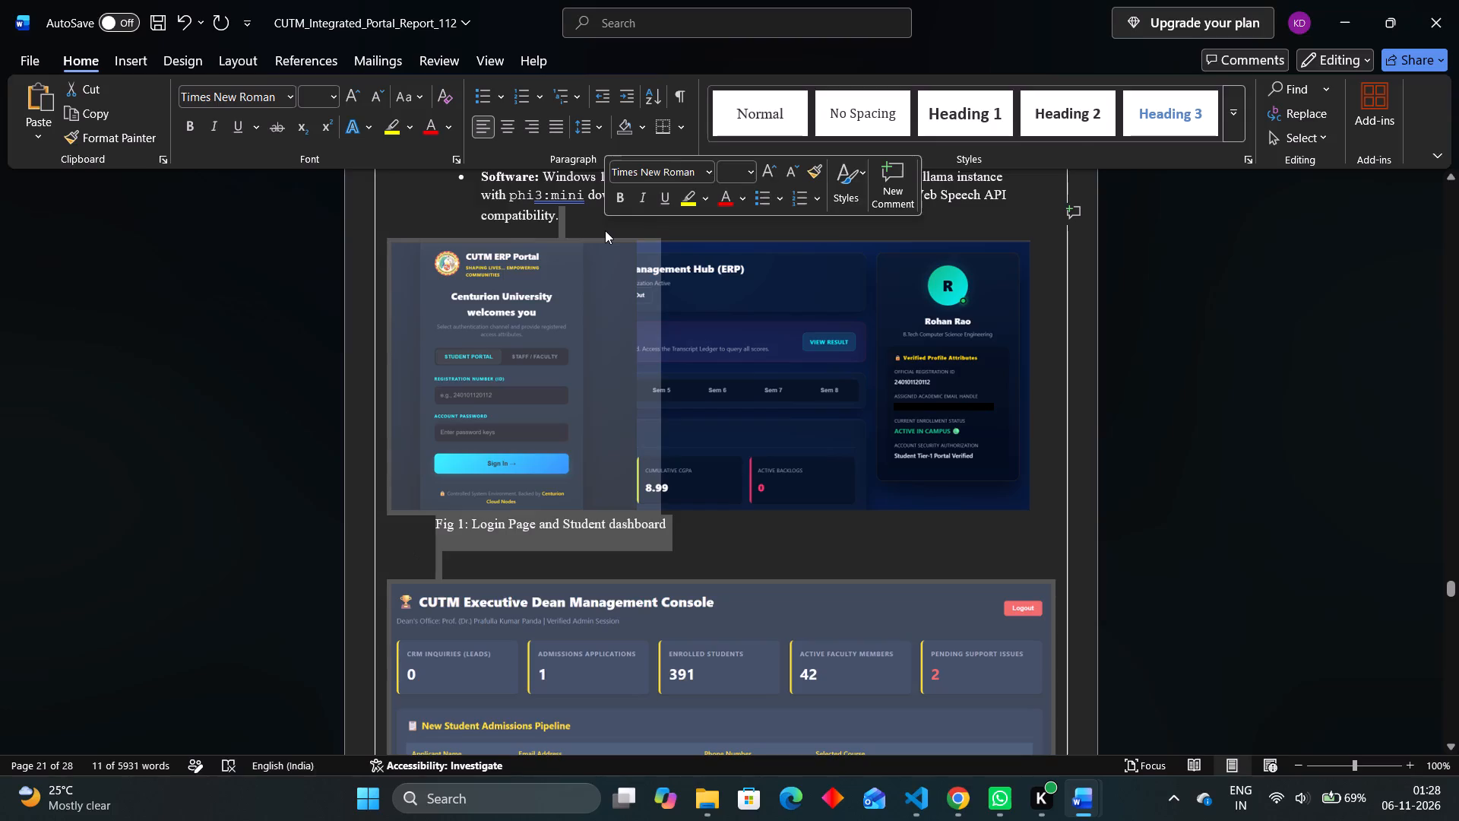
pyautogui.hotkey('ctrl', 'c')
# Paste the copied figures and captions on a new line below the Administrator Portal bullet at the end of section 6.4.
pyautogui.scroll(2, 605, 230)
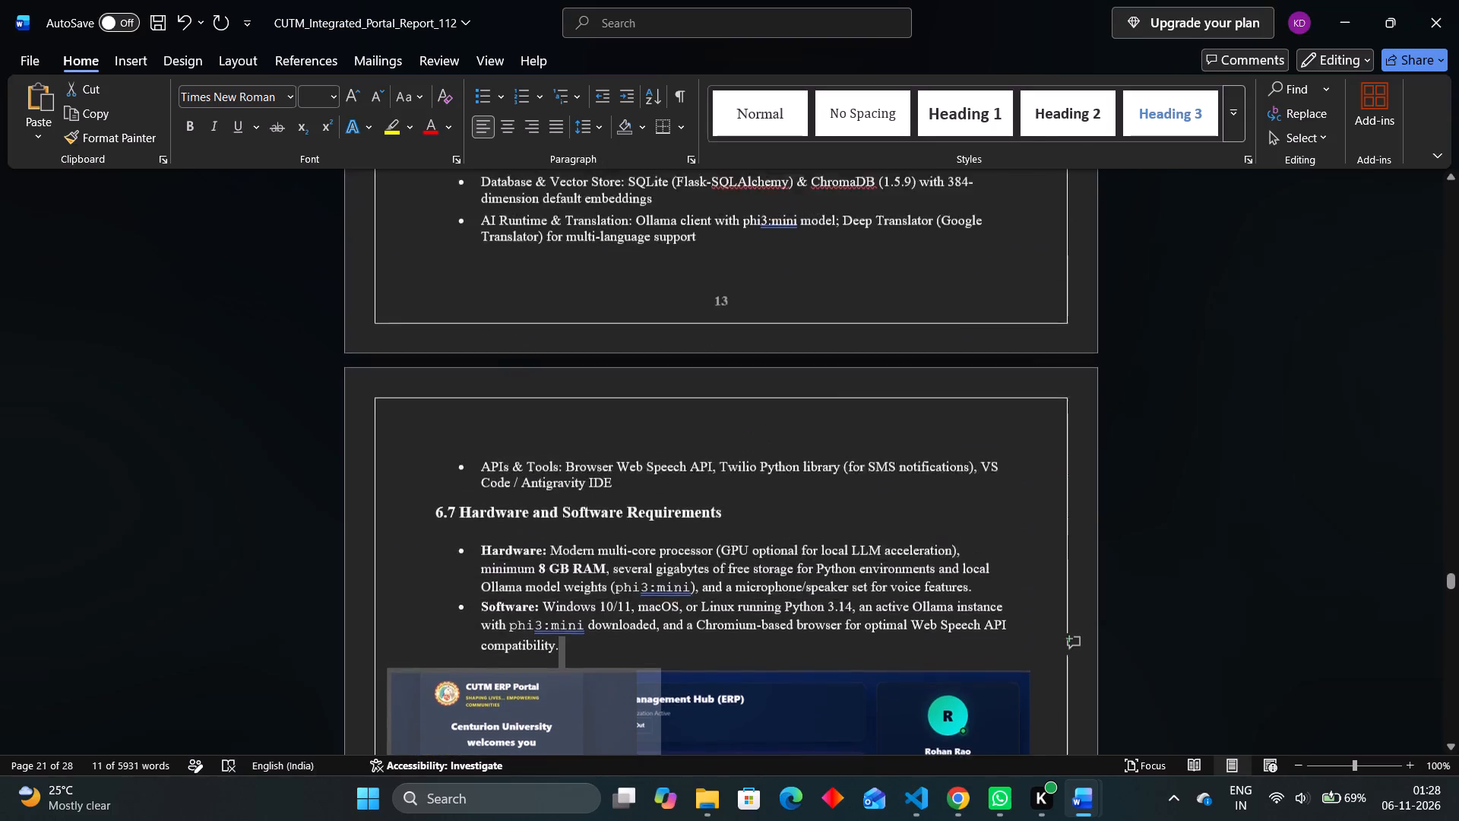
pyautogui.scroll(3, 605, 230)
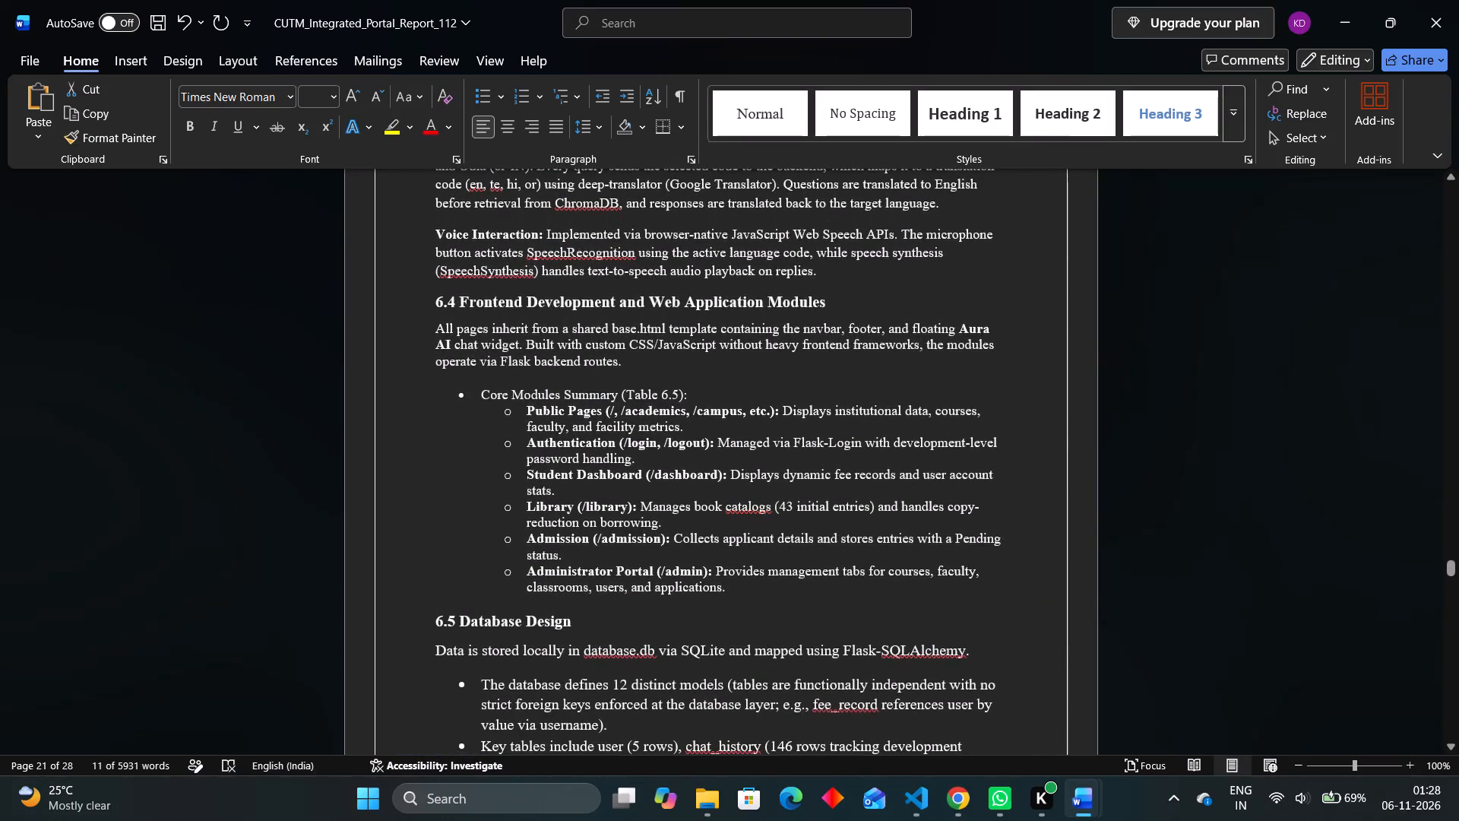
pyautogui.click(739, 589)
pyautogui.press('Return')
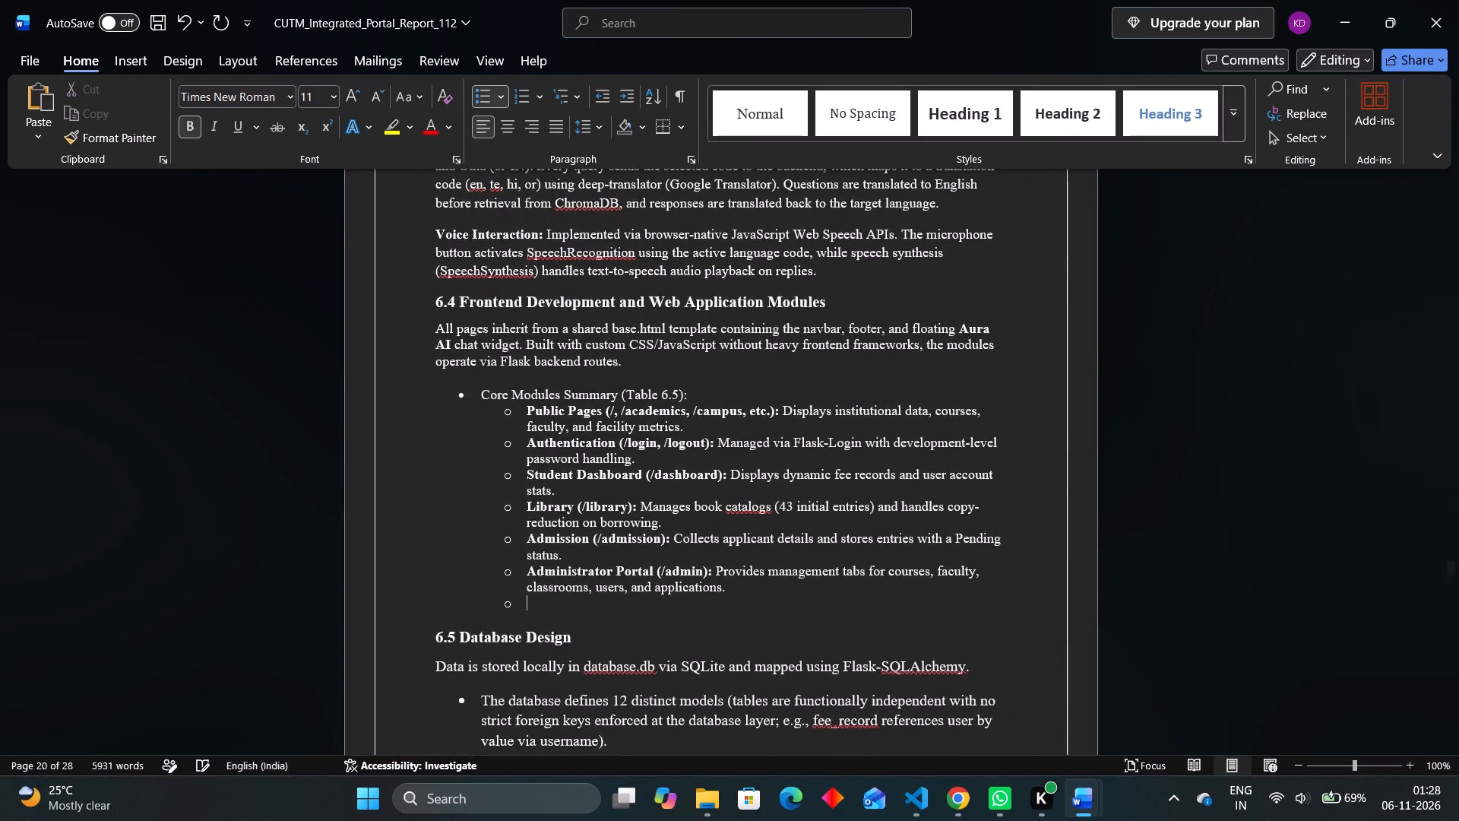
pyautogui.press('Return')
pyautogui.press('Return')
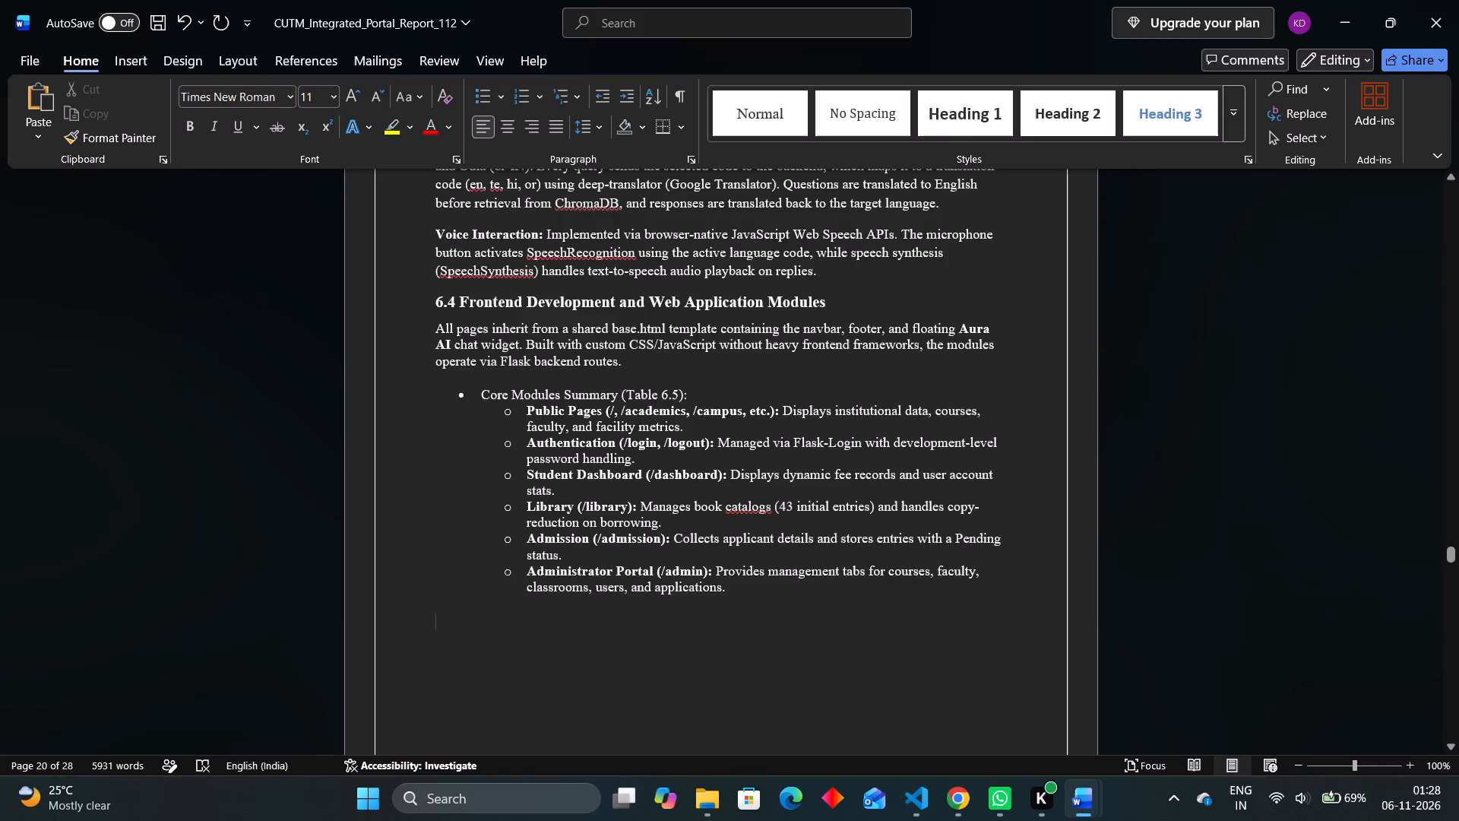
pyautogui.hotkey('ctrl', 'v')
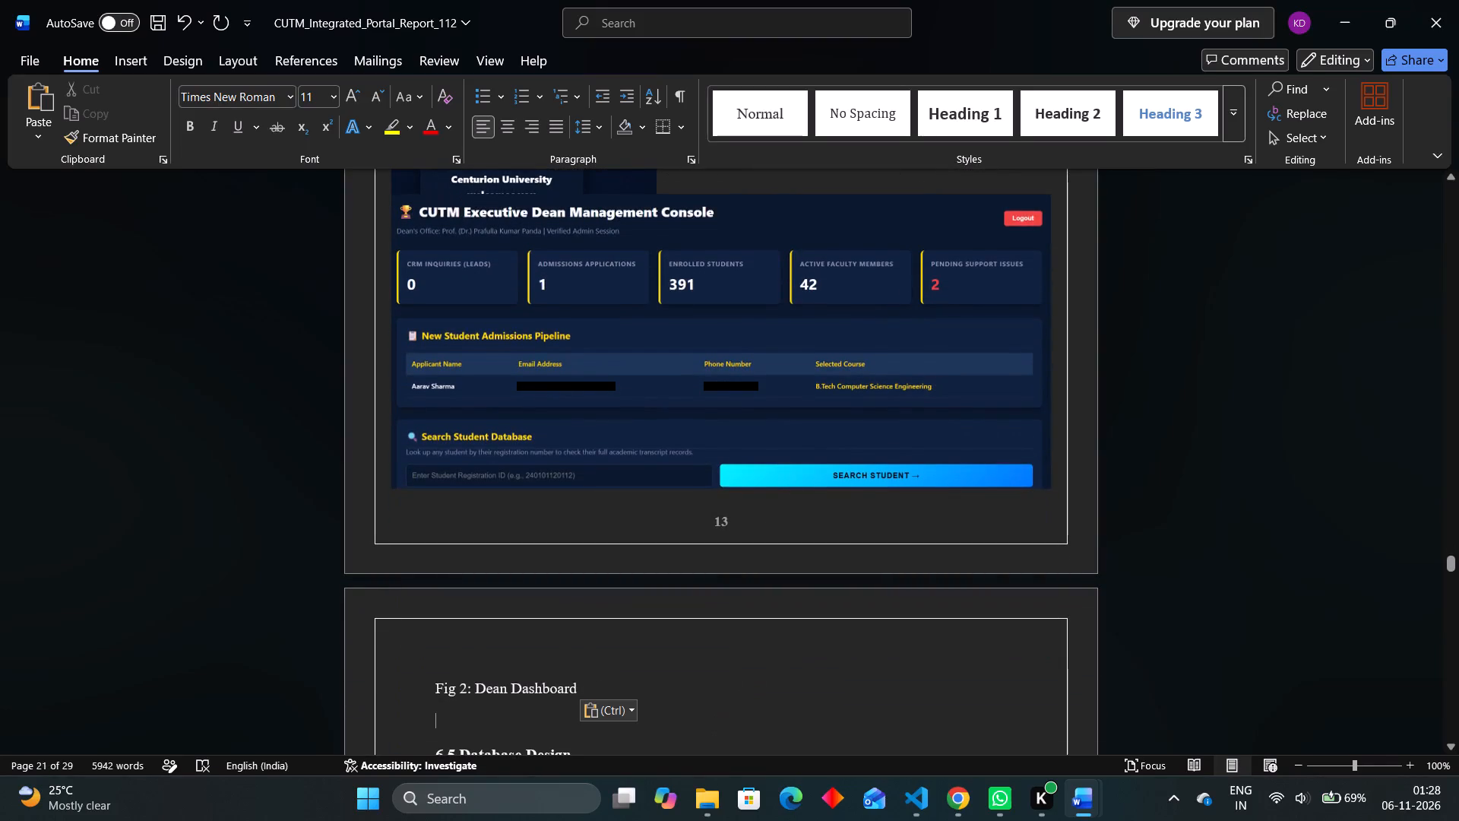
# Insert three blank lines between the pasted "Fig 2: Dean Dashboard" caption and the 6.5 Database Design heading.
pyautogui.scroll(-3, 739, 589)
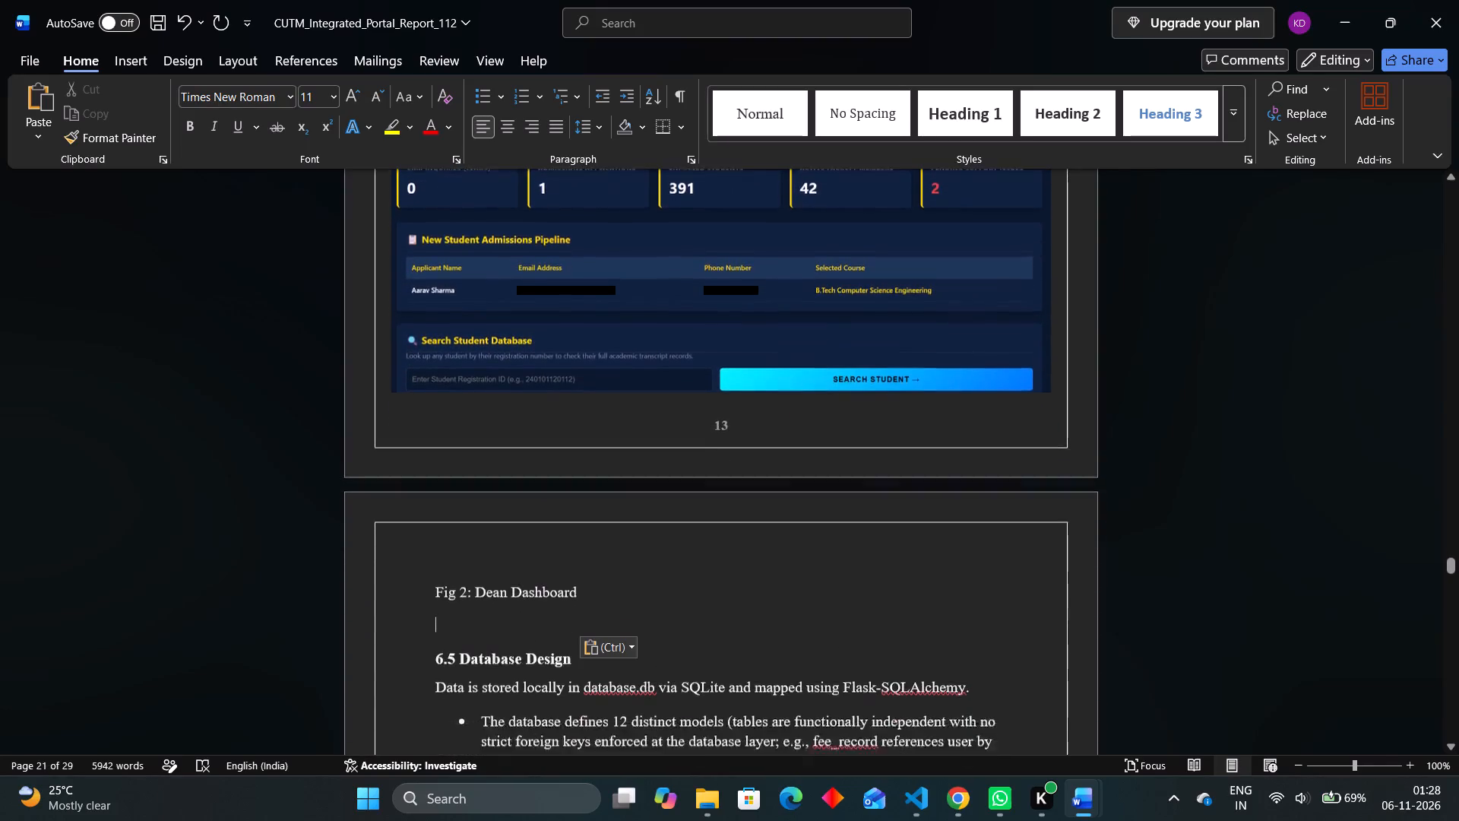
pyautogui.scroll(-1, 739, 589)
pyautogui.click(524, 530)
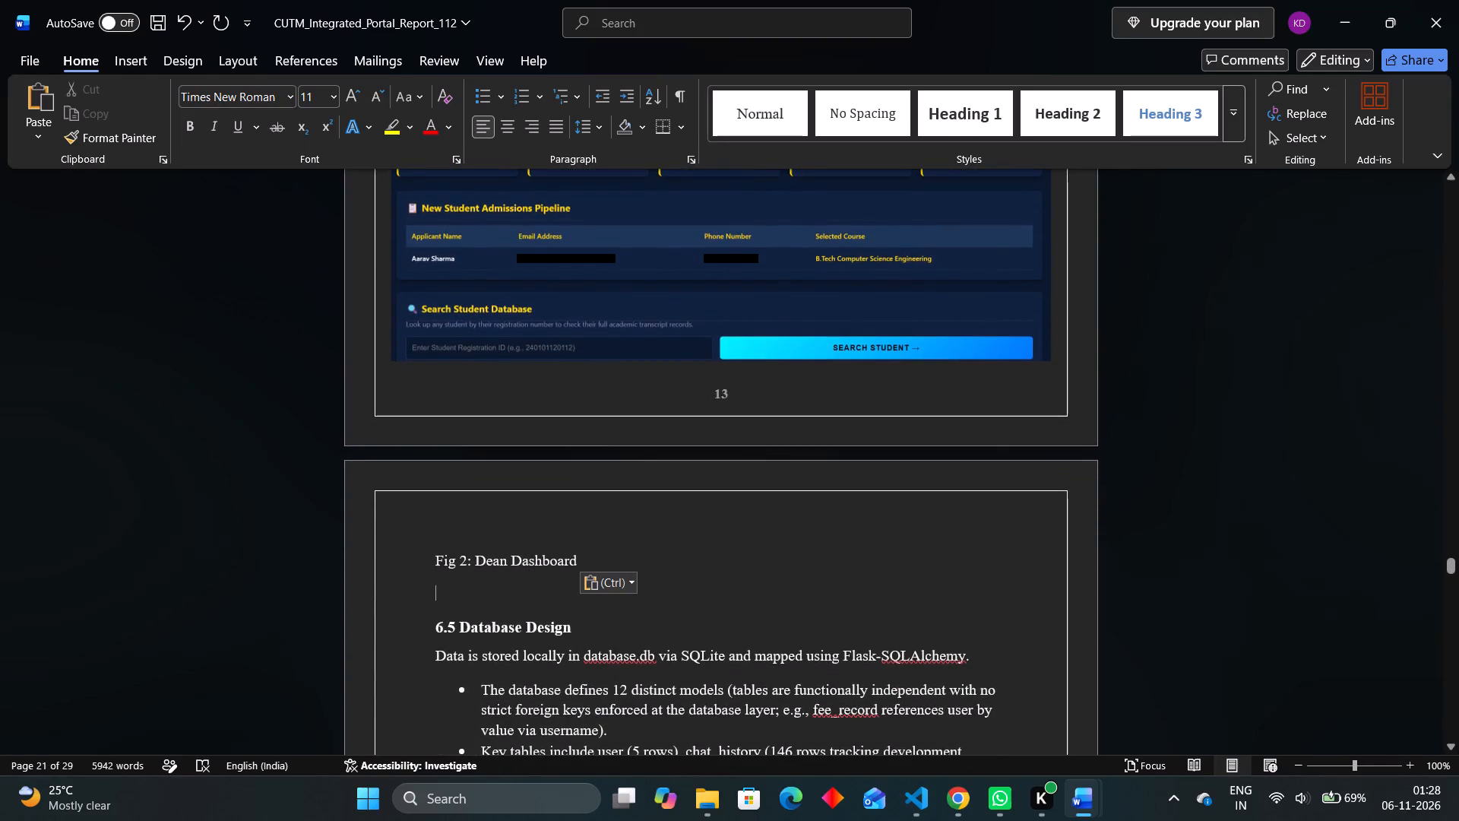
pyautogui.press('Left')
pyautogui.press('Left')
pyautogui.press('Left')
pyautogui.press('Down')
pyautogui.press('Return')
pyautogui.press('Return')
pyautogui.press('Return')
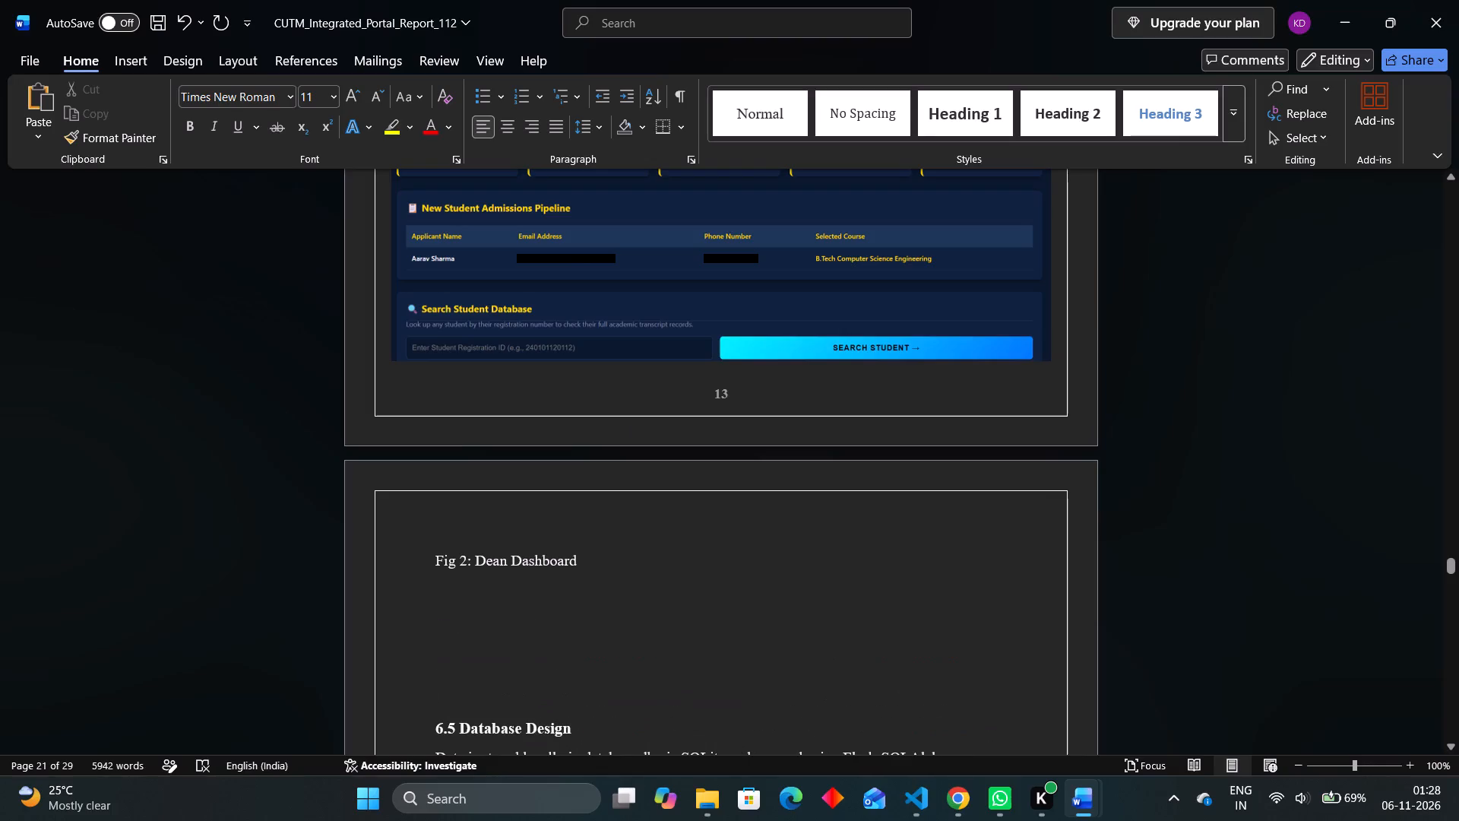
# Move the pasted Dean Management Console image onto the next page, directly above its Fig 2 caption.
pyautogui.click(831, 379)
pyautogui.moveTo(818, 307); pyautogui.dragTo(825, 548)
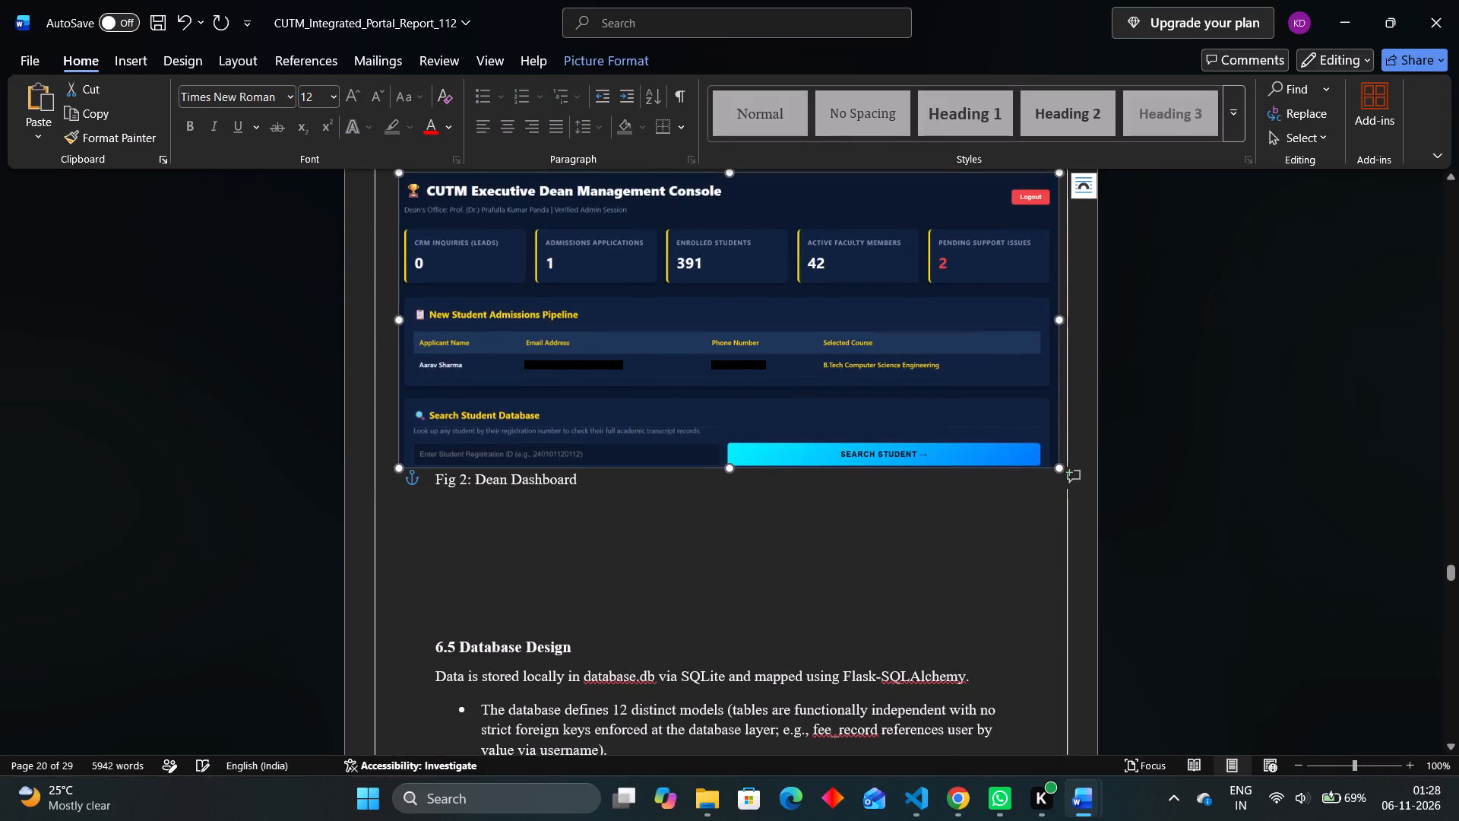
# Cut the student dashboard image from the original Fig 1 below section 6.7.
pyautogui.scroll(4, 758, 425)
pyautogui.click(700, 428)
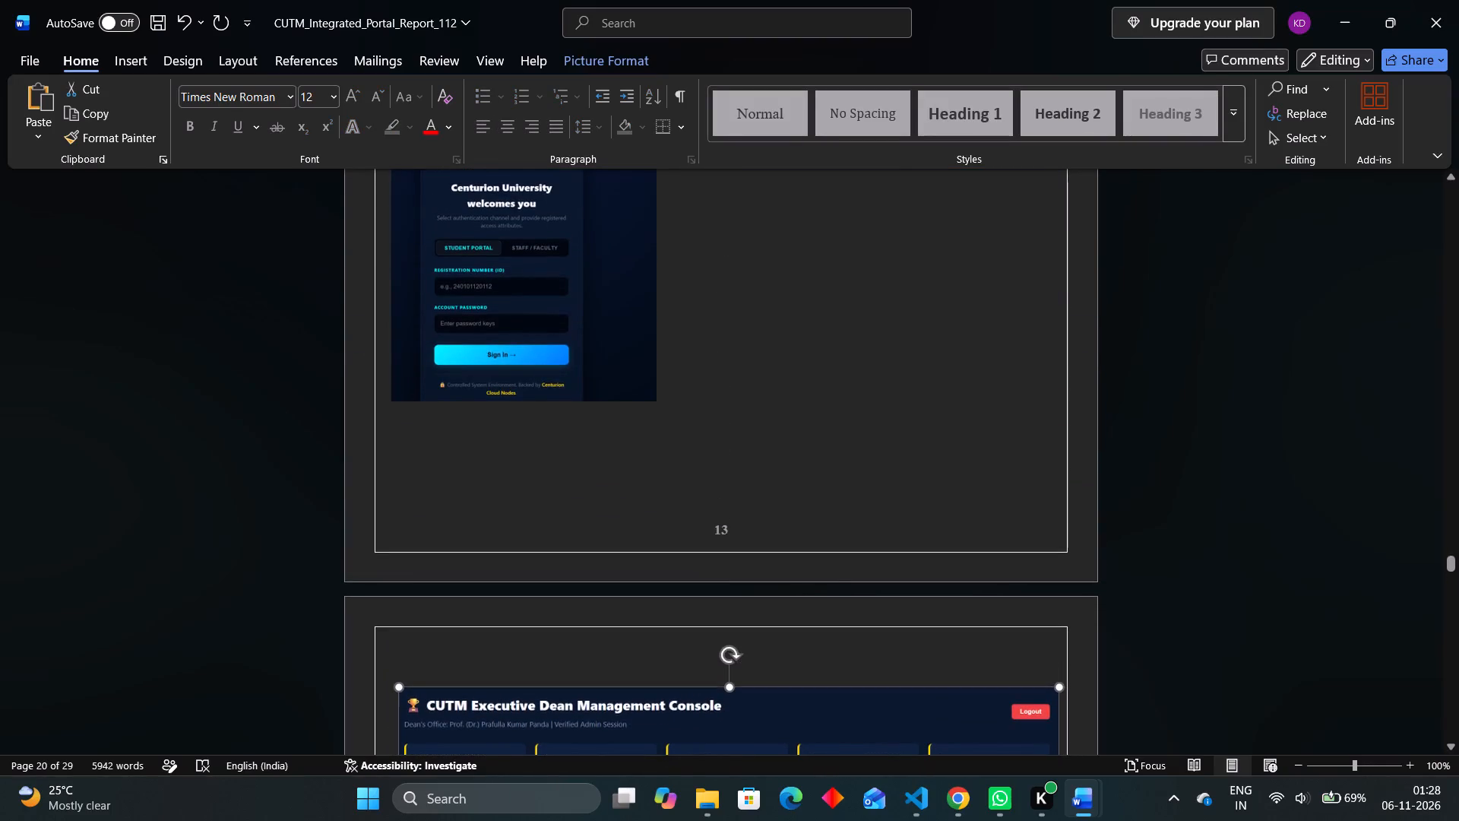
pyautogui.click(700, 428)
pyautogui.doubleClick(700, 428)
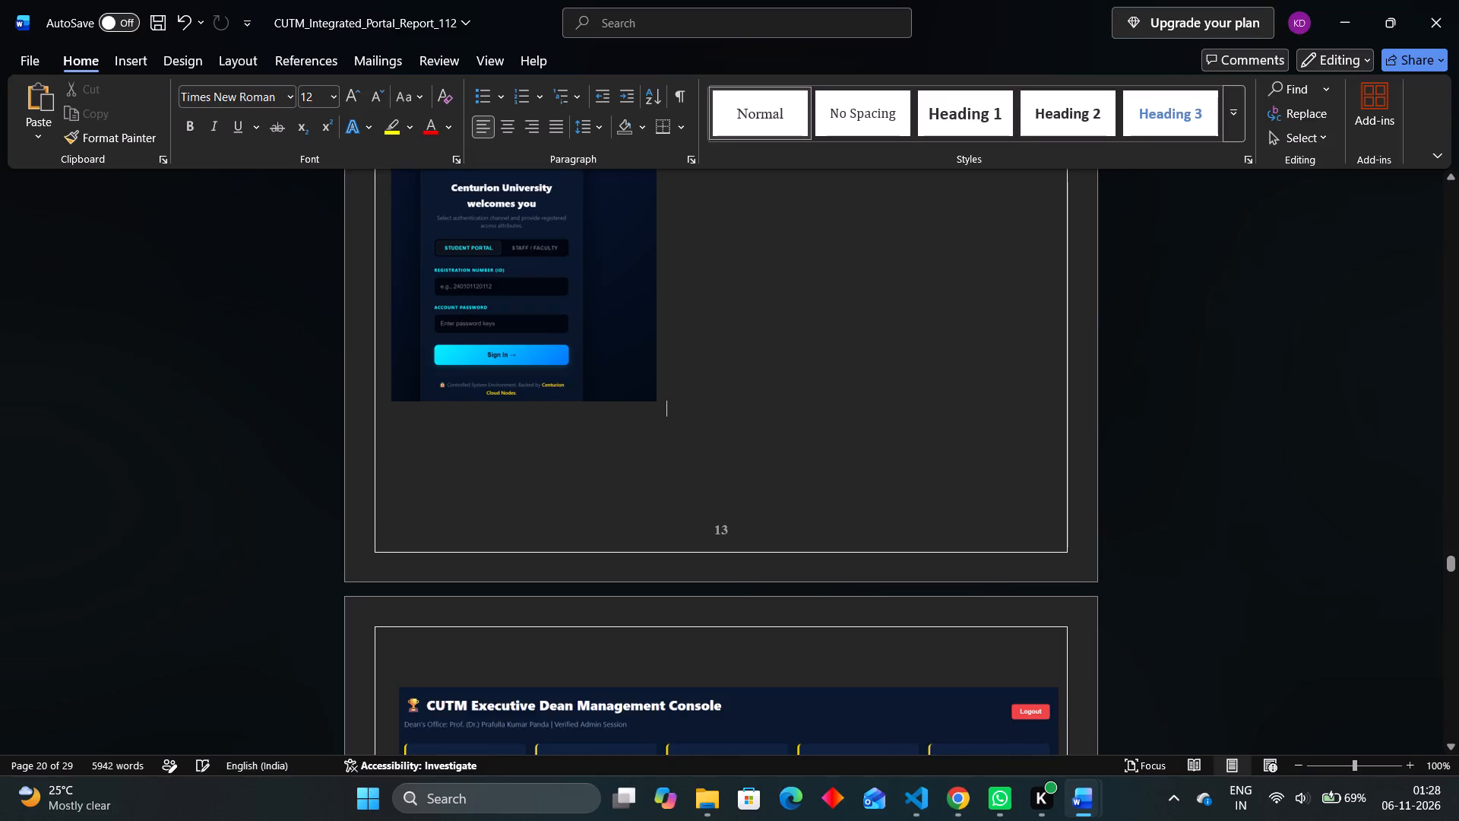
pyautogui.scroll(-4, 700, 428)
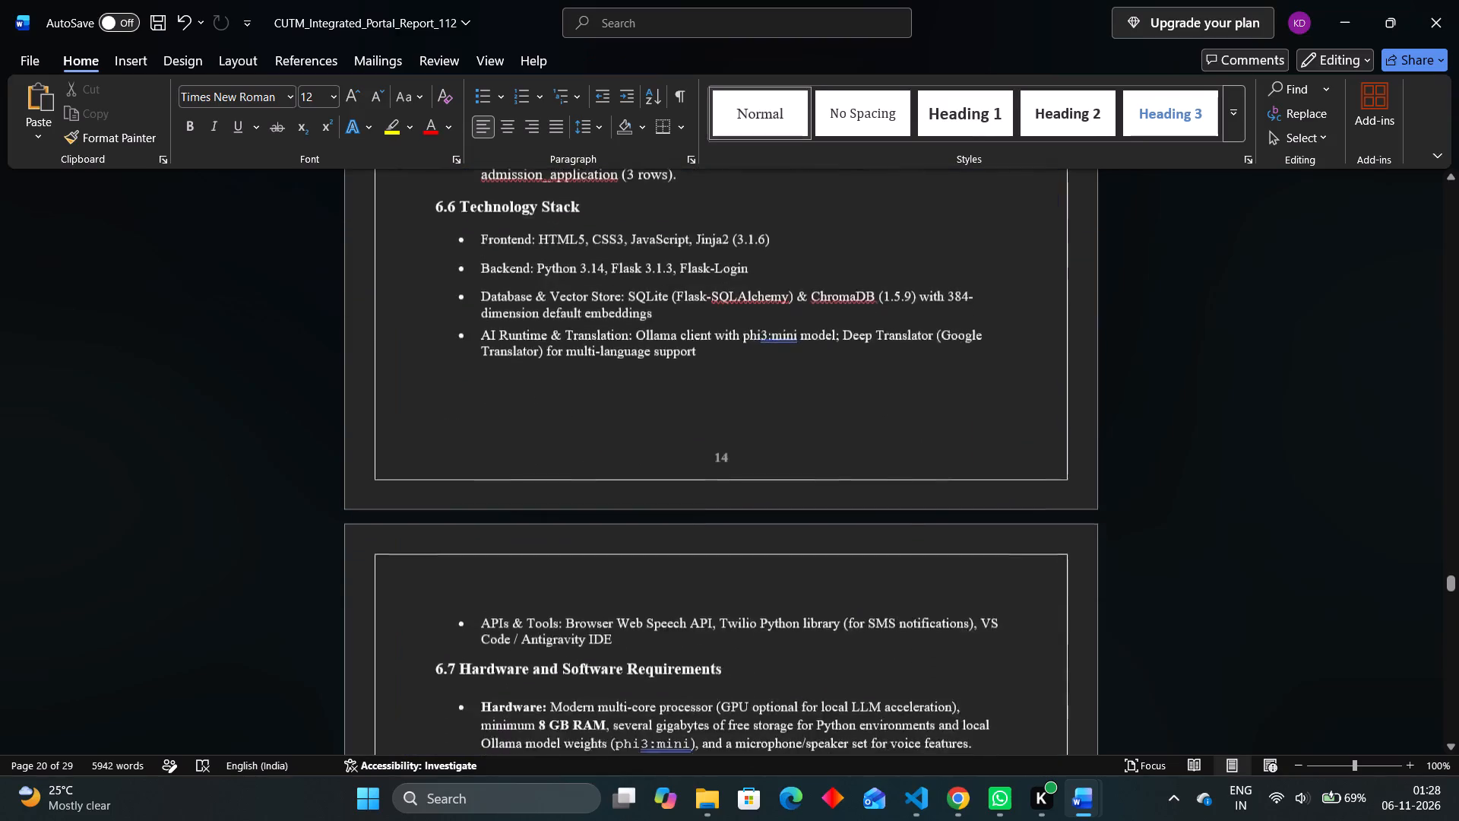
pyautogui.scroll(-2, 700, 428)
pyautogui.scroll(2, 700, 428)
pyautogui.click(766, 384)
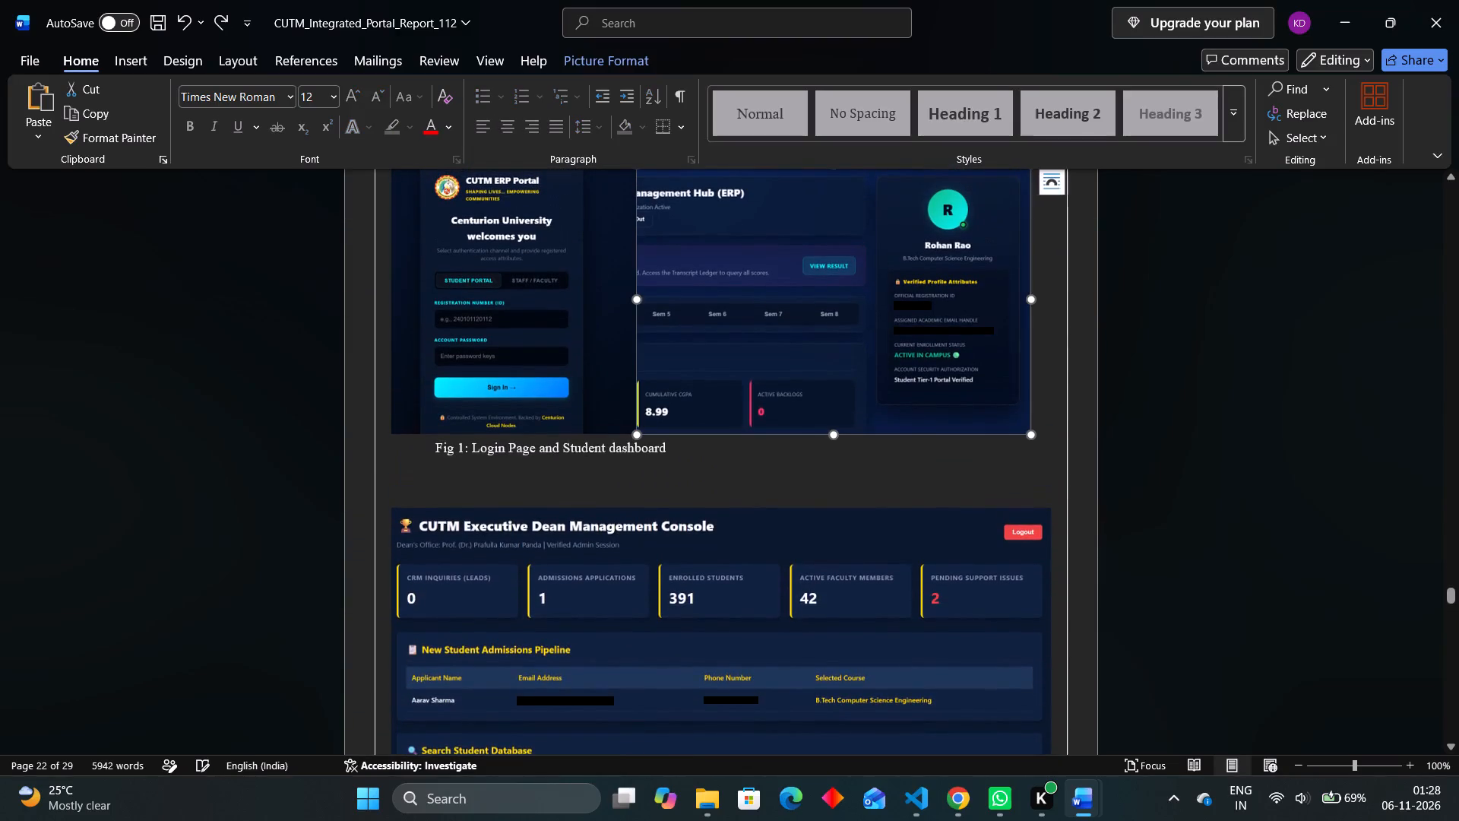
pyautogui.hotkey('ctrl', 'x')
# Insert two blank lines above the pasted "Fig 1: Login Page and Student dashboard" caption in section 6.4.
pyautogui.scroll(1, 766, 384)
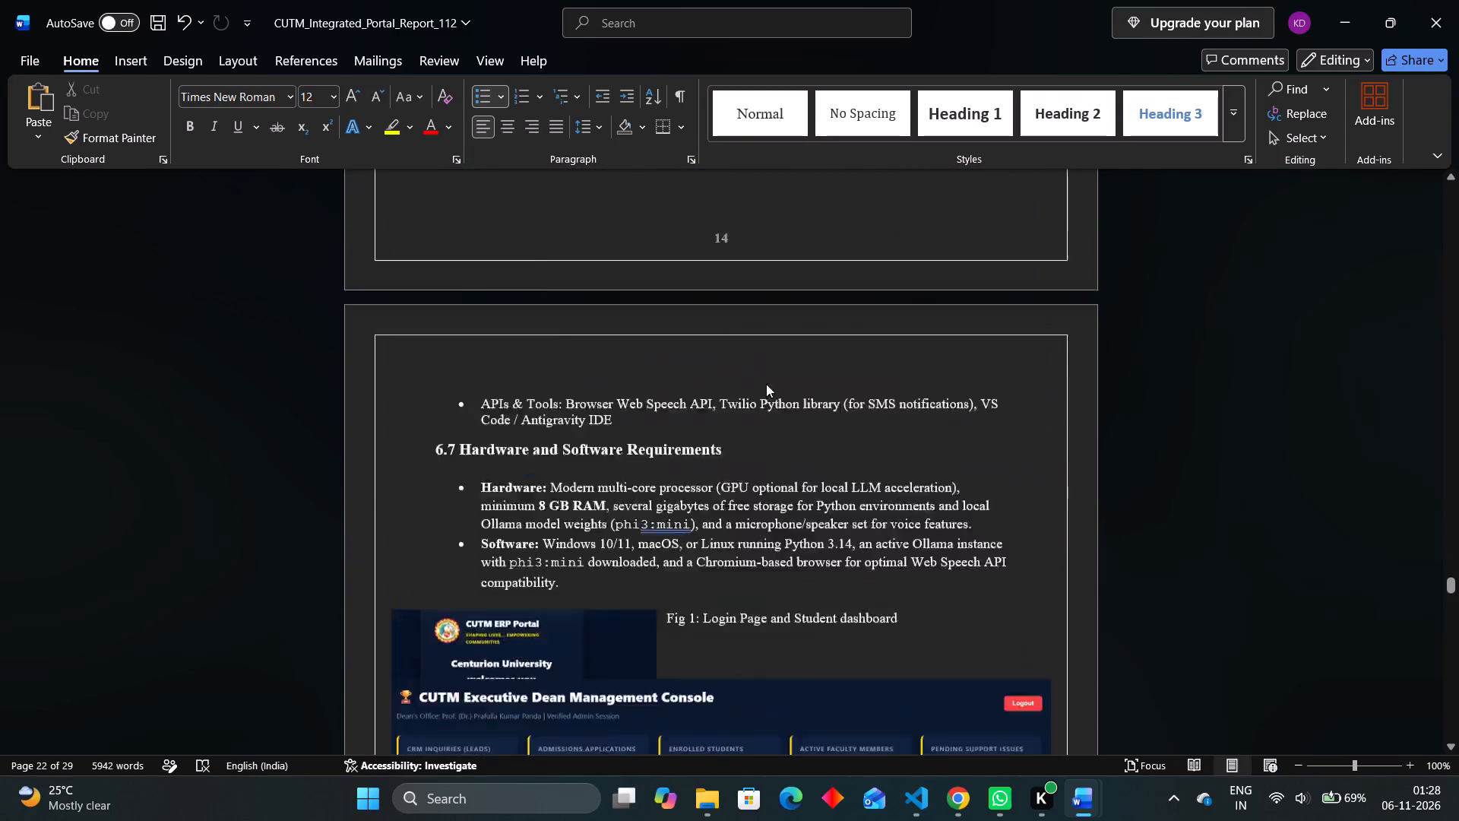
pyautogui.scroll(7, 766, 384)
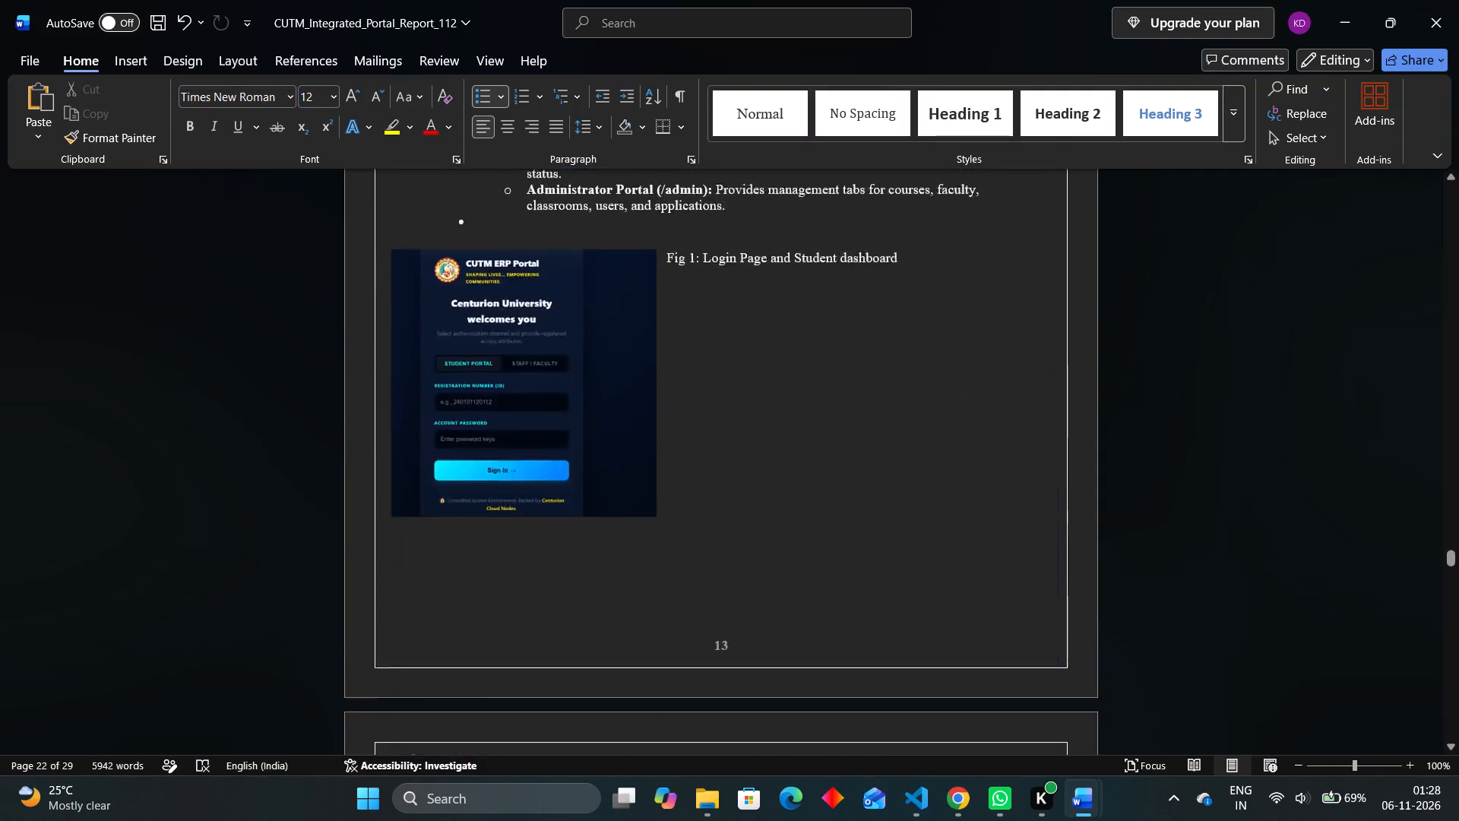
pyautogui.scroll(2, 766, 384)
pyautogui.click(759, 589)
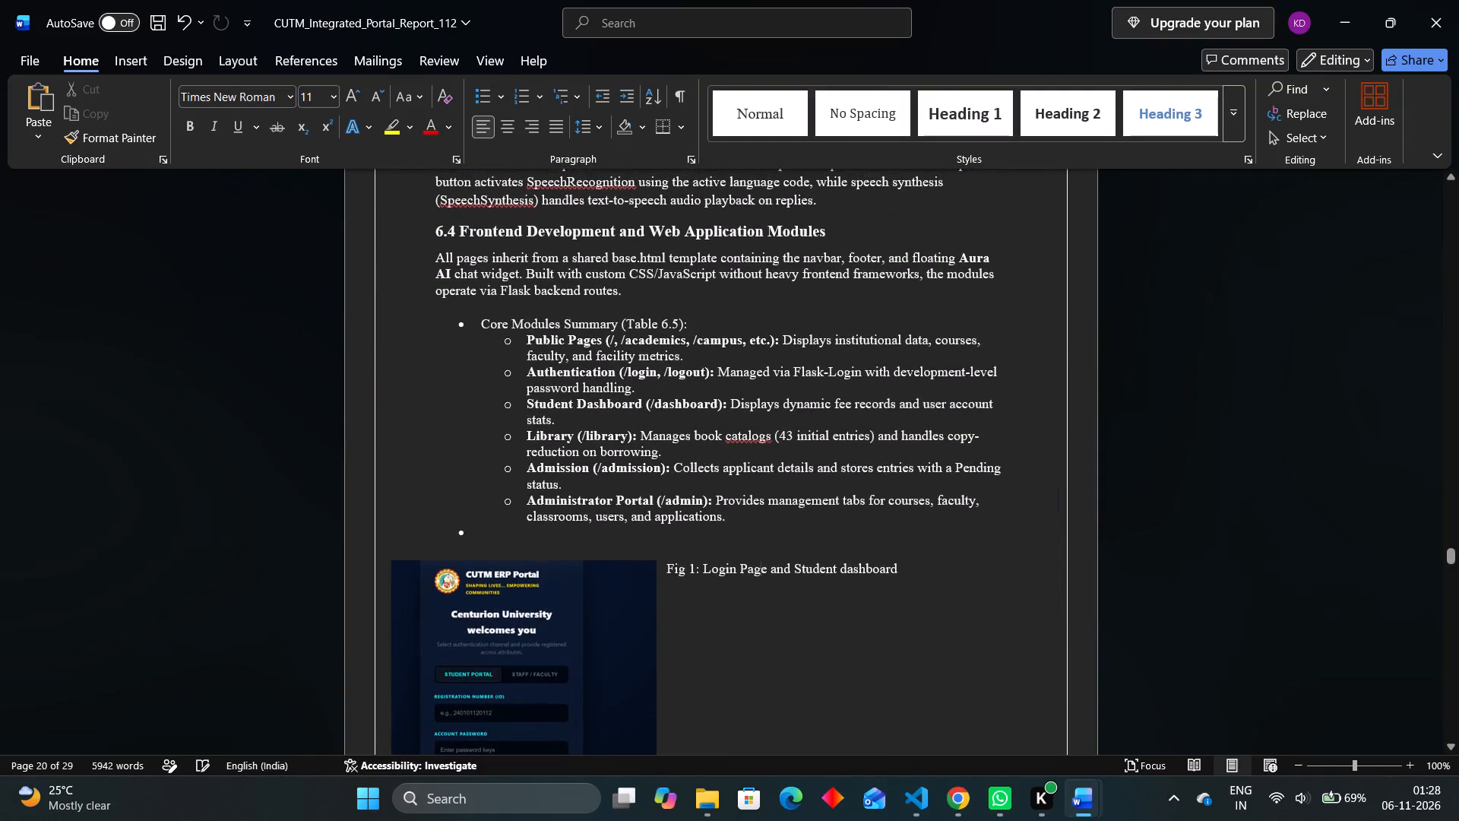
pyautogui.click(667, 571)
pyautogui.press('Return')
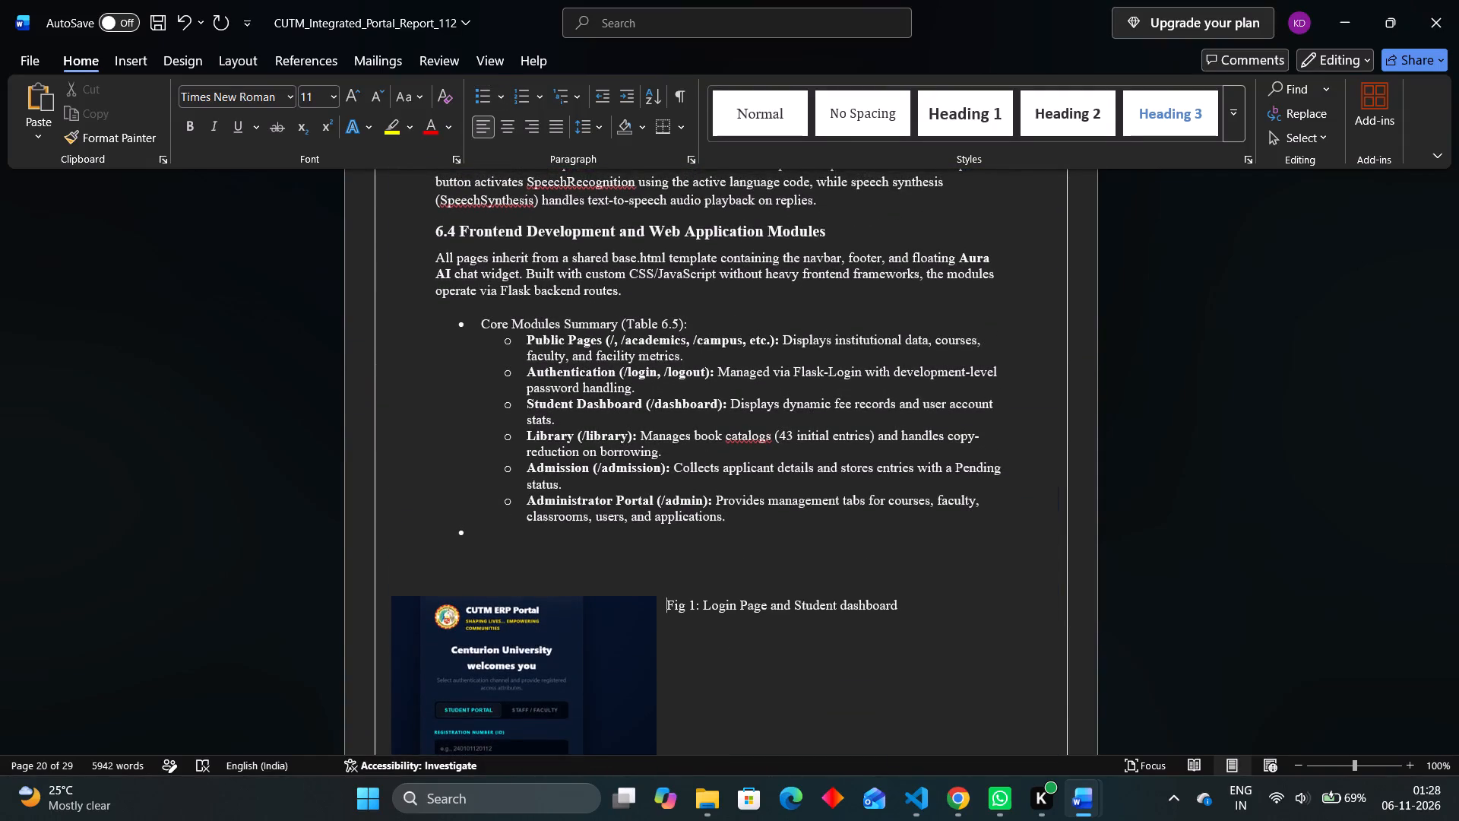
pyautogui.press('BackSpace')
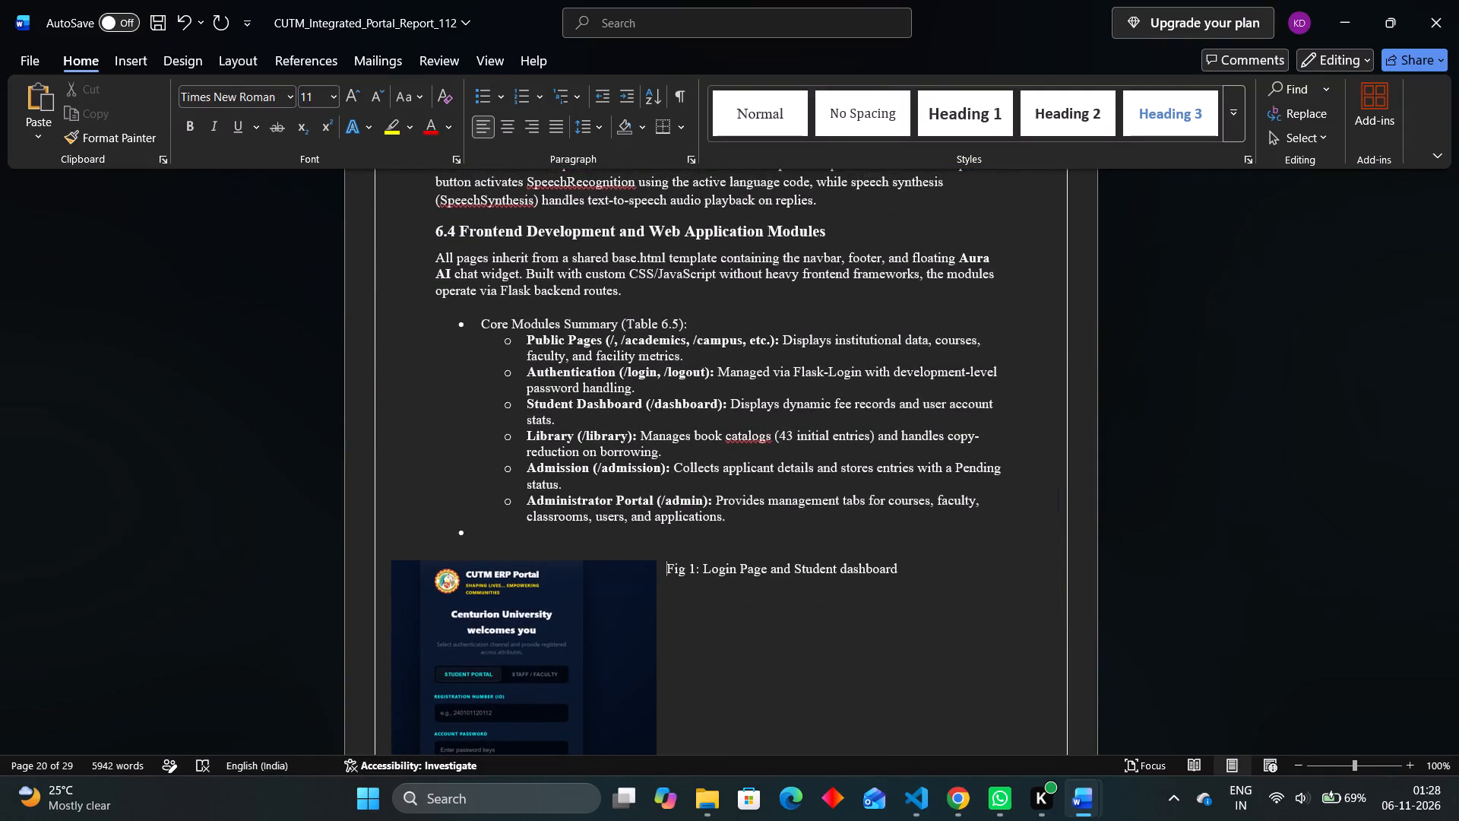
pyautogui.press('Return')
pyautogui.press('Return')
pyautogui.press('Return')
pyautogui.press('Return')
pyautogui.press('BackSpace')
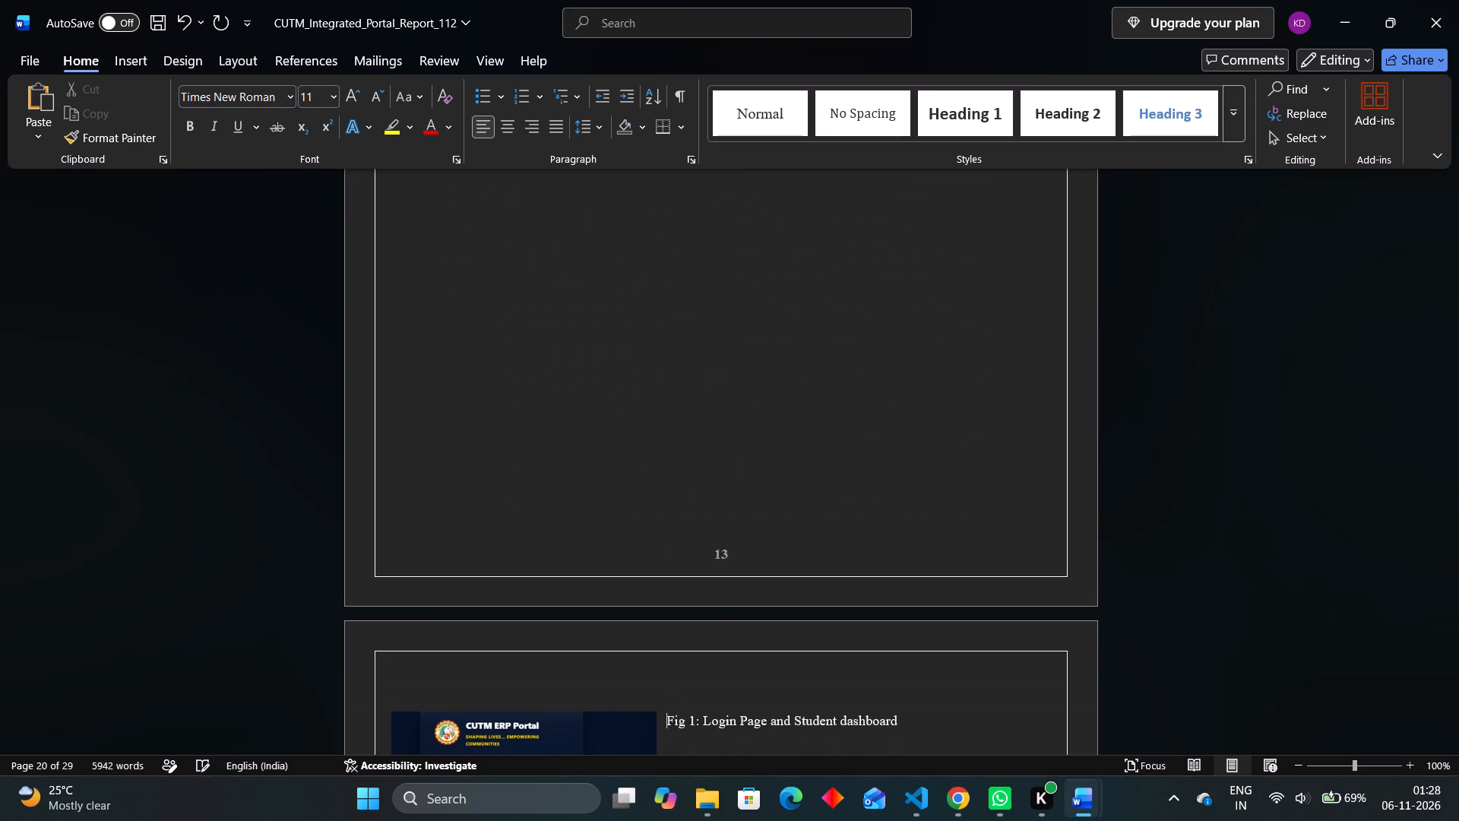
pyautogui.press('BackSpace')
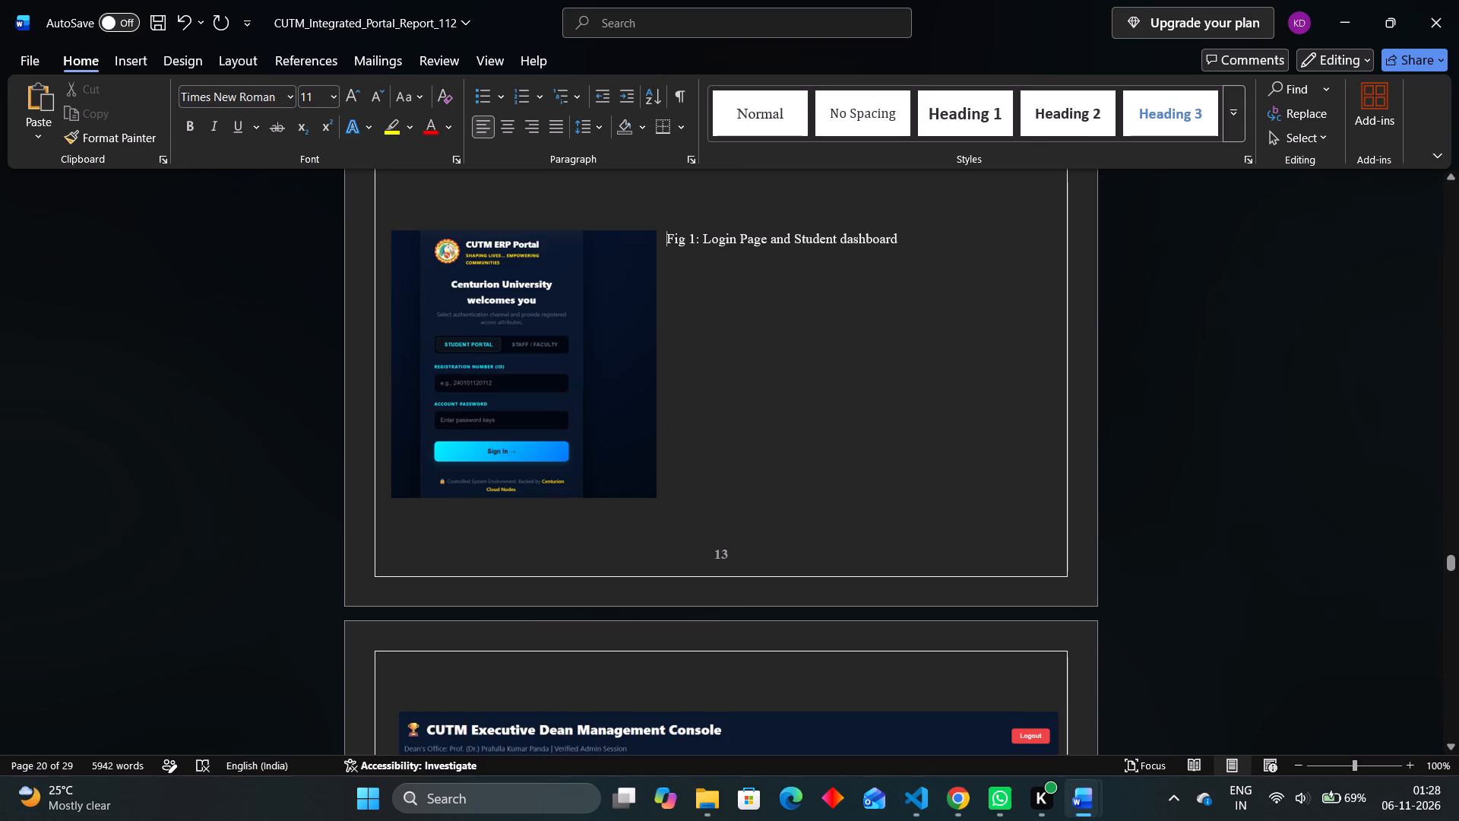
# Move the section 6.4 login page image up to just below the bullet list, near the page border's left side.
pyautogui.scroll(1, 659, 378)
pyautogui.moveTo(577, 526); pyautogui.dragTo(586, 508)
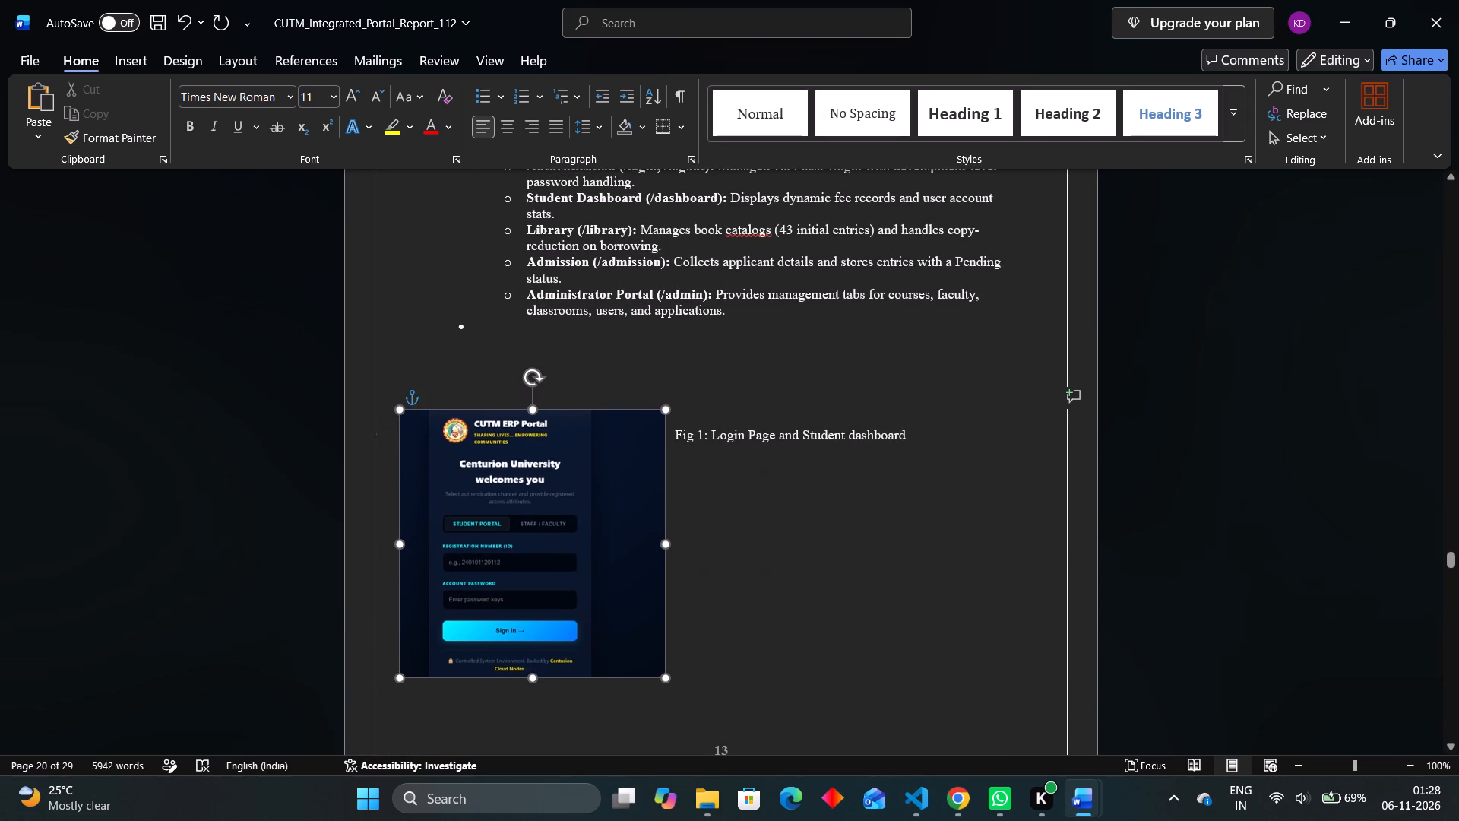
pyautogui.moveTo(586, 508); pyautogui.dragTo(766, 432)
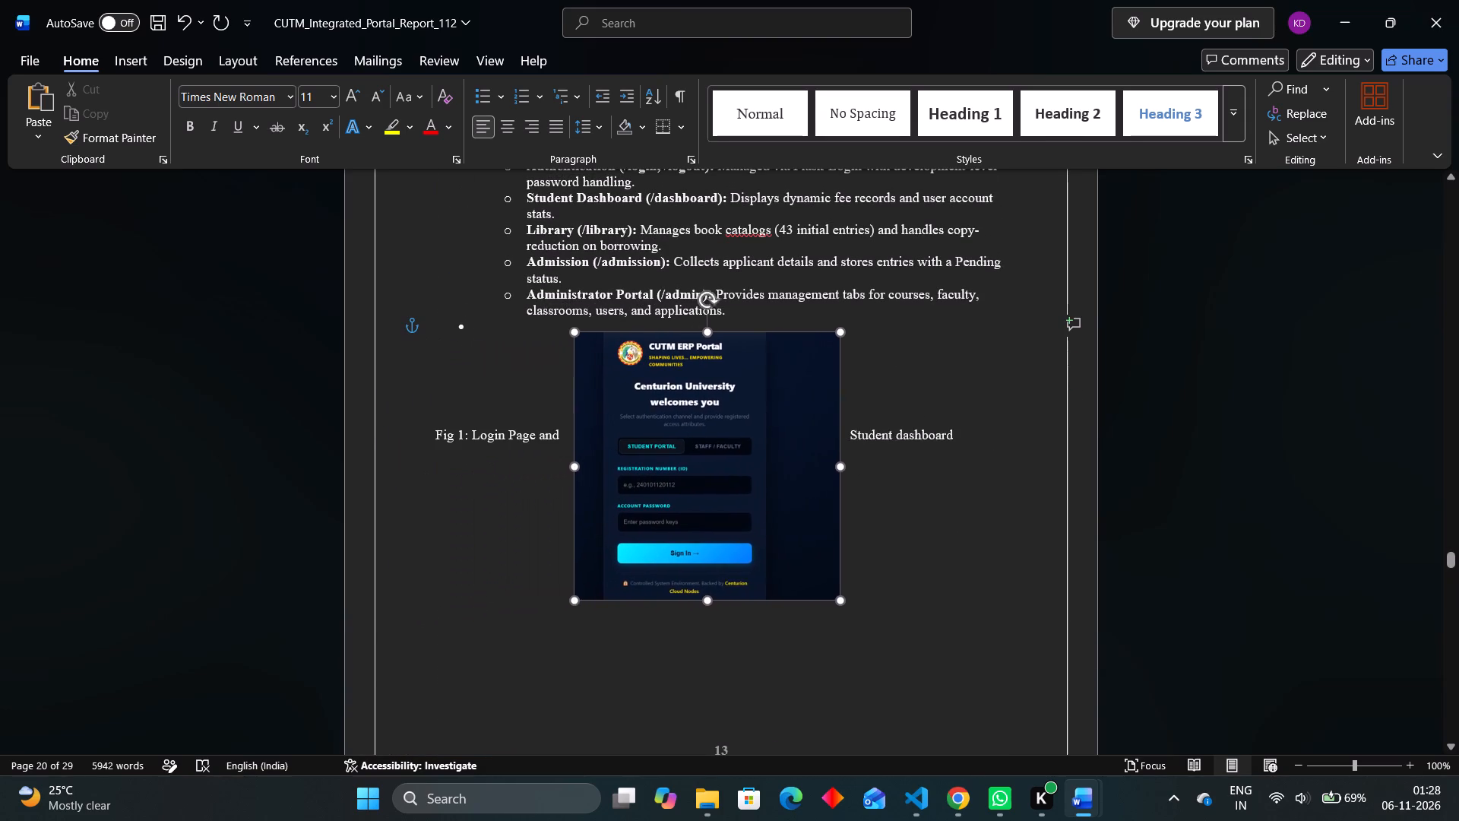
pyautogui.moveTo(766, 432); pyautogui.dragTo(605, 448)
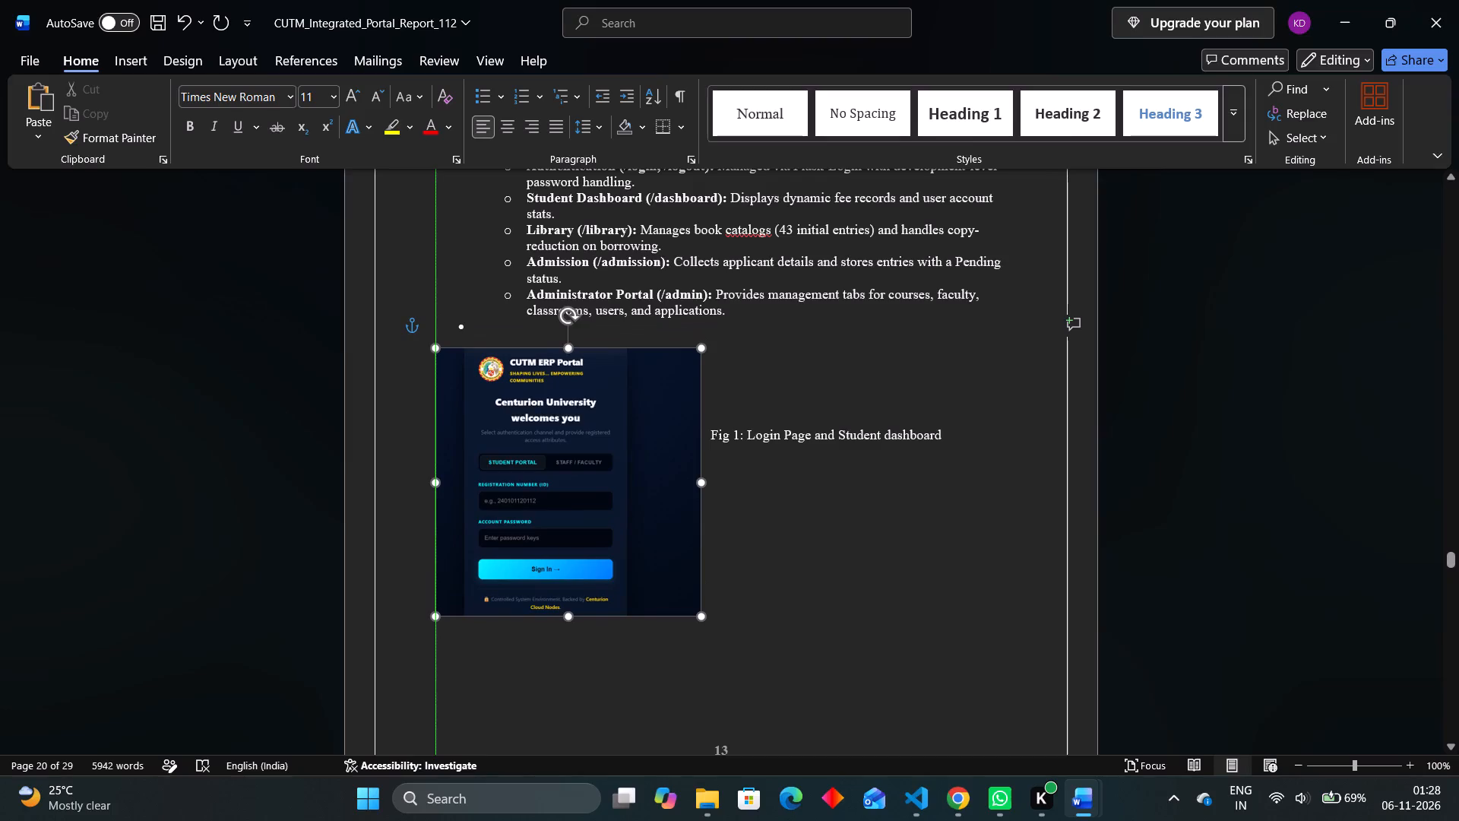
pyautogui.moveTo(605, 448); pyautogui.dragTo(581, 444)
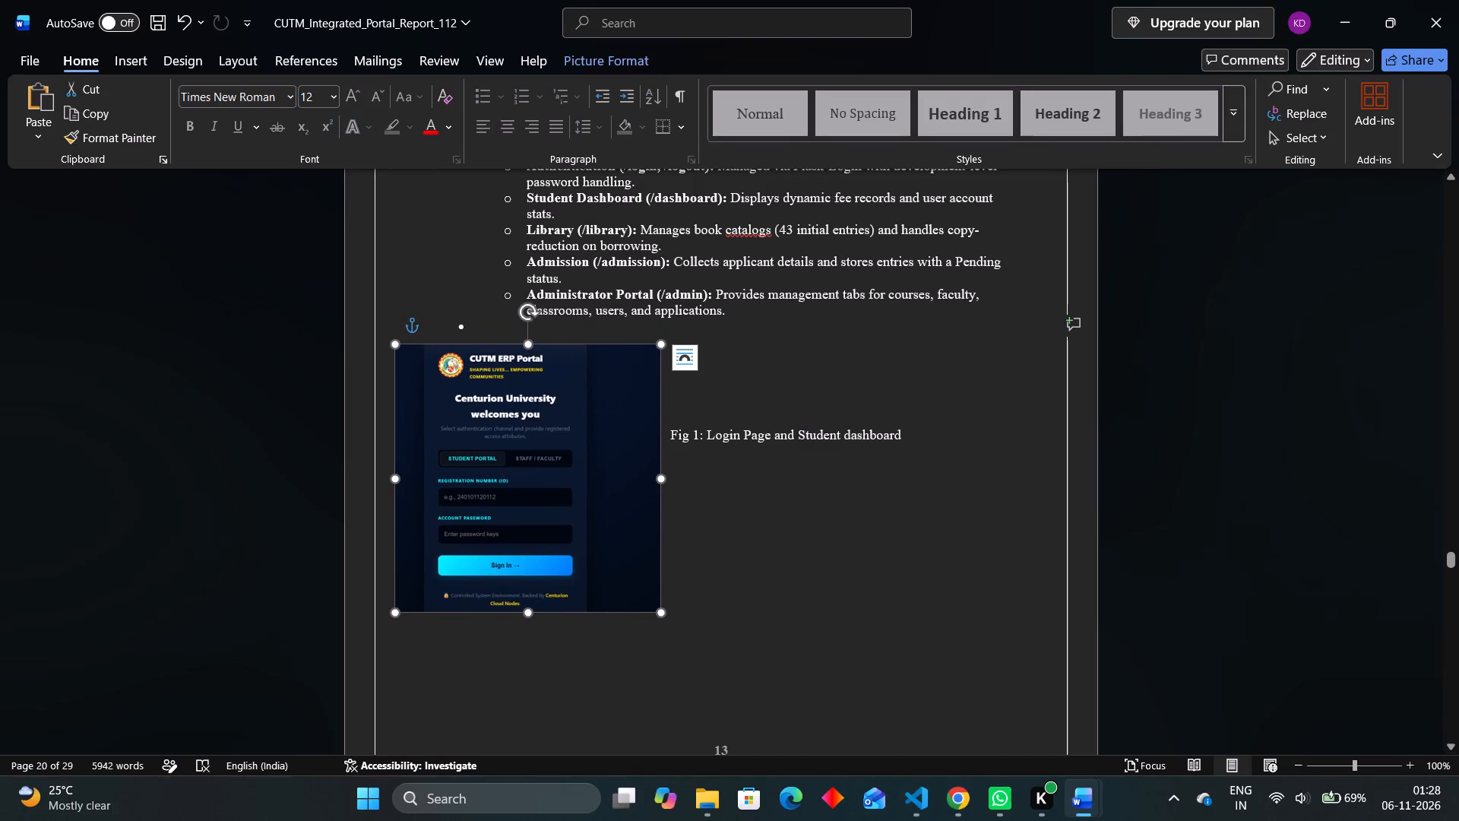
# Insert six blank lines before the section 6.4 "Fig 1: Login Page and Student dashboard" caption to push it below the login image.
pyautogui.click(668, 432)
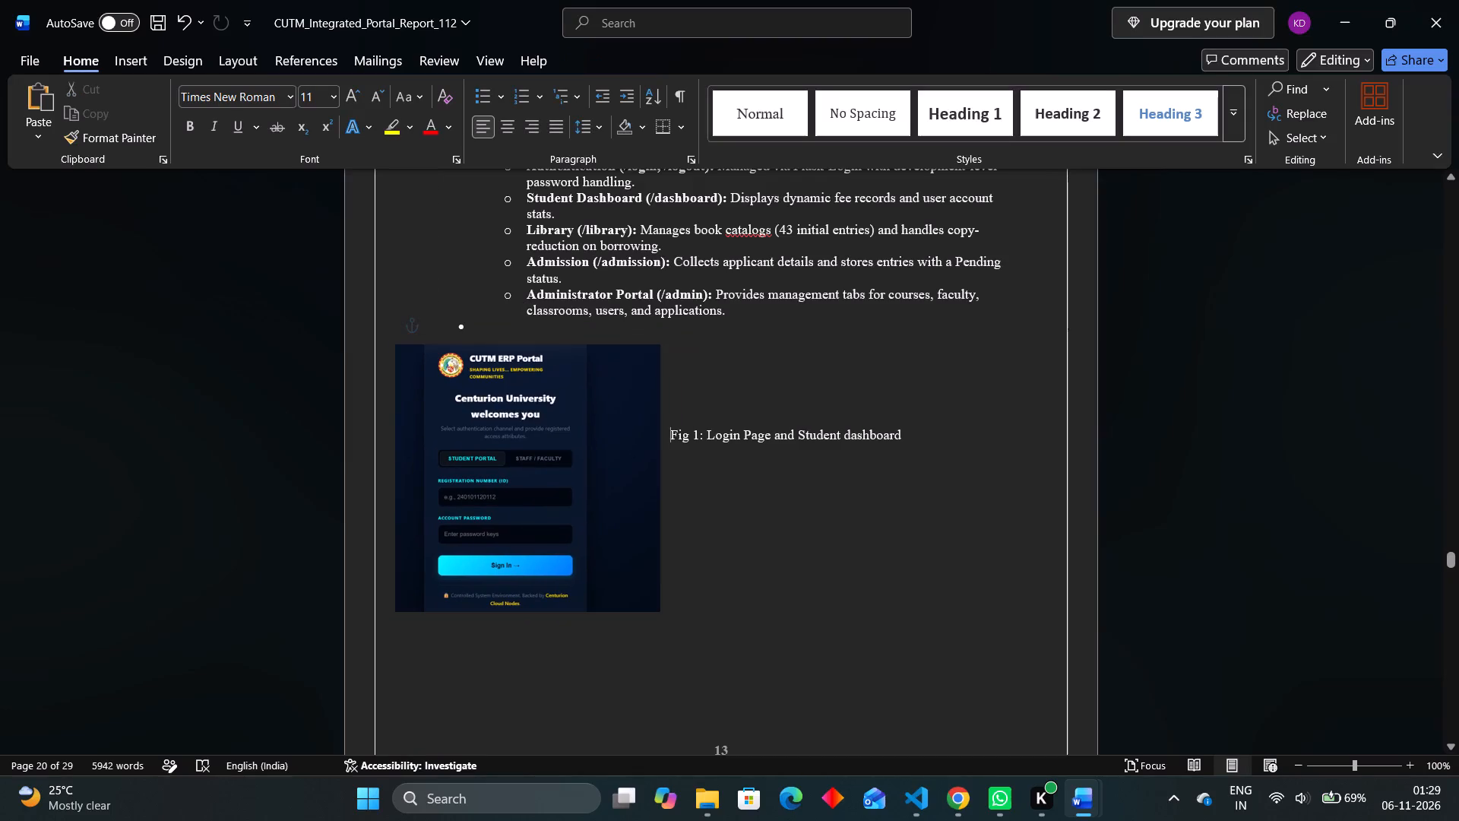
pyautogui.press('Return')
pyautogui.press('Return')
pyautogui.press('Return')
pyautogui.press('Return')
pyautogui.press('Return')
pyautogui.press('Return')
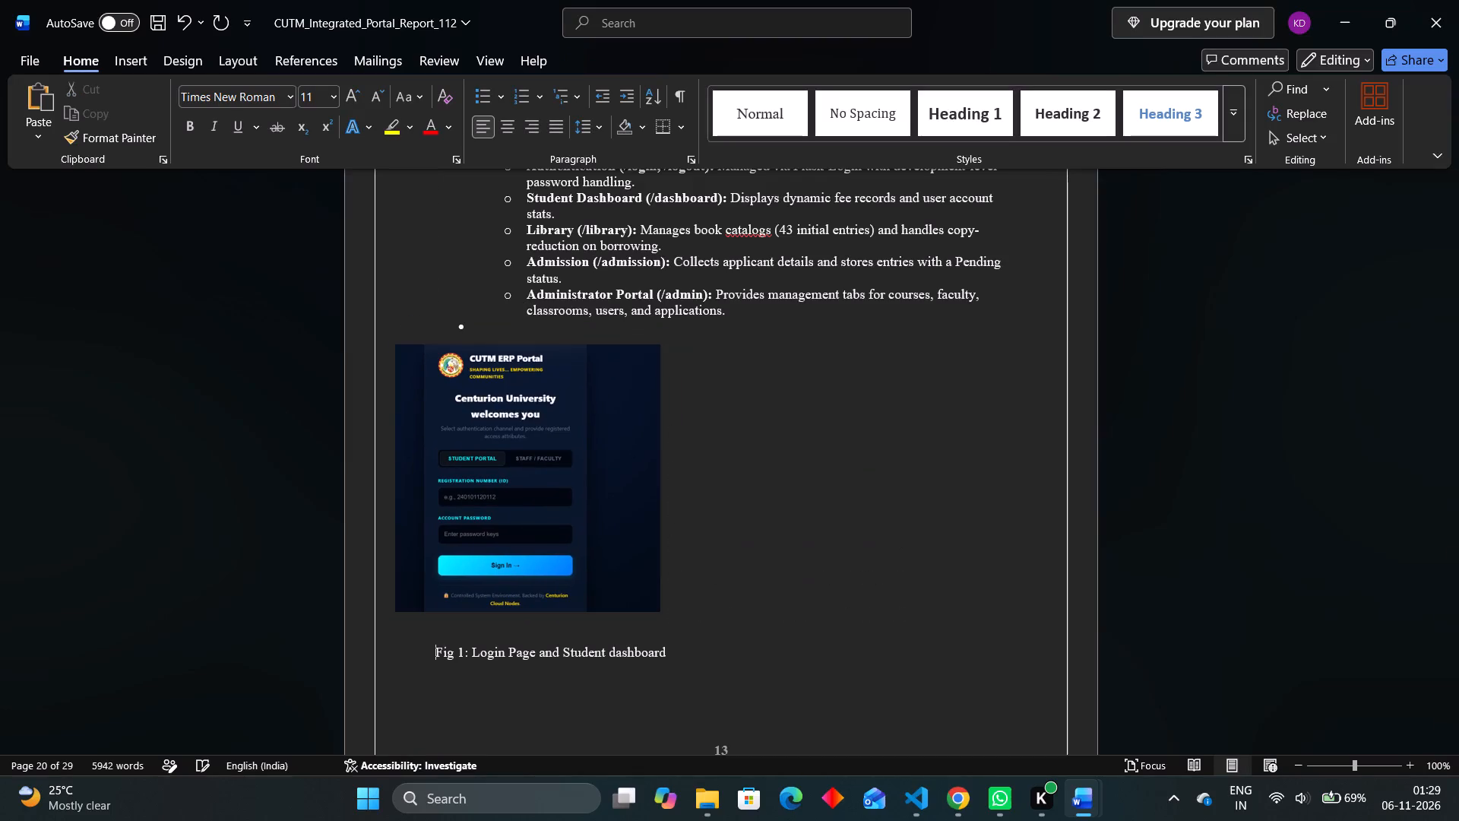
# Paste the student dashboard image in section 6.4 and move it flush beside the login page image with their top edges nearly aligned.
pyautogui.click(763, 452)
pyautogui.hotkey('ctrl', 'v')
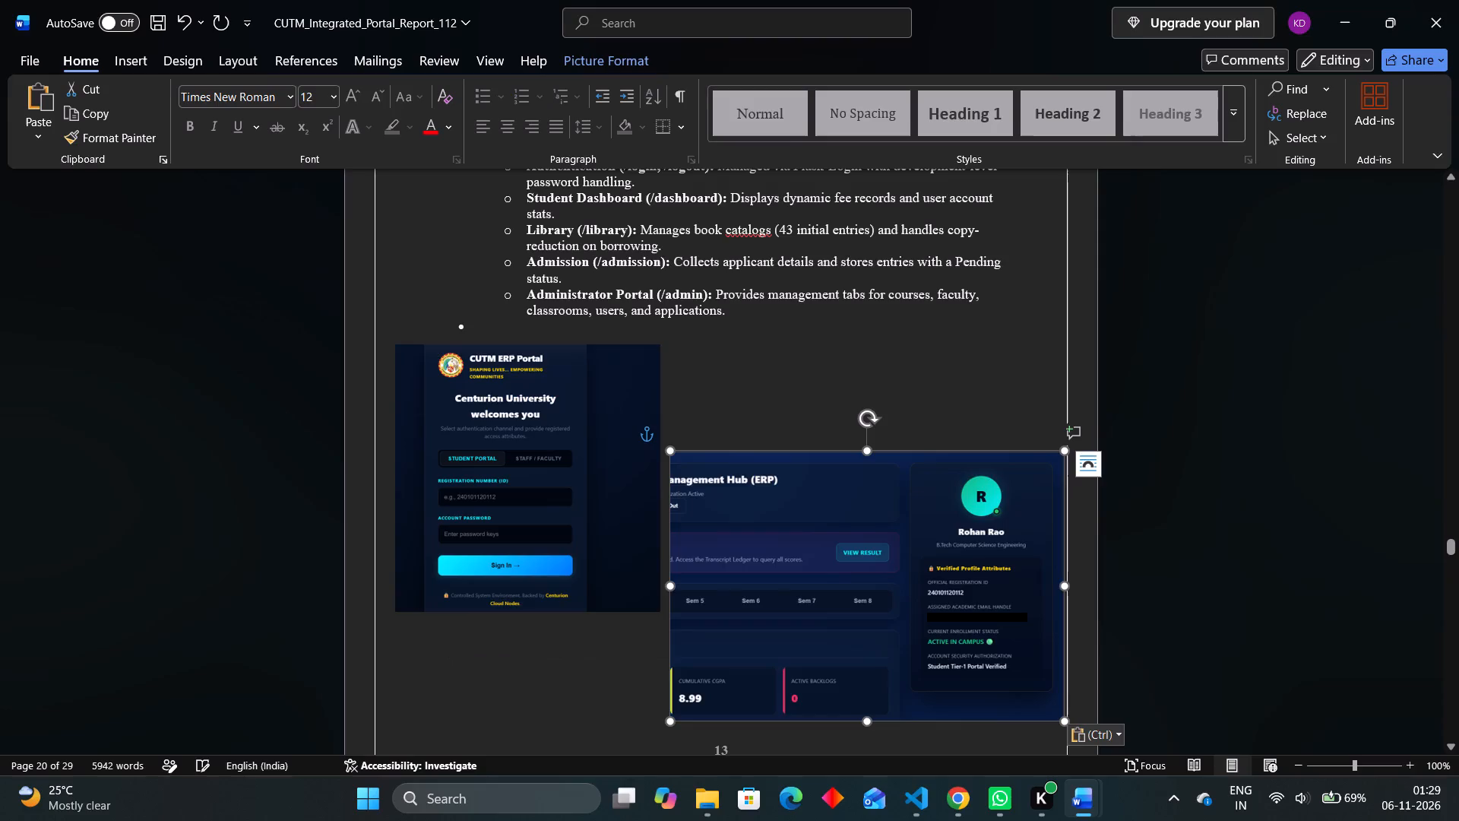
pyautogui.moveTo(759, 511); pyautogui.dragTo(751, 410)
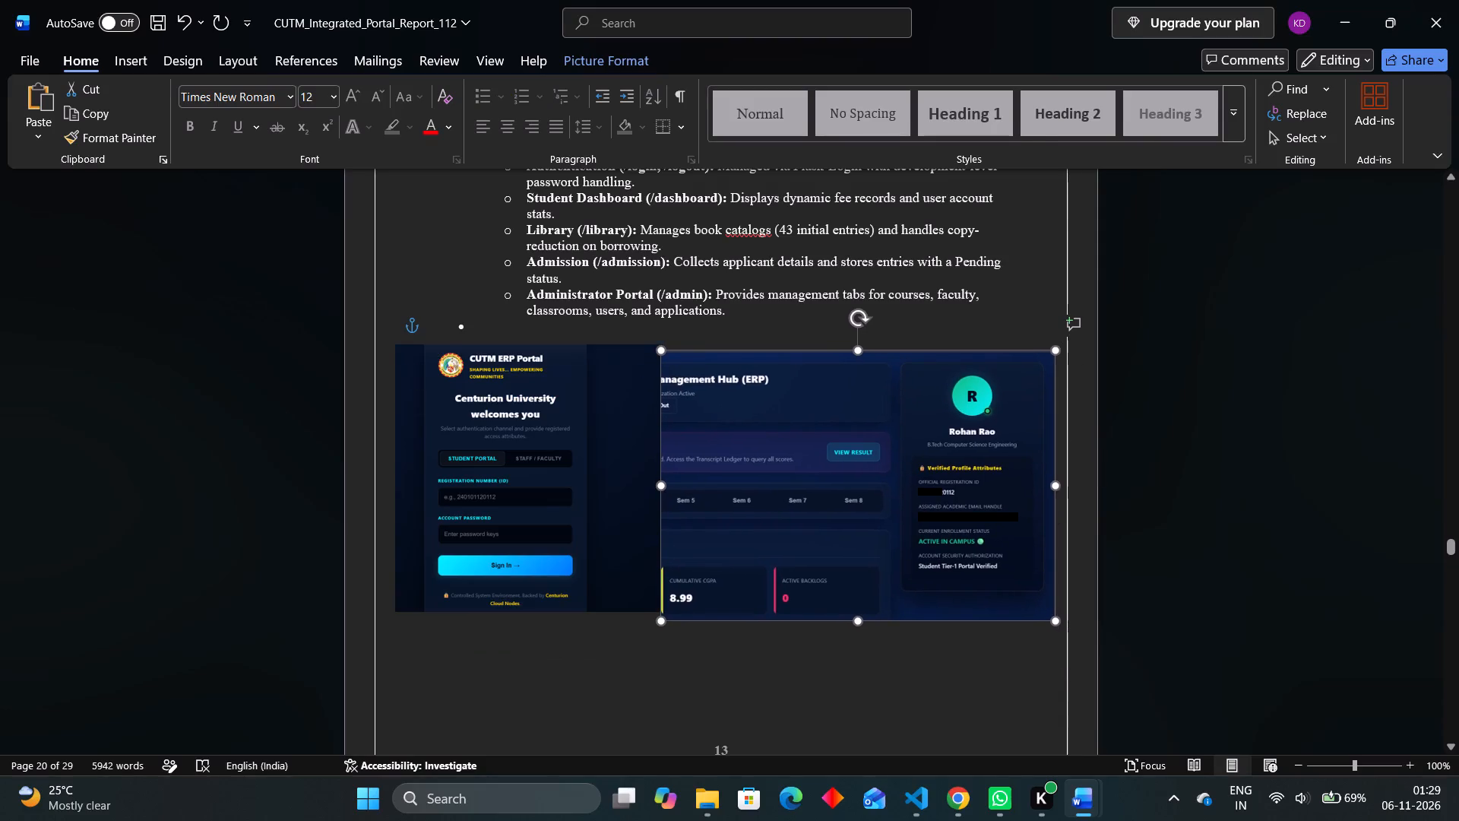
pyautogui.moveTo(751, 410); pyautogui.dragTo(750, 407)
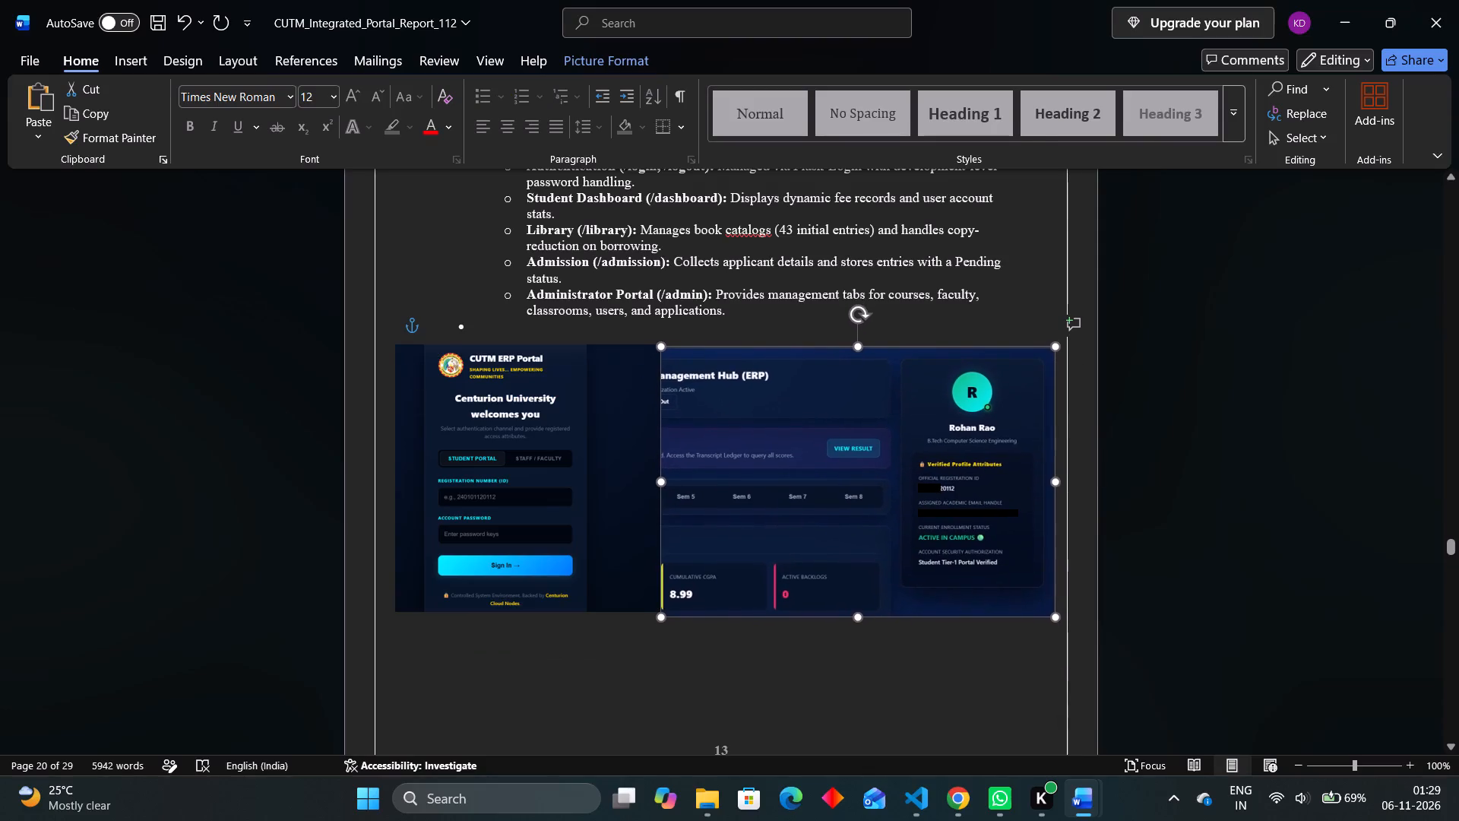
pyautogui.moveTo(750, 407); pyautogui.dragTo(746, 406)
pyautogui.click(1097, 435)
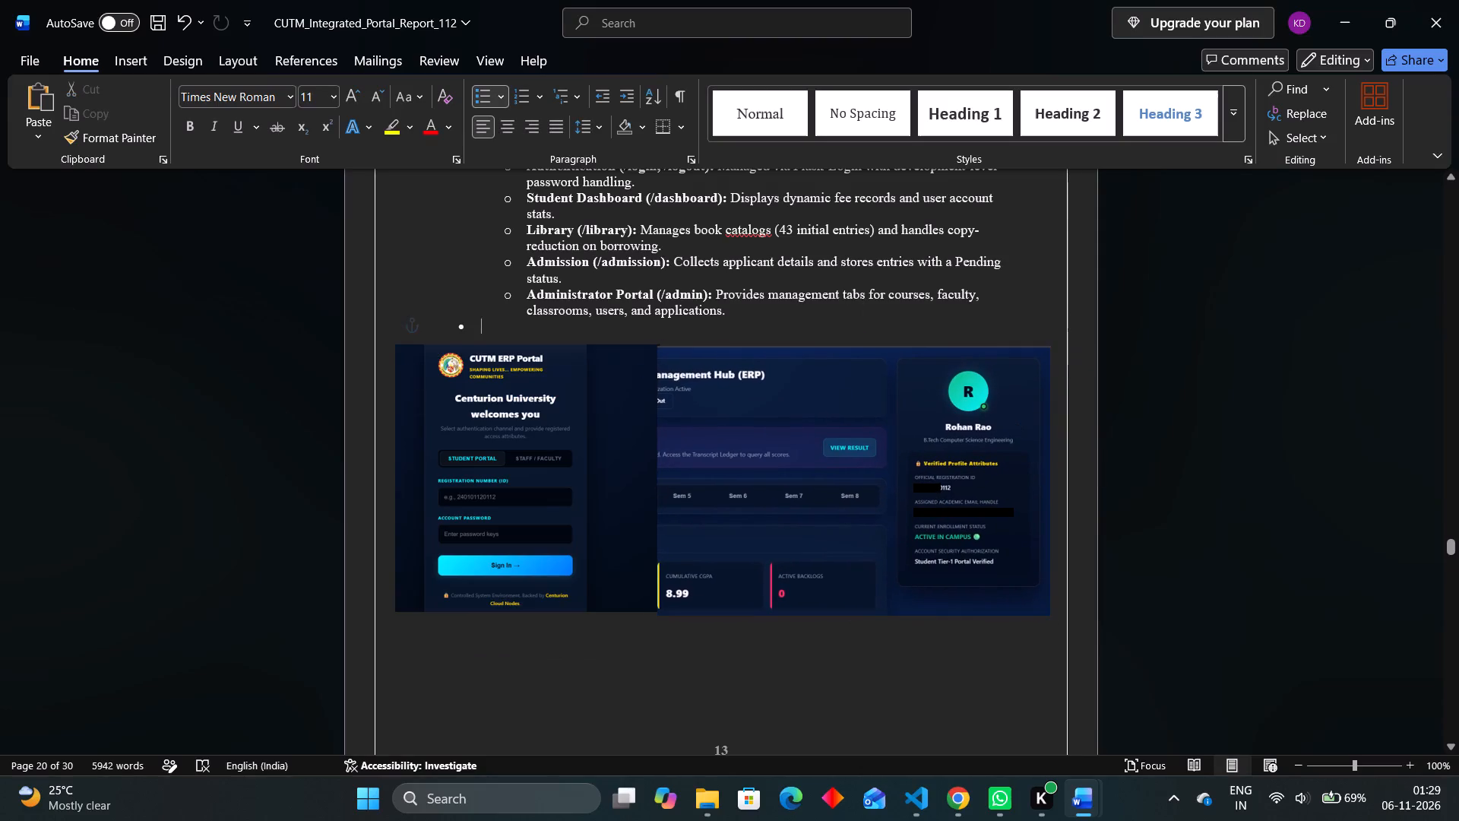
# Delete the blank lines above the Fig 1 caption until it sits directly beneath the login and student dashboard images.
pyautogui.scroll(-2, 662, 697)
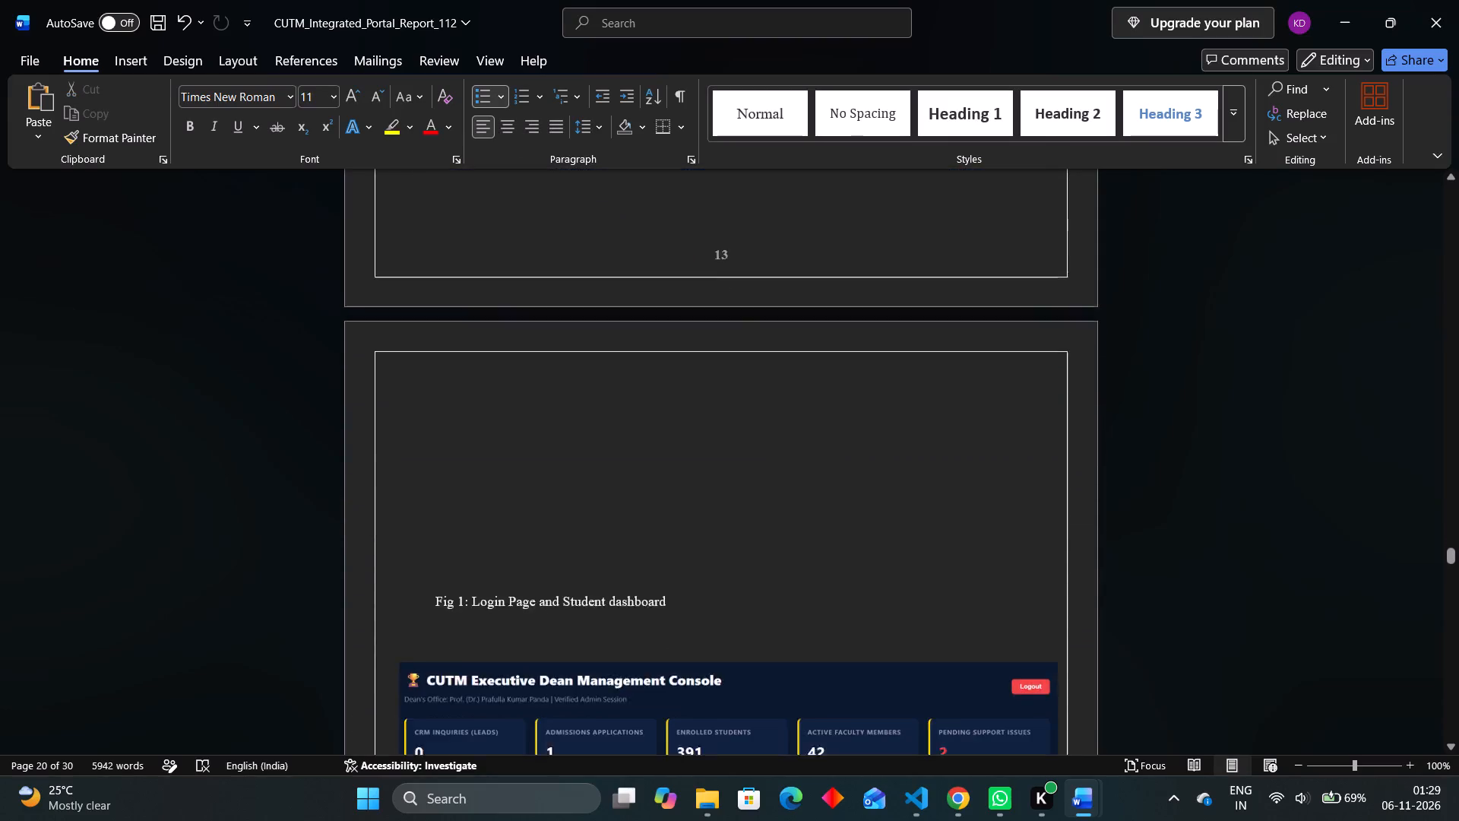
pyautogui.click(486, 620)
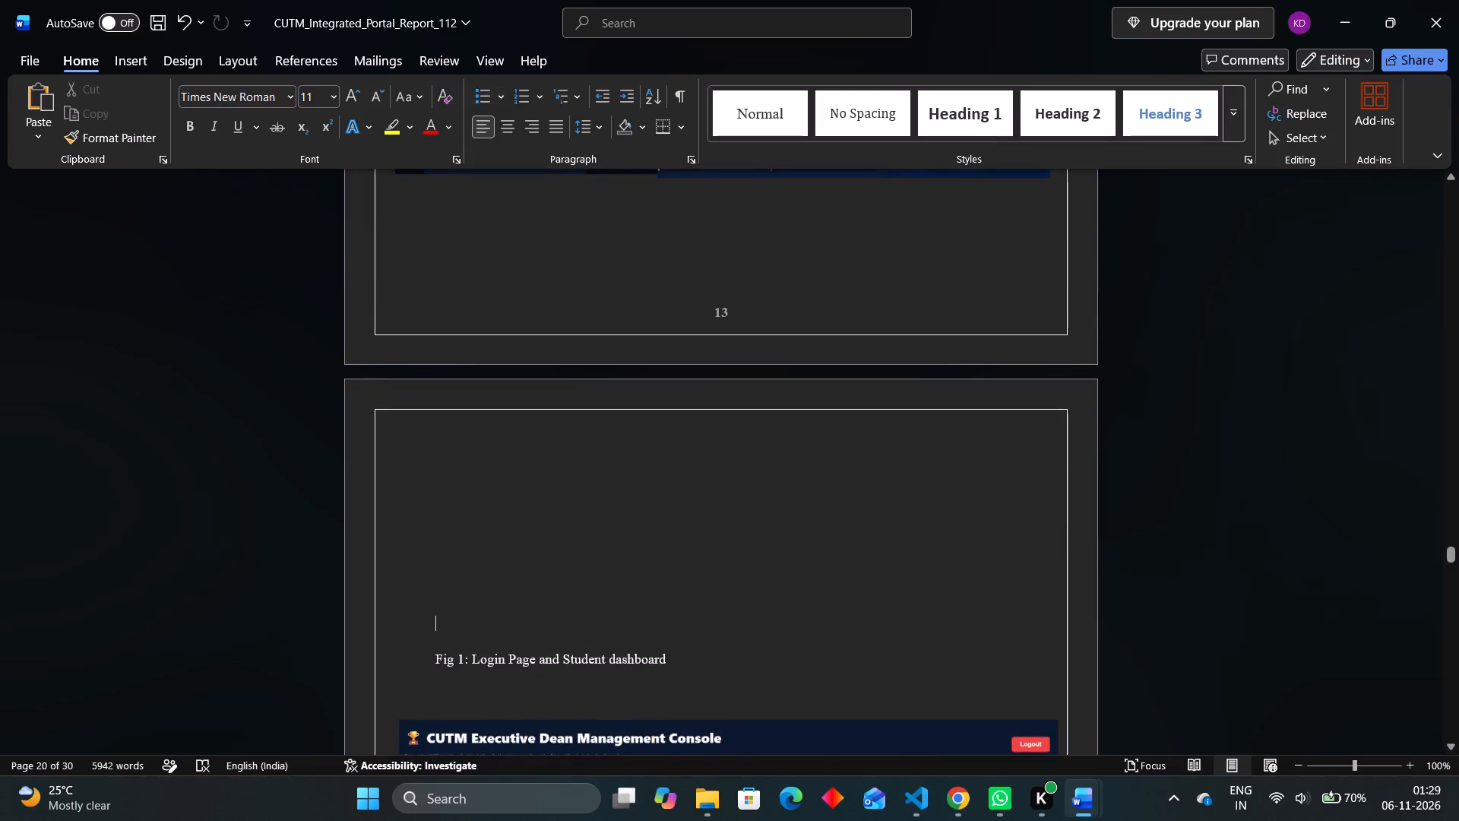
pyautogui.press('BackSpace')
pyautogui.press('BackSpace')
pyautogui.press('BackSpace')
pyautogui.press('BackSpace')
pyautogui.press('BackSpace')
pyautogui.press('BackSpace')
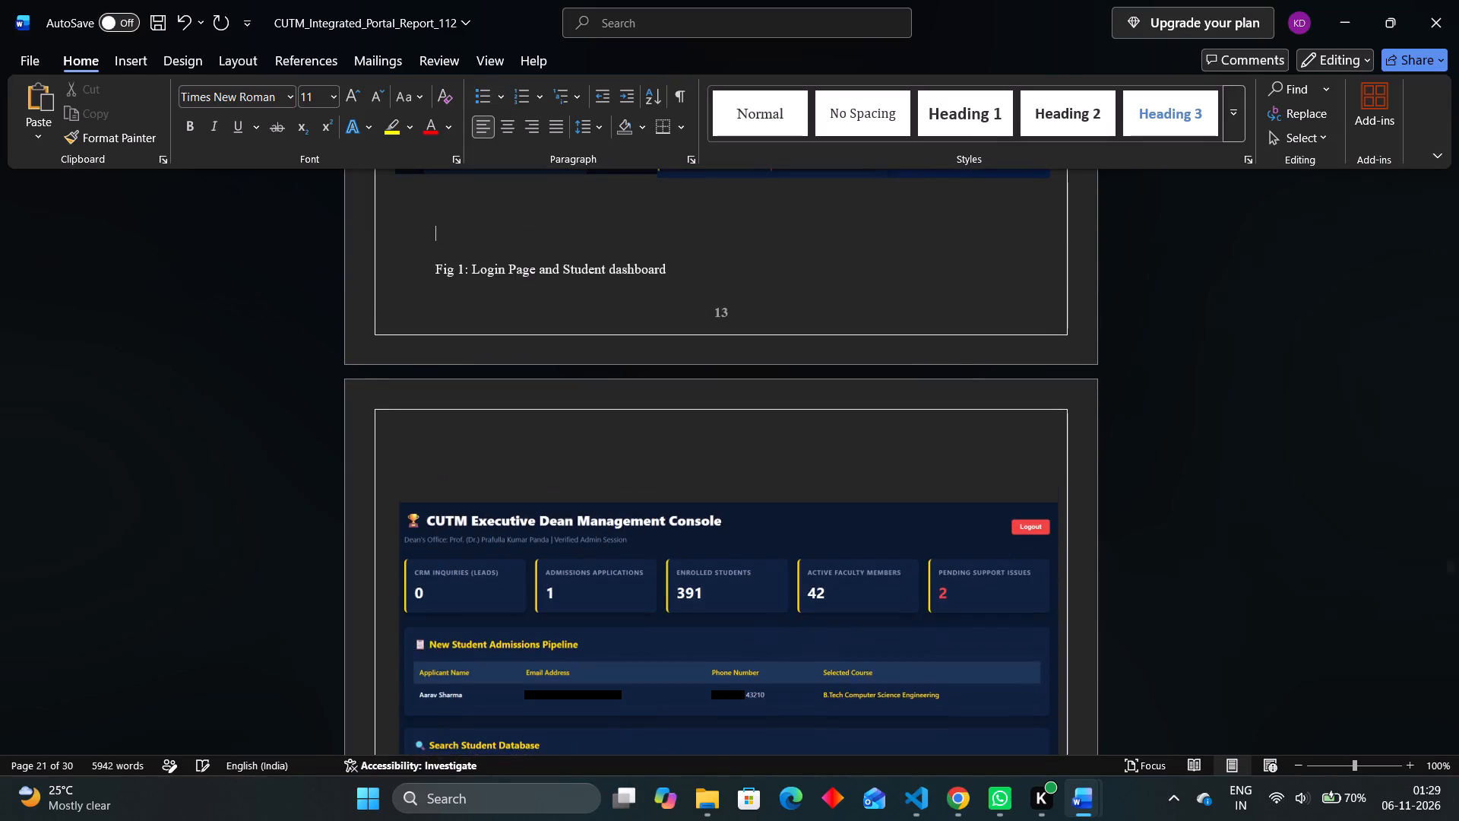
pyautogui.press('BackSpace')
pyautogui.press('BackSpace')
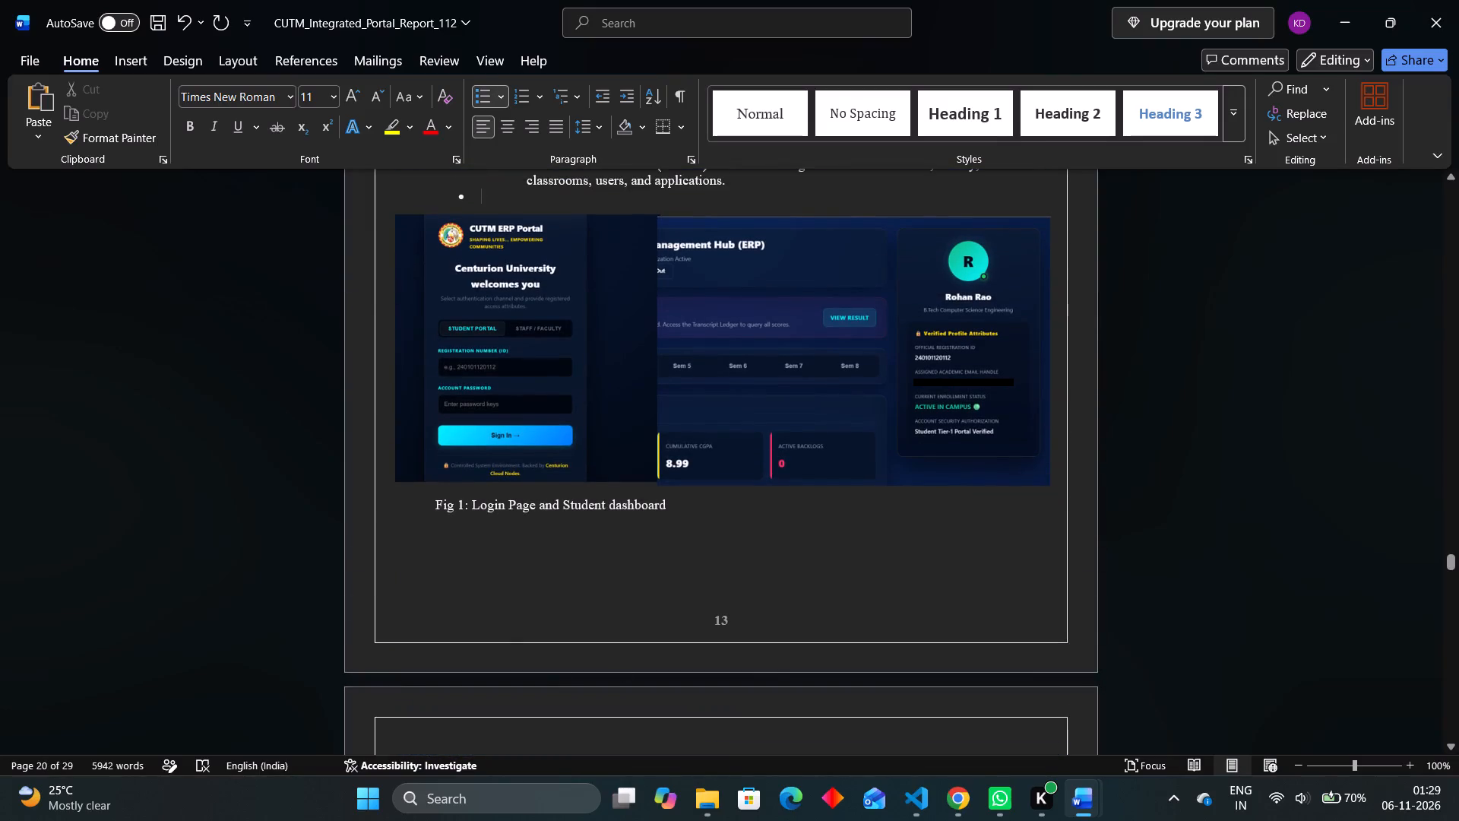
# Indent the Fig 1 caption by five tab stops toward the middle of the page.
pyautogui.scroll(-1, 677, 579)
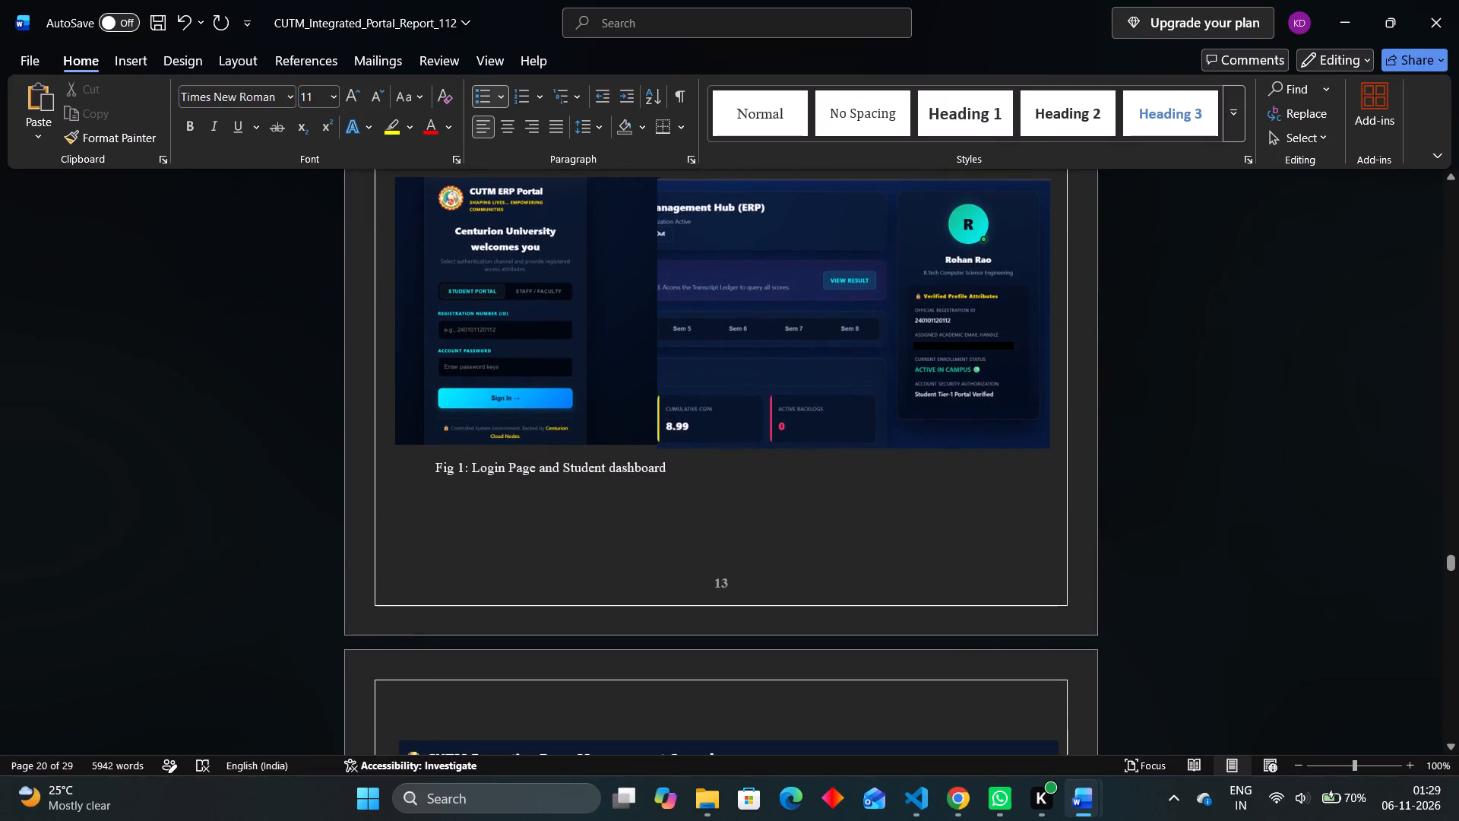
pyautogui.click(433, 469)
pyautogui.press('Tab')
pyautogui.press('Tab')
pyautogui.press('Tab')
pyautogui.press('Tab')
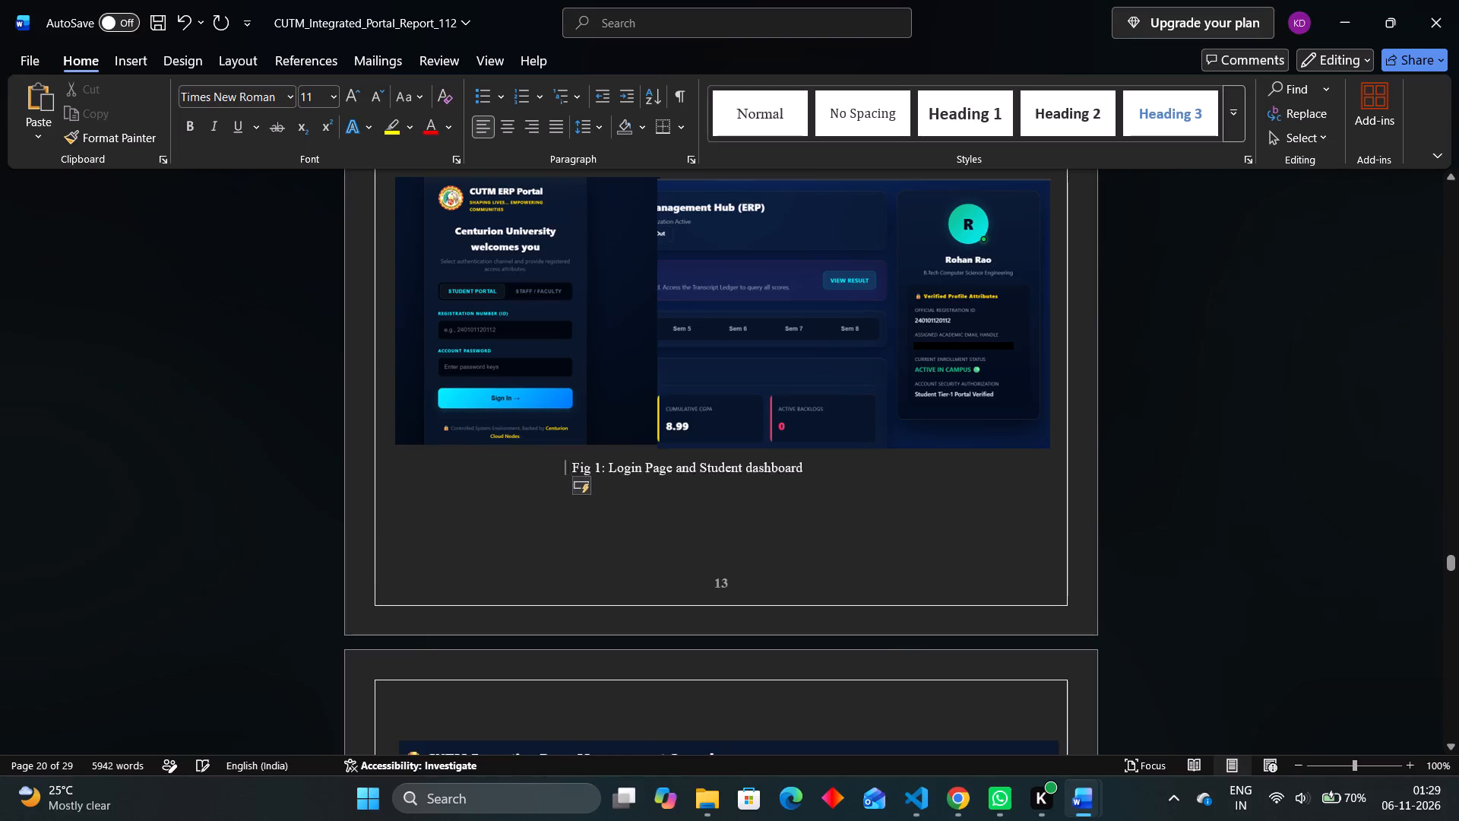
pyautogui.press('Tab')
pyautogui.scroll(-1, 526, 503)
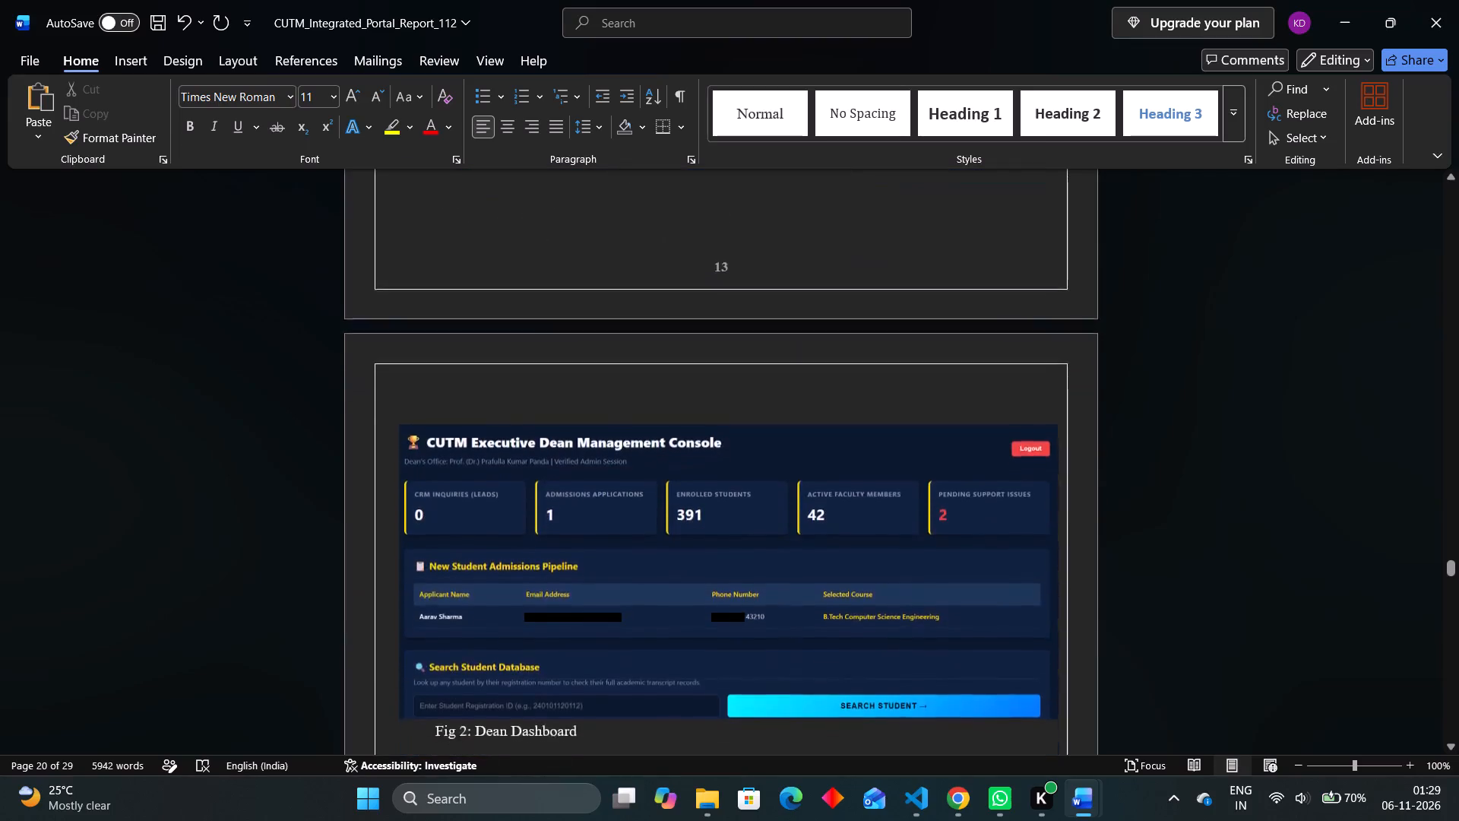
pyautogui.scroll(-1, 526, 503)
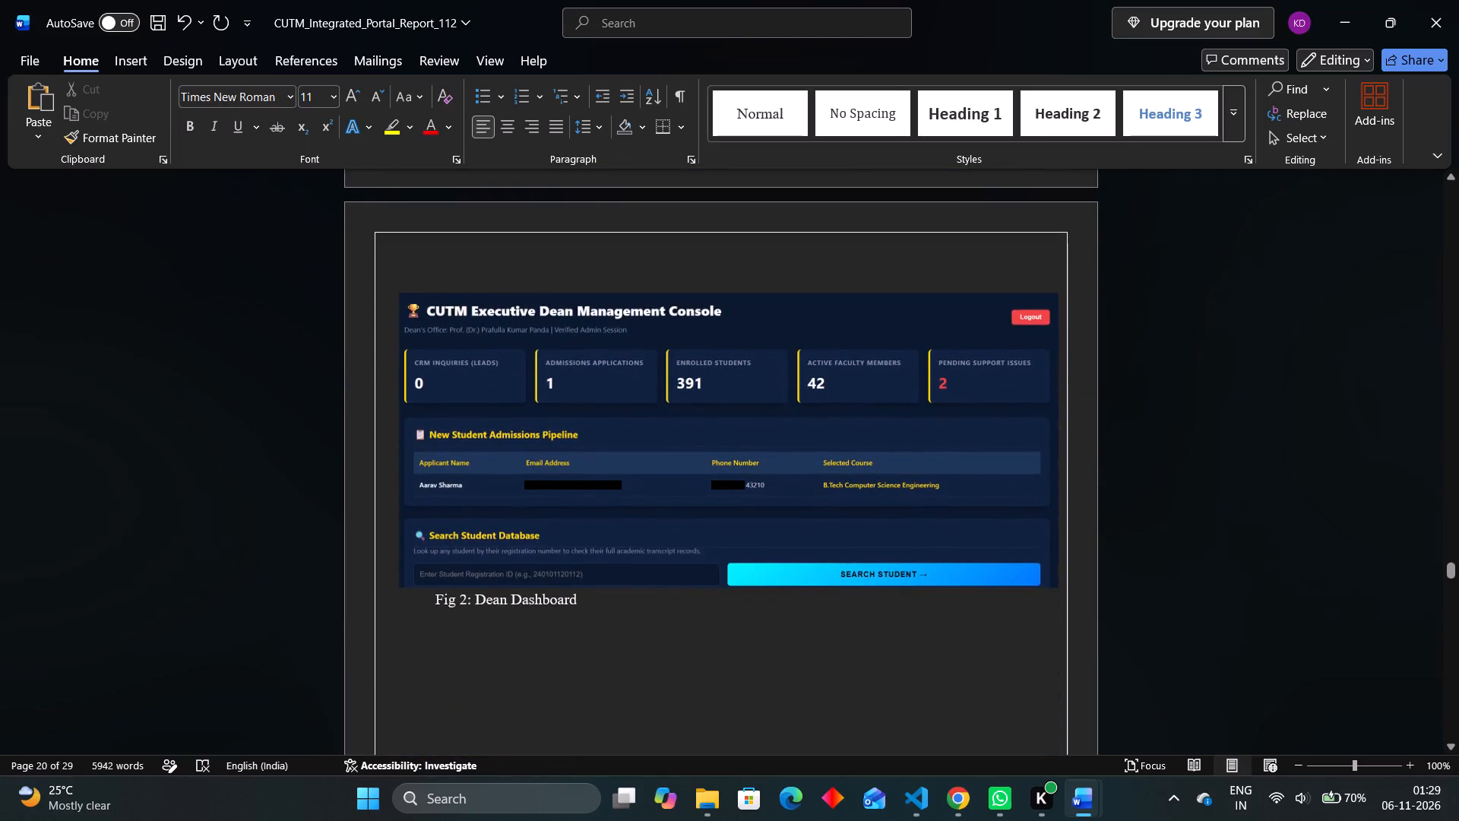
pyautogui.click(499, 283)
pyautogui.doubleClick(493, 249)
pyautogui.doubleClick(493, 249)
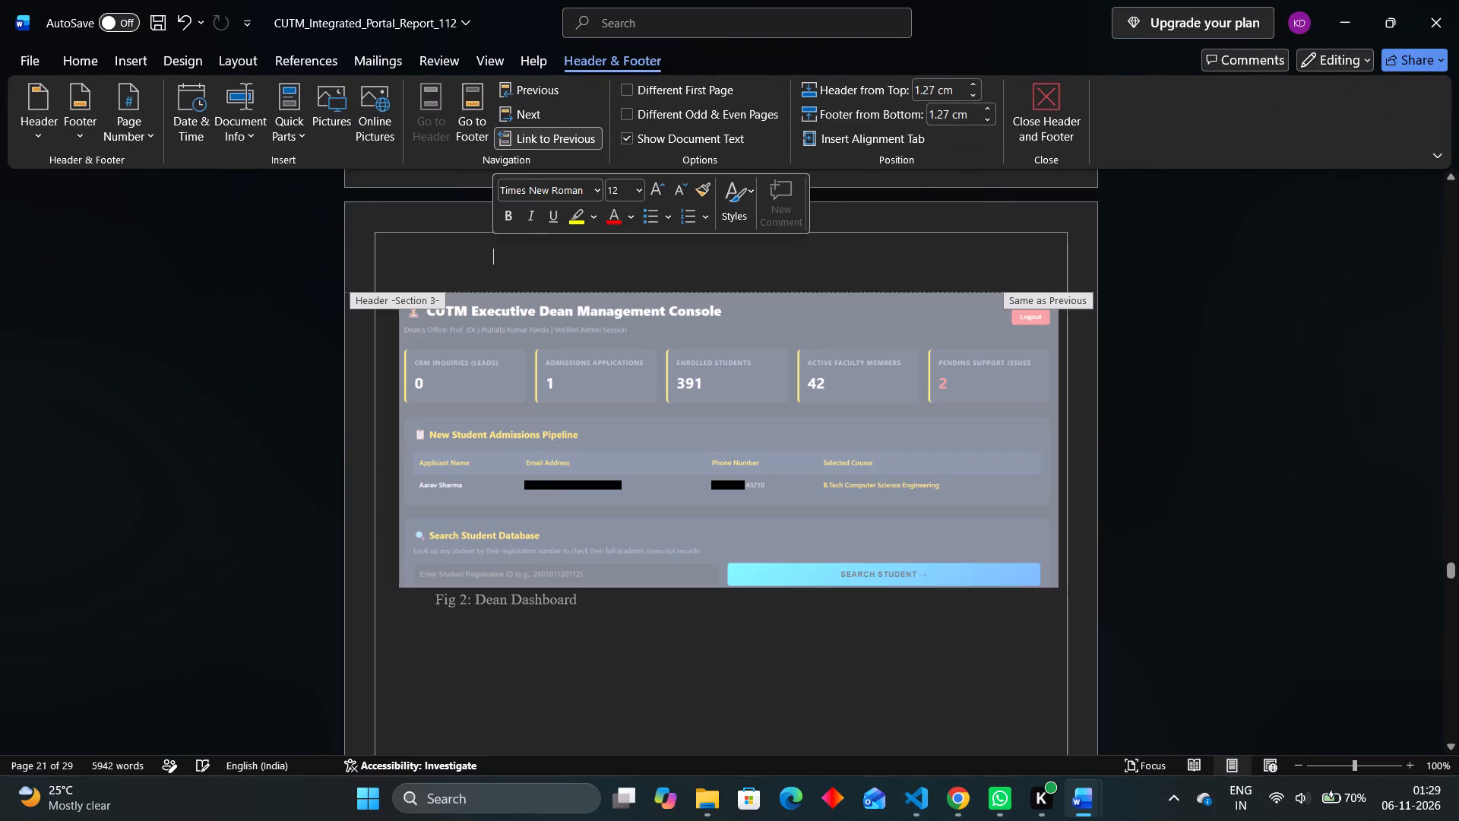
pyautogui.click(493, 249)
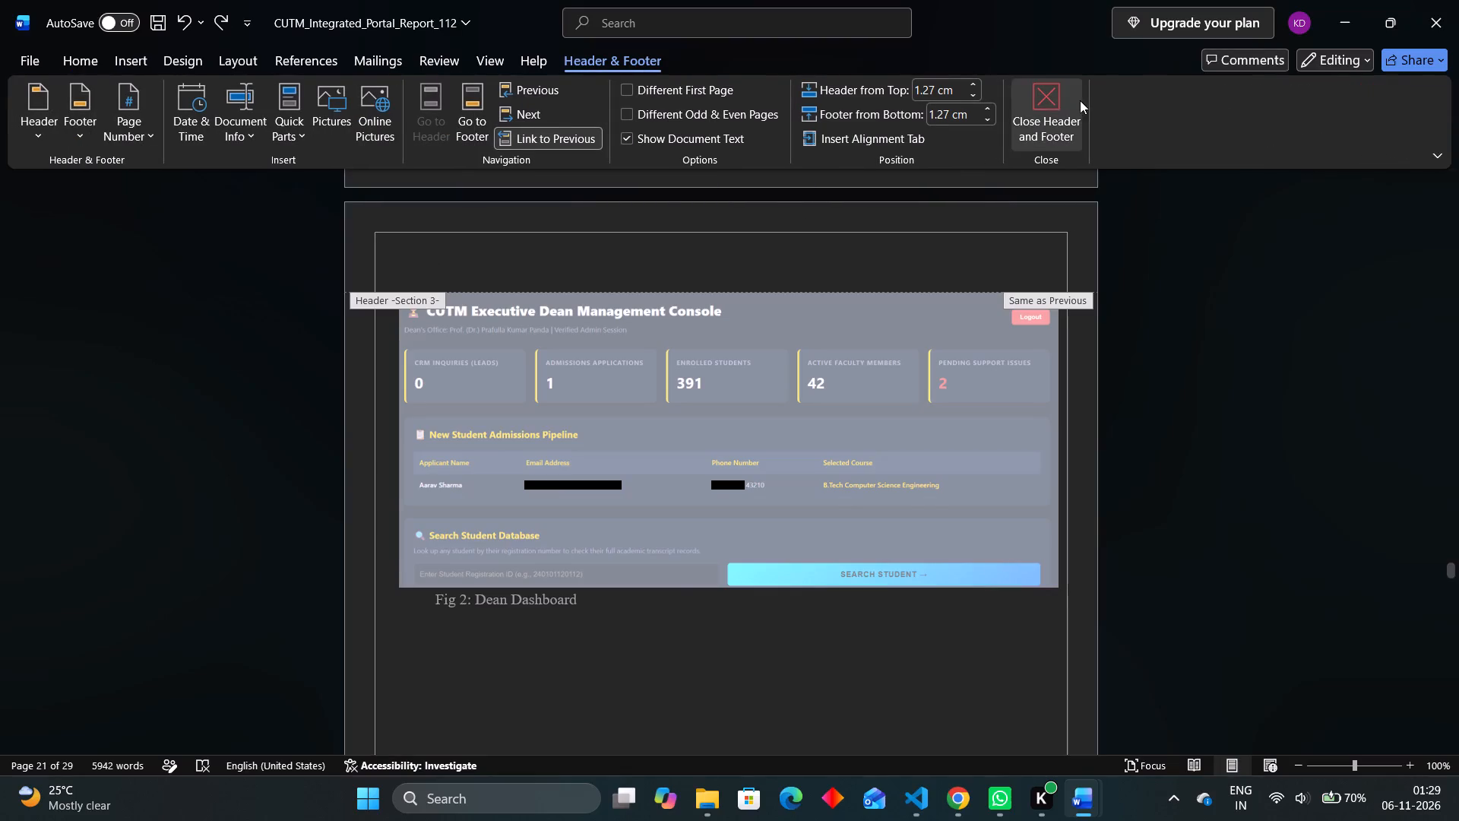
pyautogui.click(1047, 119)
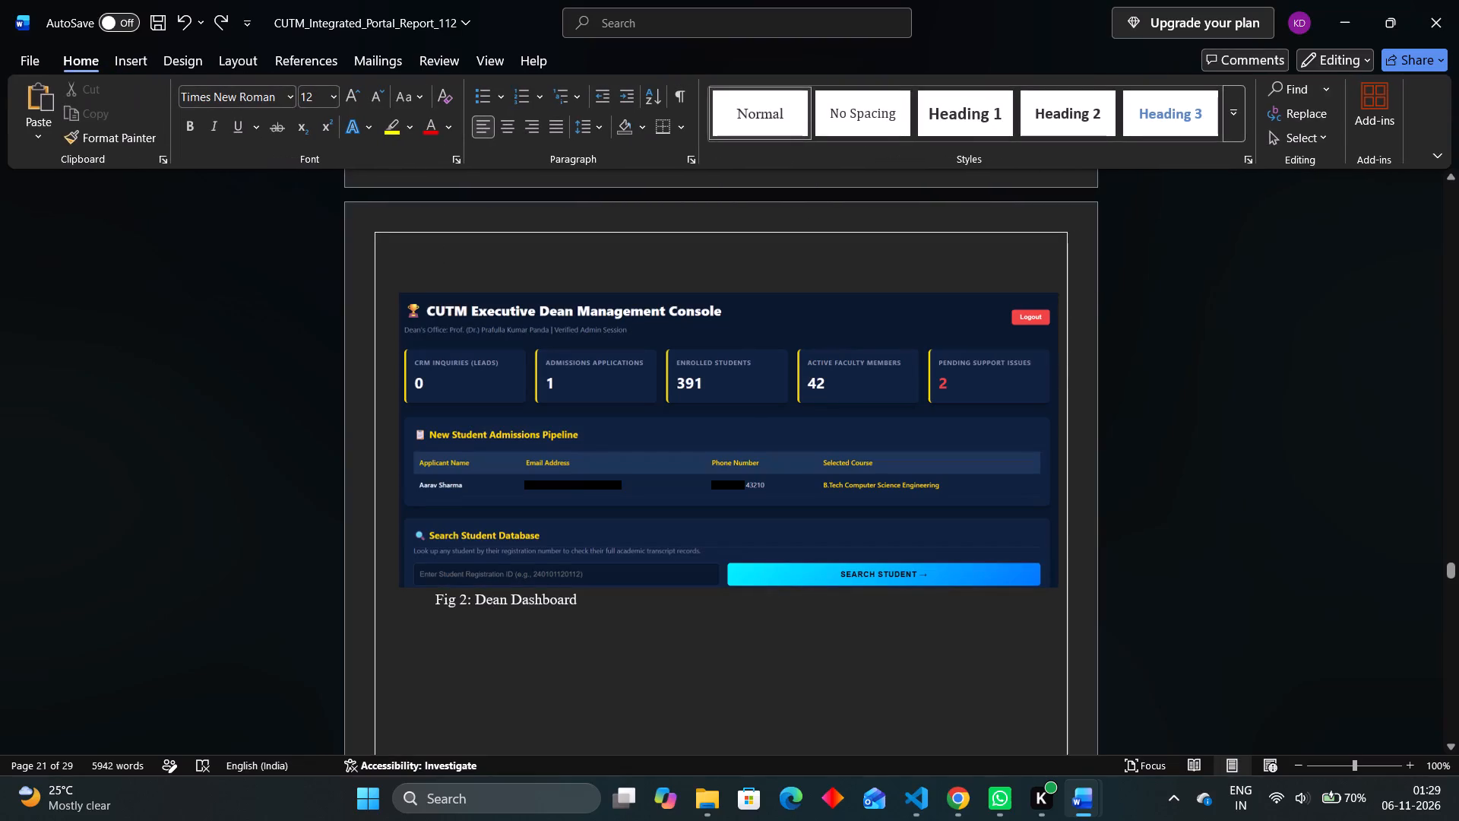
# Indent the "Fig 2: Dean Dashboard" caption by five tab stops to centre it beneath the Dean Management Console image.
pyautogui.click(429, 601)
pyautogui.press('Tab')
pyautogui.press('Tab')
pyautogui.press('Tab')
pyautogui.press('Tab')
pyautogui.press('Tab')
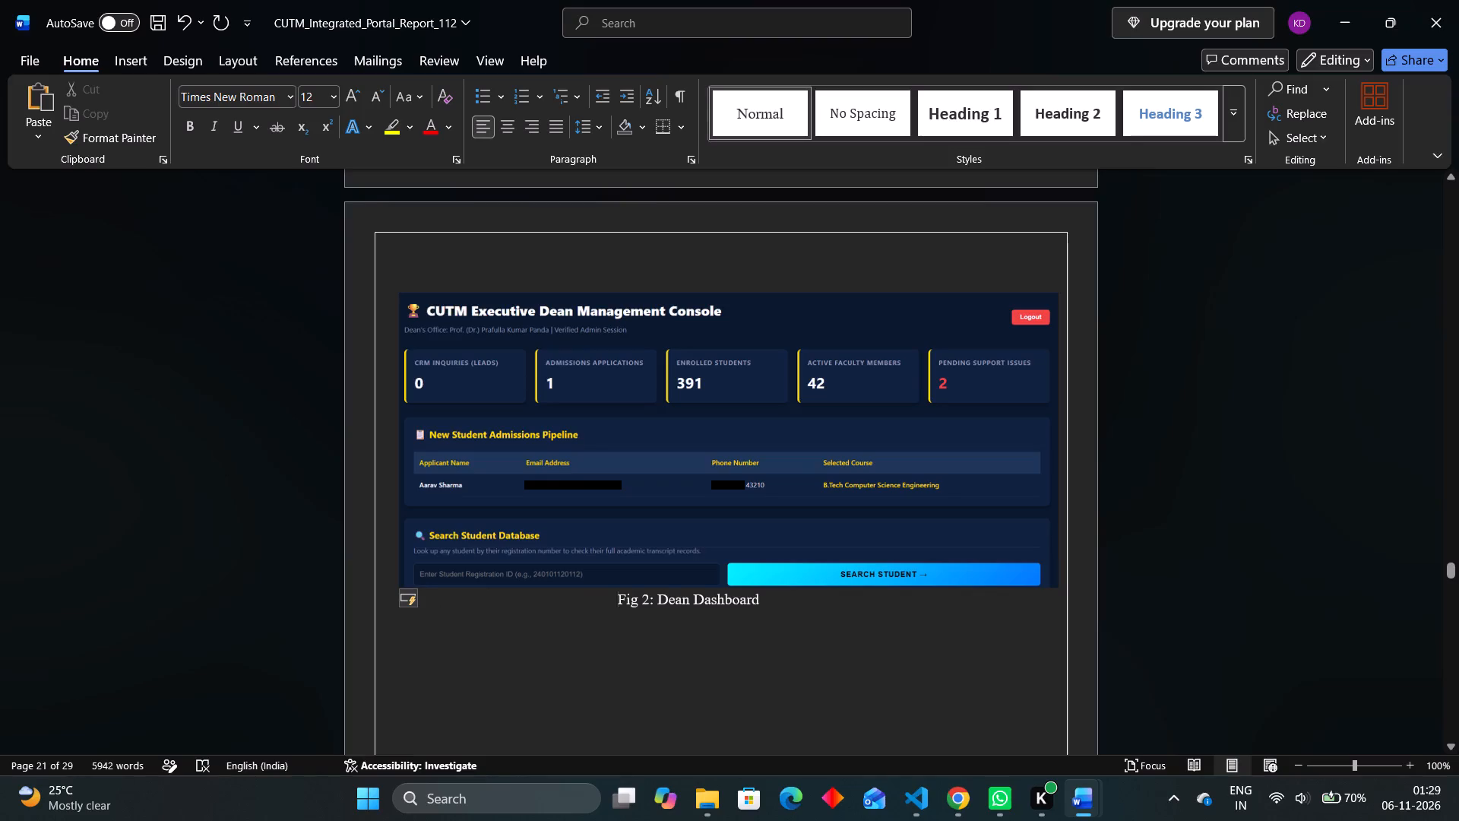
# Reword the Fig 2 caption under the Dean console image as "Fig 2: Dean Portal".
pyautogui.doubleClick(719, 592)
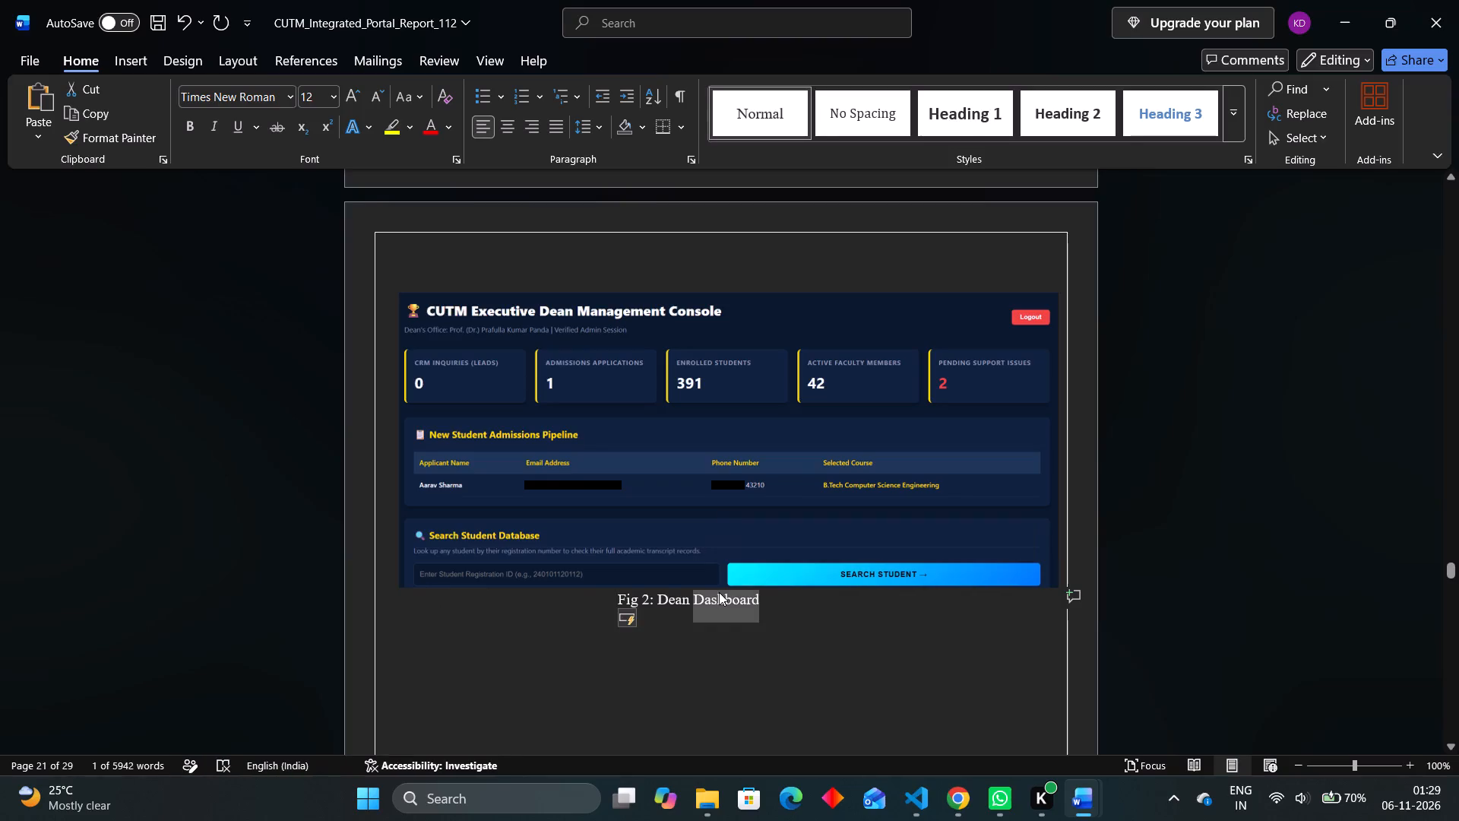
pyautogui.write('portal')
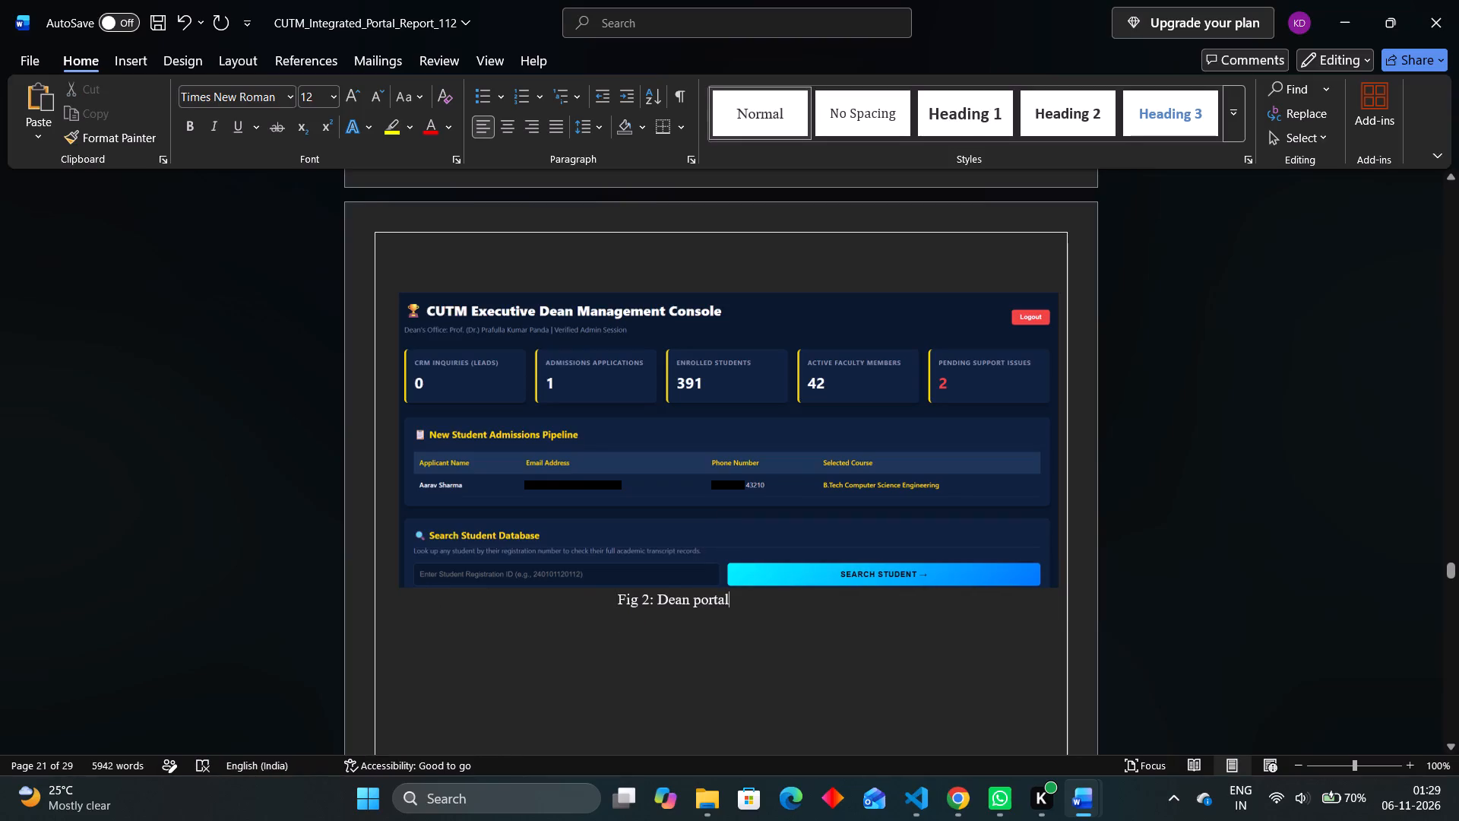
pyautogui.click(698, 602)
pyautogui.press('BackSpace')
pyautogui.hotkey('shift', 'p')
pyautogui.click(608, 599)
# Delete the leftover original Fig 1 and Fig 2 images together with their captions below section 6.7.
pyautogui.scroll(-2, 608, 599)
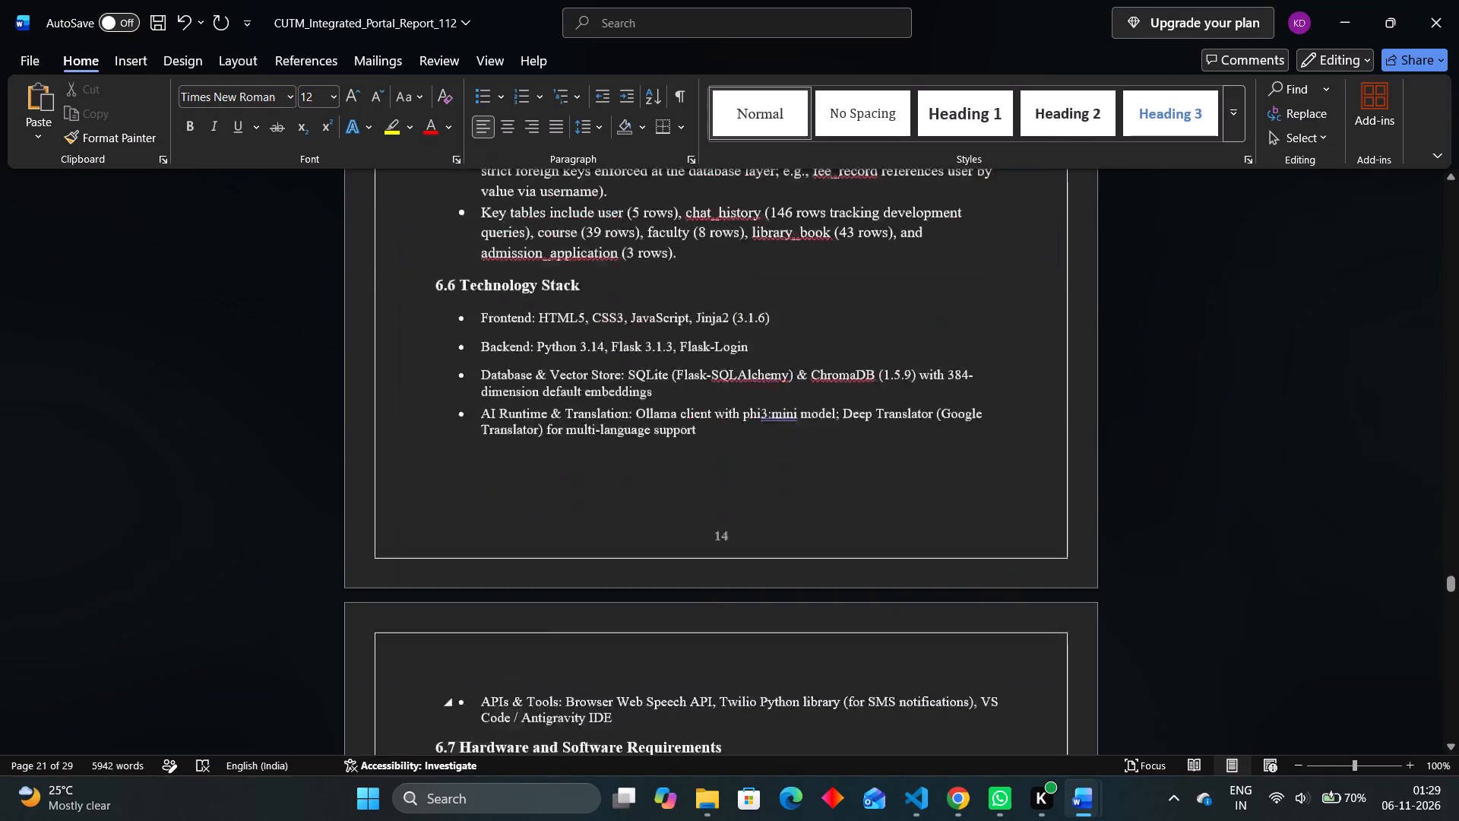
pyautogui.scroll(-3, 608, 599)
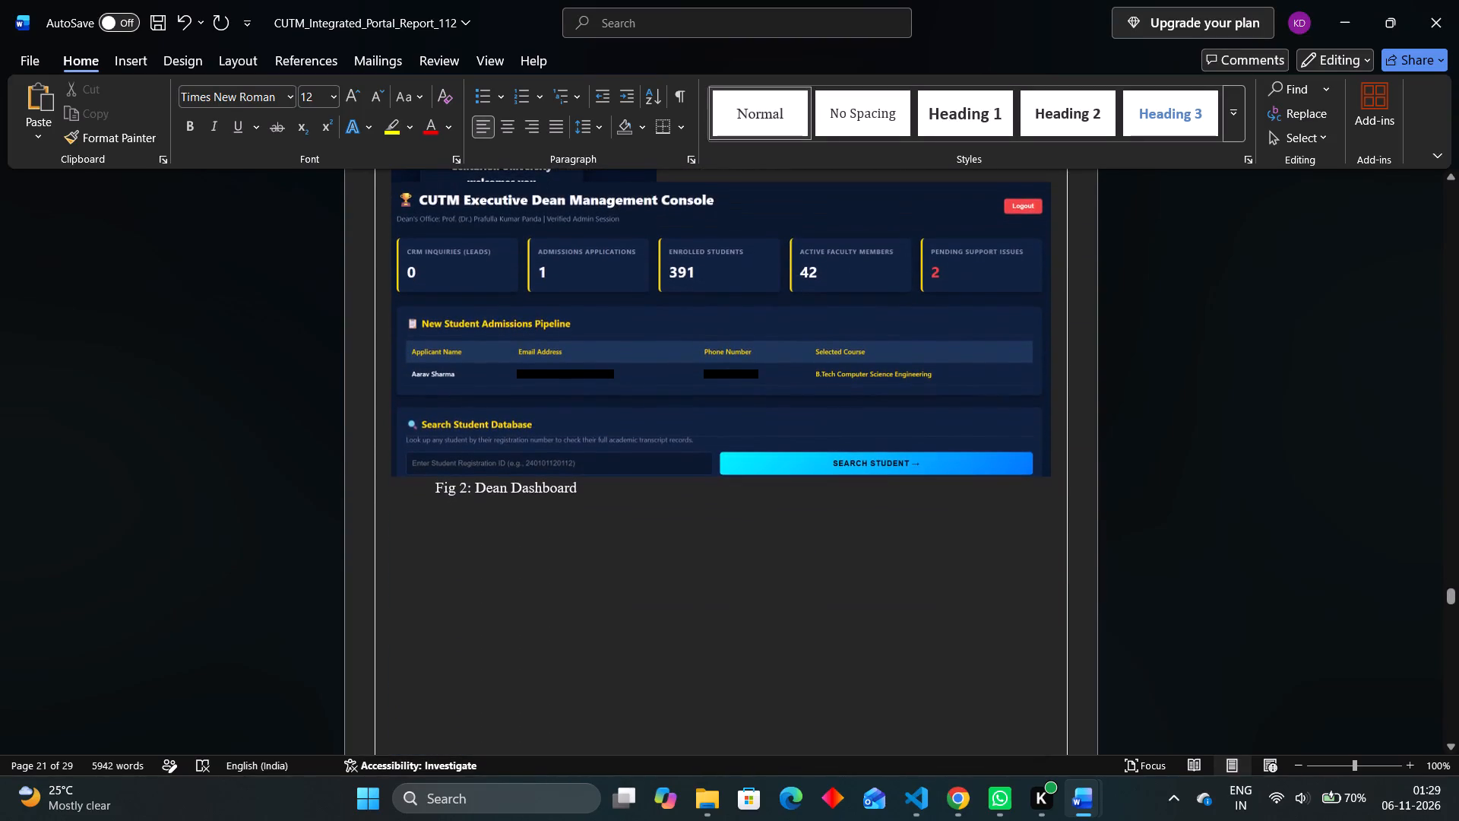
pyautogui.moveTo(578, 544); pyautogui.dragTo(407, 220)
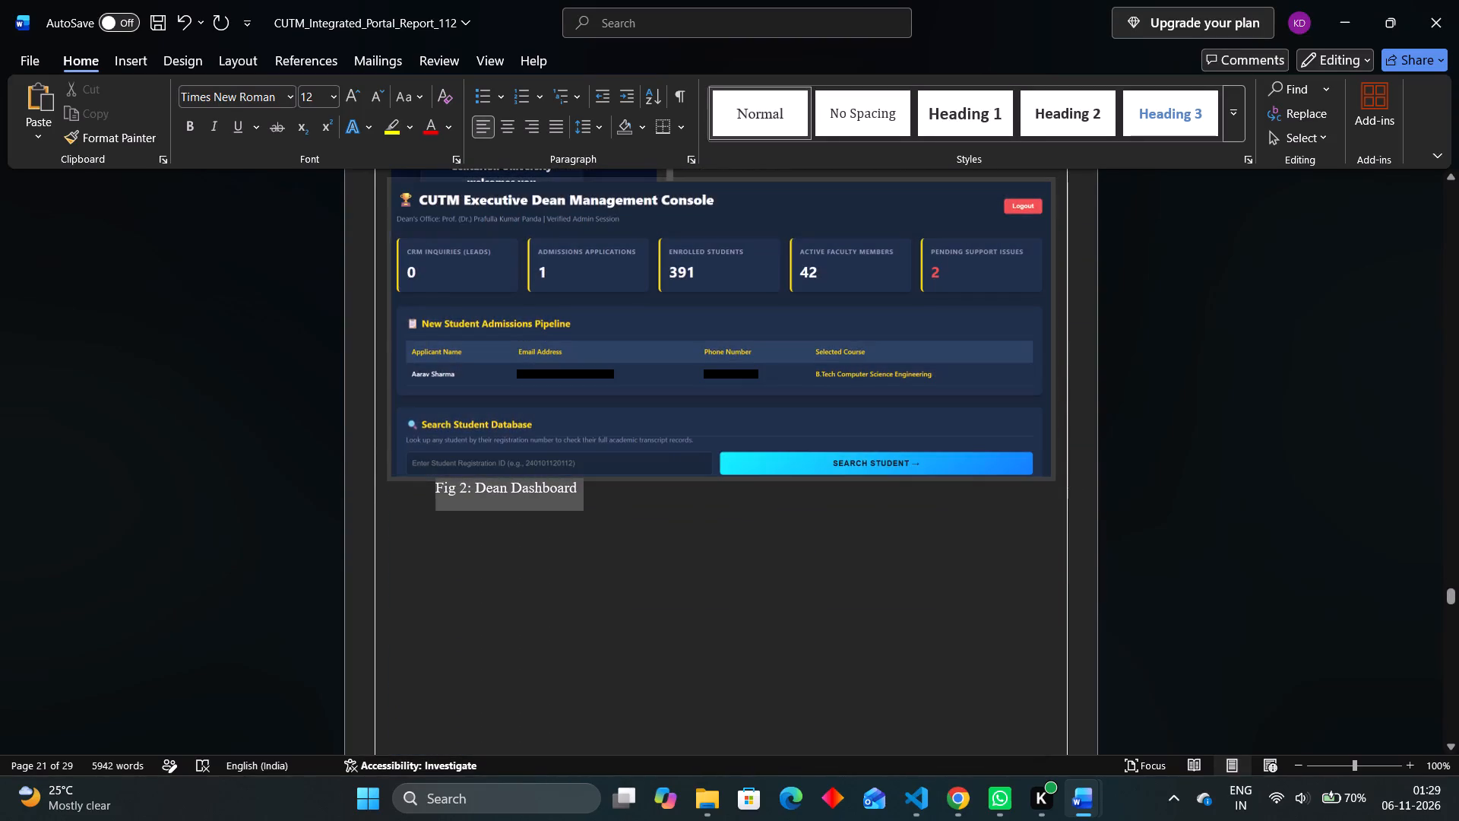
pyautogui.moveTo(407, 220); pyautogui.dragTo(420, 283)
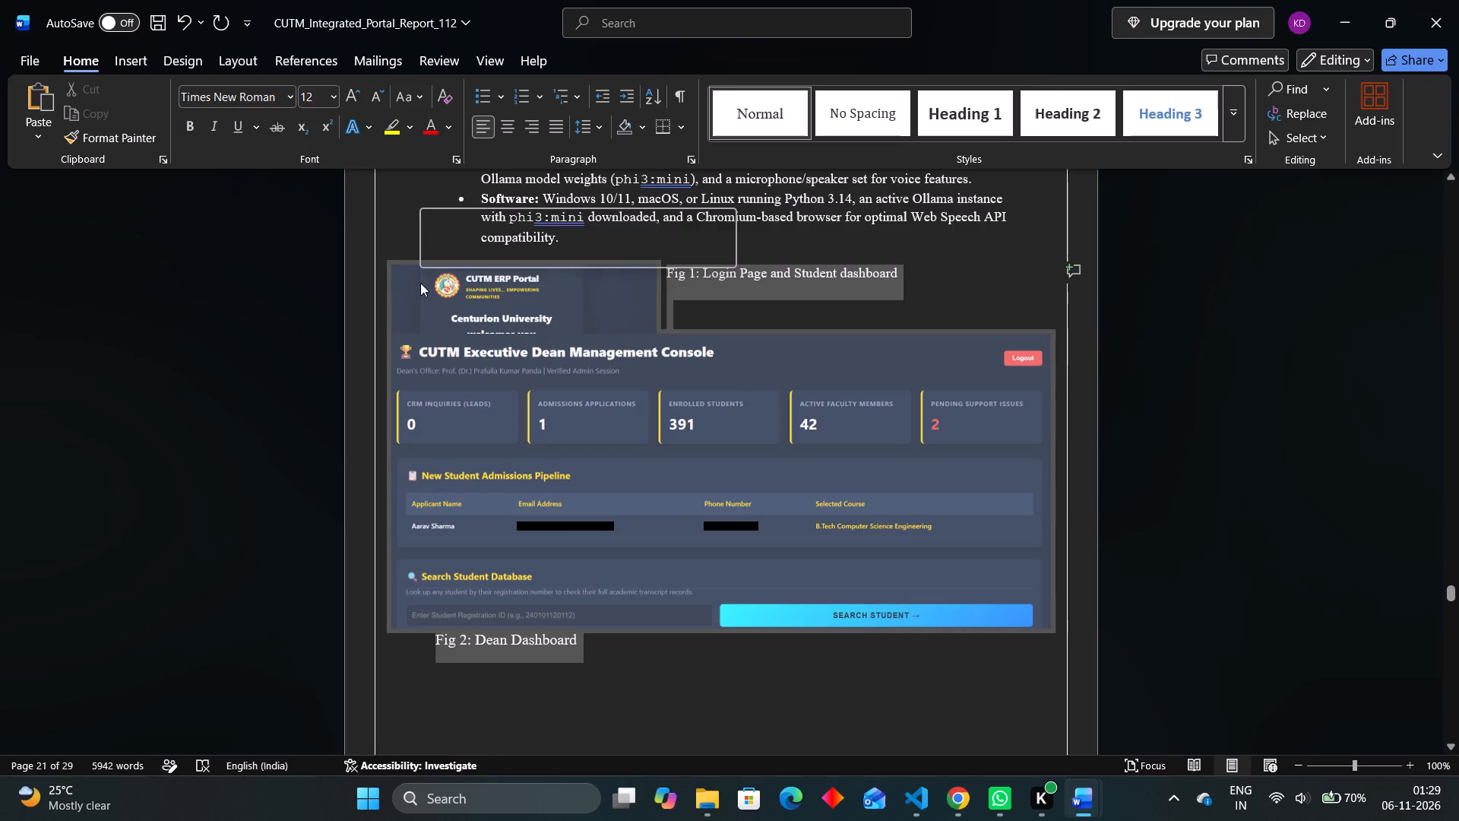
pyautogui.press('BackSpace')
# Remove the surplus blank lines between the "Fig 2: Dean Portal" caption and the 6.5 Database Design heading.
pyautogui.scroll(2, 521, 300)
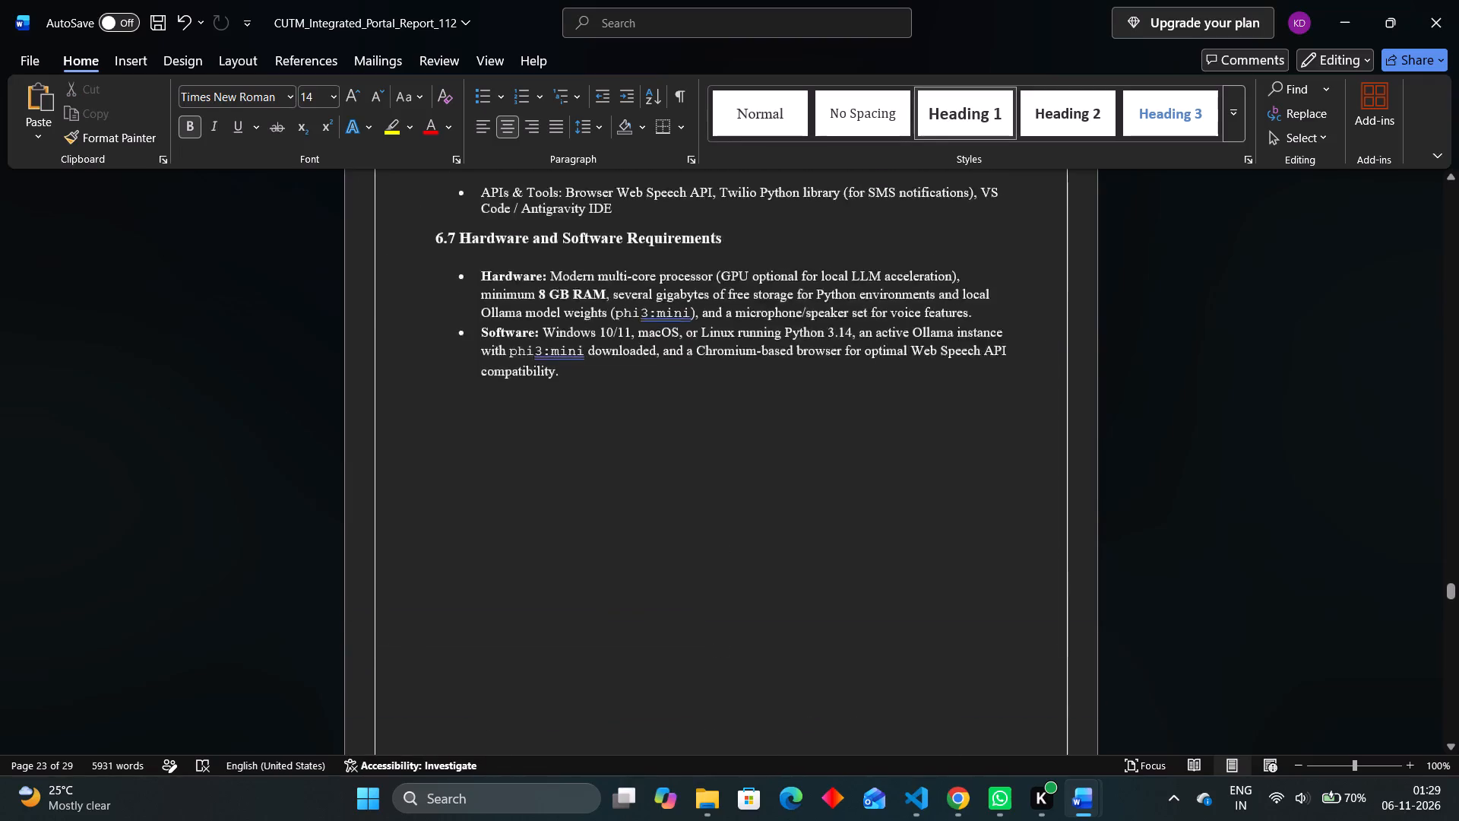
pyautogui.scroll(3, 521, 300)
pyautogui.click(488, 349)
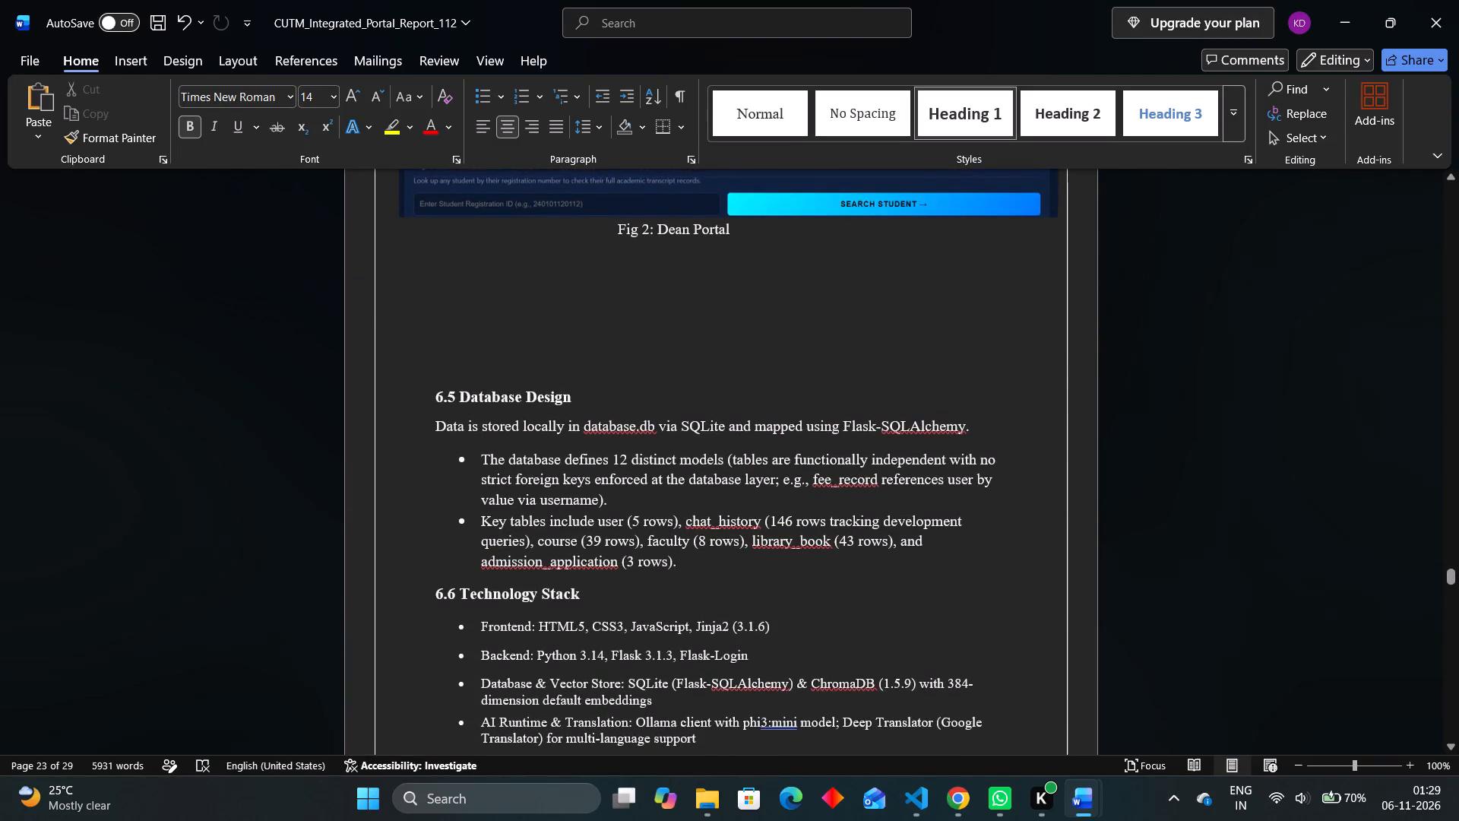
pyautogui.press('BackSpace')
pyautogui.press('BackSpace')
pyautogui.press('BackSpace')
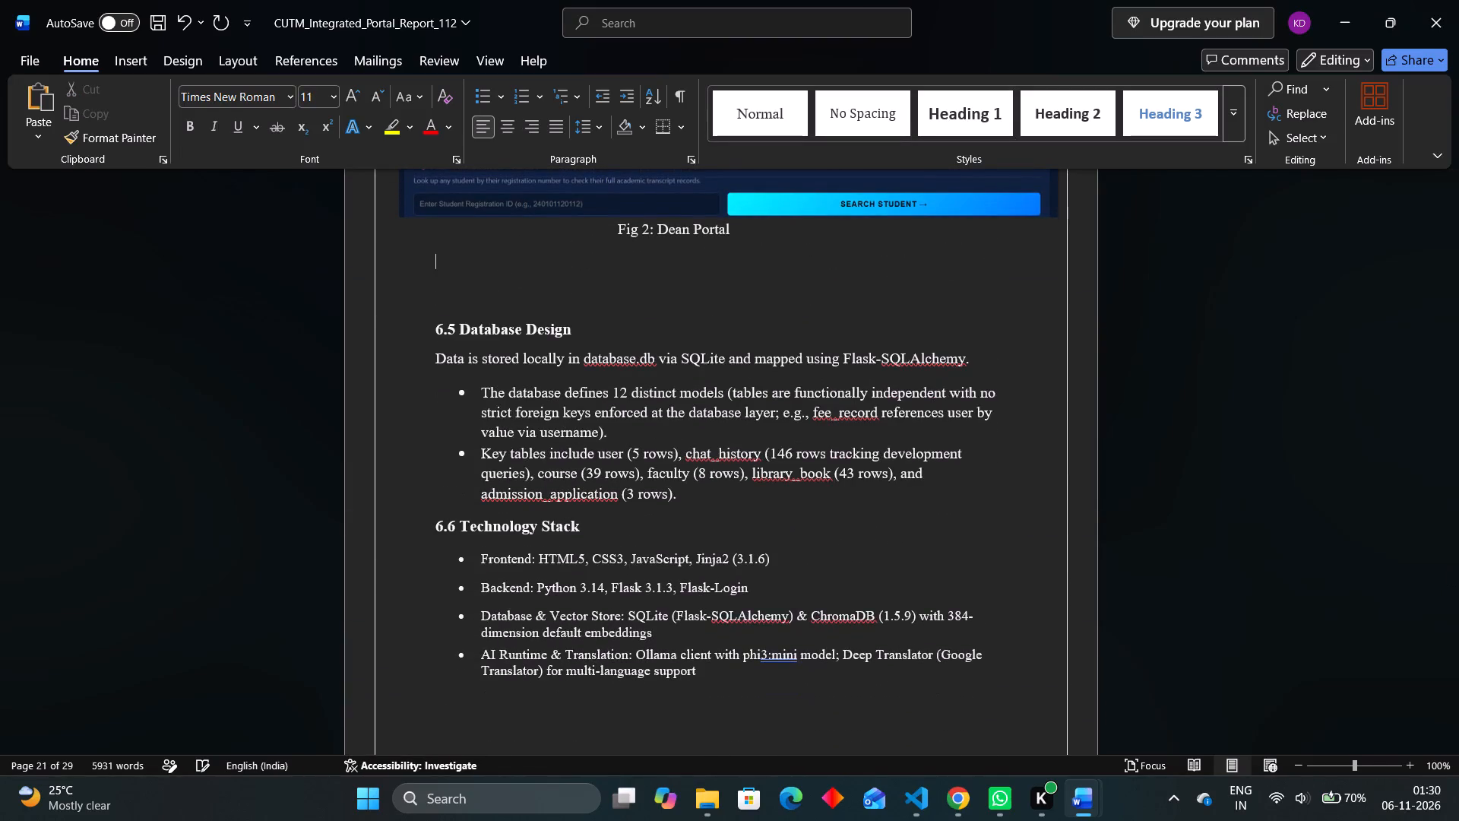
# Switch to the CENTAURA project report and examine the database architecture figure in its 6.10 Database Design section.
pyautogui.scroll(-1, 571, 442)
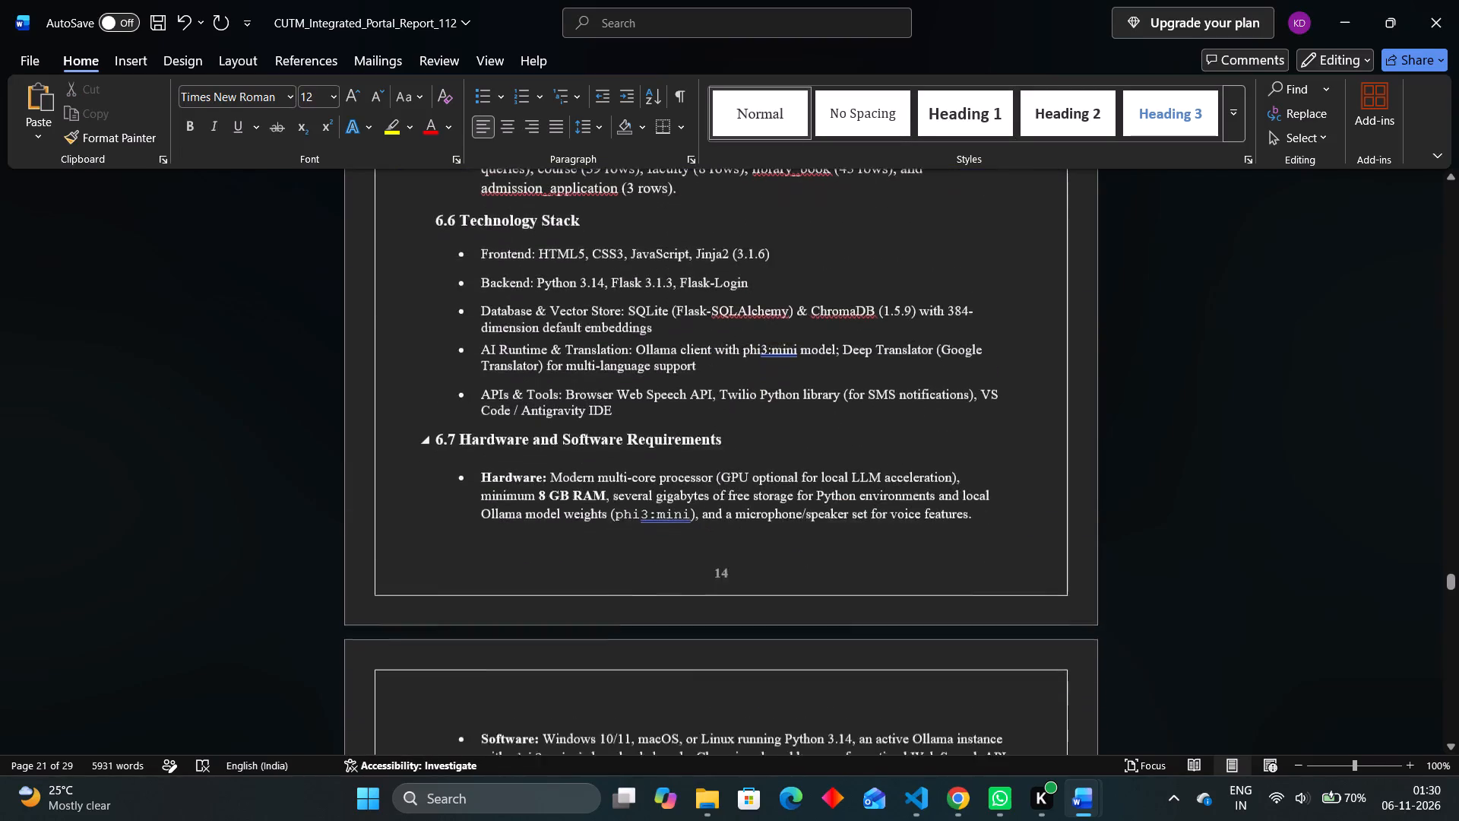
pyautogui.scroll(1, 571, 442)
pyautogui.click(1081, 790)
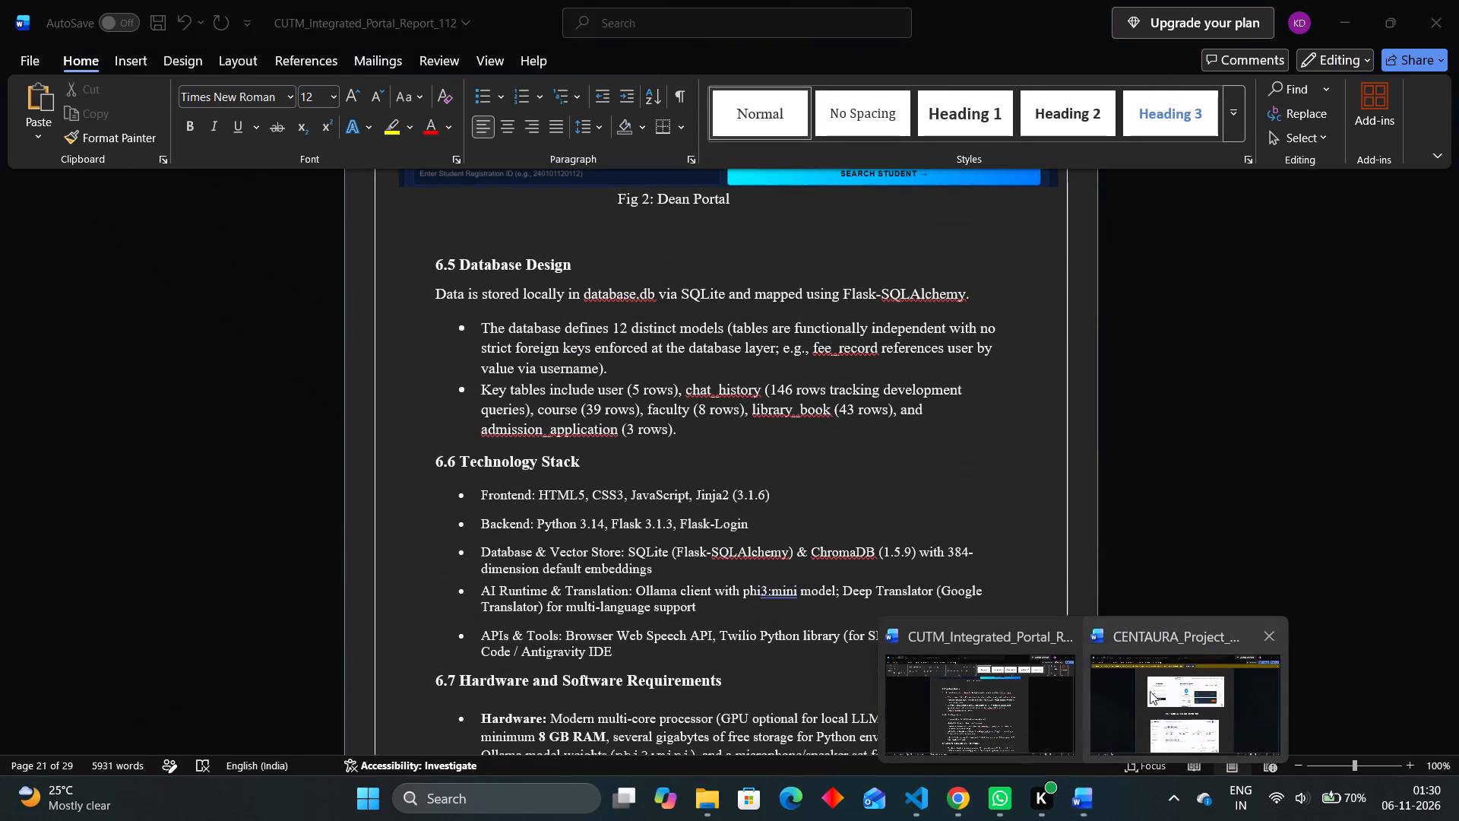
pyautogui.click(1154, 686)
pyautogui.scroll(-2, 852, 566)
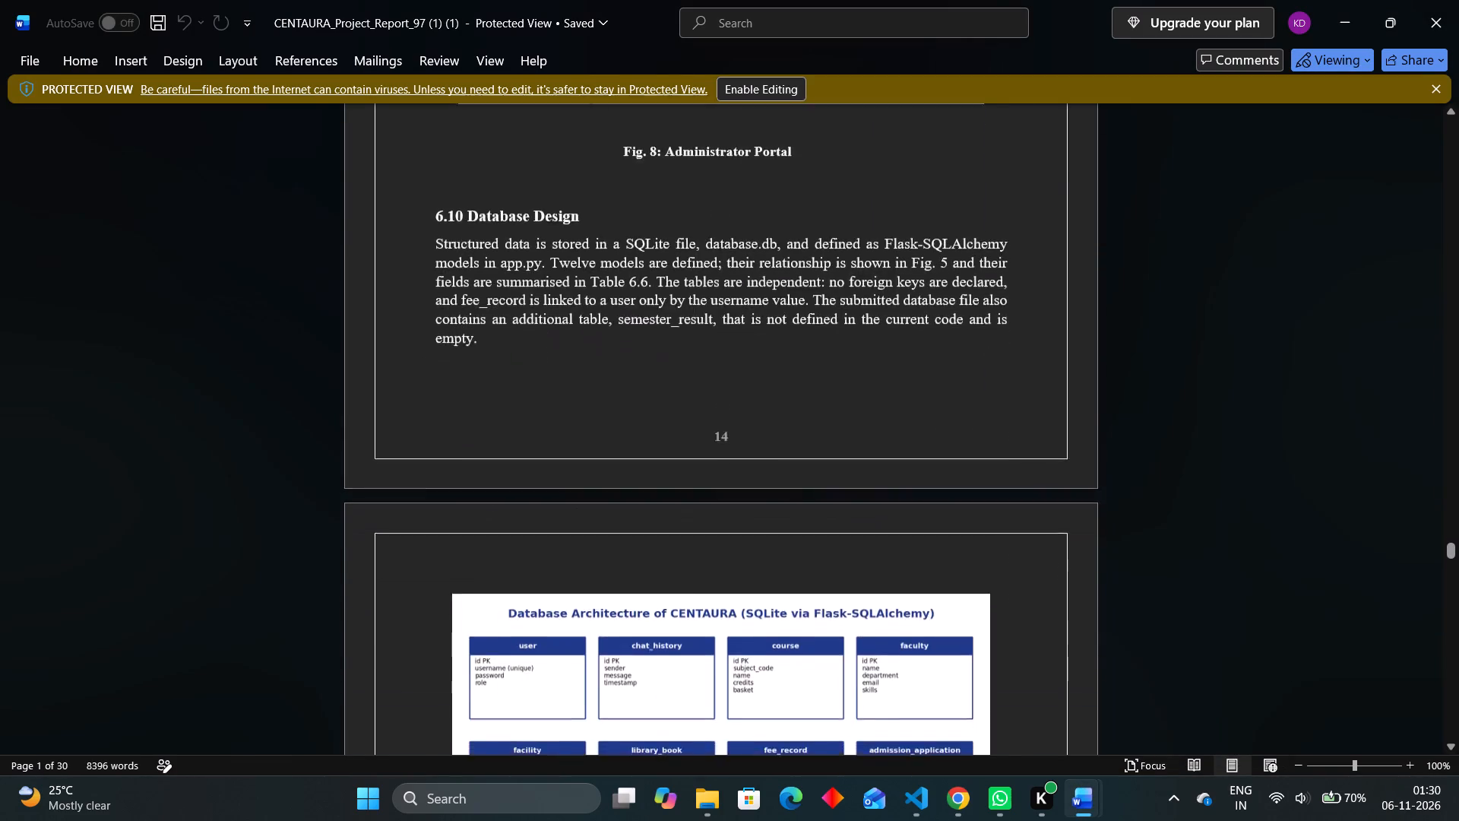
pyautogui.scroll(-1, 852, 566)
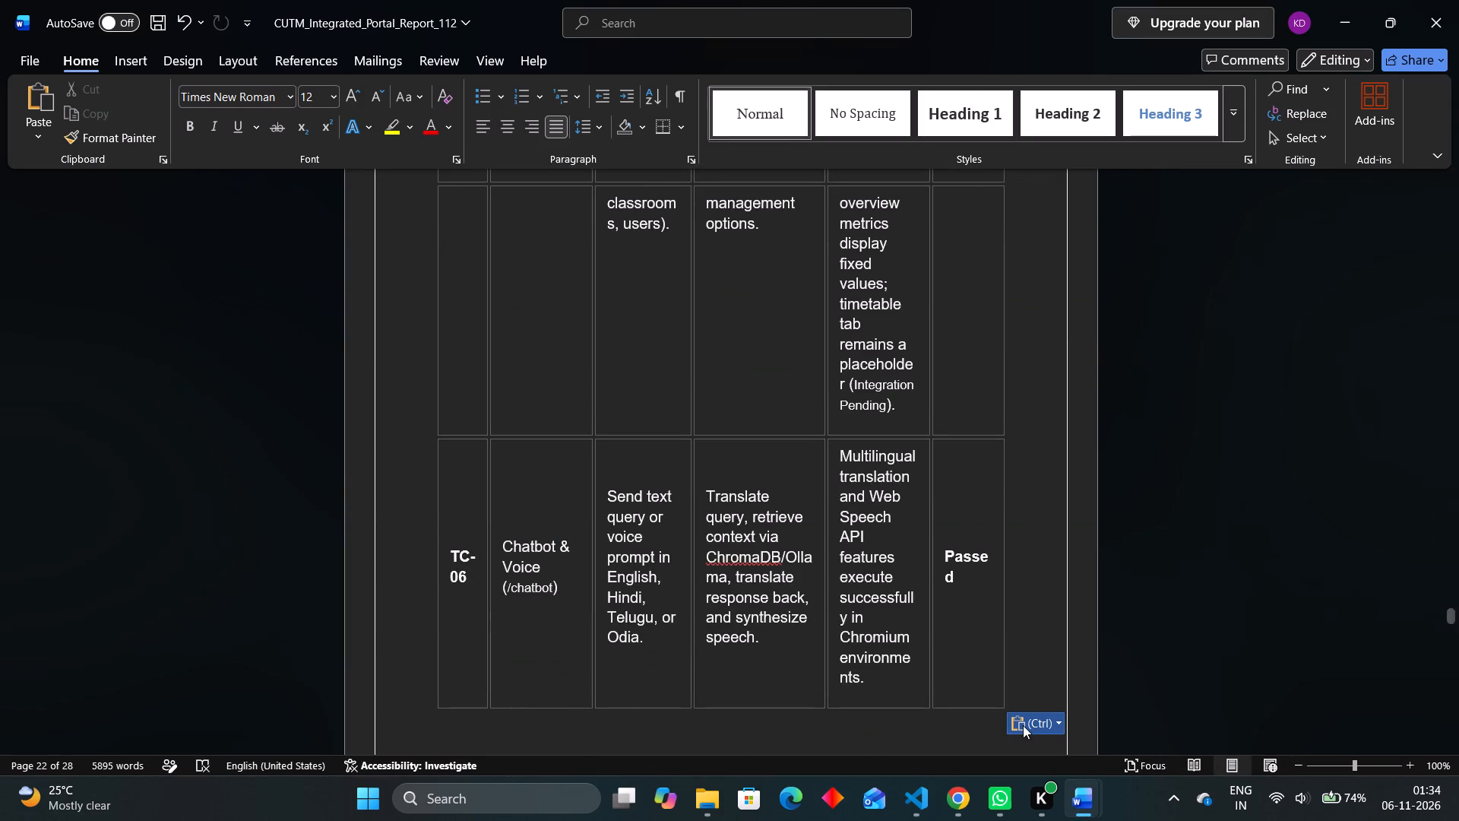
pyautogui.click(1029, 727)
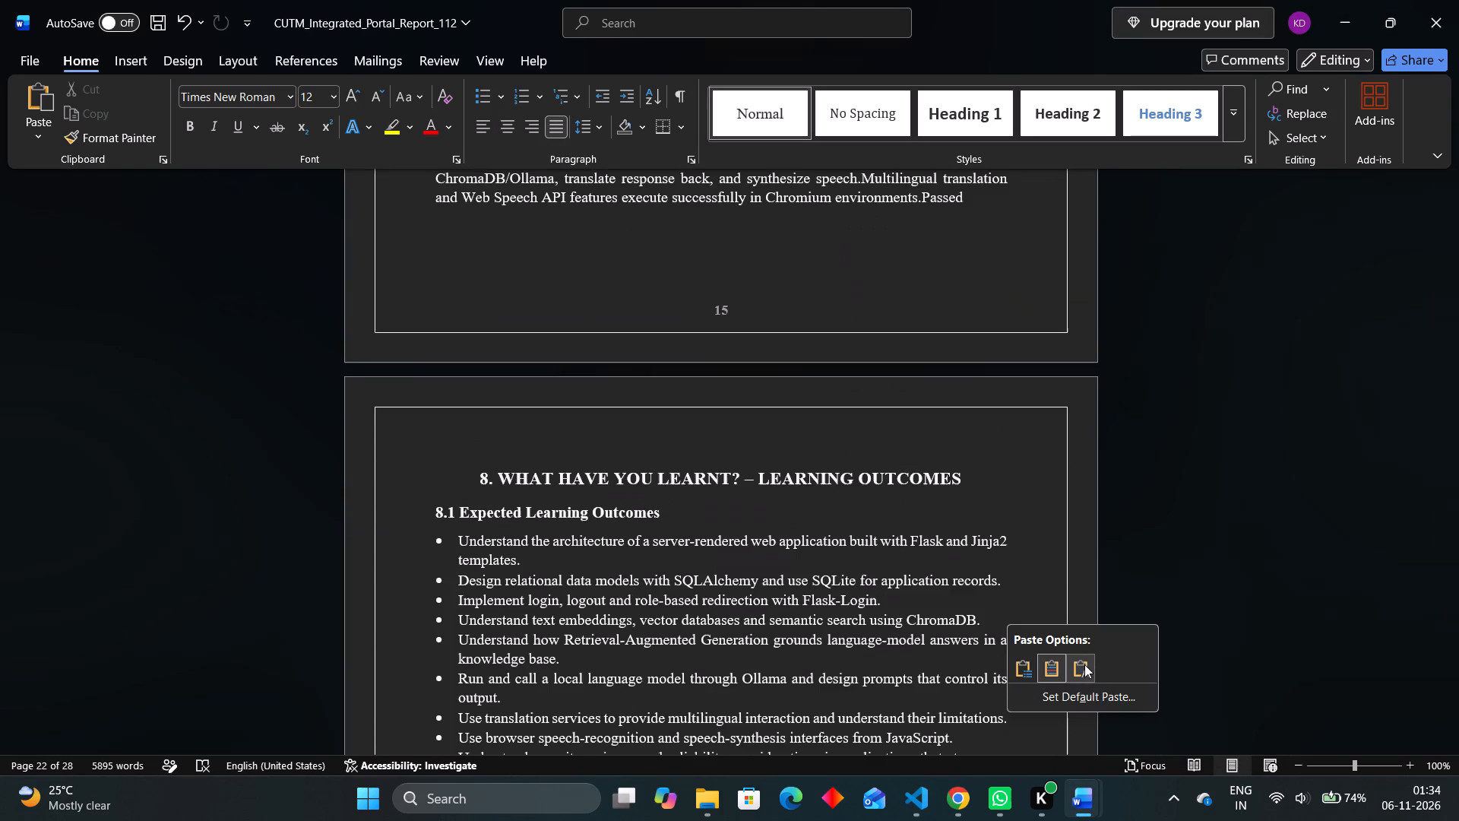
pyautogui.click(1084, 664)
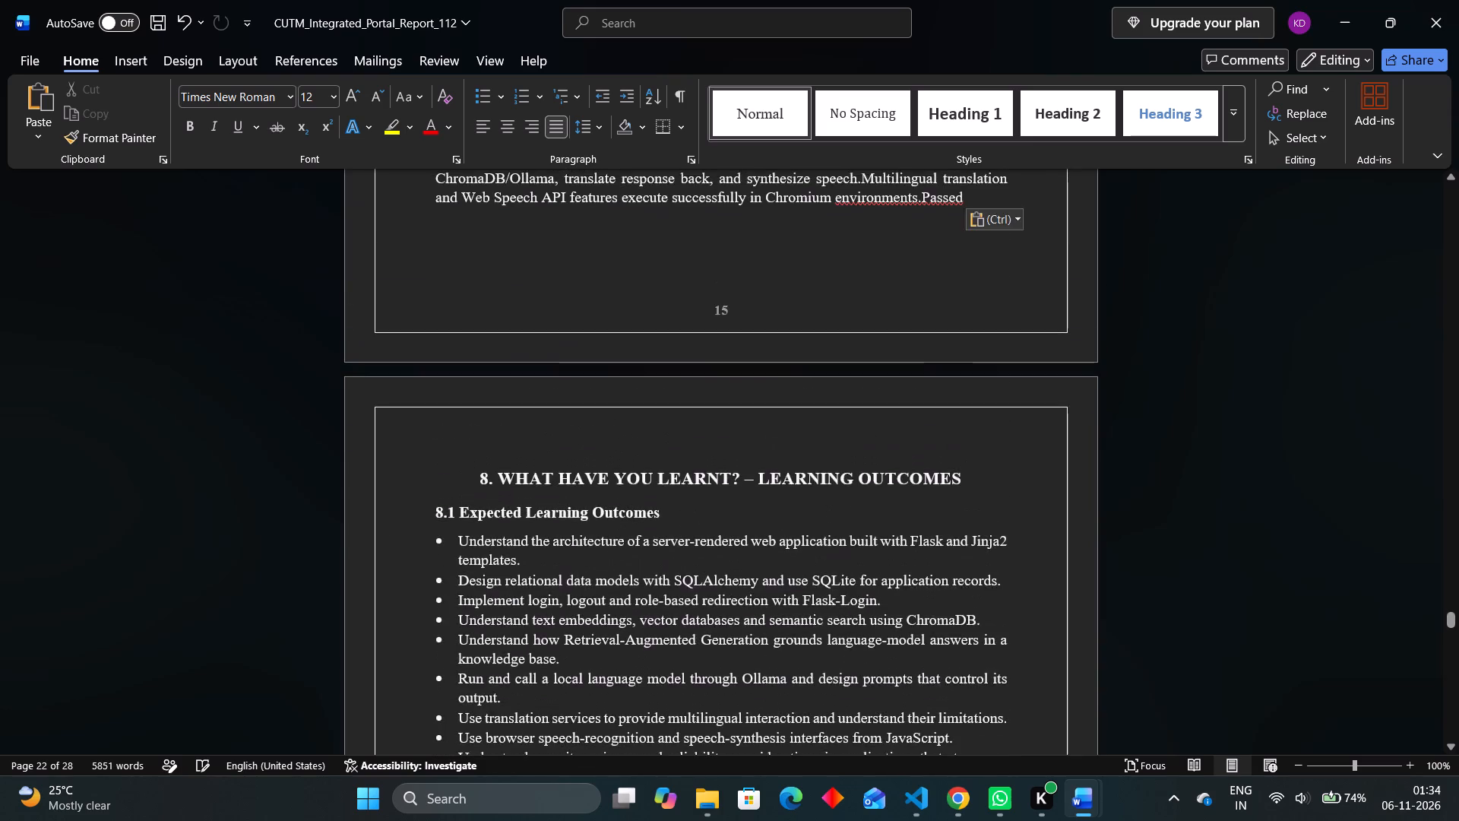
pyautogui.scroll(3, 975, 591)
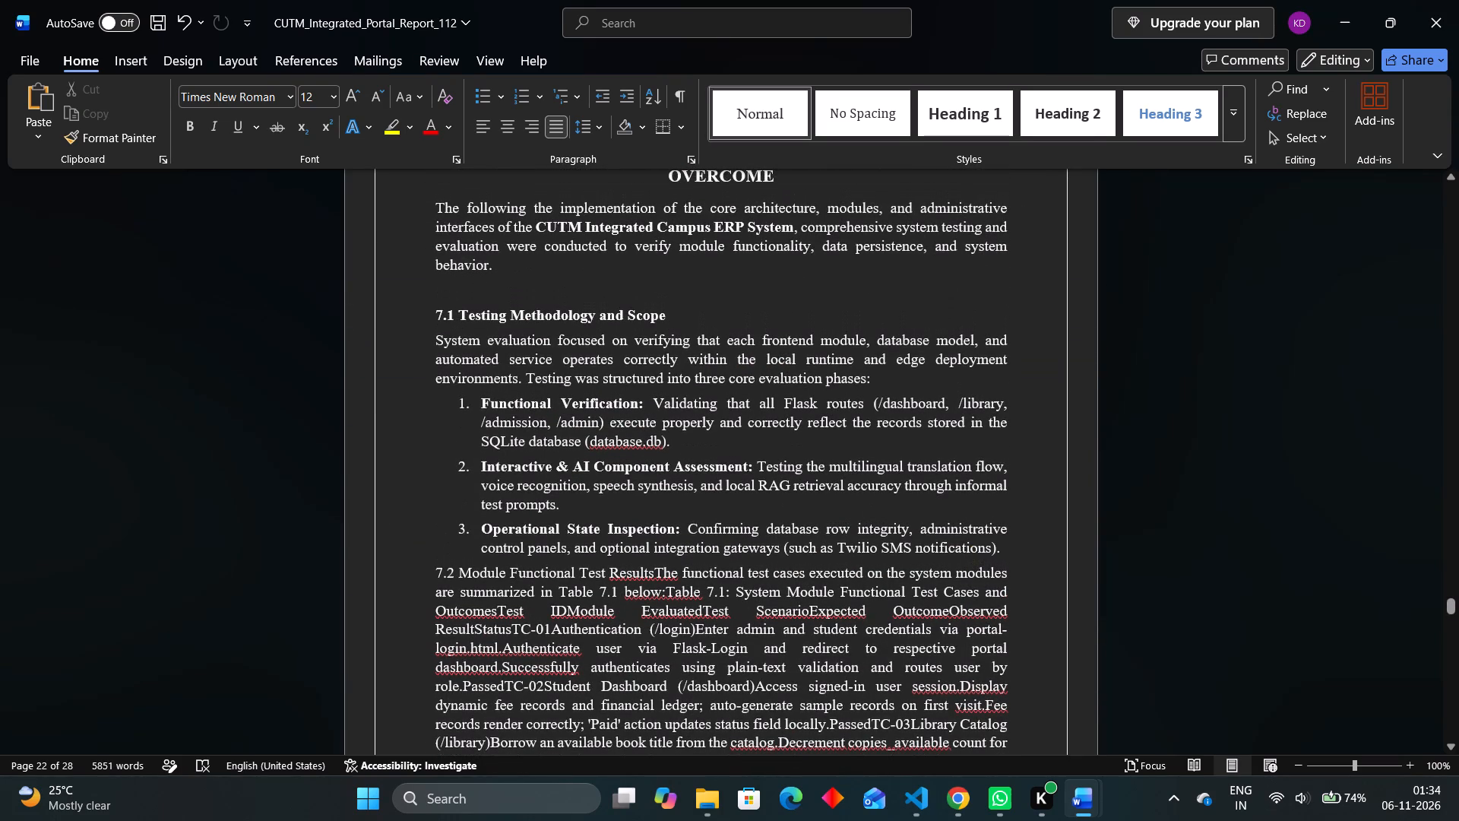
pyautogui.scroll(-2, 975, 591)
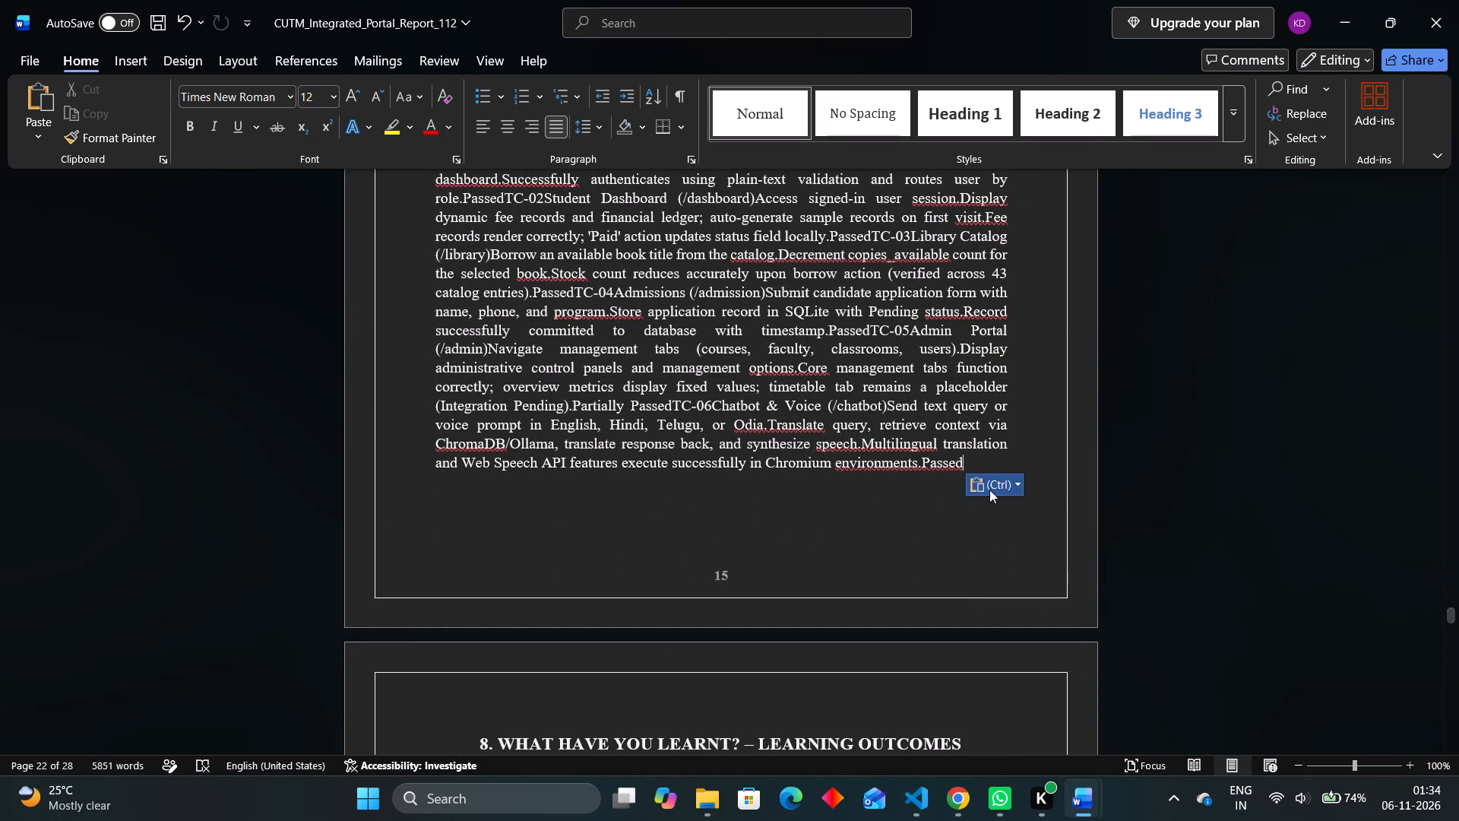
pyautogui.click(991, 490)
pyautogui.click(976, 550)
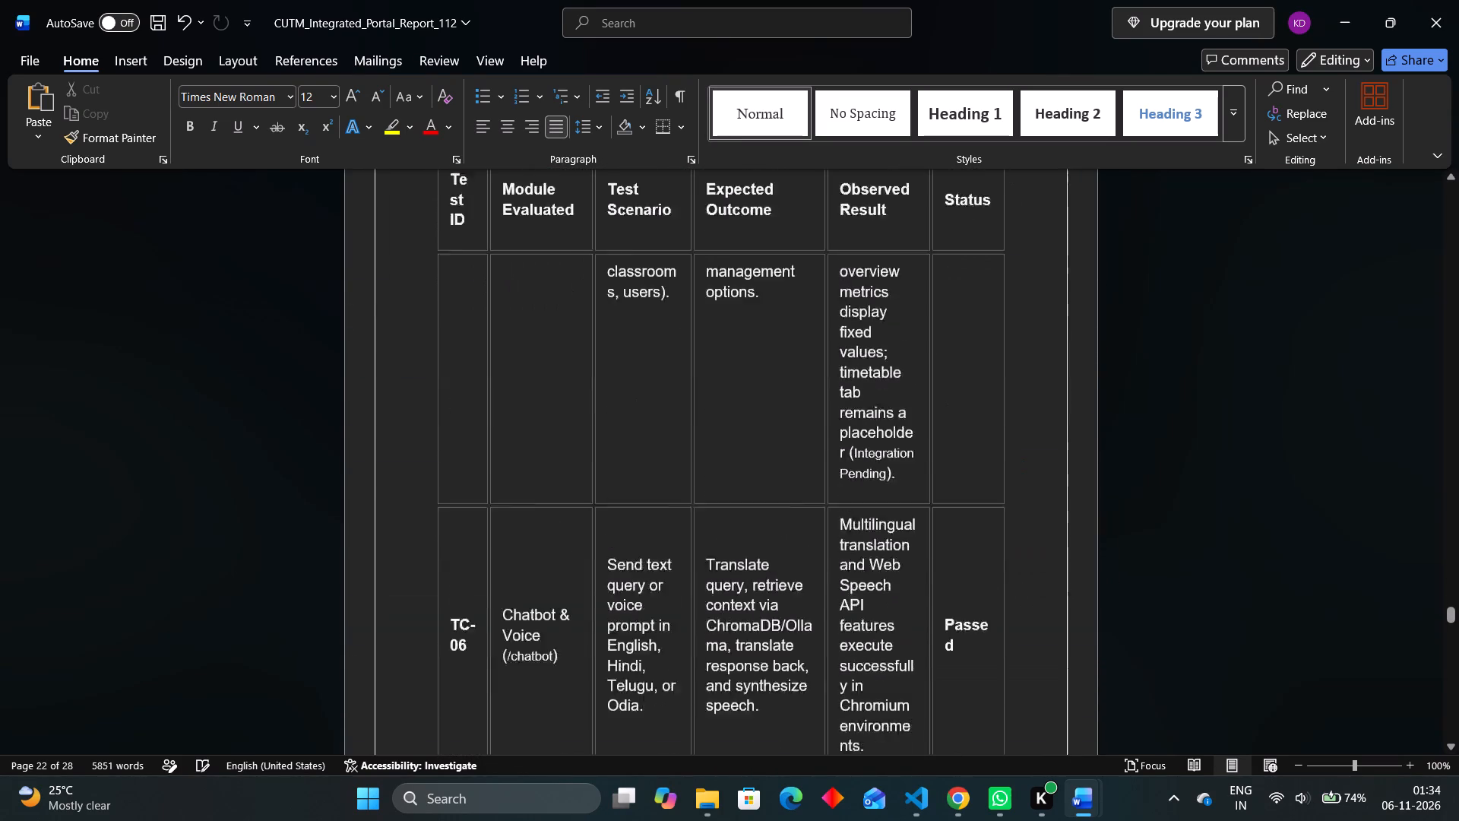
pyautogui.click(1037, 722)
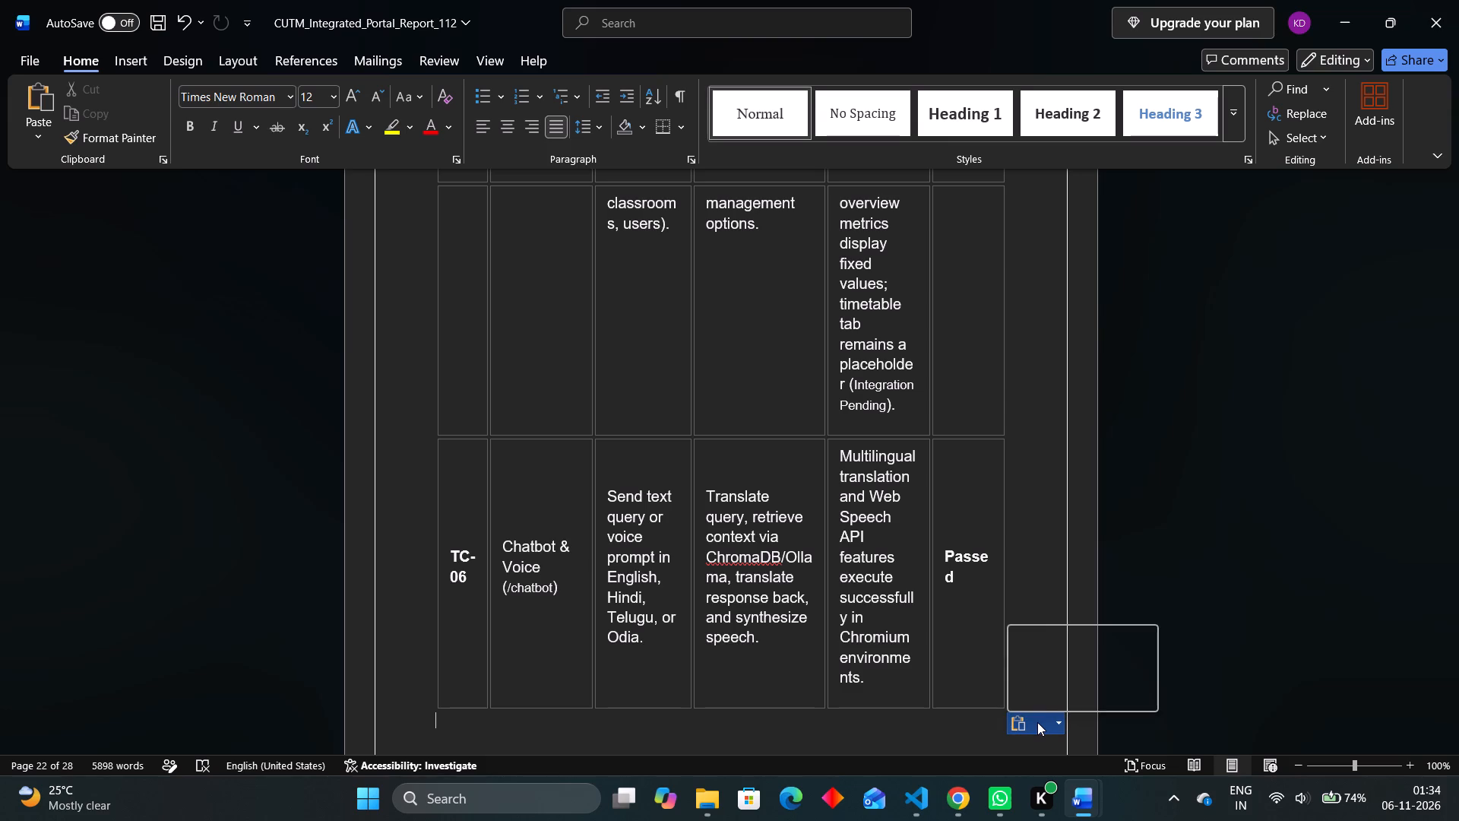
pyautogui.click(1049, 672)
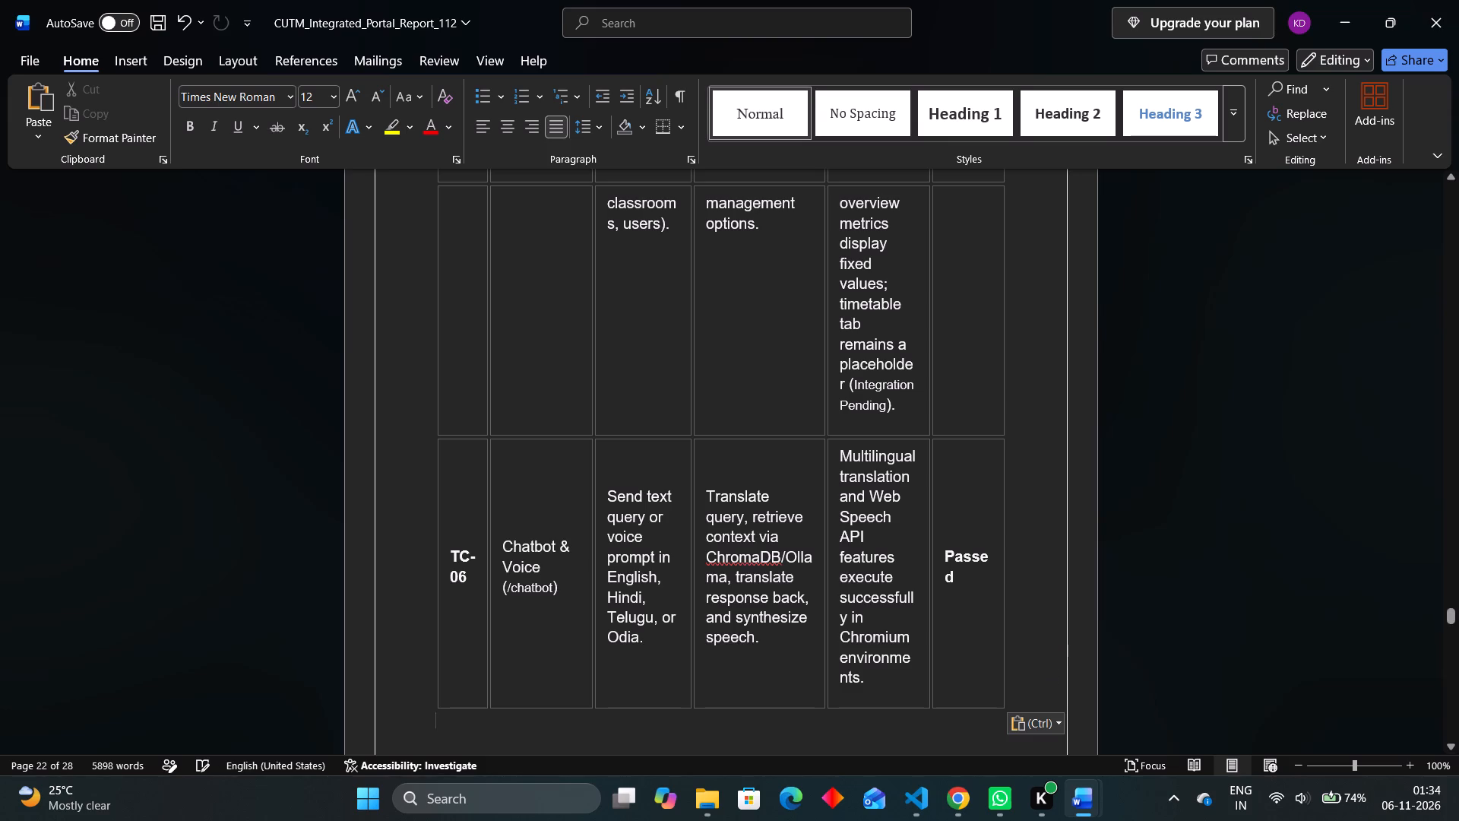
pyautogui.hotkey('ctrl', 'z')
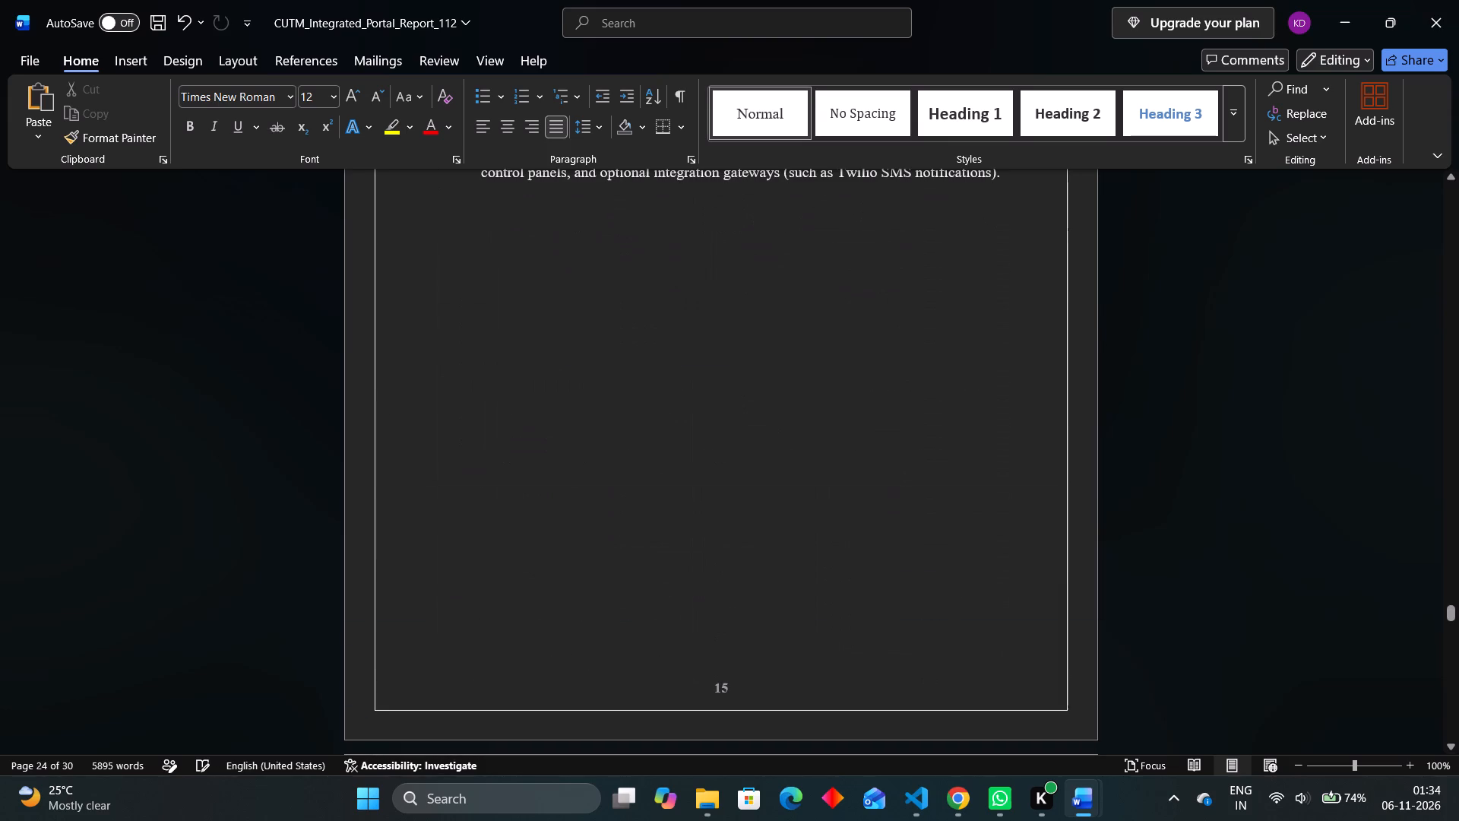
# Open the recent file Presentation1 in PowerPoint.
pyautogui.write('pow')
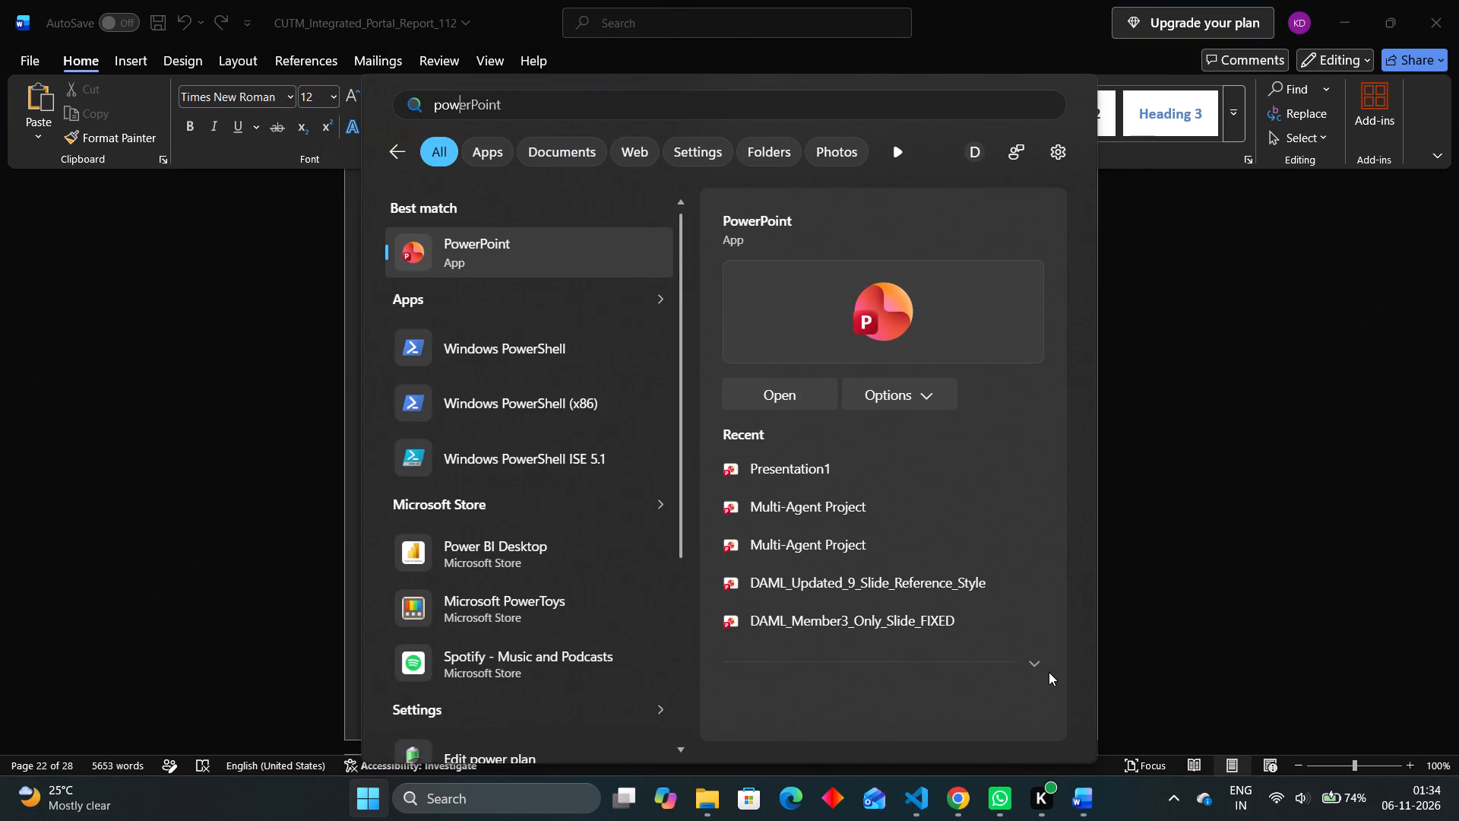
pyautogui.press('Return')
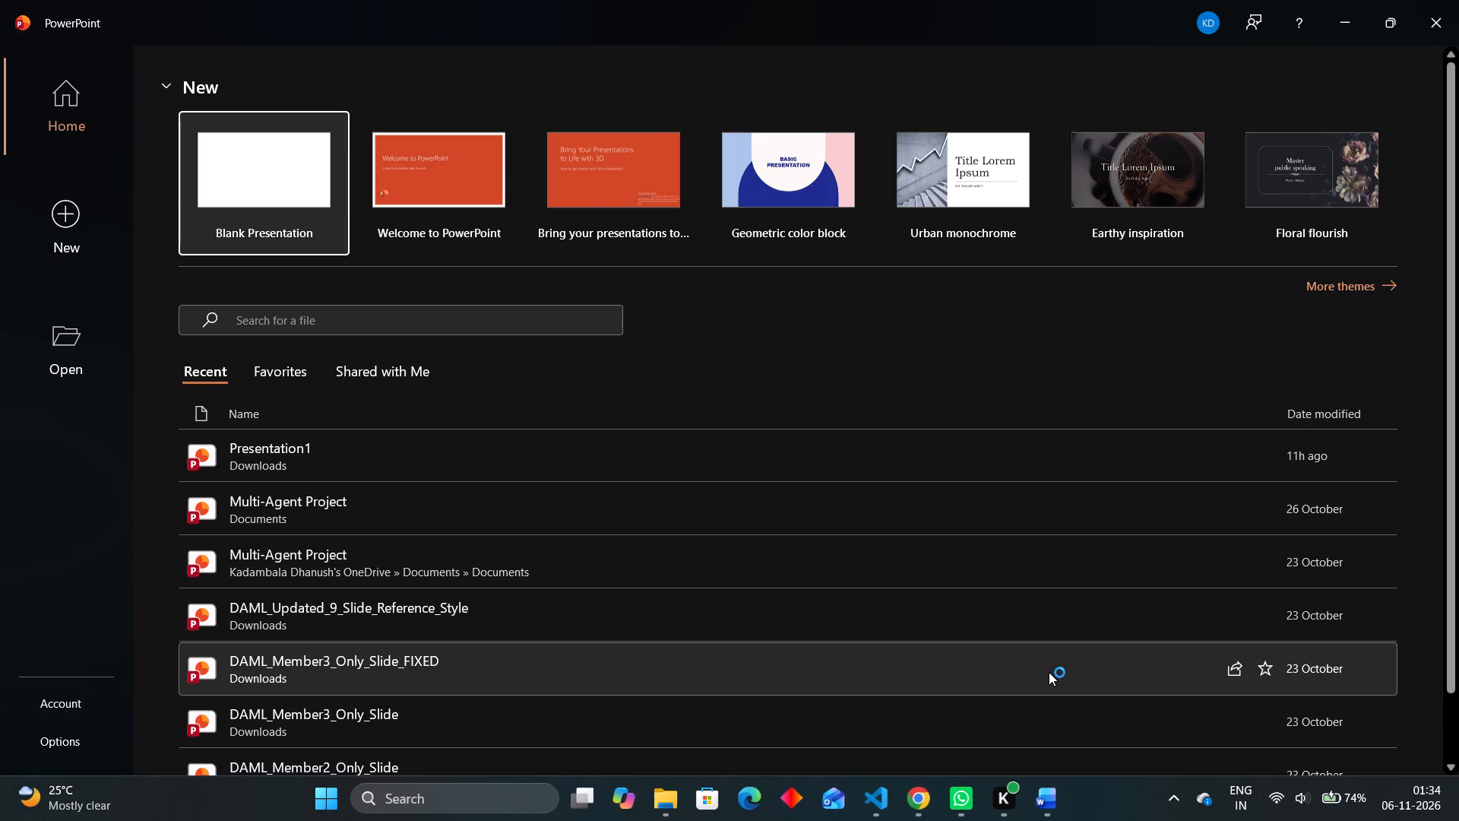
pyautogui.doubleClick(679, 468)
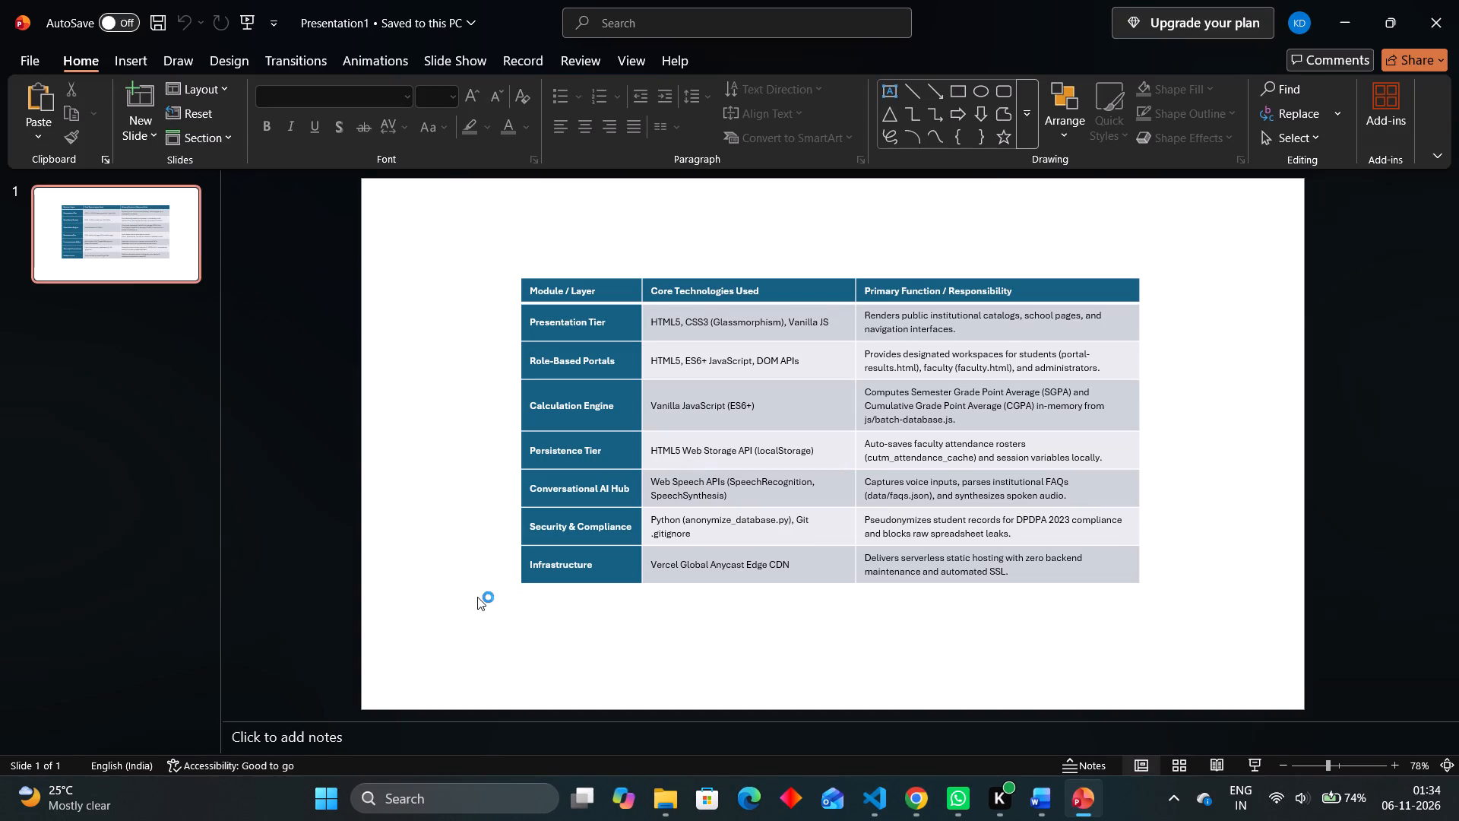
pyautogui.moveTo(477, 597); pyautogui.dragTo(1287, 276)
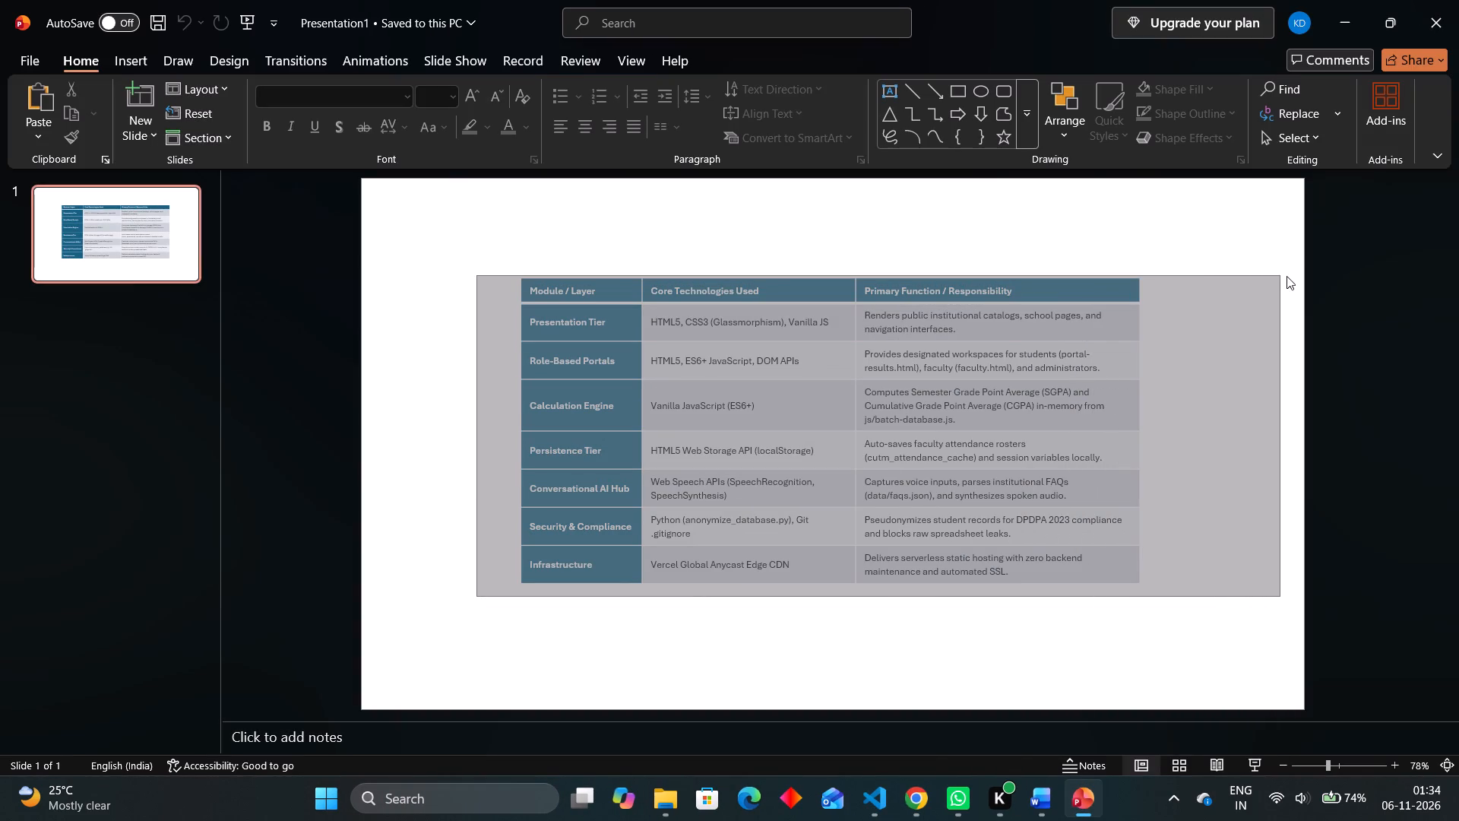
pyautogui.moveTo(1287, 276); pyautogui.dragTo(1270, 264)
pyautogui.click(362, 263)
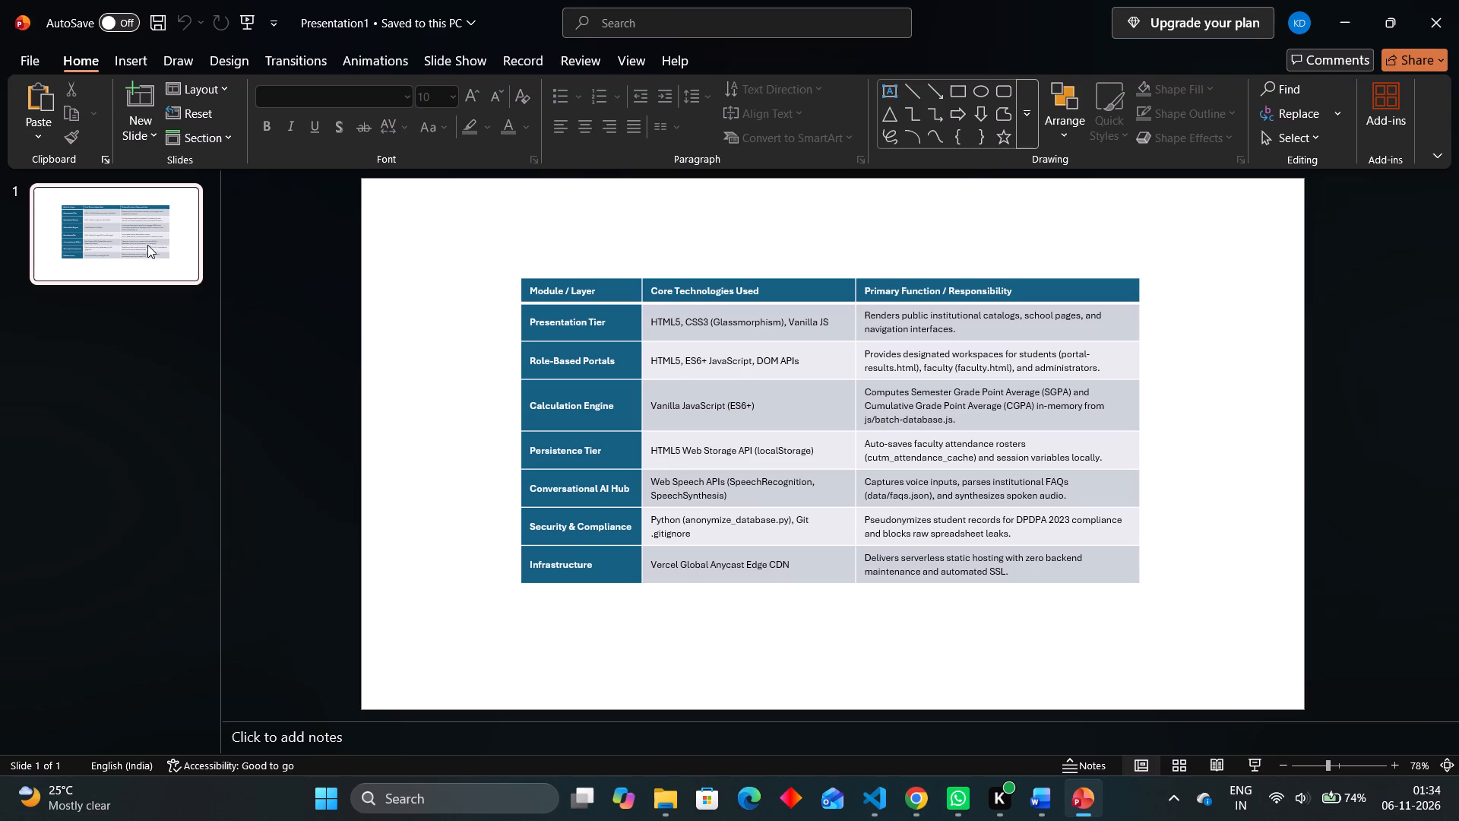
# Add a new slide after slide 1 and paste the copied section 7.2 text and test case table onto it.
pyautogui.rightClick(146, 243)
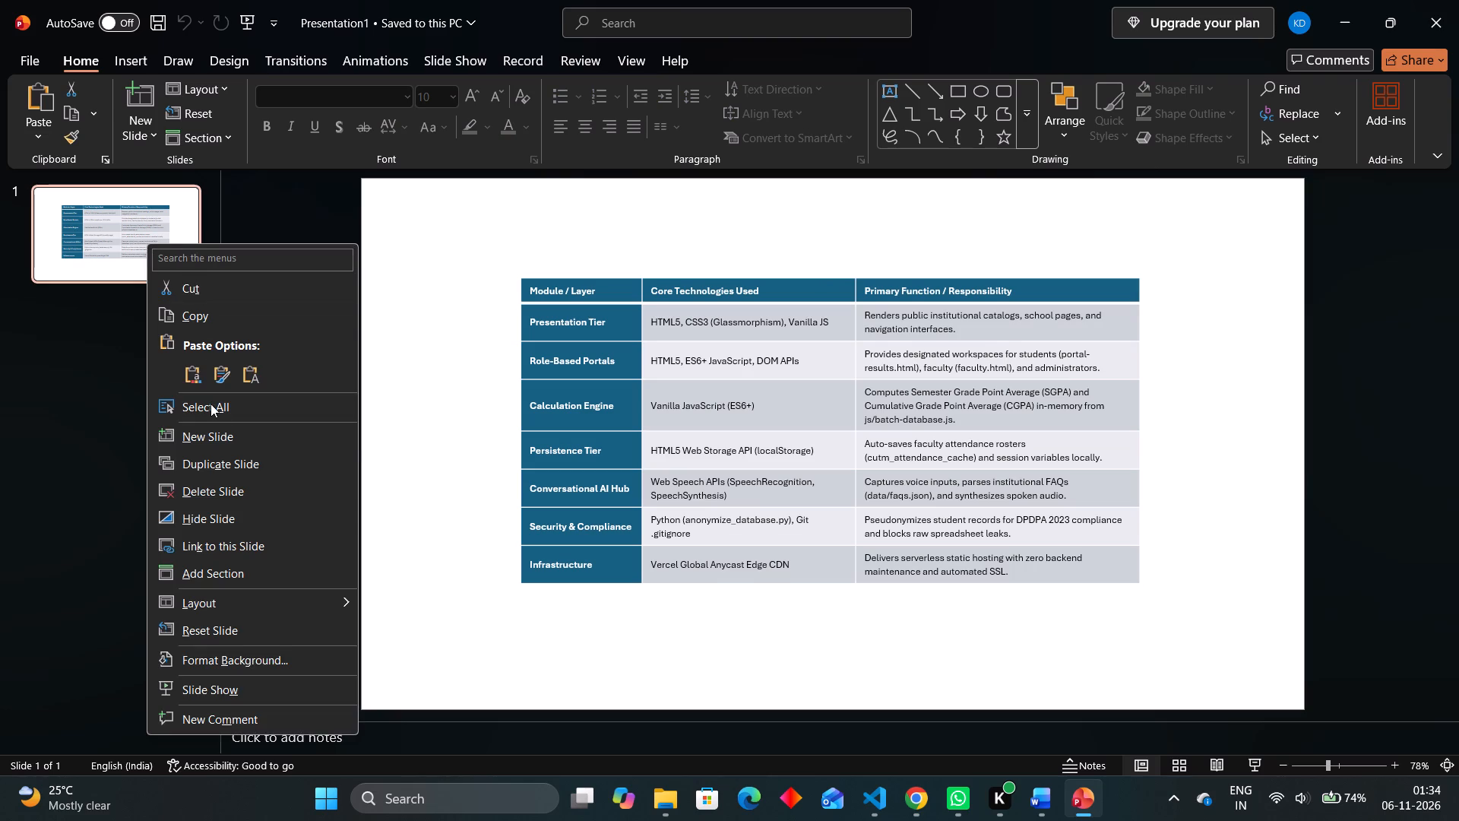
pyautogui.click(221, 430)
pyautogui.hotkey('ctrl', 'v')
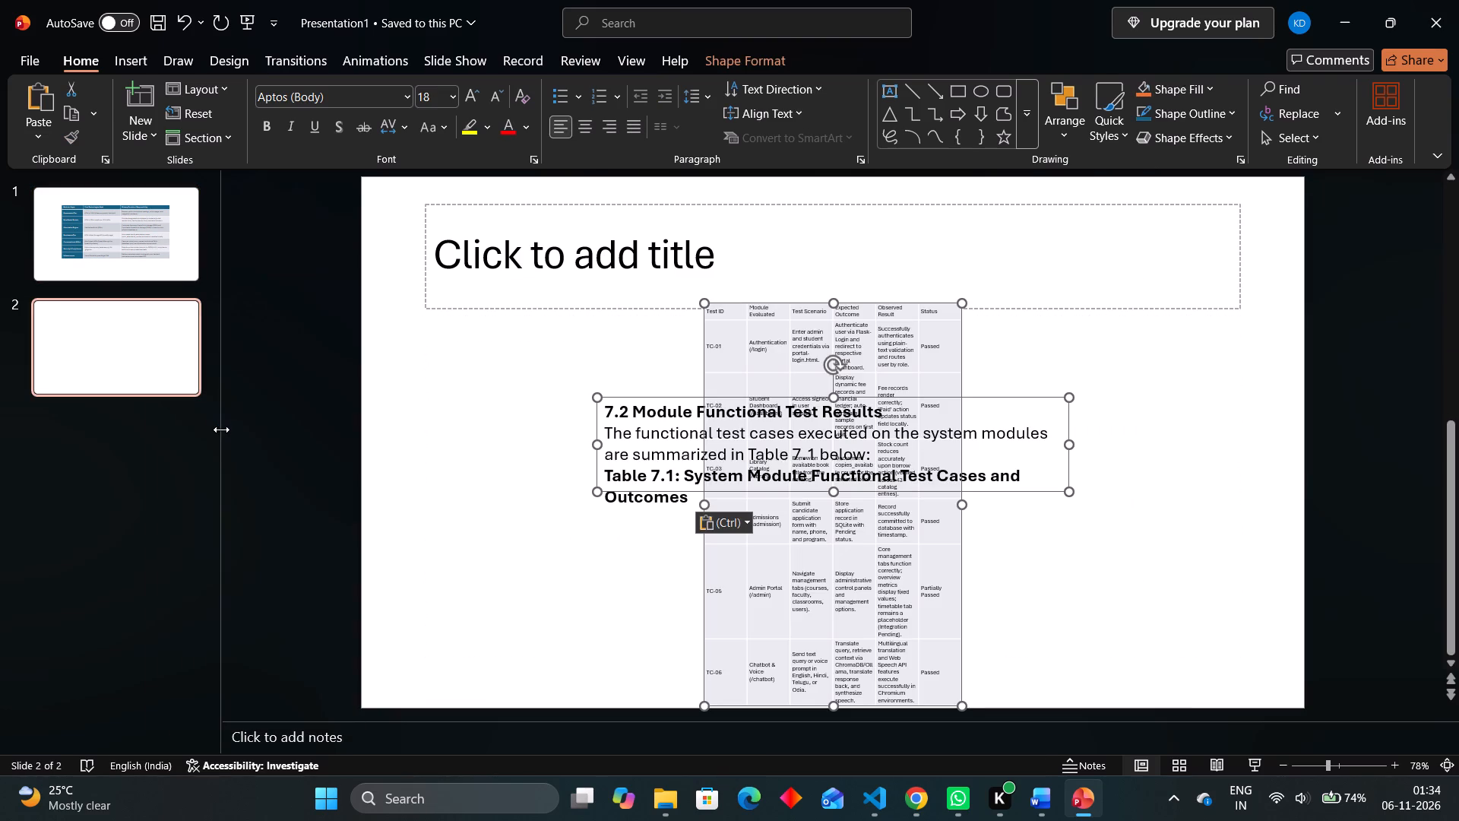
# Delete the empty title placeholder from slide 2.
pyautogui.click(410, 258)
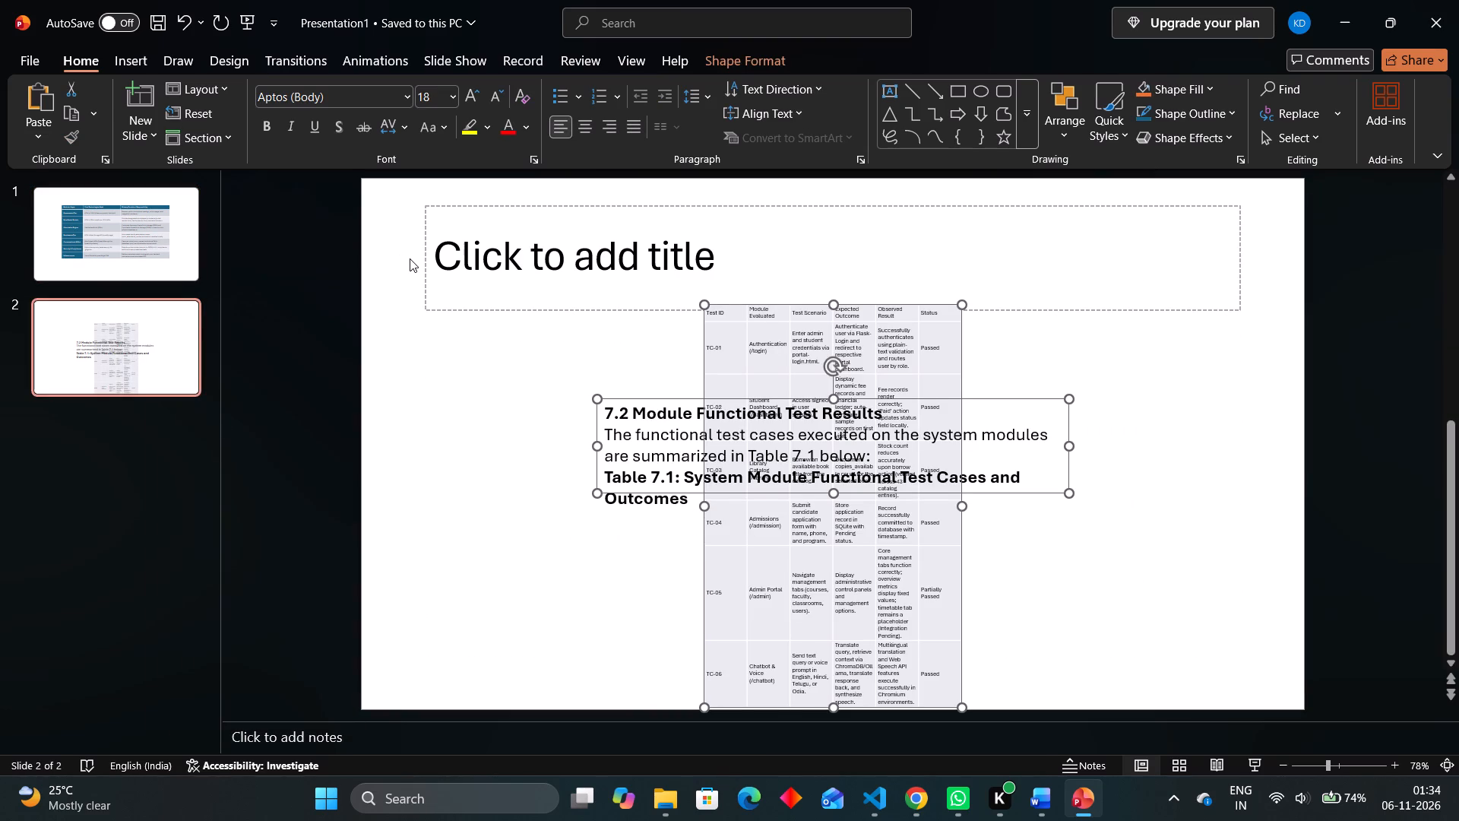
pyautogui.moveTo(393, 201); pyautogui.dragTo(1084, 387)
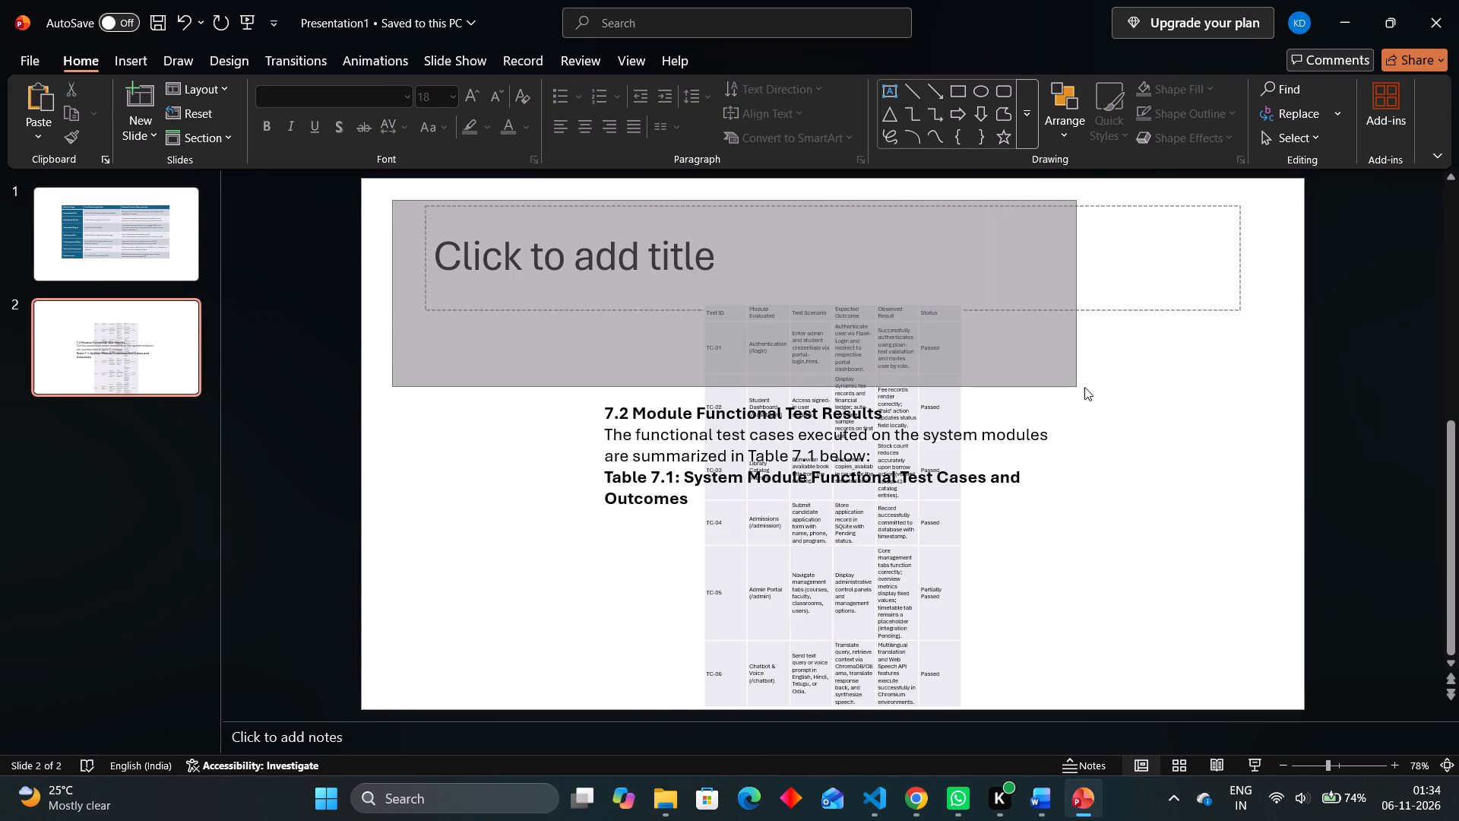
pyautogui.moveTo(1084, 387); pyautogui.dragTo(1295, 385)
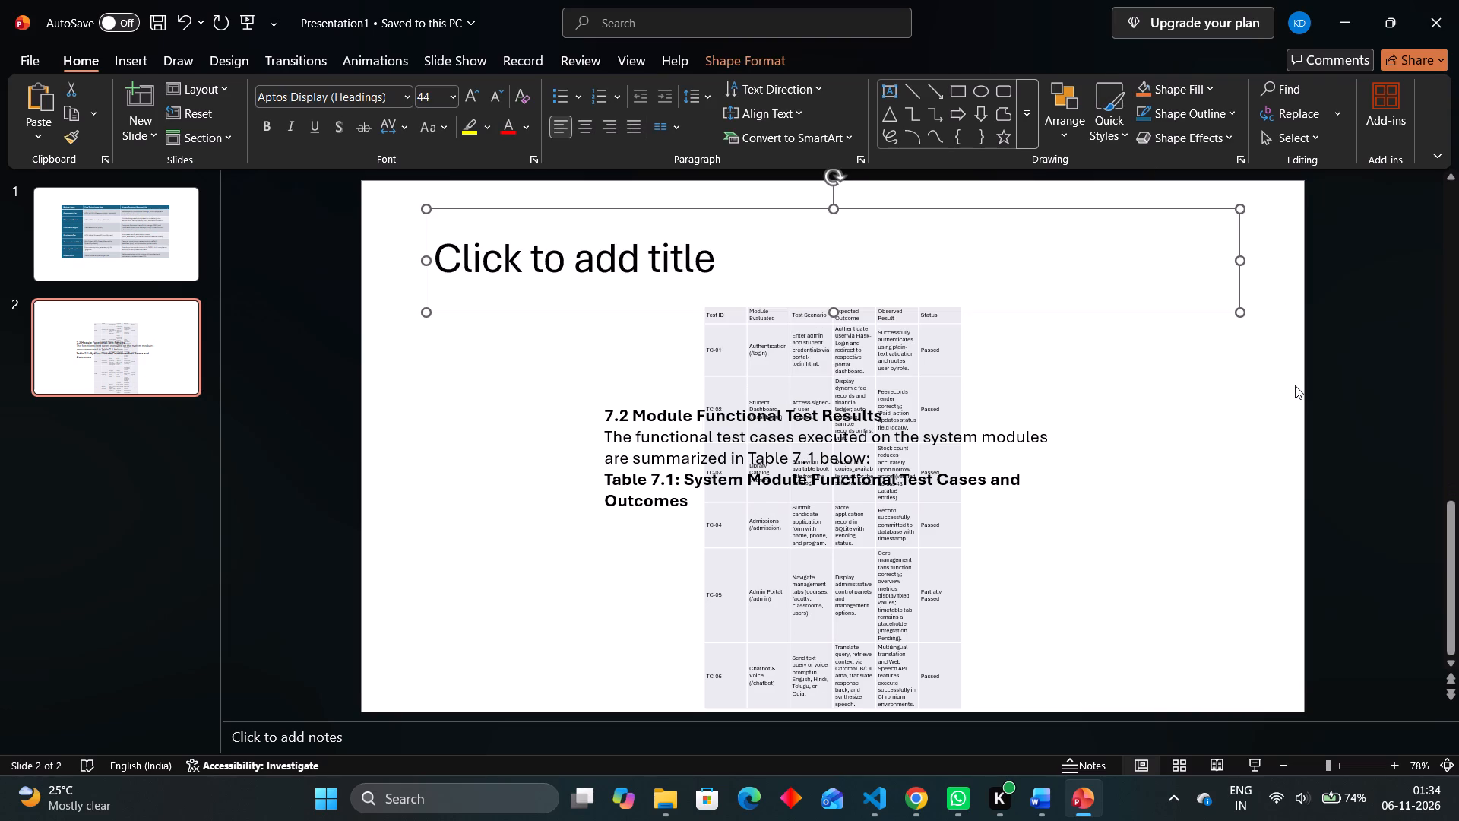
pyautogui.press('BackSpace')
# Move the test case table on slide 2 upward and toward the slide's right side.
pyautogui.click(919, 381)
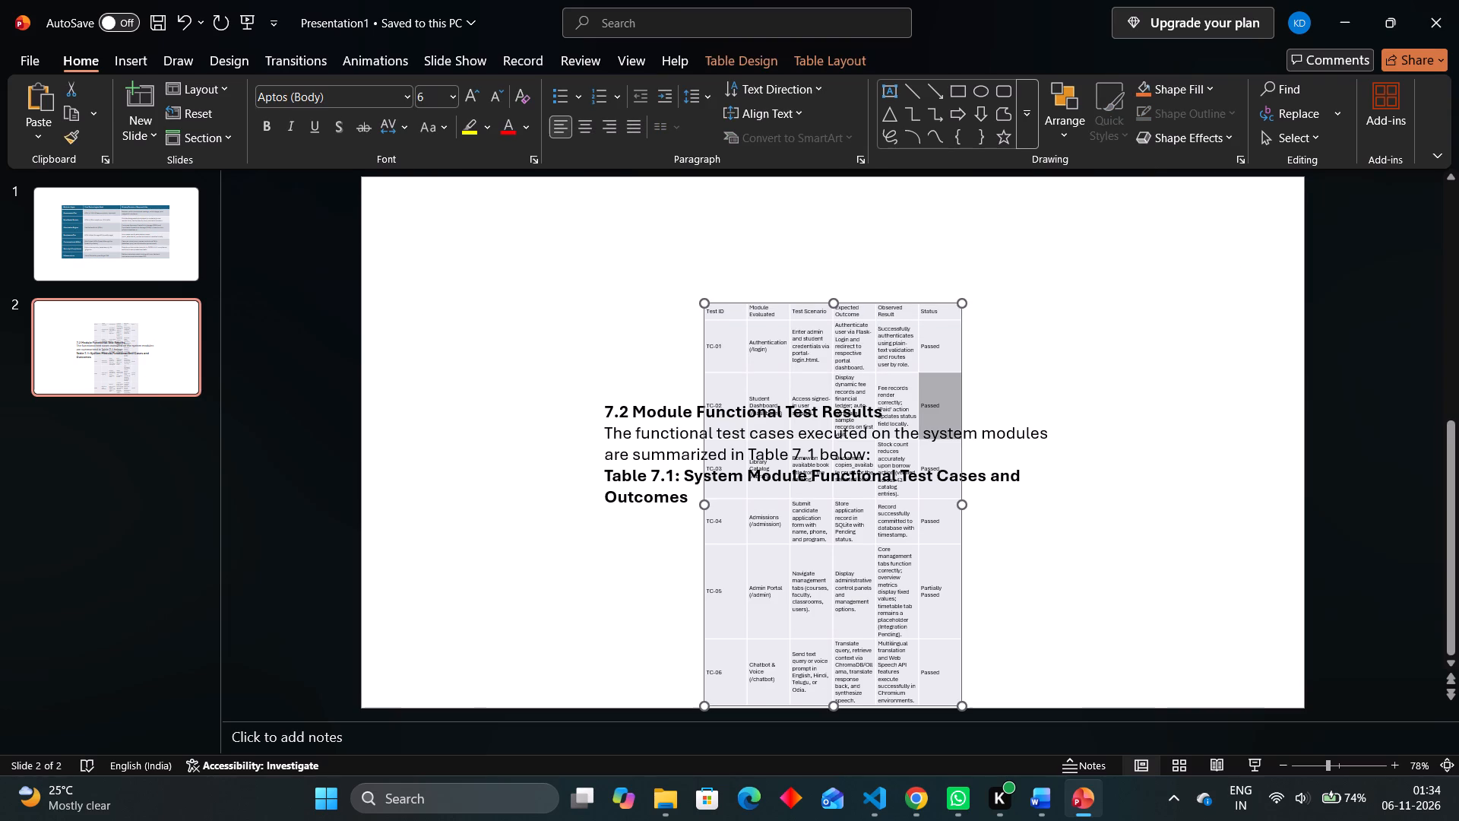
pyautogui.moveTo(881, 304); pyautogui.dragTo(919, 282)
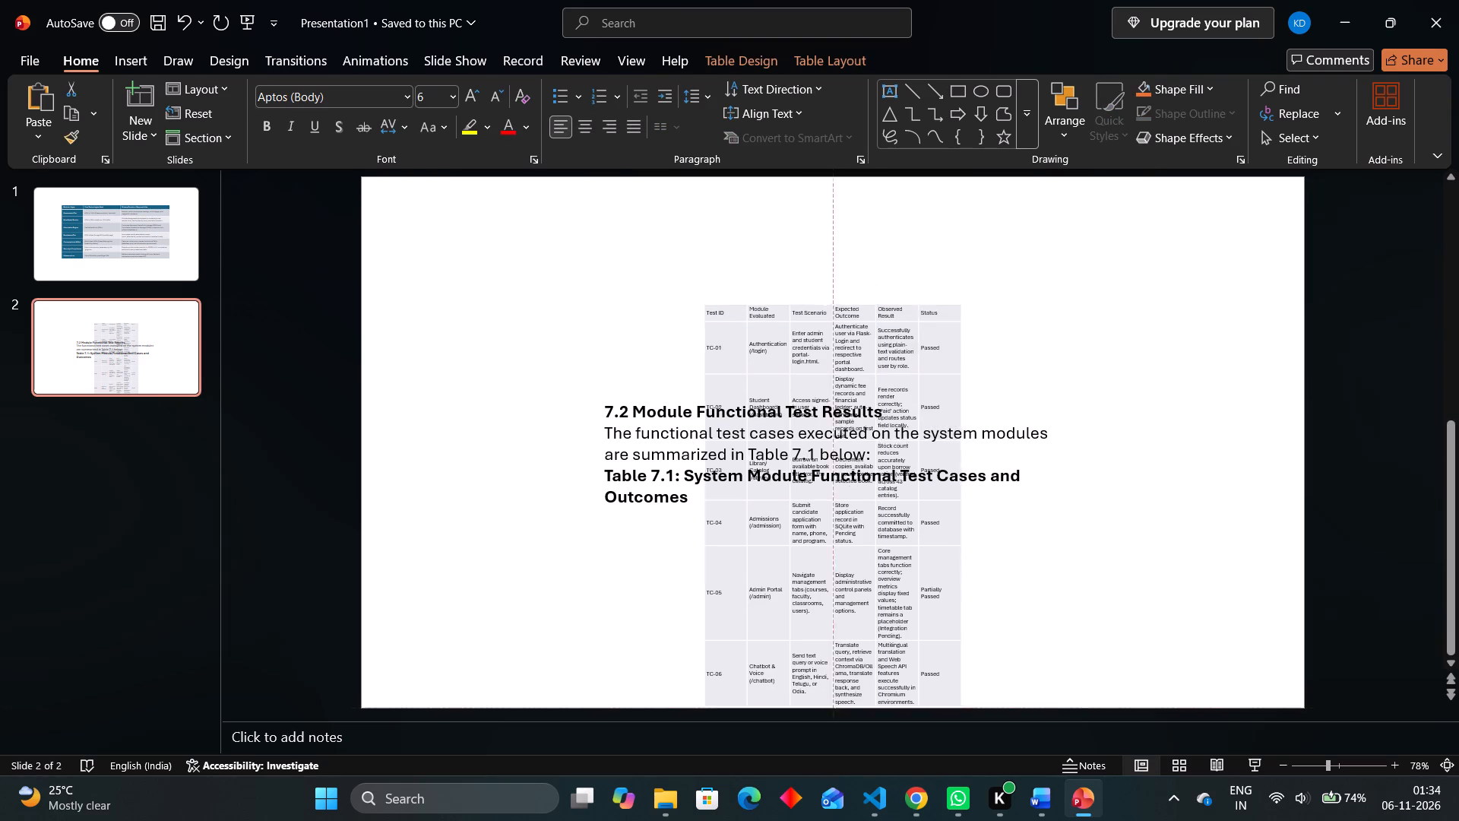
pyautogui.moveTo(919, 282); pyautogui.dragTo(1033, 244)
# Delete the text box with the 7.2 Module Functional Test Results heading and Table 7.1 caption from slide 2.
pyautogui.click(745, 509)
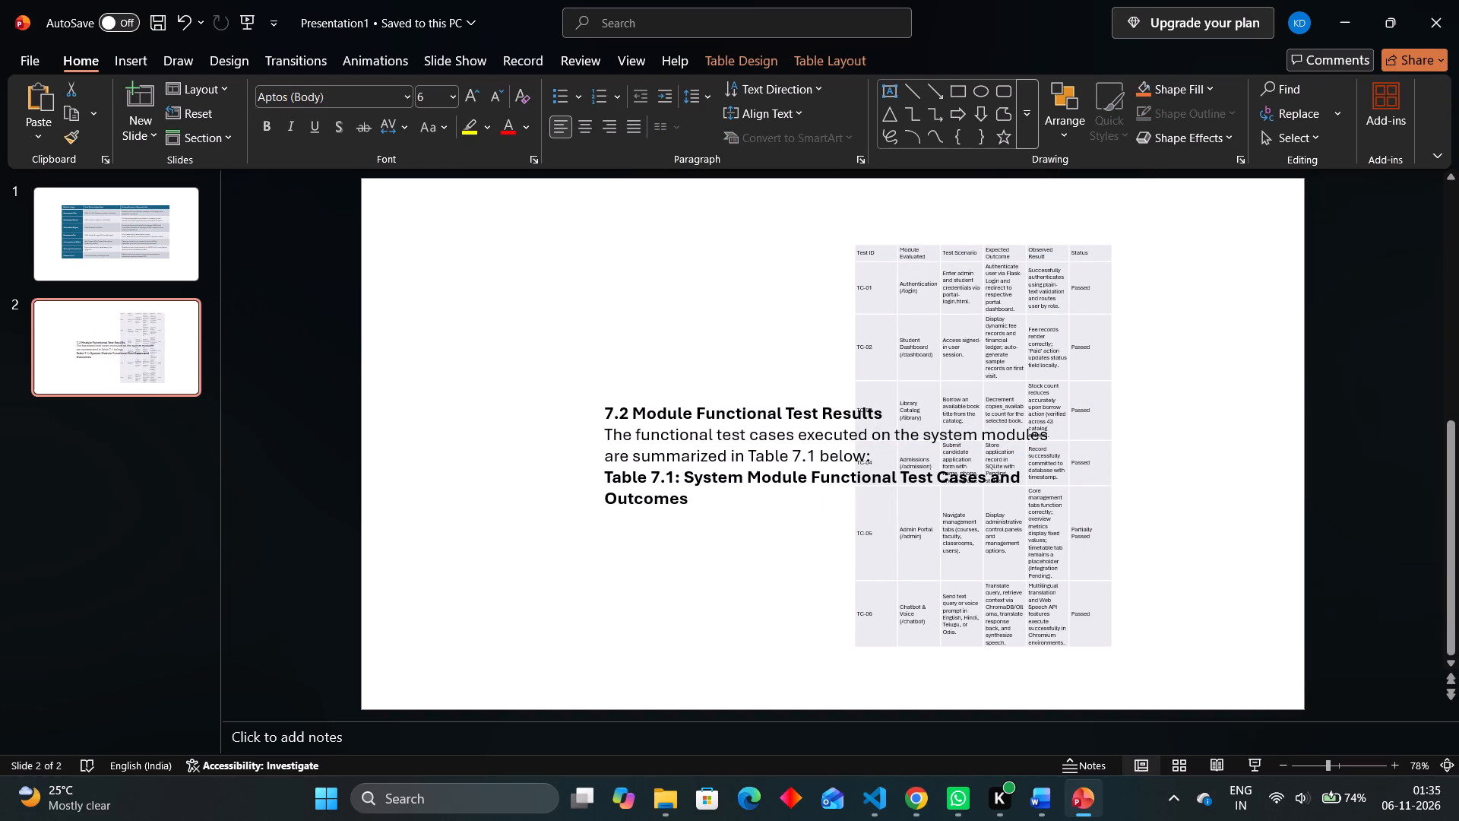
pyautogui.click(711, 487)
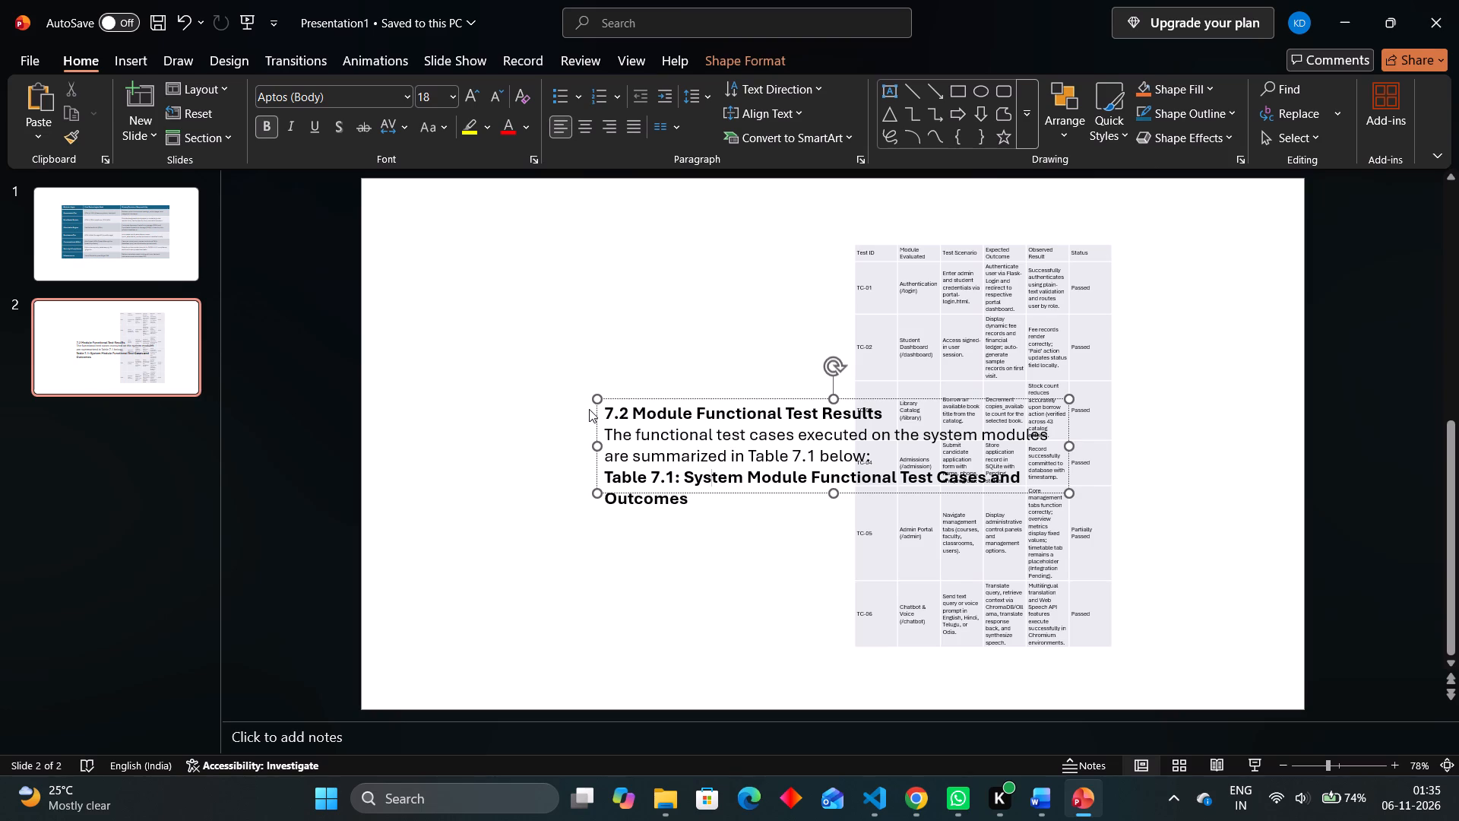
pyautogui.press('BackSpace')
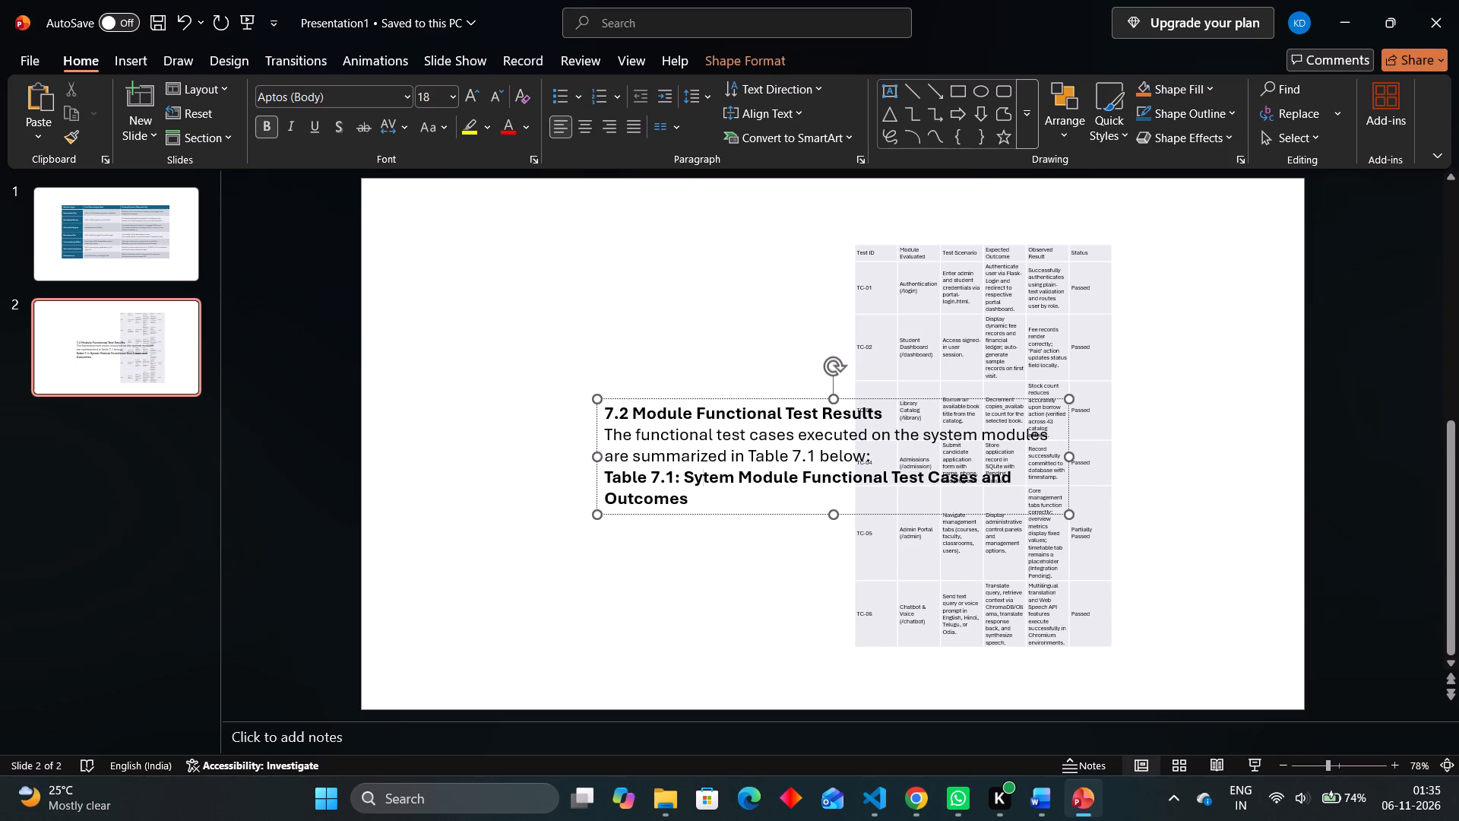
pyautogui.click(593, 438)
pyautogui.press('BackSpace')
# Widen the test case table until it reaches the slide's right edge, and move it back toward the slide's centre.
pyautogui.click(897, 473)
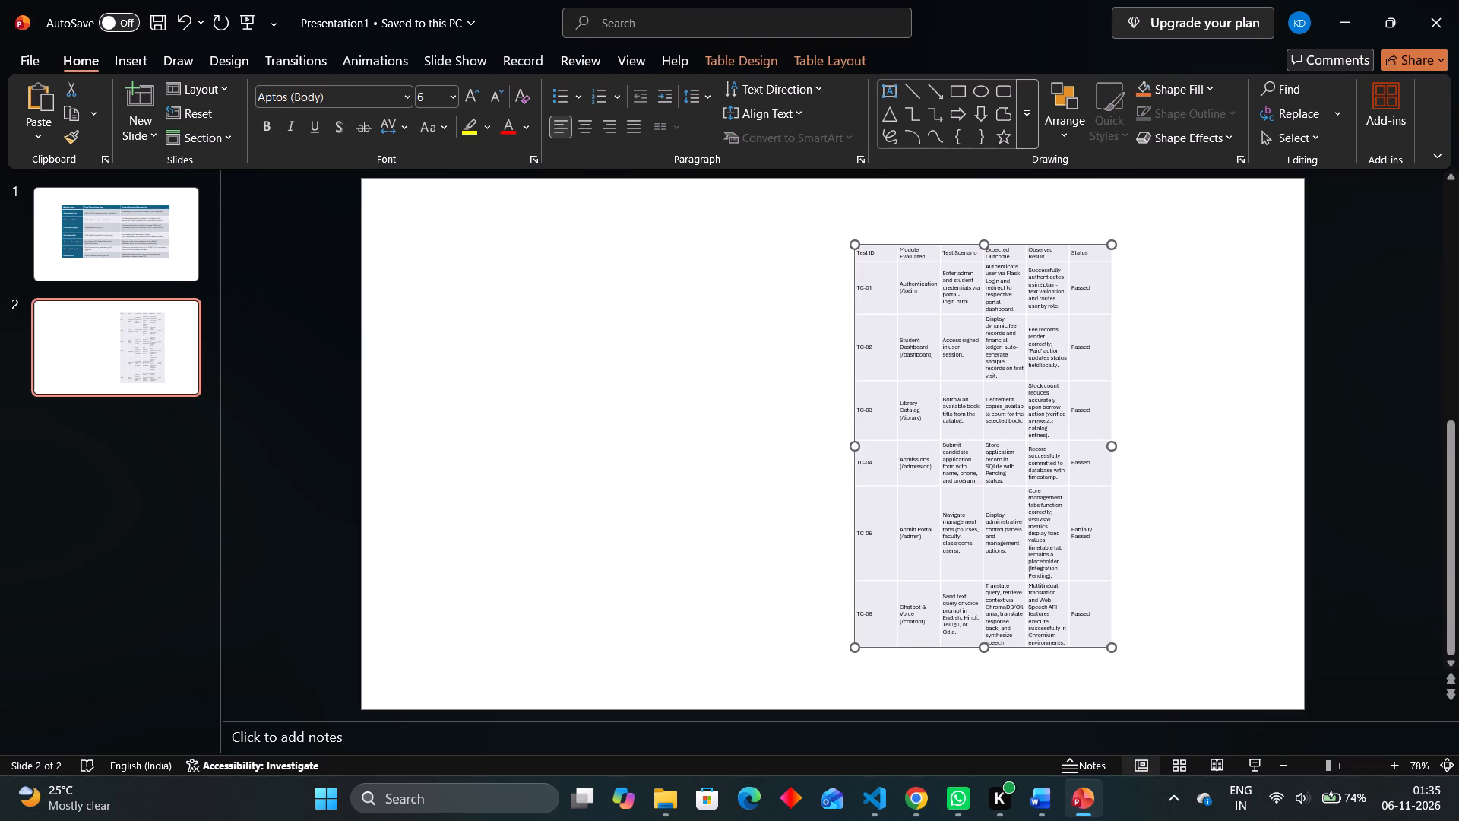
pyautogui.moveTo(1112, 445); pyautogui.dragTo(1241, 432)
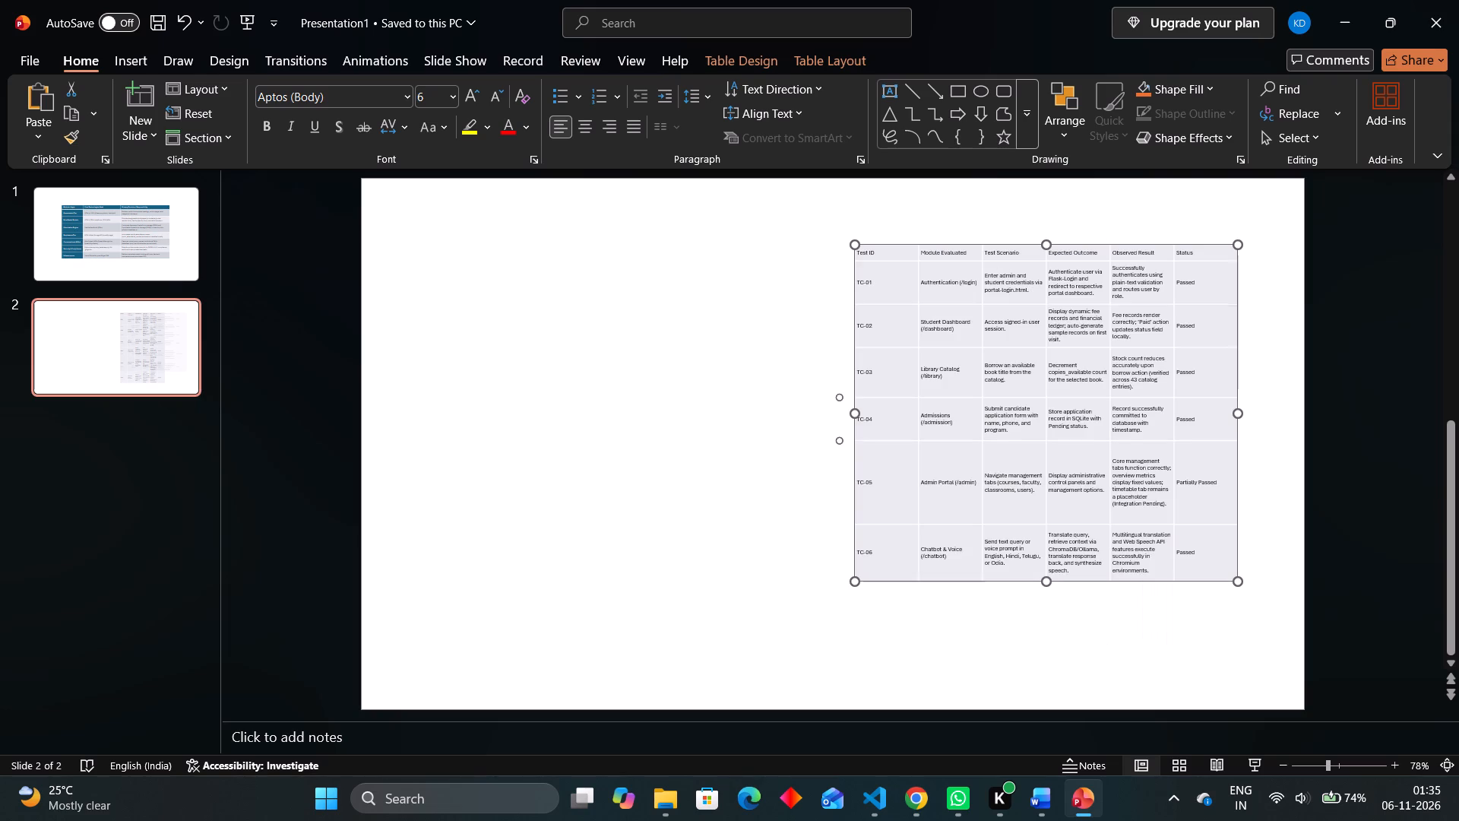
pyautogui.moveTo(1239, 417); pyautogui.dragTo(1290, 402)
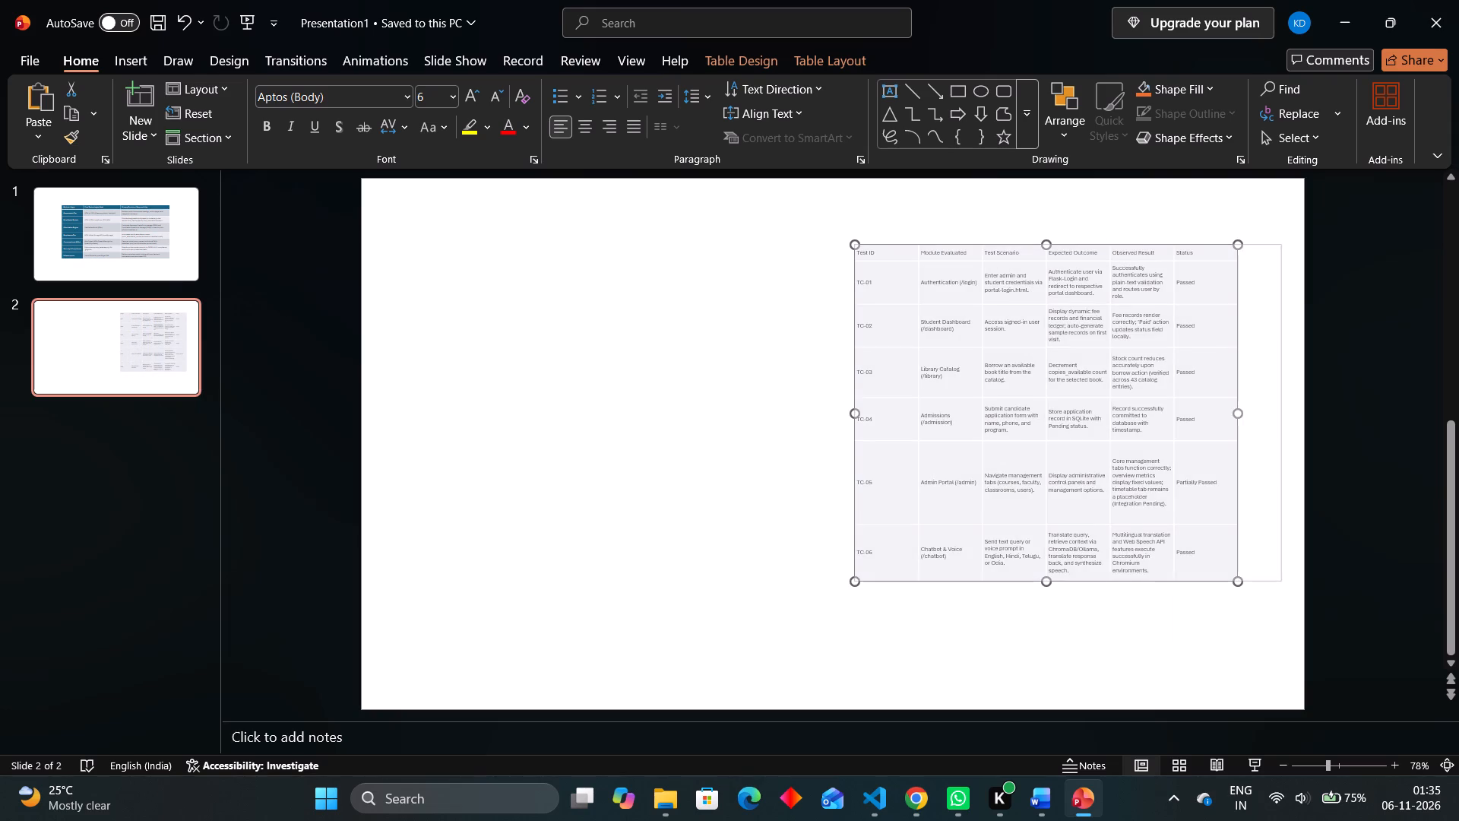
pyautogui.moveTo(1290, 402); pyautogui.dragTo(1299, 400)
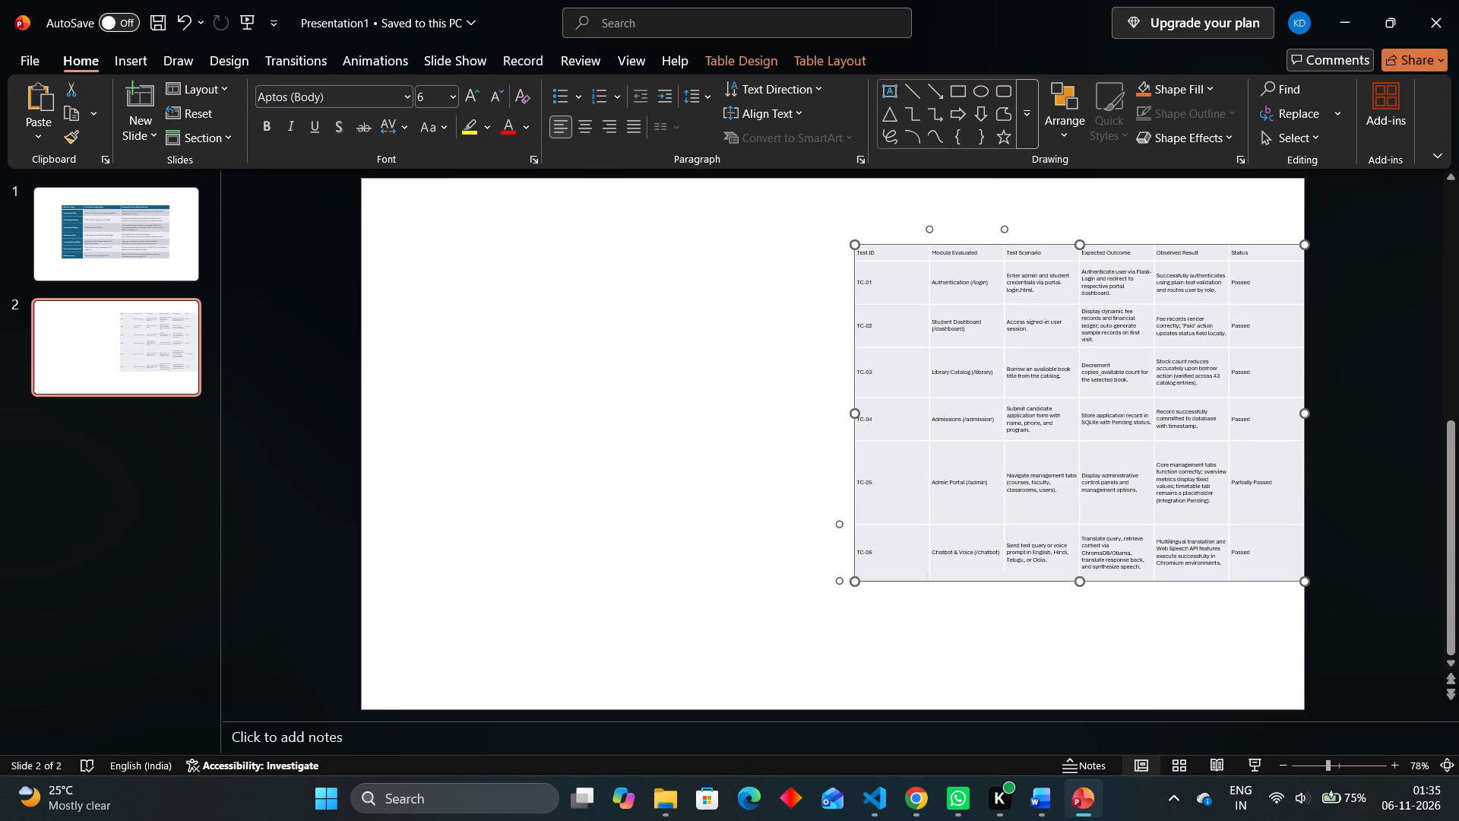
pyautogui.moveTo(986, 582); pyautogui.dragTo(717, 594)
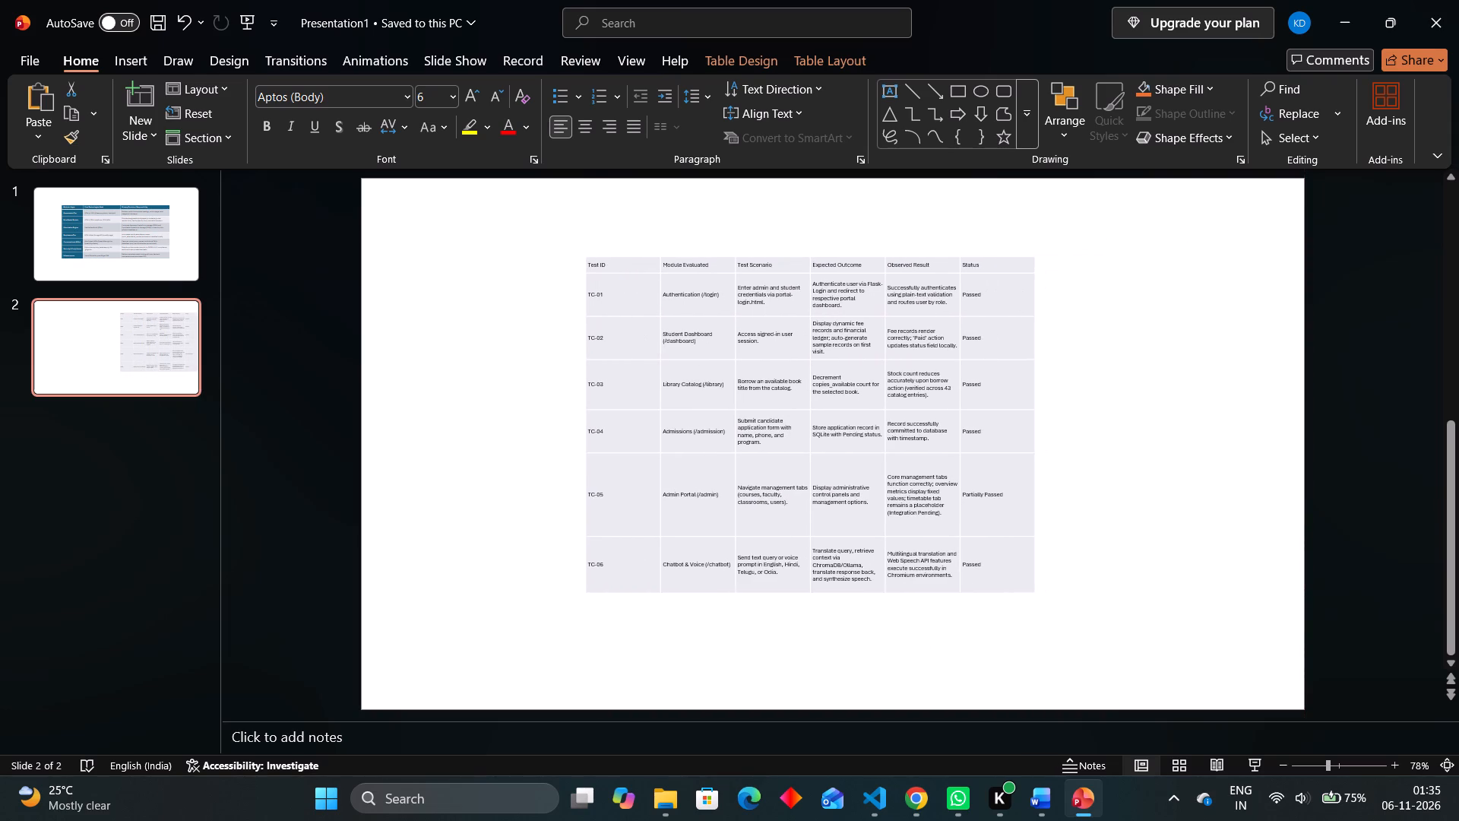
# Set the test case table's text to size 10 in Times New Roman.
pyautogui.click(427, 97)
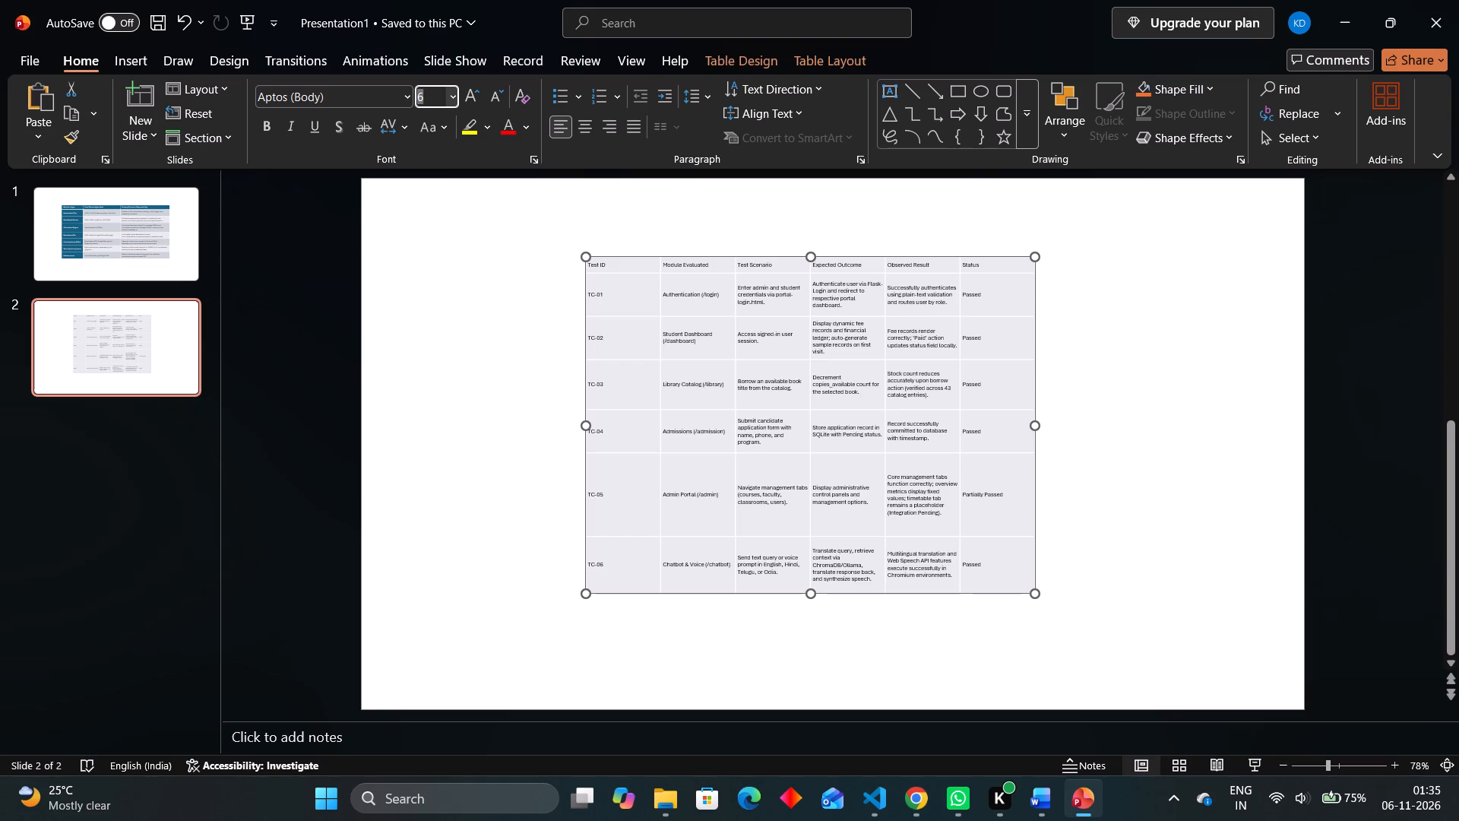
pyautogui.write('10')
pyautogui.press('Return')
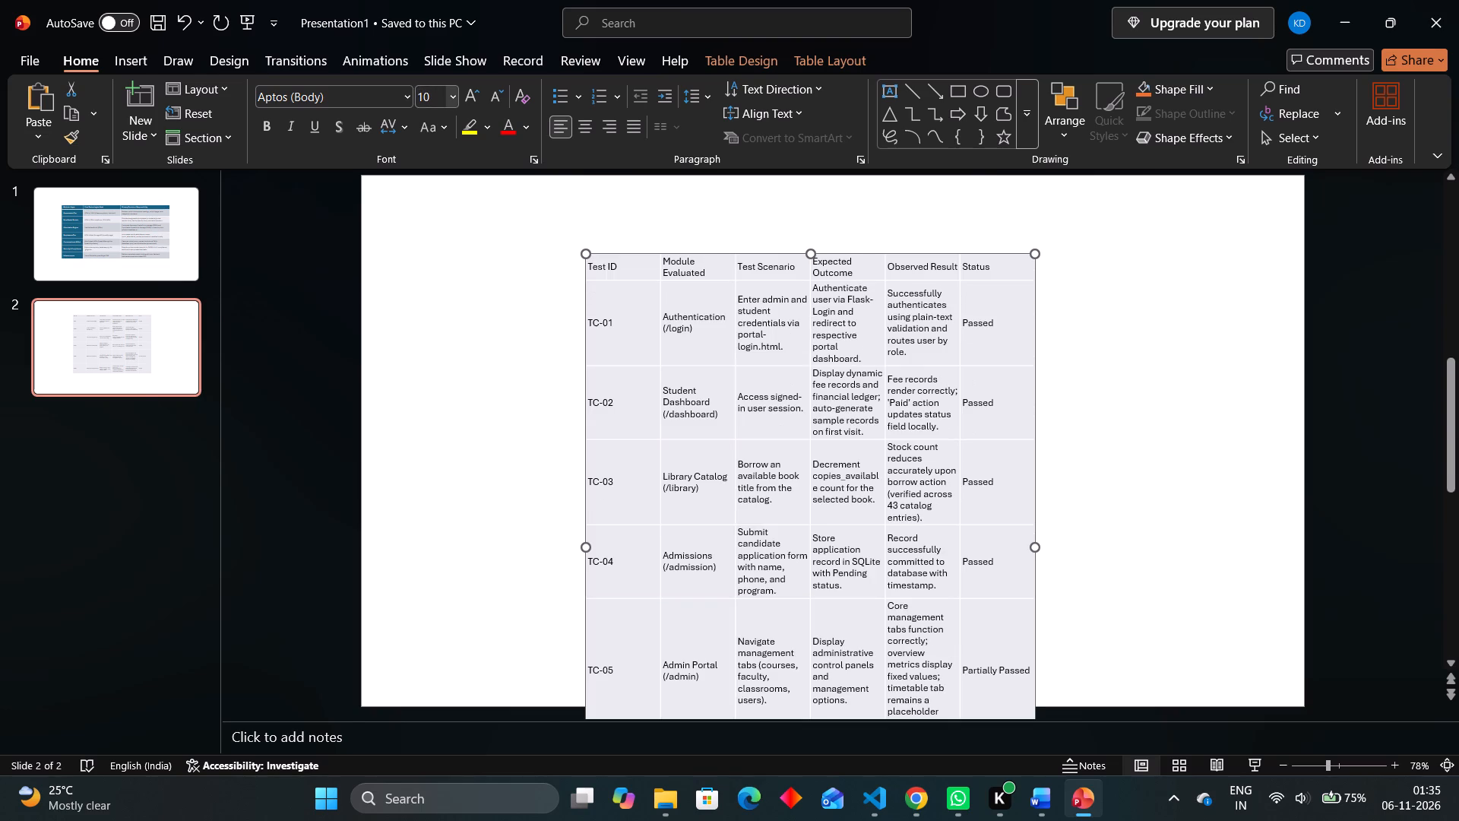
pyautogui.click(324, 93)
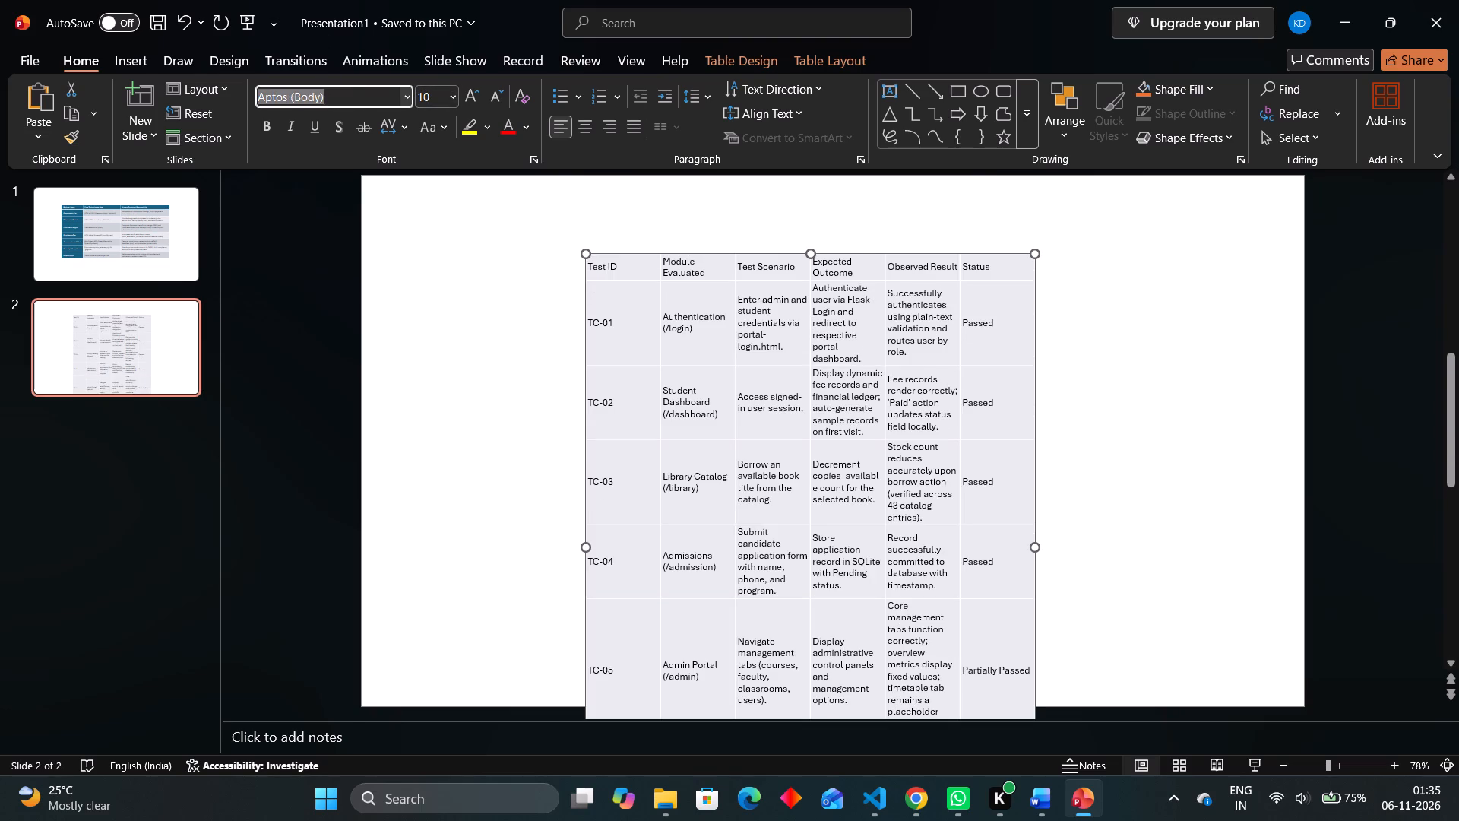
pyautogui.write('tim')
pyautogui.press('Return')
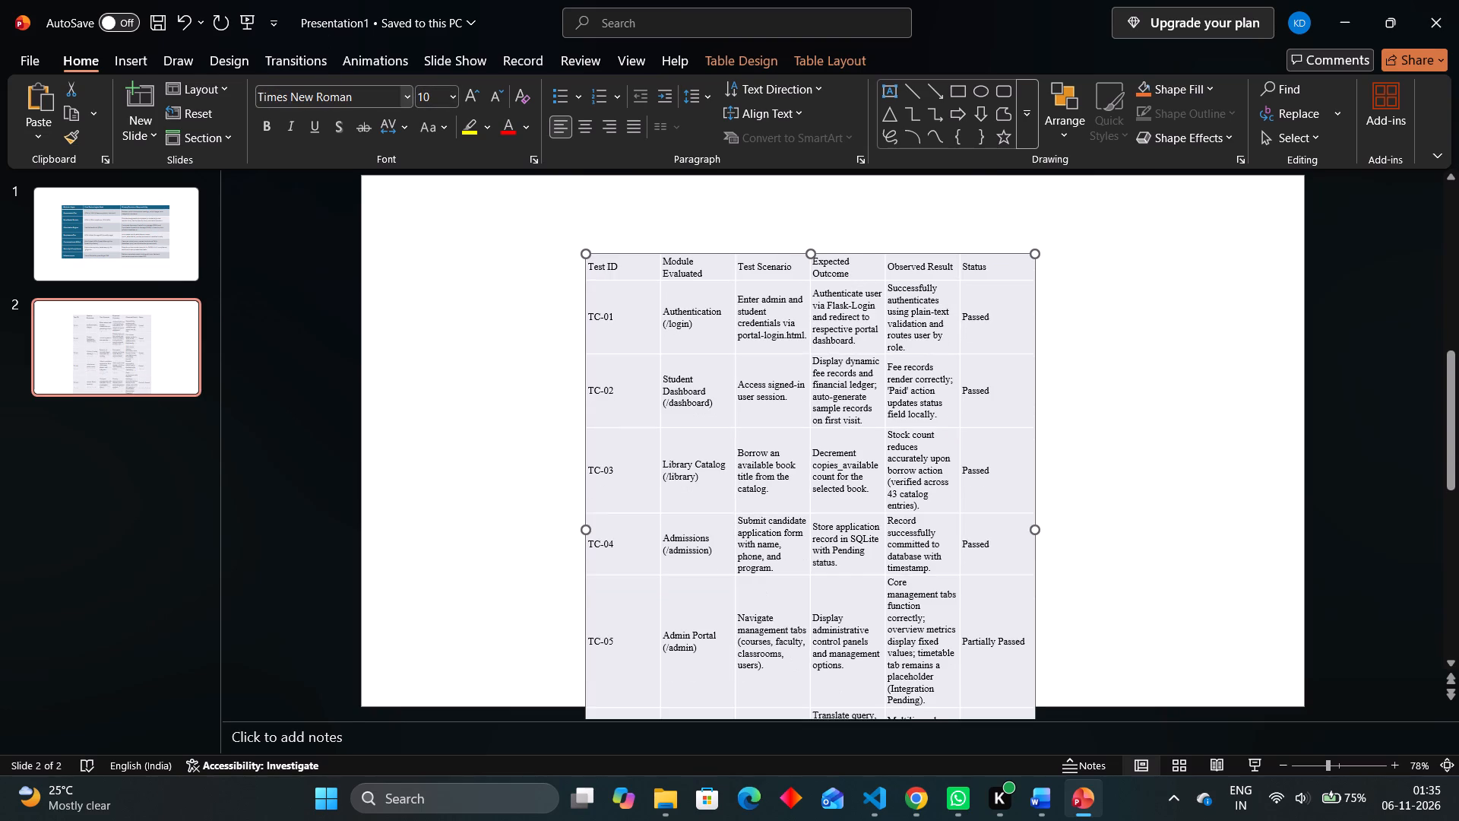
# Widen the test case table and rebalance its columns, narrowing Test ID and Status and giving the text-heavy columns more width.
pyautogui.moveTo(1035, 530); pyautogui.dragTo(1143, 499)
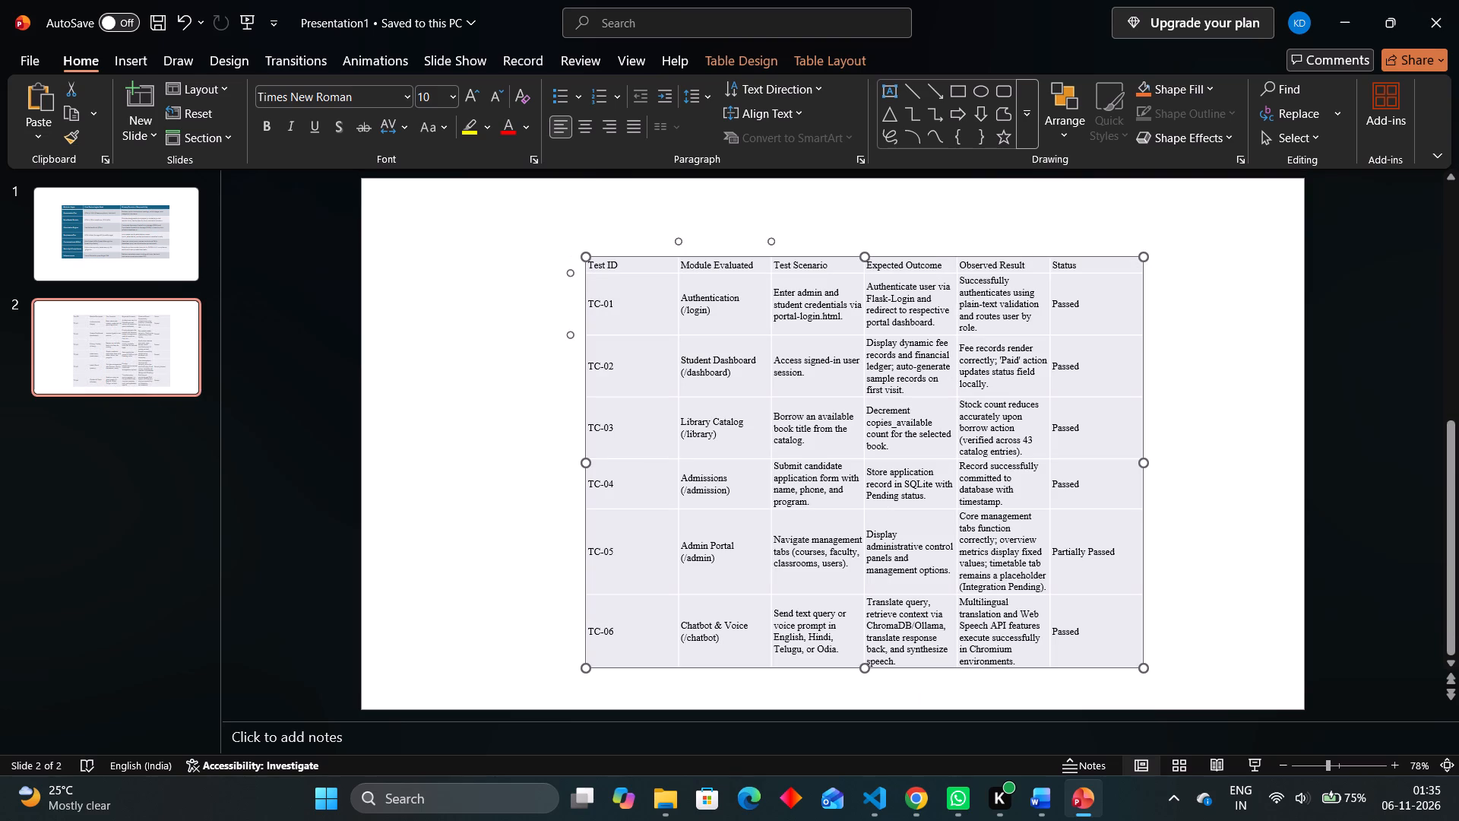
pyautogui.moveTo(677, 288); pyautogui.dragTo(666, 289)
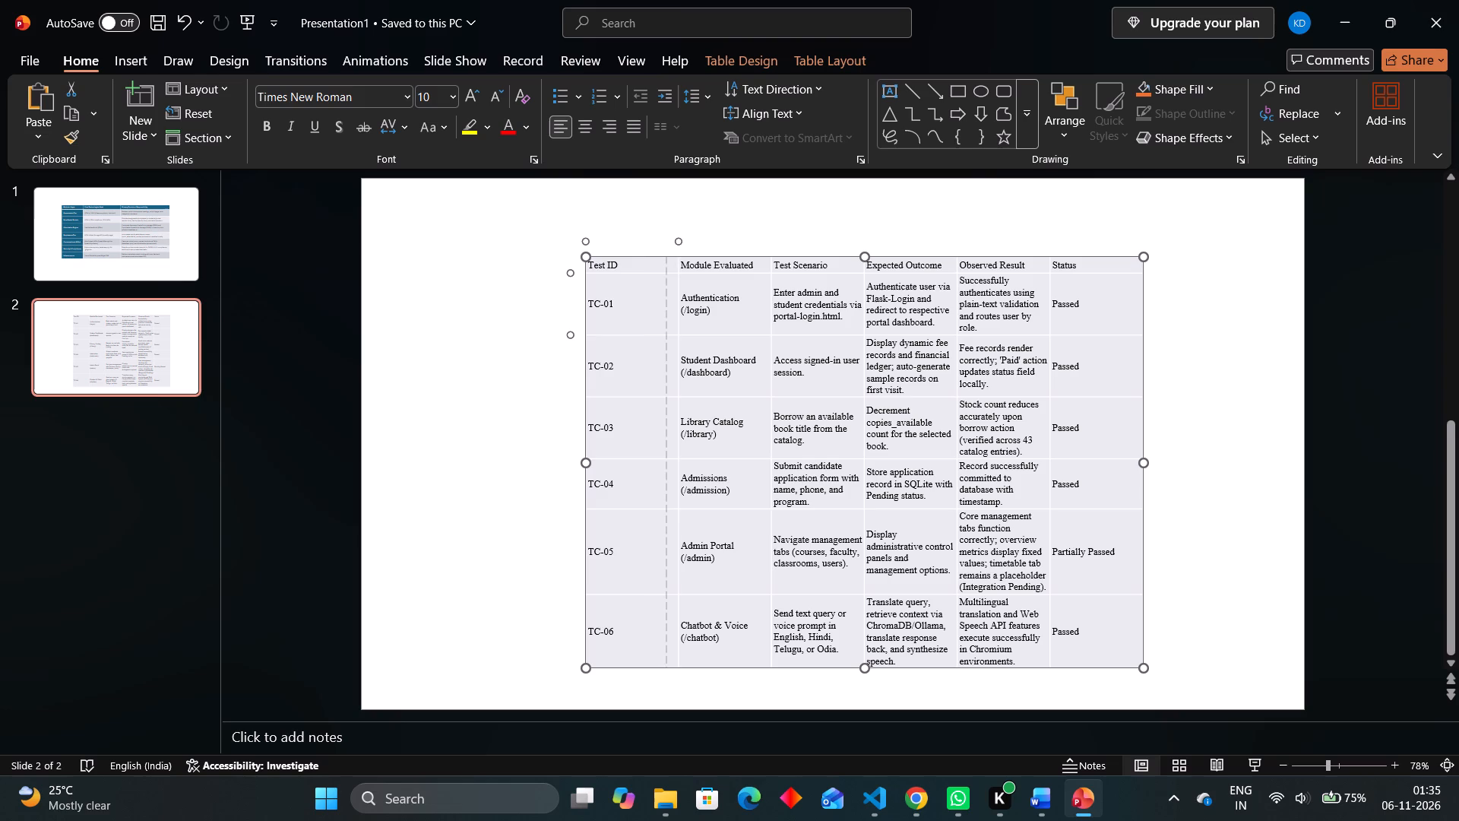
pyautogui.moveTo(666, 289); pyautogui.dragTo(646, 310)
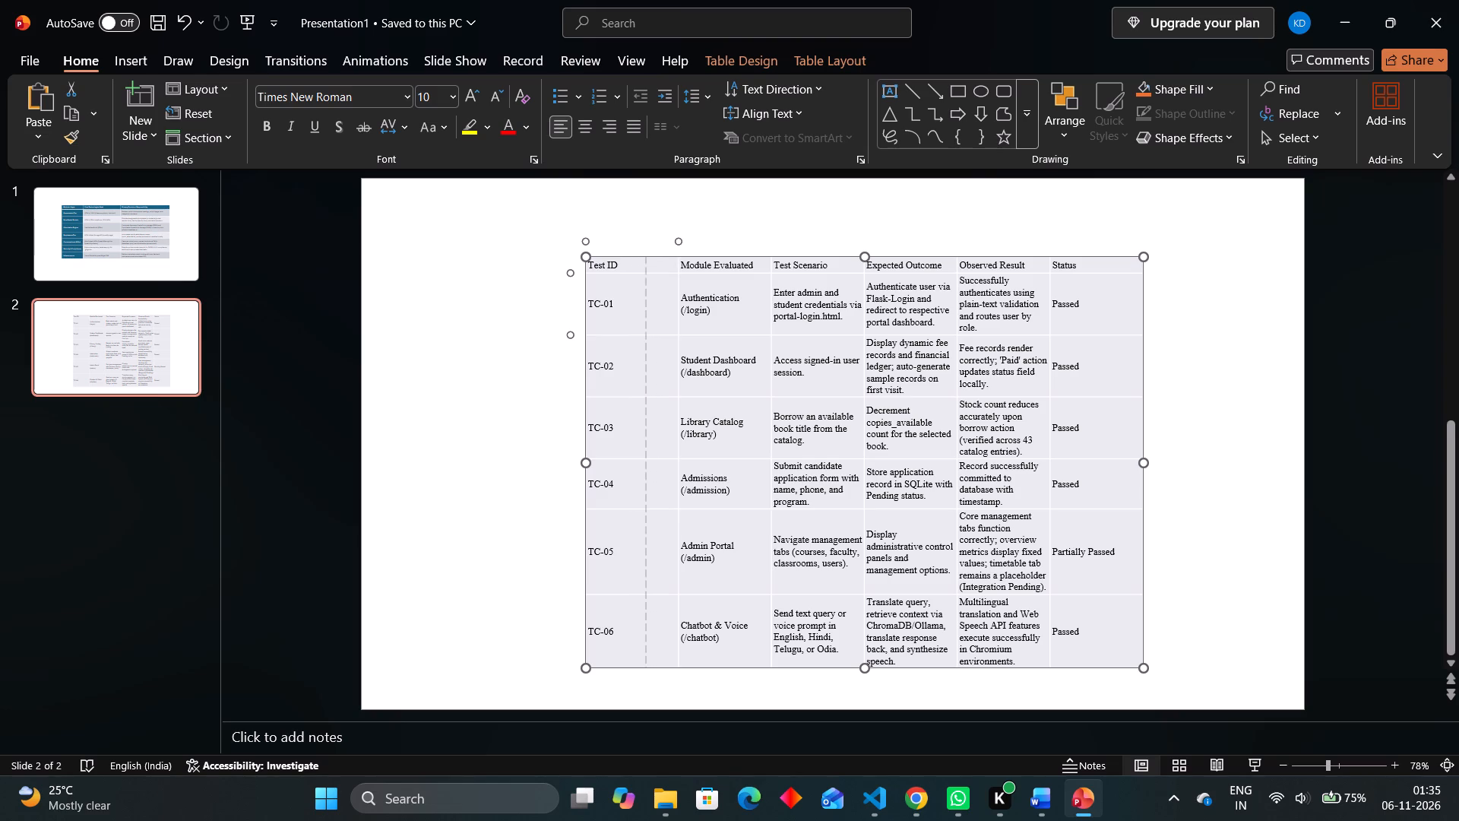
pyautogui.moveTo(646, 310); pyautogui.dragTo(644, 311)
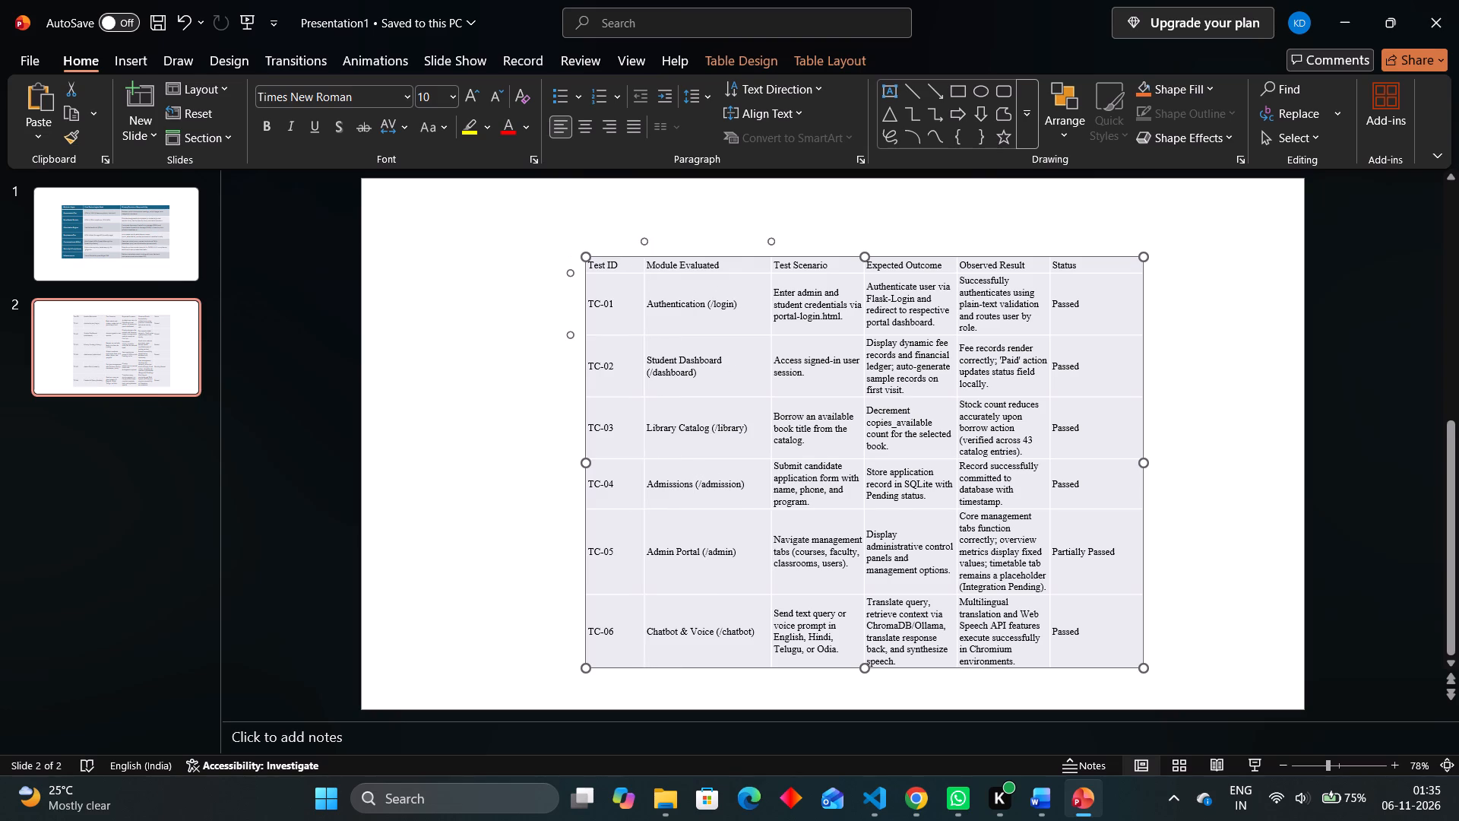
pyautogui.moveTo(767, 278); pyautogui.dragTo(758, 285)
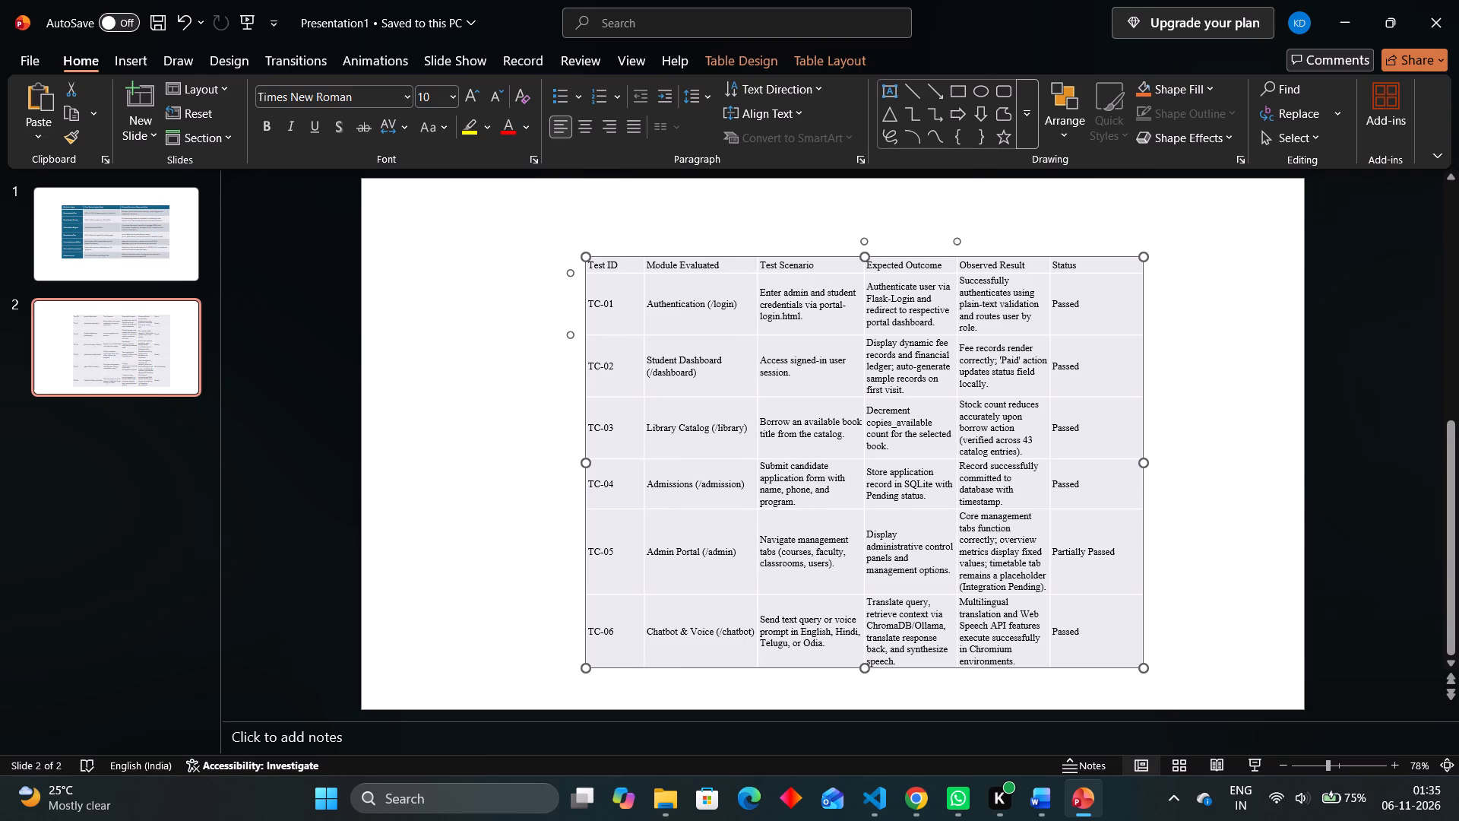
pyautogui.moveTo(957, 286); pyautogui.dragTo(985, 284)
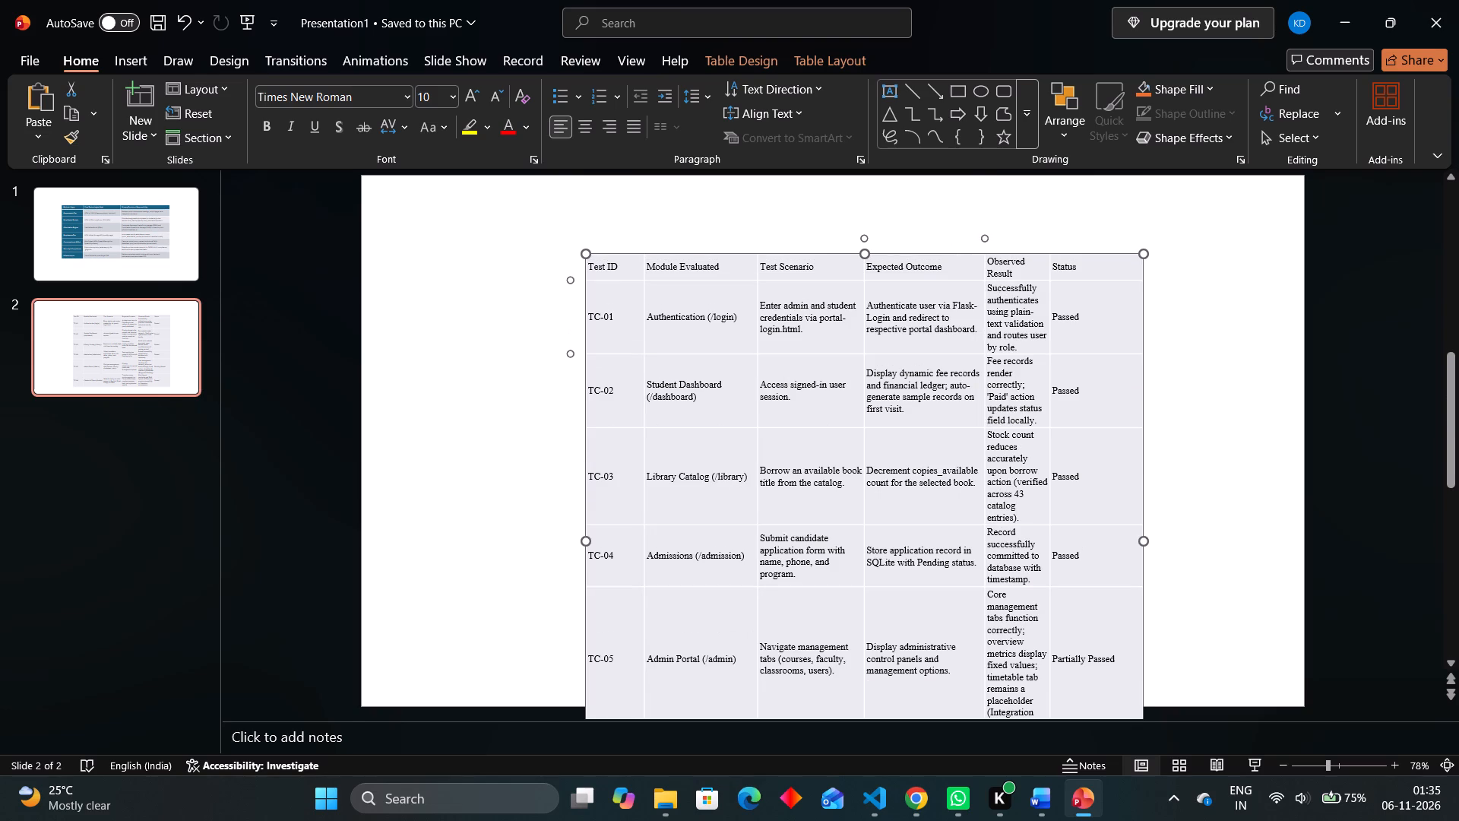
pyautogui.moveTo(1046, 293); pyautogui.dragTo(1078, 293)
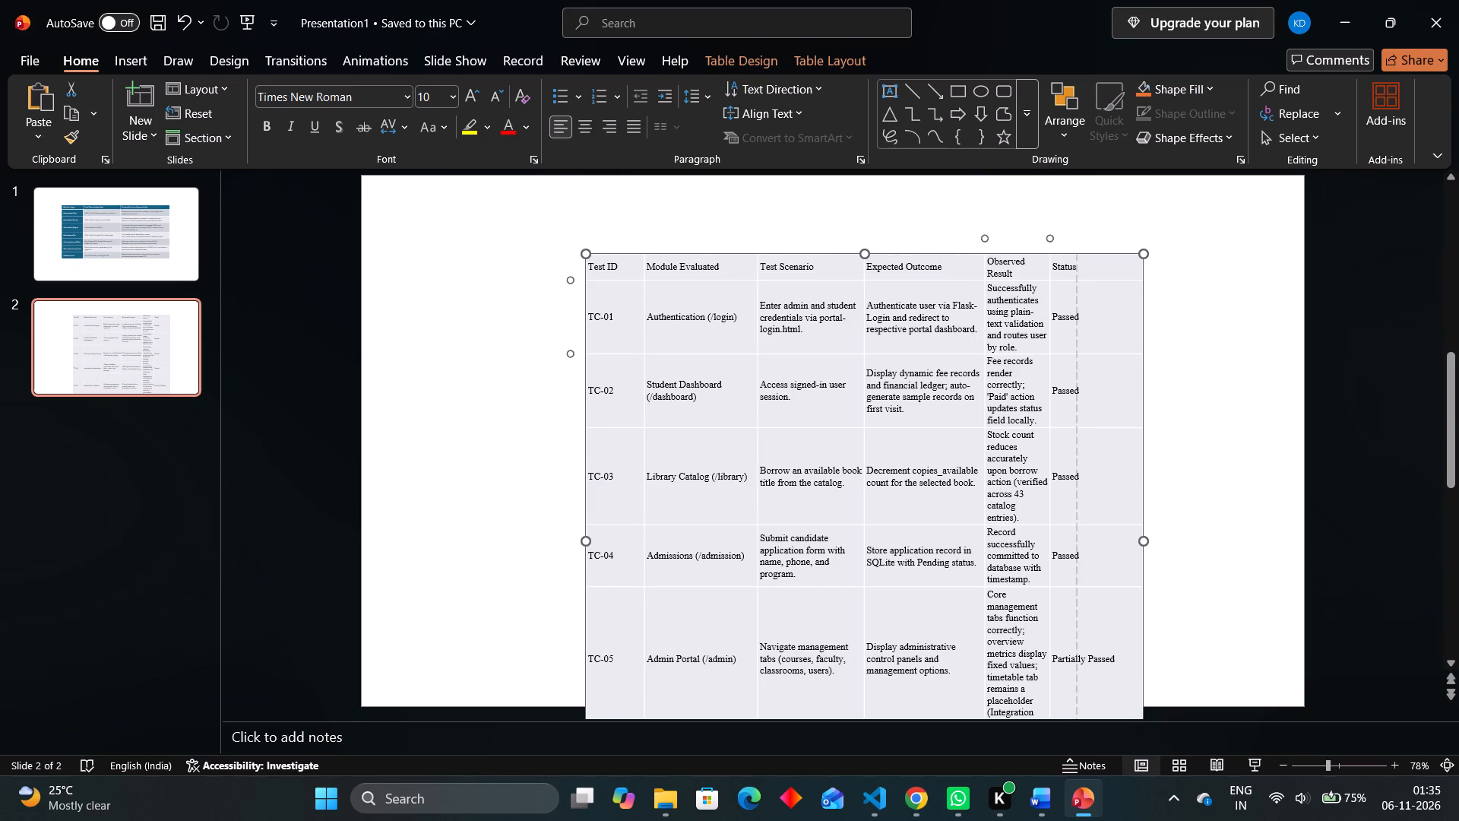
pyautogui.moveTo(1078, 293); pyautogui.dragTo(1090, 293)
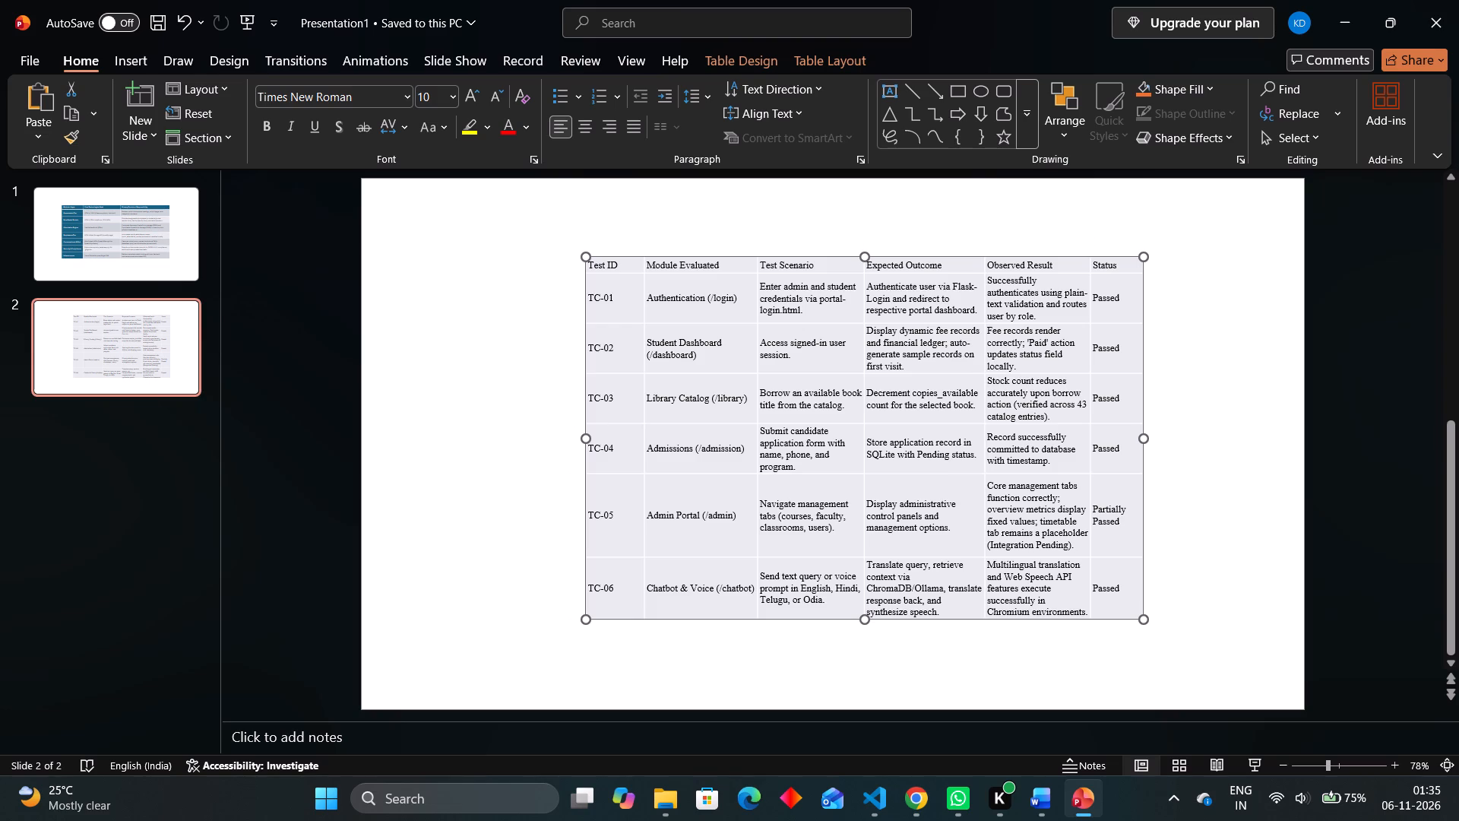
# Copy the test case table, switch to the Word report, and paste it a few blank lines below the section 7.1 list.
pyautogui.hotkey('ctrl', 'c')
pyautogui.click(1022, 805)
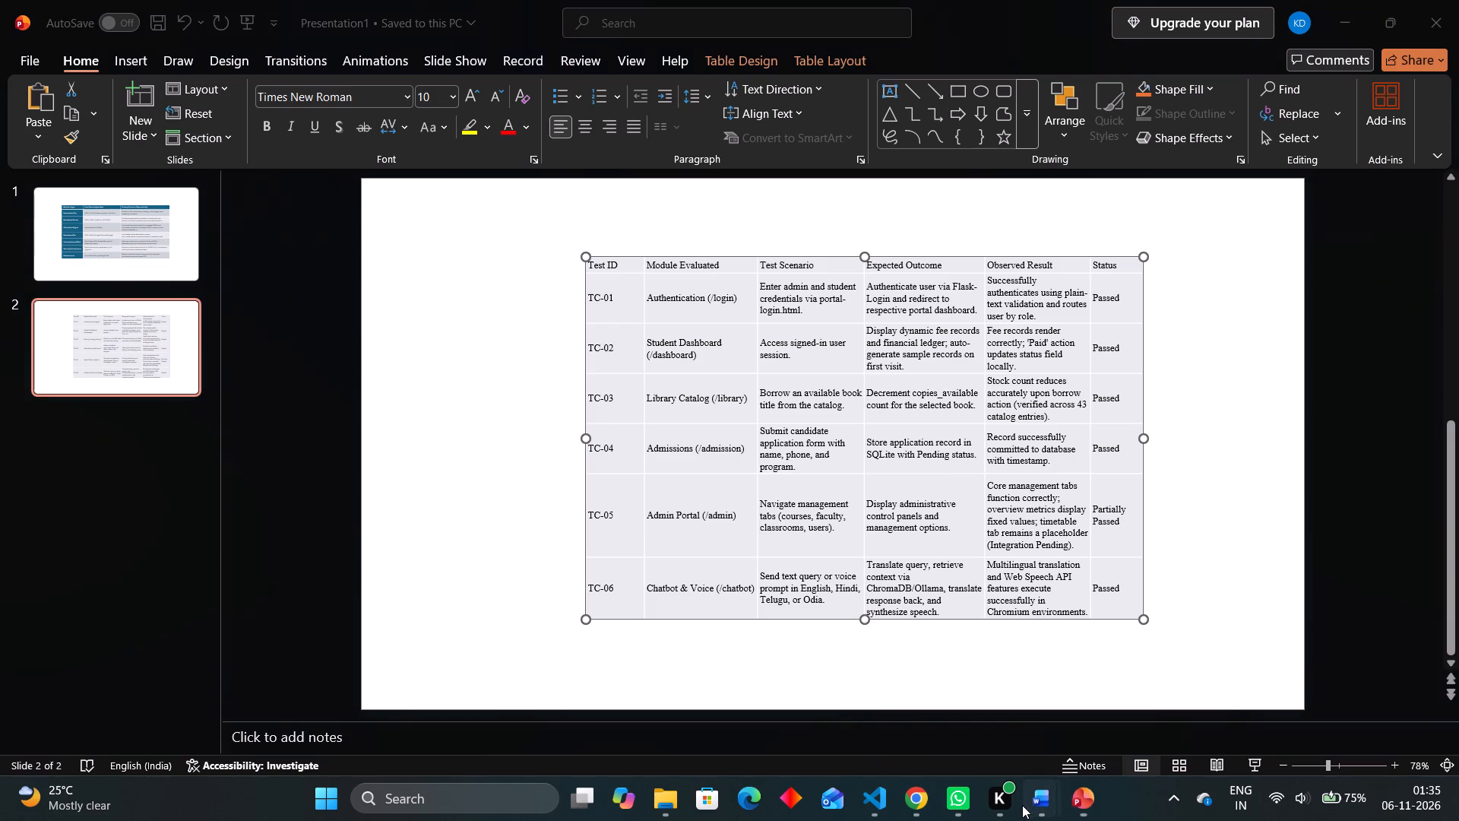
pyautogui.click(943, 718)
pyautogui.scroll(1, 698, 395)
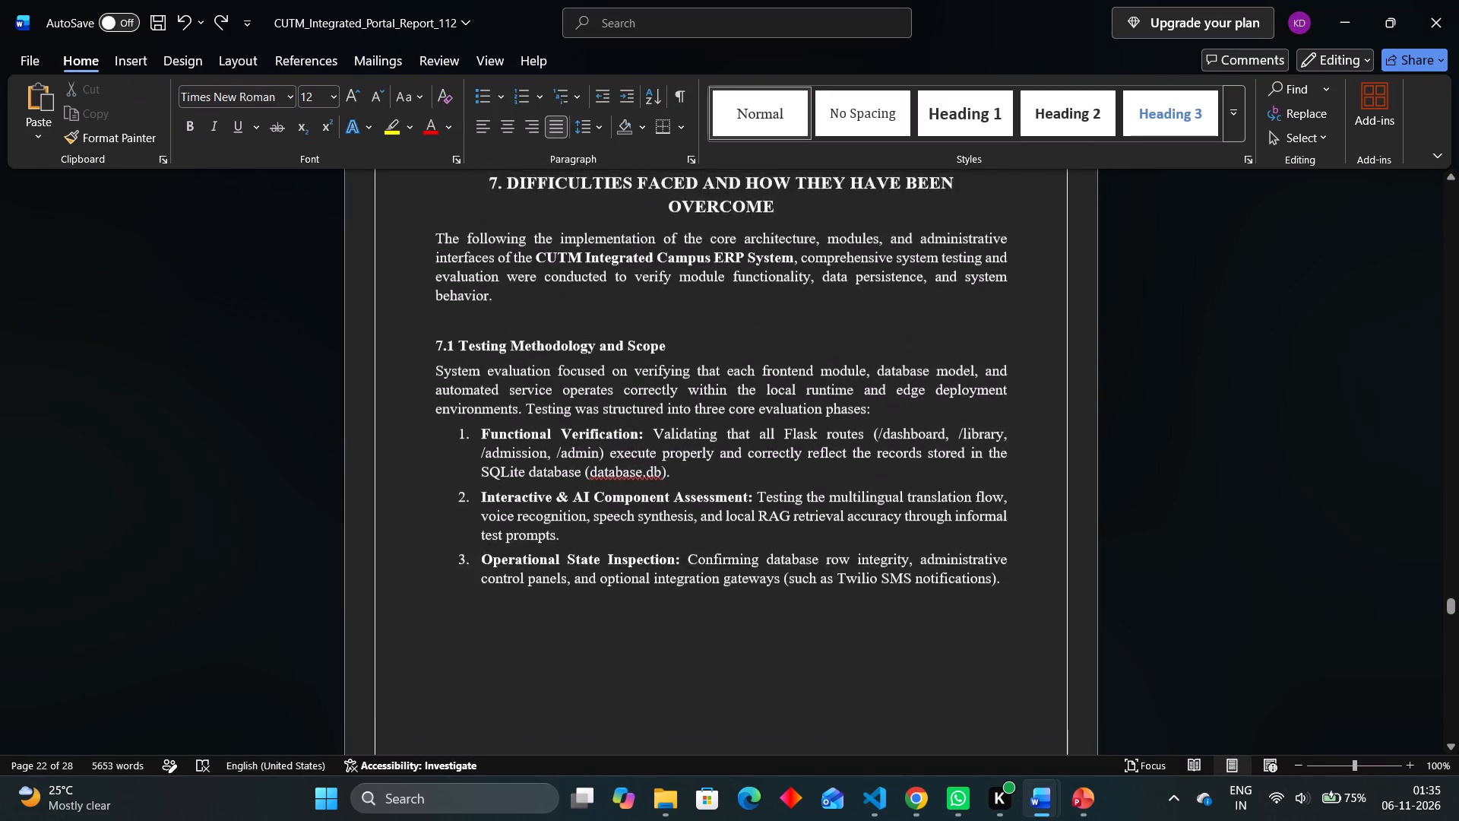
pyautogui.scroll(1, 698, 395)
pyautogui.press('Return')
pyautogui.press('Return')
pyautogui.press('Return')
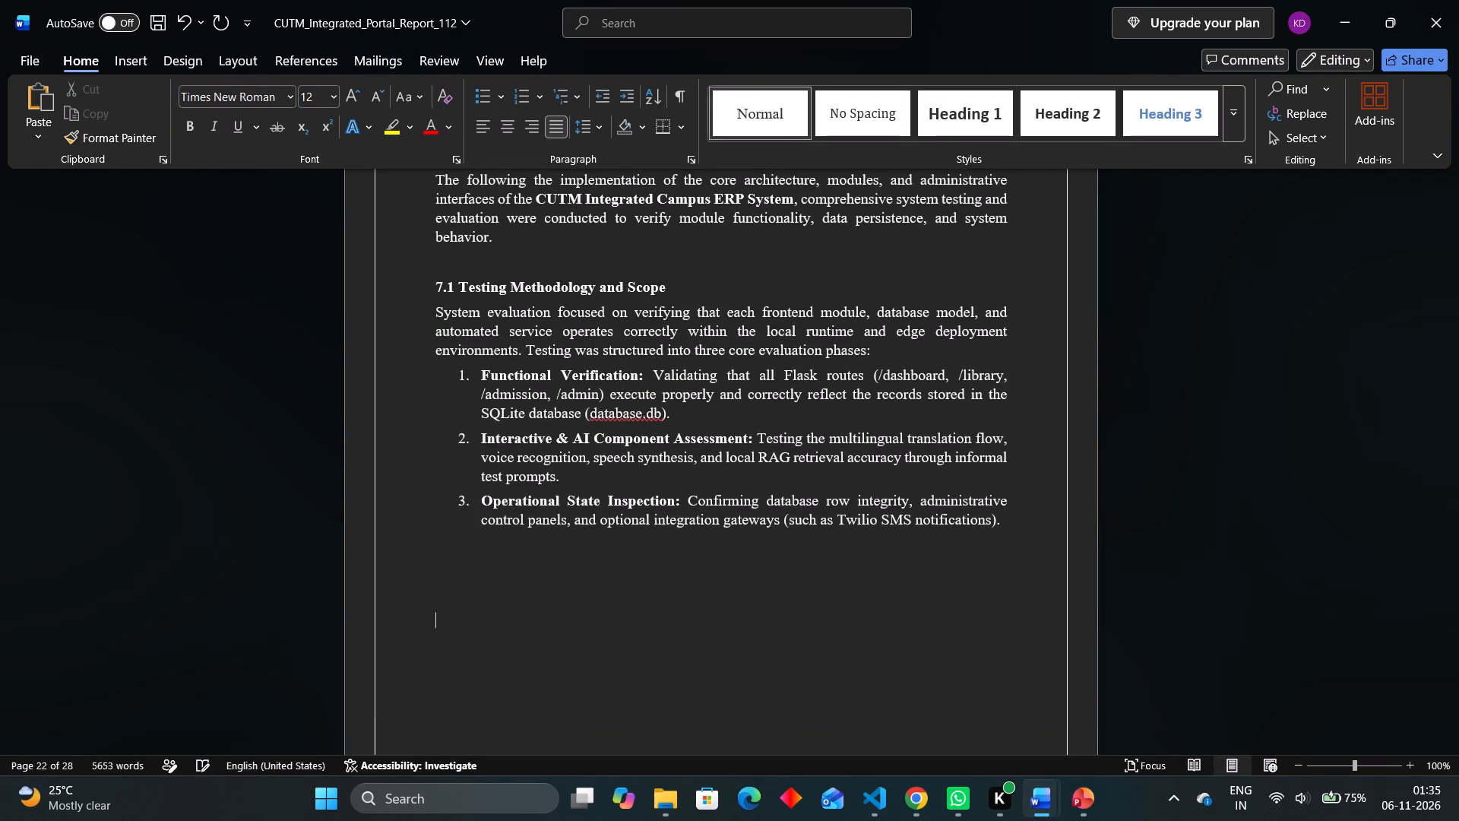
pyautogui.hotkey('ctrl', 'v')
# Shrink the pasted test case table's width so all its columns fit inside the page border.
pyautogui.scroll(2, 610, 514)
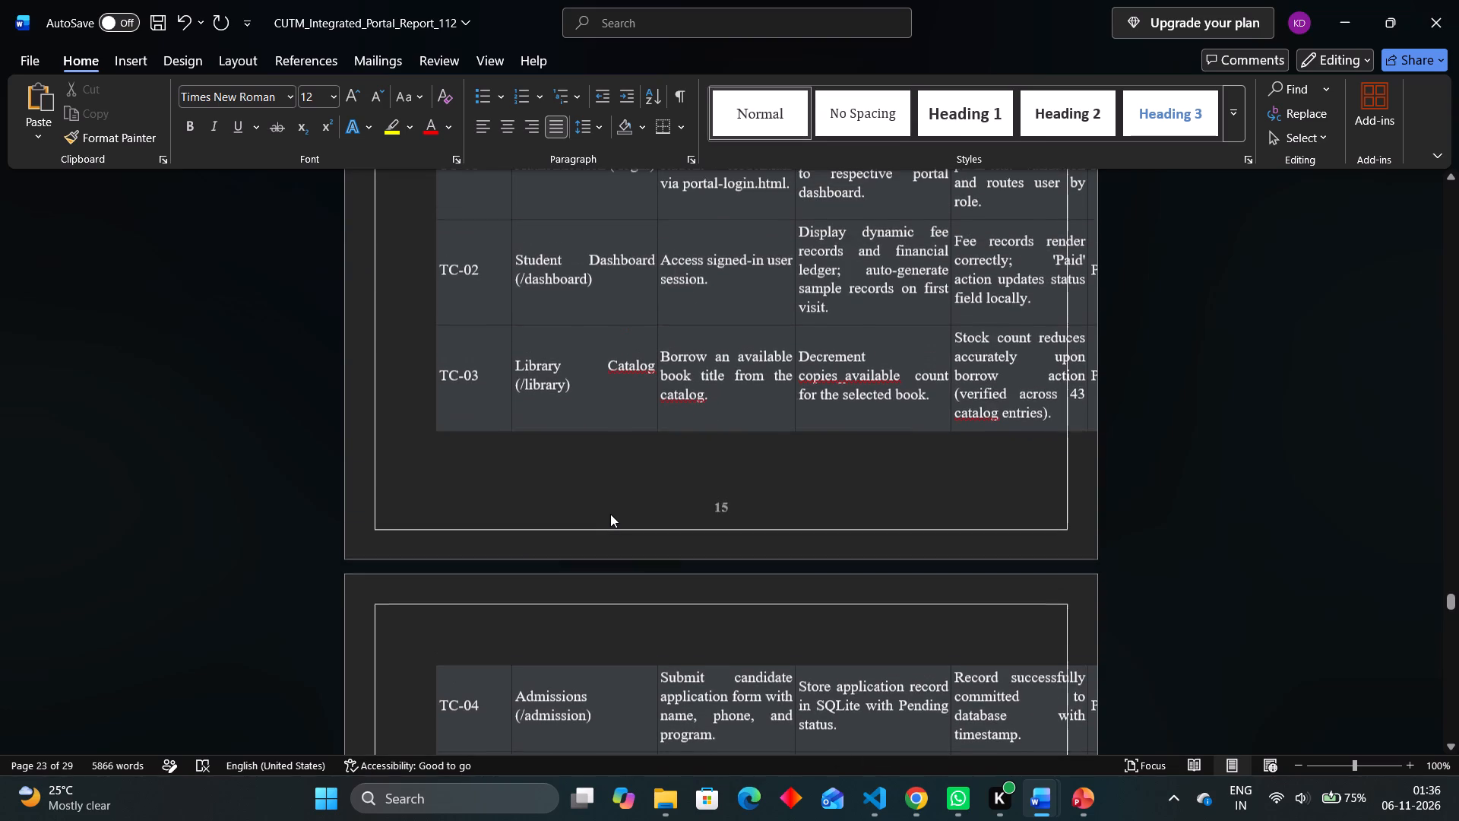
pyautogui.hscroll(-3, 651, 350)
pyautogui.scroll(-1, 651, 350)
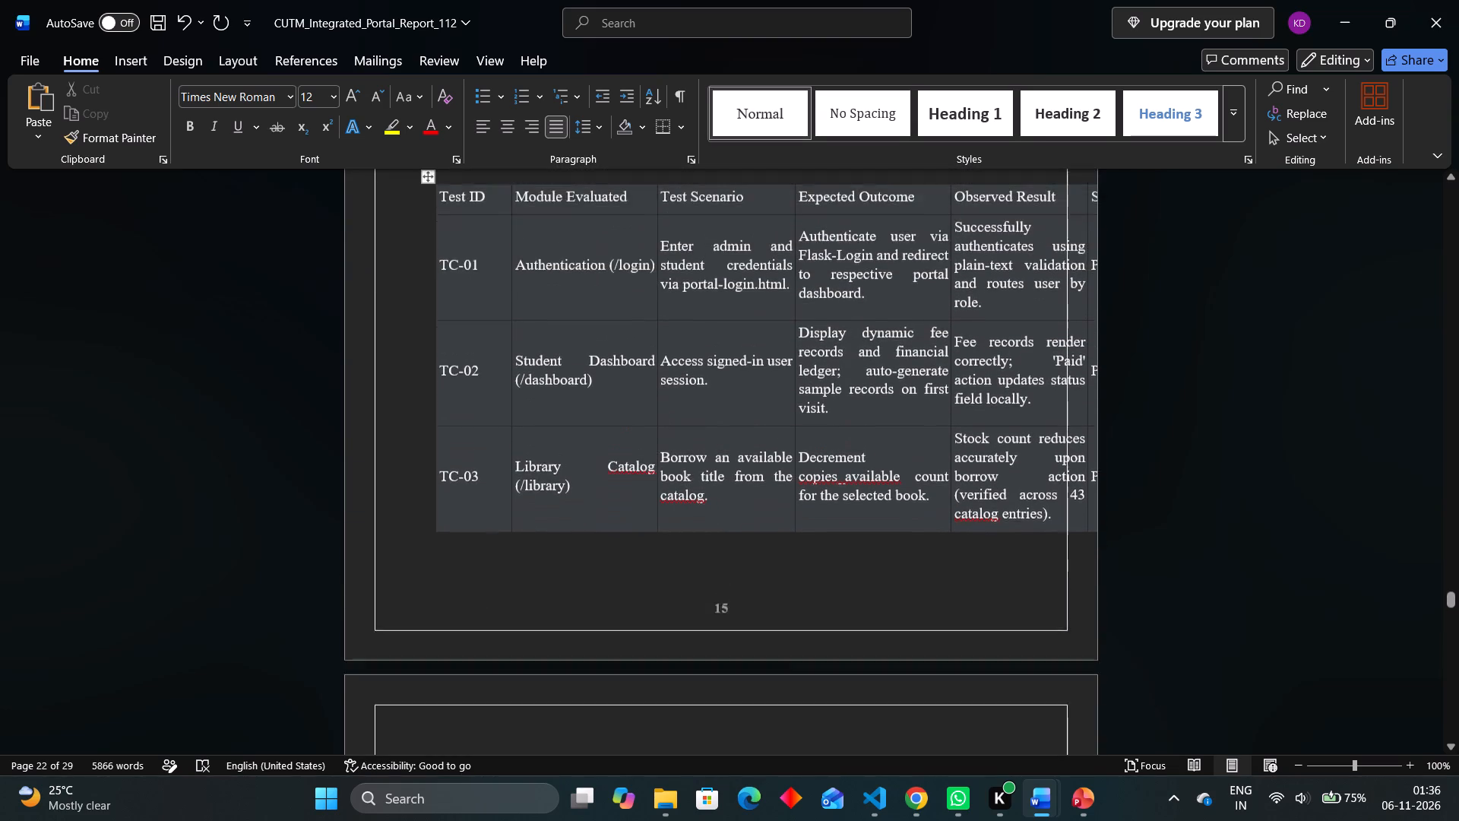
pyautogui.scroll(-1, 651, 350)
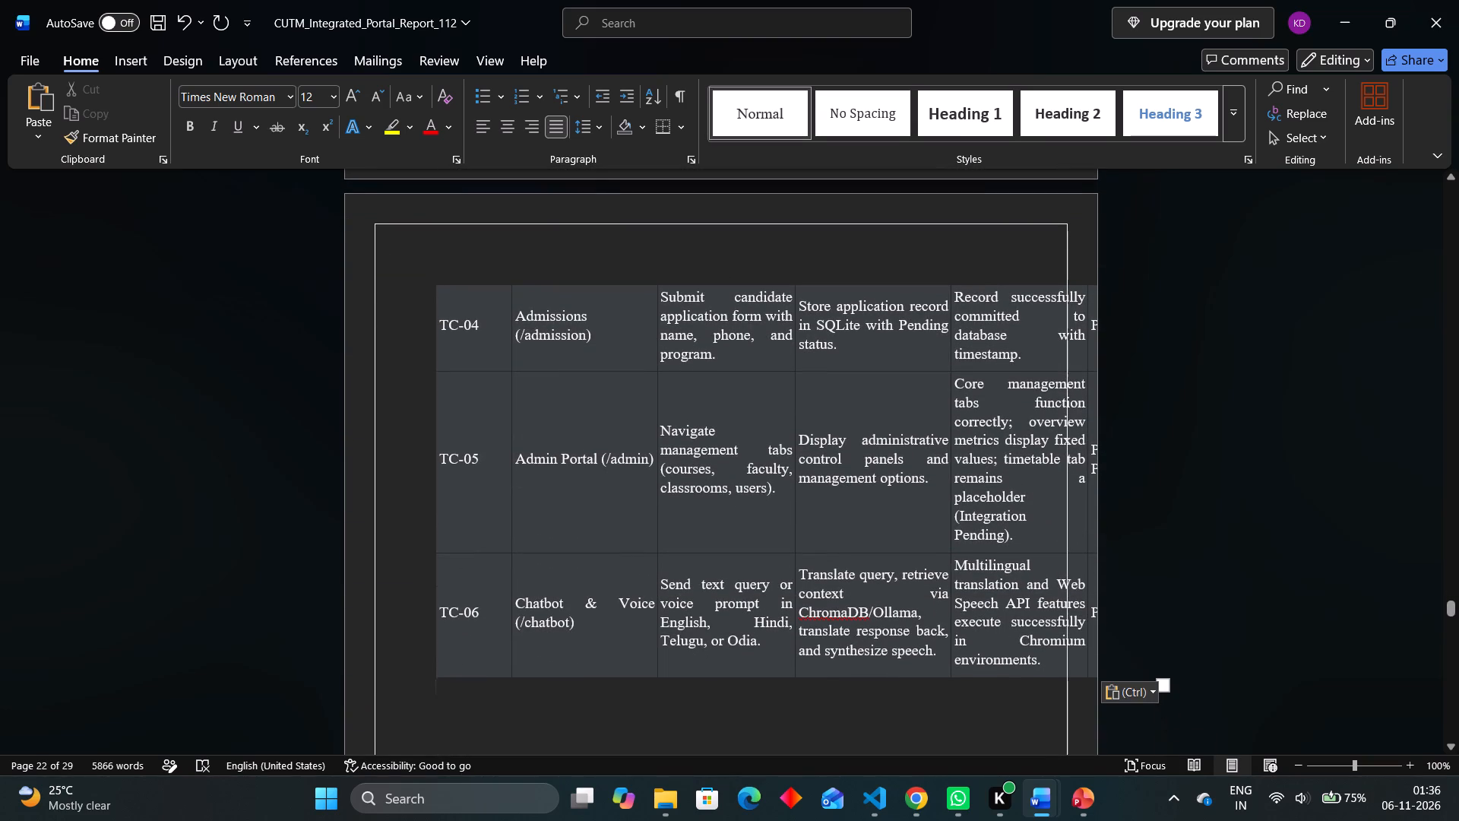
pyautogui.moveTo(1162, 683); pyautogui.dragTo(1006, 523)
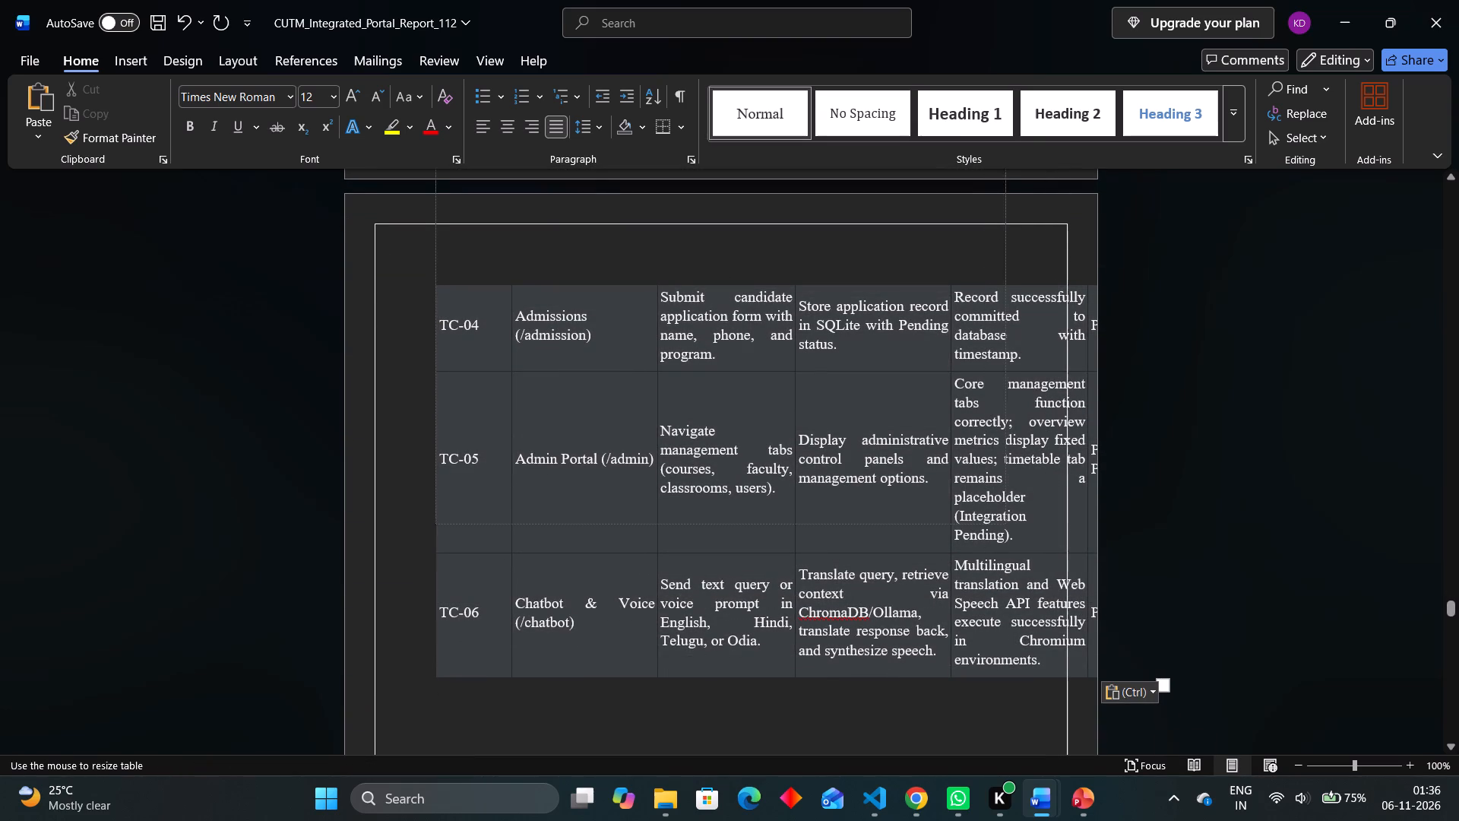
pyautogui.moveTo(1006, 523); pyautogui.dragTo(1031, 480)
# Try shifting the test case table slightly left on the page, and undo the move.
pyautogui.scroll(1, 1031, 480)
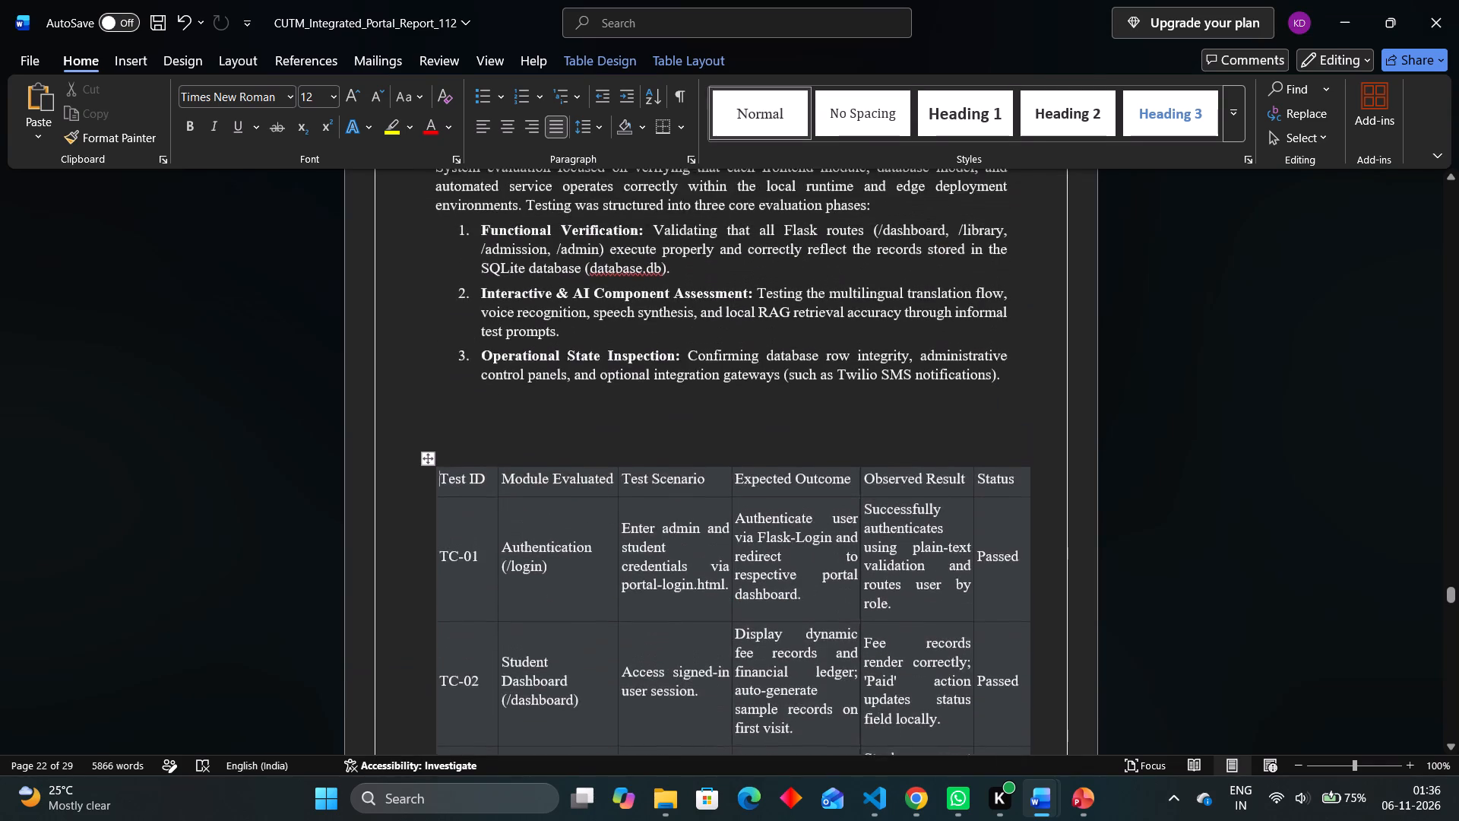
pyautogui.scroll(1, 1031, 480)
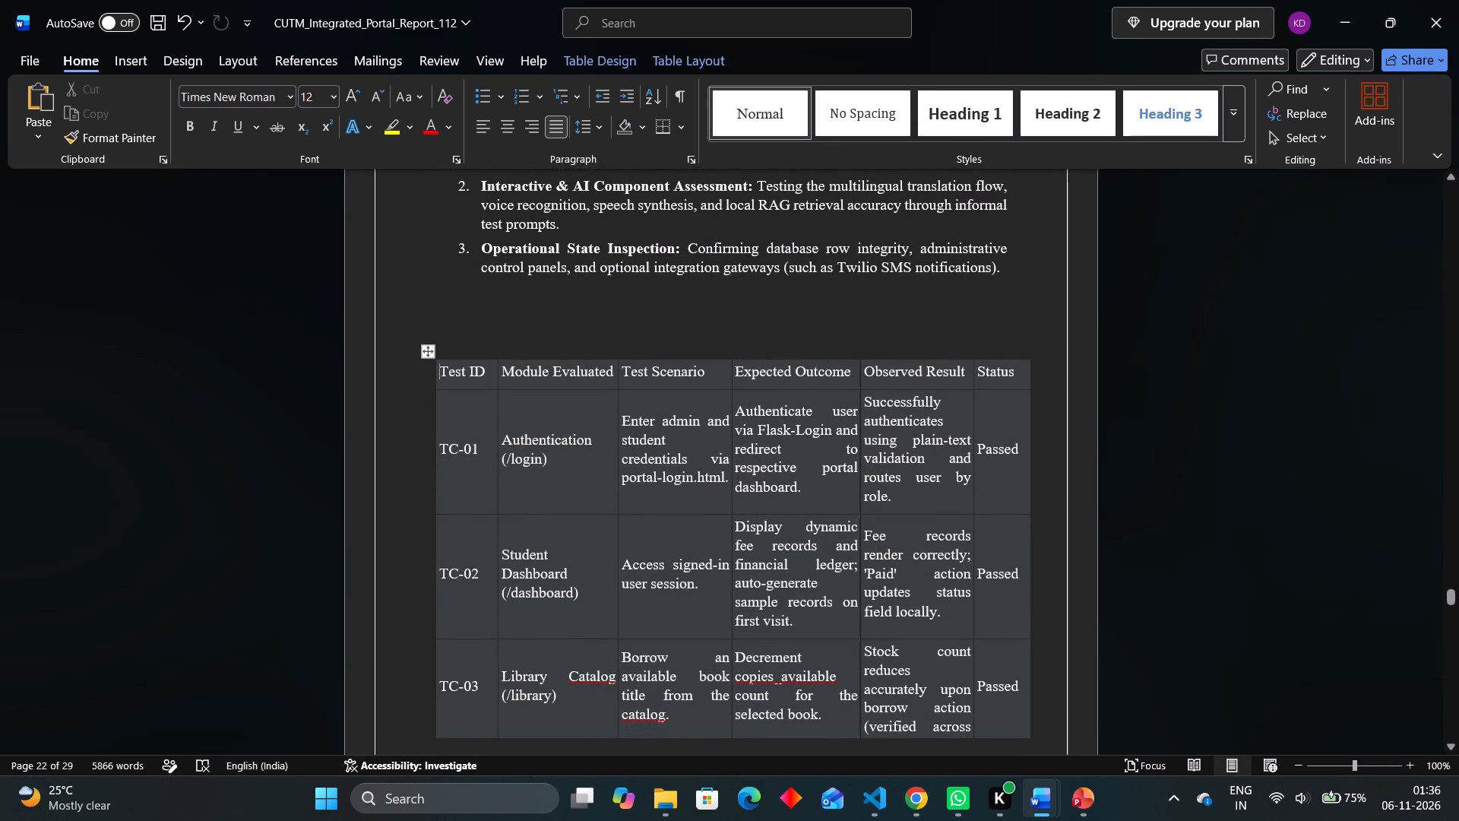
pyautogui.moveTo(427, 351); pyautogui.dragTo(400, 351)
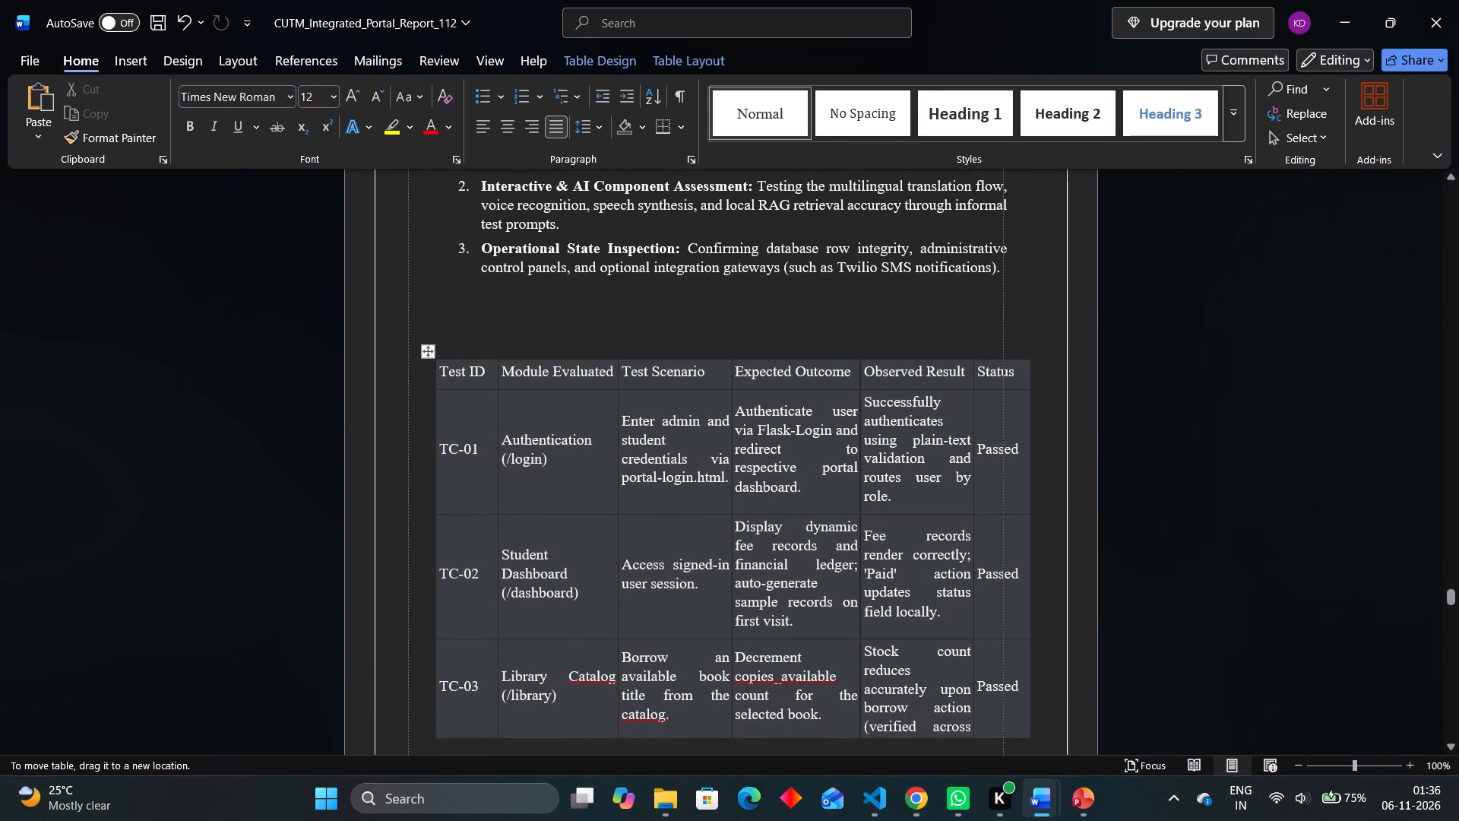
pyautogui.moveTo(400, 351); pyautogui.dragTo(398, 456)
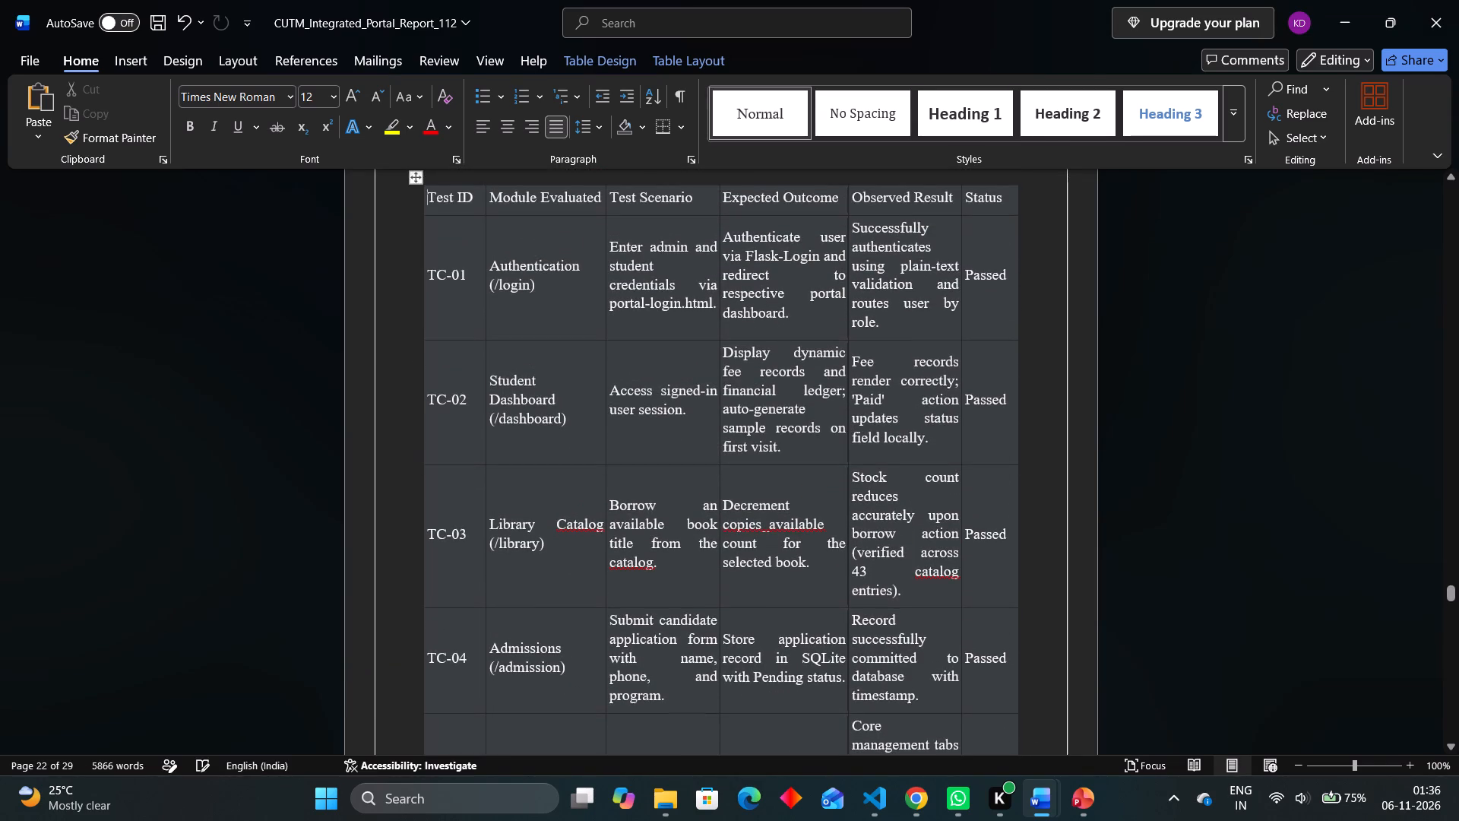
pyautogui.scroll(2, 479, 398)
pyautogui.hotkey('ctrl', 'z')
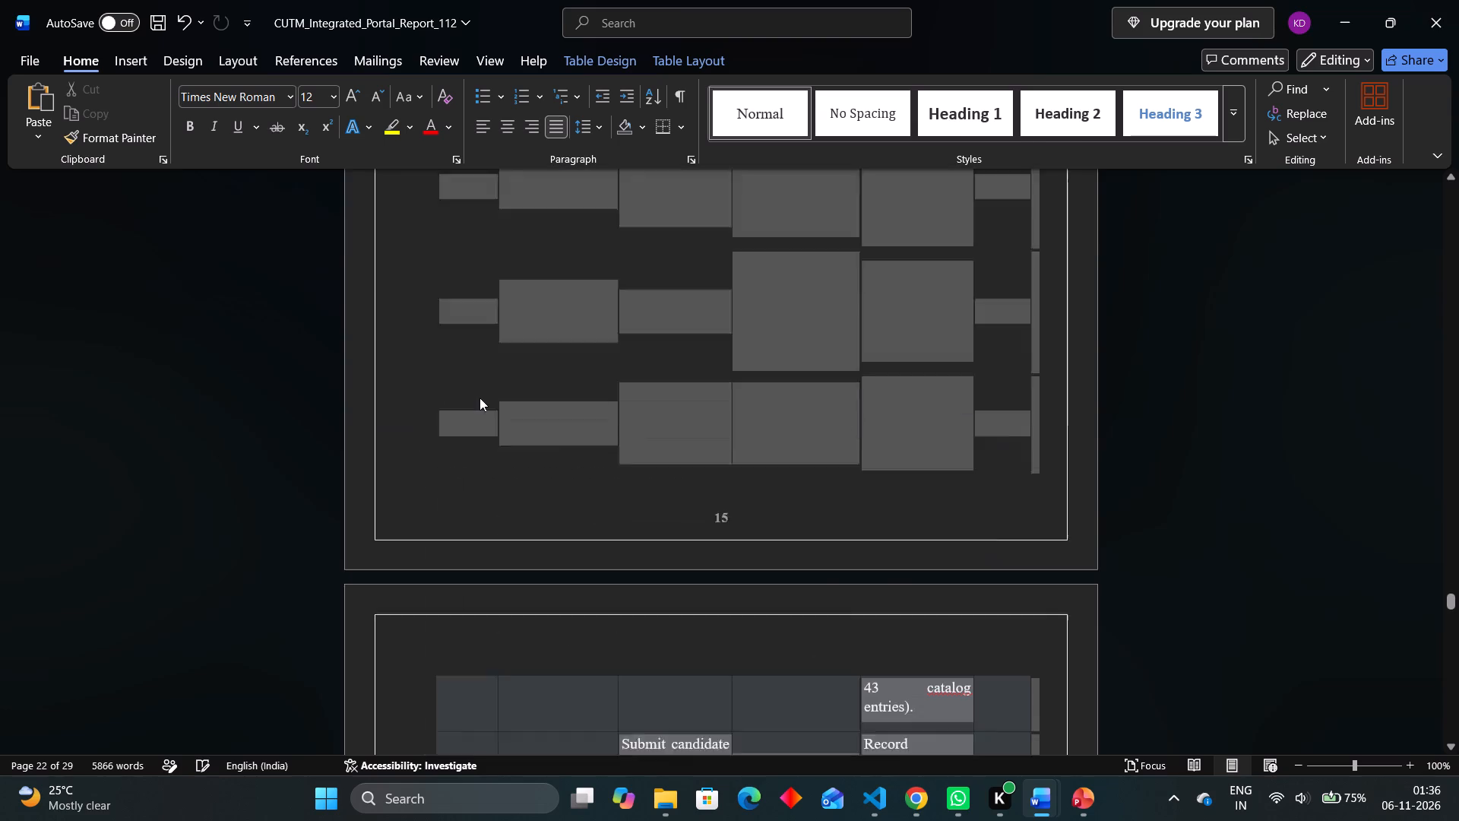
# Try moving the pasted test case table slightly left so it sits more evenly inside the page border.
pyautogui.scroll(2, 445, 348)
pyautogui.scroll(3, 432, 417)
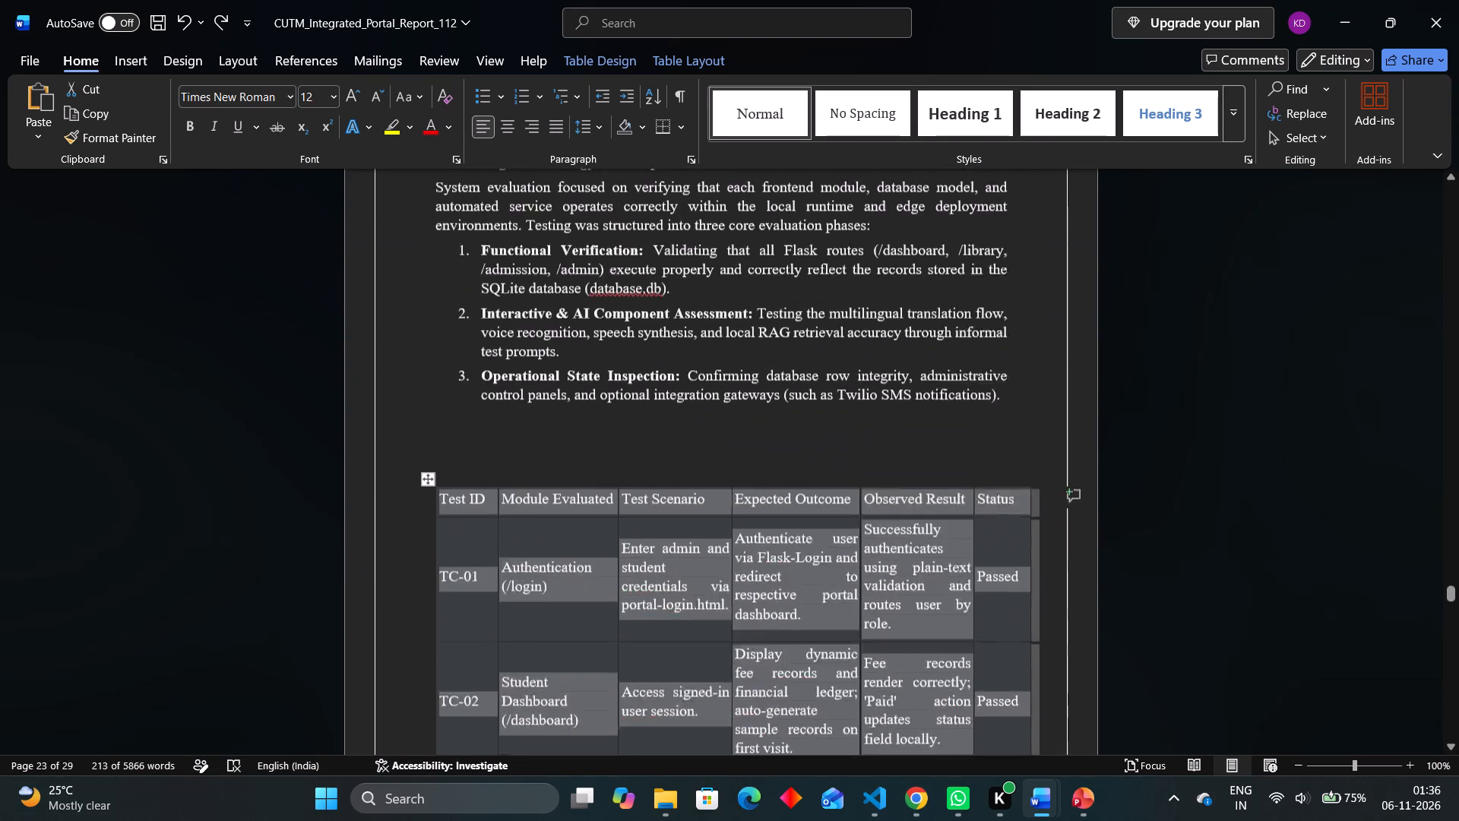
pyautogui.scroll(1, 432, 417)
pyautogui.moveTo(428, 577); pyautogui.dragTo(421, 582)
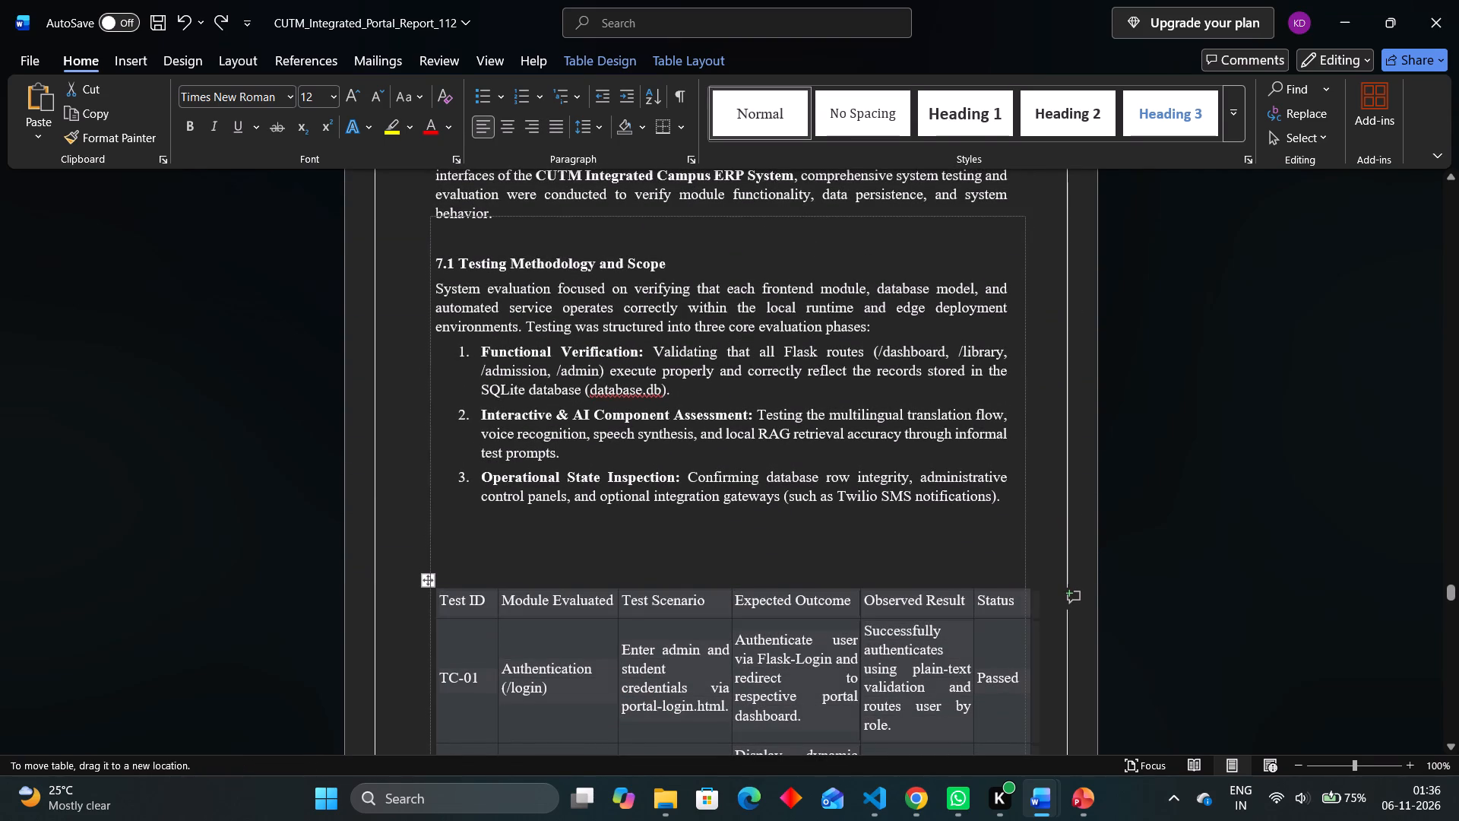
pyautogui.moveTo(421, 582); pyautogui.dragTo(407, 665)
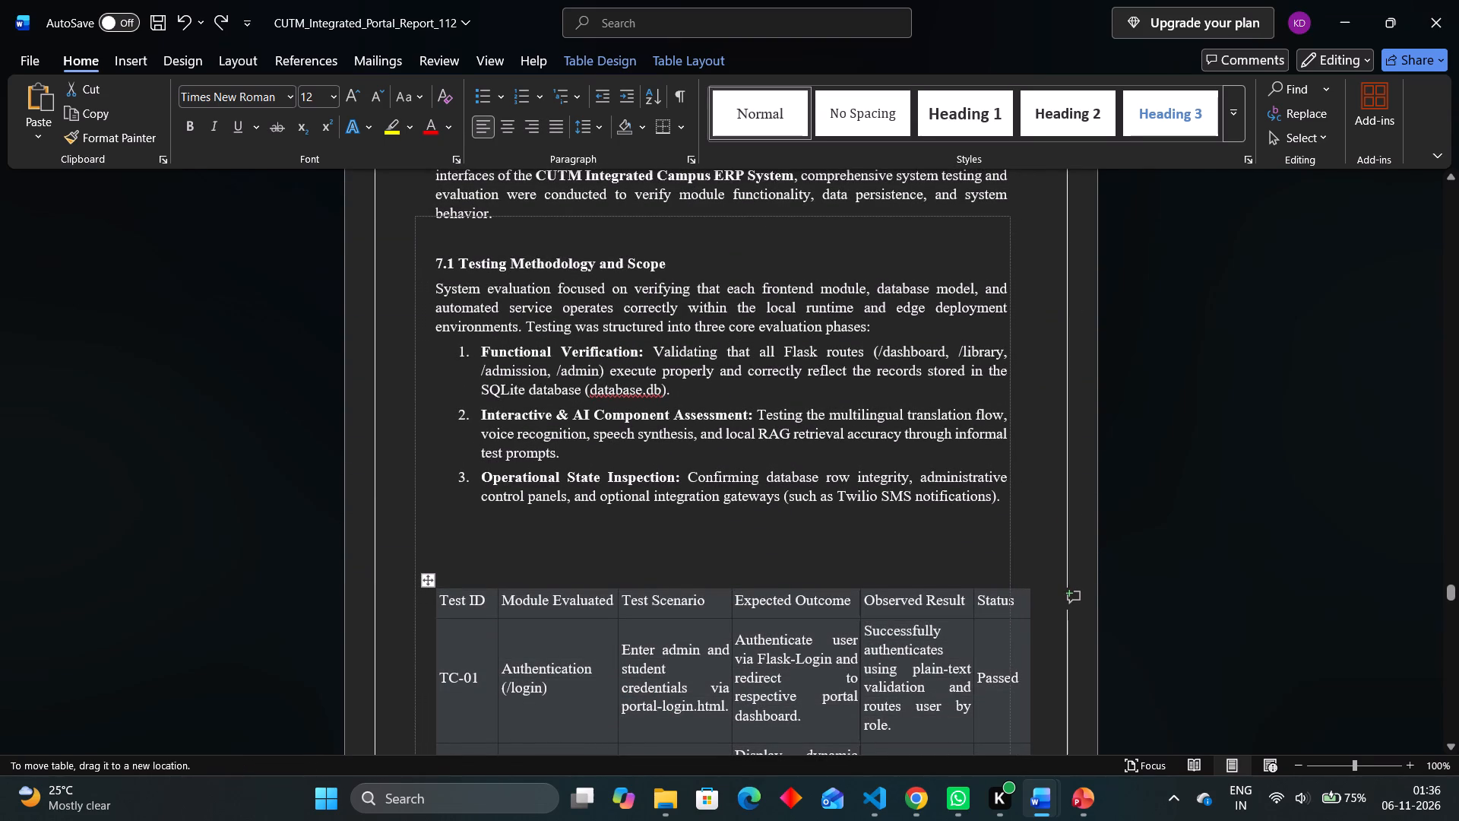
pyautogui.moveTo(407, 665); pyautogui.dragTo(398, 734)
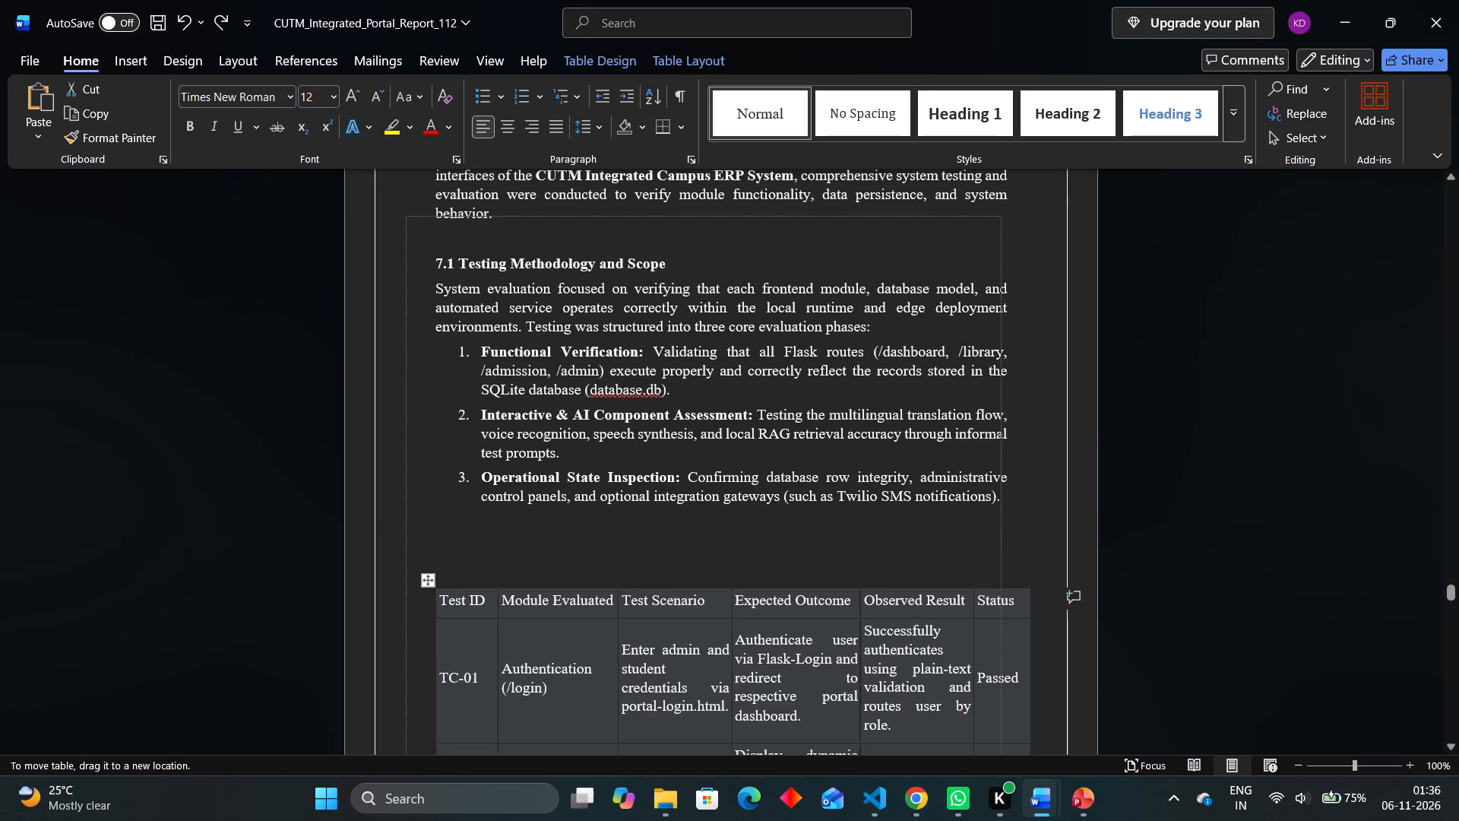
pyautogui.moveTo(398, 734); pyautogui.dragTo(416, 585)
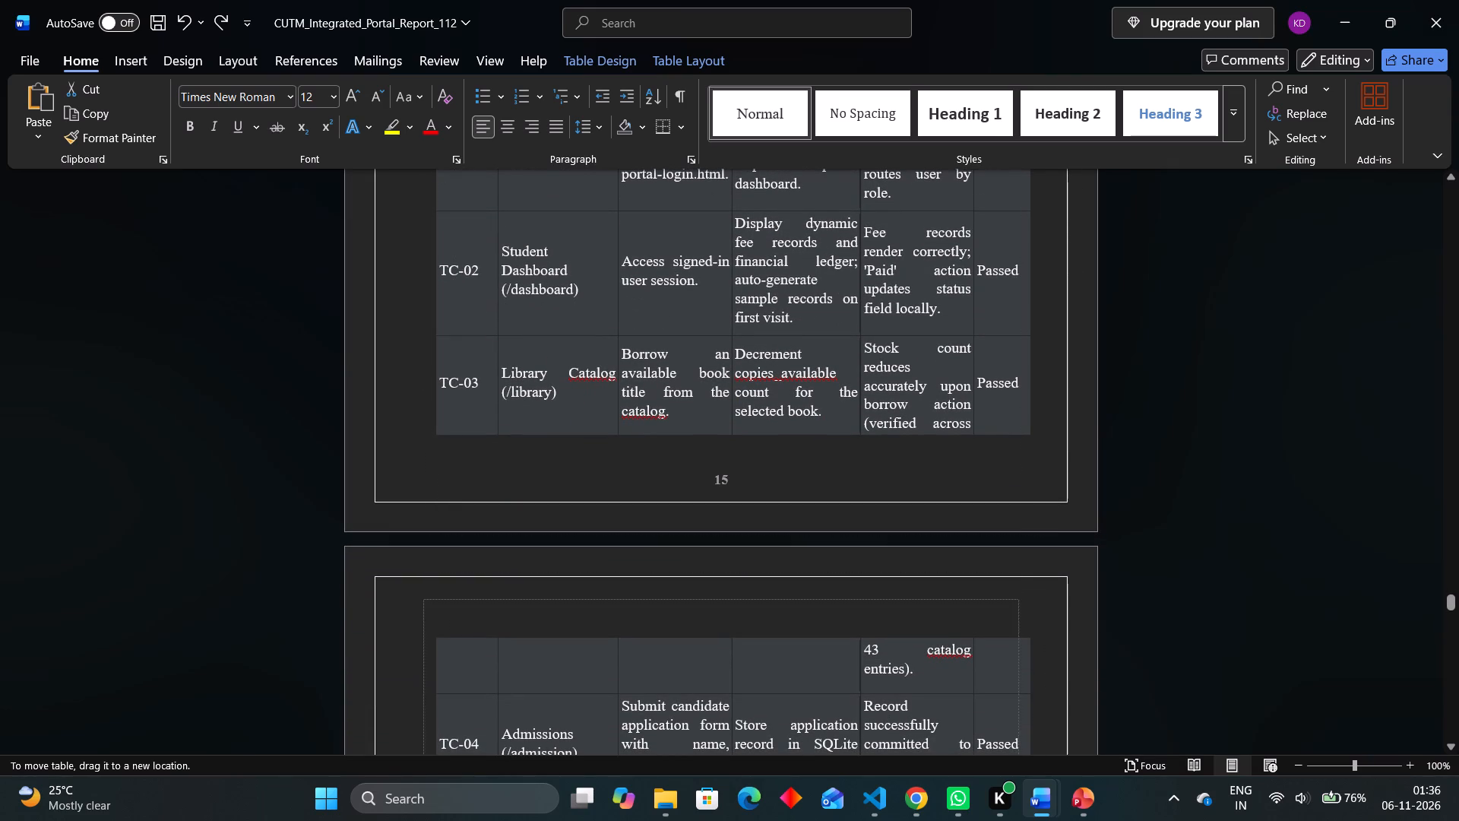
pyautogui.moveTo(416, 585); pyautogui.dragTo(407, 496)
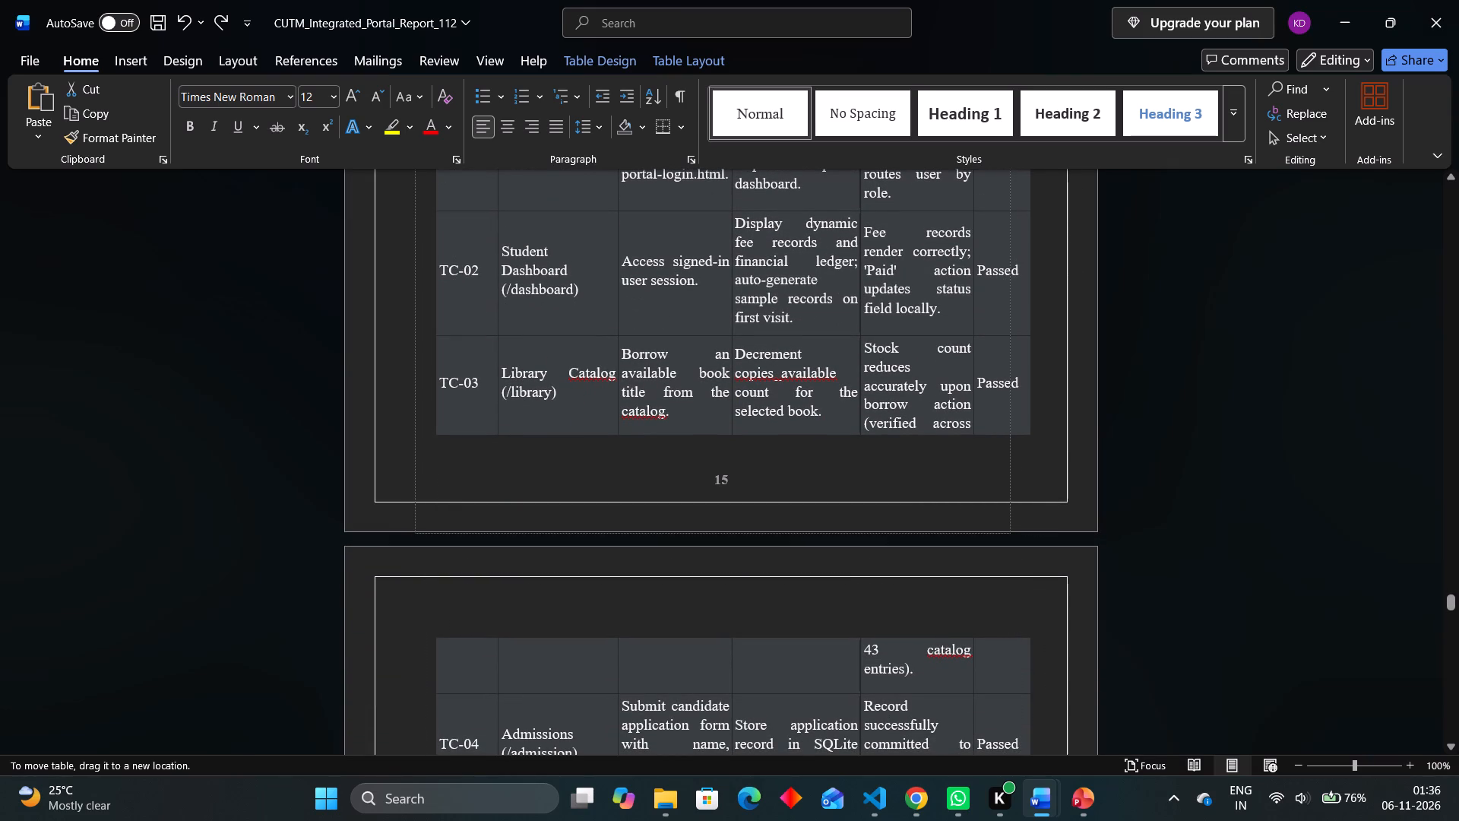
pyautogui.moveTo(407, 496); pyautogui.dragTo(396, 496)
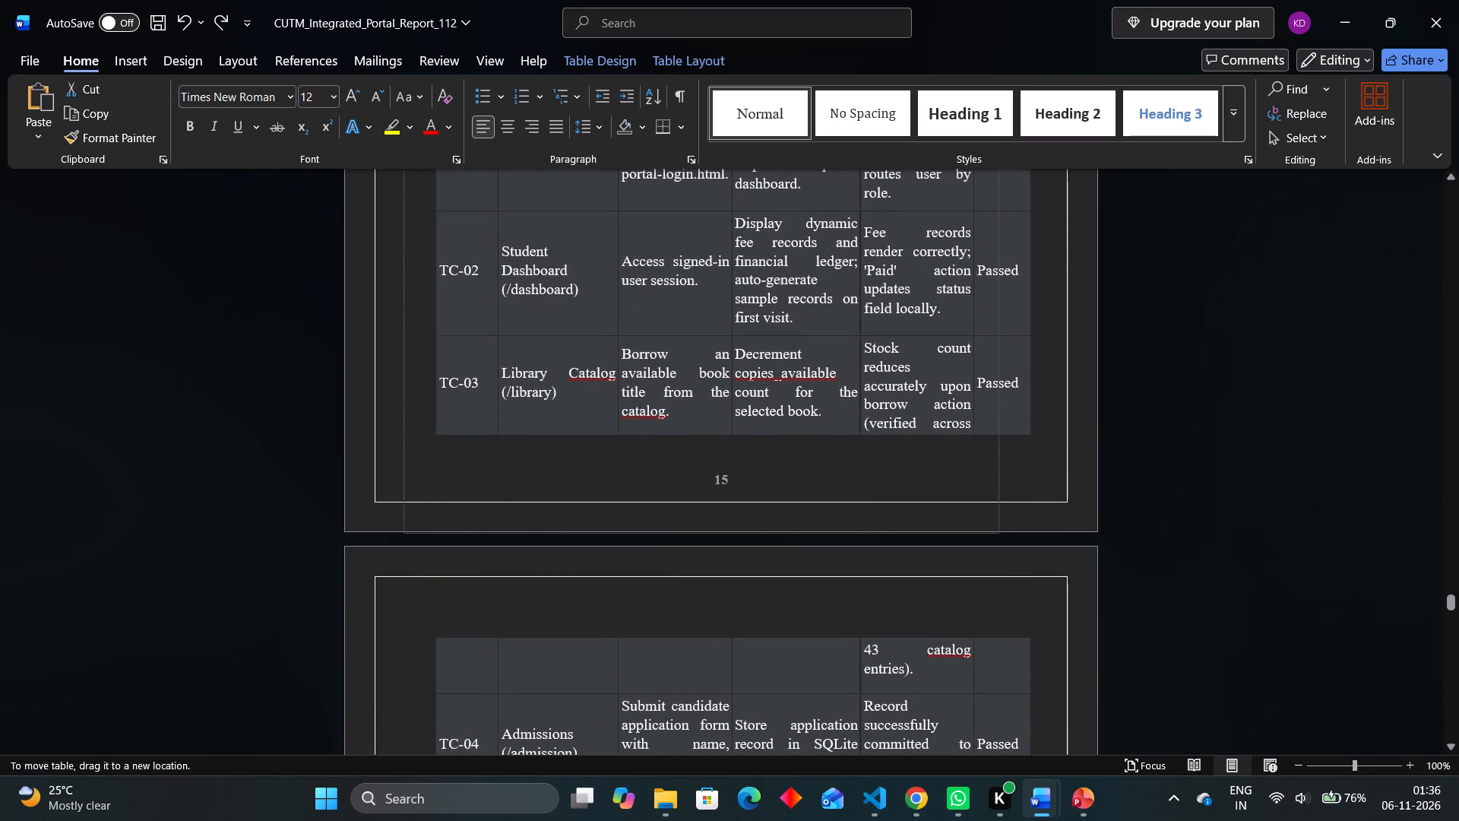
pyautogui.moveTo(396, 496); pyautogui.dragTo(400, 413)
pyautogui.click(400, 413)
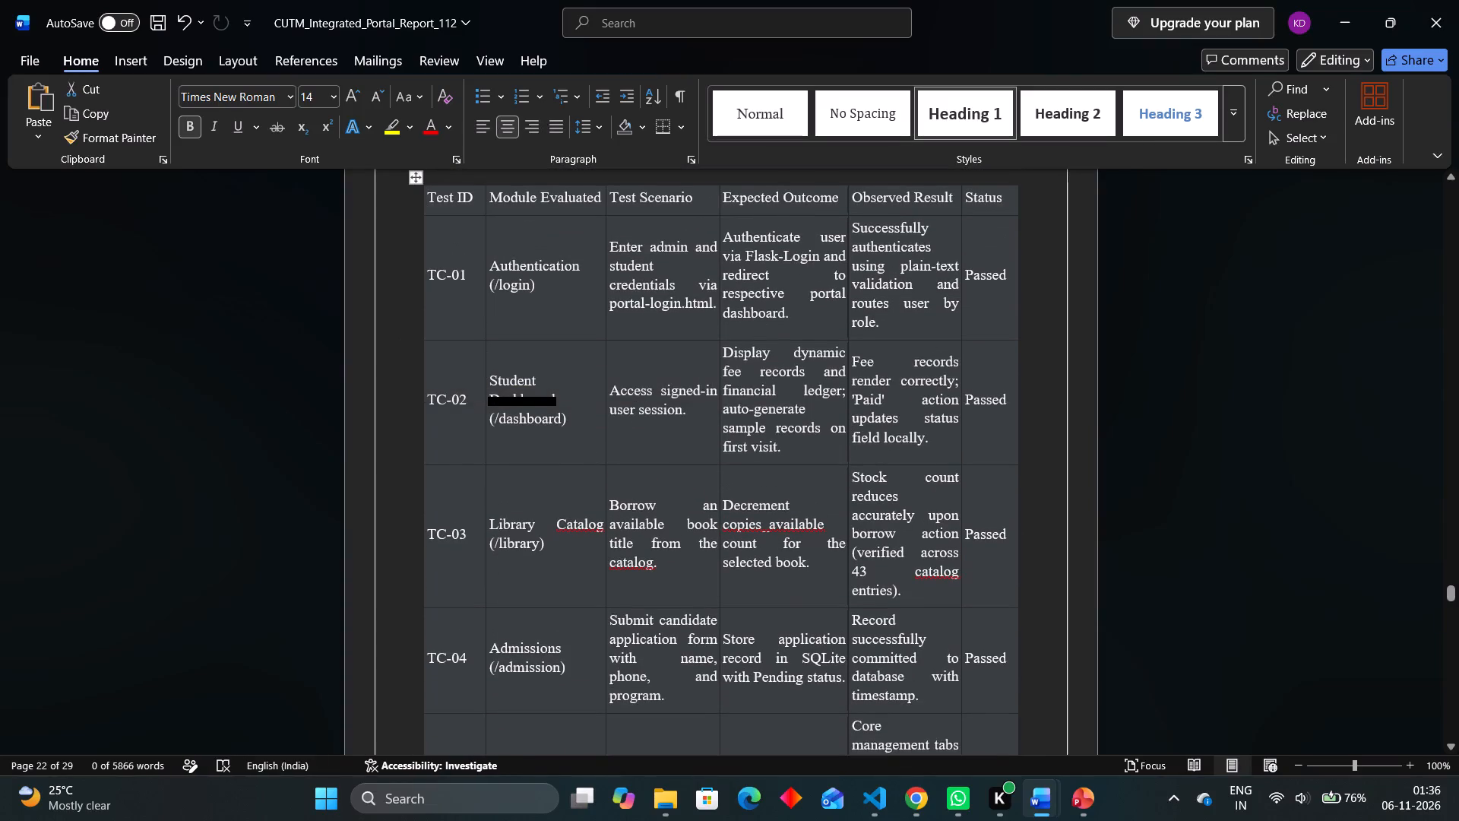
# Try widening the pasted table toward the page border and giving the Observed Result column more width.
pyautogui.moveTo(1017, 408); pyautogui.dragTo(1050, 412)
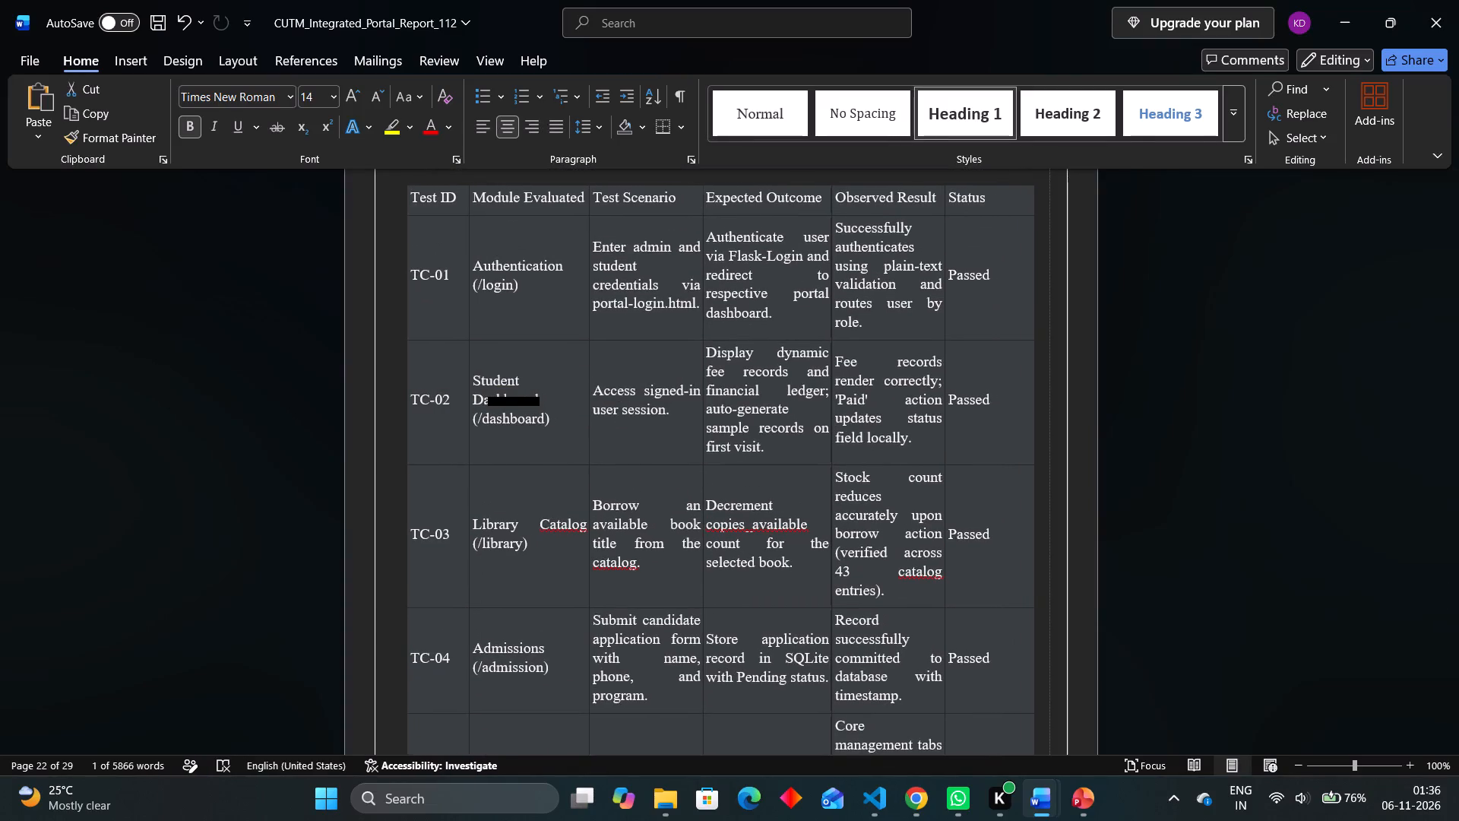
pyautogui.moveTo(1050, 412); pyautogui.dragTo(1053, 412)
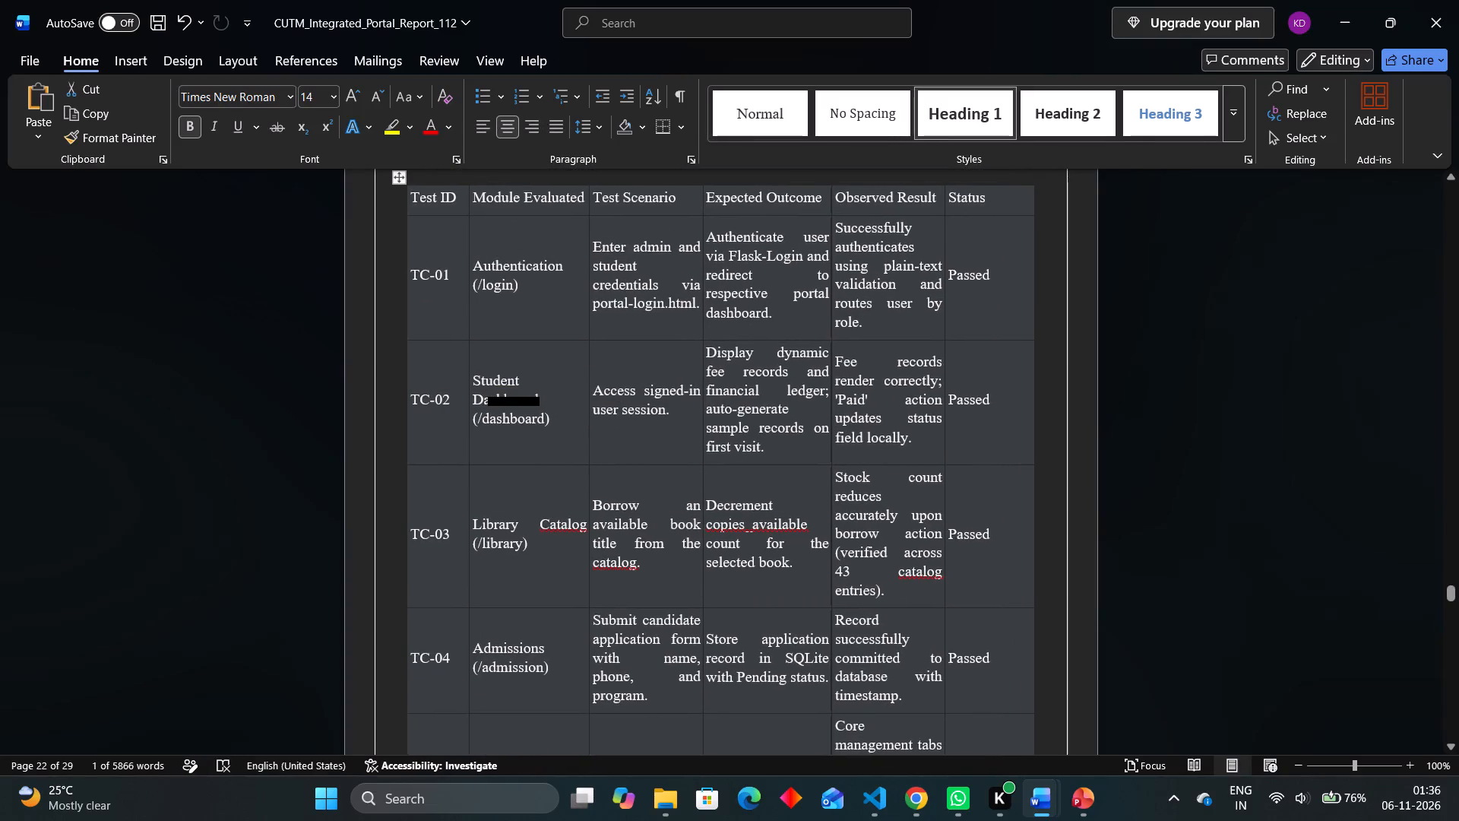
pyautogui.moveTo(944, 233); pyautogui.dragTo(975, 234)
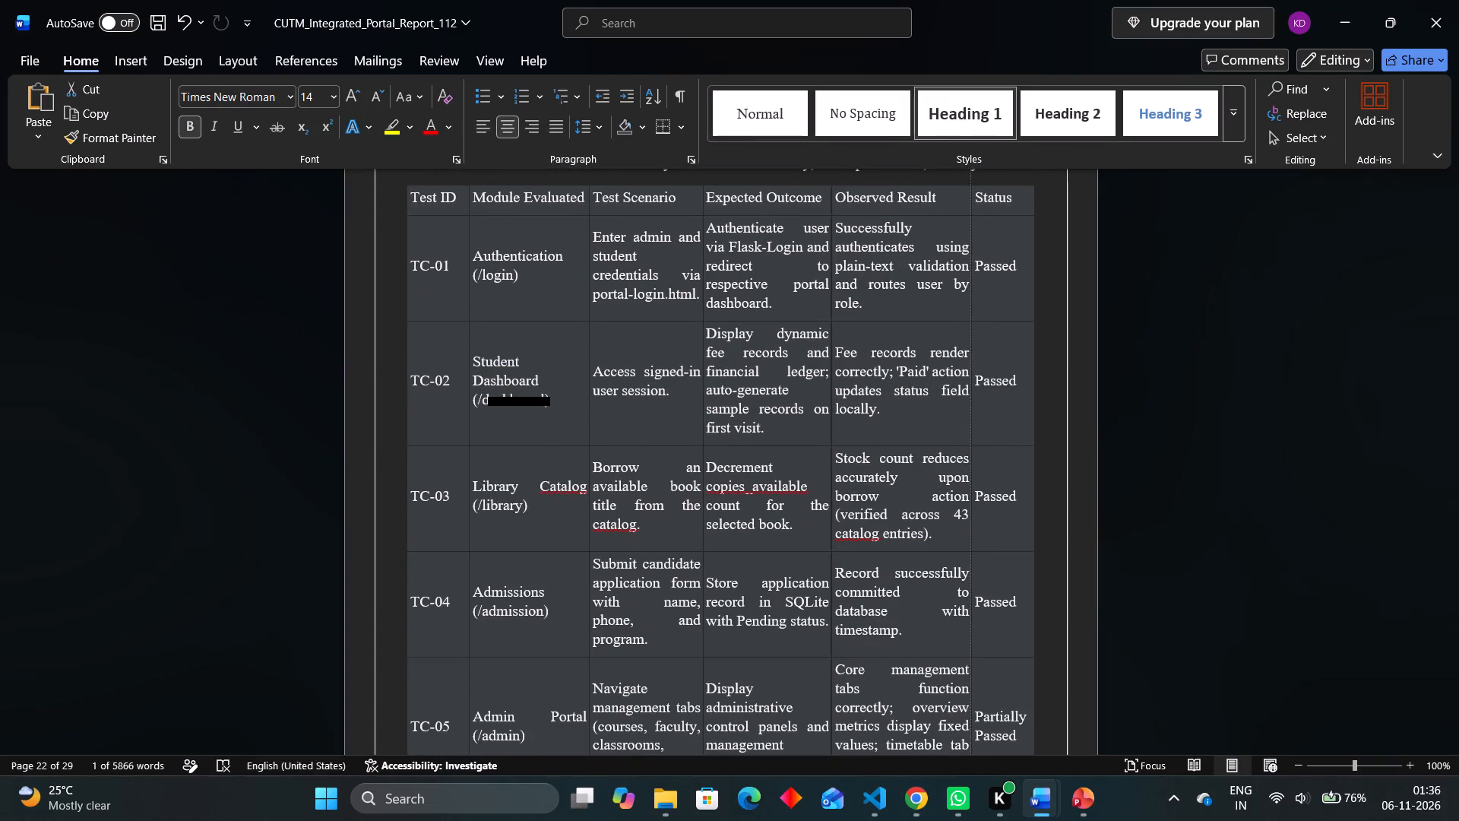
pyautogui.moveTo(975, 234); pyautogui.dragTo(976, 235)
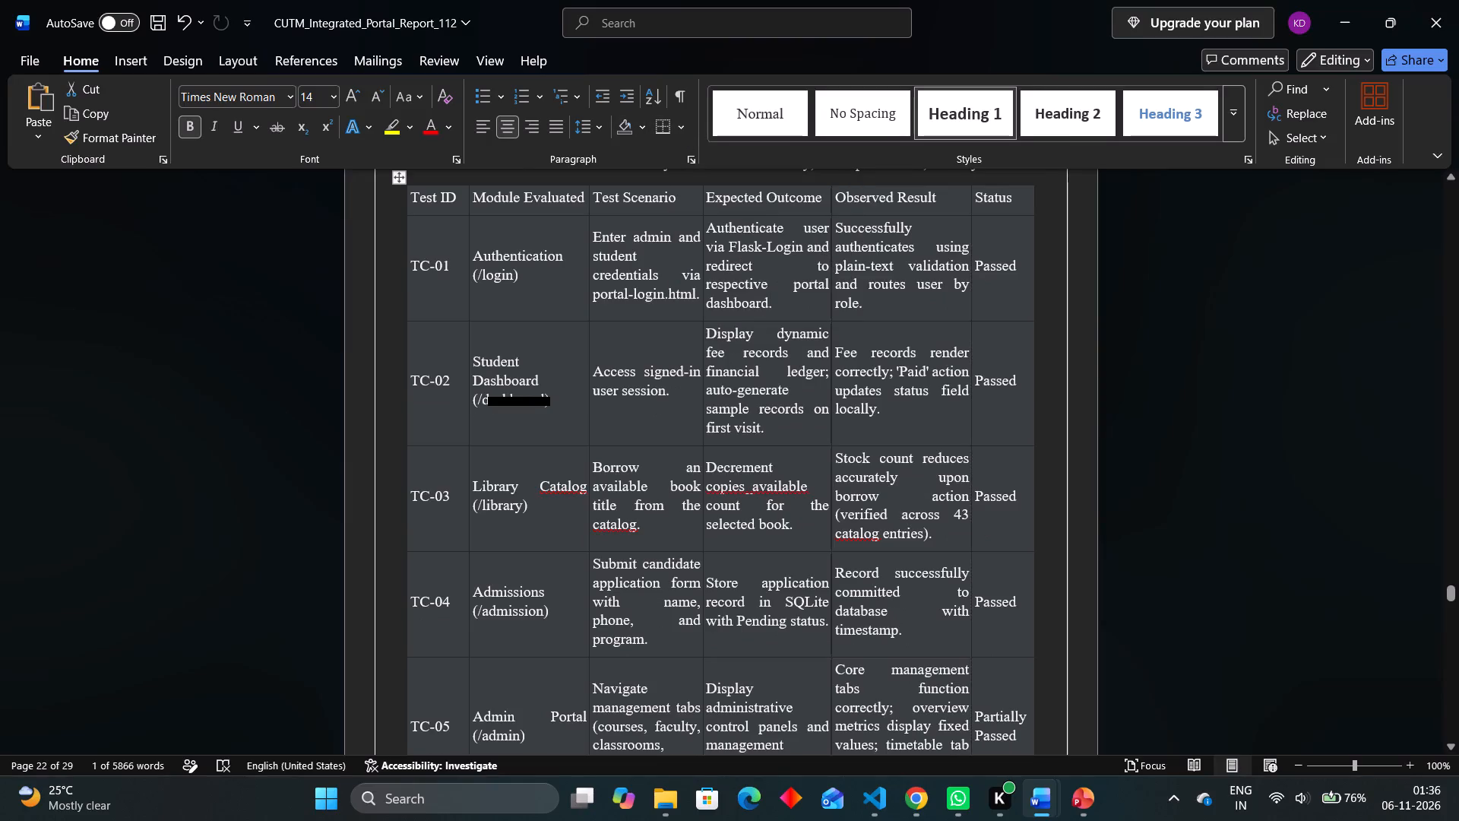
# Delete the whole pasted test case table from the Word report.
pyautogui.click(395, 176)
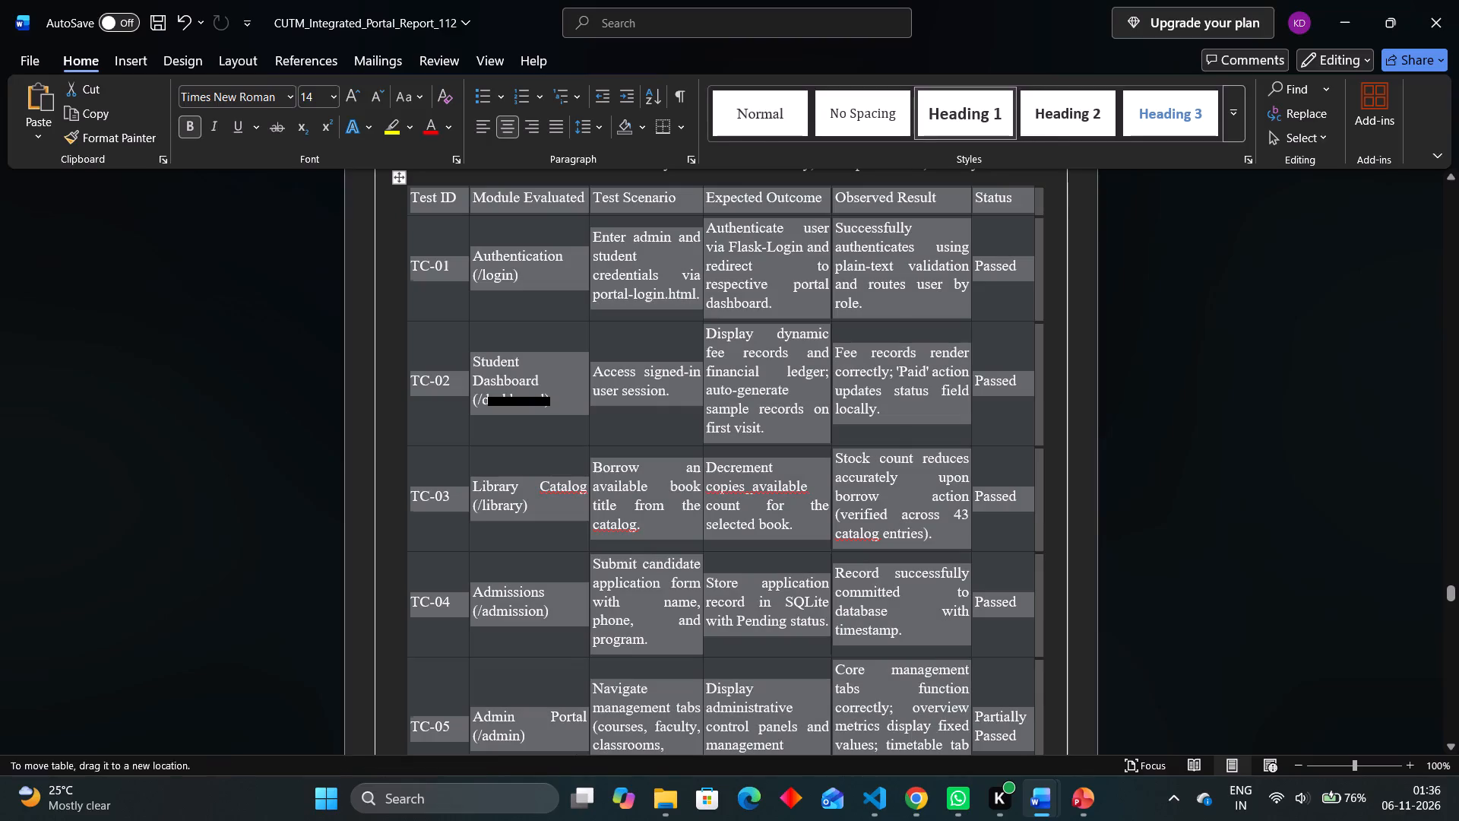
pyautogui.press('BackSpace')
pyautogui.scroll(1, 543, 403)
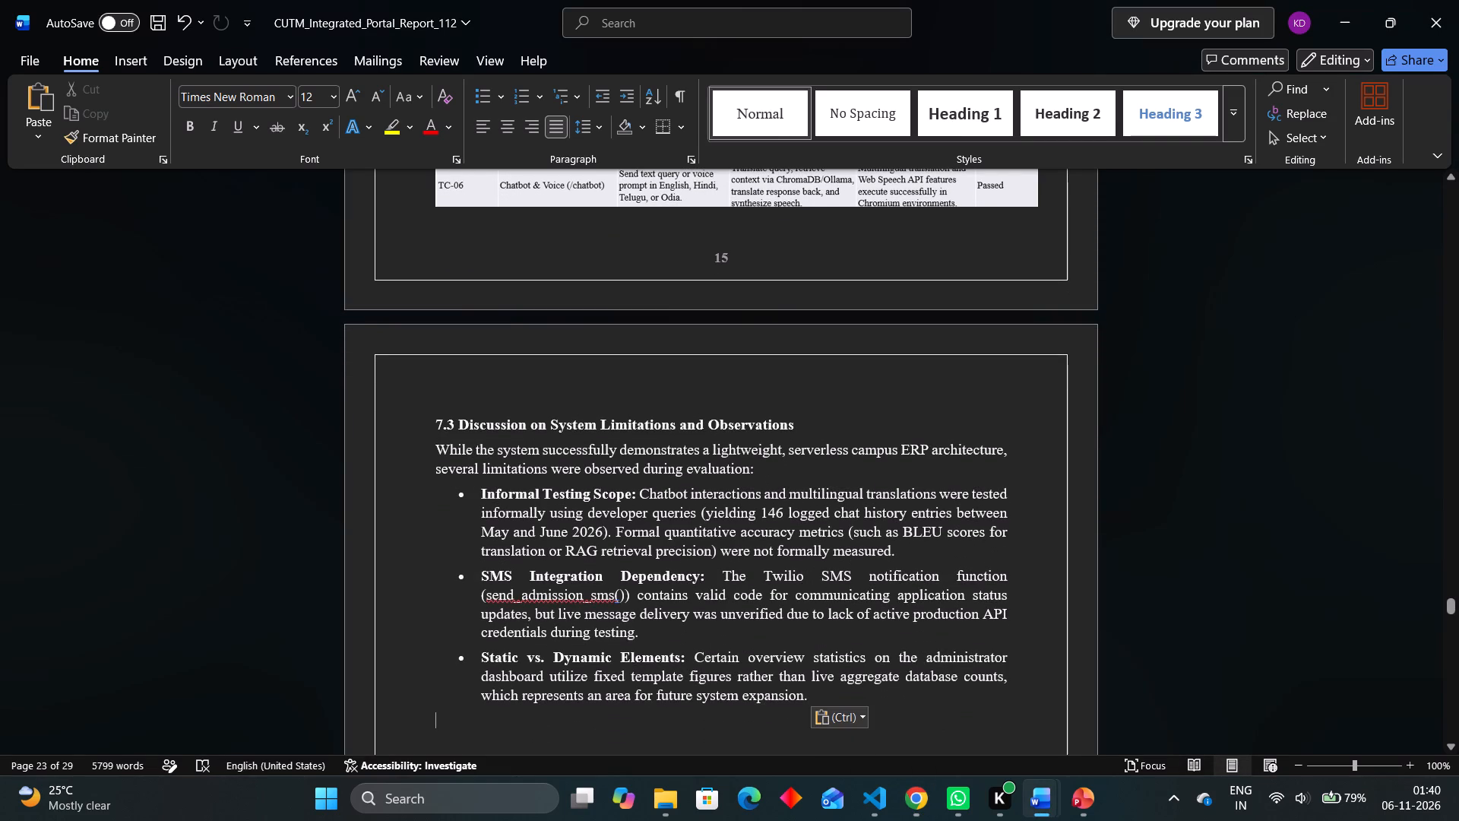
# Set the font size of the section 7.3 paragraph and bullet list to 11, leaving out the heading.
pyautogui.moveTo(809, 691); pyautogui.dragTo(419, 451)
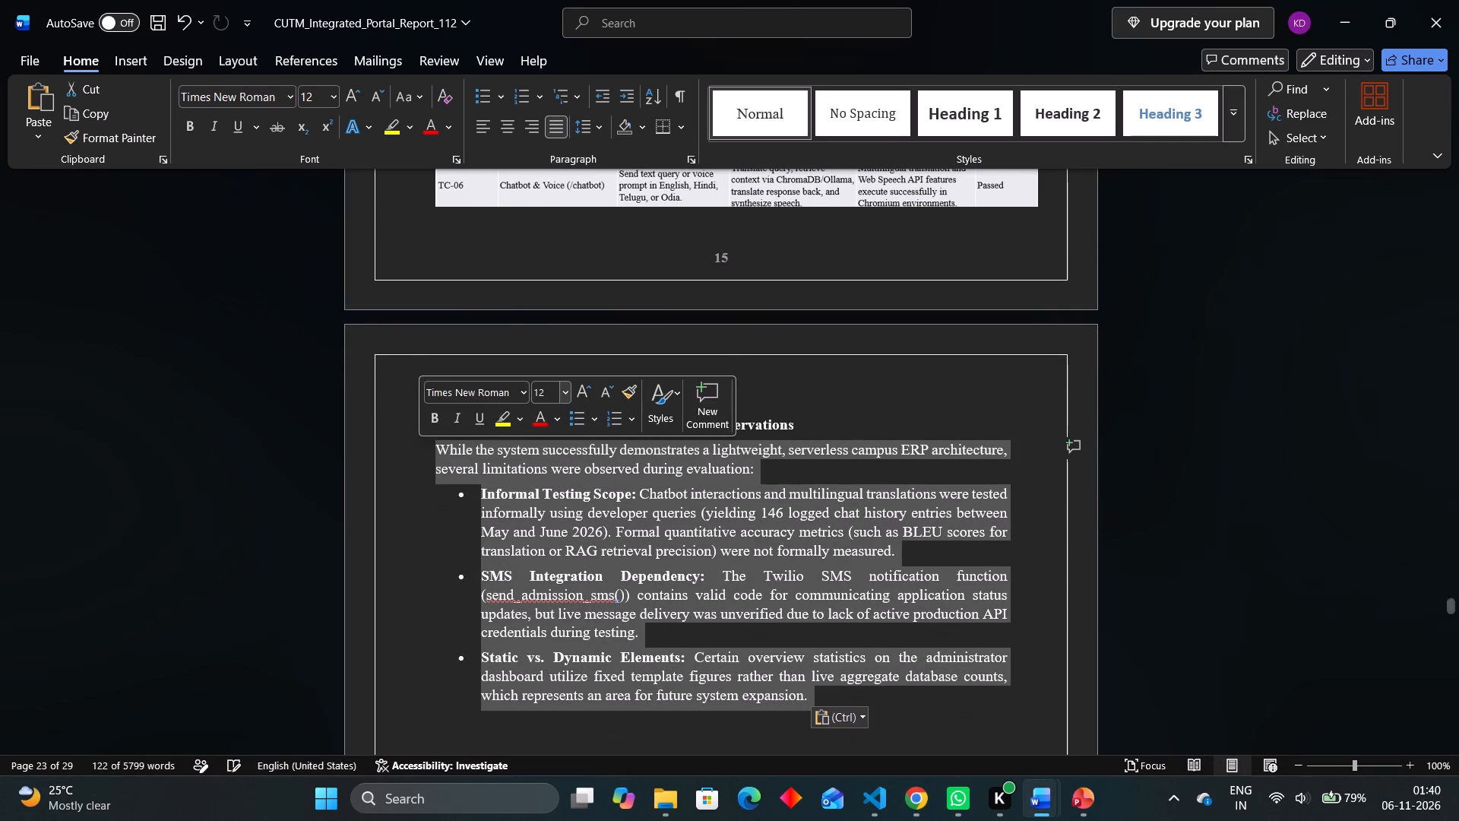
pyautogui.click(539, 390)
pyautogui.write('11')
pyautogui.press('Return')
pyautogui.click(1094, 532)
pyautogui.scroll(3, 1094, 532)
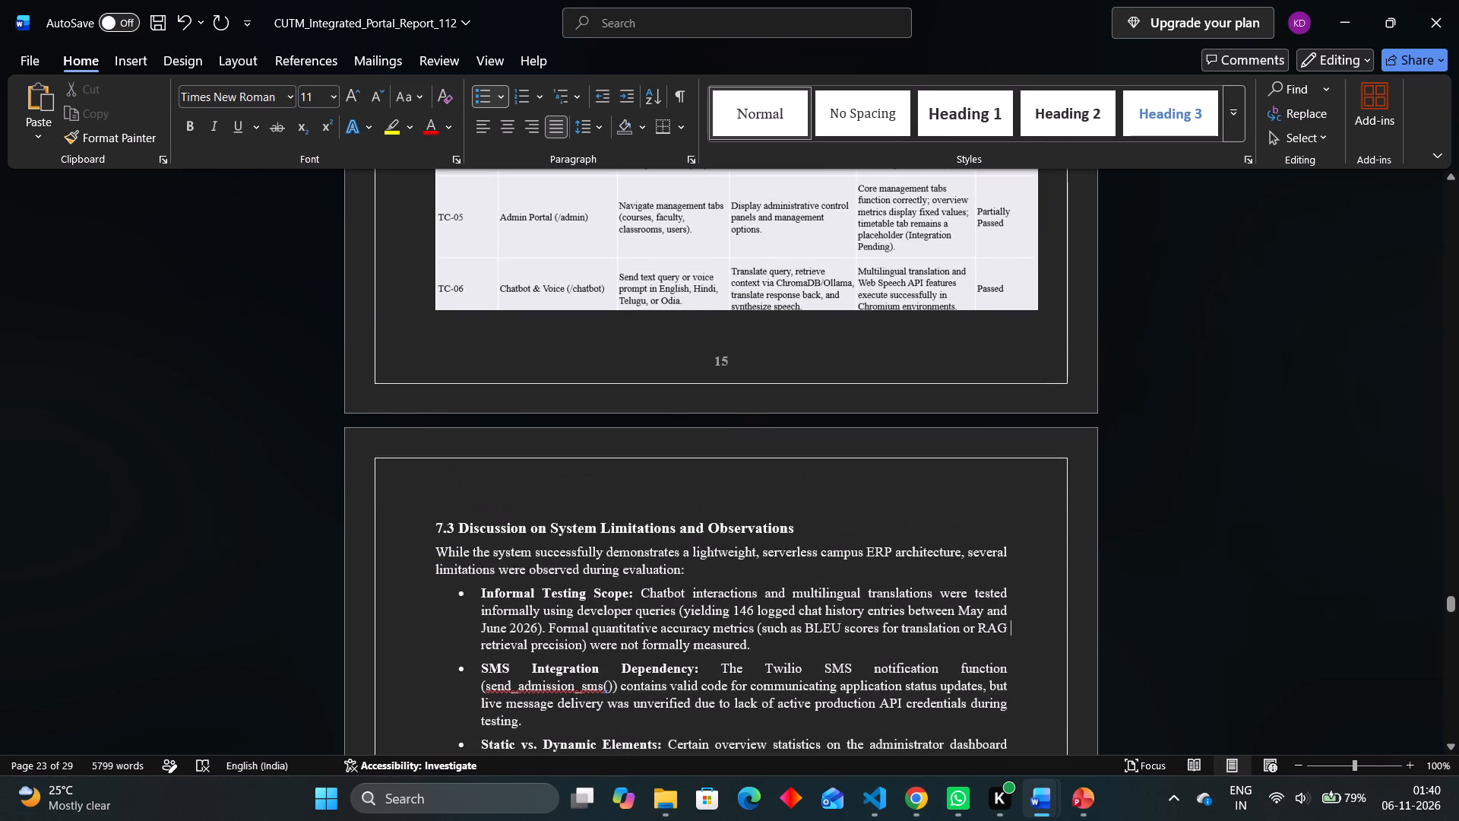
# Set the font size of the section 7.1 paragraph and numbered list to 11, leaving out the heading.
pyautogui.scroll(4, 1094, 532)
pyautogui.scroll(-1, 1094, 532)
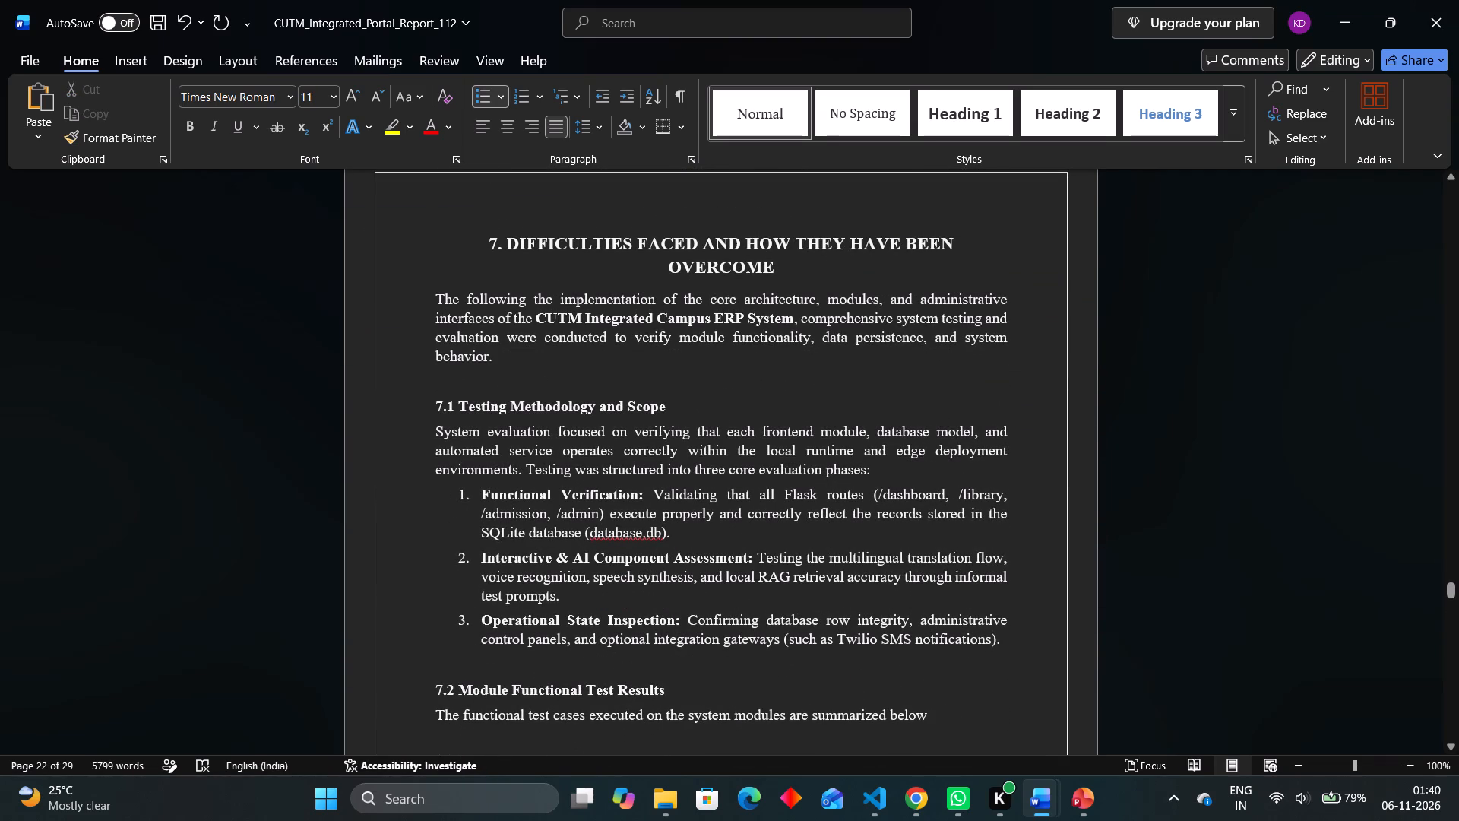
pyautogui.moveTo(1005, 649); pyautogui.dragTo(429, 433)
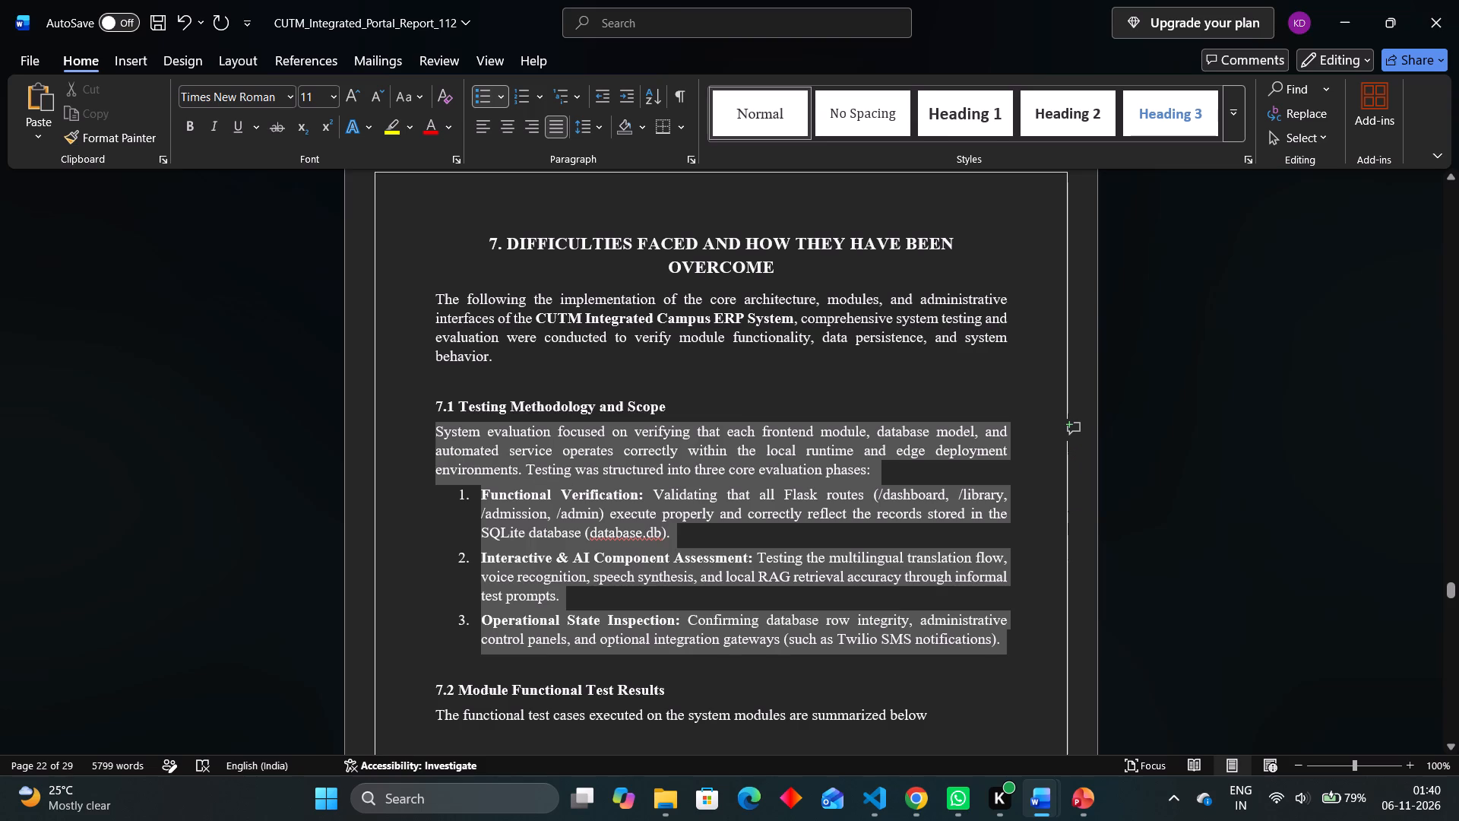
pyautogui.moveTo(429, 433); pyautogui.dragTo(430, 433)
pyautogui.click(551, 373)
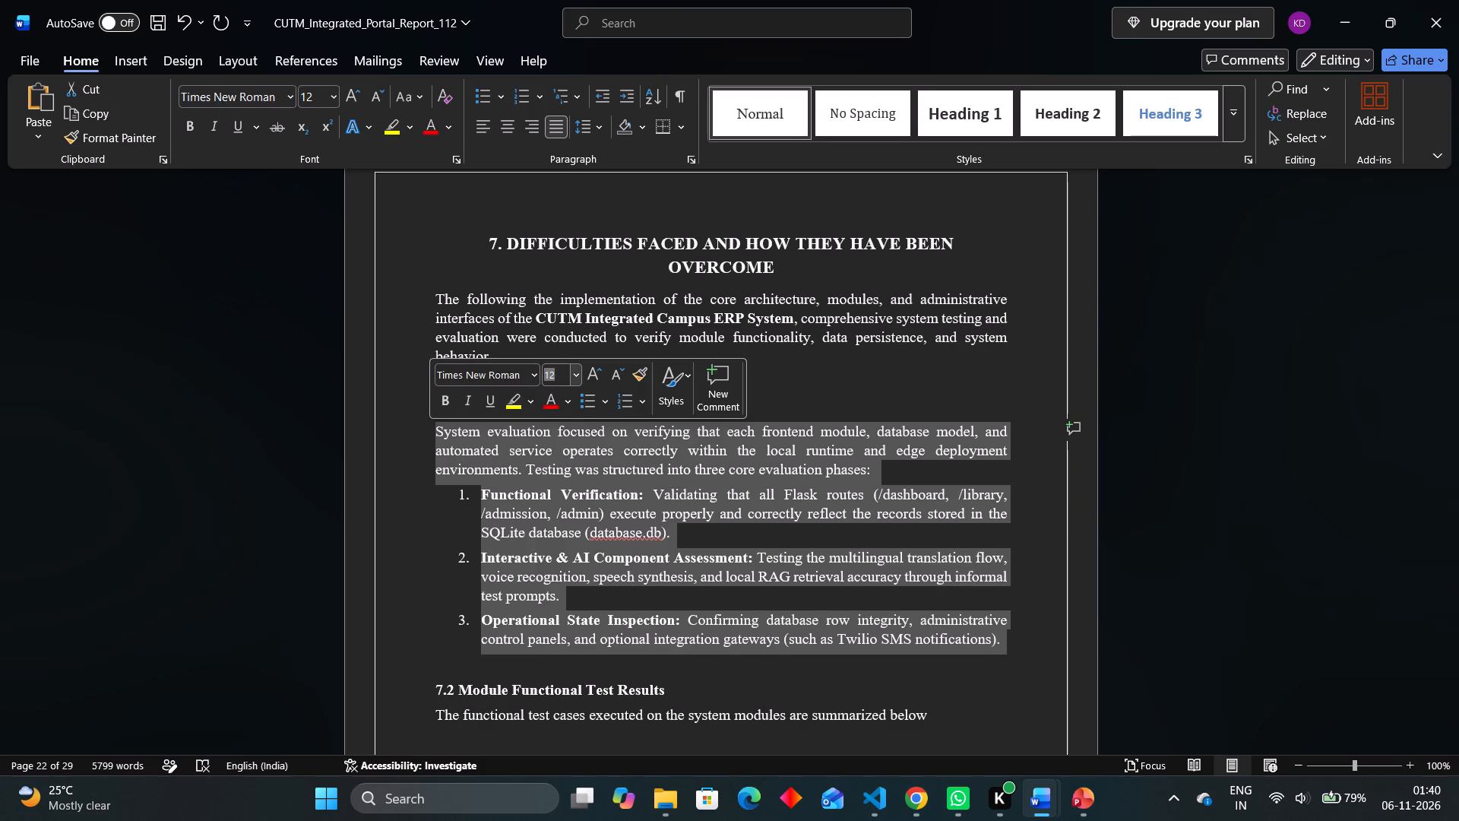
pyautogui.write('11')
pyautogui.press('Return')
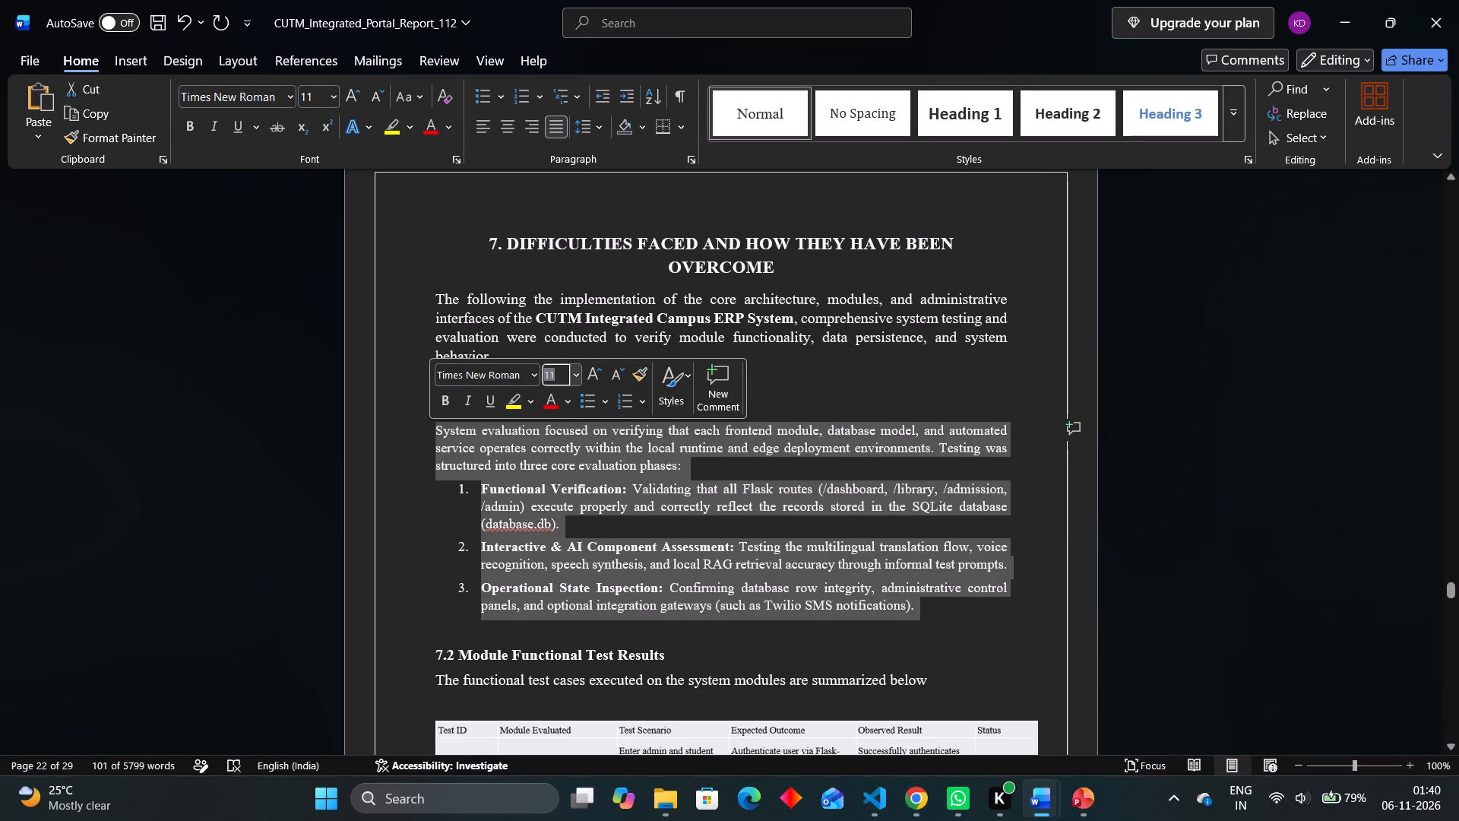
pyautogui.click(688, 346)
# Set the font size of the introductory paragraph under the chapter 7 title to 11.
pyautogui.click(514, 384)
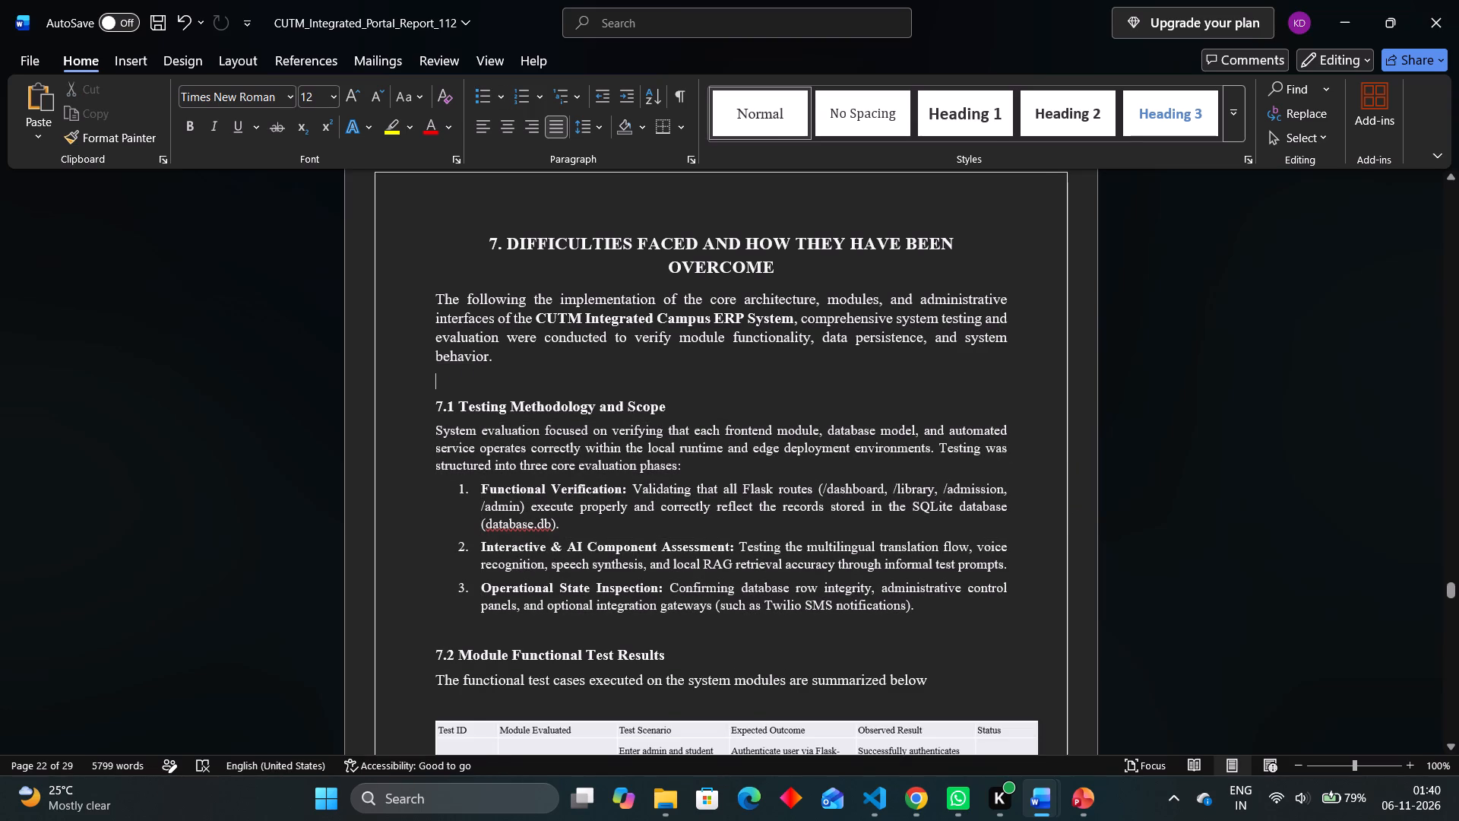
pyautogui.moveTo(496, 361); pyautogui.dragTo(434, 305)
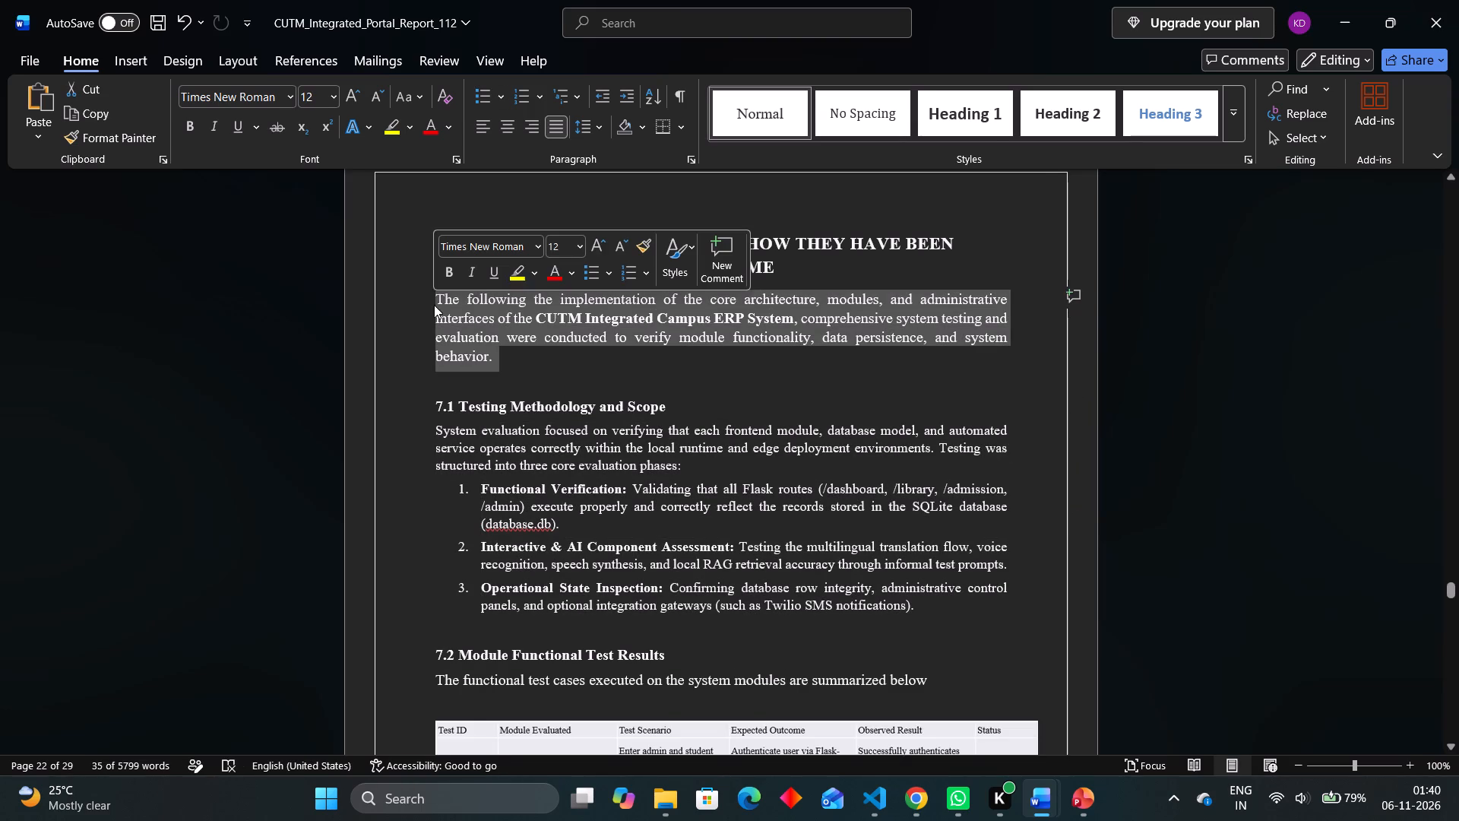
pyautogui.click(556, 252)
pyautogui.write('11')
pyautogui.press('Return')
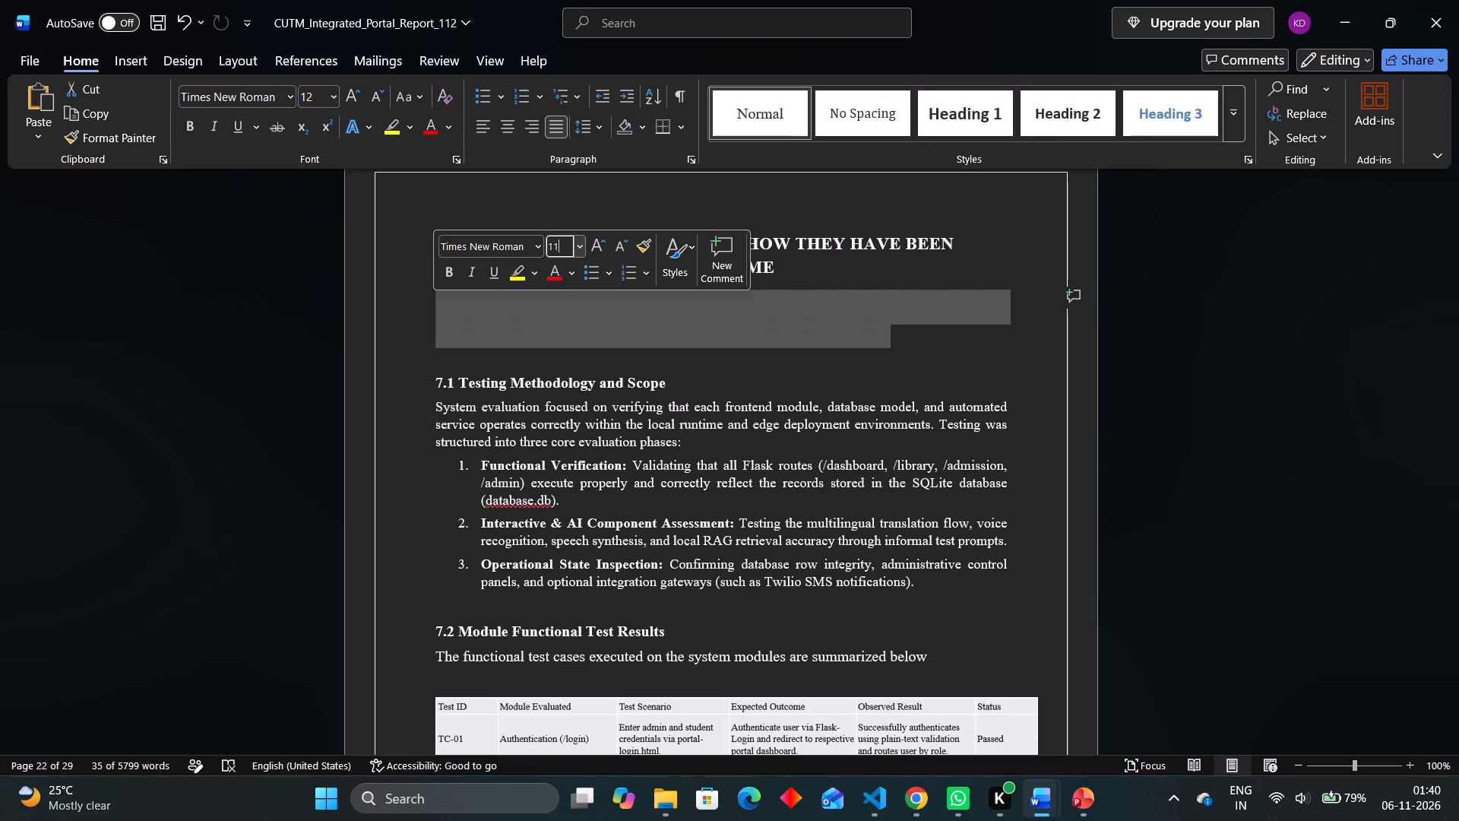
pyautogui.click(669, 365)
# Set the font size of the section 6.5 Database Design paragraph and bullets to 11, leaving out the heading.
pyautogui.scroll(1, 669, 365)
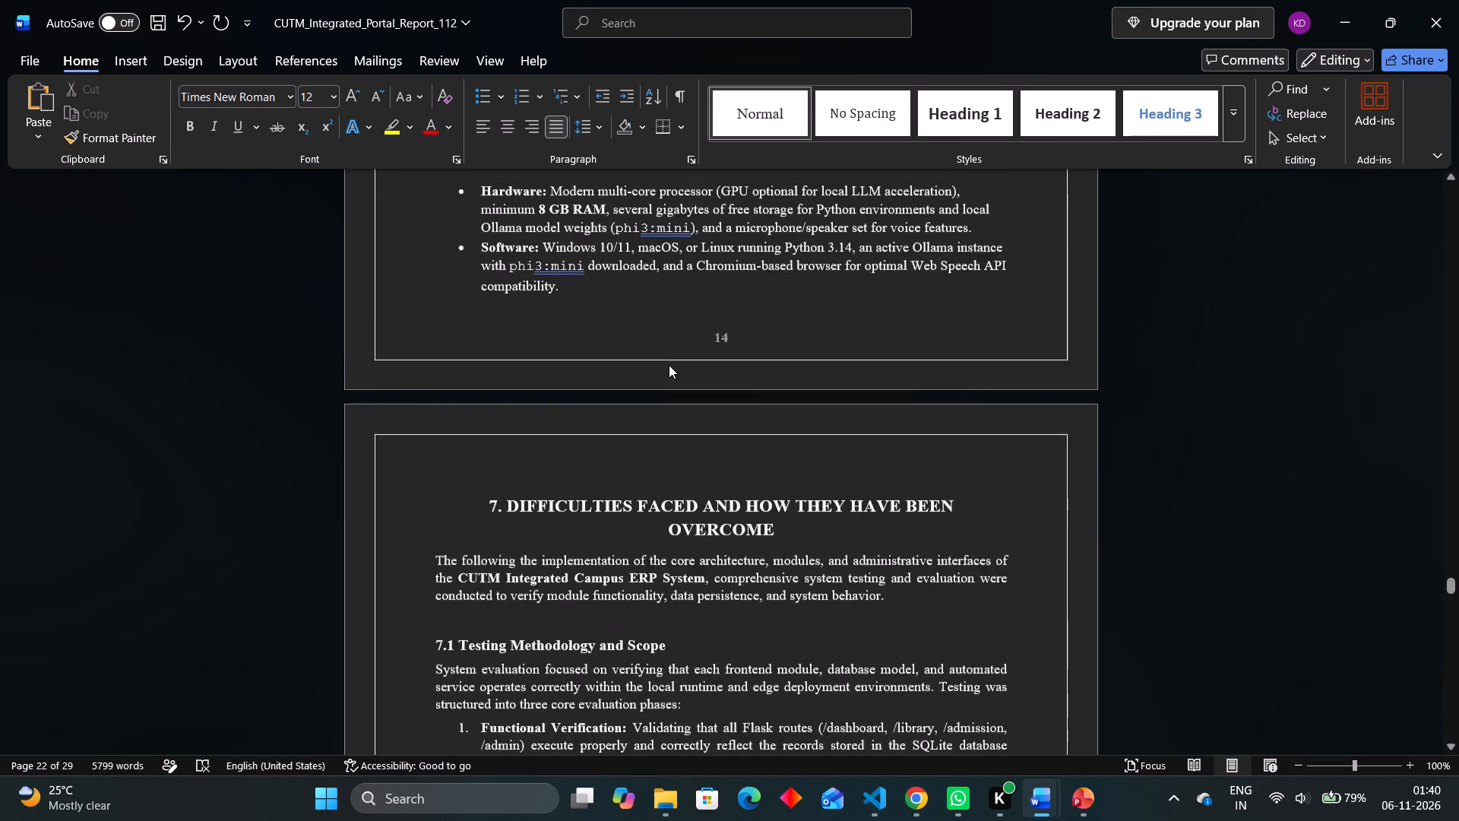
pyautogui.scroll(2, 669, 365)
pyautogui.scroll(3, 597, 398)
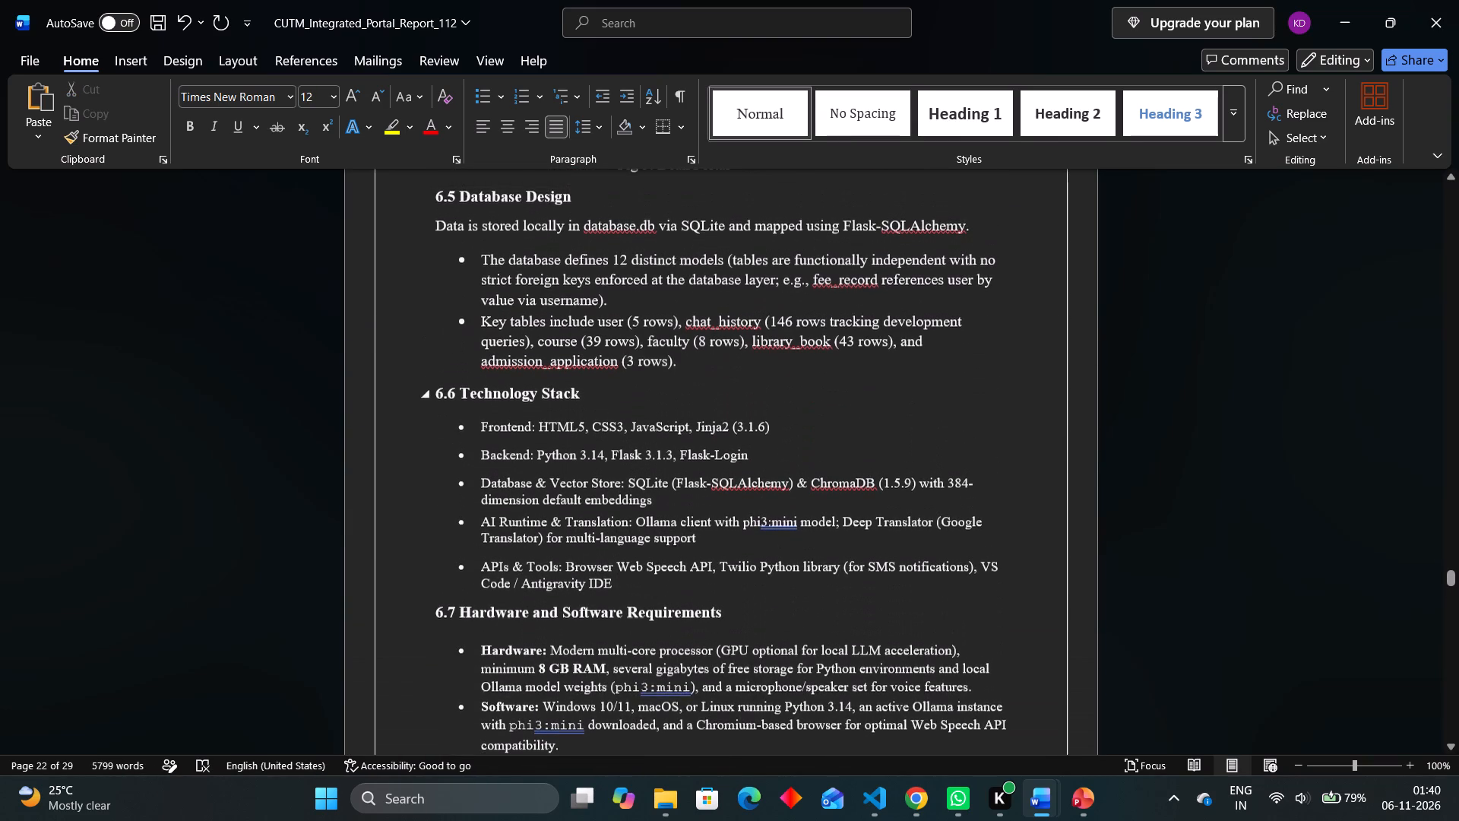
pyautogui.moveTo(713, 348); pyautogui.dragTo(567, 298)
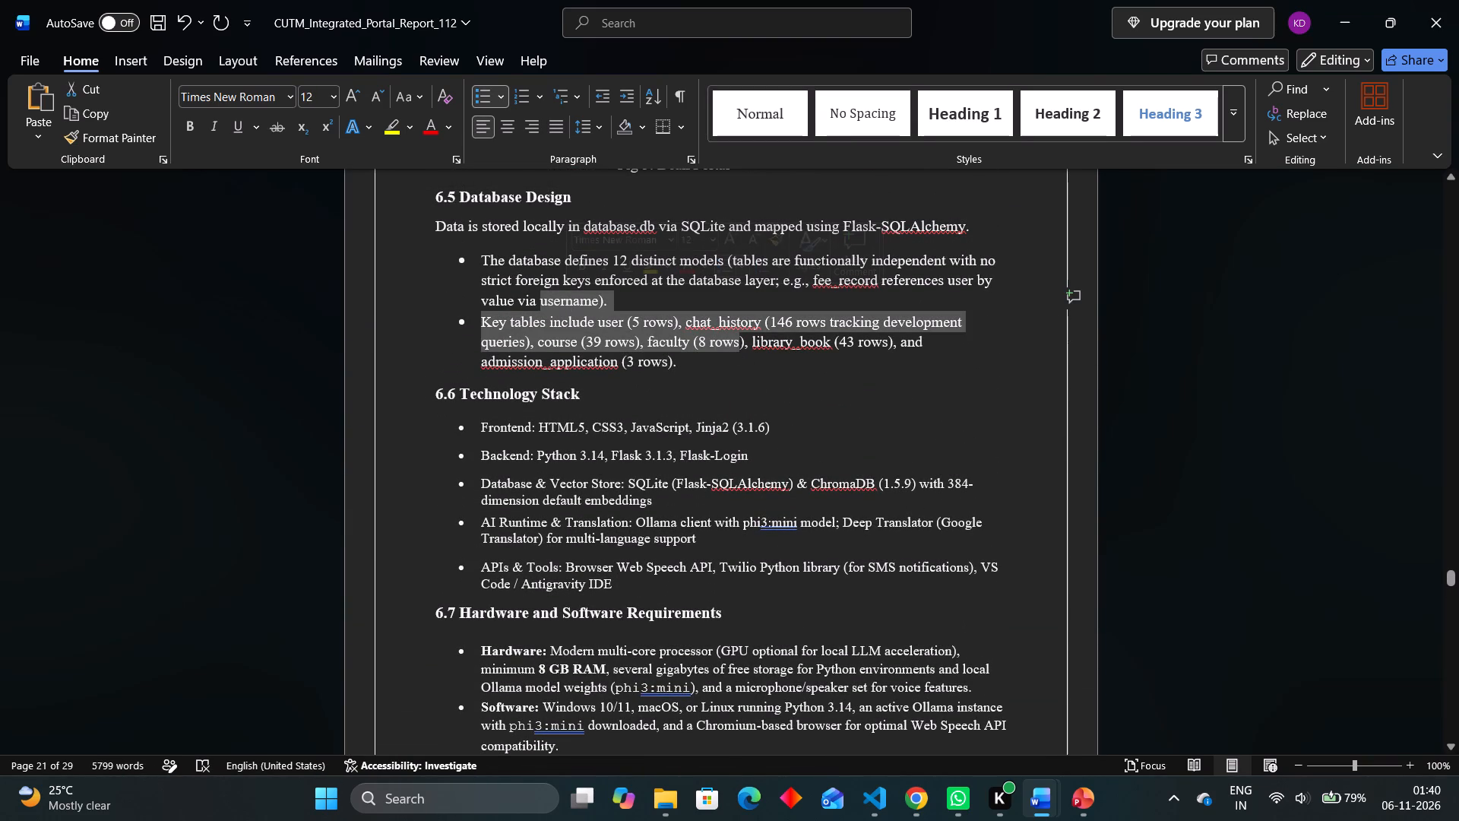
pyautogui.click(688, 371)
pyautogui.moveTo(688, 369); pyautogui.dragTo(456, 238)
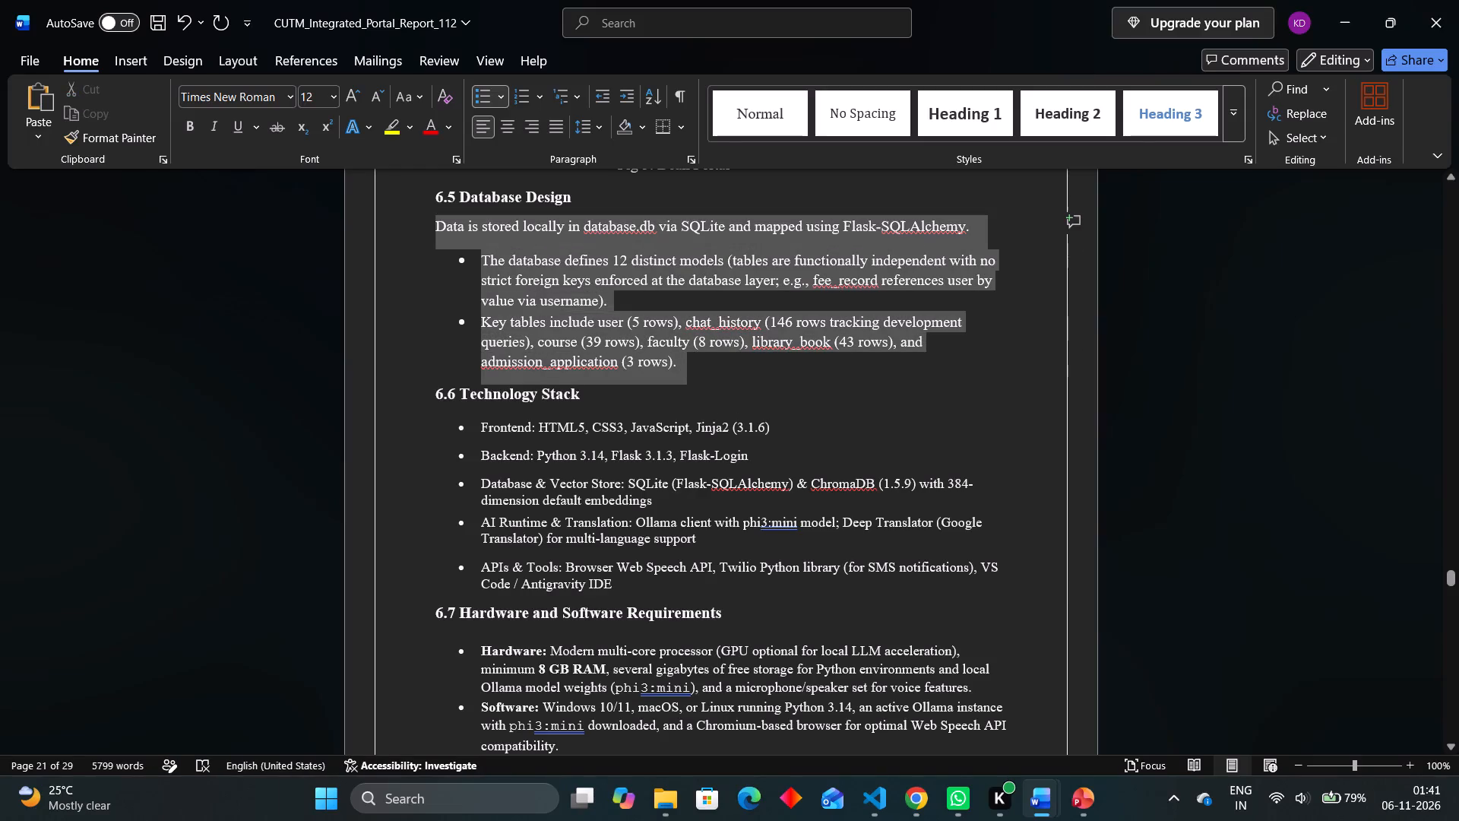
pyautogui.moveTo(456, 238); pyautogui.dragTo(432, 234)
pyautogui.click(561, 171)
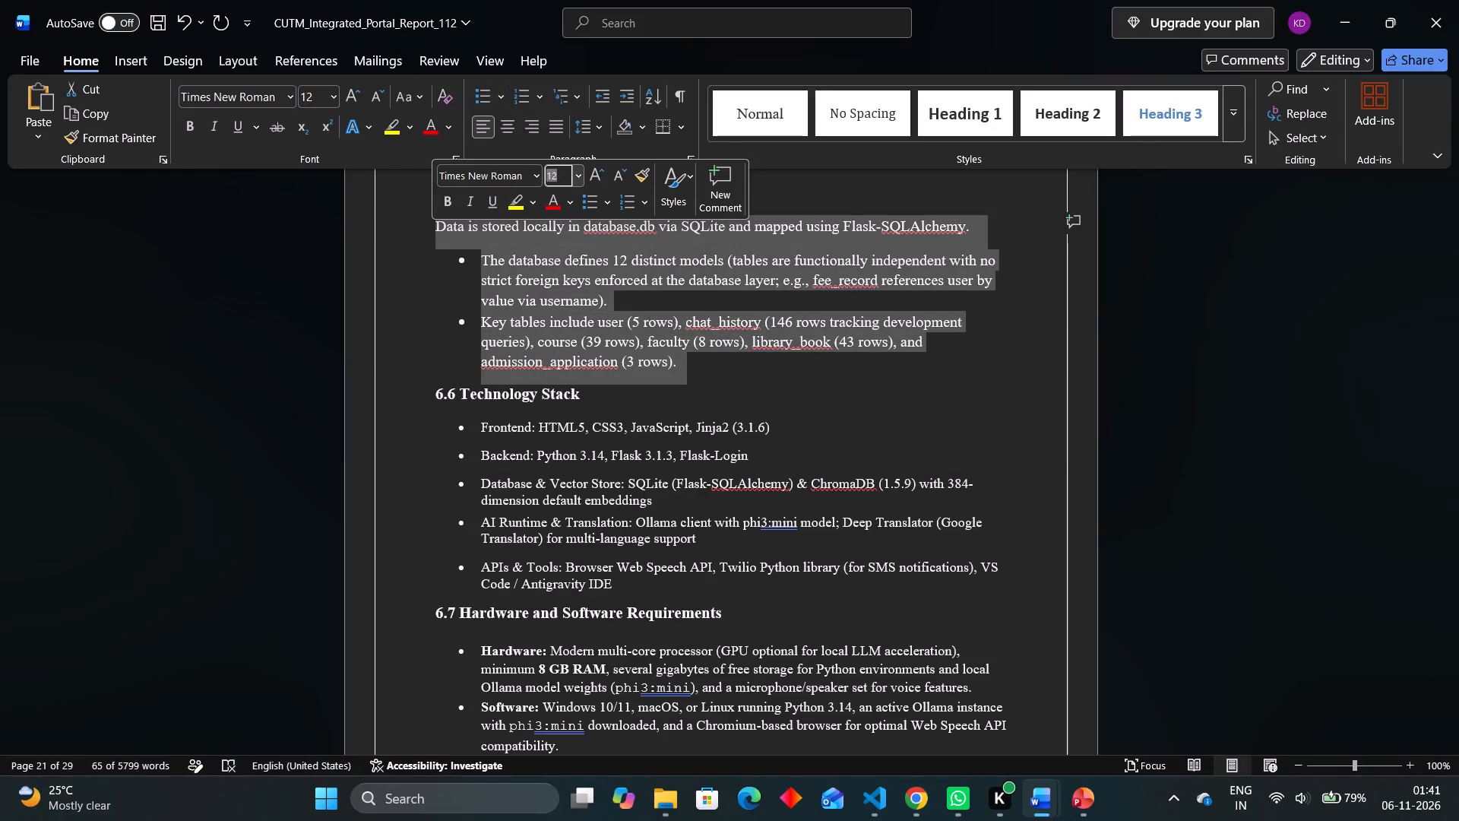
pyautogui.write('11')
pyautogui.press('Return')
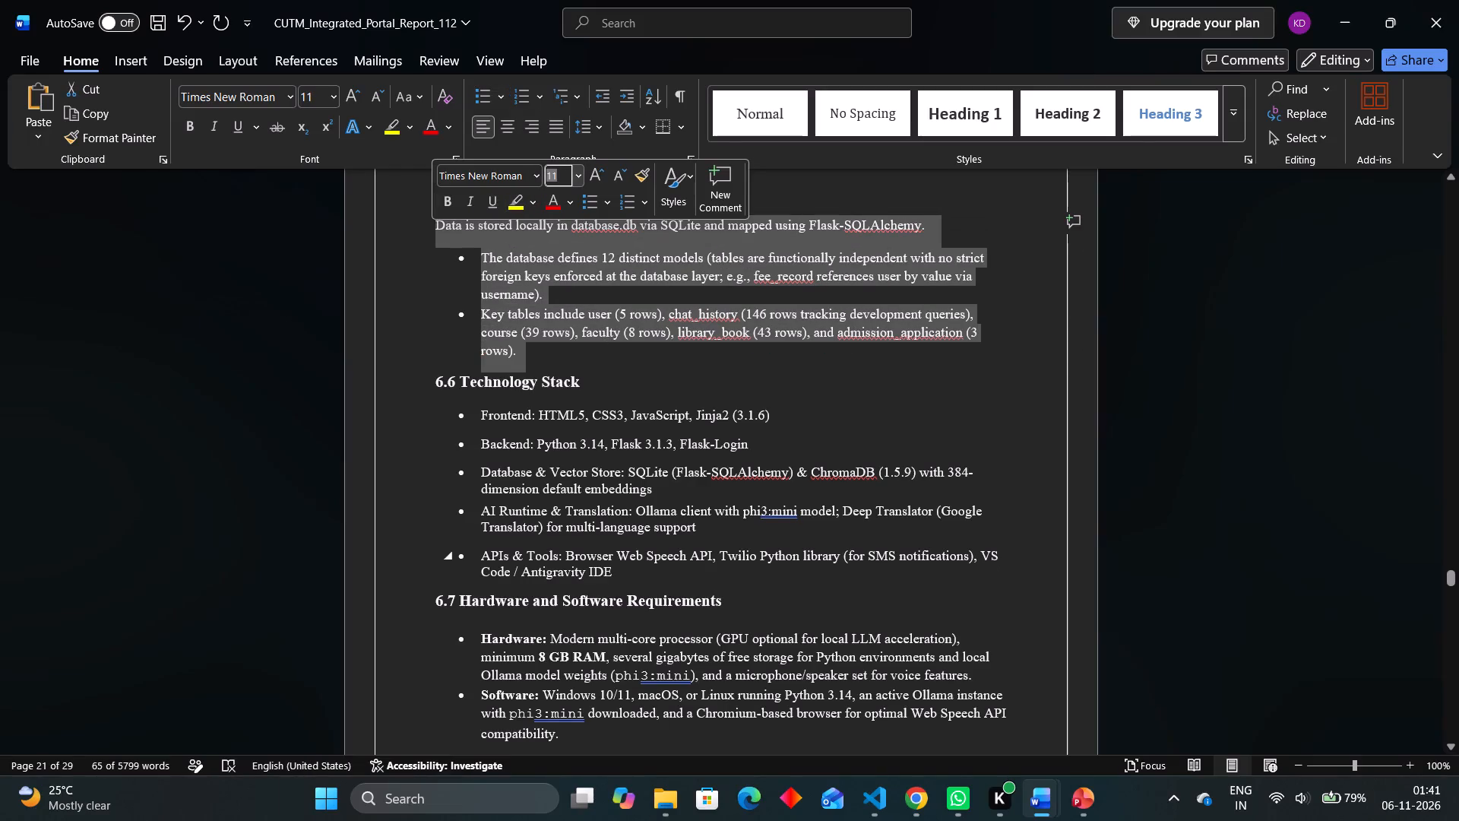
# Check the font size of the section 6.6 bullet list and look back through the pages to section 6.3.
pyautogui.moveTo(613, 574); pyautogui.dragTo(466, 422)
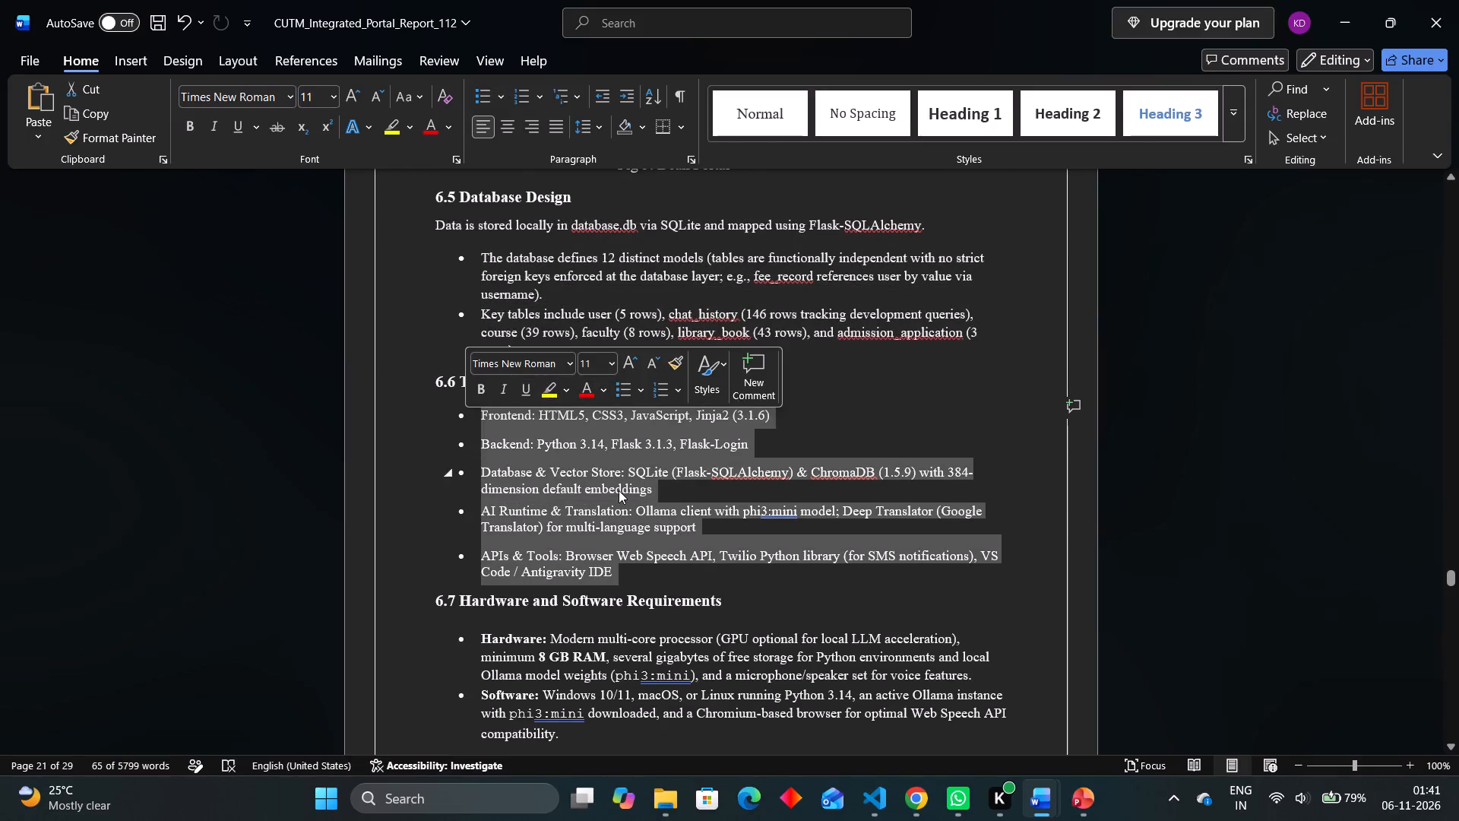
pyautogui.scroll(6, 619, 490)
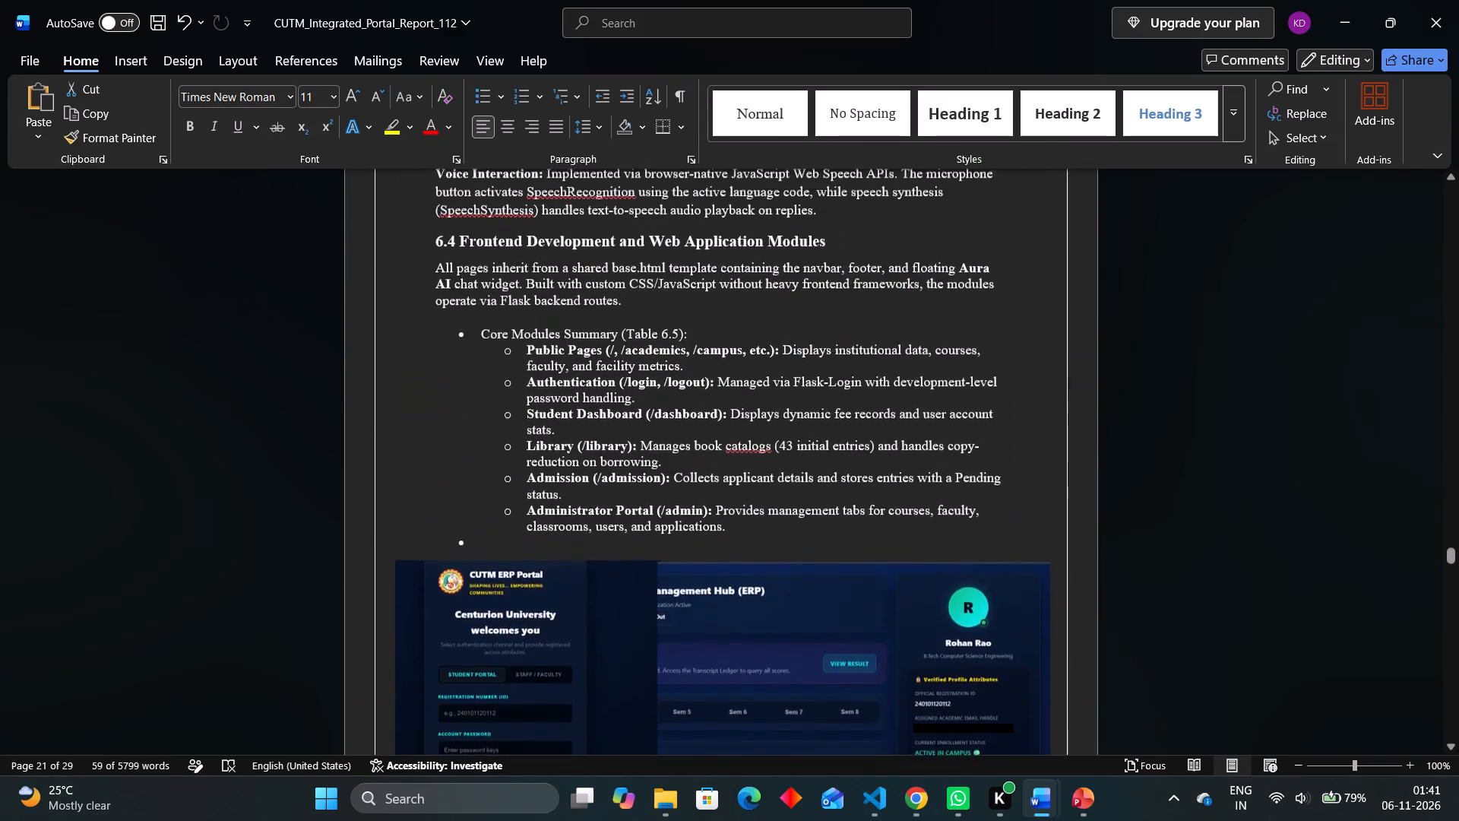
pyautogui.scroll(1, 619, 490)
pyautogui.scroll(-1, 619, 490)
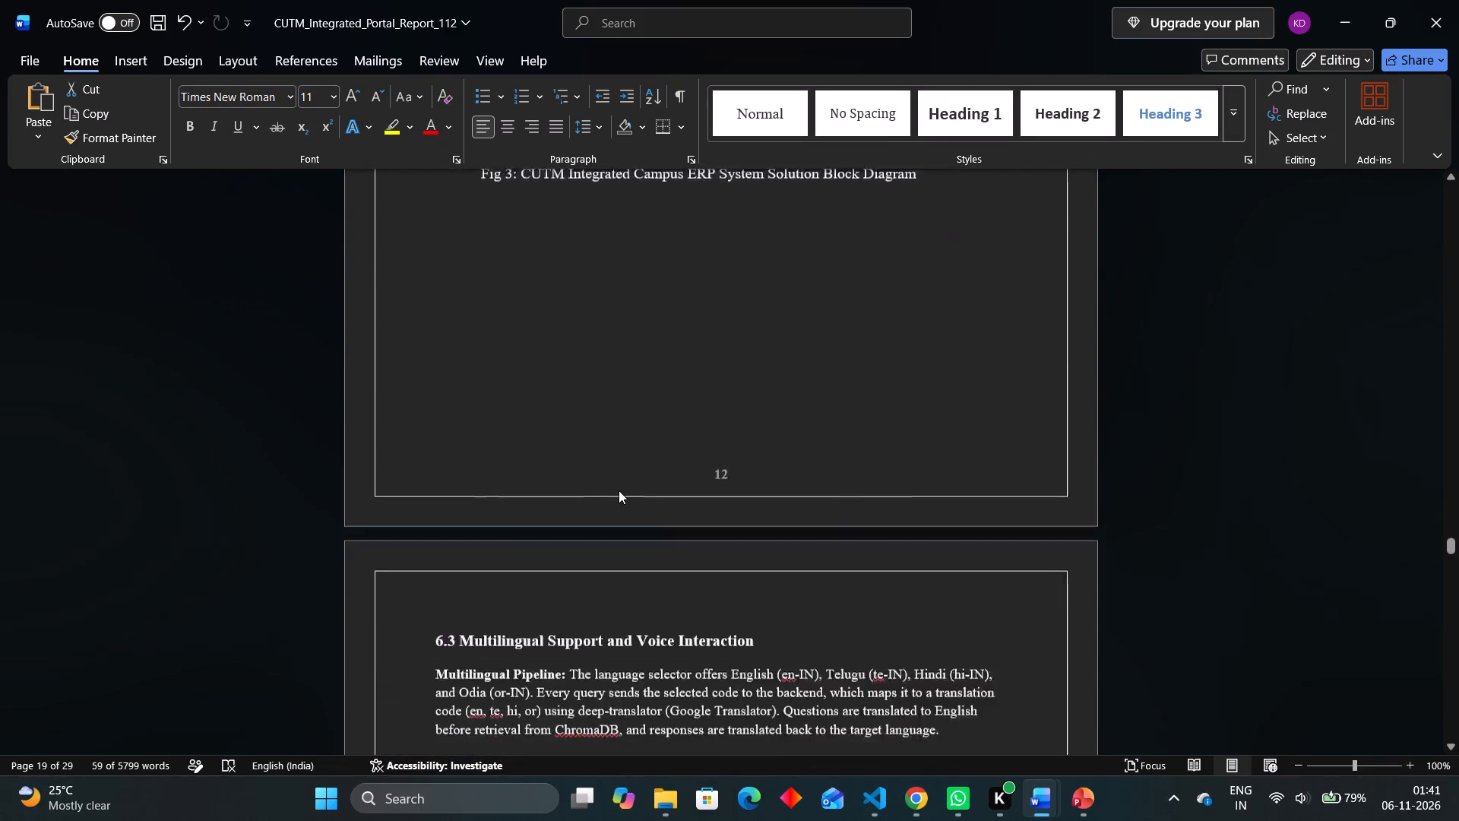
pyautogui.scroll(-1, 619, 490)
pyautogui.scroll(1, 619, 490)
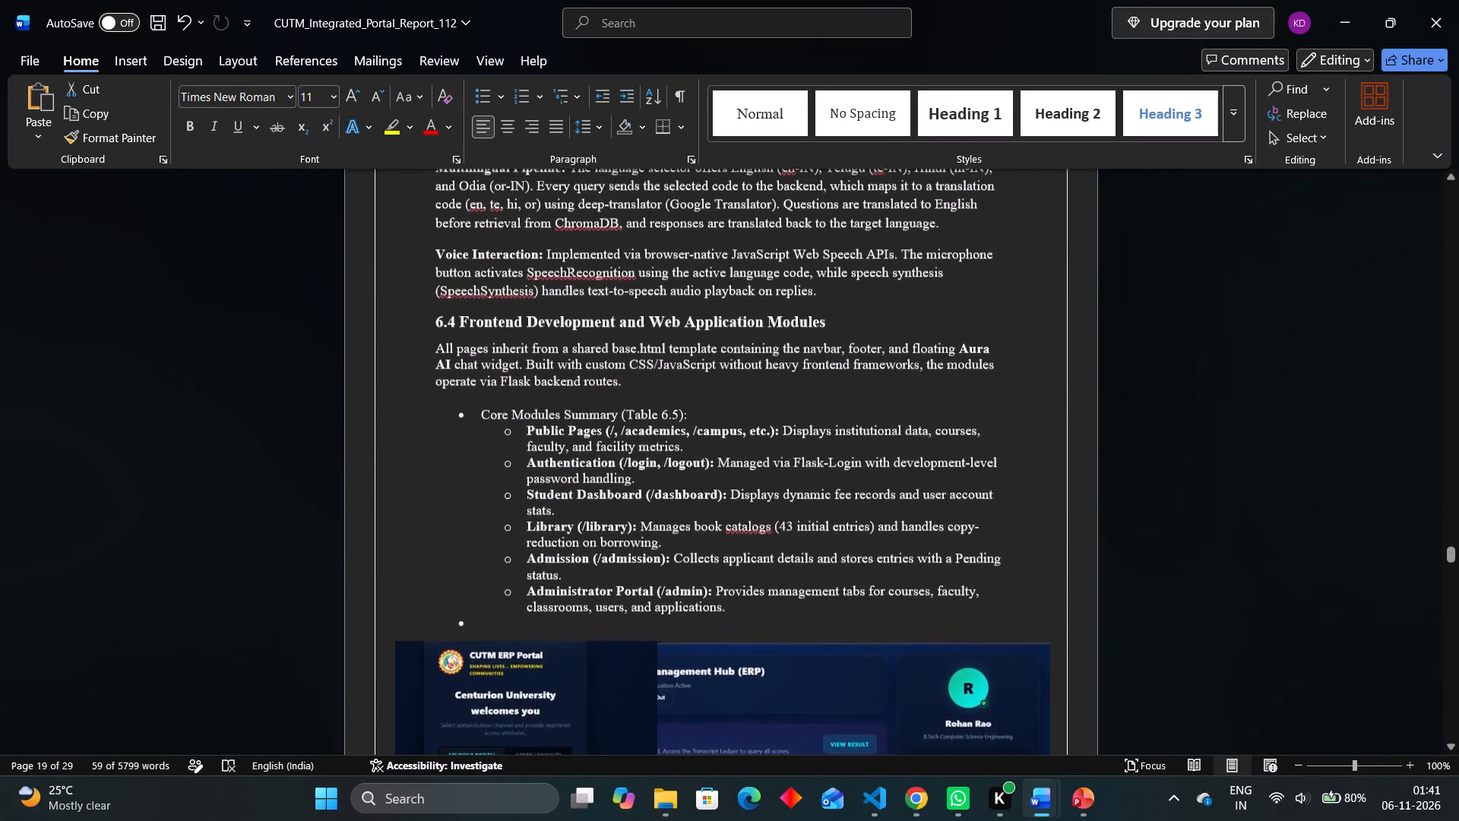
pyautogui.scroll(1, 619, 490)
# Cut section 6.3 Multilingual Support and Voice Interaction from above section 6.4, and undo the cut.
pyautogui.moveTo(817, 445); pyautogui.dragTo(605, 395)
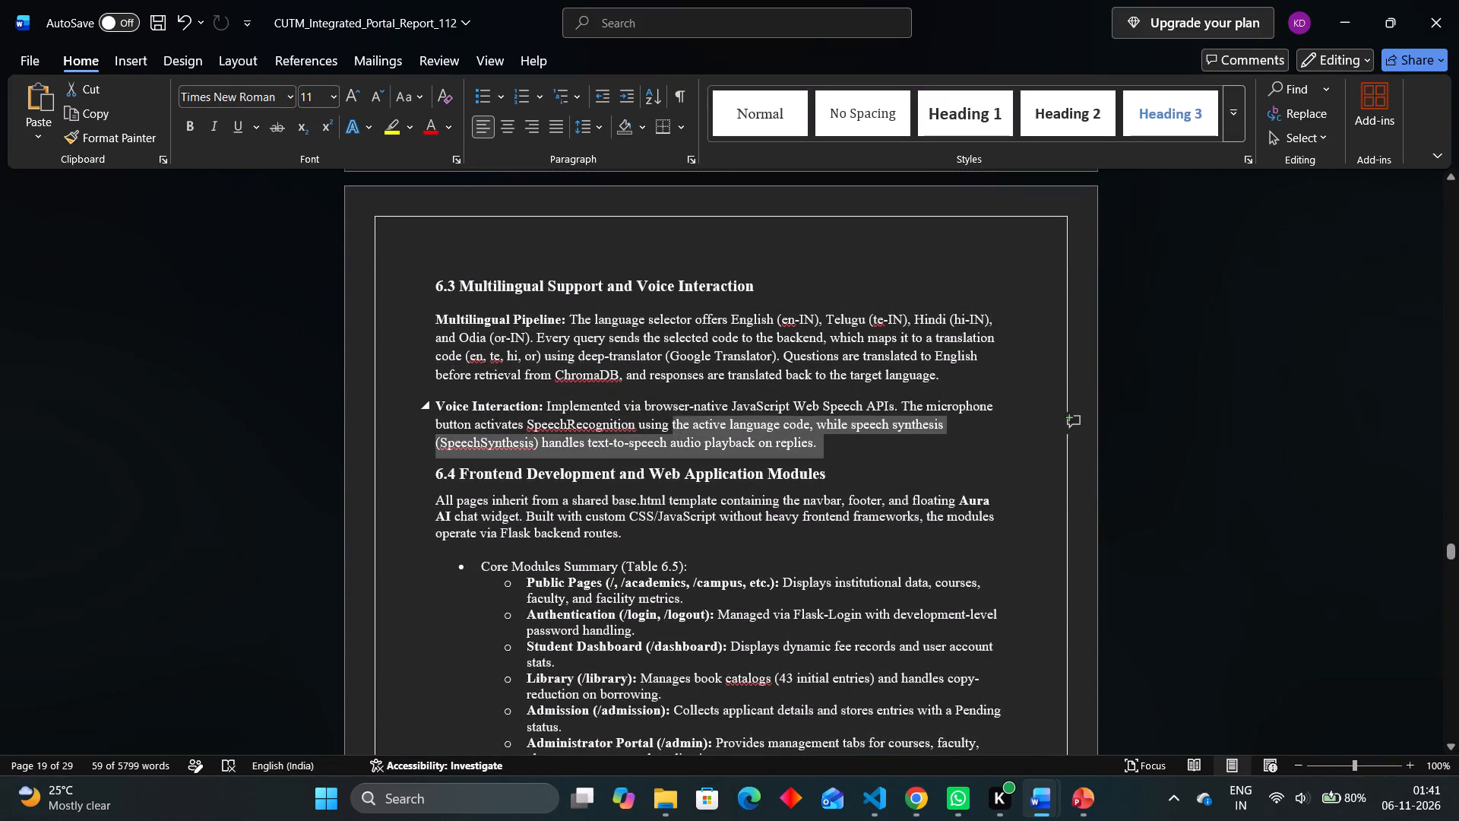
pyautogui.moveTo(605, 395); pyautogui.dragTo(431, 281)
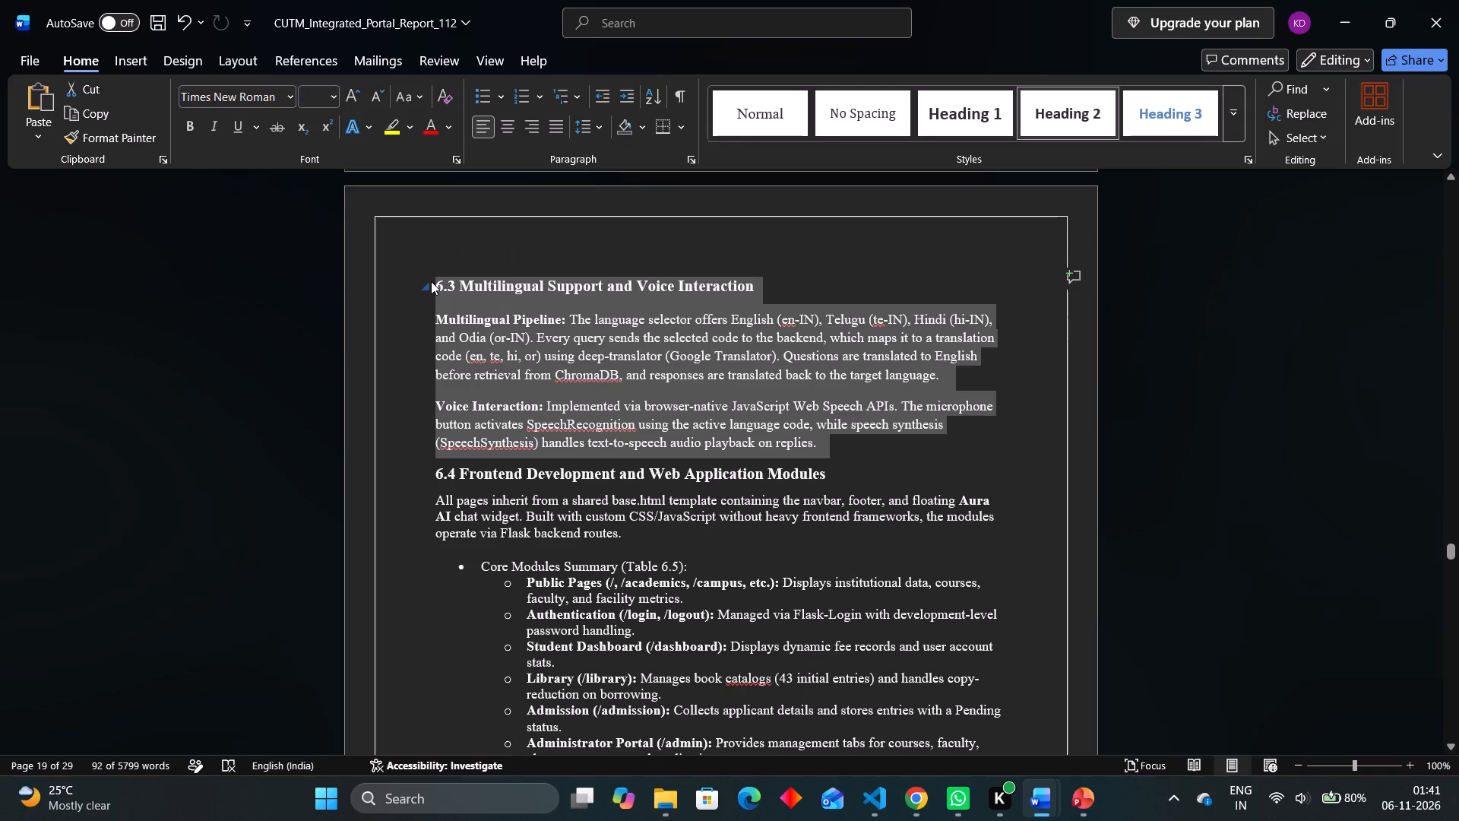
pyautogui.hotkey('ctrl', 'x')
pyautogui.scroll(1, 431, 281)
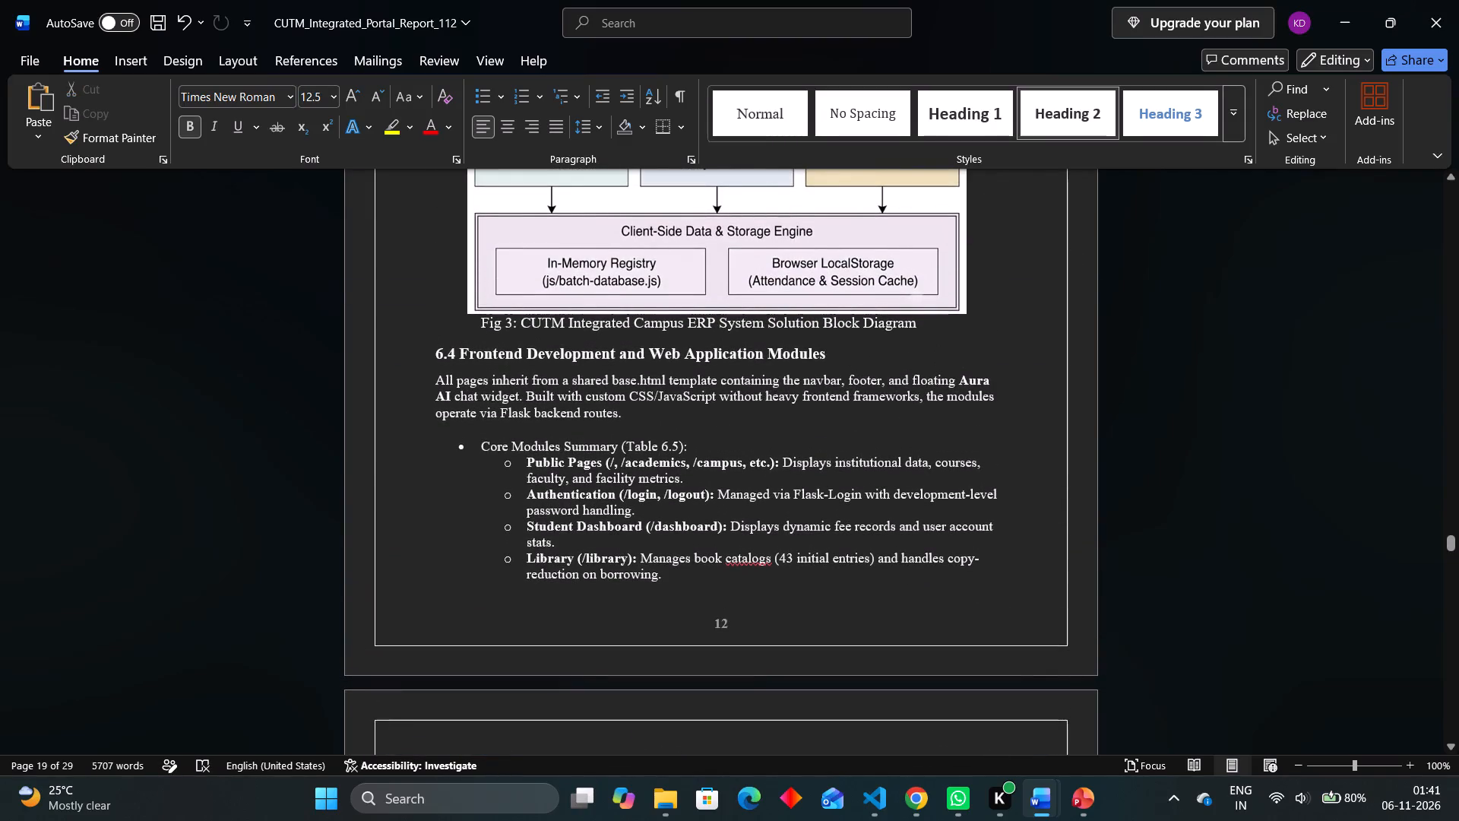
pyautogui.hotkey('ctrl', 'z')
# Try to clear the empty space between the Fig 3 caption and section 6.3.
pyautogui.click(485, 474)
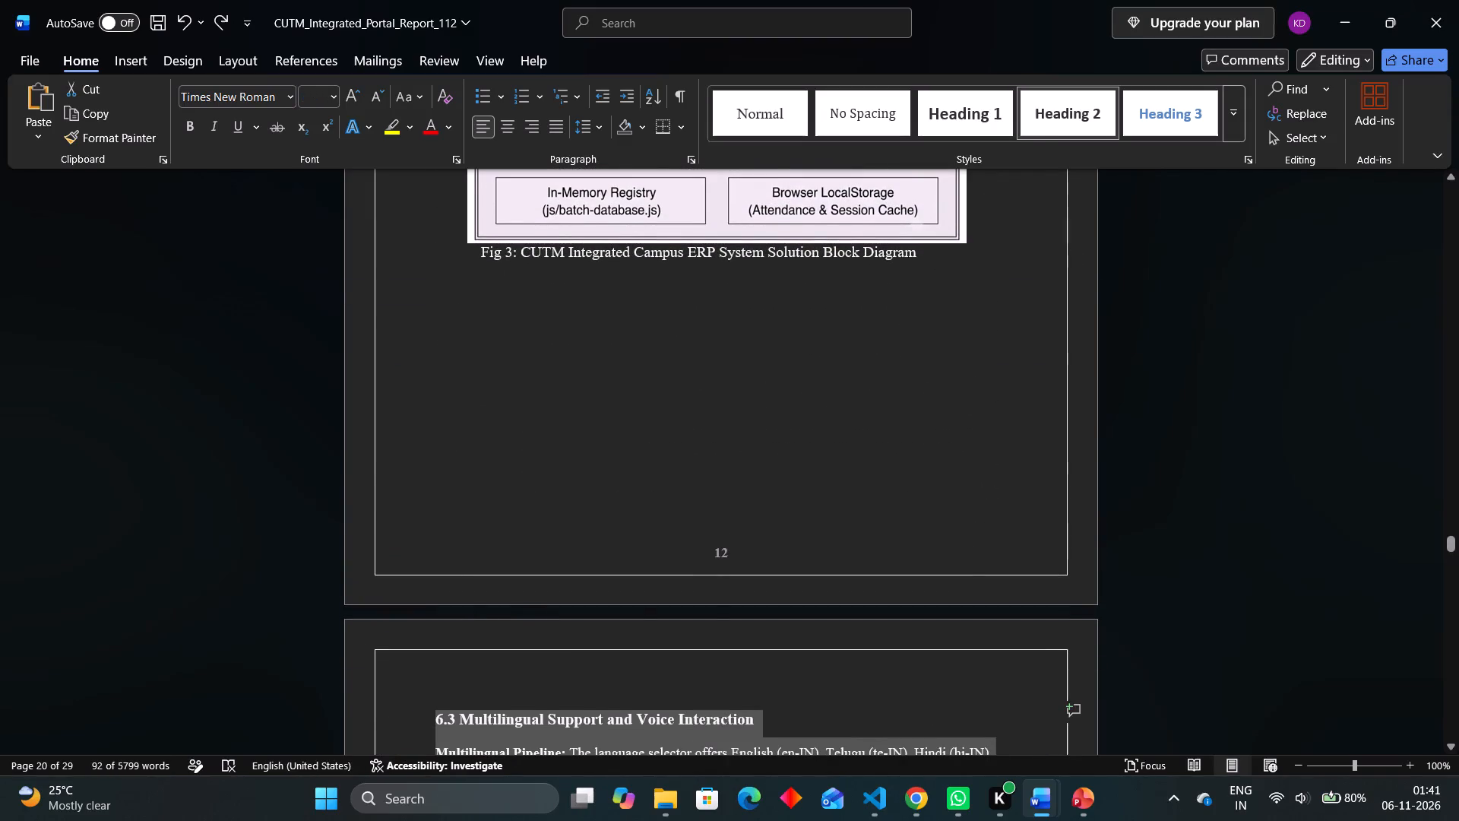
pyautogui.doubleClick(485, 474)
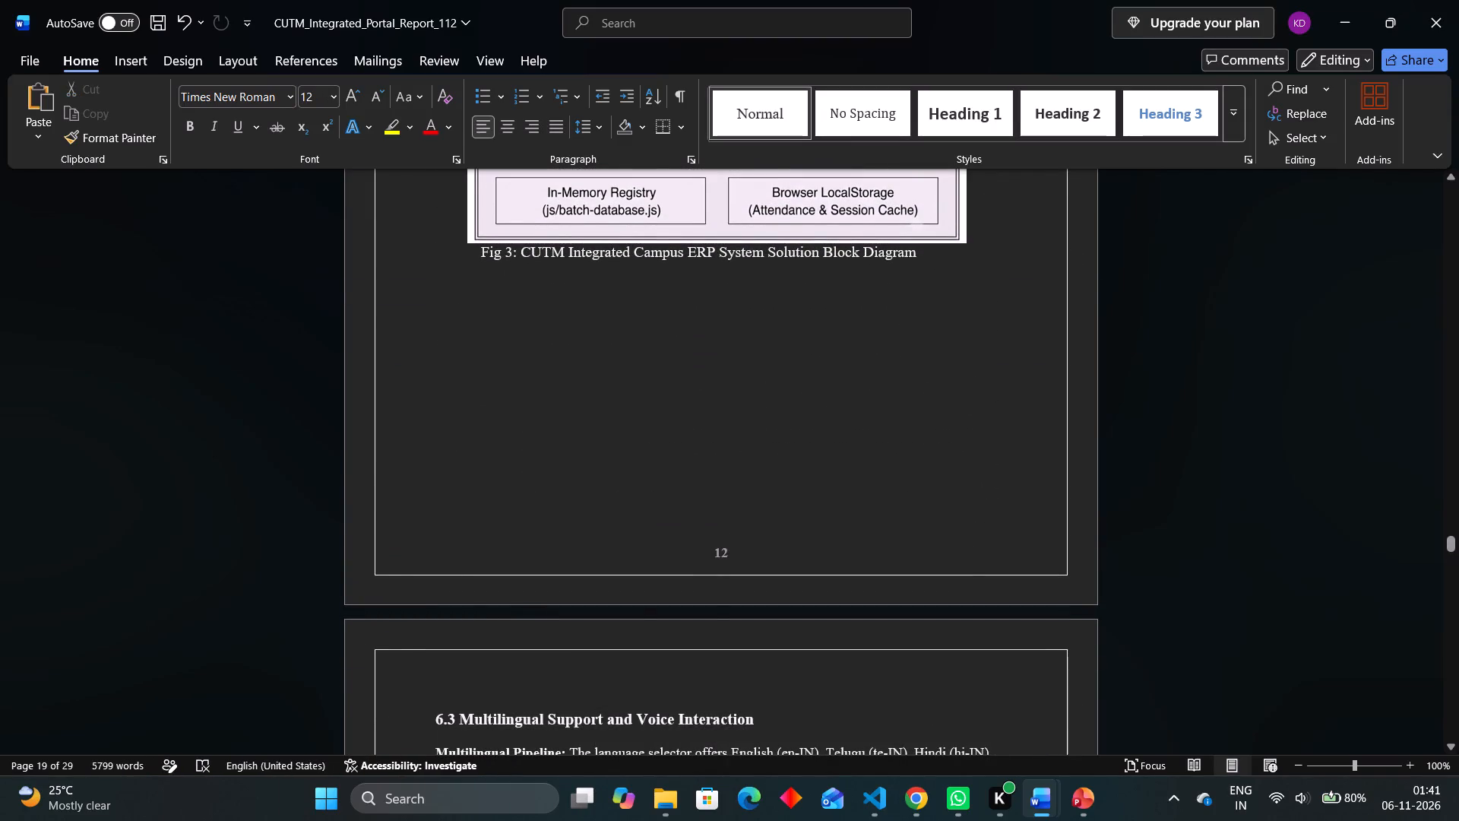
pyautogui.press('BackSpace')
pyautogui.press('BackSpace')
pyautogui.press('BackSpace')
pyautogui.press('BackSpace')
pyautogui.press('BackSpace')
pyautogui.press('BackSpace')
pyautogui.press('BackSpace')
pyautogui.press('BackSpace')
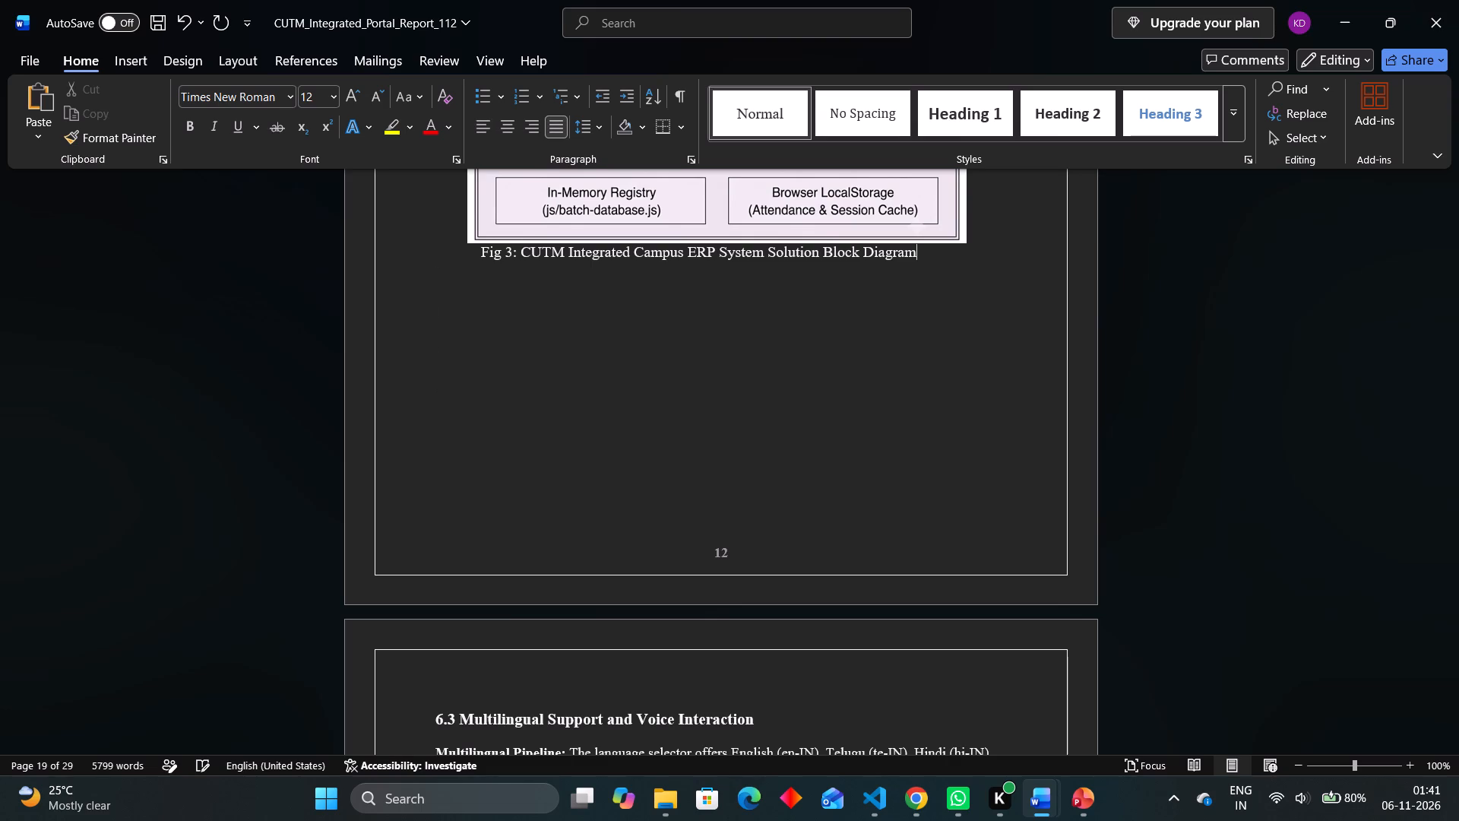
# Copy section 6.3 with its heading and both paragraphs and paste it below the Fig 3 caption on page 12.
pyautogui.scroll(-1, 485, 474)
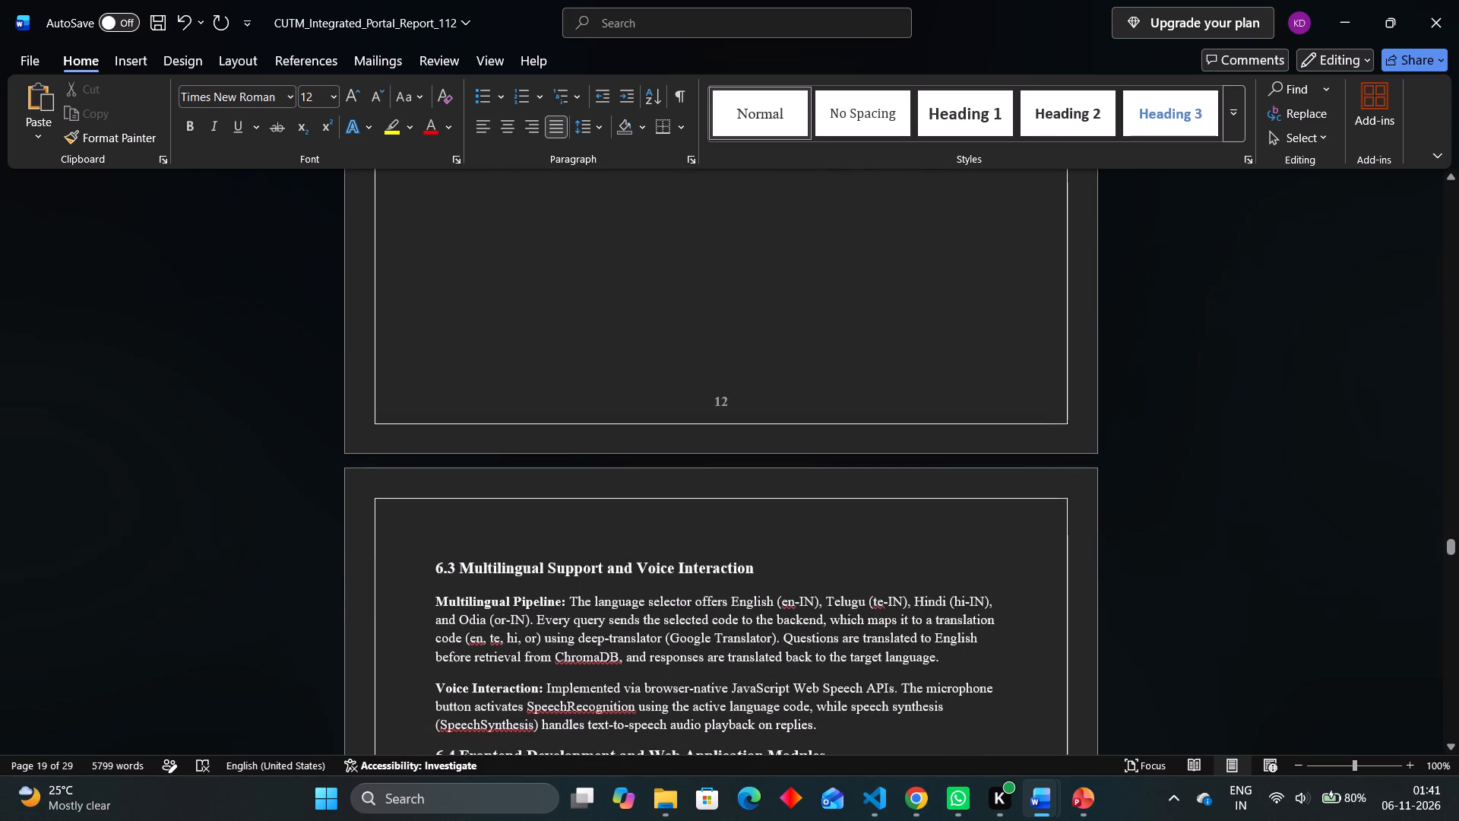
pyautogui.scroll(-1, 549, 693)
pyautogui.moveTo(815, 602); pyautogui.dragTo(433, 451)
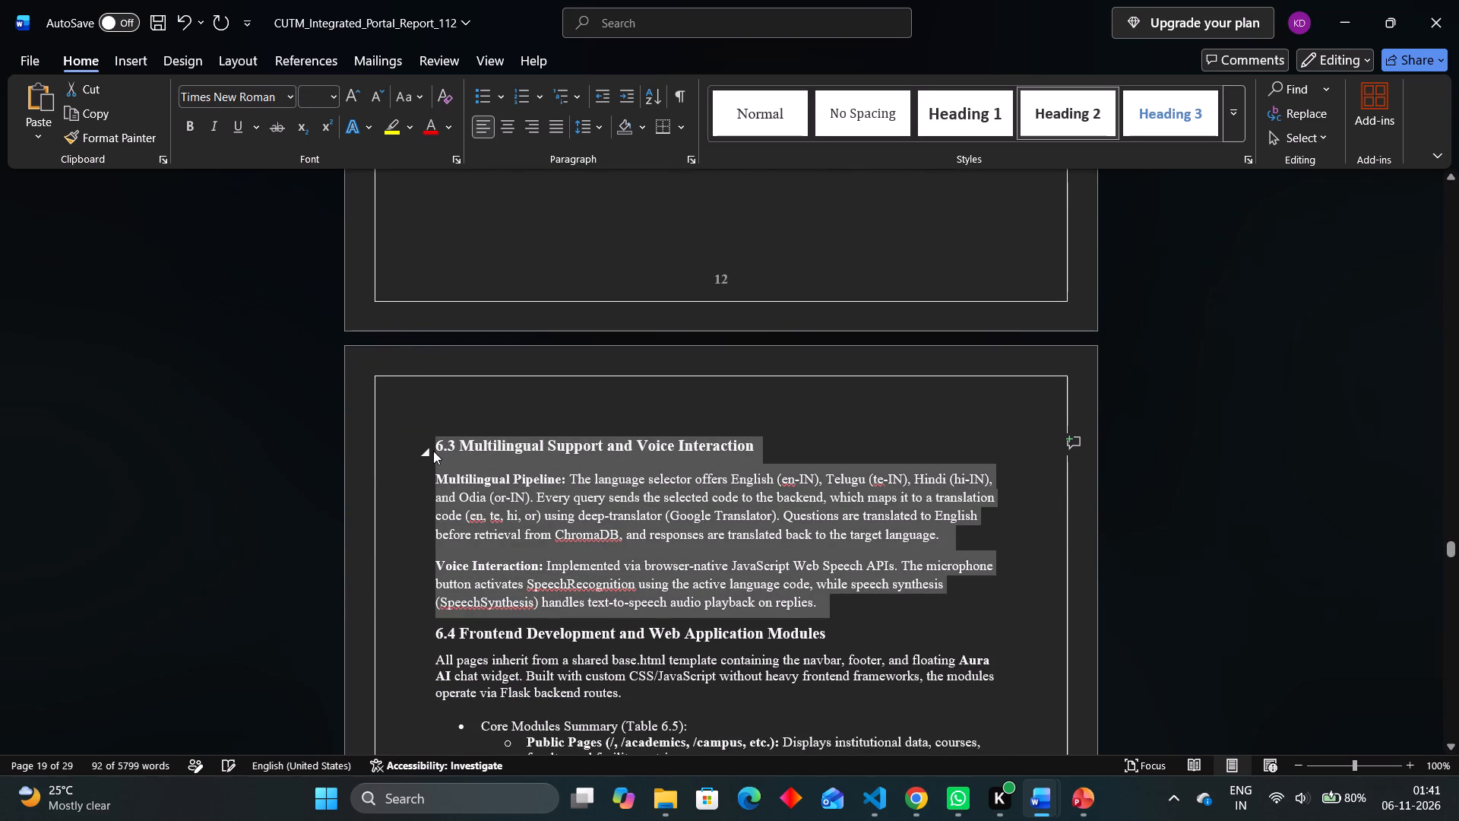
pyautogui.hotkey('ctrl', 'c')
pyautogui.scroll(3, 433, 451)
pyautogui.doubleClick(438, 382)
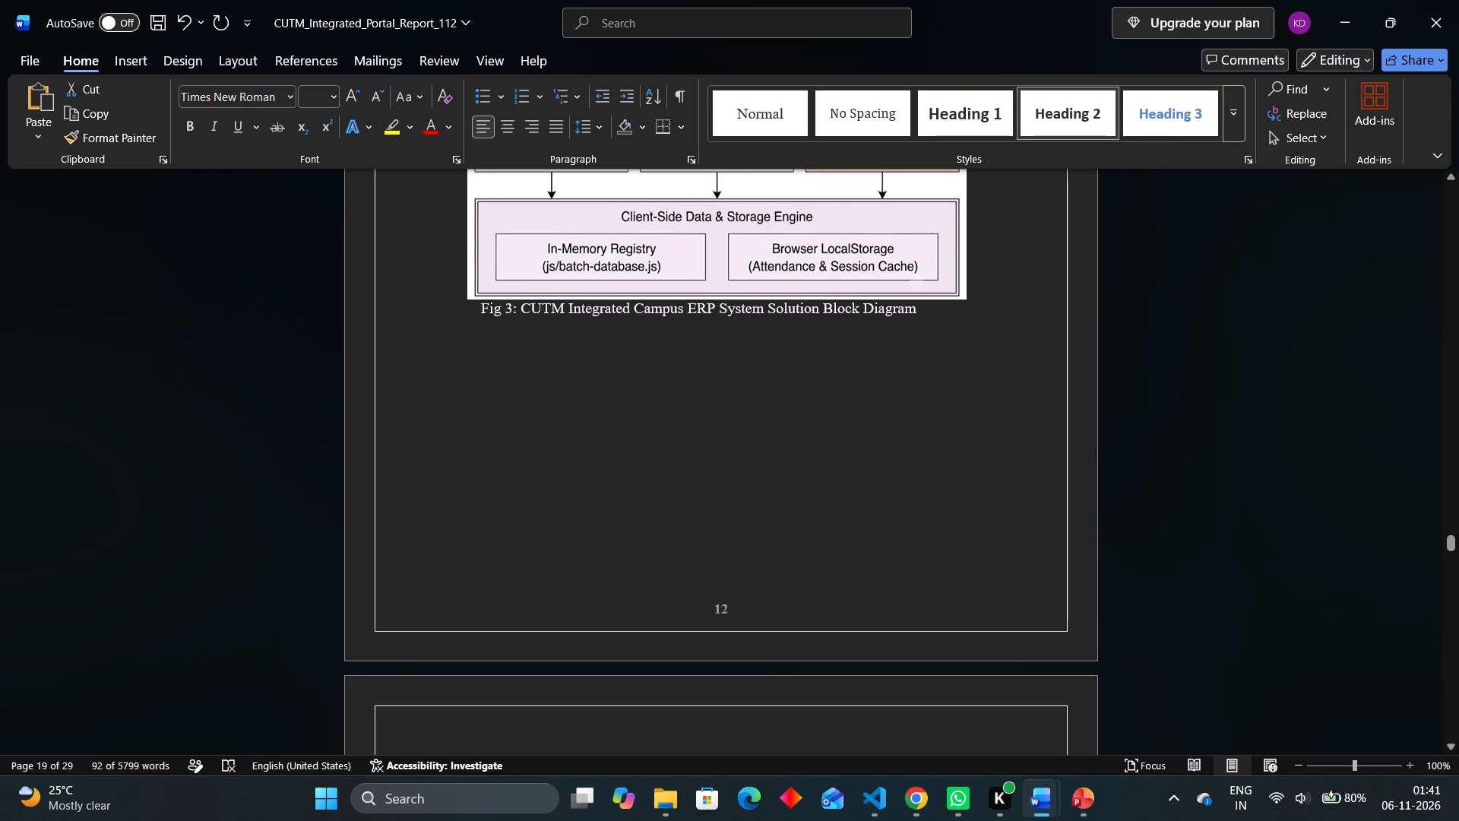
pyautogui.press('Up')
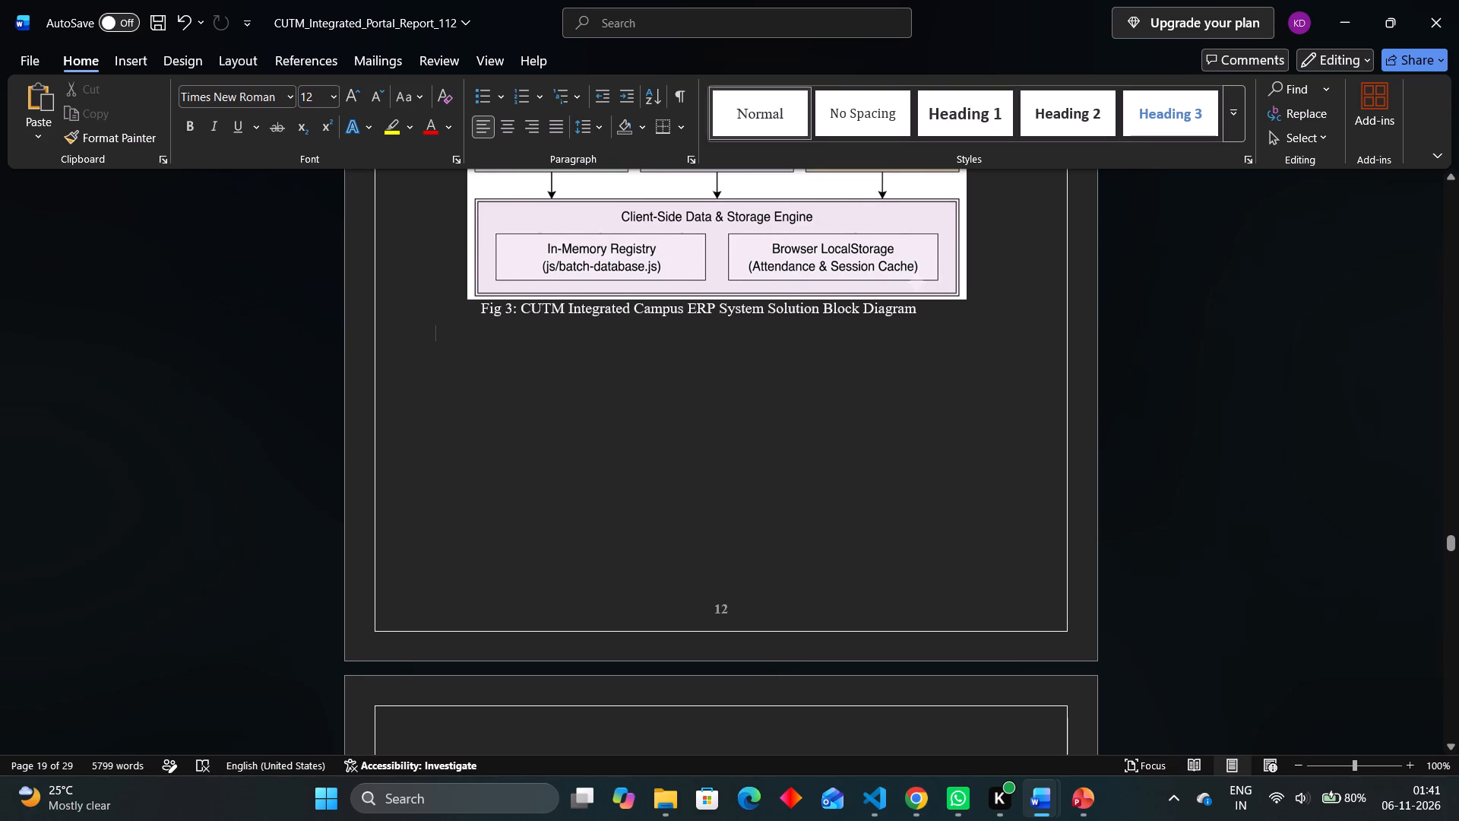
pyautogui.press('Return')
pyautogui.hotkey('ctrl', 'v')
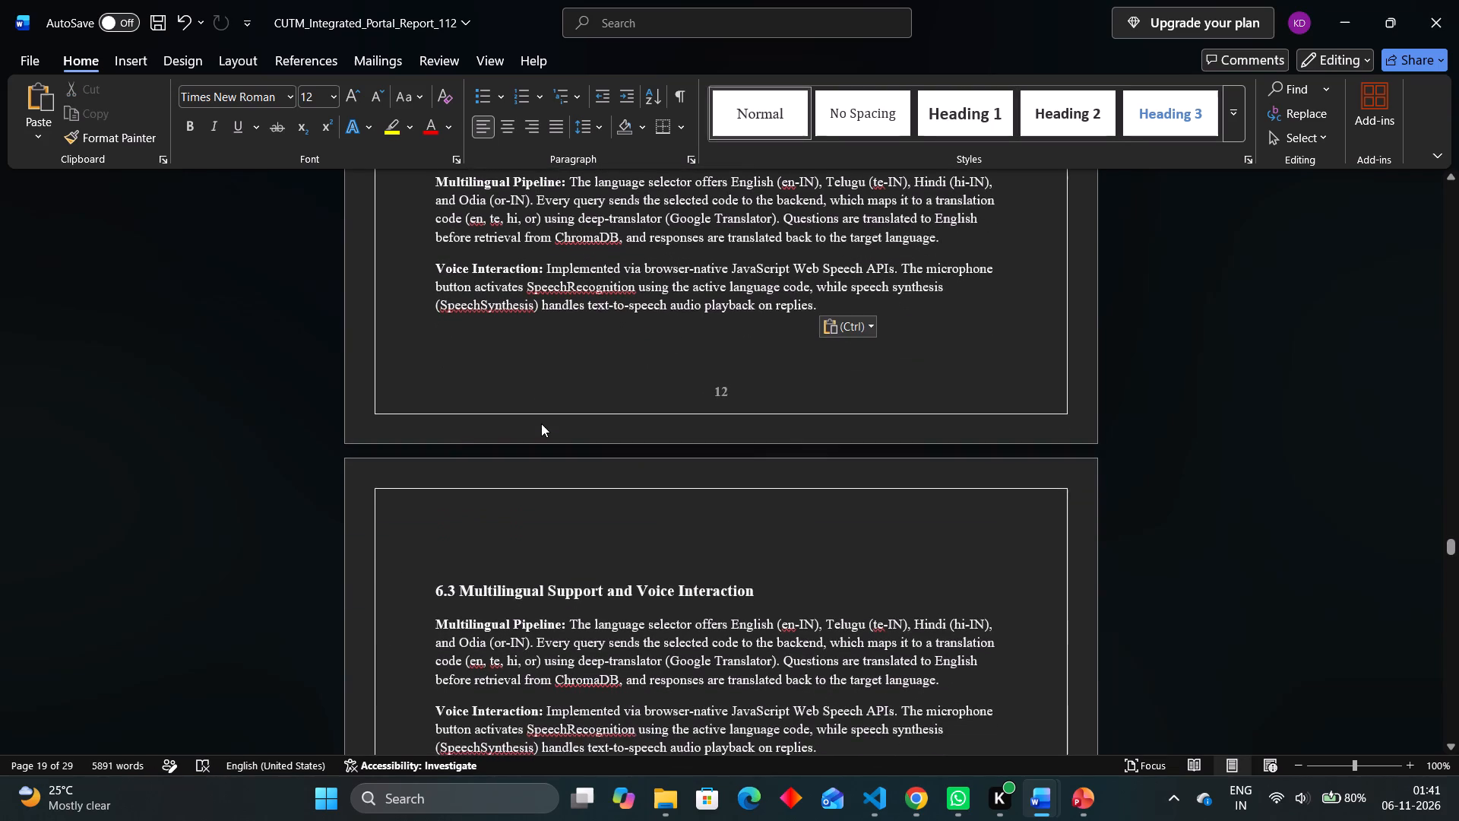
# Format the two paragraphs of the pasted section 6.3 as a bulleted list and decrease its indent by one level.
pyautogui.scroll(1, 541, 423)
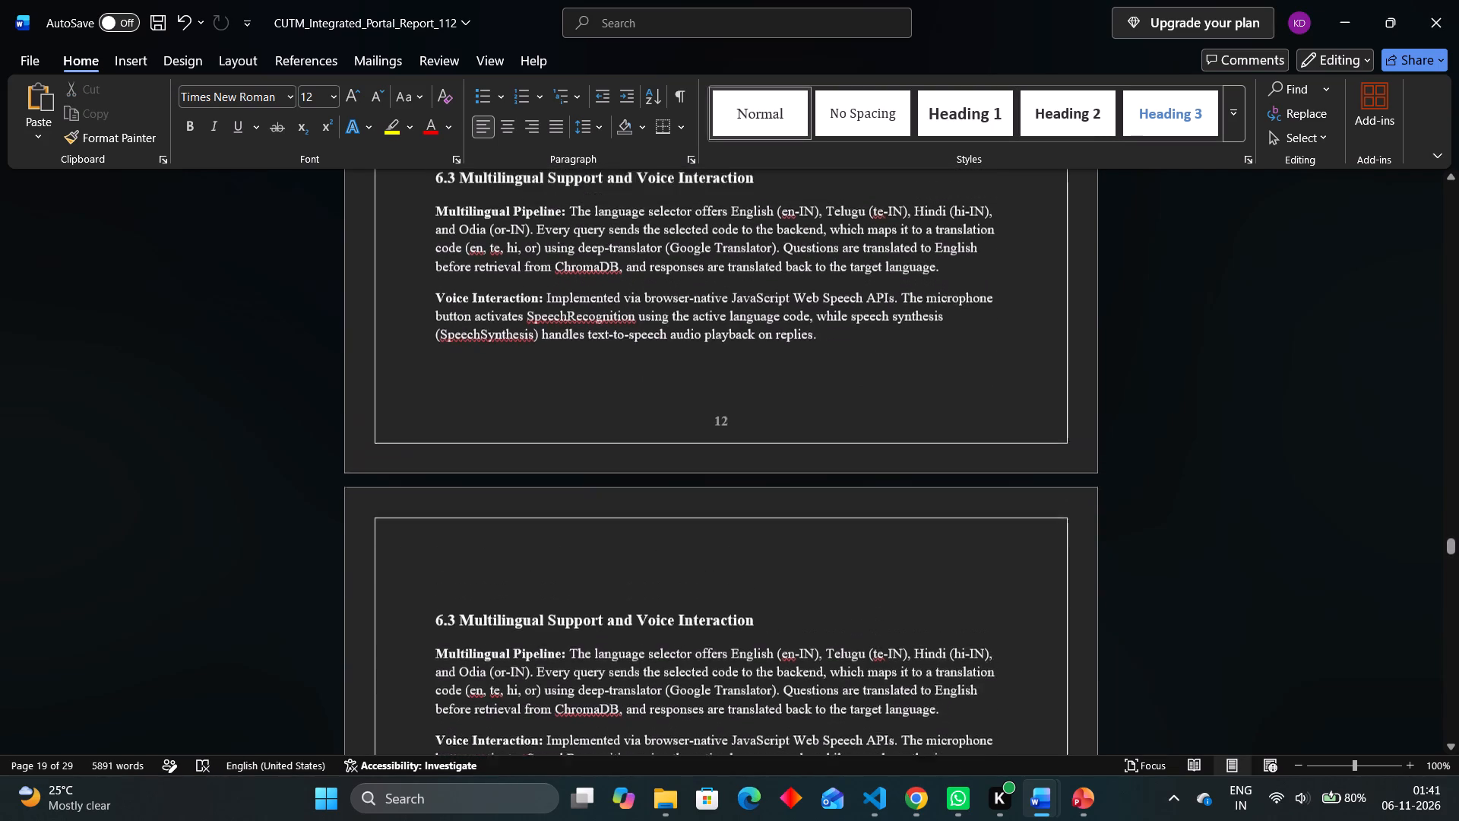
pyautogui.scroll(1, 541, 423)
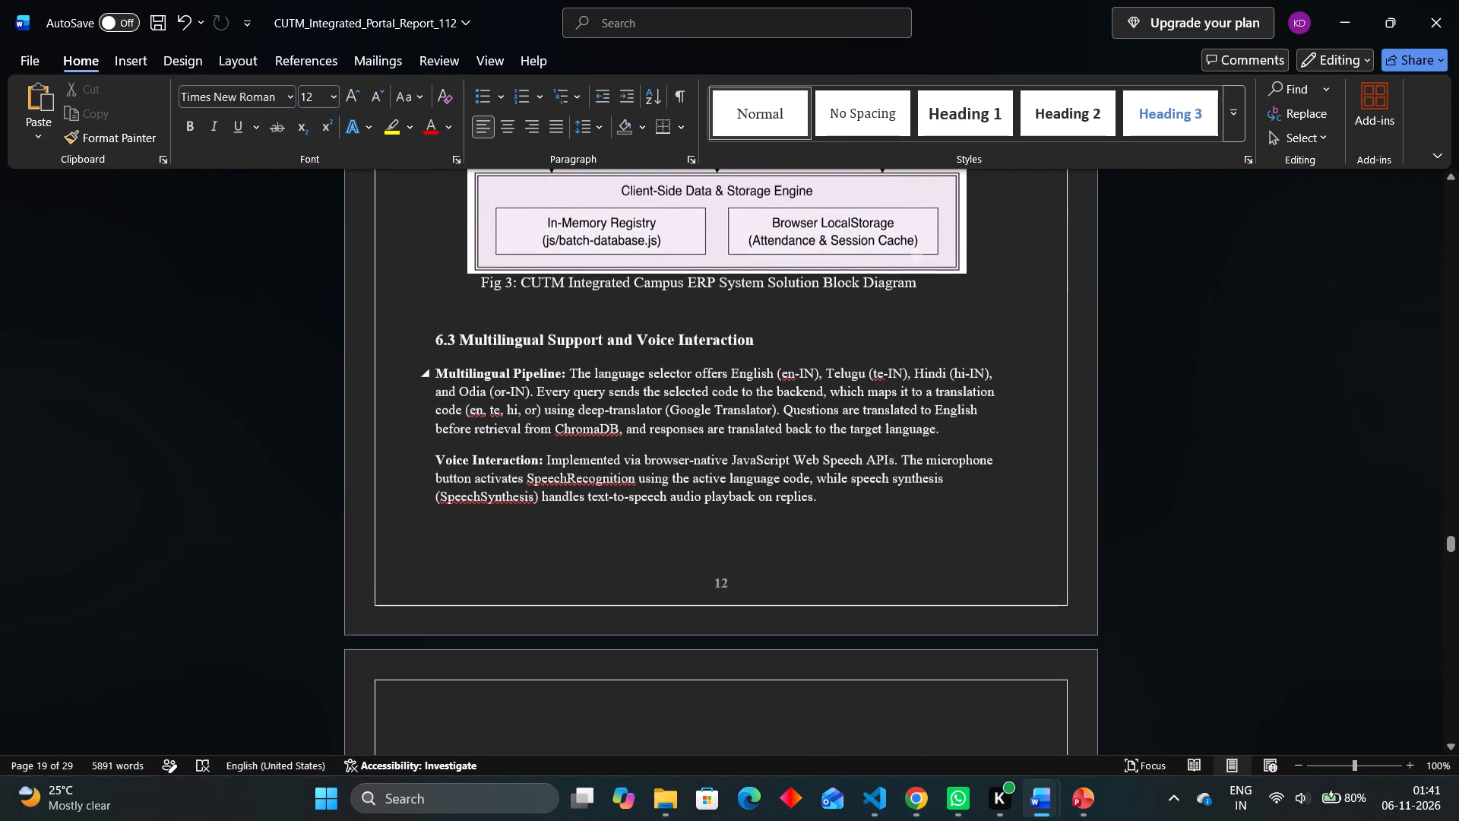
pyautogui.moveTo(820, 493); pyautogui.dragTo(437, 375)
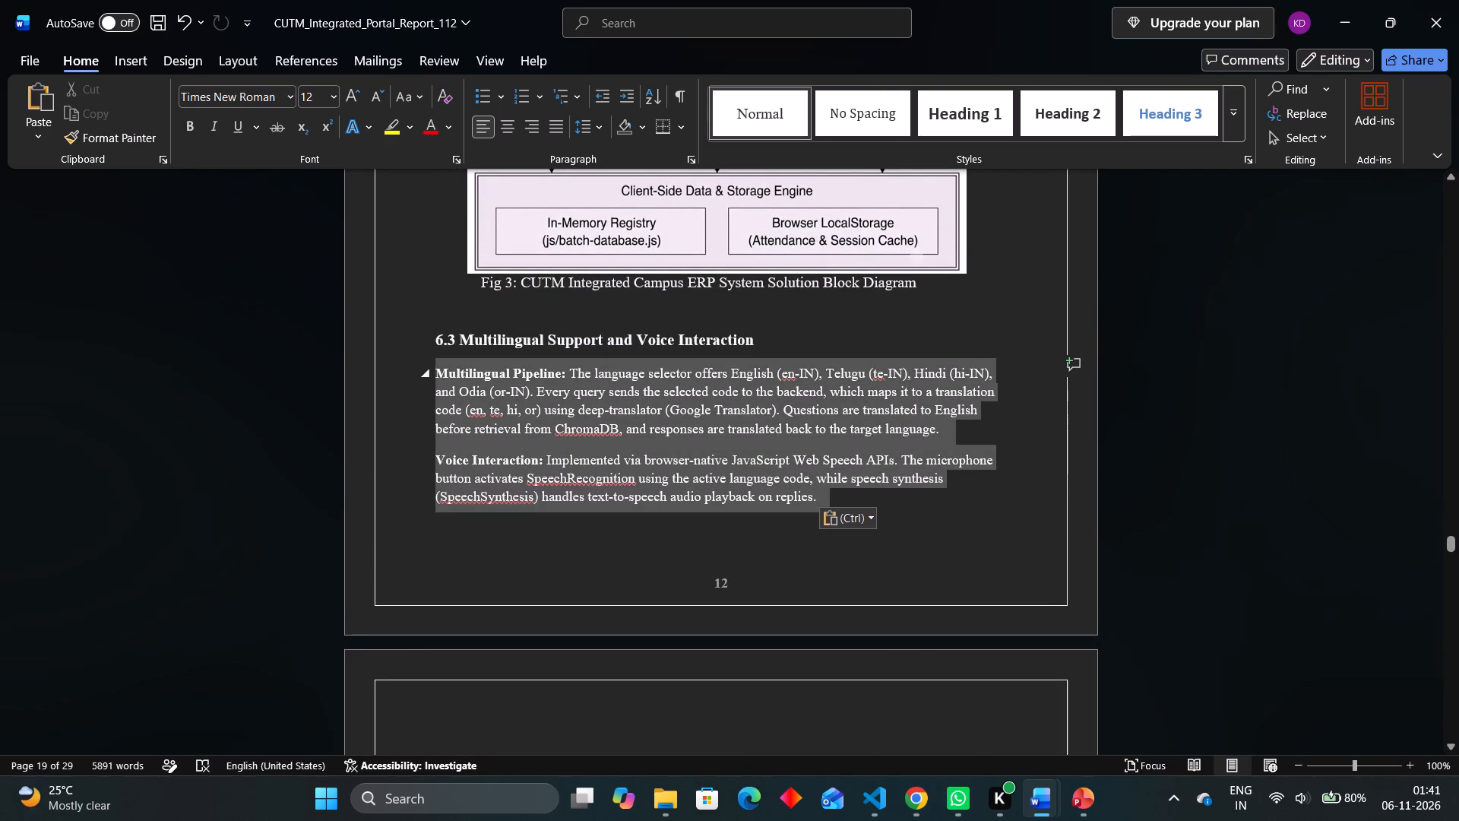
pyautogui.moveTo(437, 375); pyautogui.dragTo(438, 375)
pyautogui.click(489, 87)
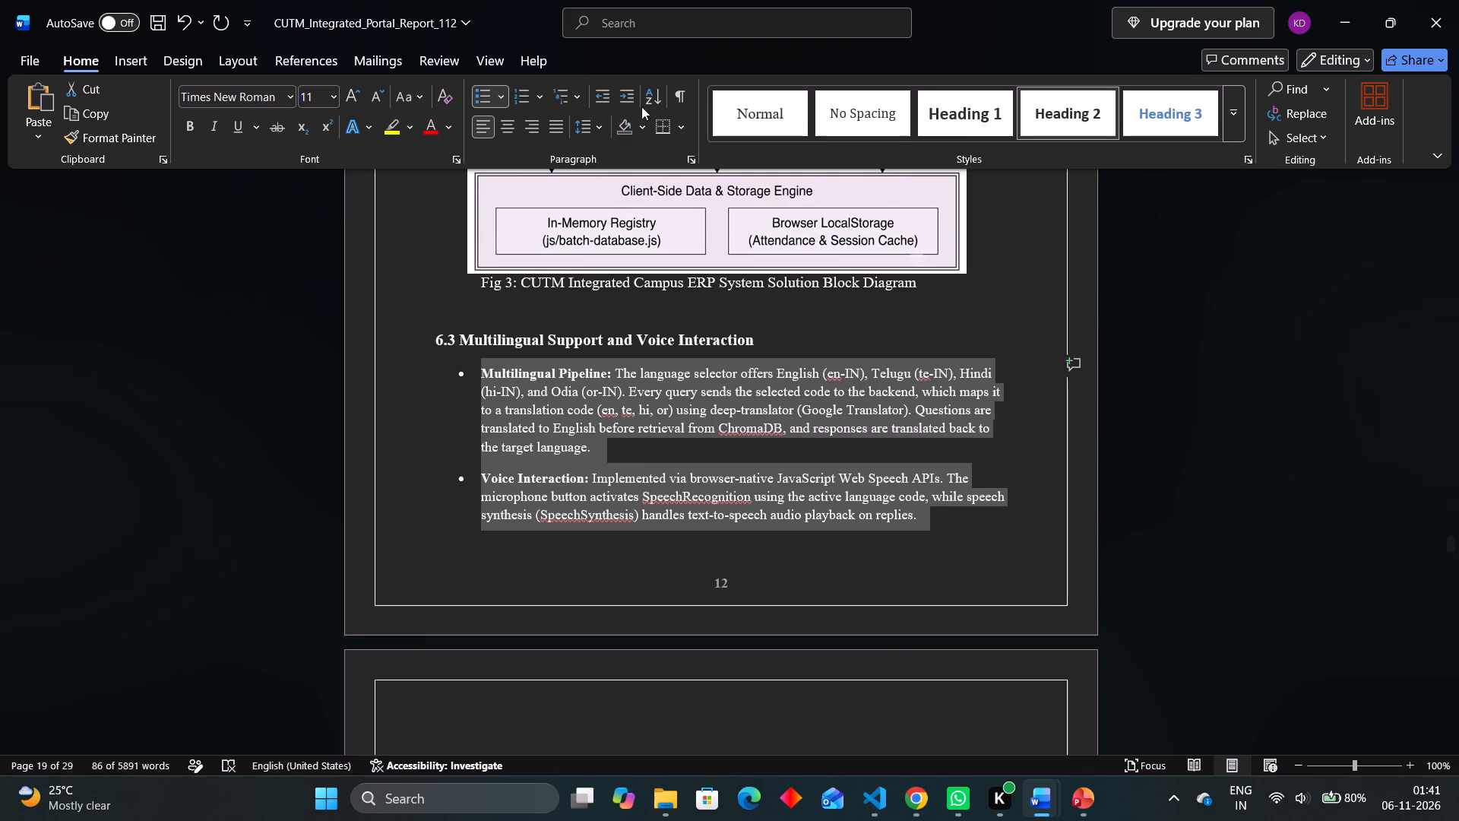
pyautogui.click(600, 101)
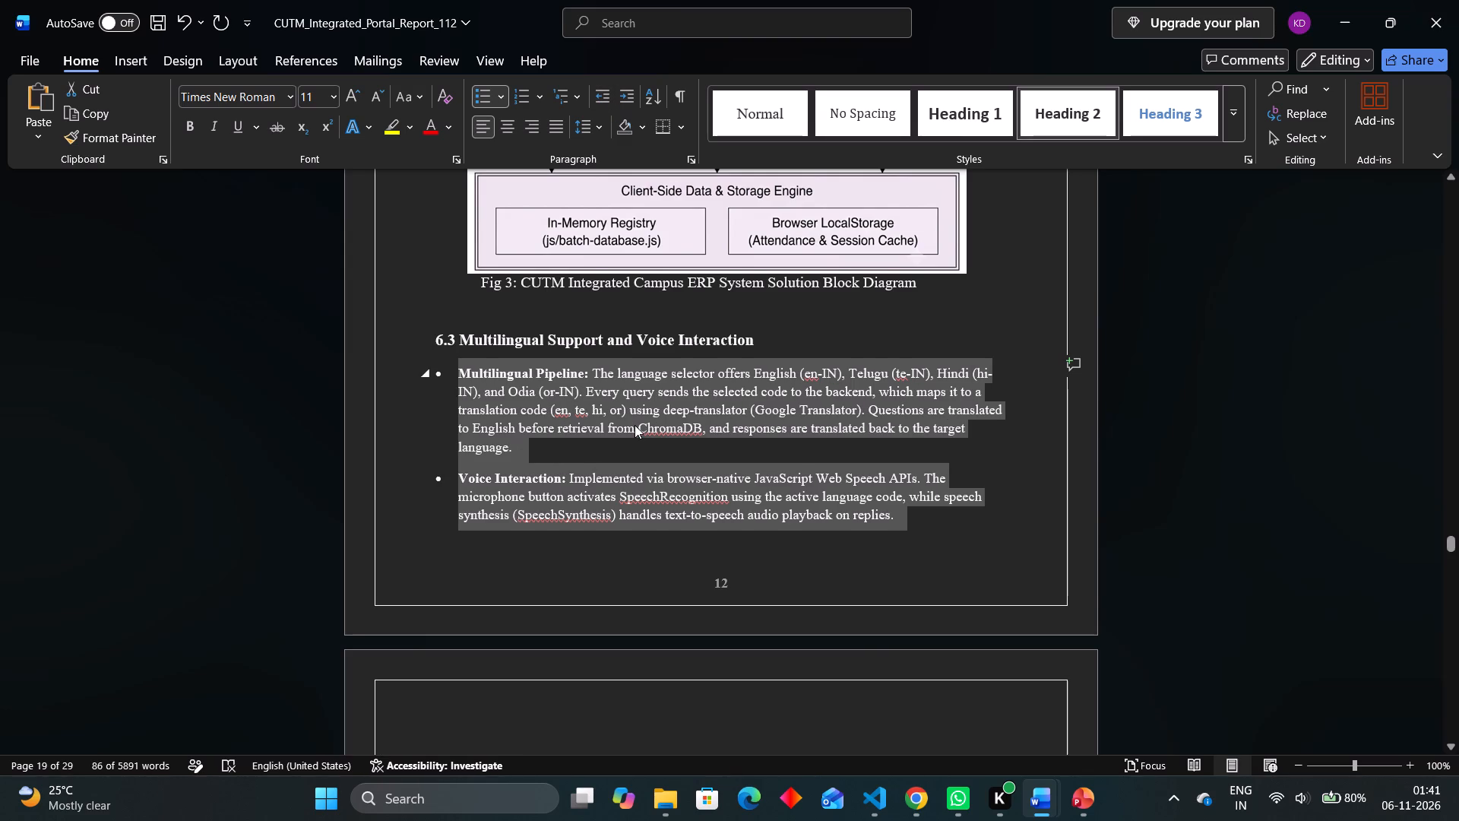
# Delete the duplicate unbulleted section 6.3 with its heading above section 6.4, and undo the extra deletion made after it.
pyautogui.scroll(-2, 635, 425)
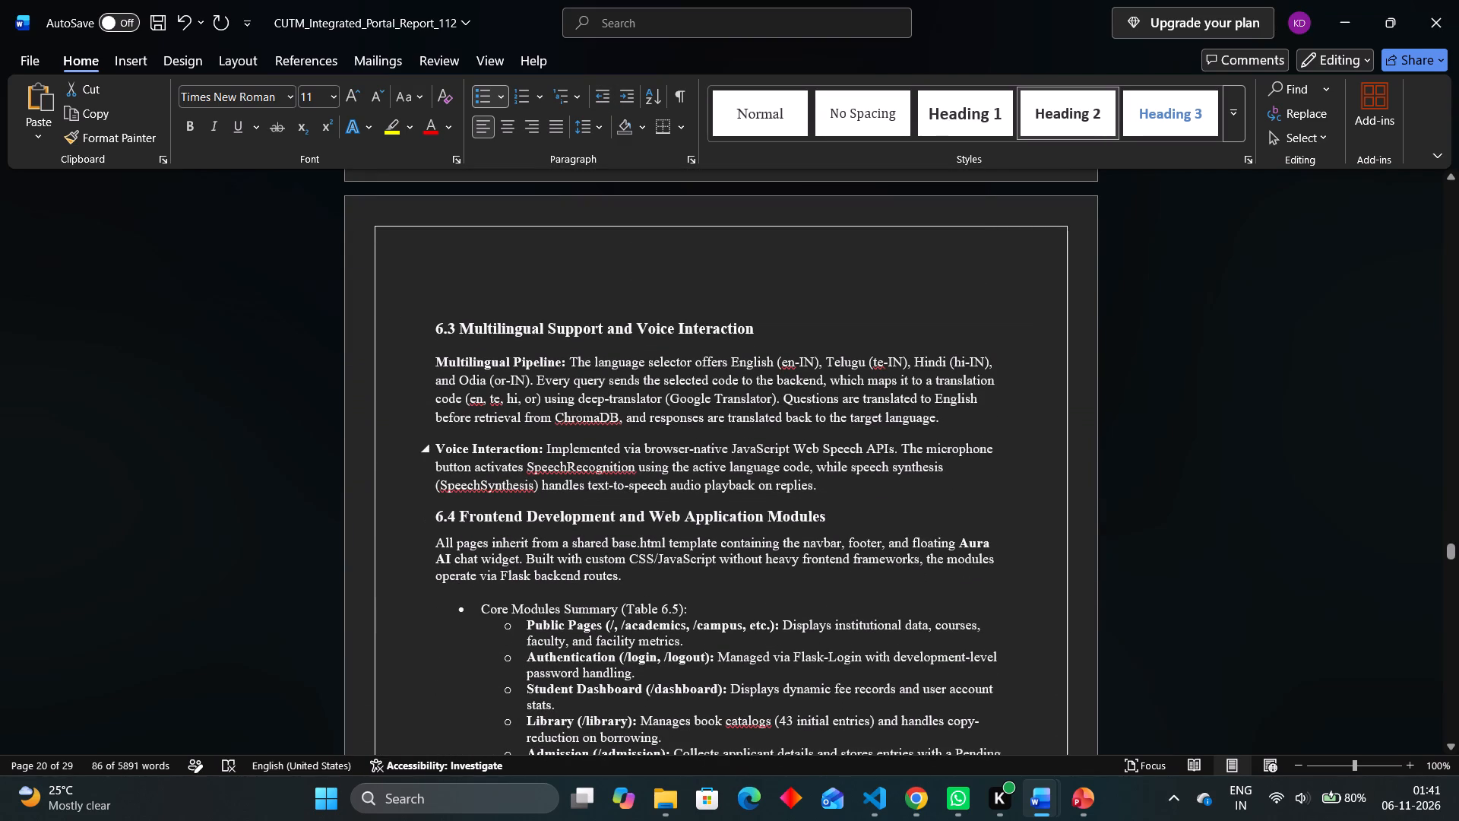
pyautogui.moveTo(816, 489); pyautogui.dragTo(417, 281)
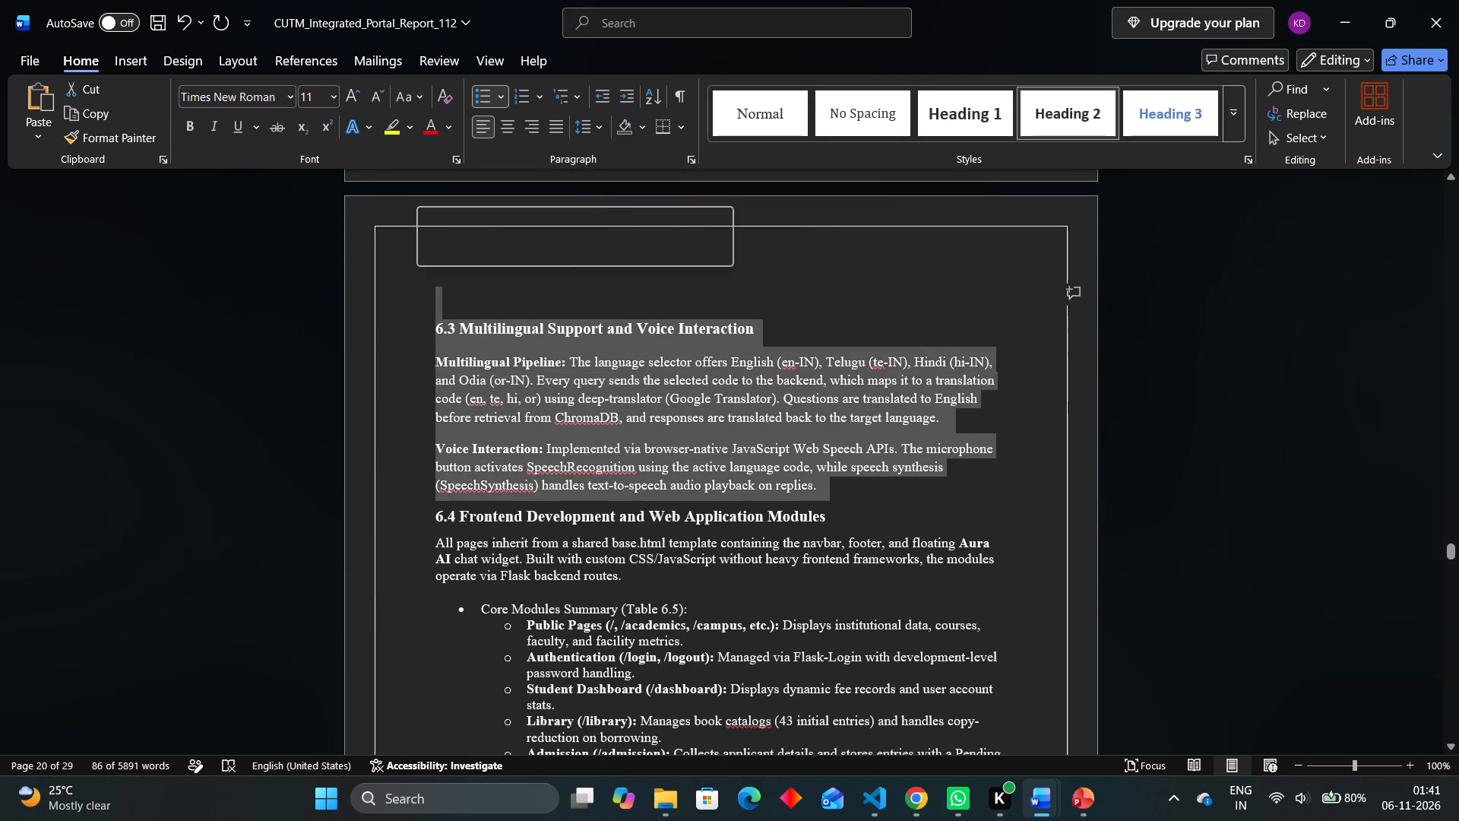
pyautogui.press('BackSpace')
pyautogui.press('BackSpace')
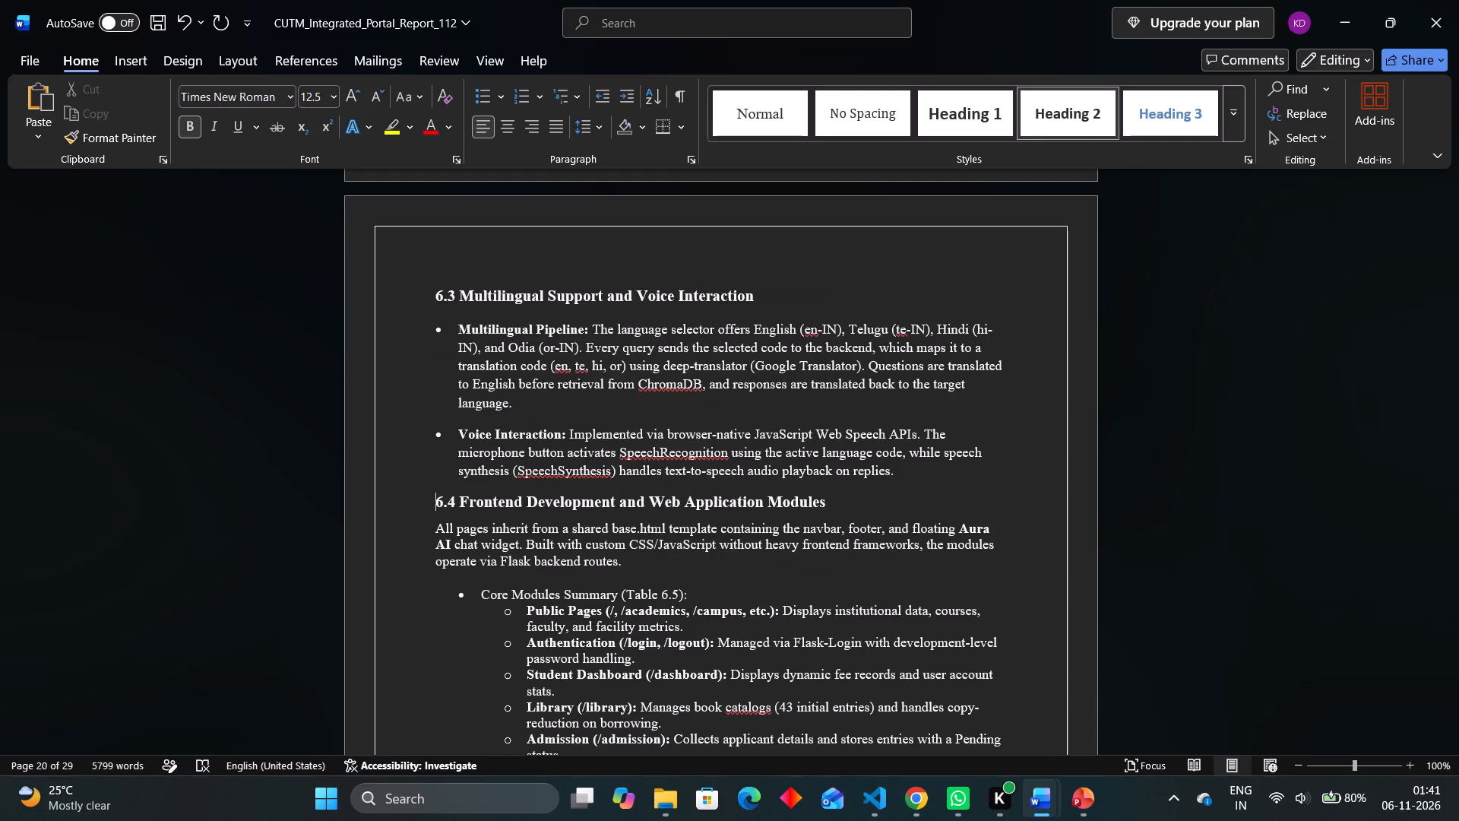
pyautogui.scroll(1, 417, 281)
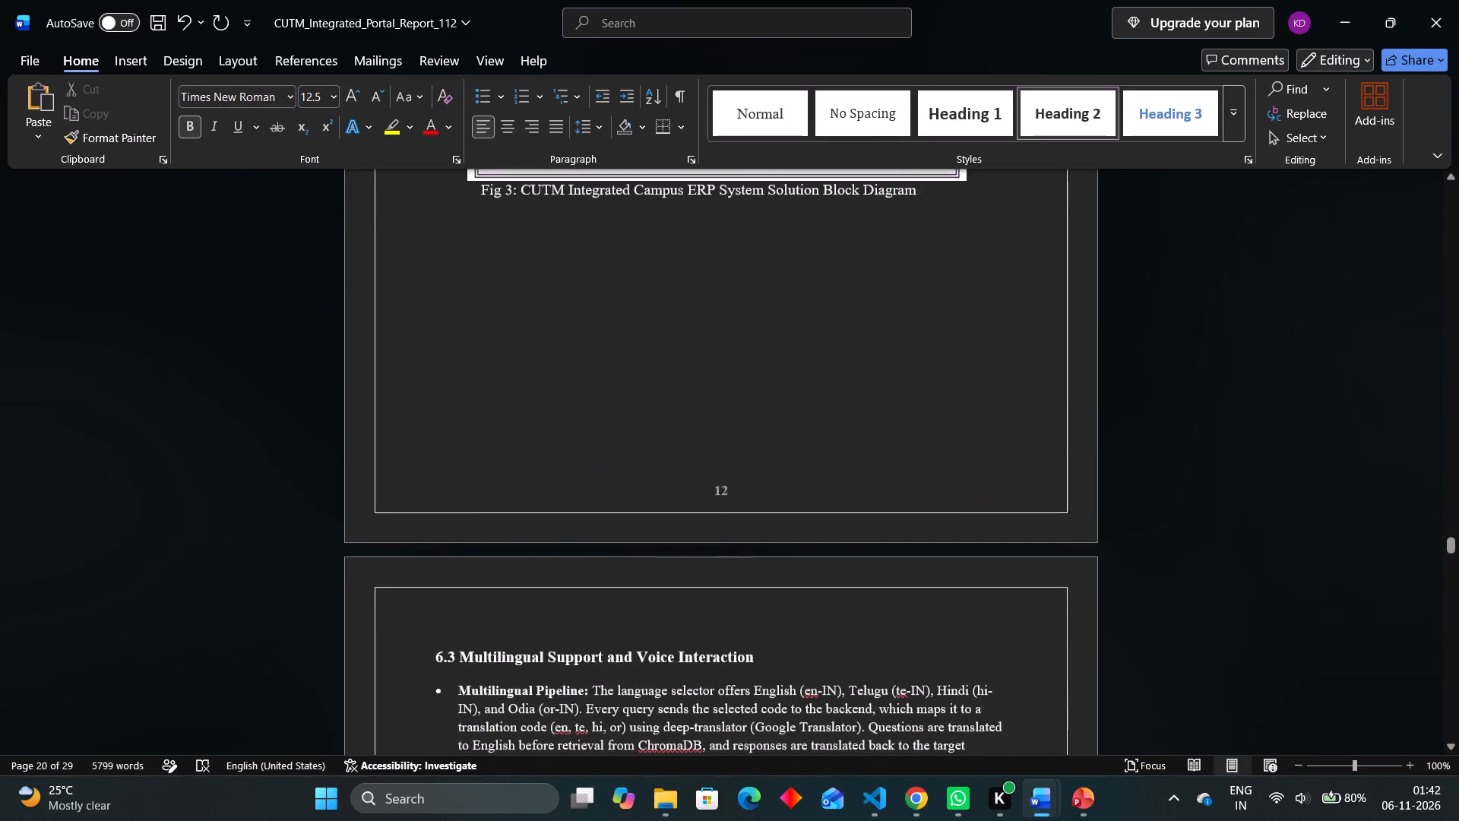
pyautogui.hotkey('ctrl', 'z')
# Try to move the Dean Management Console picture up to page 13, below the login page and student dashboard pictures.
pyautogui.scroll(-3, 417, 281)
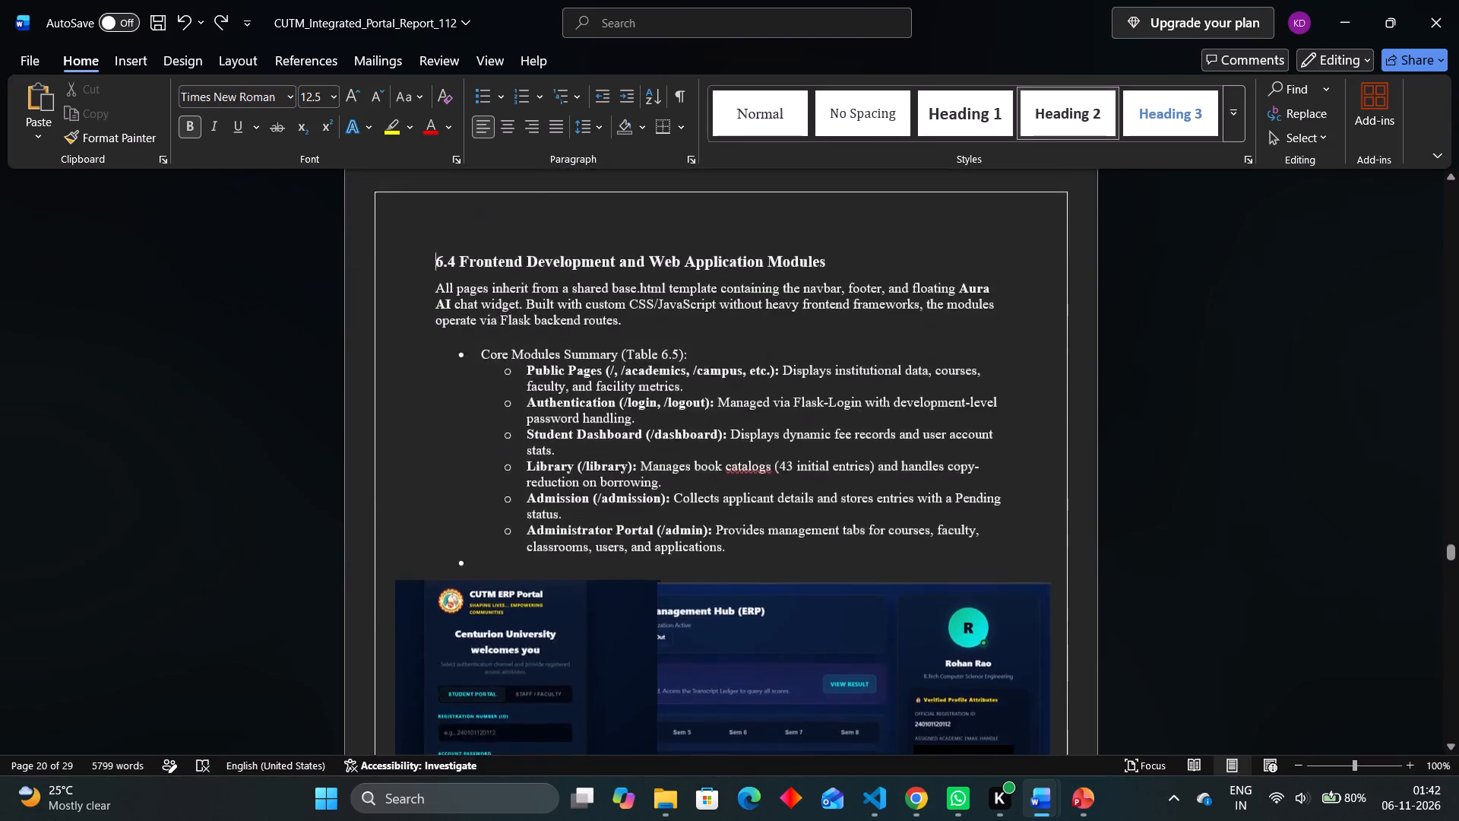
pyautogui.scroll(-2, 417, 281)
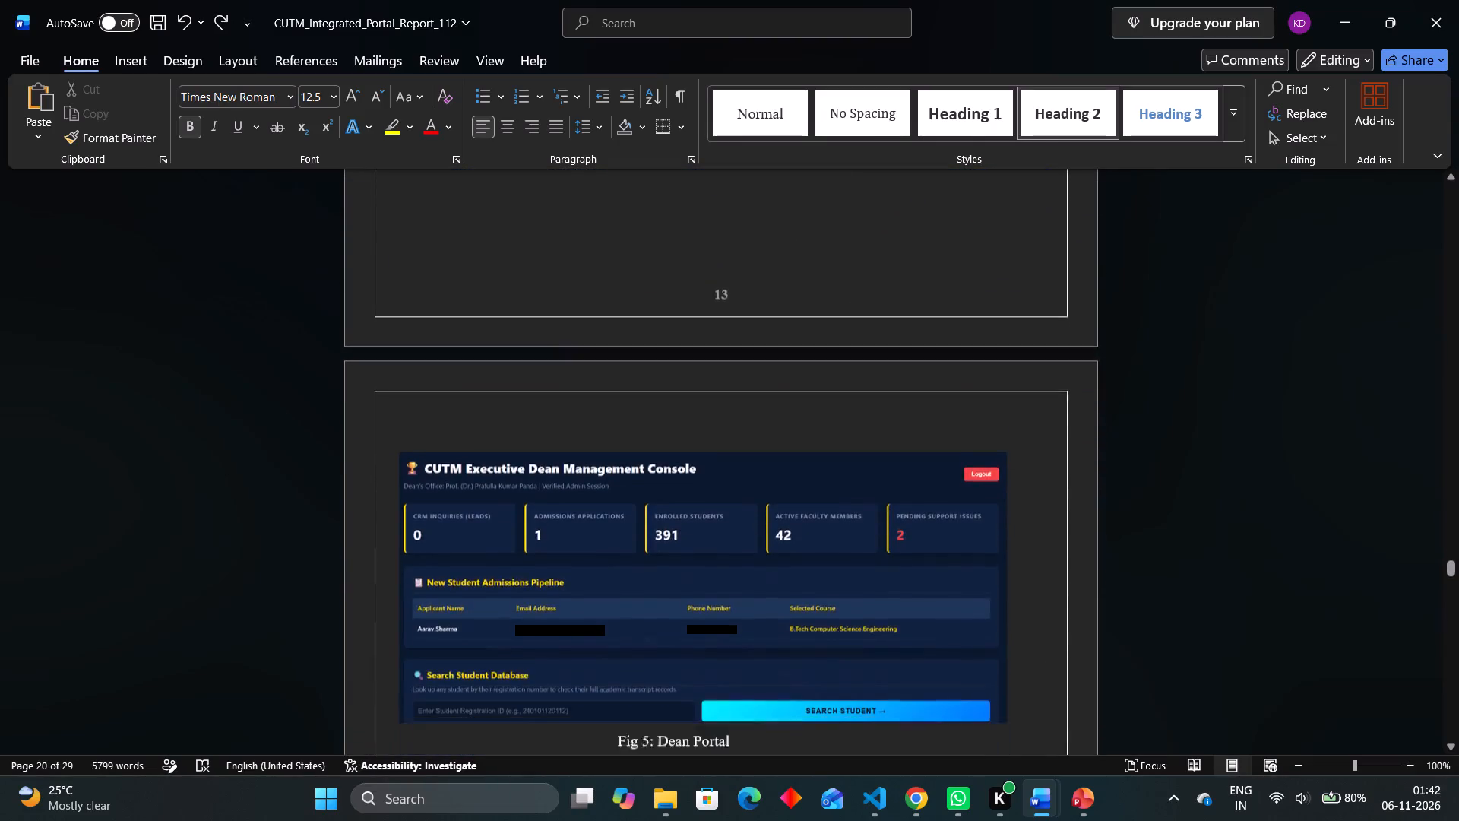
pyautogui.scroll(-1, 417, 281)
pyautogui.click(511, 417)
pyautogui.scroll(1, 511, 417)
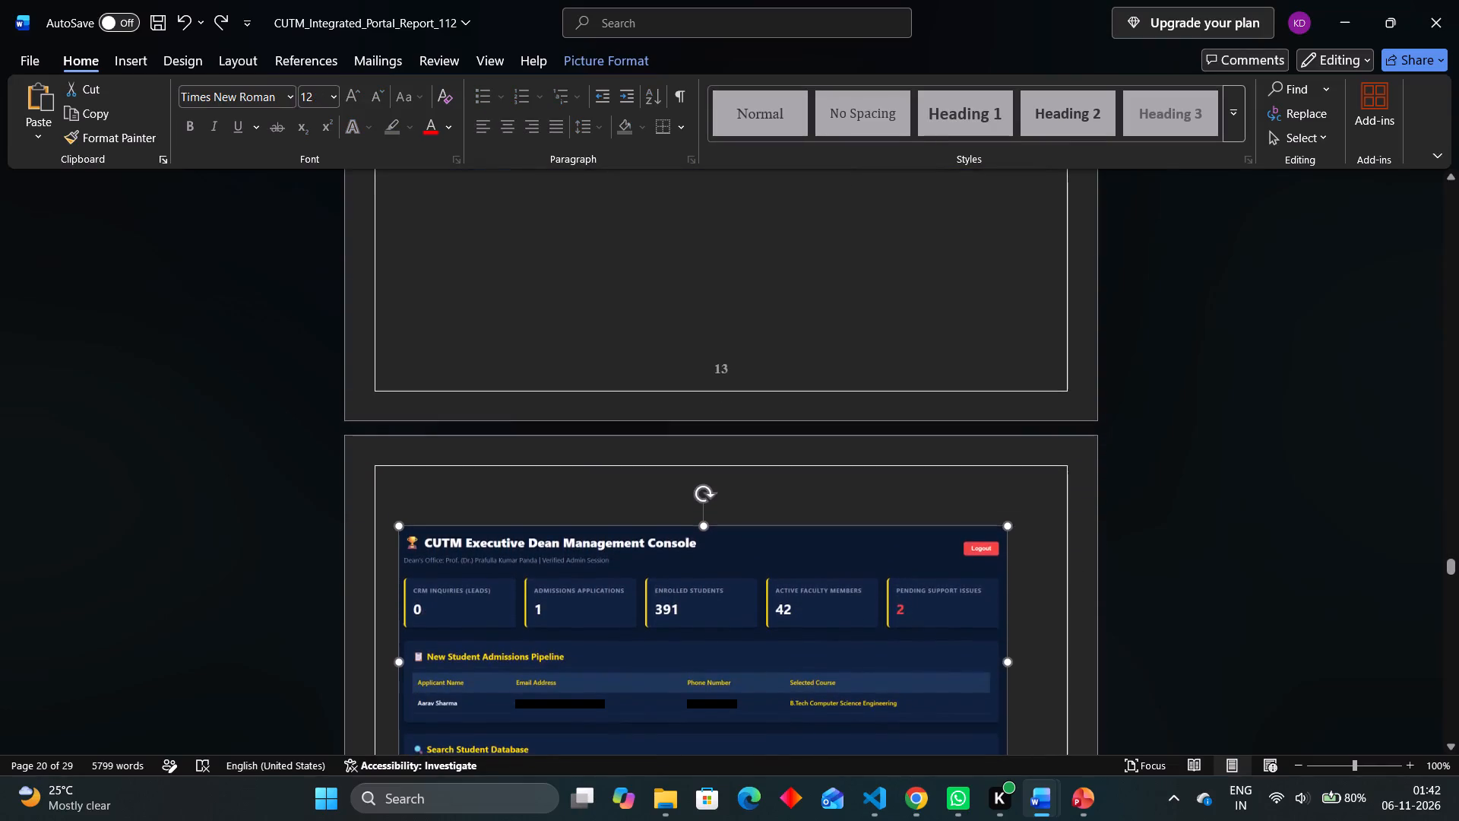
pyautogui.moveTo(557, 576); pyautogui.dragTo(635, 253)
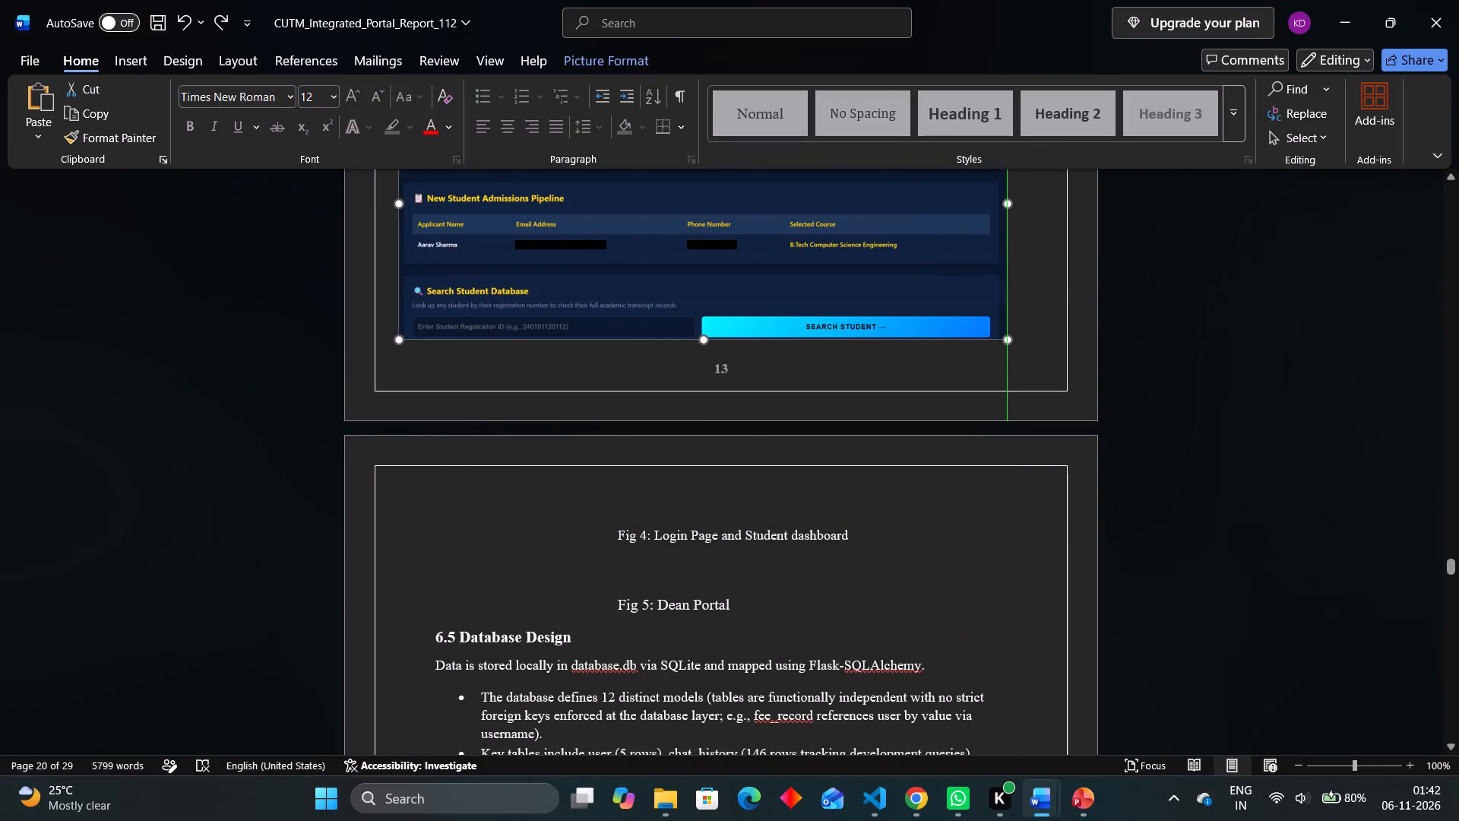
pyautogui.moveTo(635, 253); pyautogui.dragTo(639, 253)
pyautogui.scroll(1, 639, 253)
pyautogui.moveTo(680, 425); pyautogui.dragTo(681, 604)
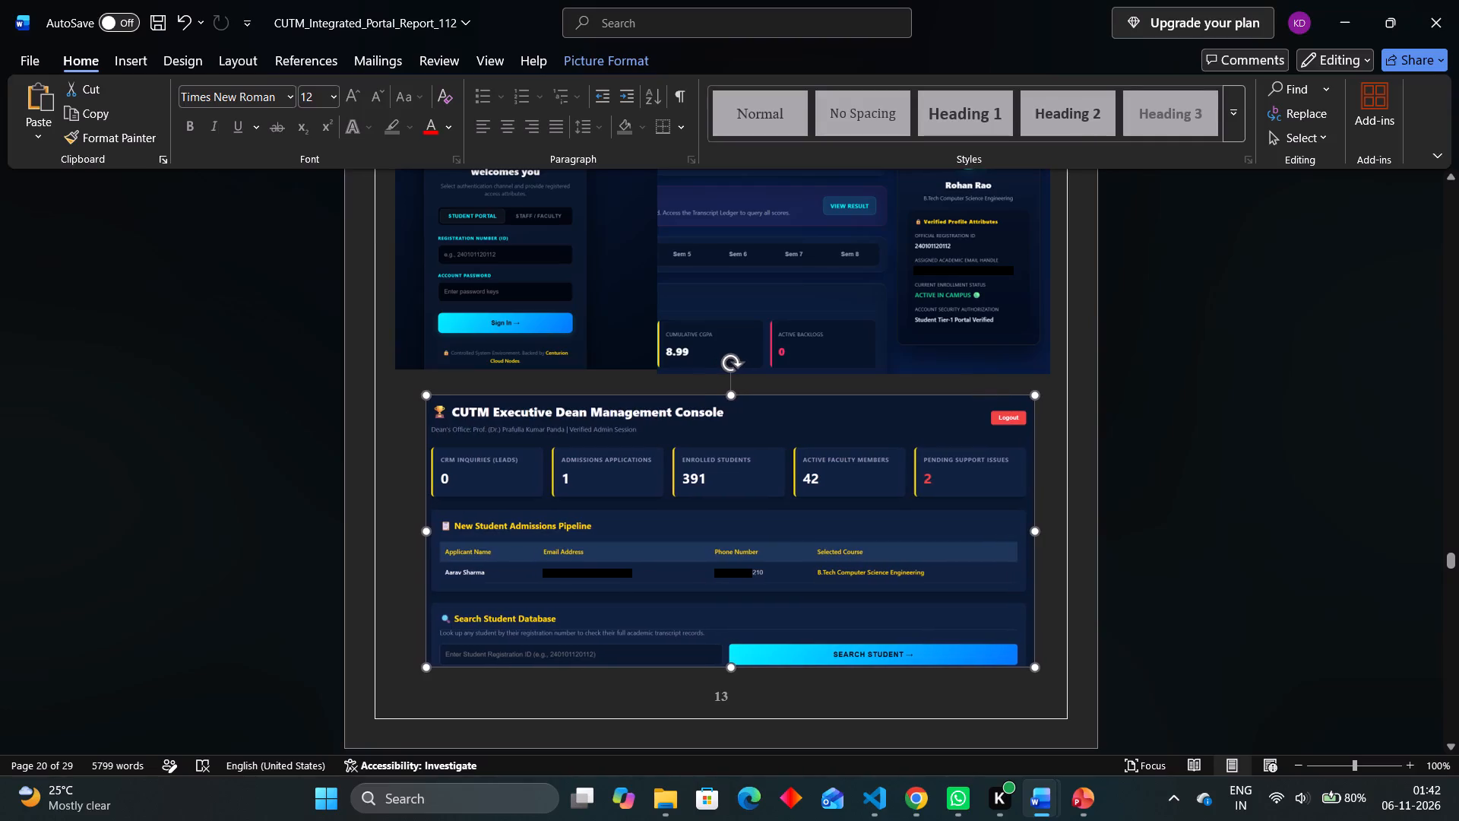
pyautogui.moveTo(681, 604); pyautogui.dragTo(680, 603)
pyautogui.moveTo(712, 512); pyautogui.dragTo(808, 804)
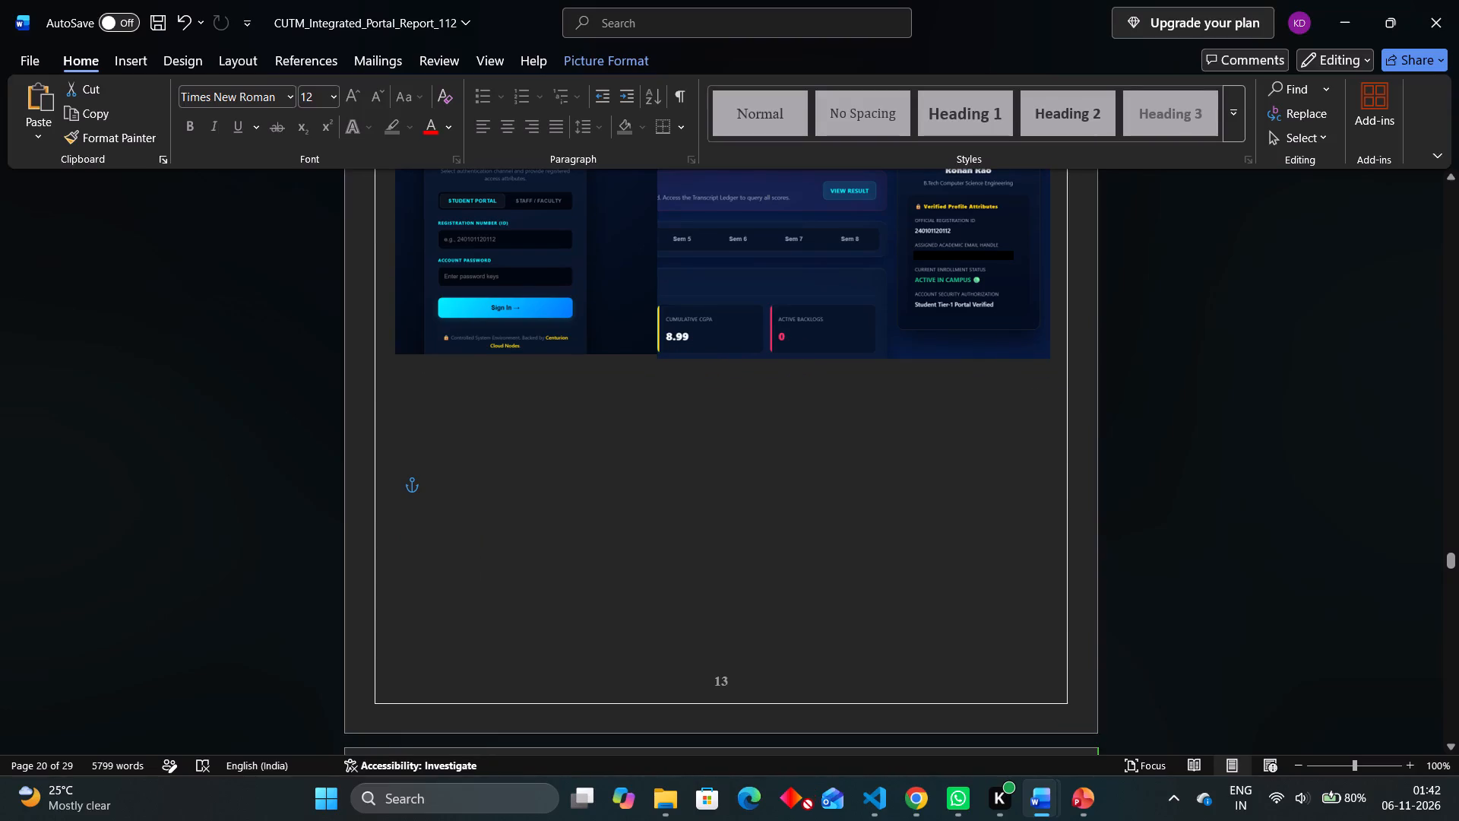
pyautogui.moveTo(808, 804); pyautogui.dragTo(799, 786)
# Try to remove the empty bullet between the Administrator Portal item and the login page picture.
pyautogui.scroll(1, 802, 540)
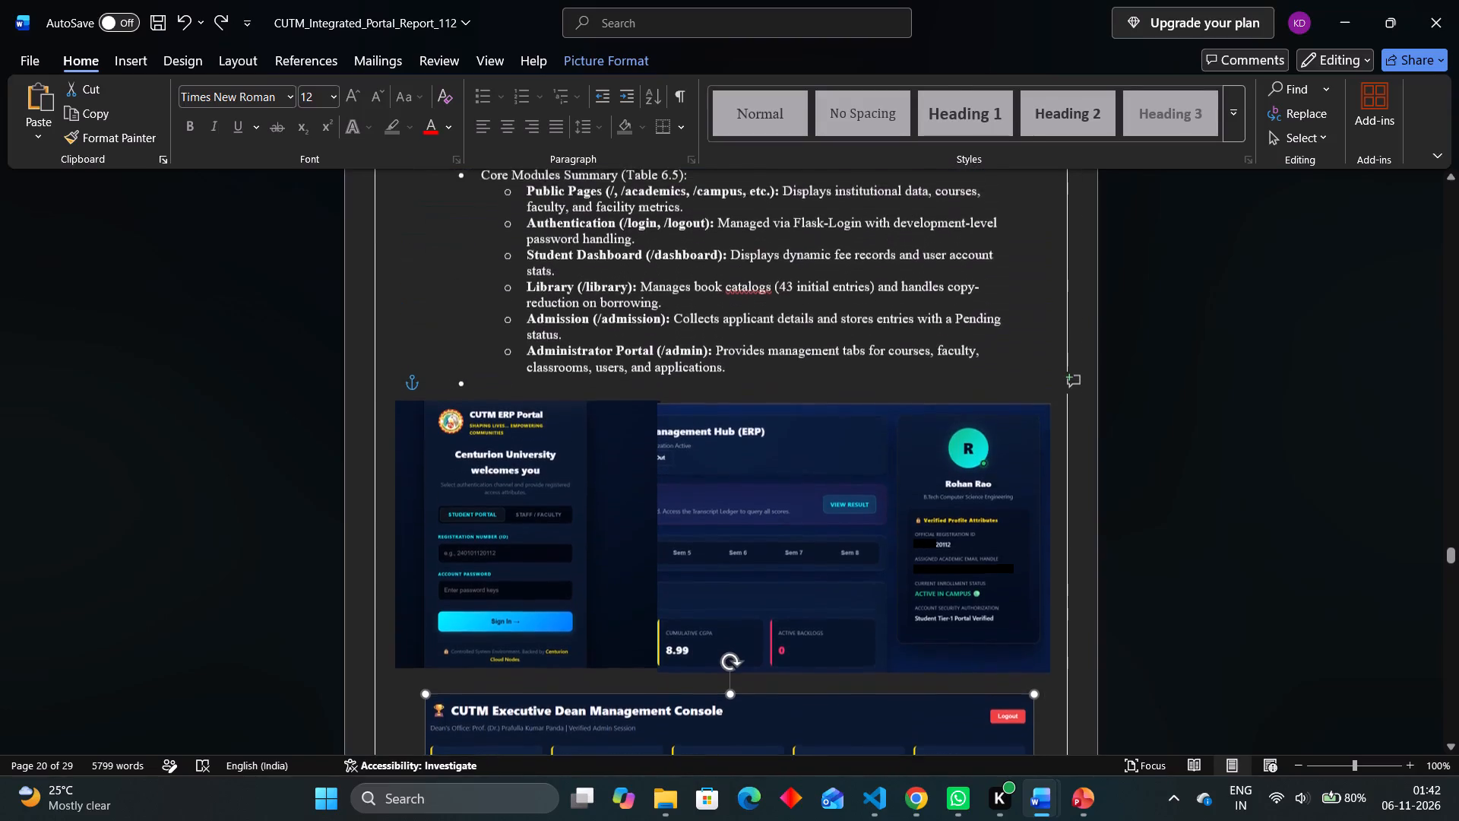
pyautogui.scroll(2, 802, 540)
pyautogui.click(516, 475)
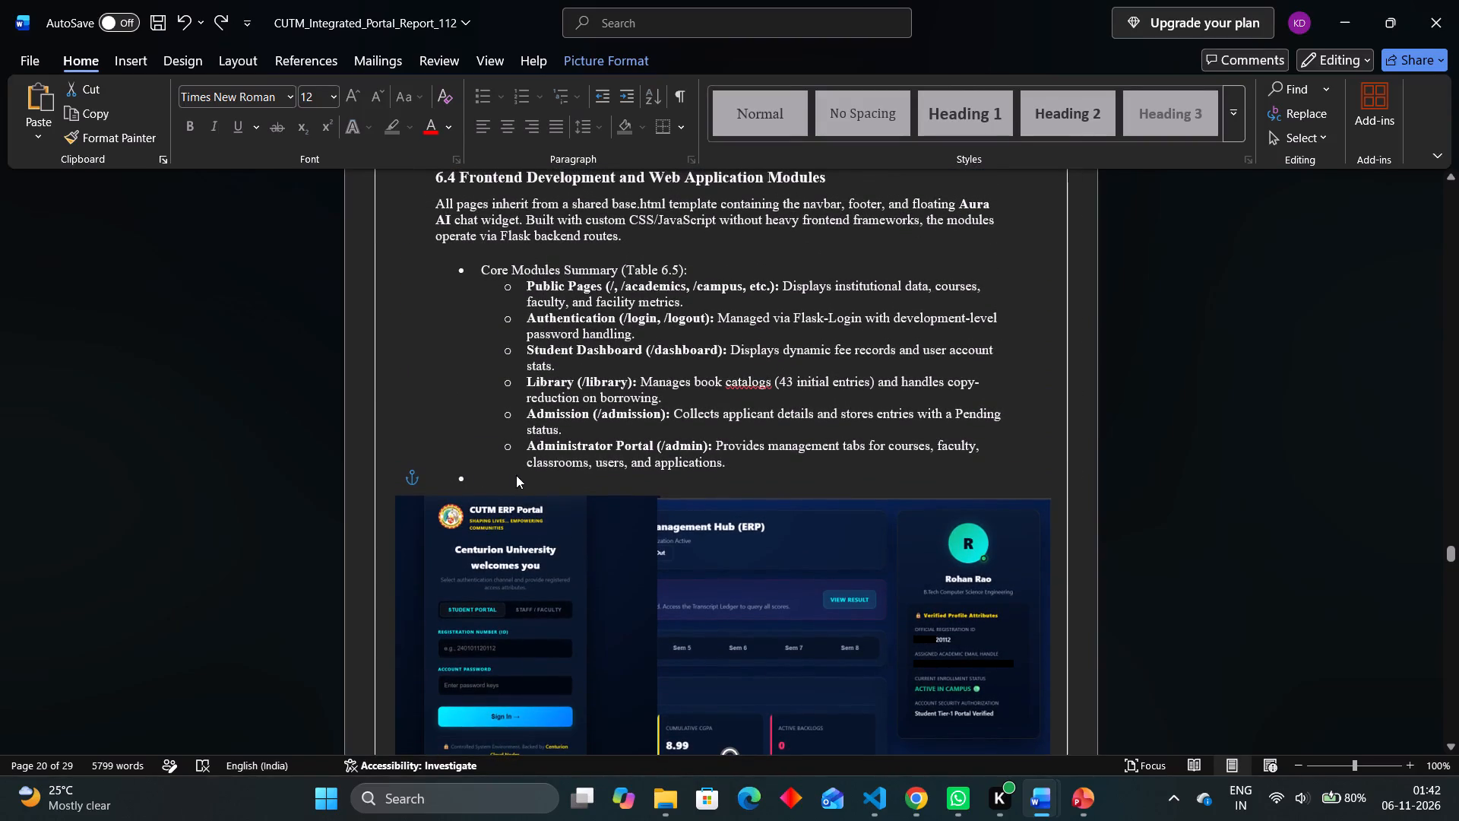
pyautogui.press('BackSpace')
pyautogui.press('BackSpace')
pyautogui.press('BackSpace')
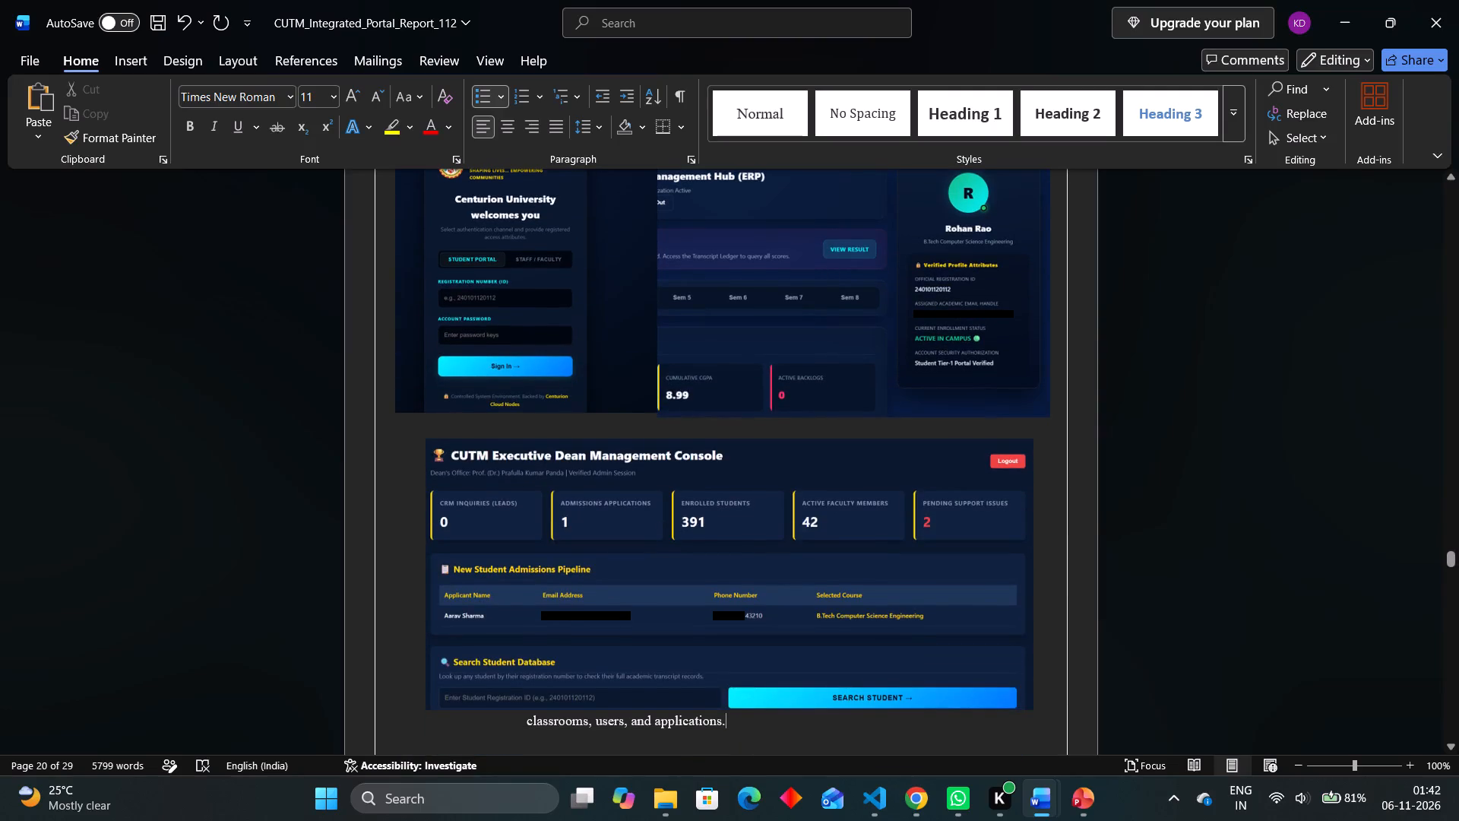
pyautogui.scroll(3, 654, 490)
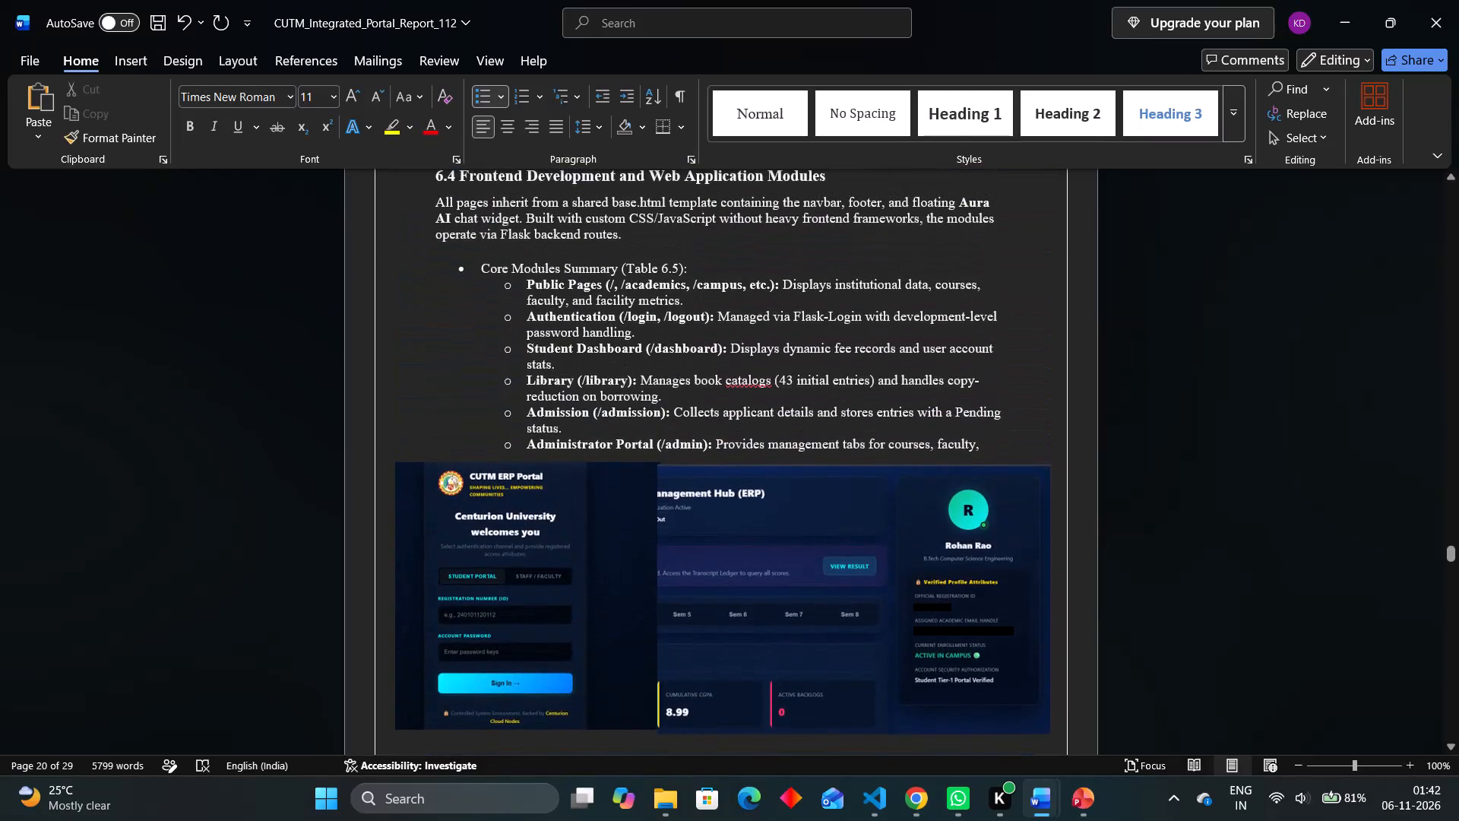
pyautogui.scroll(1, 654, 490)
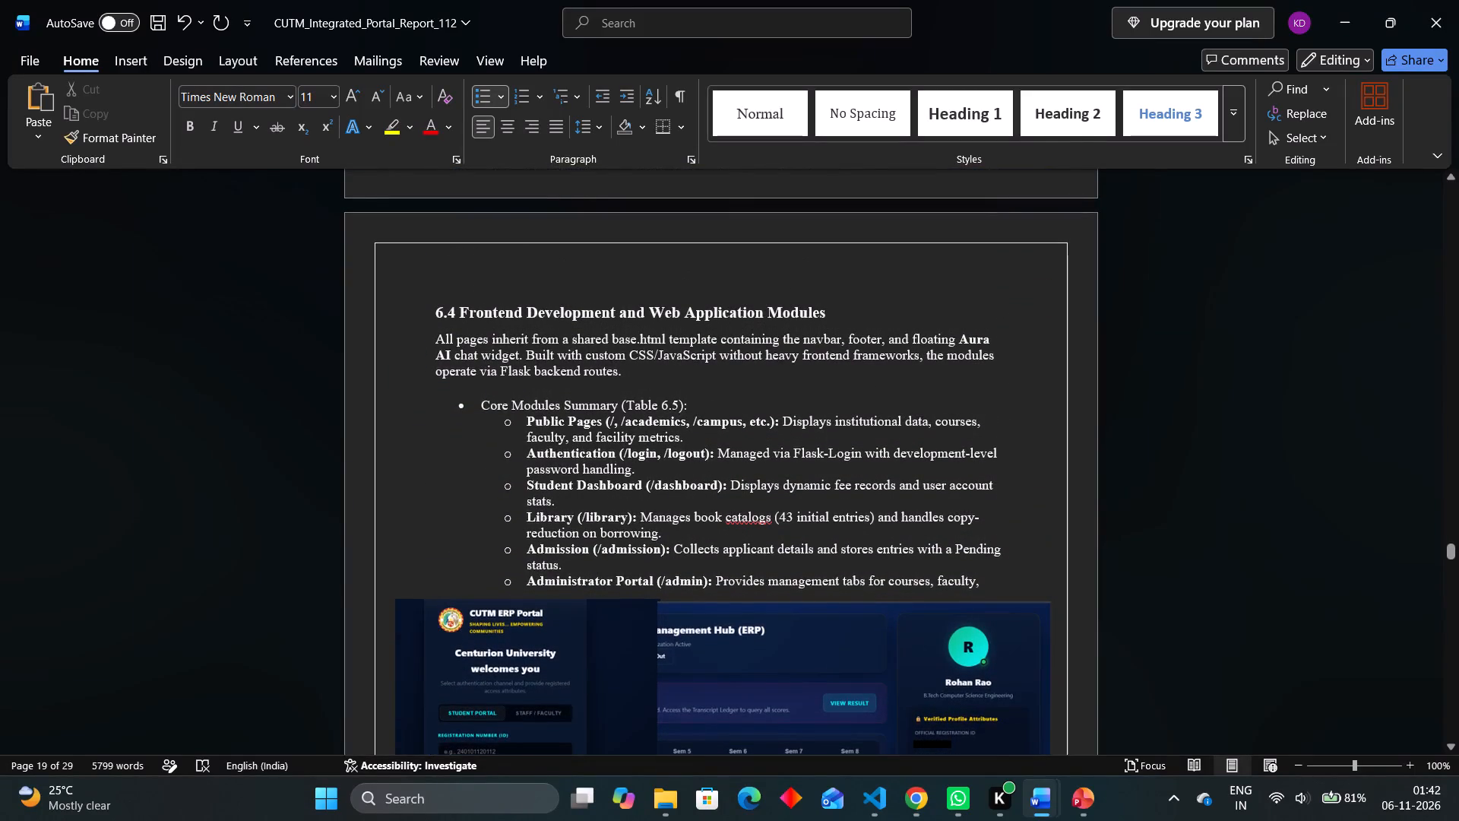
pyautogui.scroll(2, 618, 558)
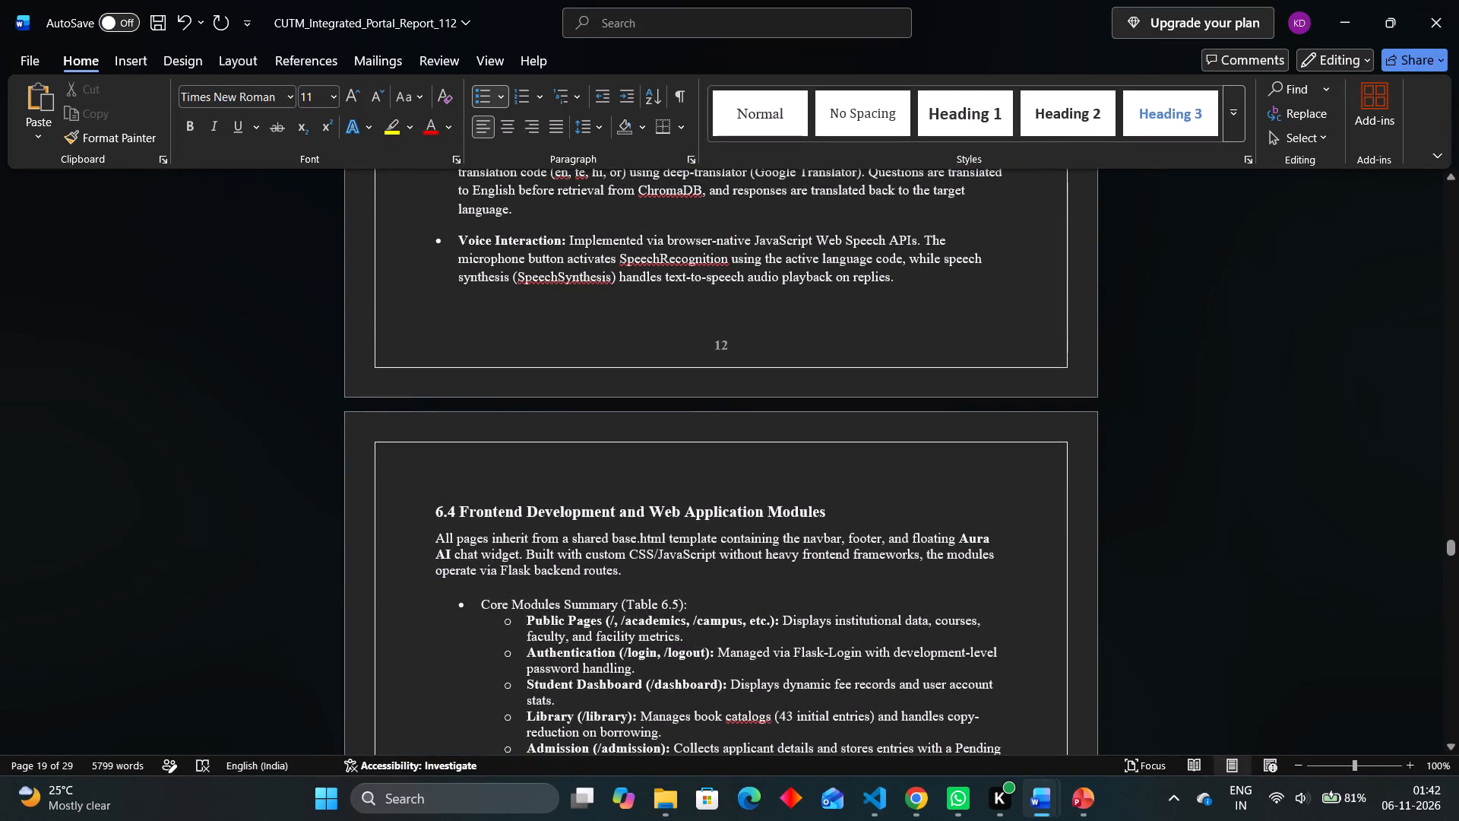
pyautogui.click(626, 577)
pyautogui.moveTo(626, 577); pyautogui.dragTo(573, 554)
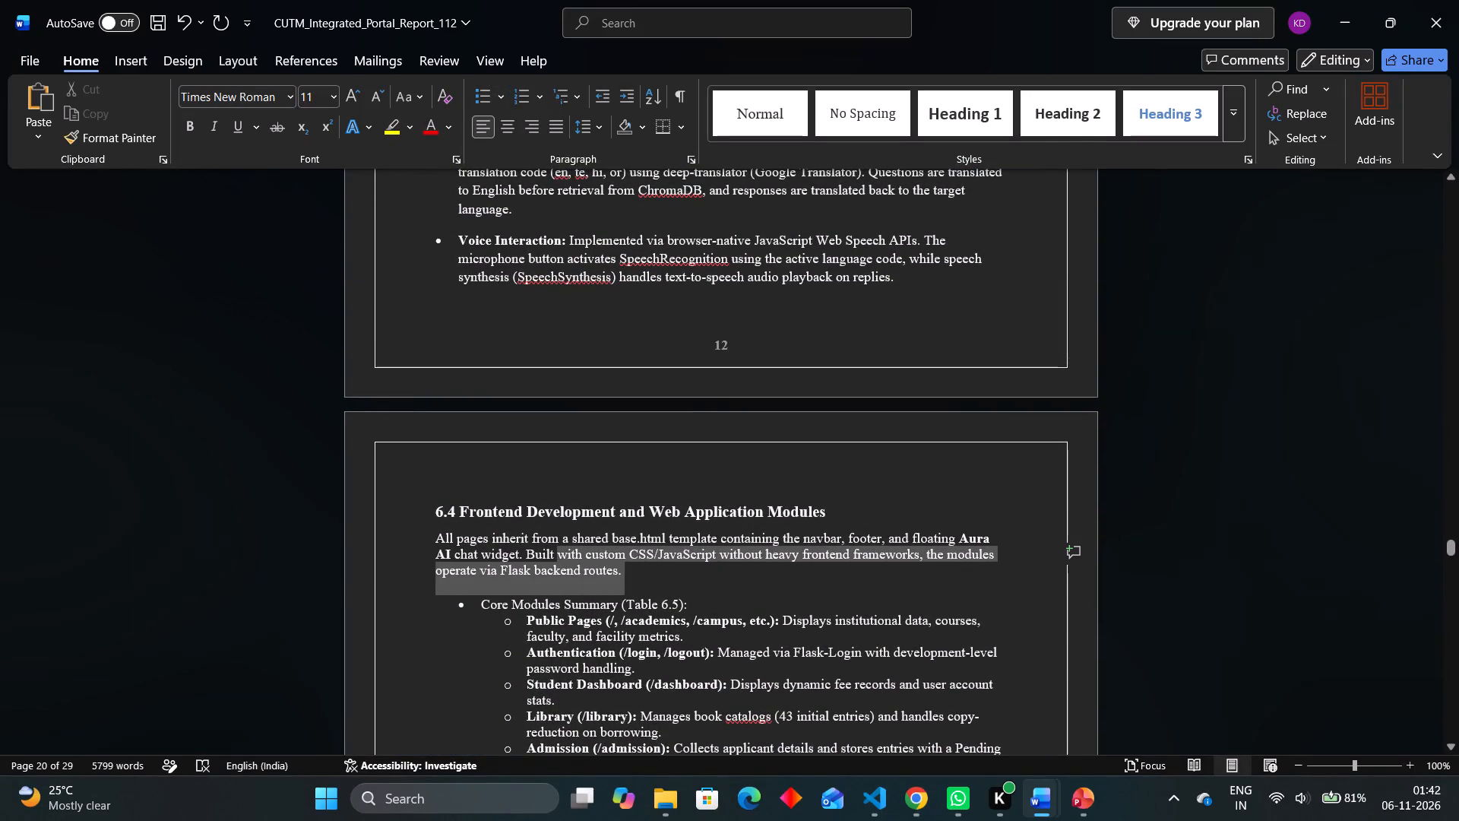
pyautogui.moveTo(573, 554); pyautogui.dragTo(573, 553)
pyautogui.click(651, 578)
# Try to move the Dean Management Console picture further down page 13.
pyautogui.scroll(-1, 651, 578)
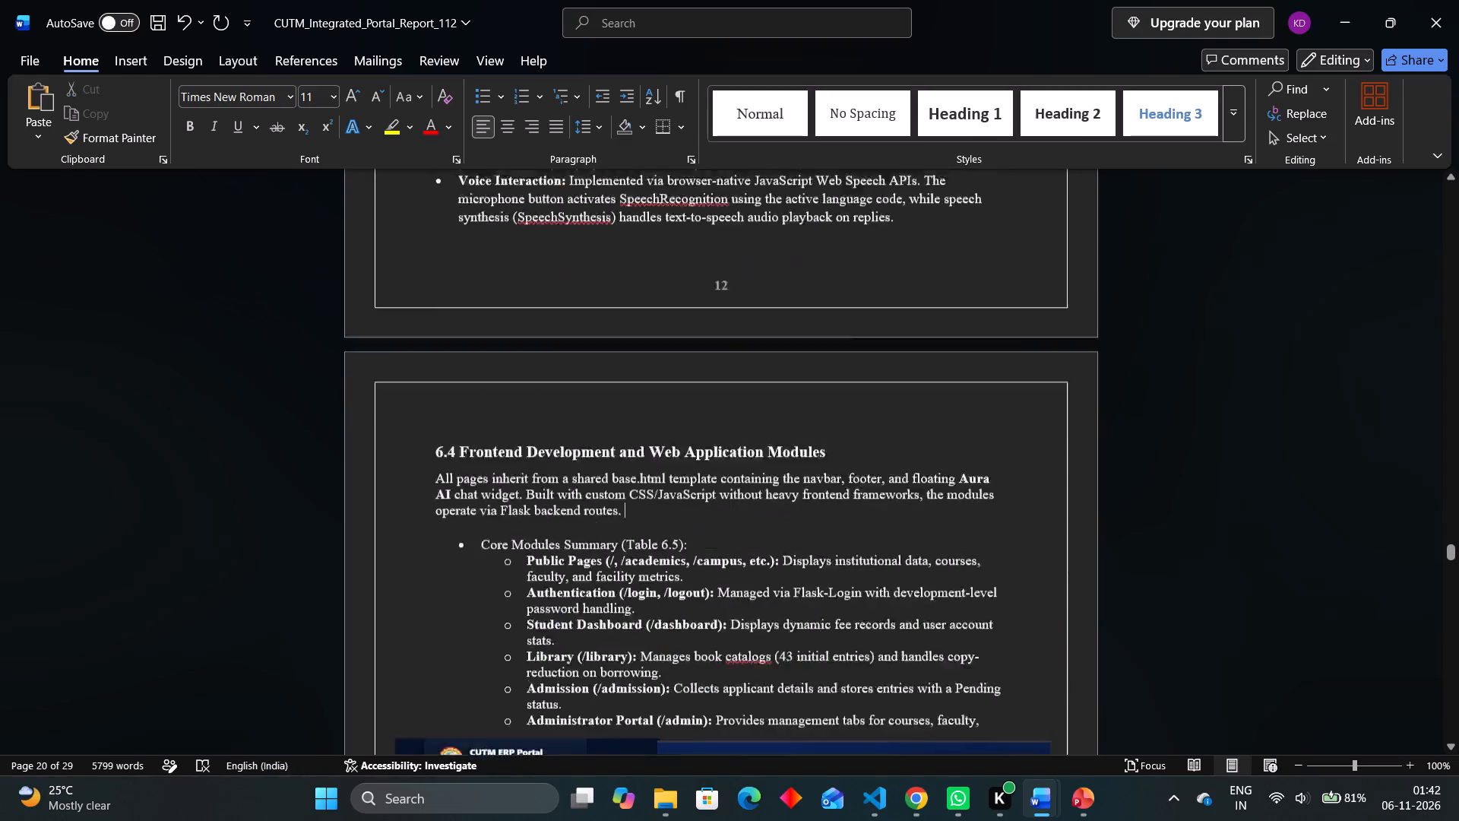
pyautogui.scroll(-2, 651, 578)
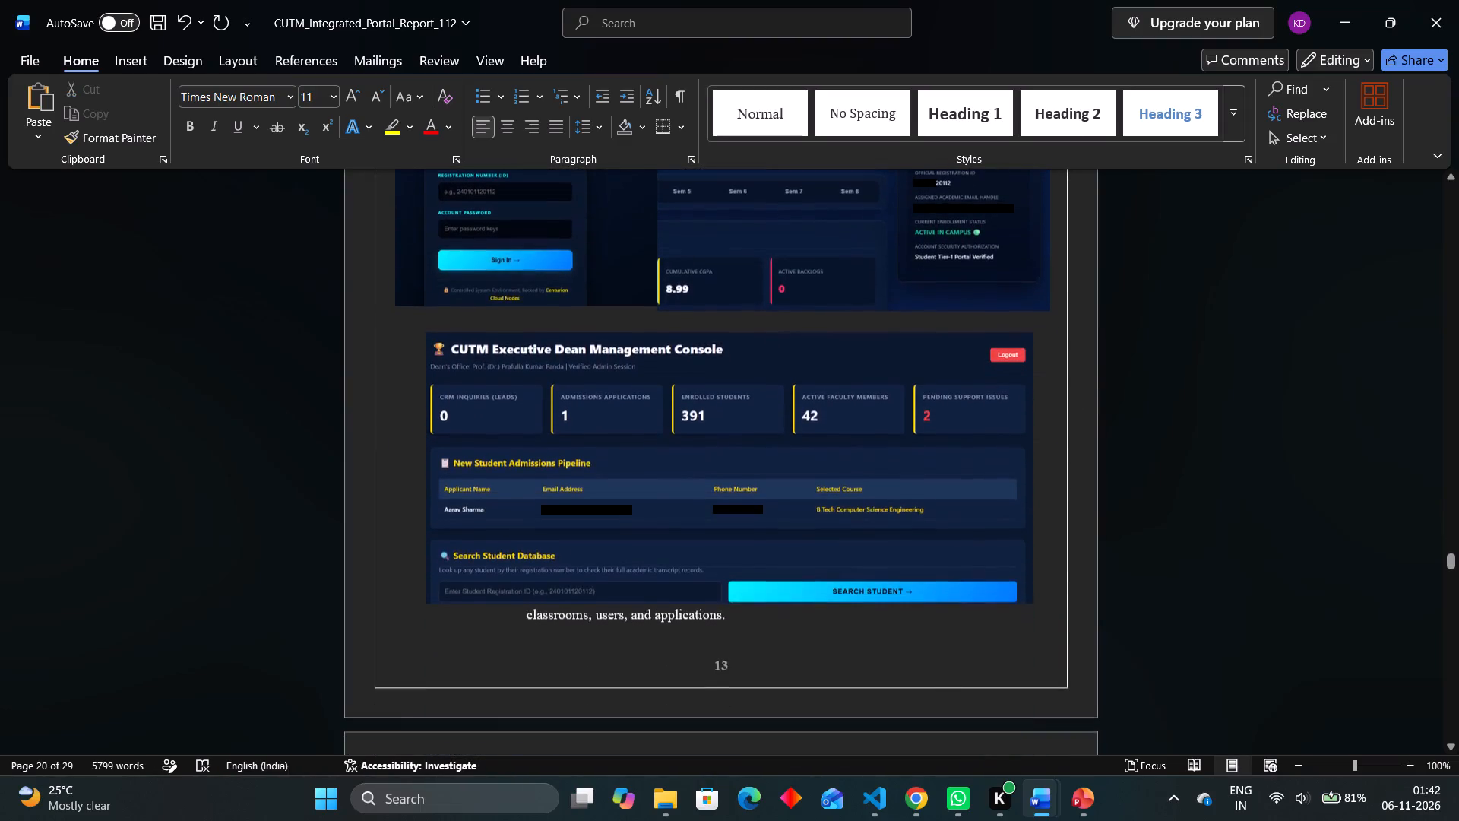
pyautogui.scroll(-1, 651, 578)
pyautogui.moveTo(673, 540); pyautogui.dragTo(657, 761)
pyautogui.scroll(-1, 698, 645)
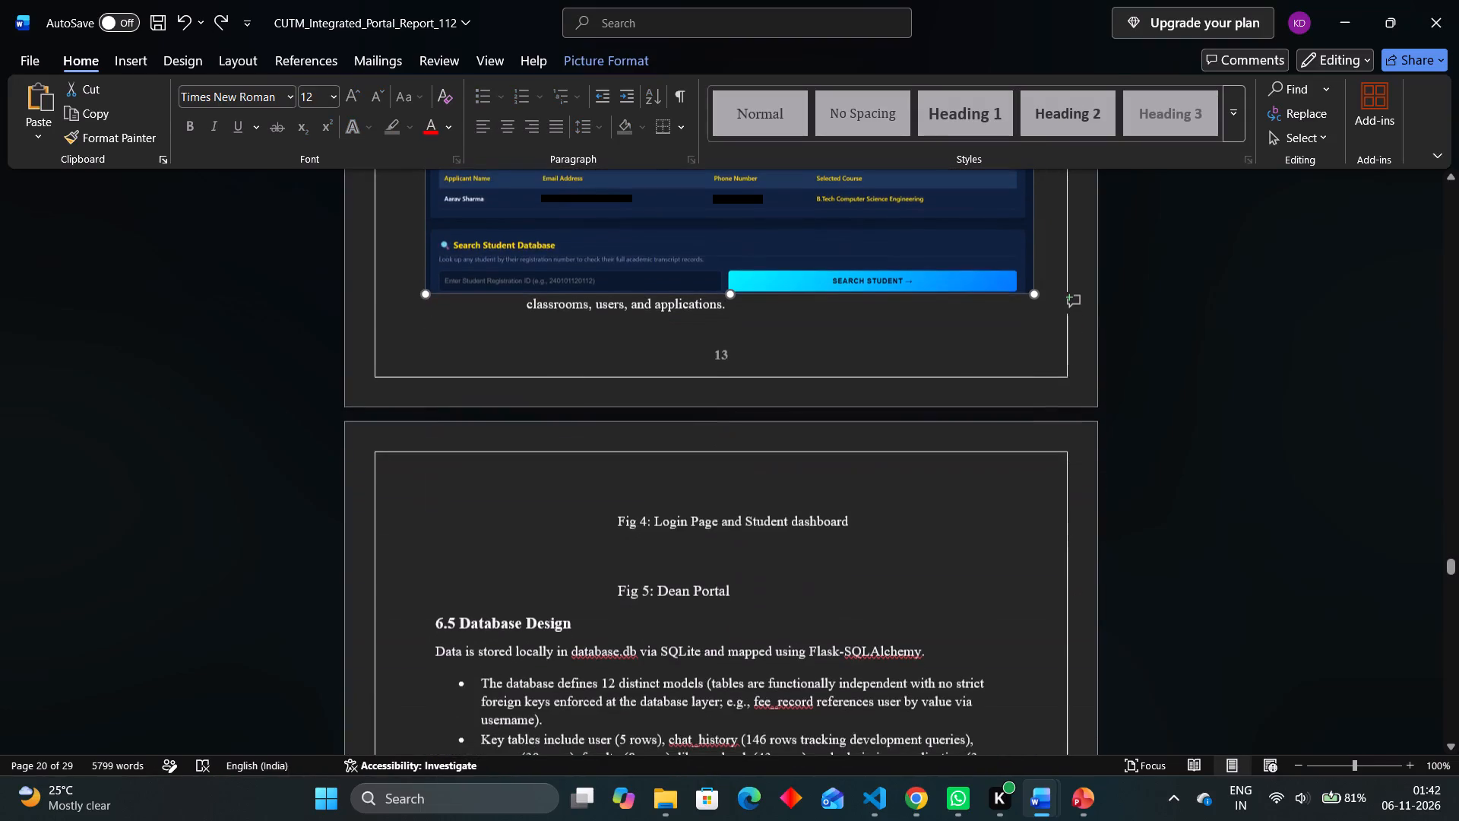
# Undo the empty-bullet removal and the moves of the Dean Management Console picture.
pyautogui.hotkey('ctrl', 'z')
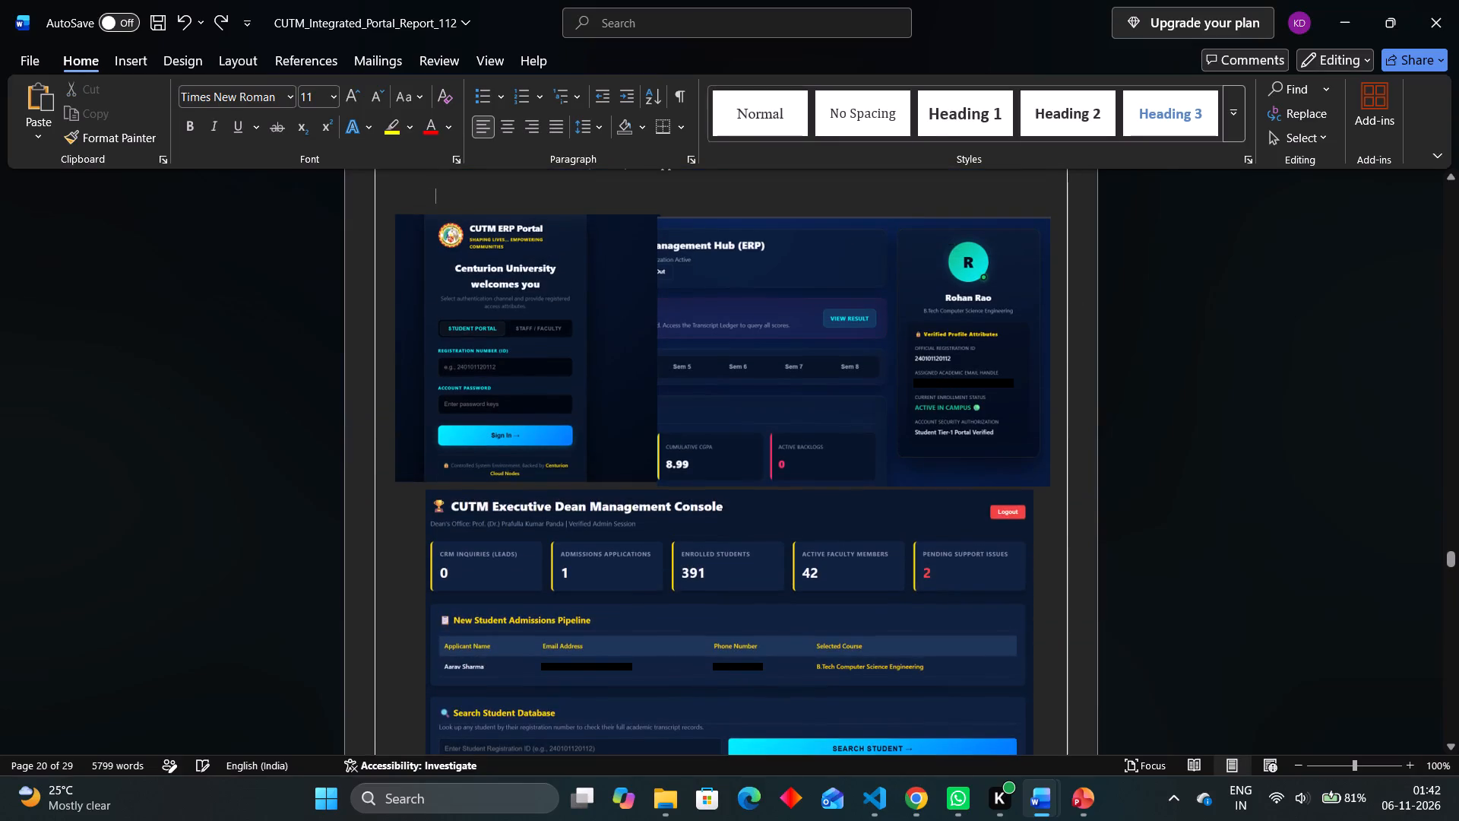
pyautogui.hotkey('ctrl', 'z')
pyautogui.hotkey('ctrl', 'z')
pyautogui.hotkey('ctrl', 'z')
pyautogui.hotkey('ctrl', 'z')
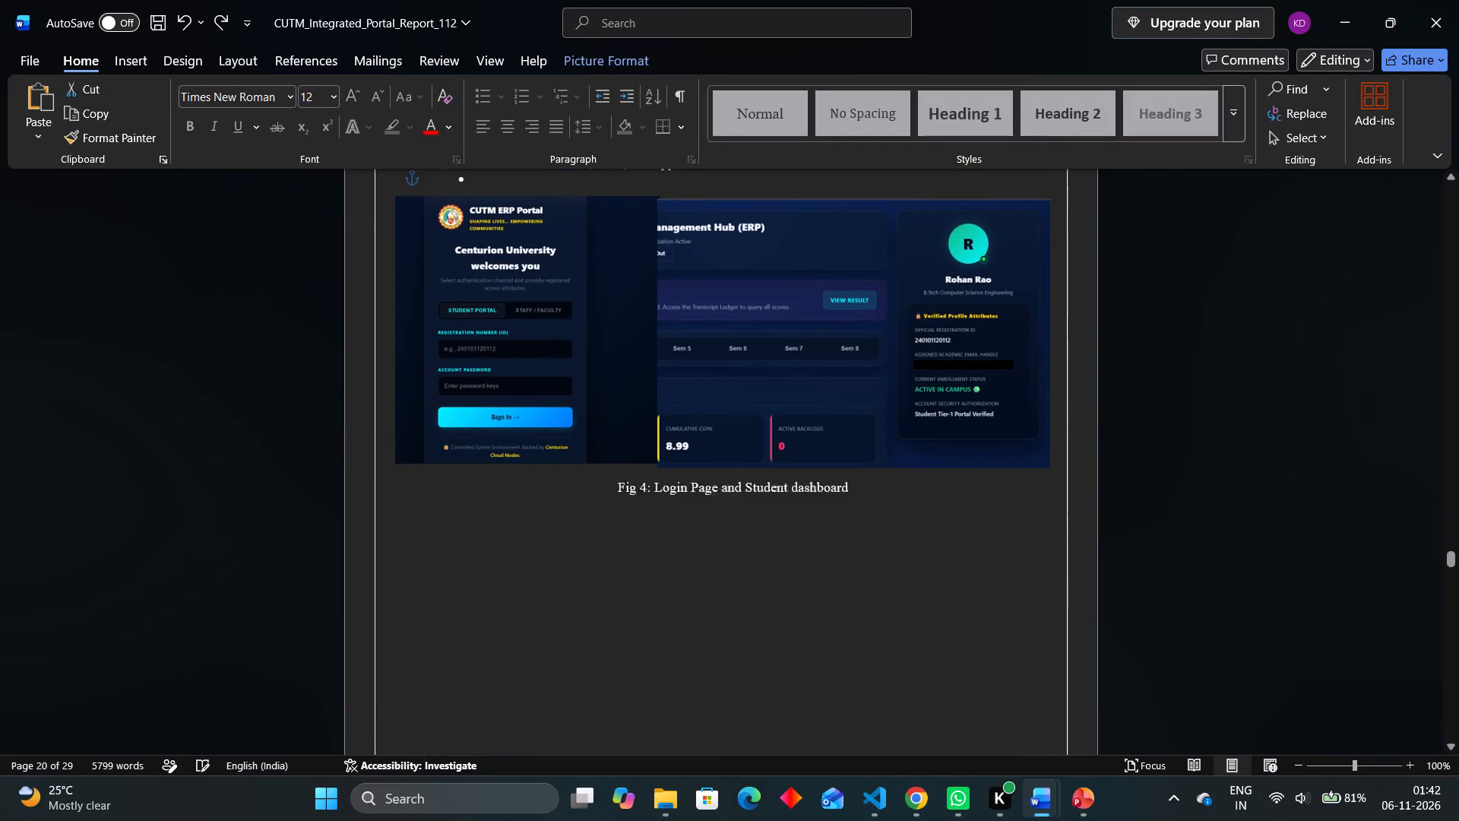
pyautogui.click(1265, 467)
# Shrink the login page picture above the Fig 4 caption to about 6.9 cm high and 6.83 cm wide.
pyautogui.scroll(4, 1265, 467)
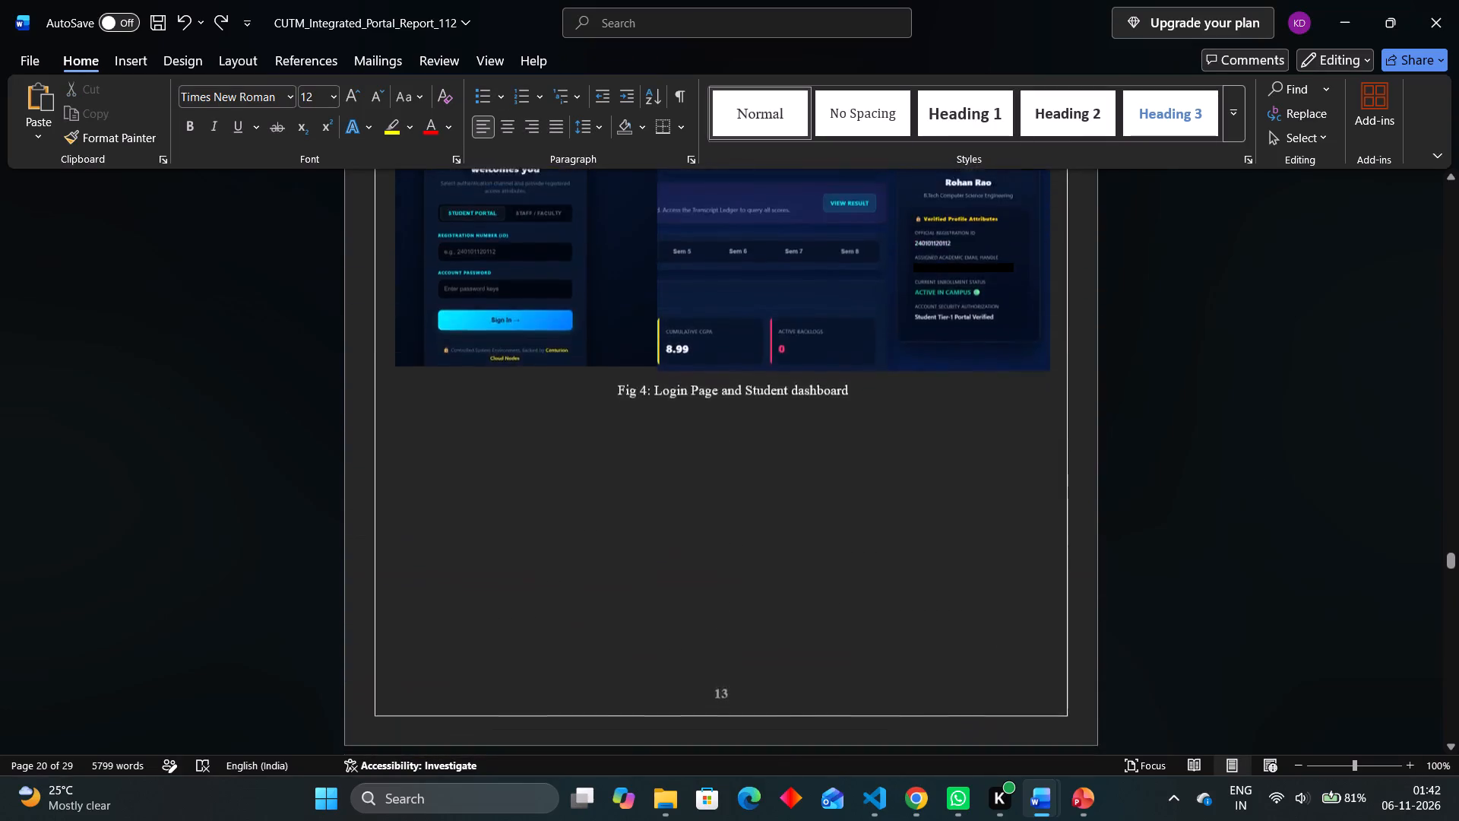
pyautogui.scroll(1, 1265, 467)
pyautogui.scroll(-1, 1265, 467)
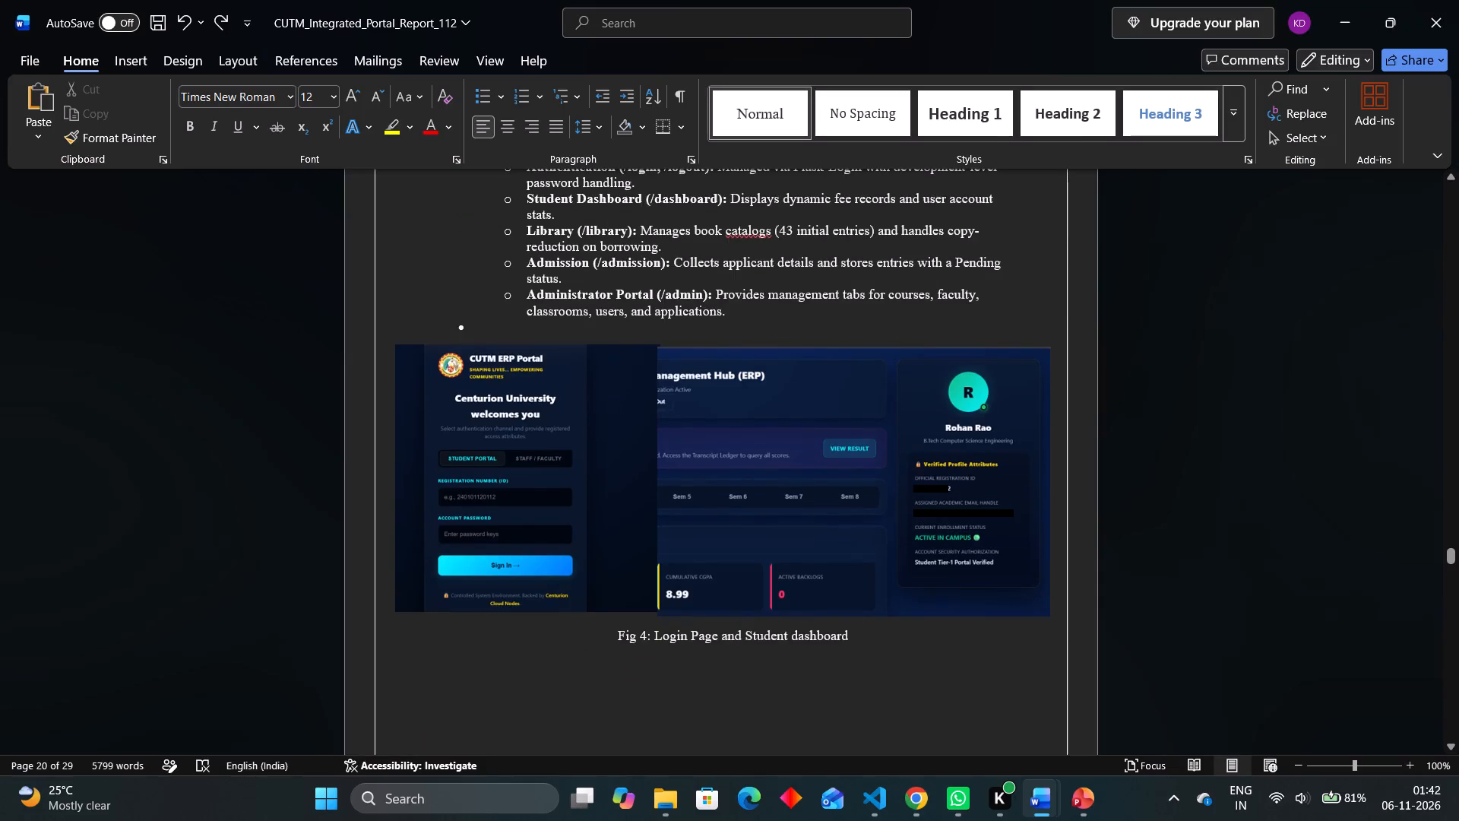
pyautogui.click(631, 481)
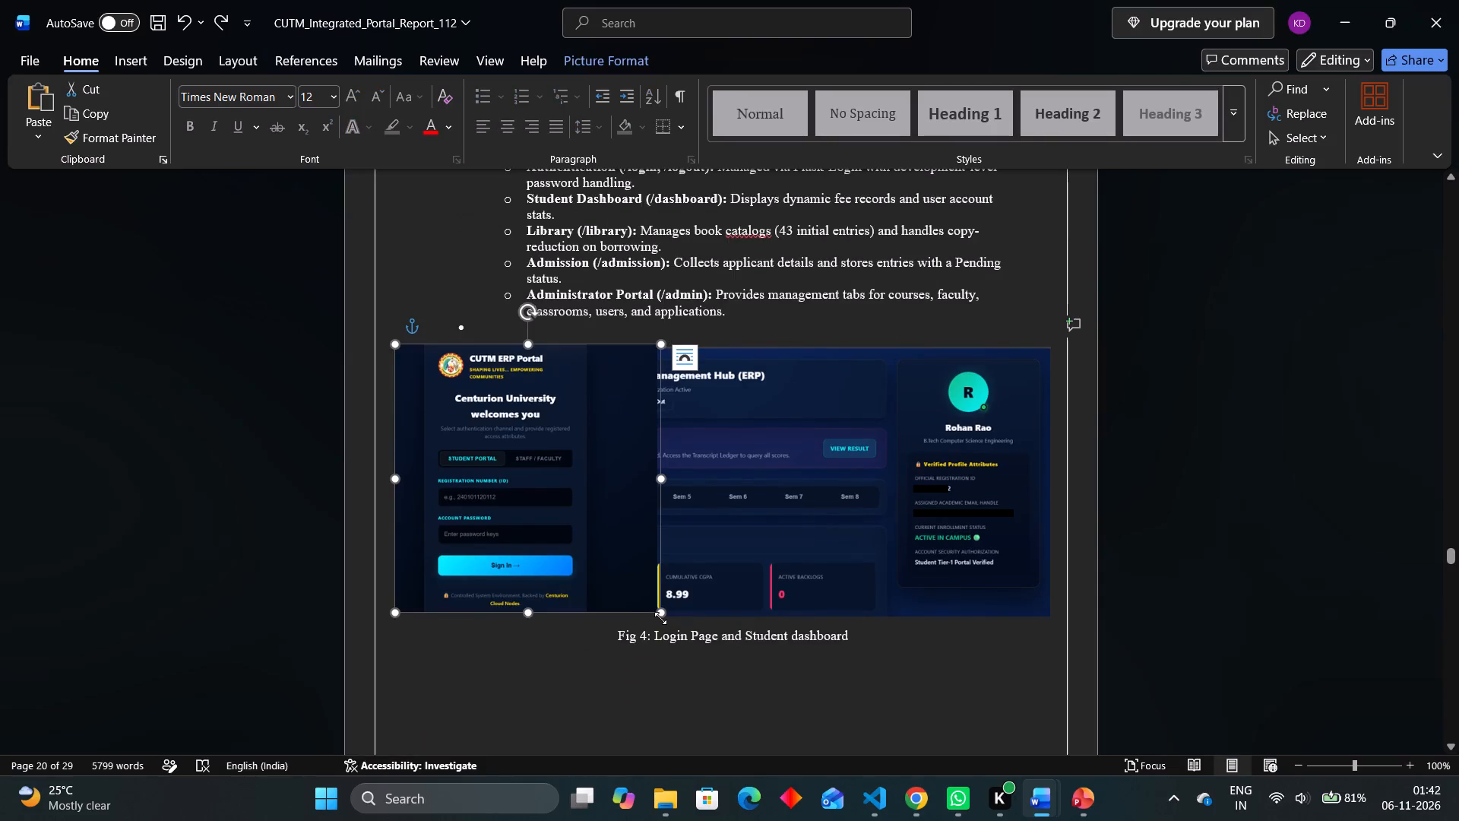
pyautogui.moveTo(660, 613); pyautogui.dragTo(622, 585)
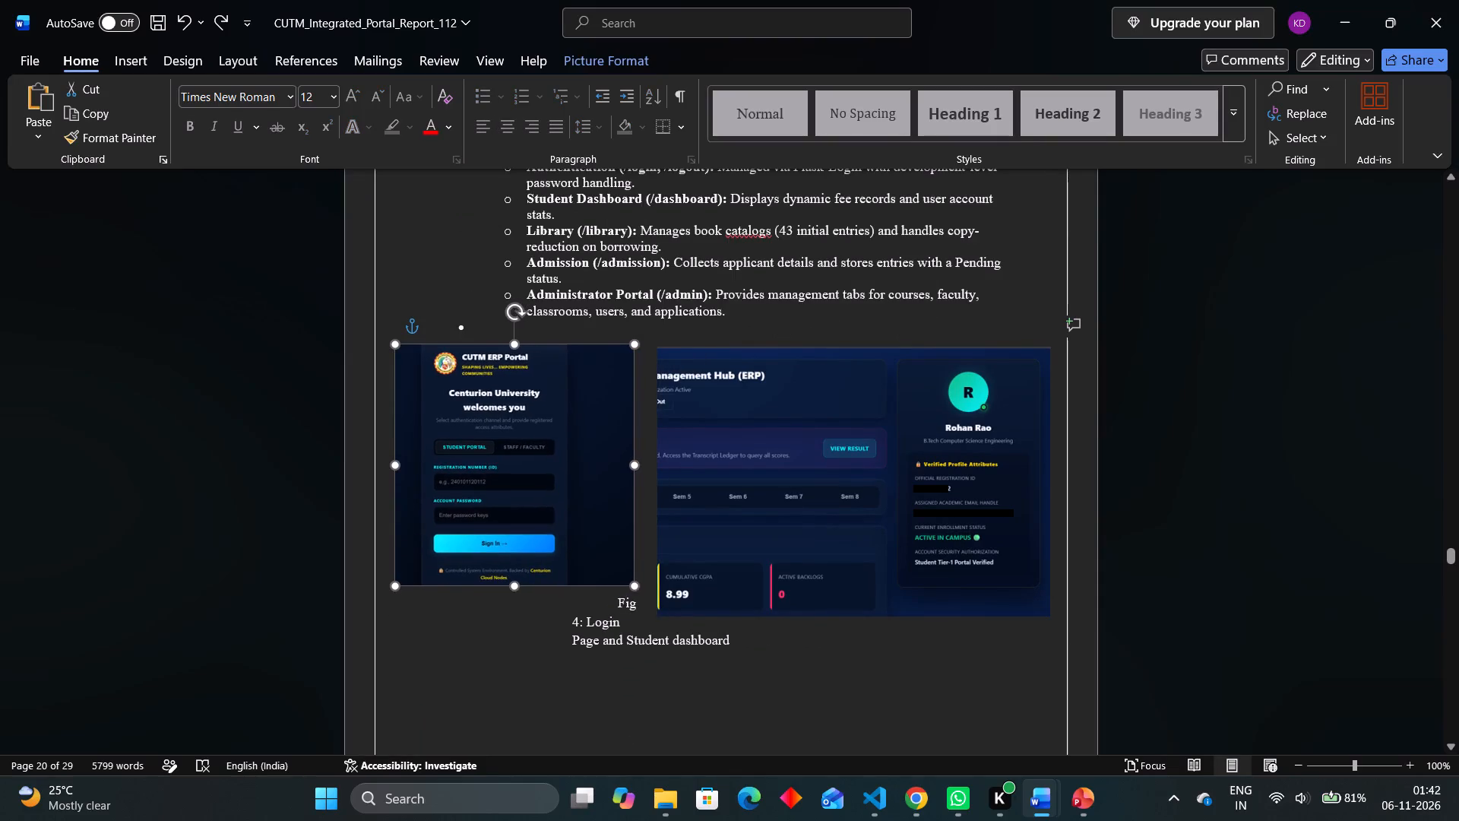
pyautogui.moveTo(622, 585); pyautogui.dragTo(633, 592)
# Shrink the student dashboard picture to about 6.88 cm high and 10.05 cm wide, matching the login page picture's height.
pyautogui.click(763, 560)
pyautogui.moveTo(763, 560); pyautogui.dragTo(753, 550)
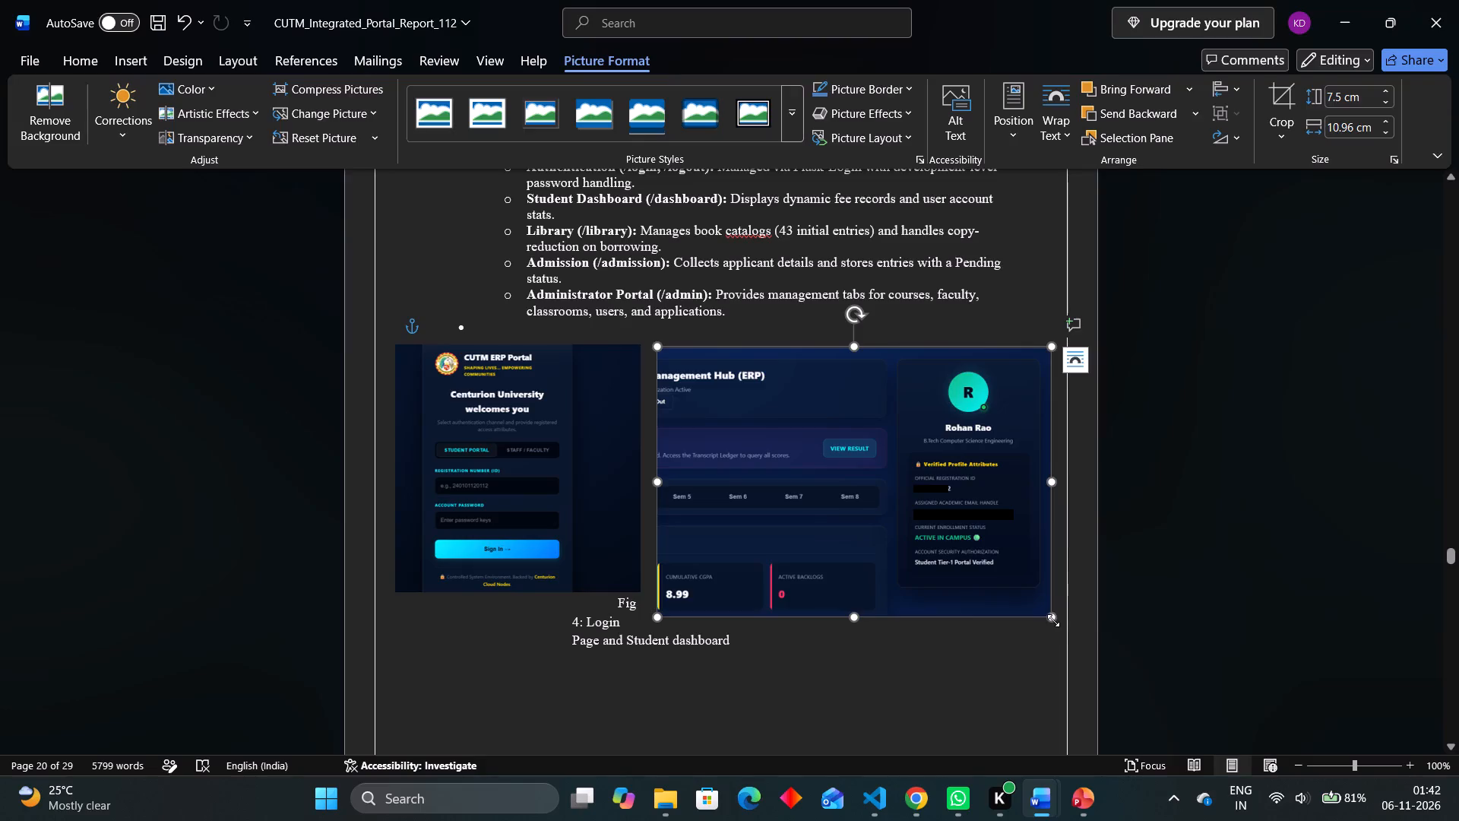
pyautogui.moveTo(1053, 620); pyautogui.dragTo(992, 594)
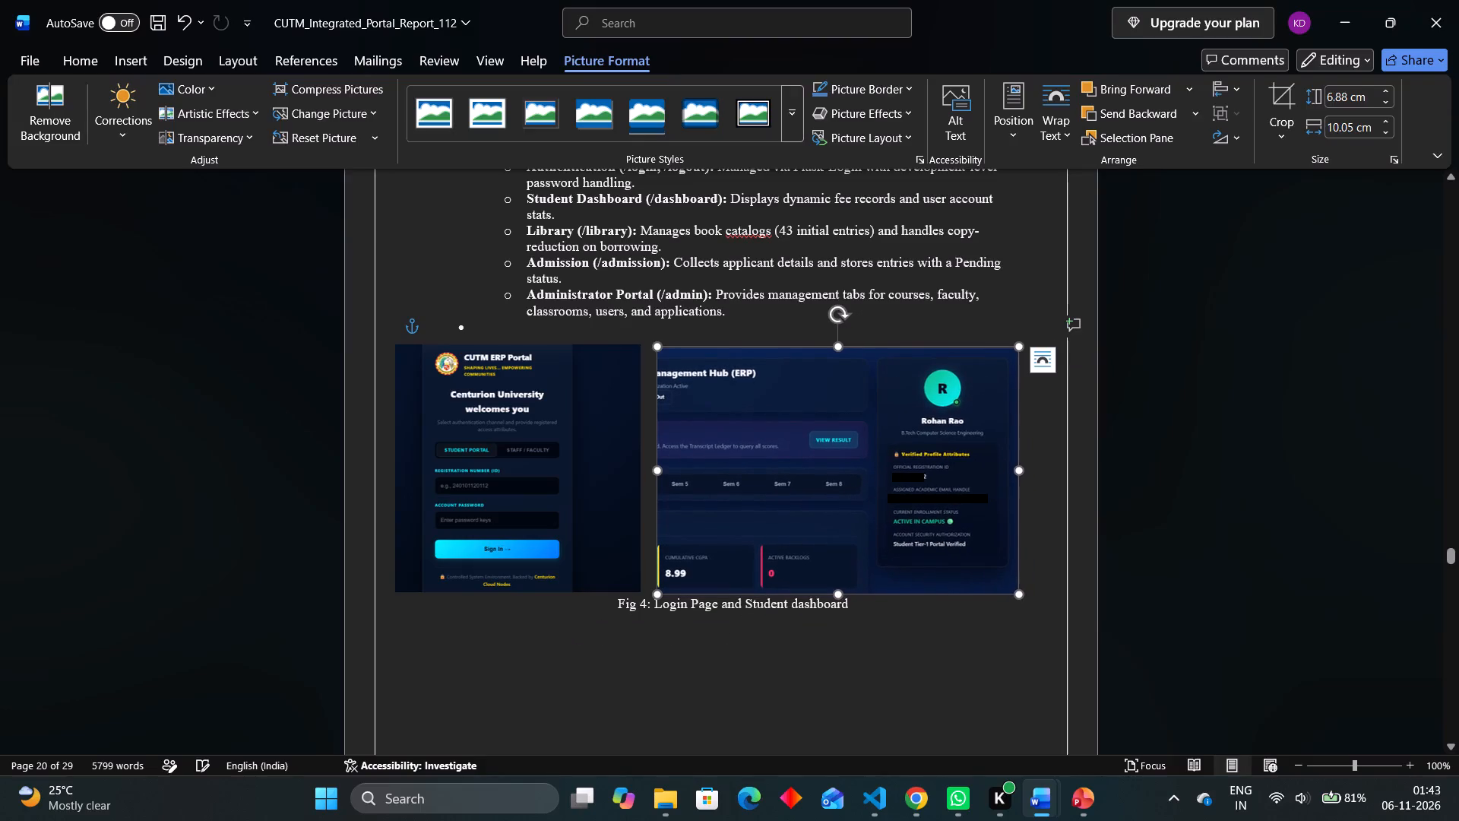
# Reposition the login page and student dashboard pictures directly beside each other, inside the page border above the Fig 4 caption.
pyautogui.click(922, 515)
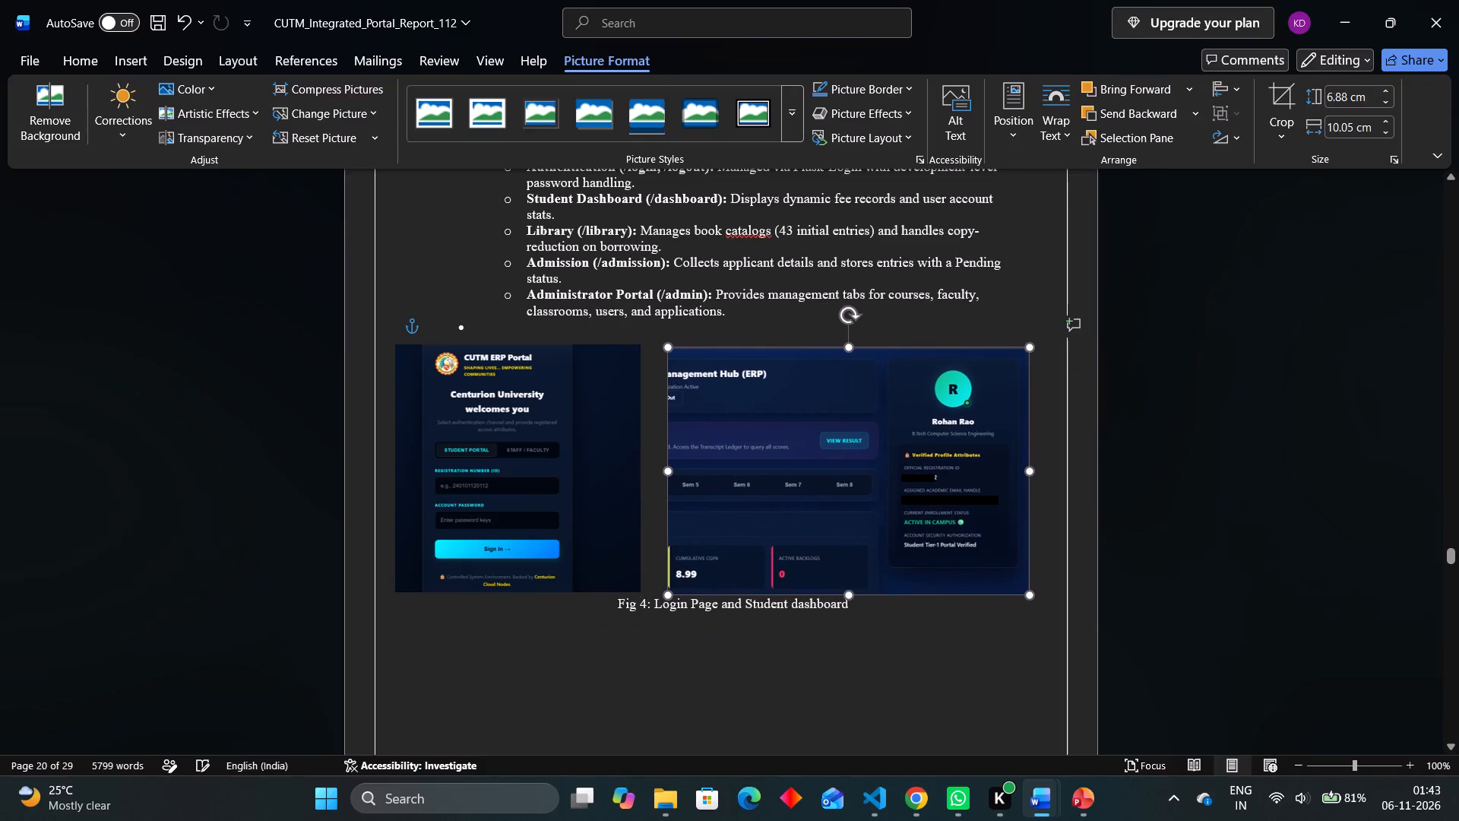
pyautogui.moveTo(593, 468); pyautogui.dragTo(620, 468)
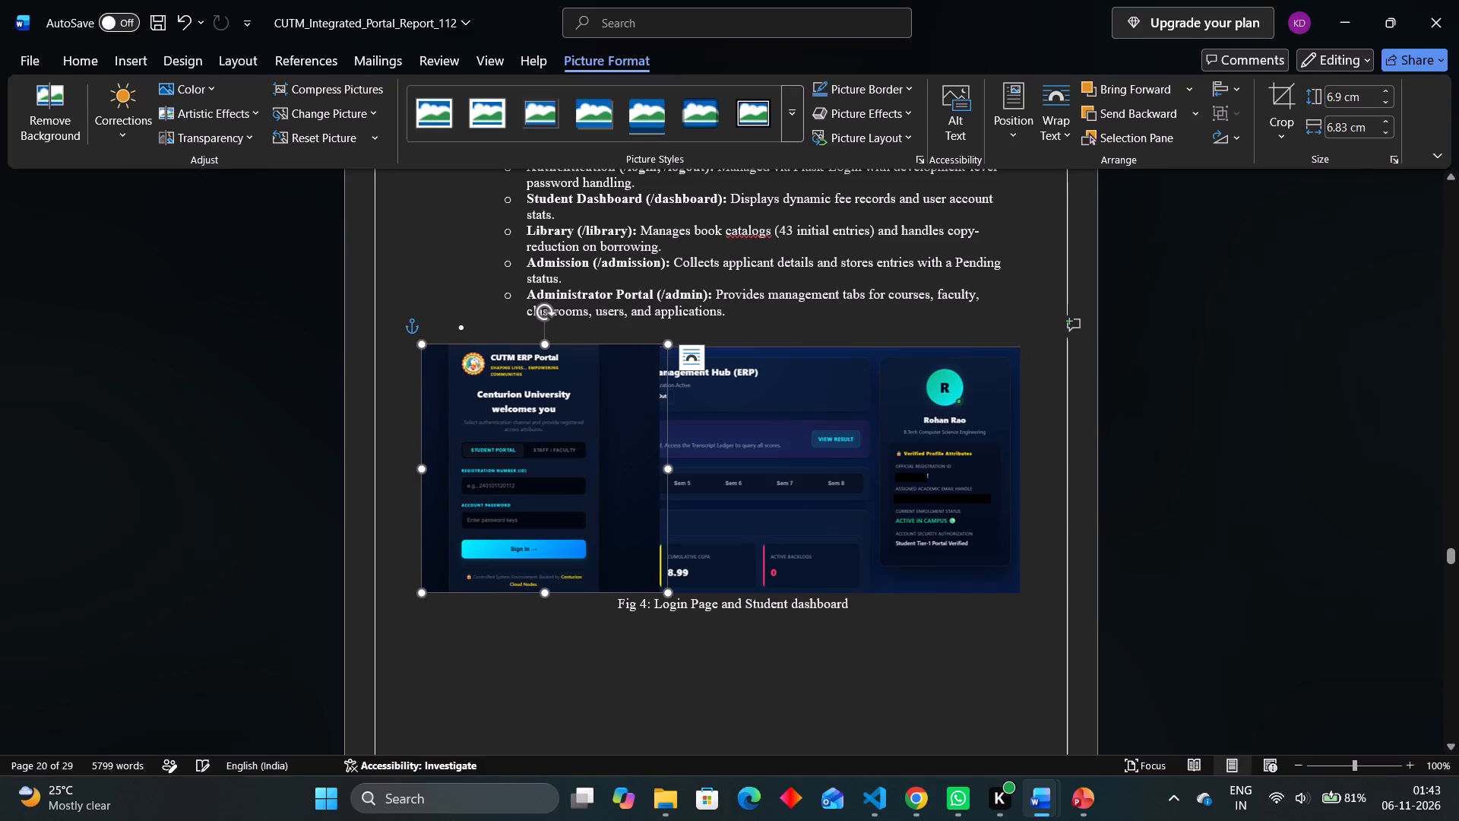
pyautogui.click(1235, 458)
# Move the Dean Management Console picture up to page 13, just below the Fig 4 caption.
pyautogui.scroll(-1, 1235, 458)
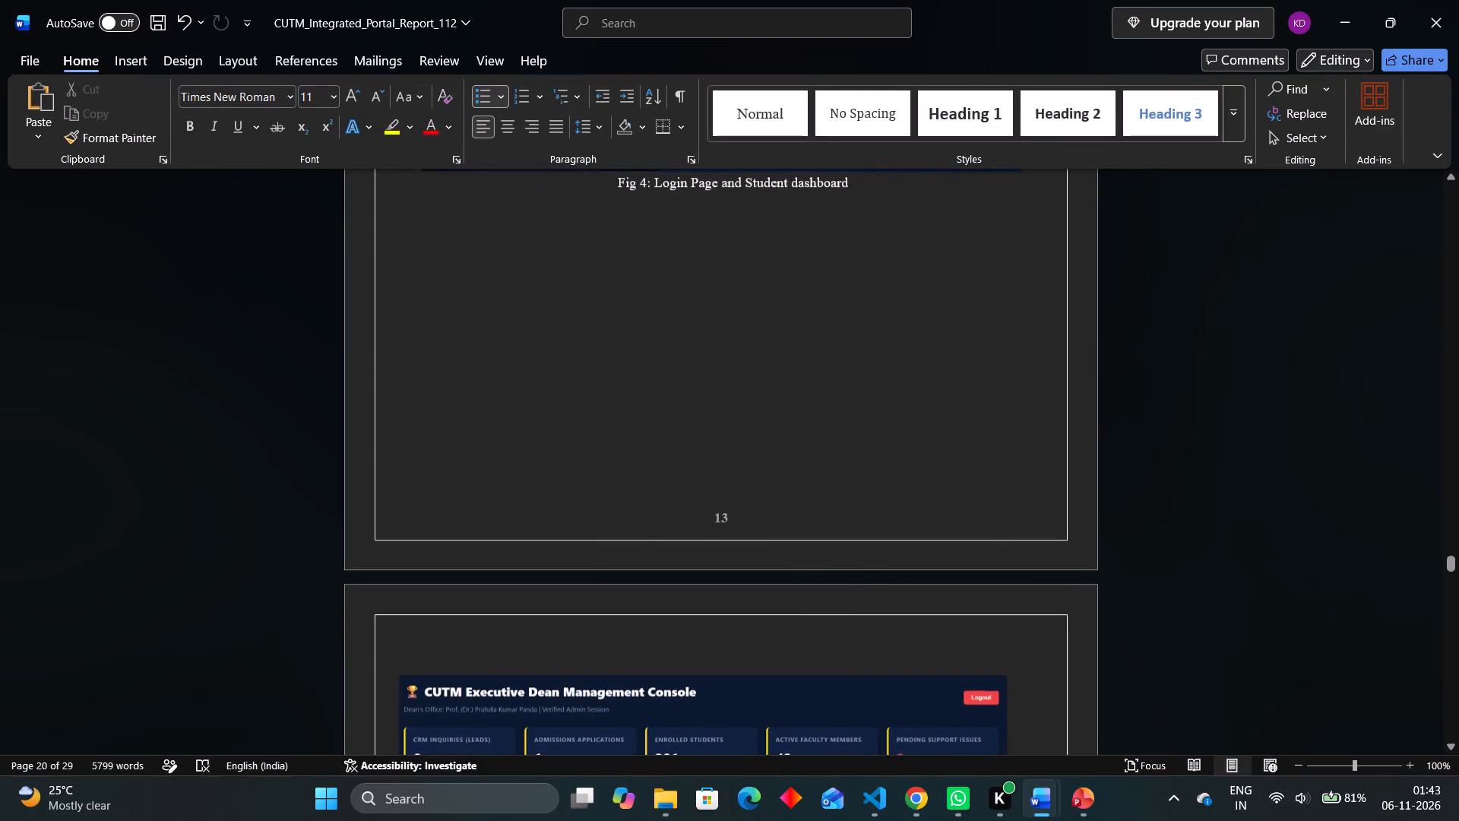
pyautogui.moveTo(903, 722); pyautogui.dragTo(962, 425)
pyautogui.scroll(2, 962, 425)
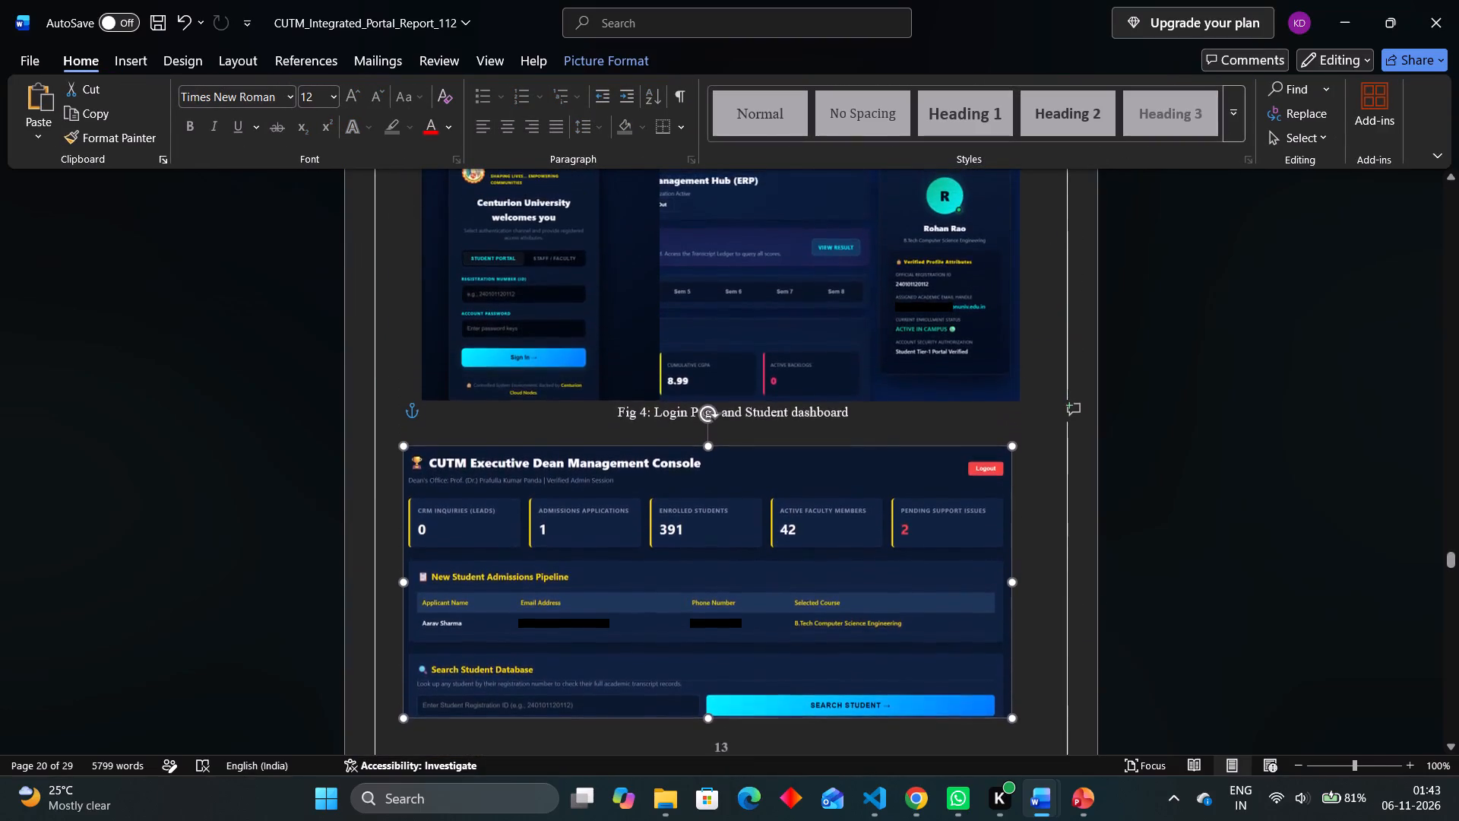
pyautogui.keyDown('ctrl'); pyautogui.scroll(-1, 799, 443); pyautogui.keyUp('ctrl')
pyautogui.keyDown('ctrl'); pyautogui.scroll(1, 799, 443); pyautogui.keyUp('ctrl')
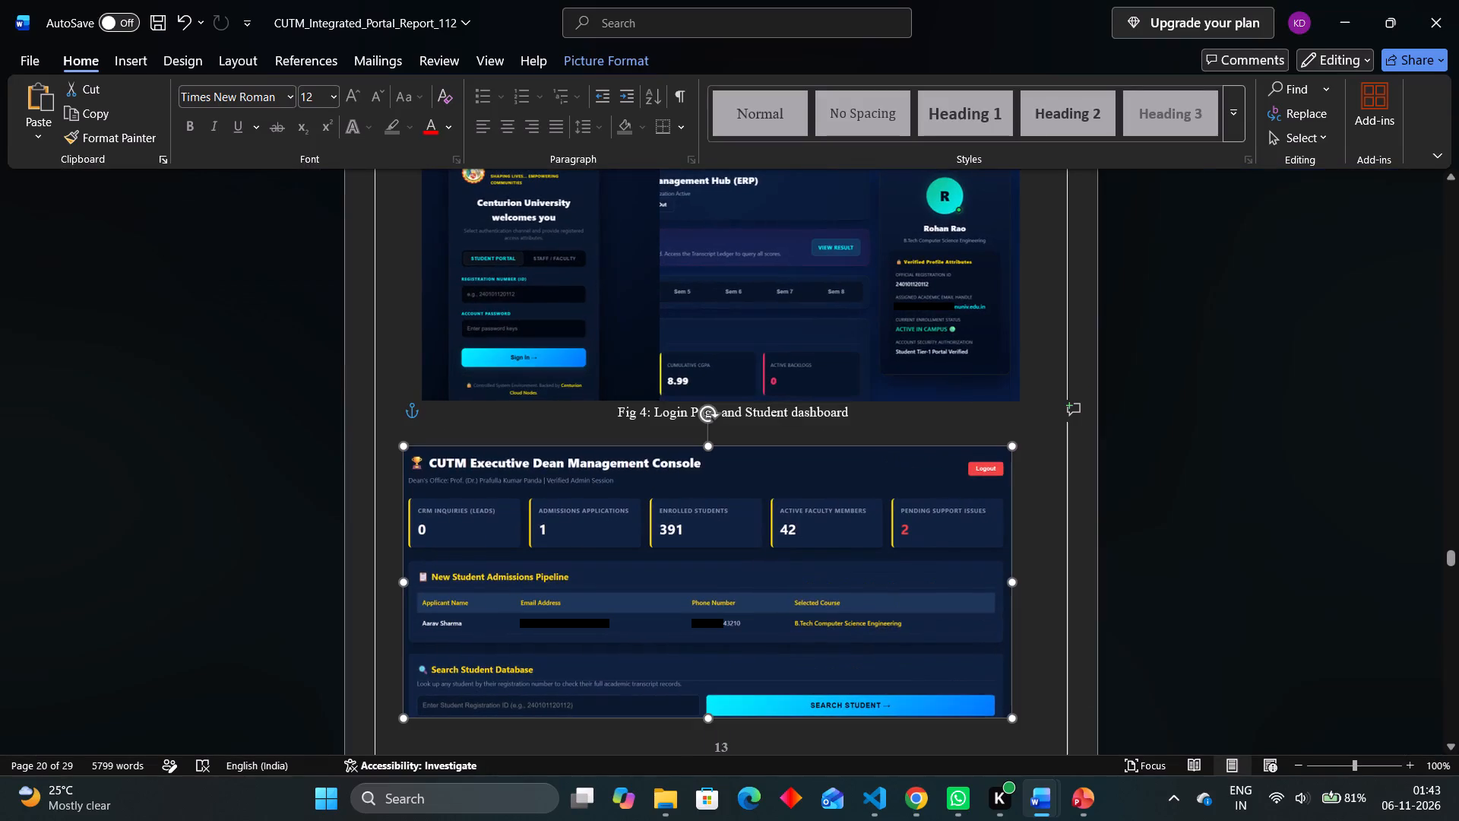
# Remove the bullet from the empty line between the Administrator Portal item and the login page picture.
pyautogui.scroll(4, 799, 443)
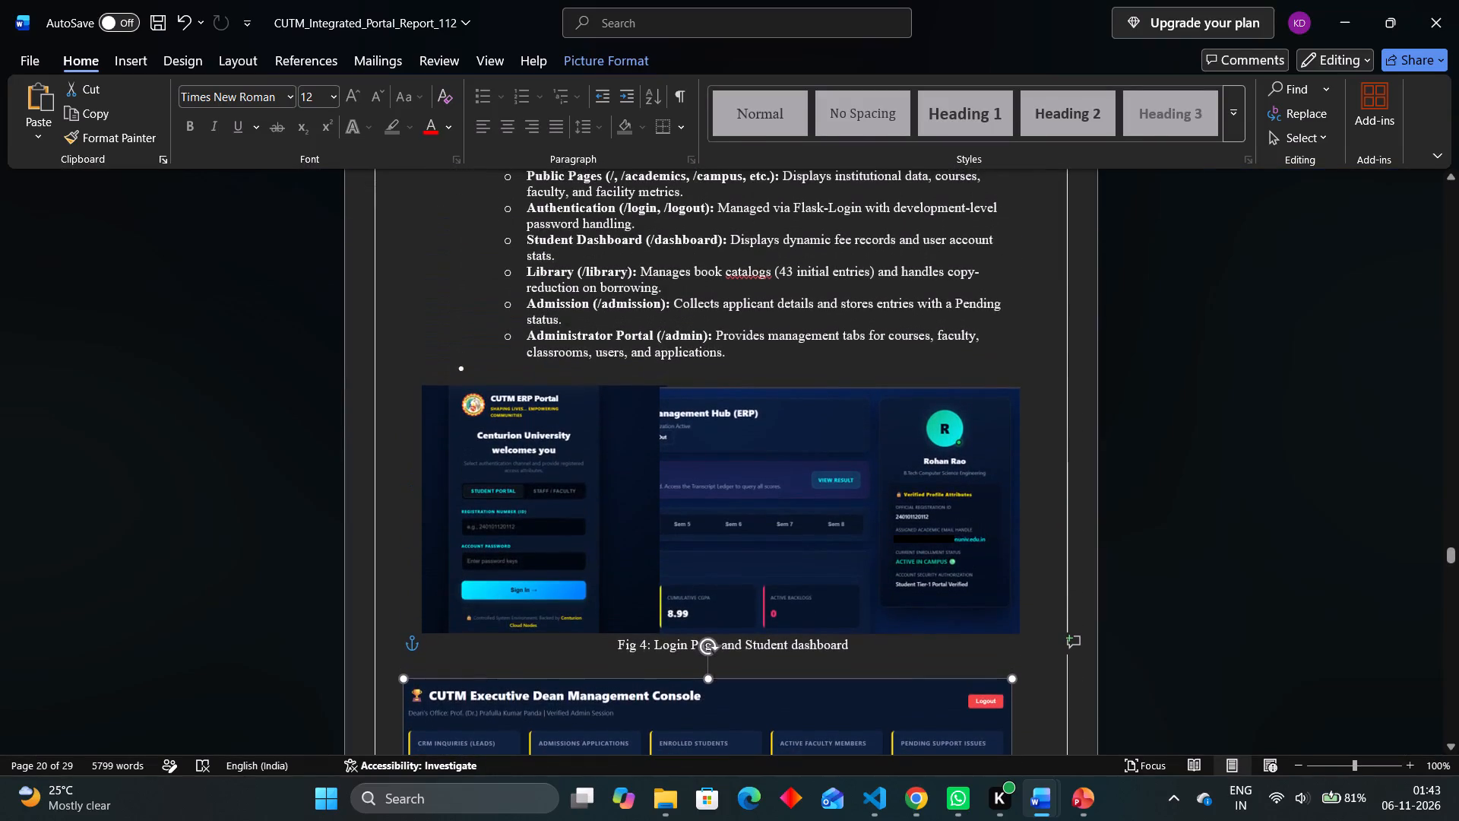
pyautogui.click(524, 380)
pyautogui.press('BackSpace')
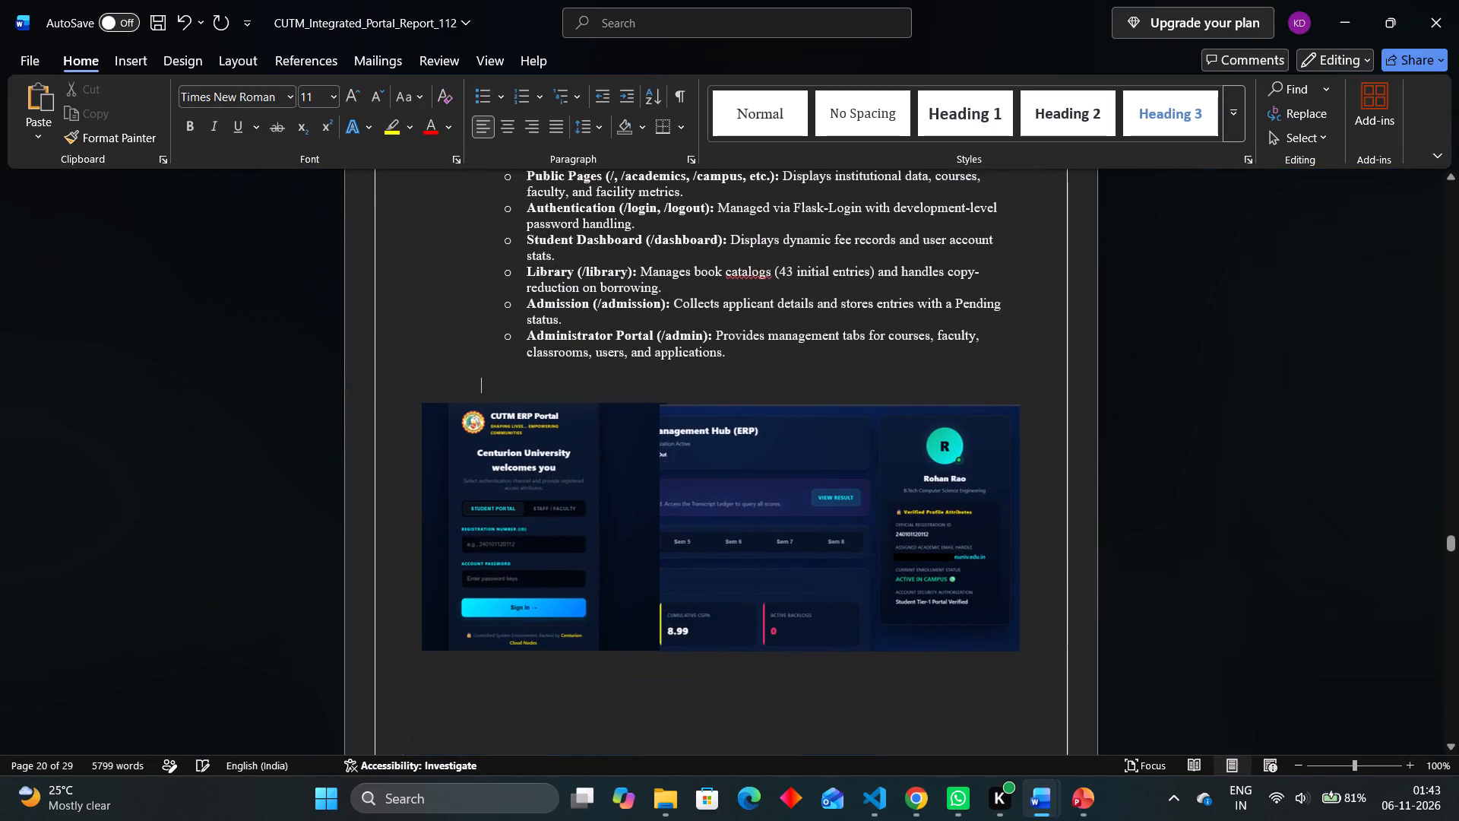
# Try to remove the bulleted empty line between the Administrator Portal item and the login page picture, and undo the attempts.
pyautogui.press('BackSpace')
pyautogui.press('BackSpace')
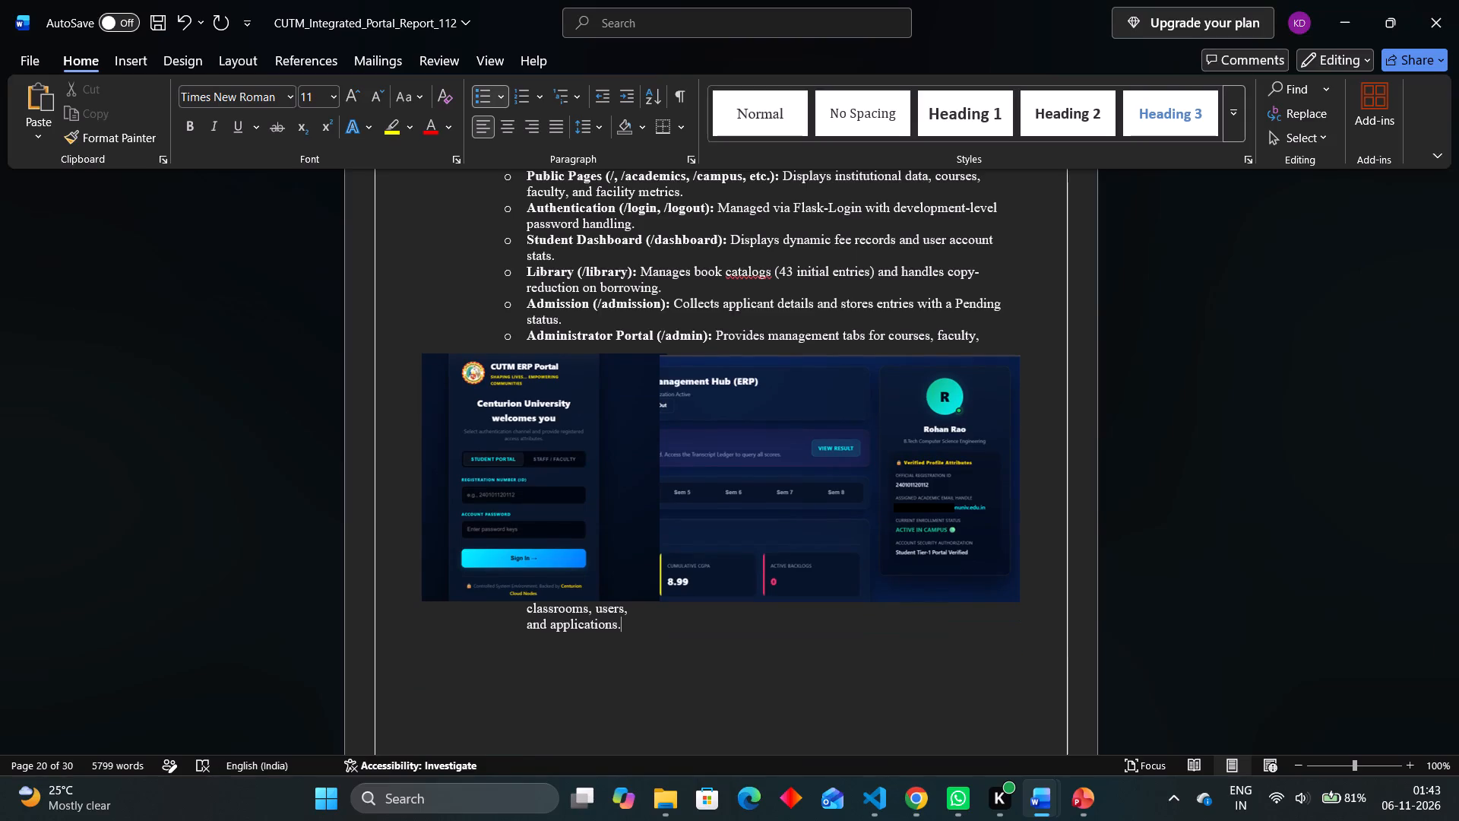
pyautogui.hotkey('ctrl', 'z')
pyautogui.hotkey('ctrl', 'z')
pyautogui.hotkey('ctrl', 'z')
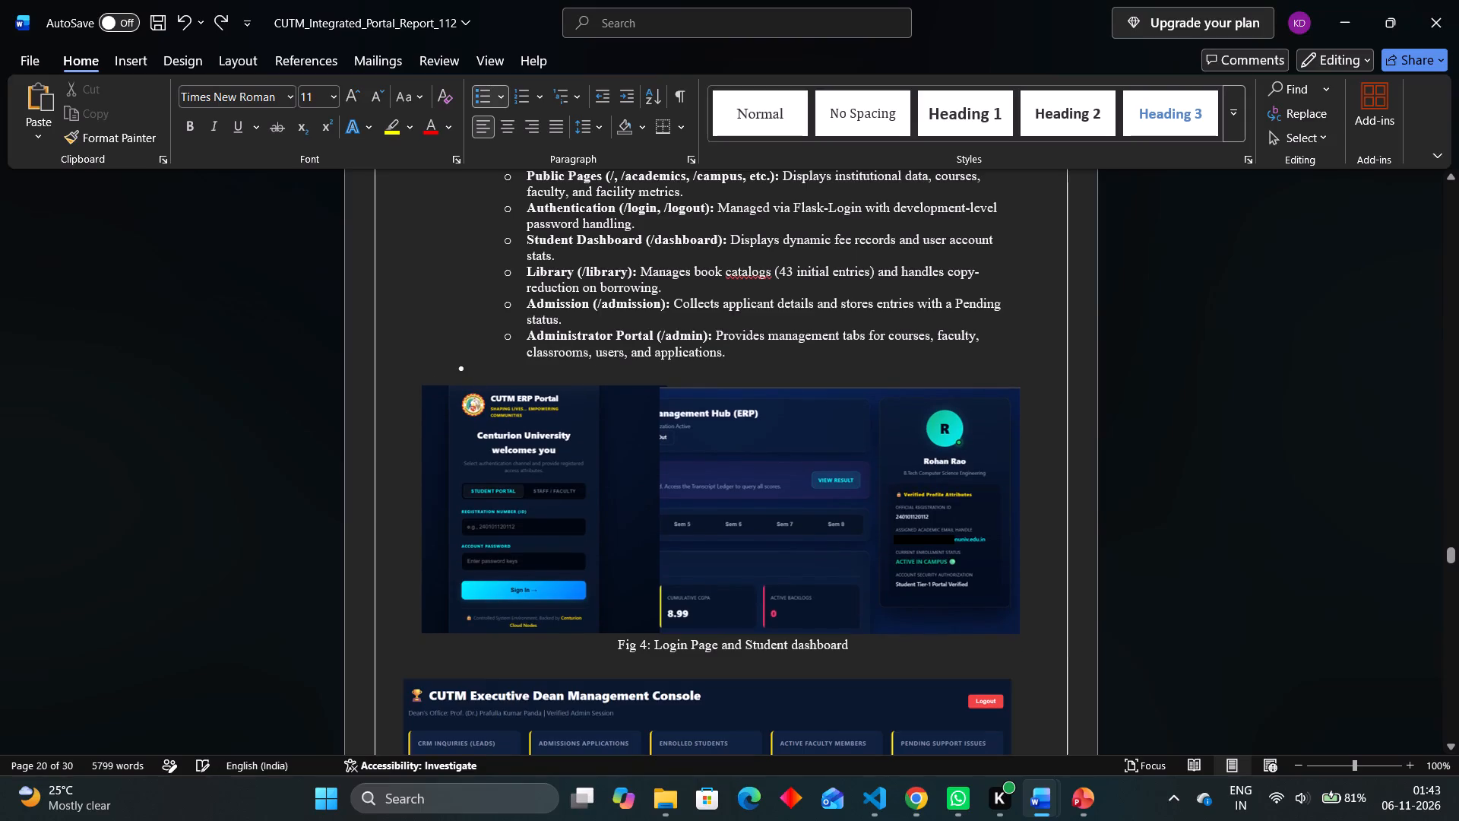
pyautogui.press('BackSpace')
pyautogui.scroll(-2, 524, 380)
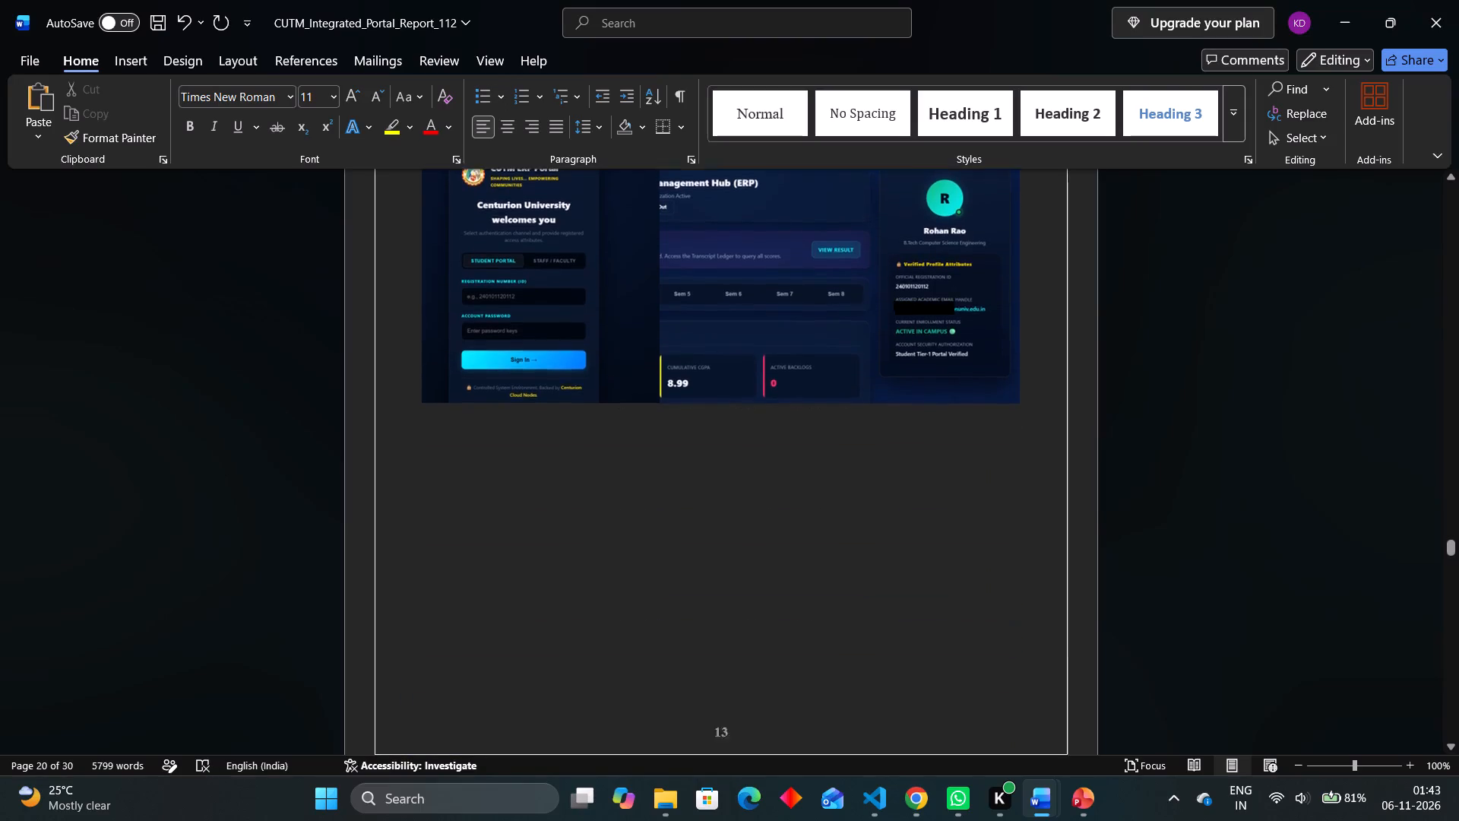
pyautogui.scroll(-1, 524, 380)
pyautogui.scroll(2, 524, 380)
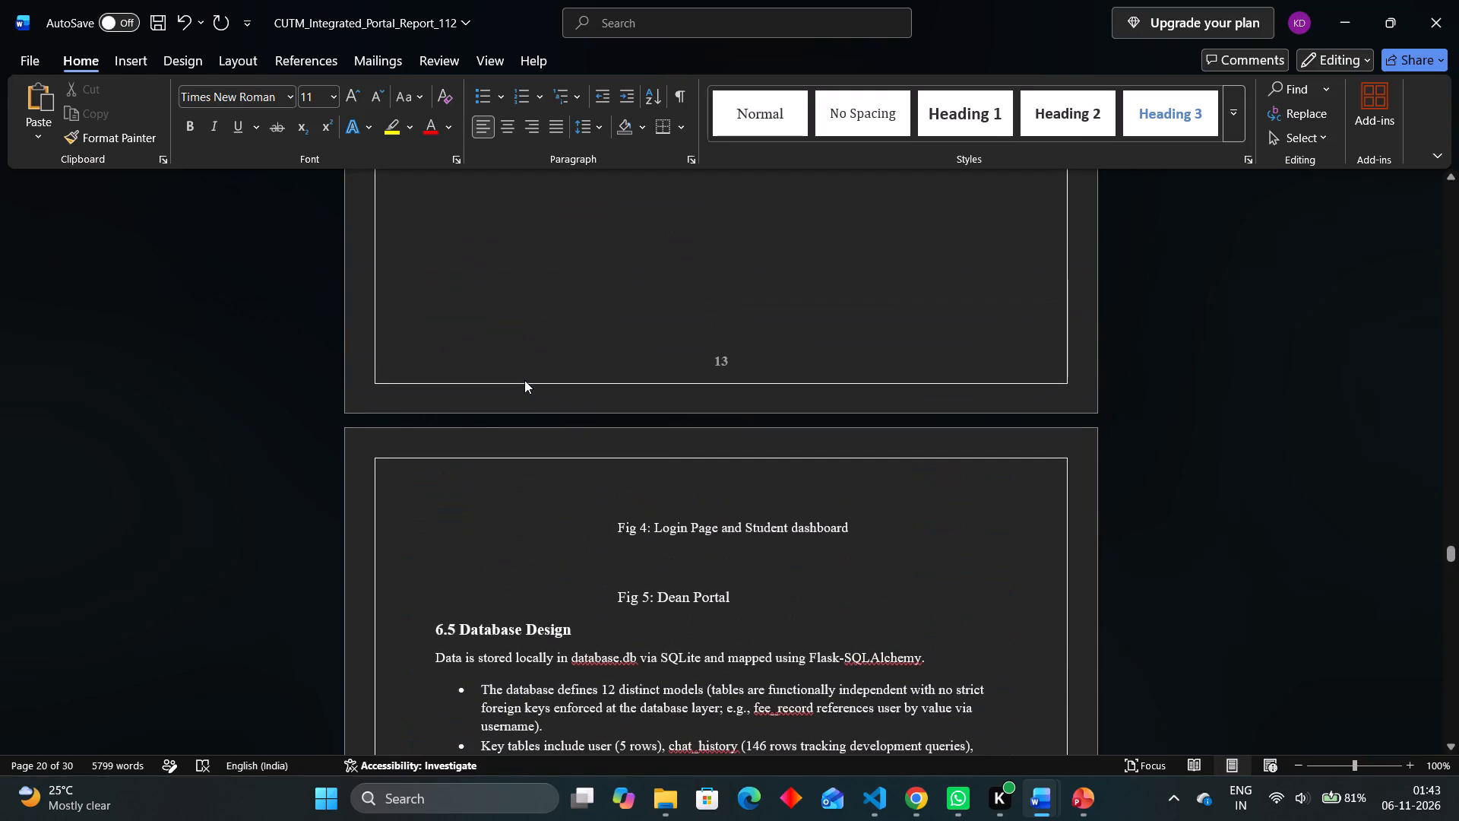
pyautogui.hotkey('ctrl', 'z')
# Move the Dean Management Console picture up on page 13 so it sits directly beneath the Fig 4 caption.
pyautogui.scroll(-2, 524, 380)
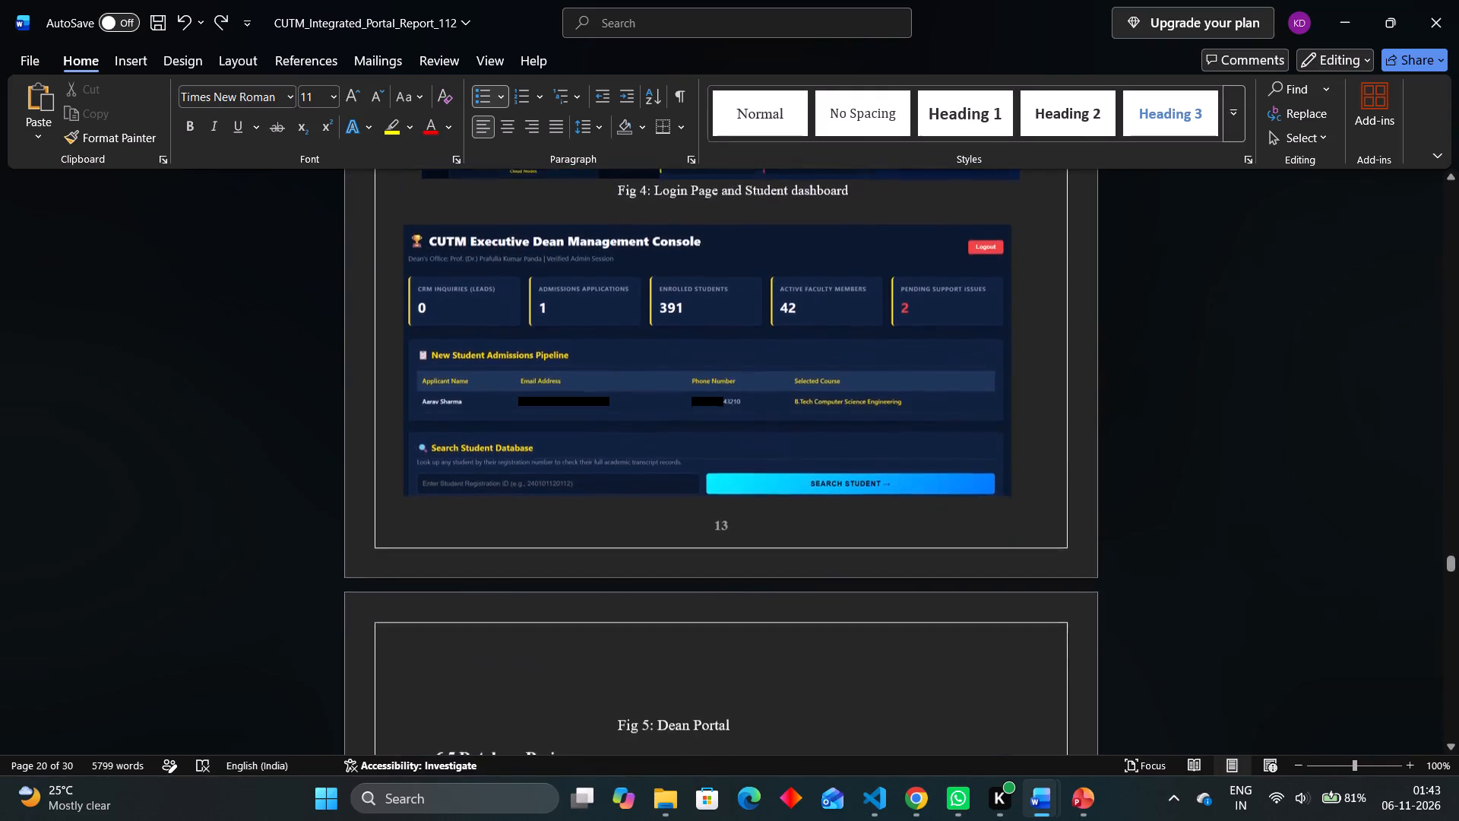
pyautogui.moveTo(615, 353); pyautogui.dragTo(617, 325)
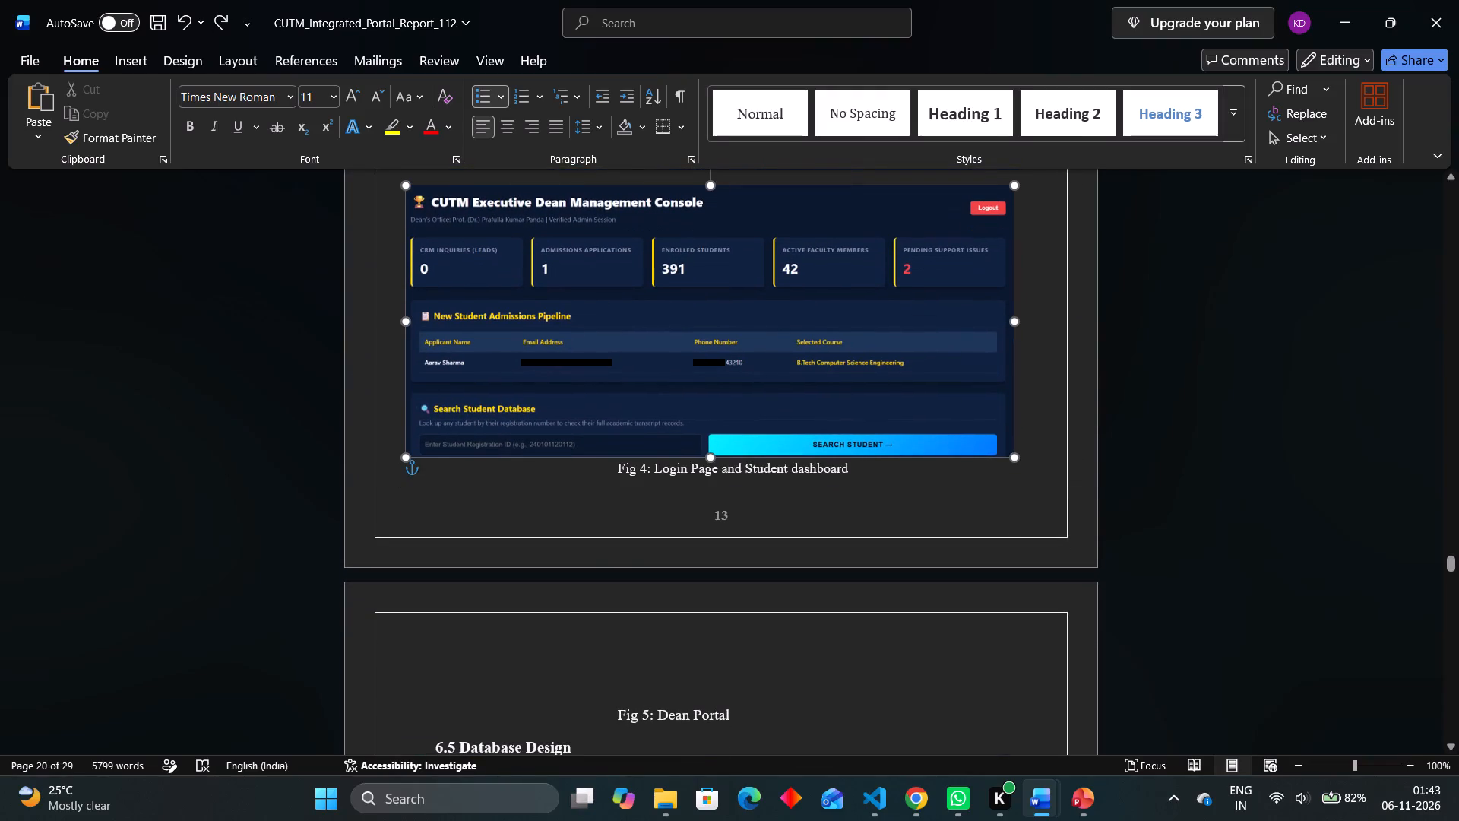
pyautogui.moveTo(617, 325); pyautogui.dragTo(619, 332)
pyautogui.doubleClick(622, 483)
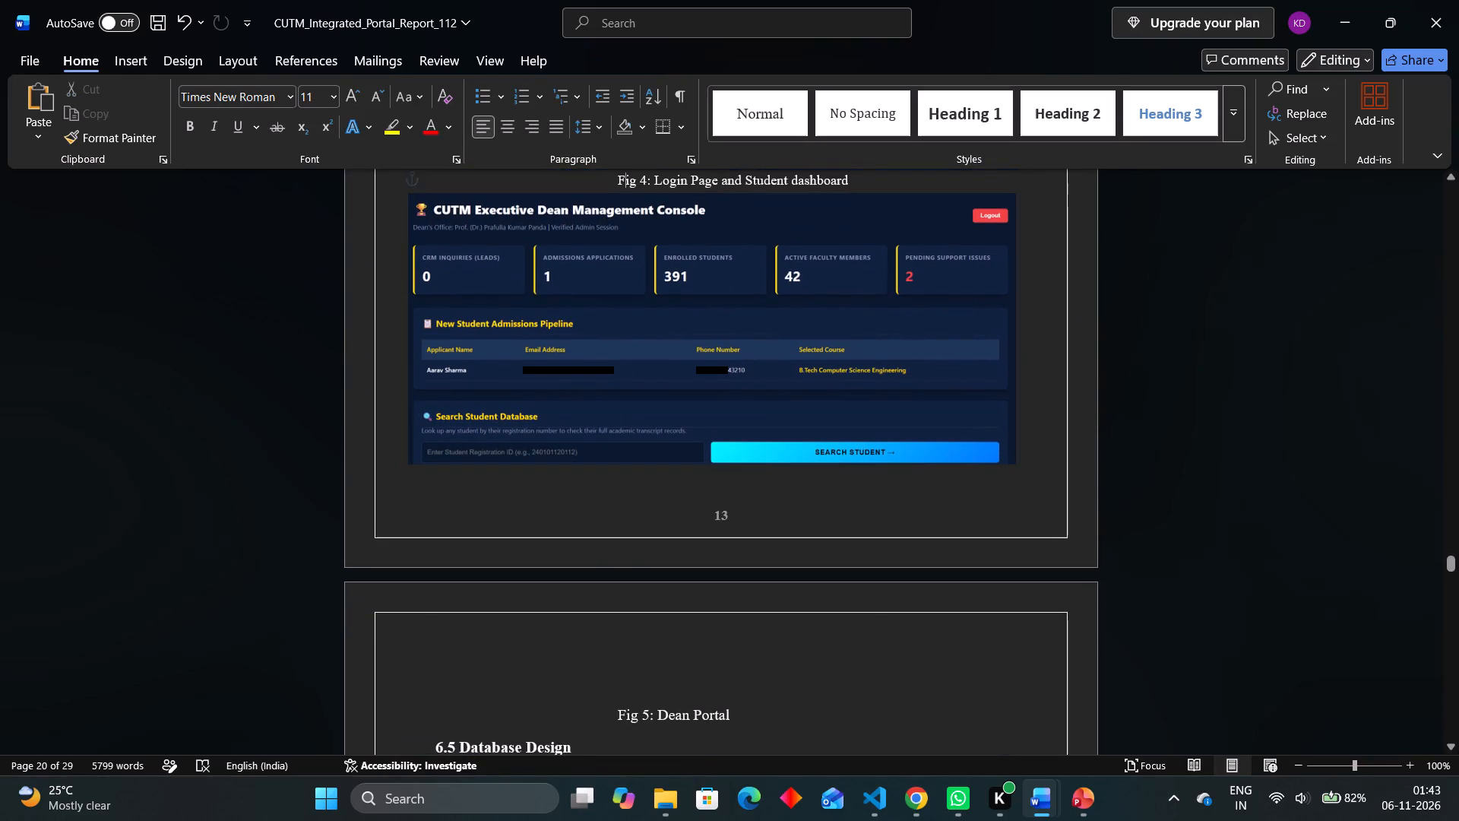
pyautogui.doubleClick(622, 483)
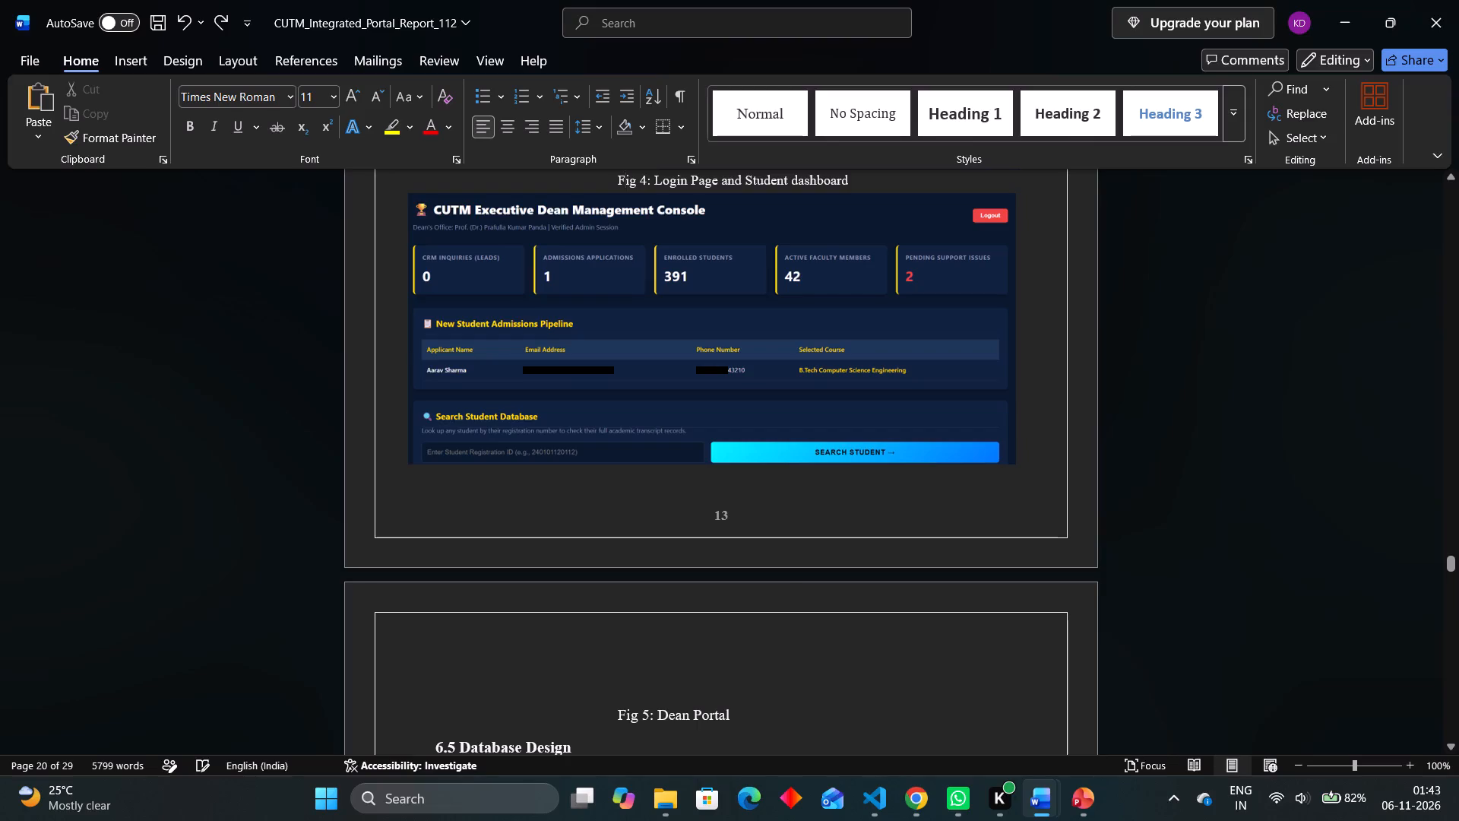
# Delete the Library (/library) item from the Core Modules Summary list.
pyautogui.scroll(2, 622, 483)
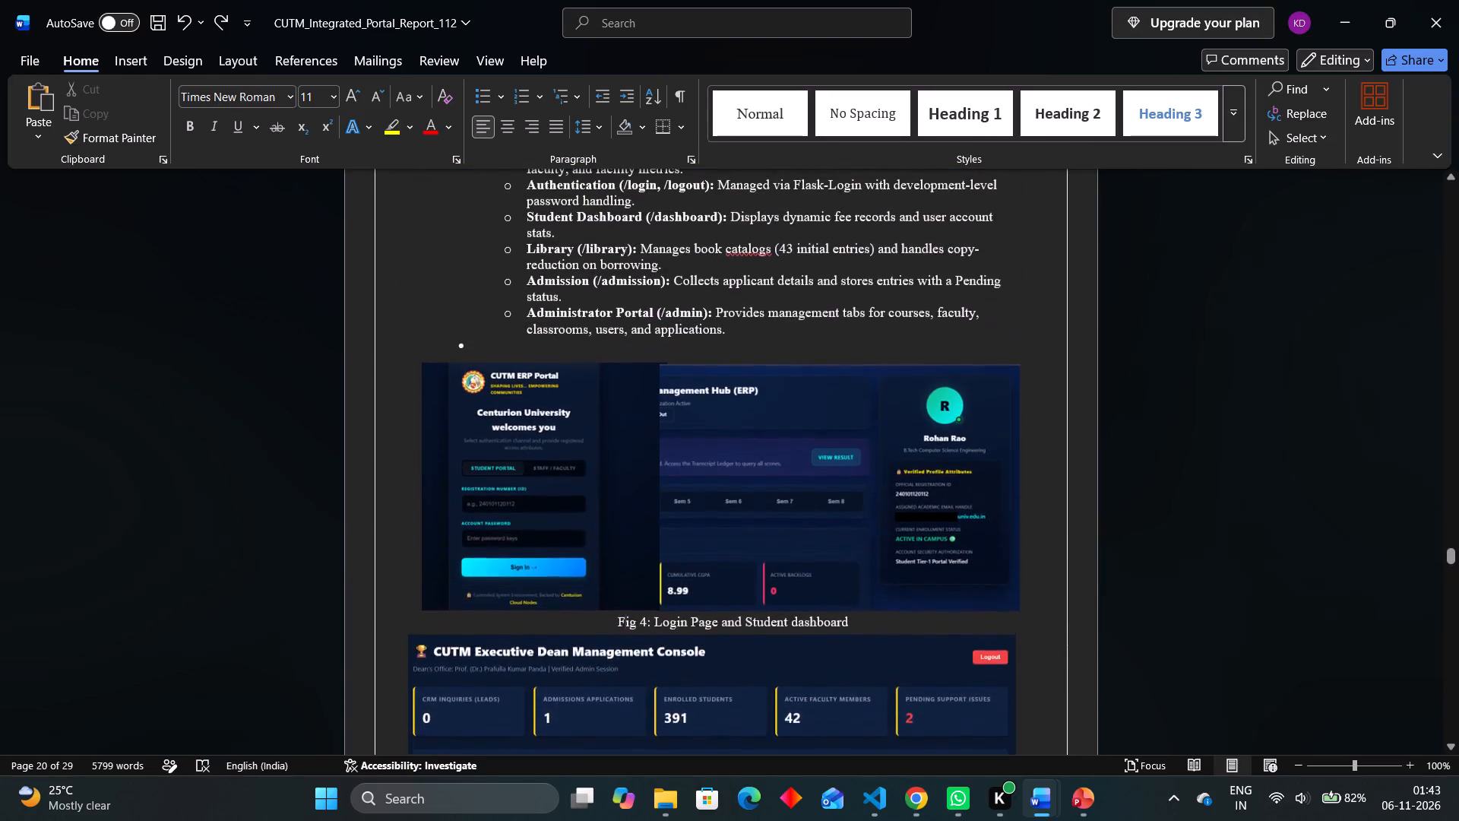
pyautogui.scroll(1, 622, 483)
pyautogui.click(729, 411)
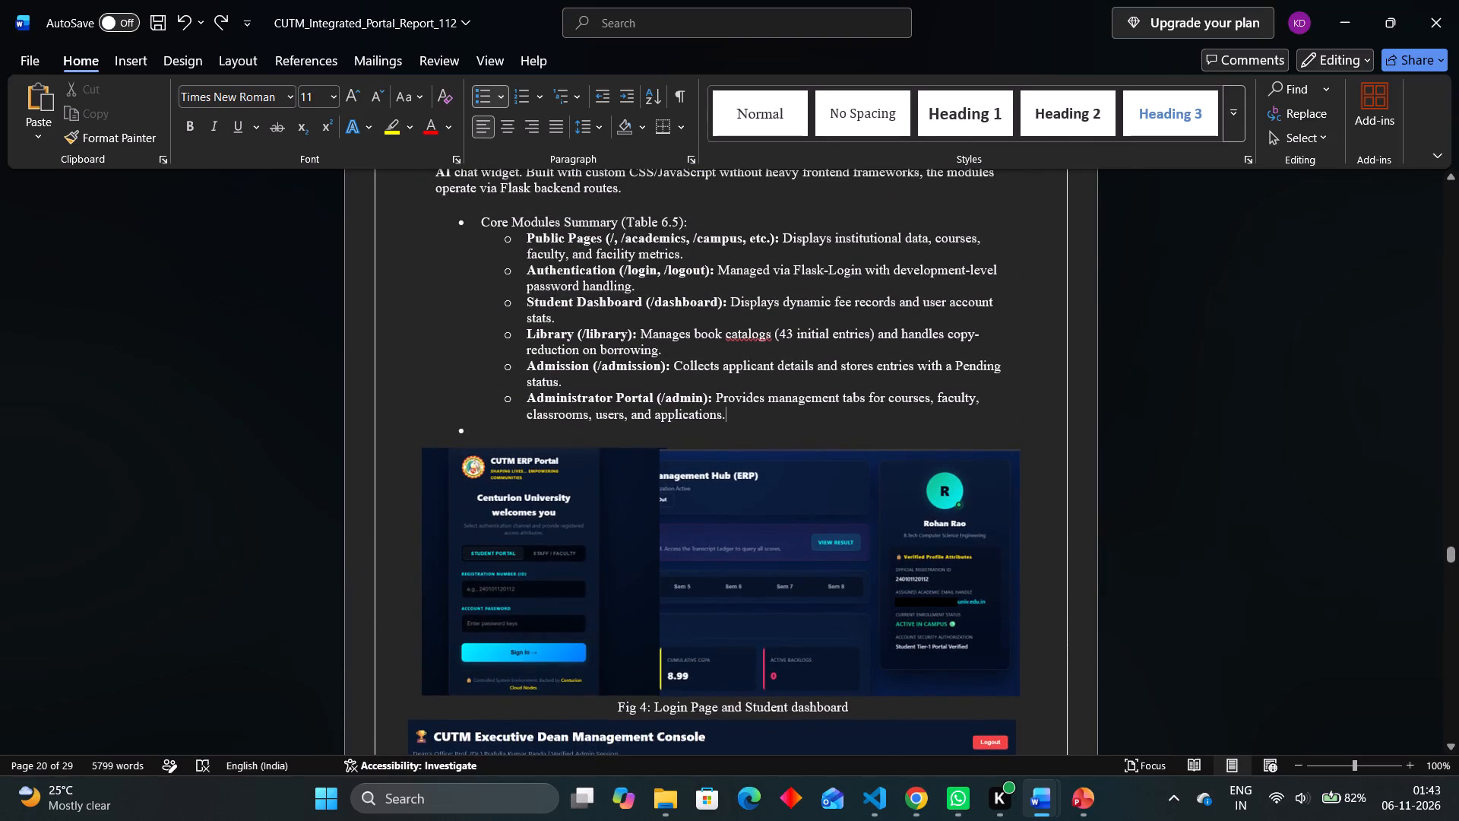
pyautogui.moveTo(668, 351); pyautogui.dragTo(509, 334)
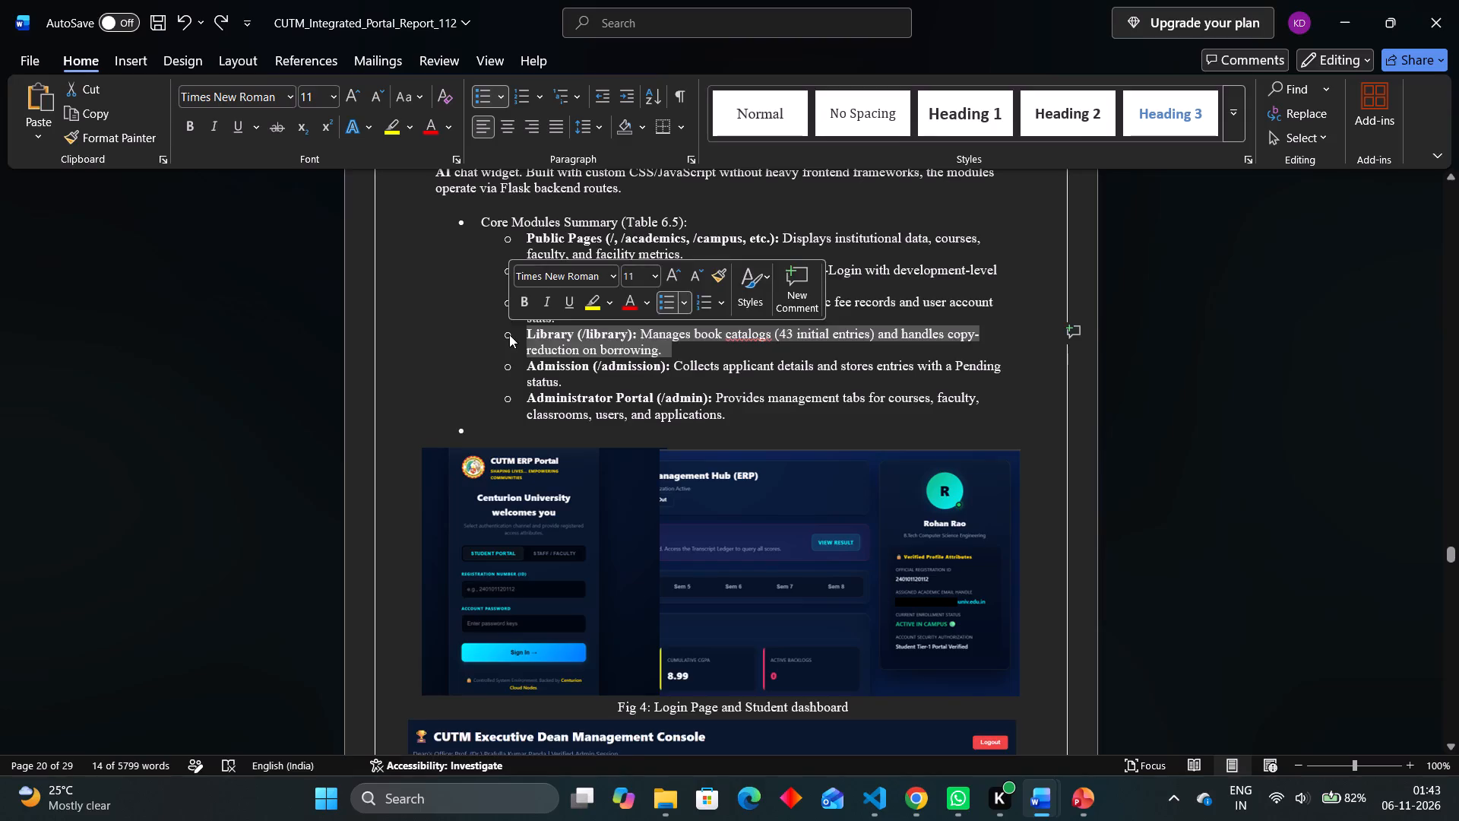
pyautogui.press('BackSpace')
# Move the "Fig 5: Dean Portal" caption to page 13 beneath the Dean Management Console picture and delete the empty line left above heading 6.5.
pyautogui.scroll(-1, 622, 427)
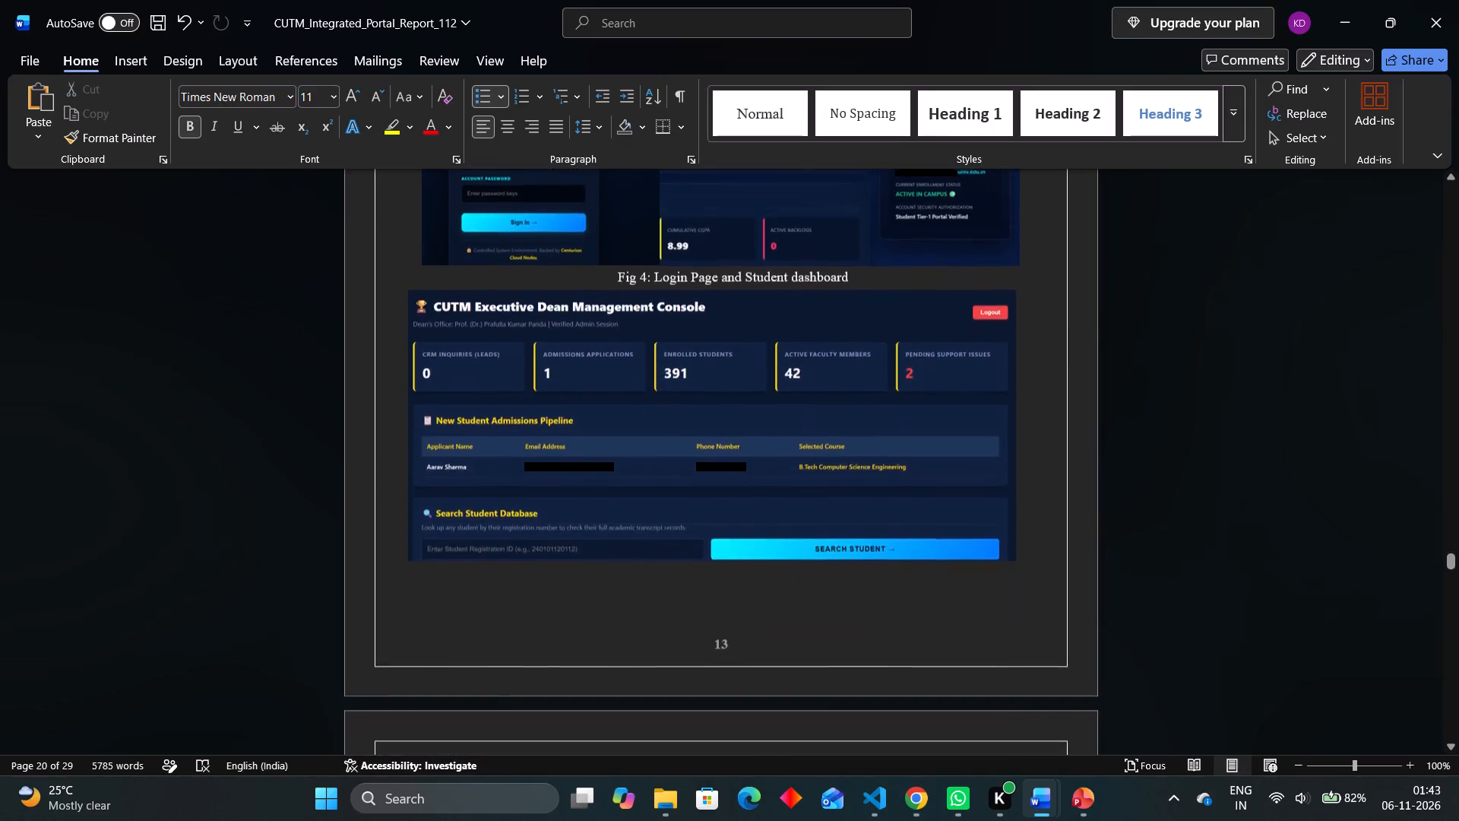
pyautogui.scroll(-1, 622, 427)
pyautogui.click(668, 398)
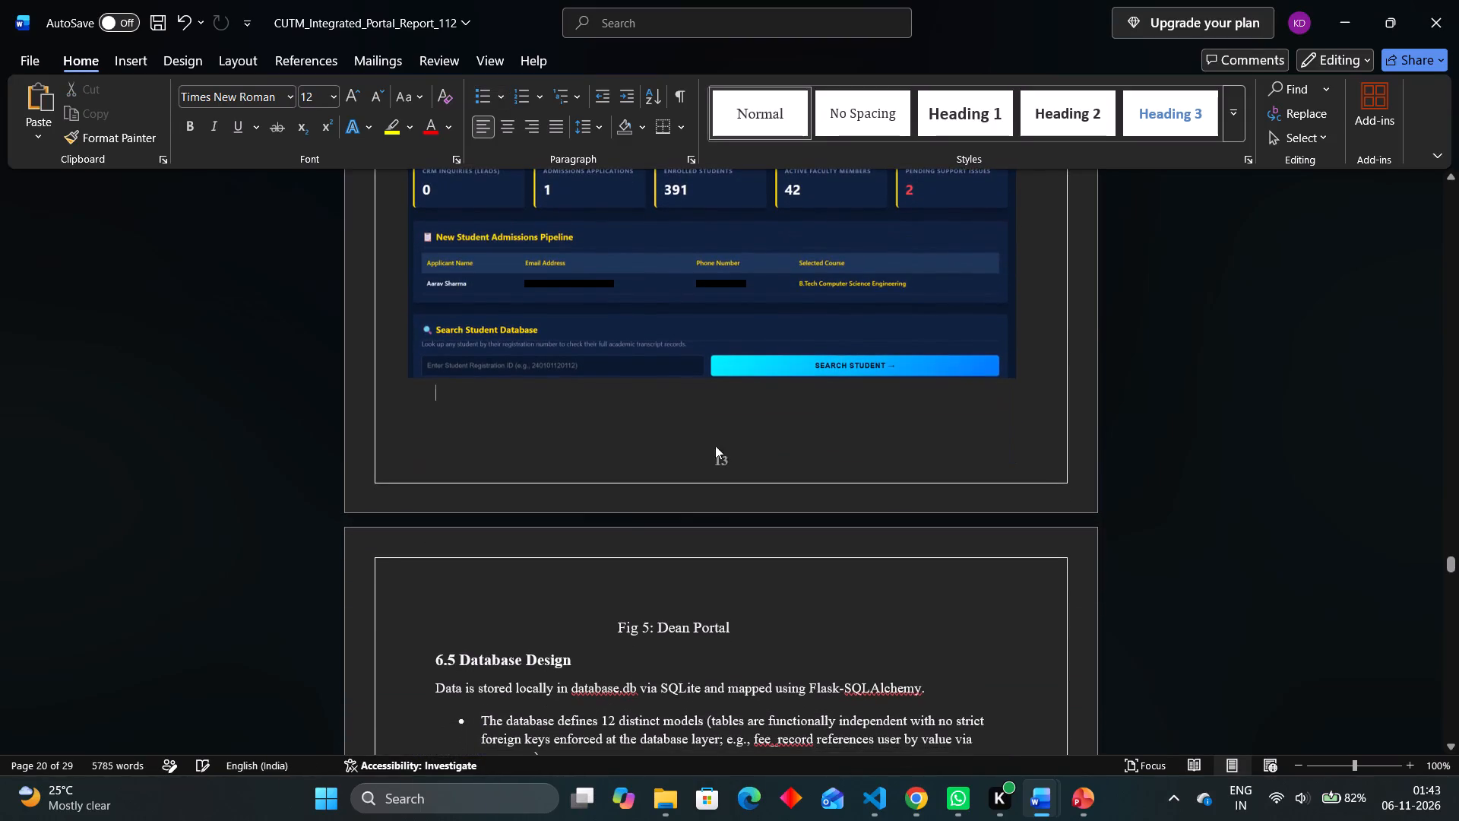
pyautogui.moveTo(734, 627); pyautogui.dragTo(618, 626)
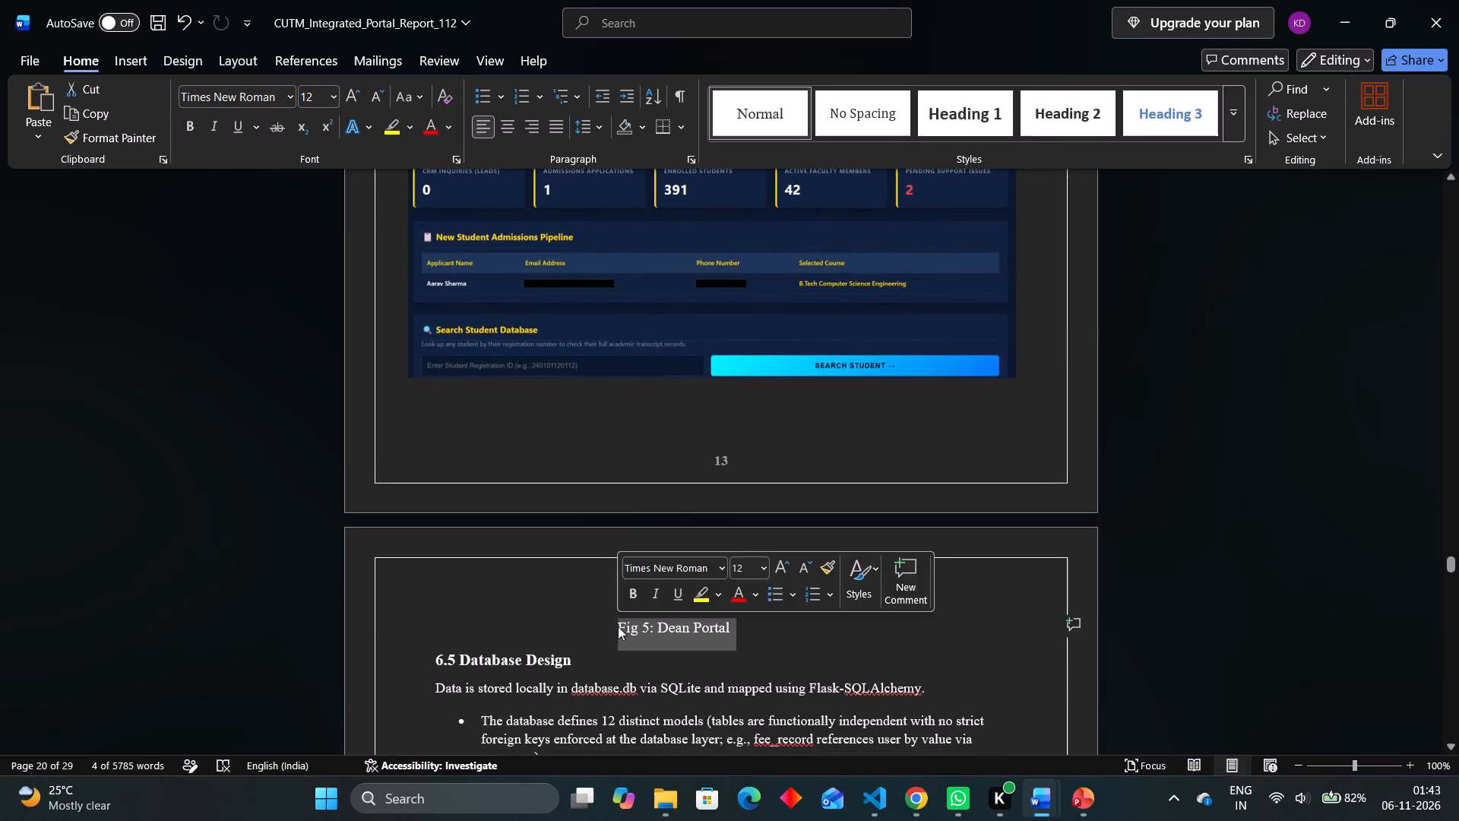
pyautogui.hotkey('ctrl', 'x')
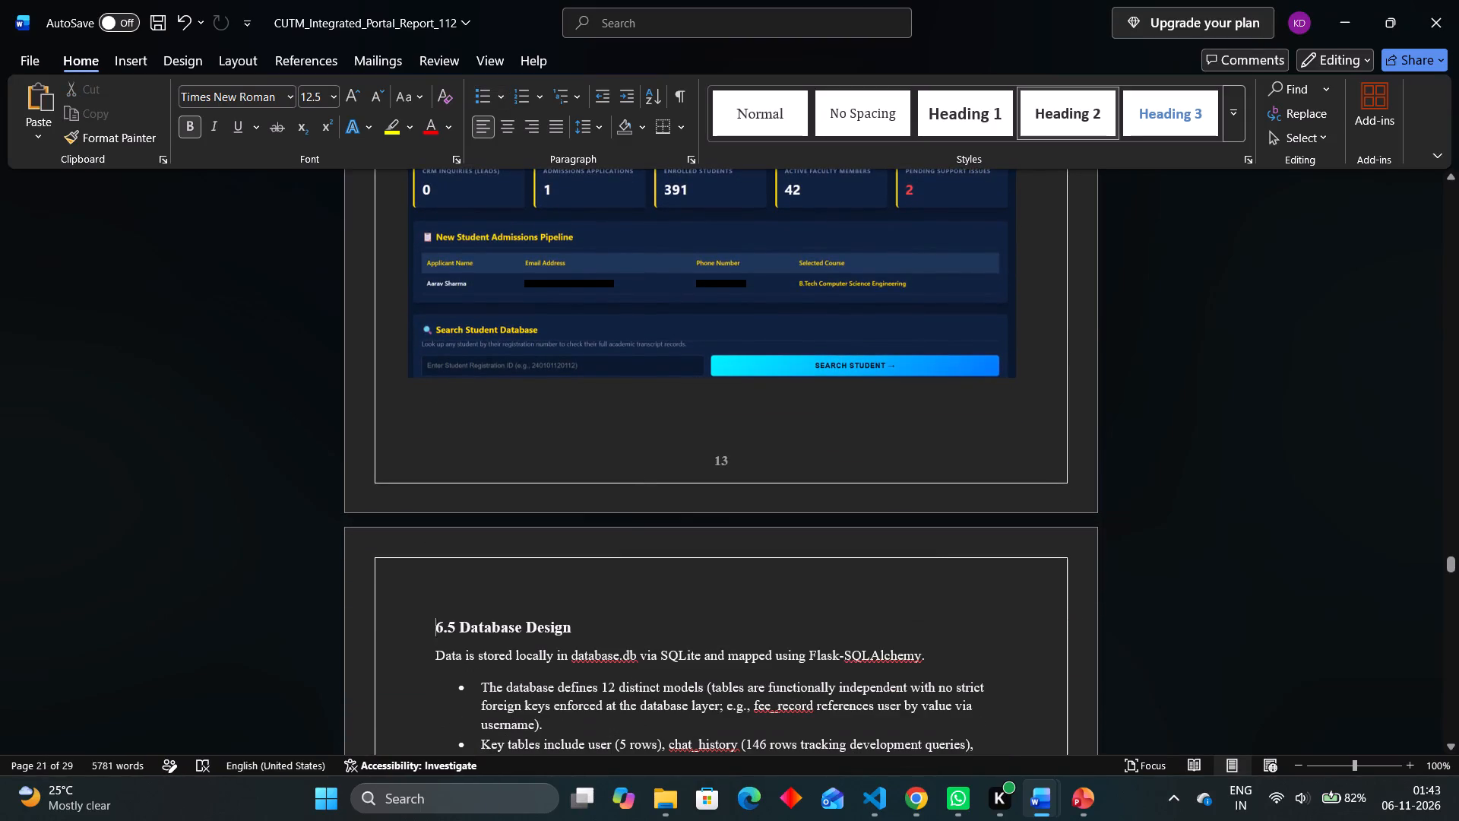
pyautogui.click(670, 401)
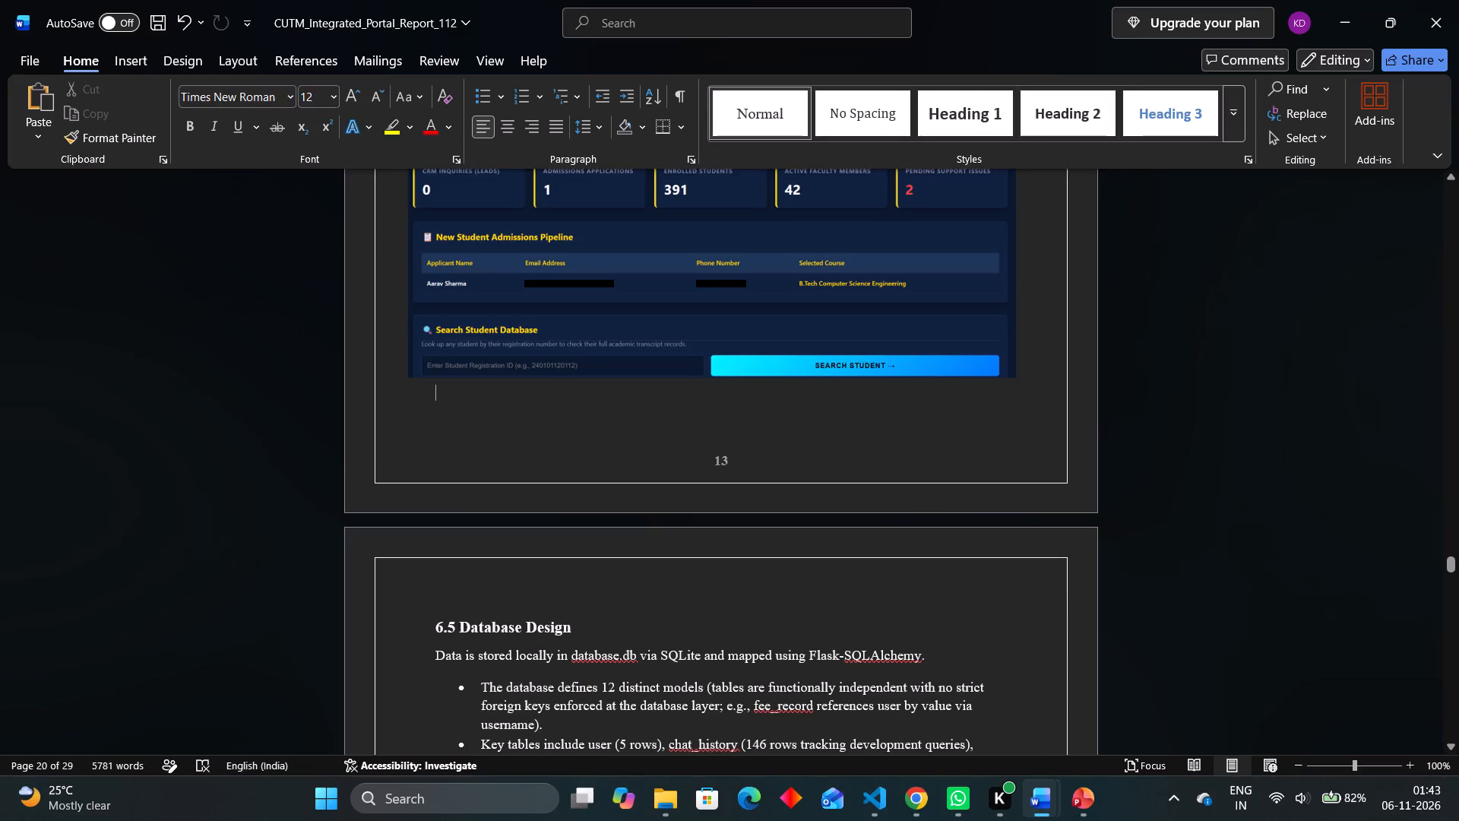
pyautogui.hotkey('ctrl', 'v')
pyautogui.click(502, 630)
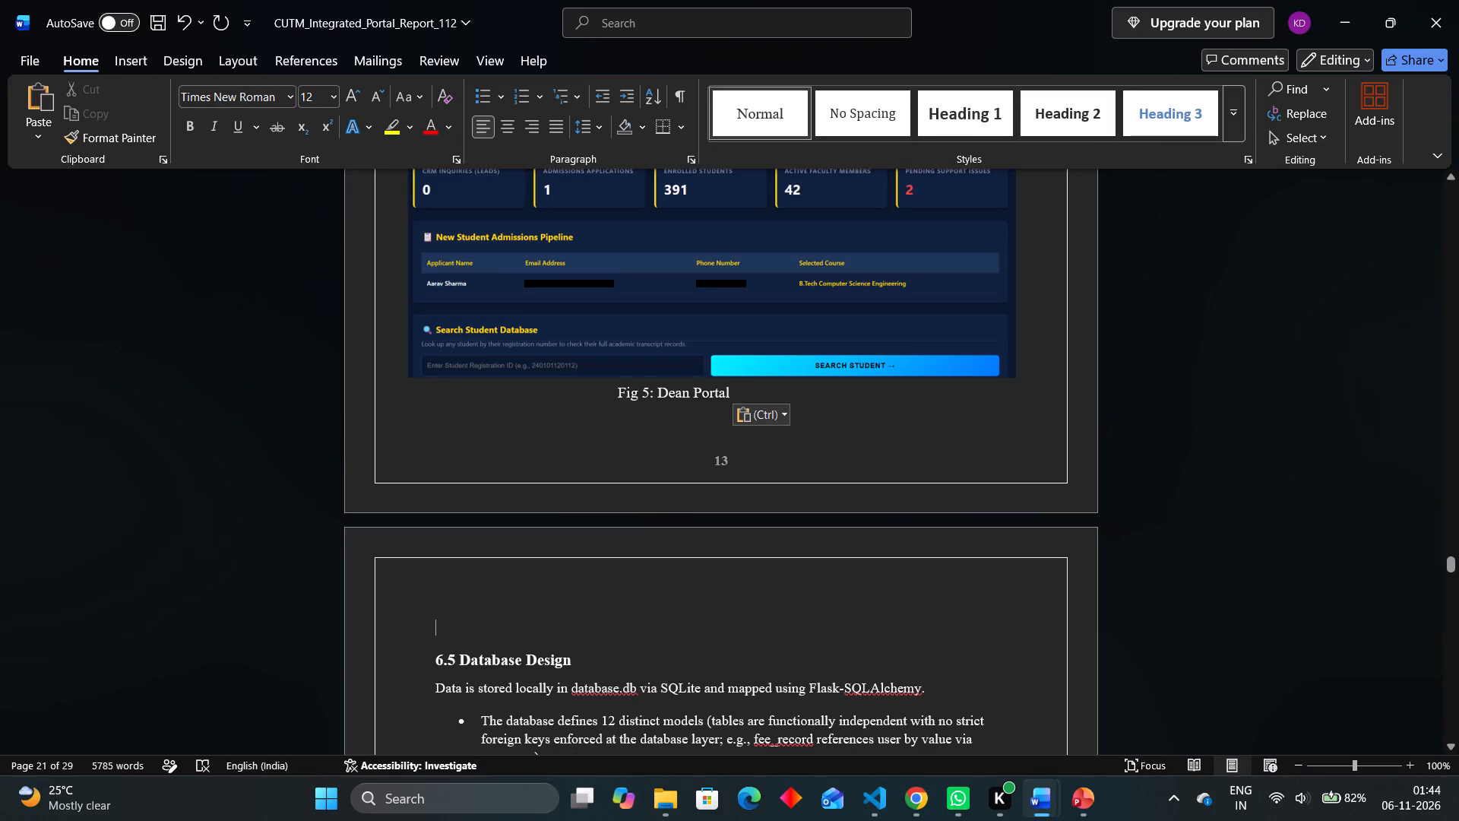
pyautogui.press('BackSpace')
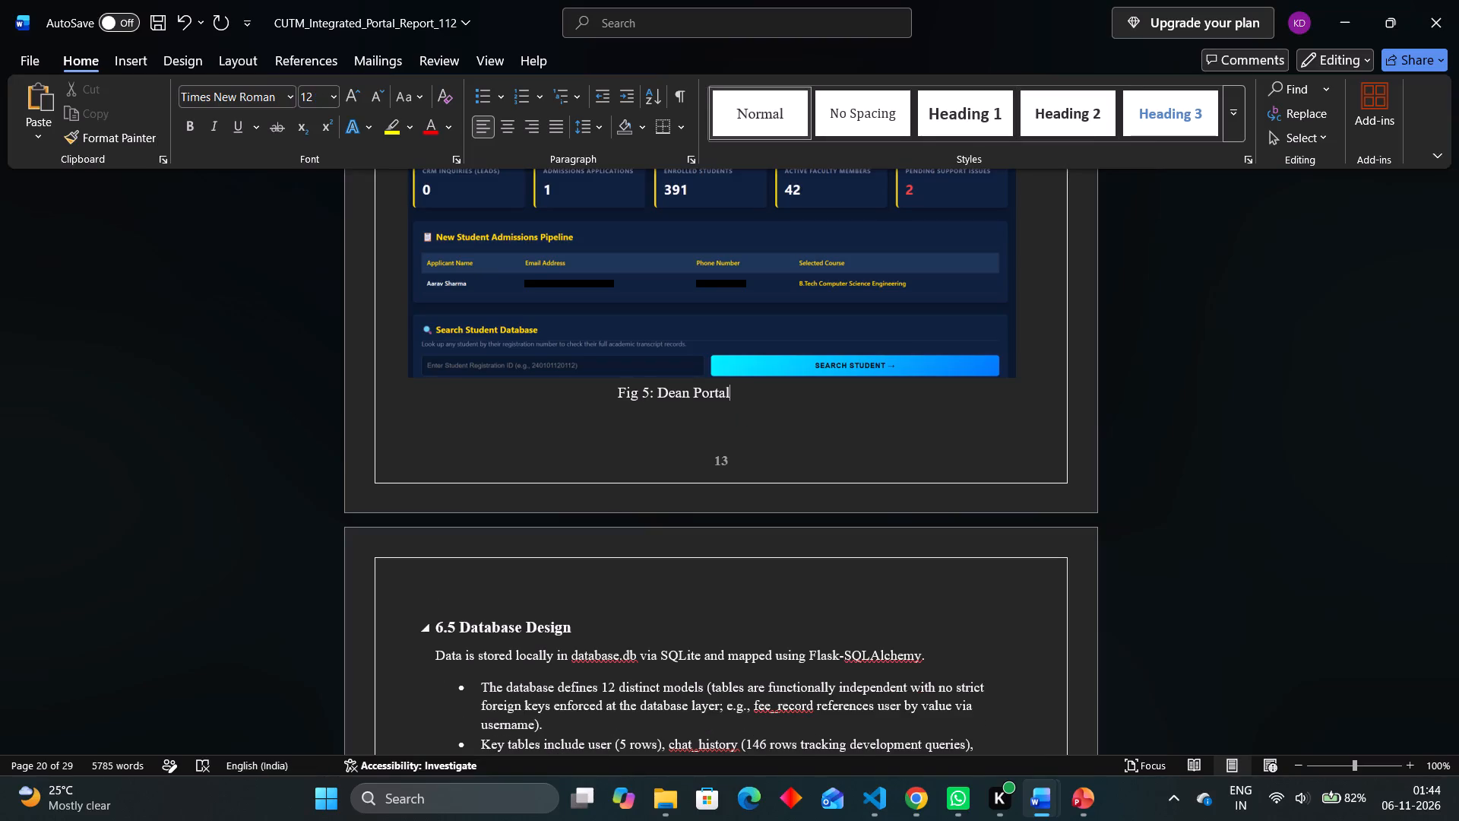
pyautogui.press('Down')
# Review the page layout from the Fig 4 pictures through sections 6.5 to 7.3, checking spacing and page breaks.
pyautogui.scroll(3, 502, 630)
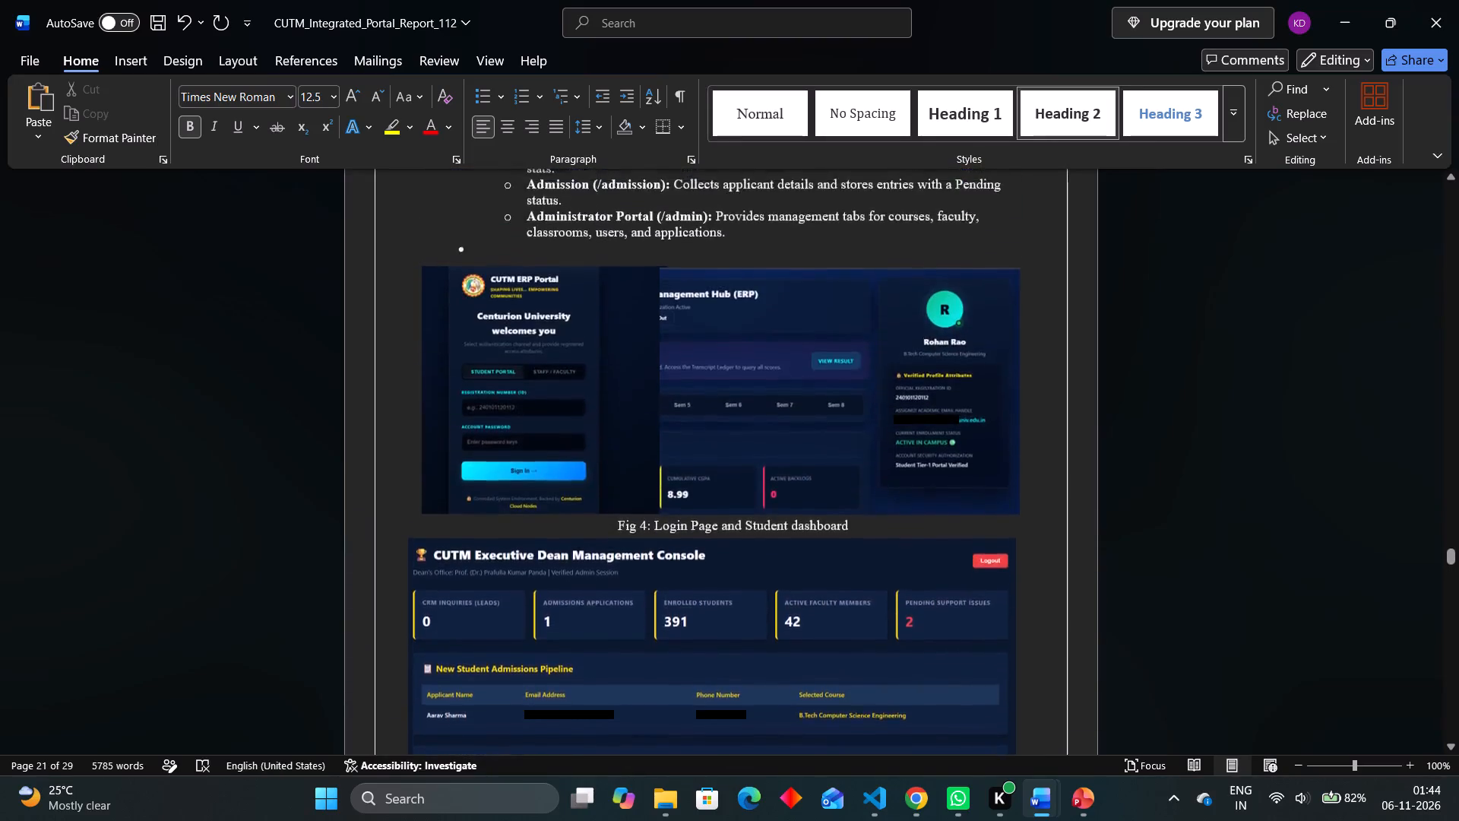
pyautogui.scroll(-1, 502, 630)
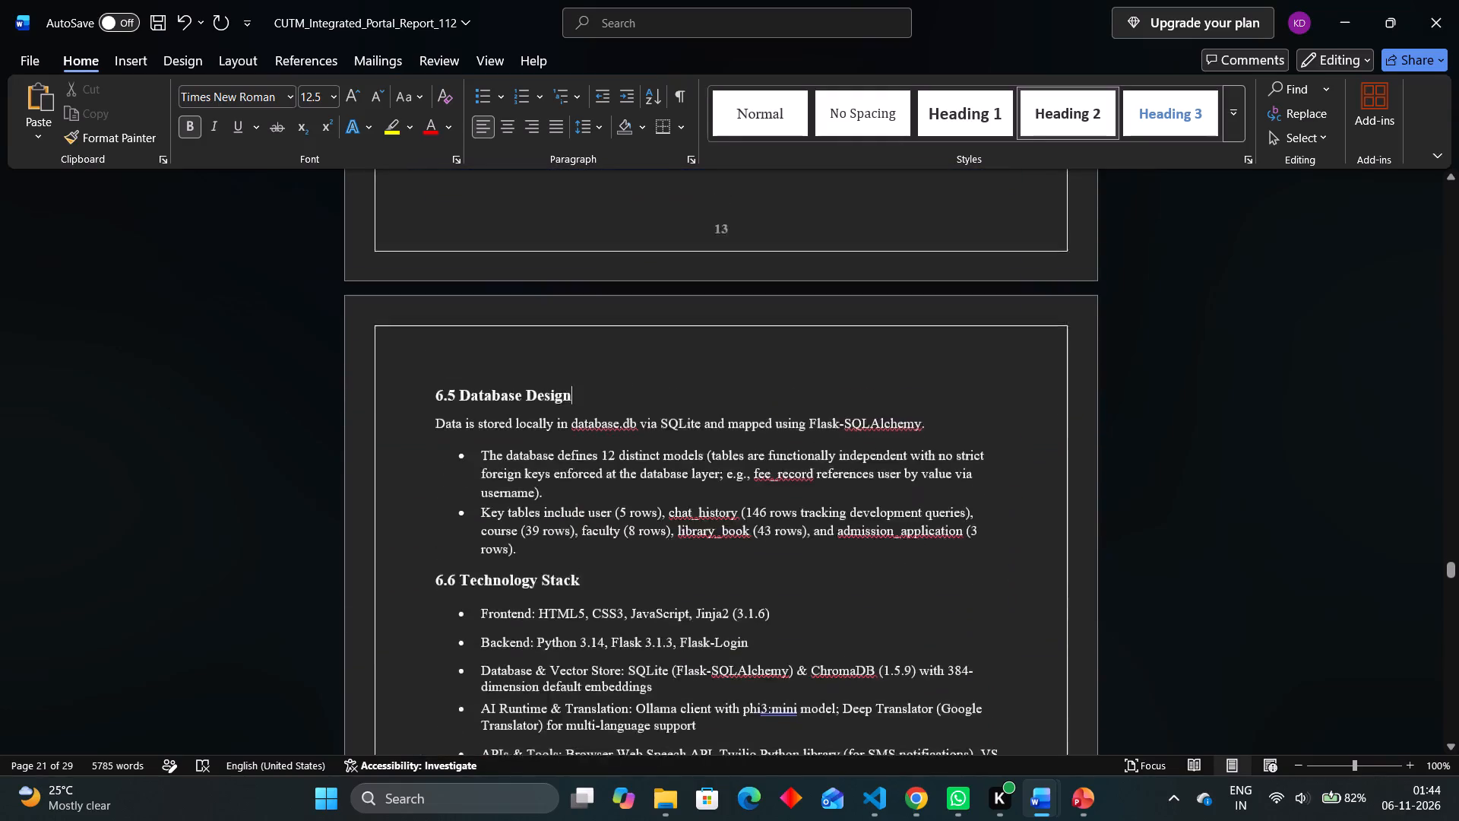
pyautogui.scroll(-2, 502, 630)
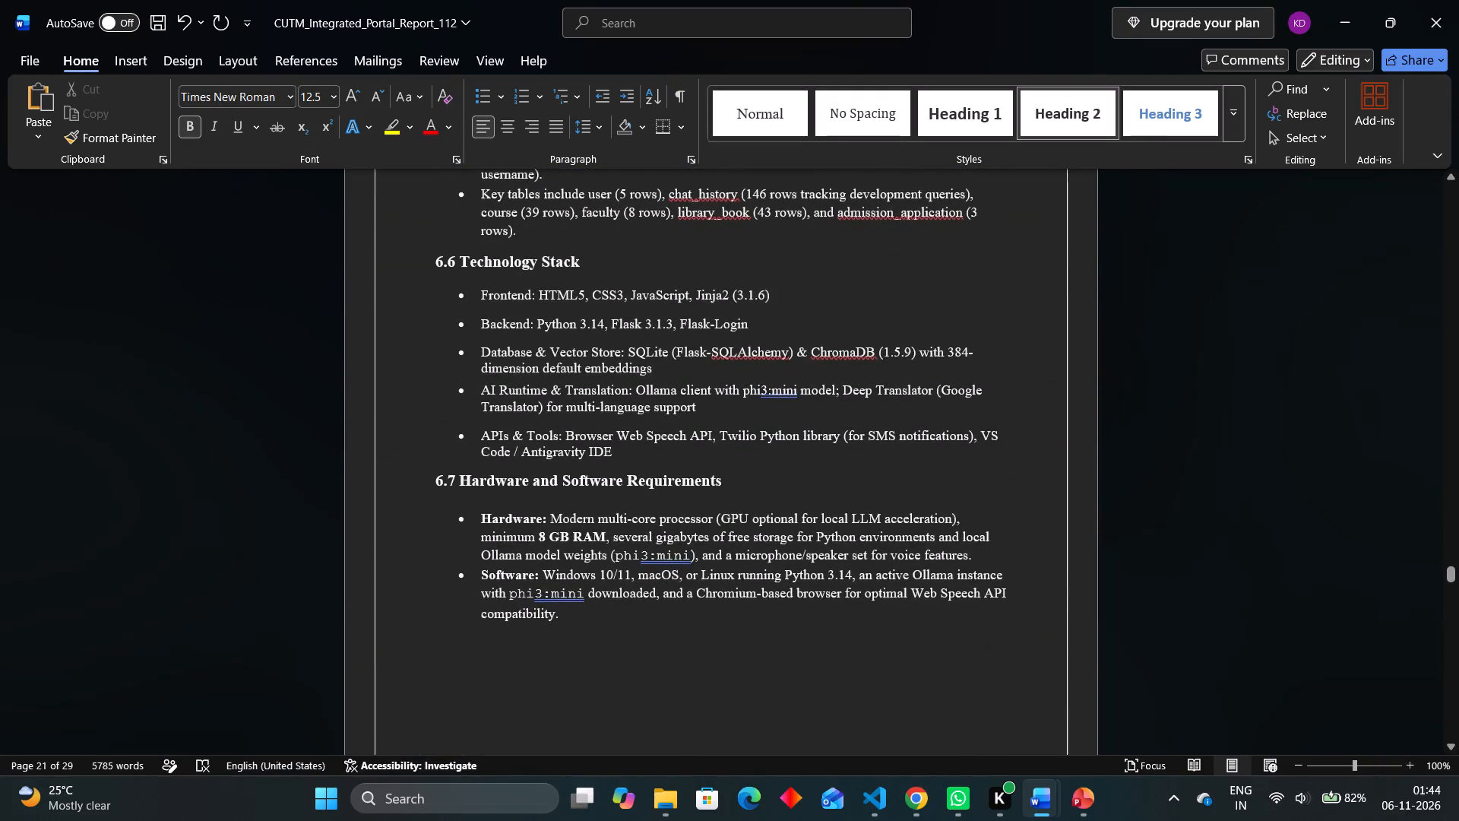
pyautogui.scroll(-4, 502, 630)
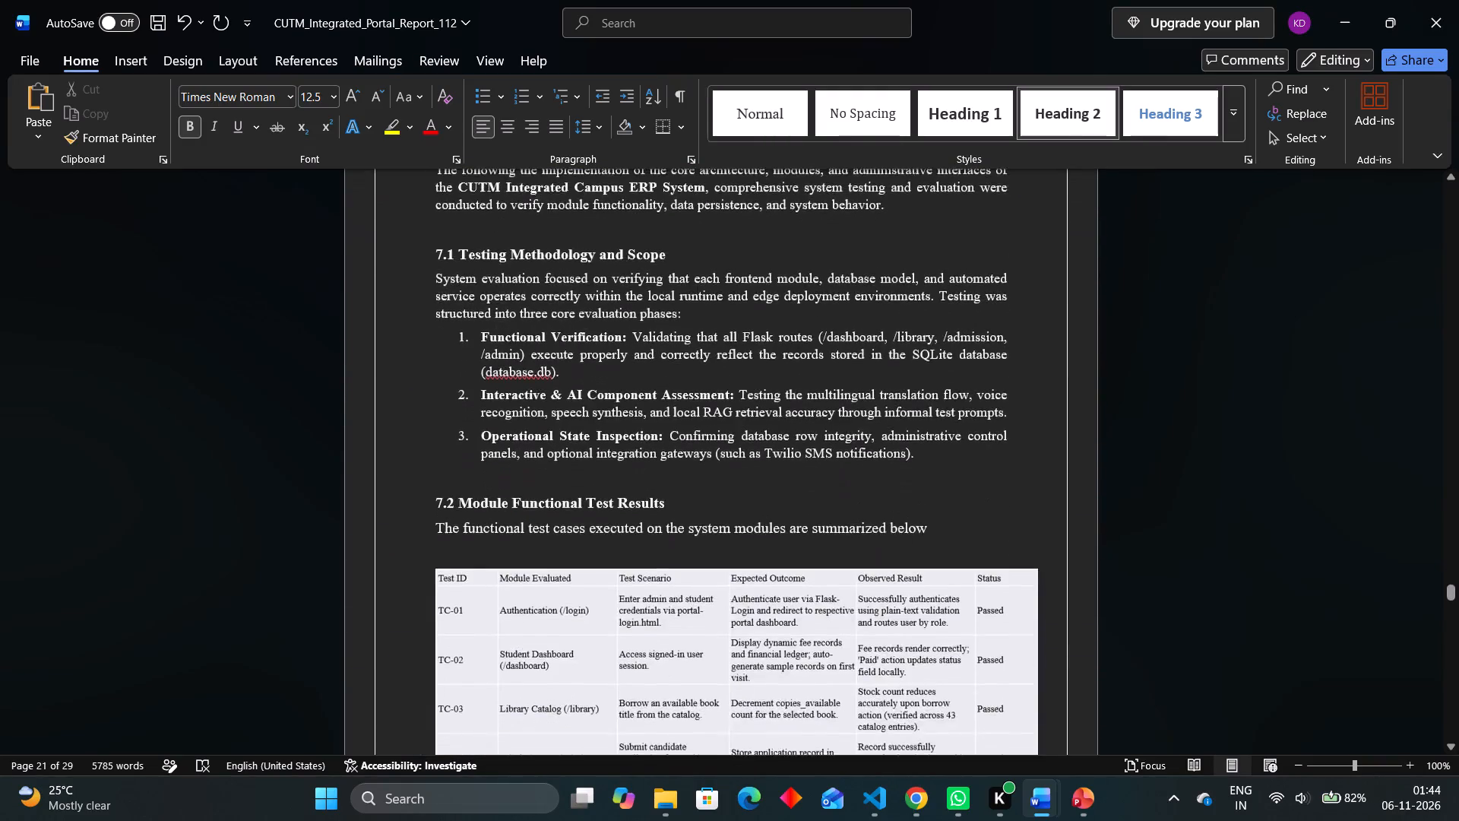
pyautogui.scroll(-4, 502, 630)
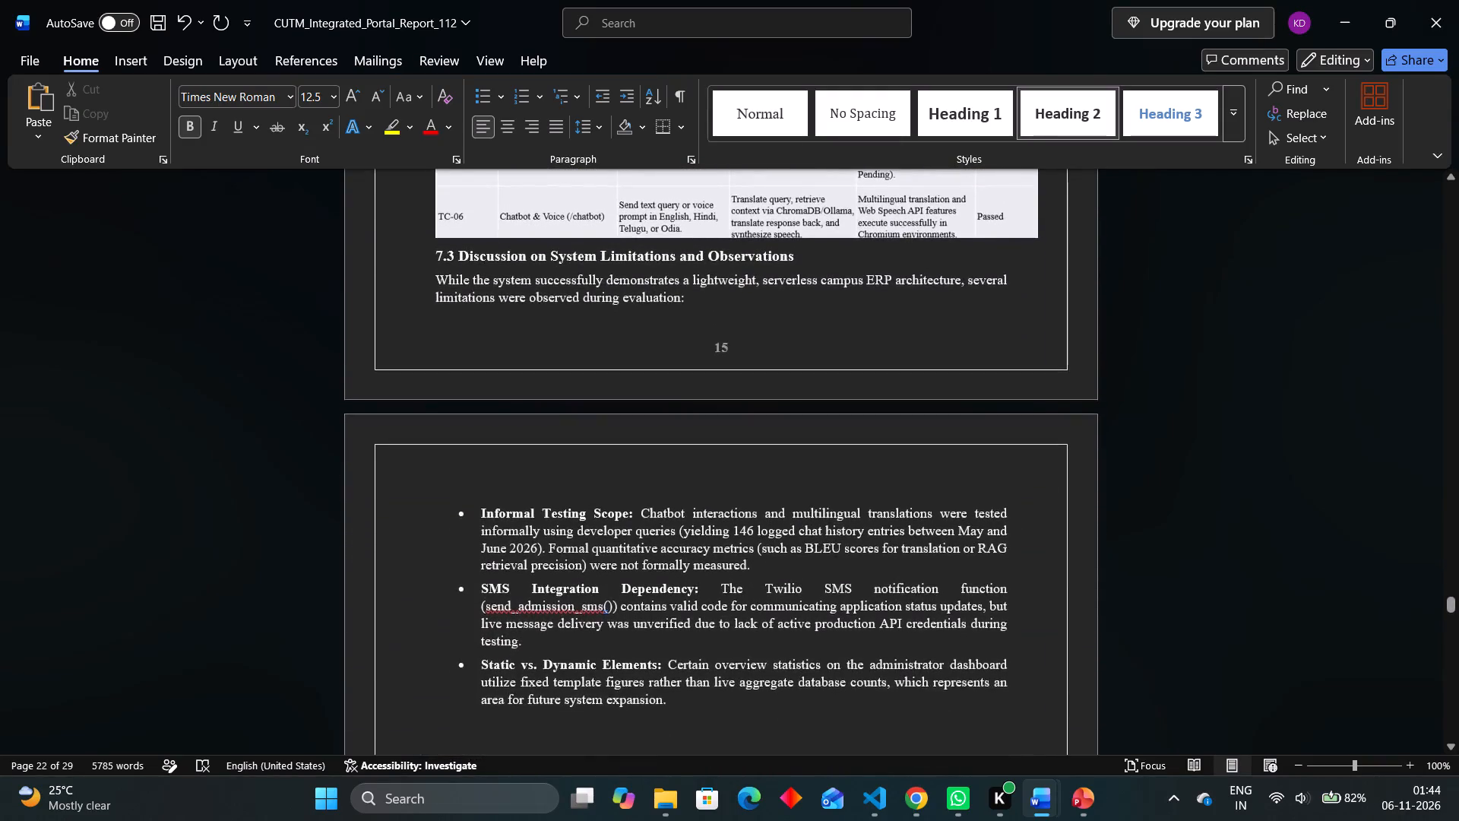
pyautogui.scroll(-1, 502, 630)
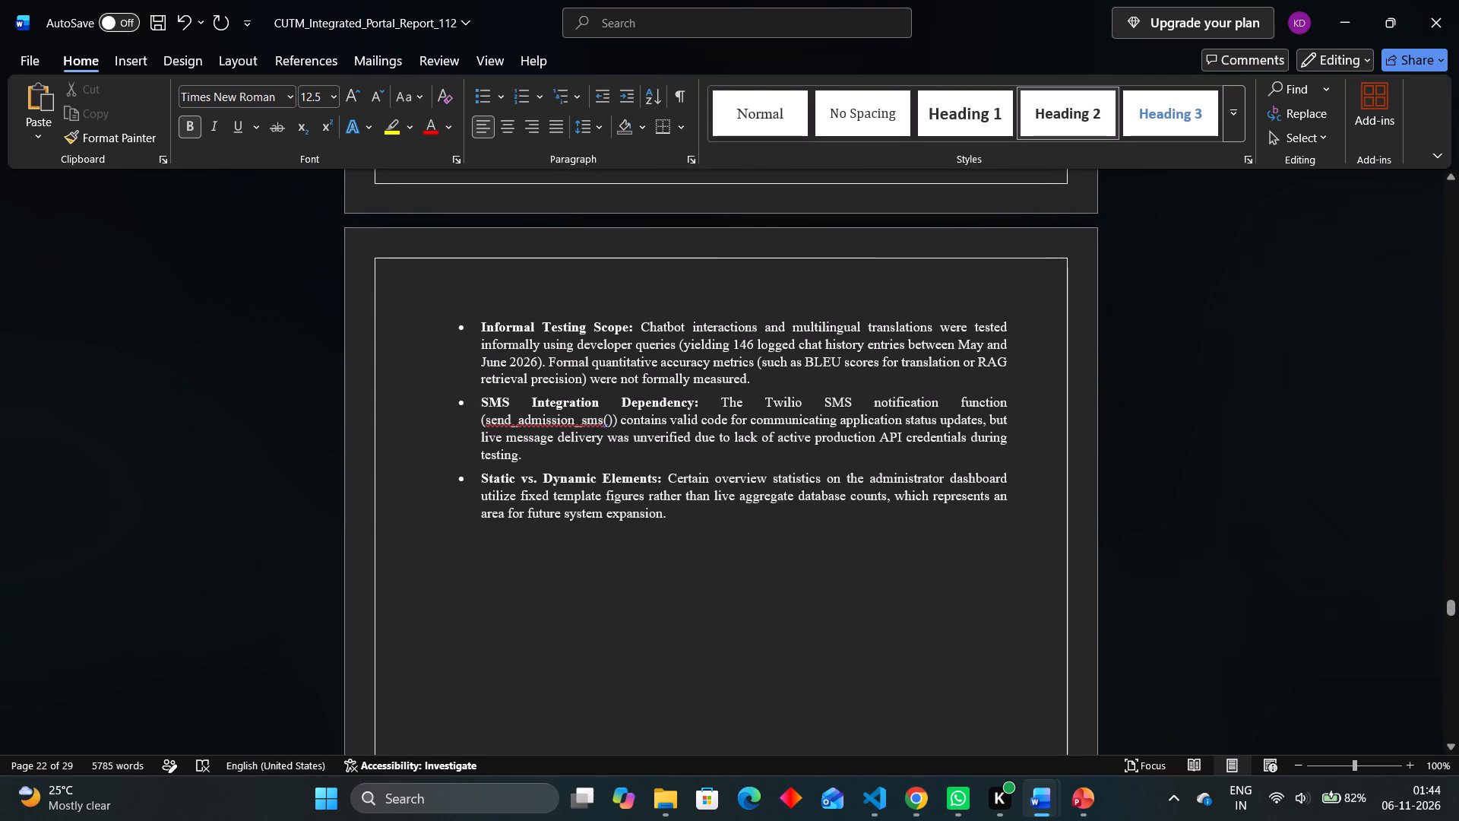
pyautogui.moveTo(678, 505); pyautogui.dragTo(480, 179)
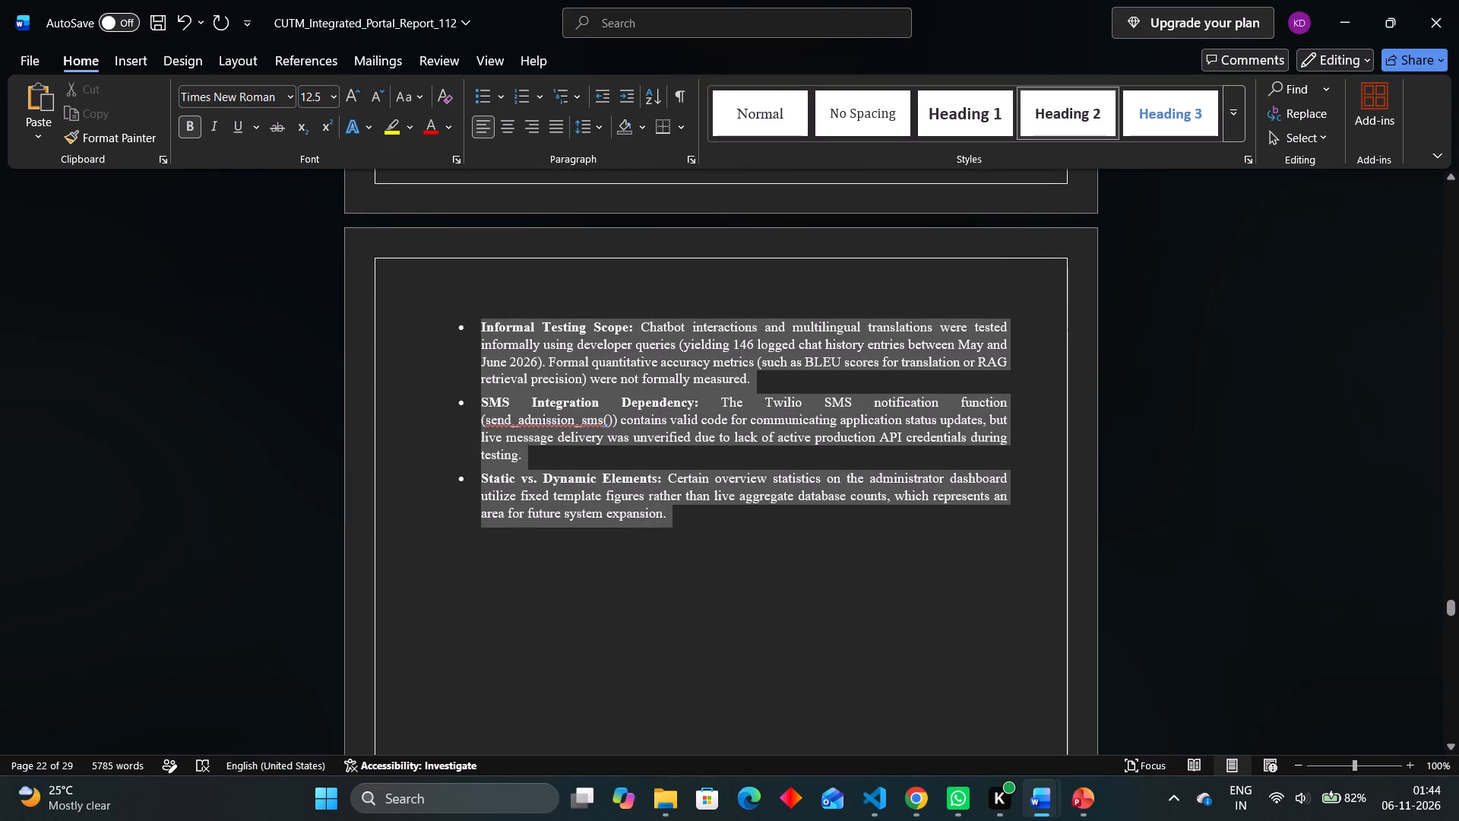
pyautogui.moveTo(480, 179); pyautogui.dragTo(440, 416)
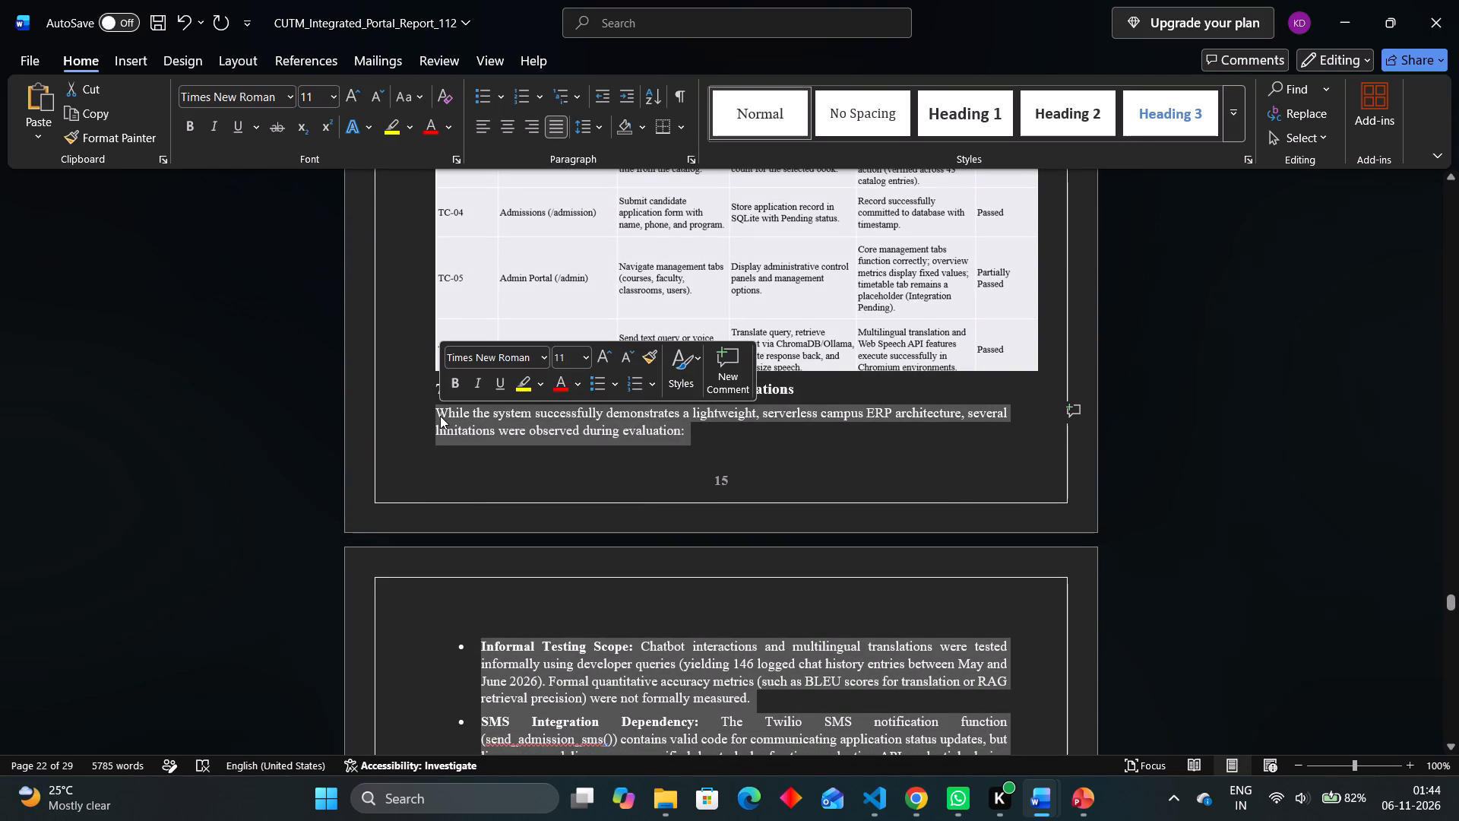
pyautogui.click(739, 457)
# Delete the empty lines above the 7.1 Testing Methodology and Scope and 7.2 Module Functional Test Results headings.
pyautogui.scroll(1, 739, 457)
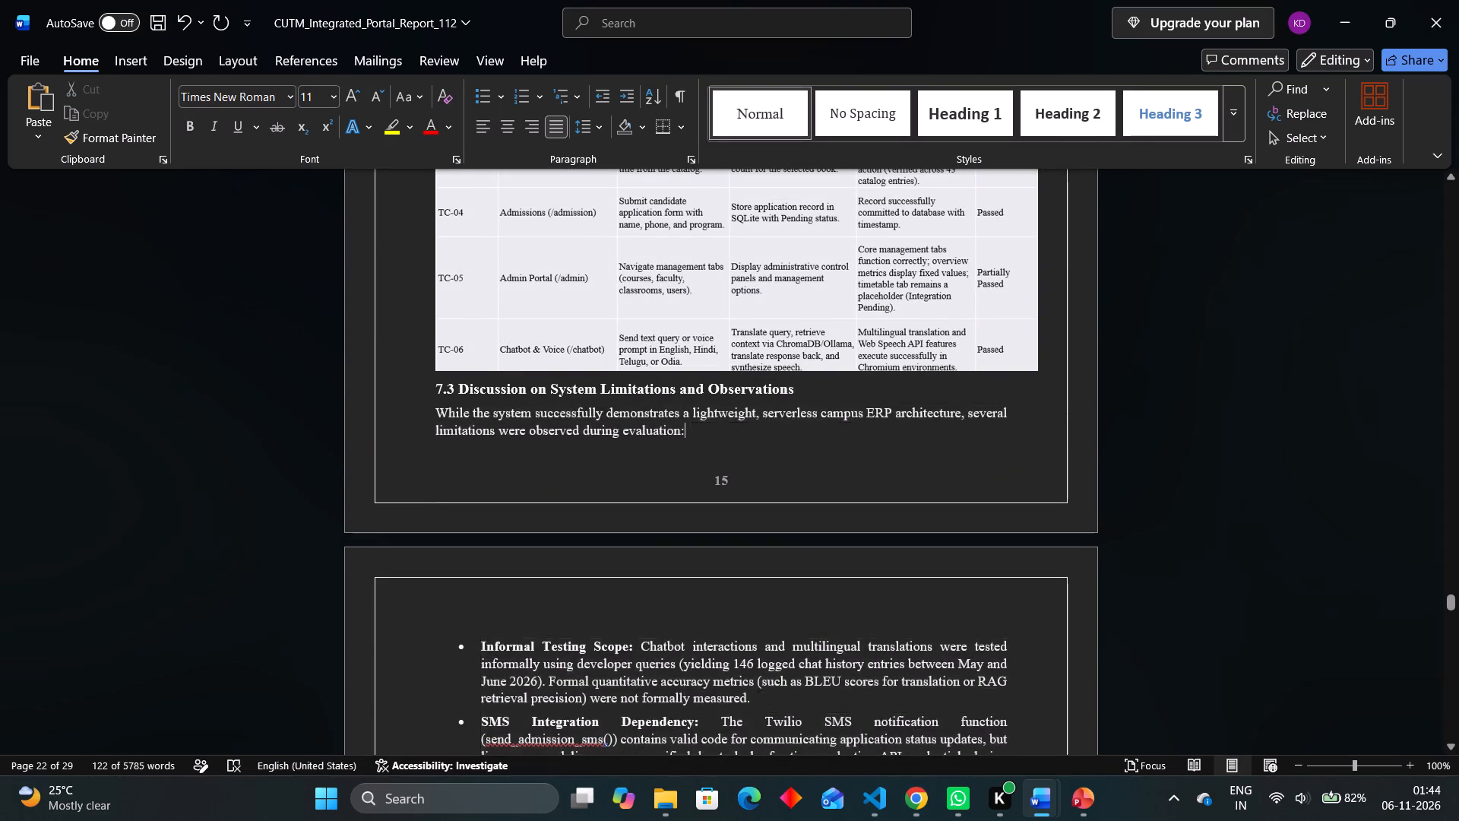
pyautogui.scroll(2, 739, 457)
pyautogui.scroll(-1, 739, 457)
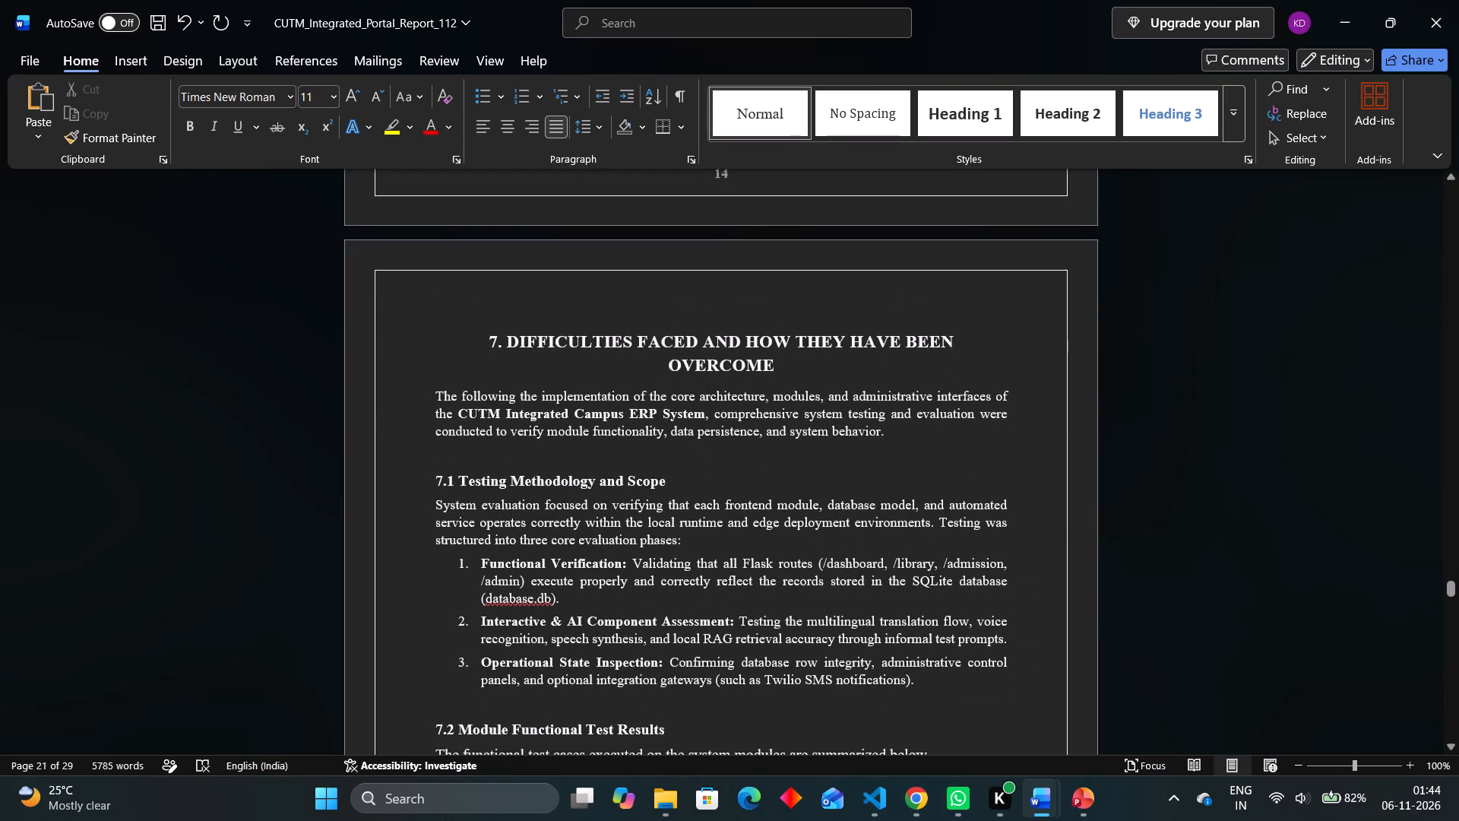
pyautogui.click(702, 452)
pyautogui.press('BackSpace')
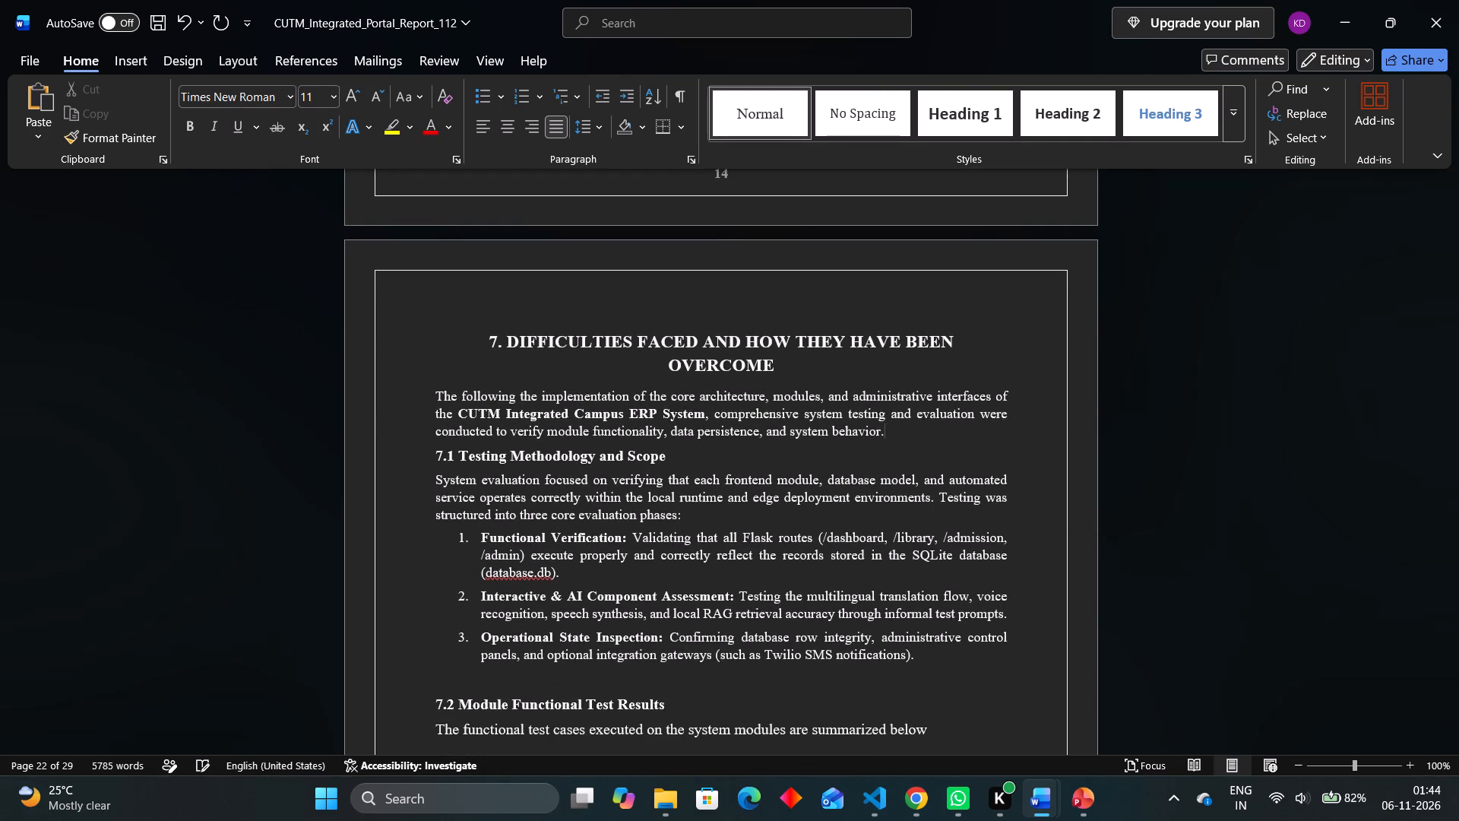
pyautogui.click(511, 677)
pyautogui.press('BackSpace')
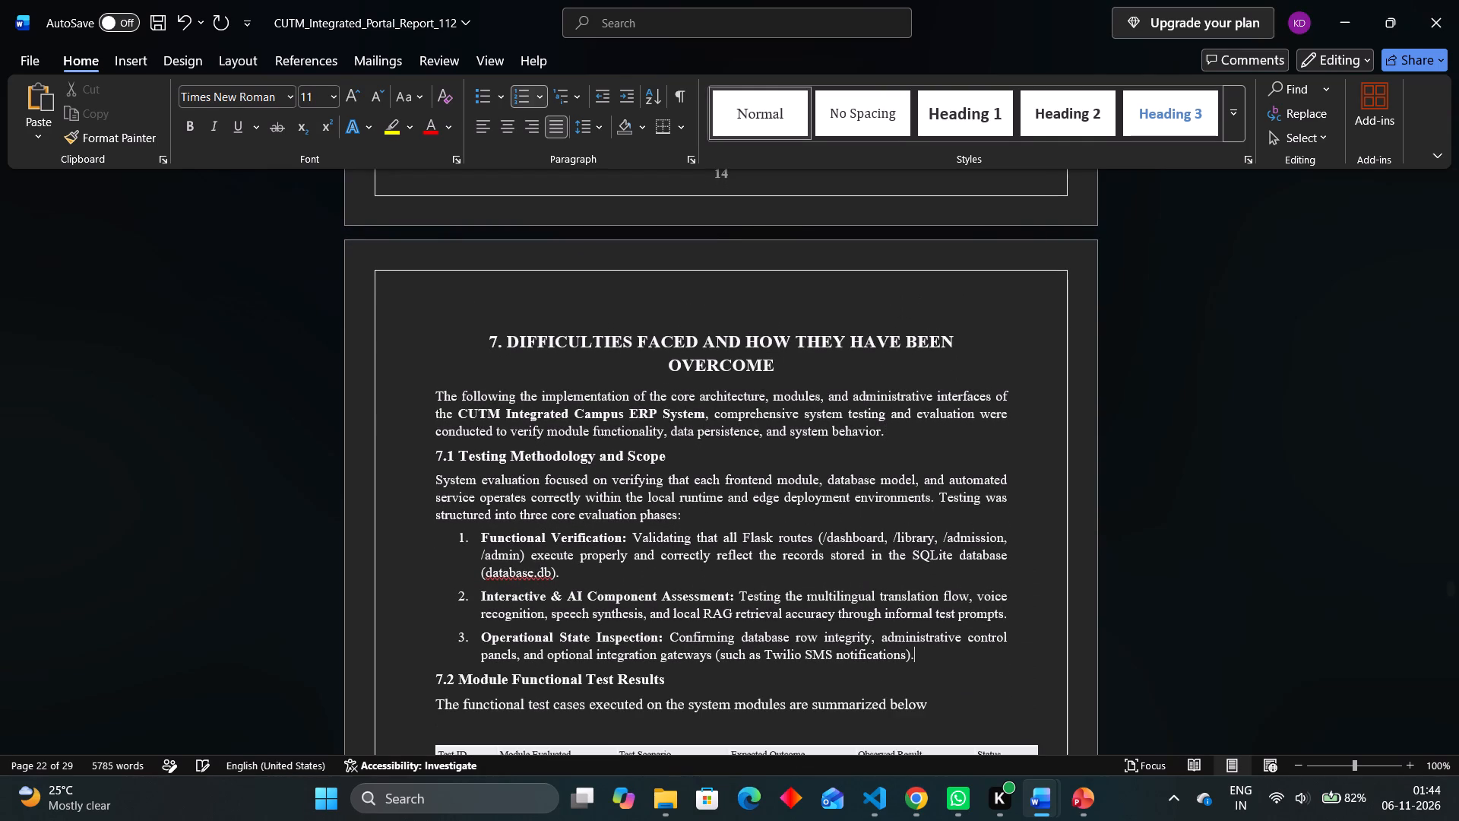
# Delete the SMS Integration Dependency item from the section 7.3 limitations list.
pyautogui.scroll(-3, 532, 650)
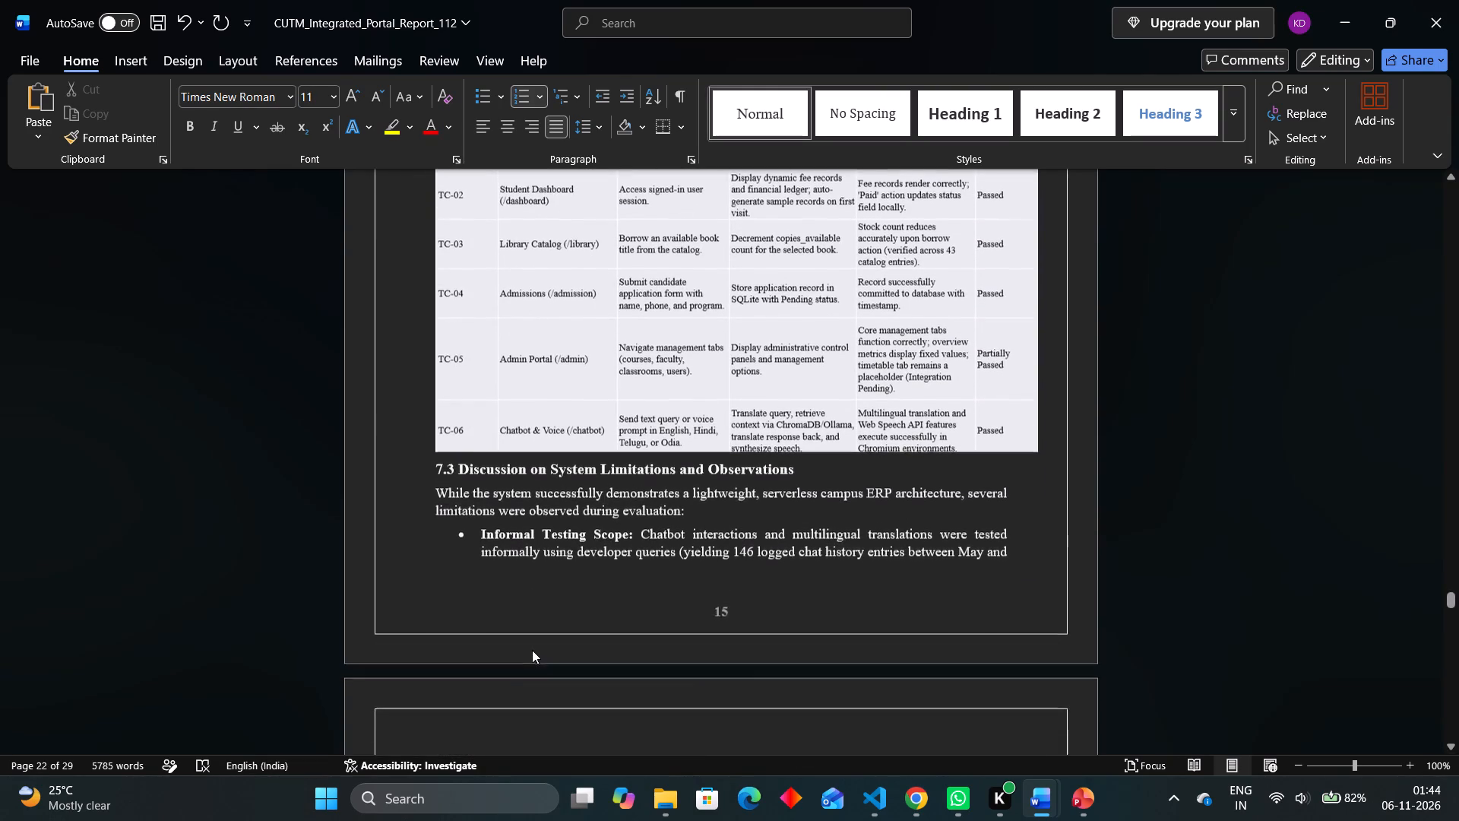
pyautogui.scroll(-2, 532, 650)
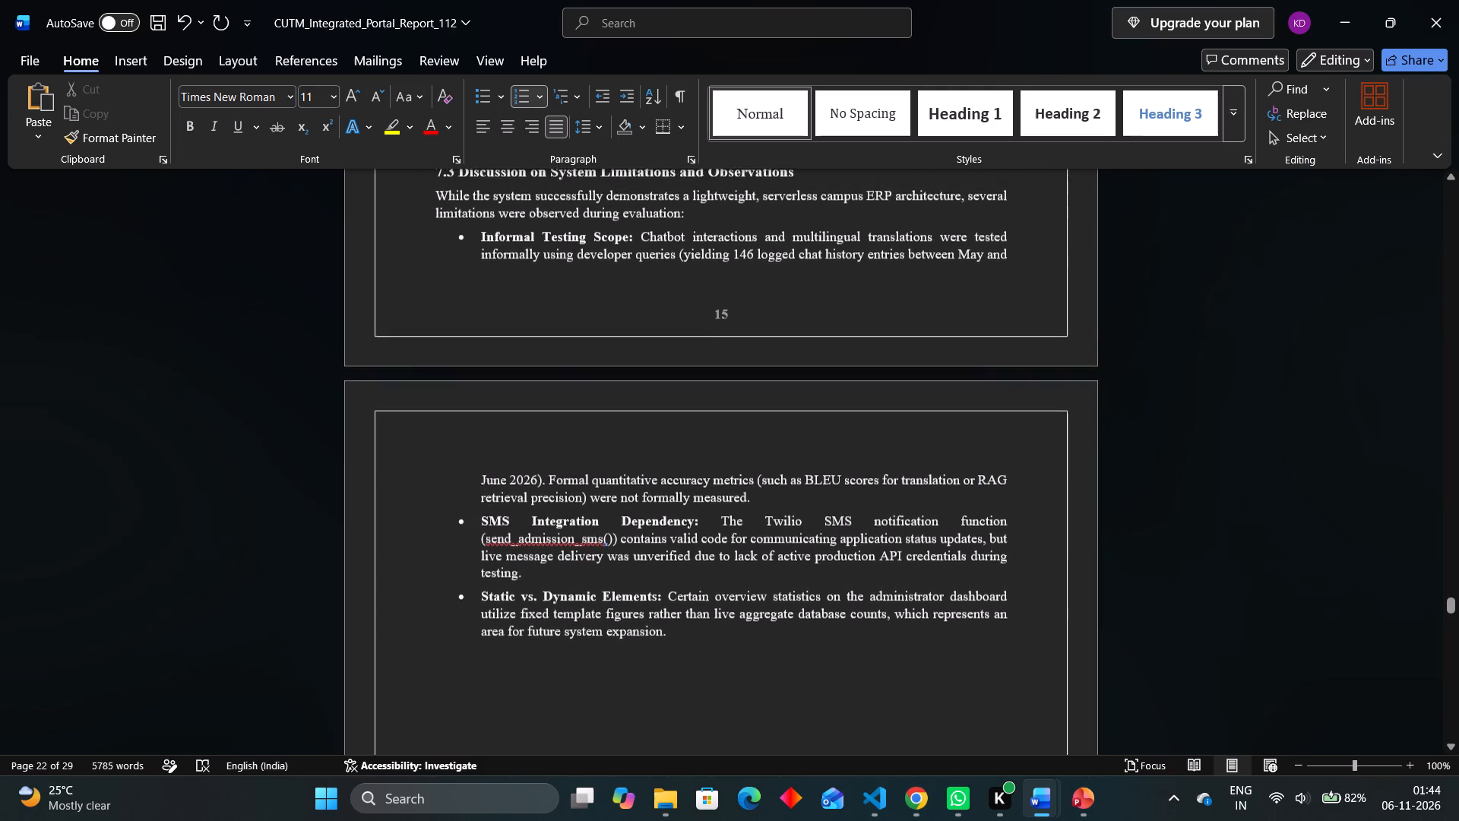
pyautogui.scroll(-1, 532, 650)
pyautogui.moveTo(529, 575); pyautogui.dragTo(473, 531)
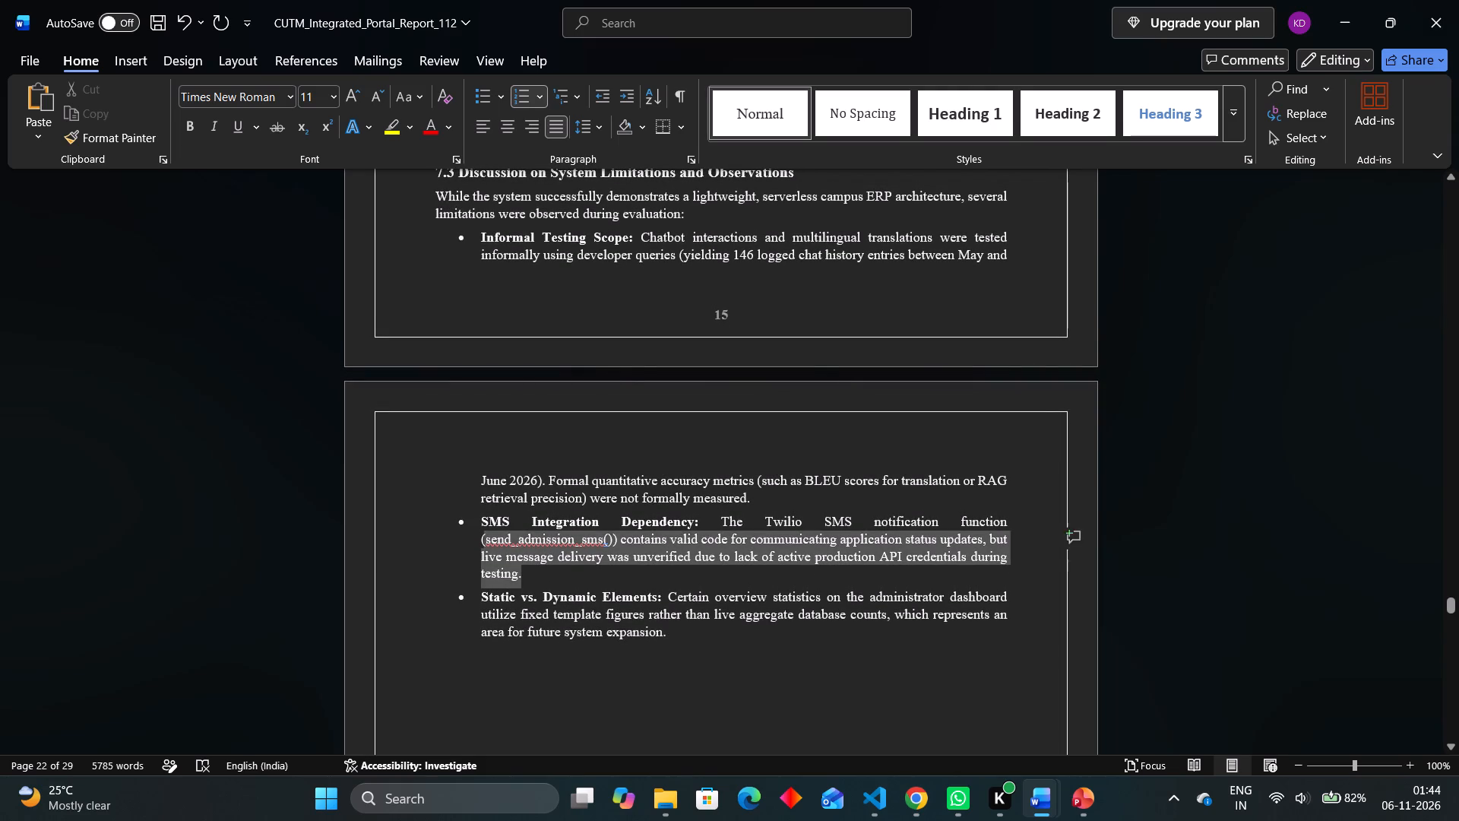
pyautogui.moveTo(473, 531); pyautogui.dragTo(452, 518)
pyautogui.hscroll(1, 452, 518)
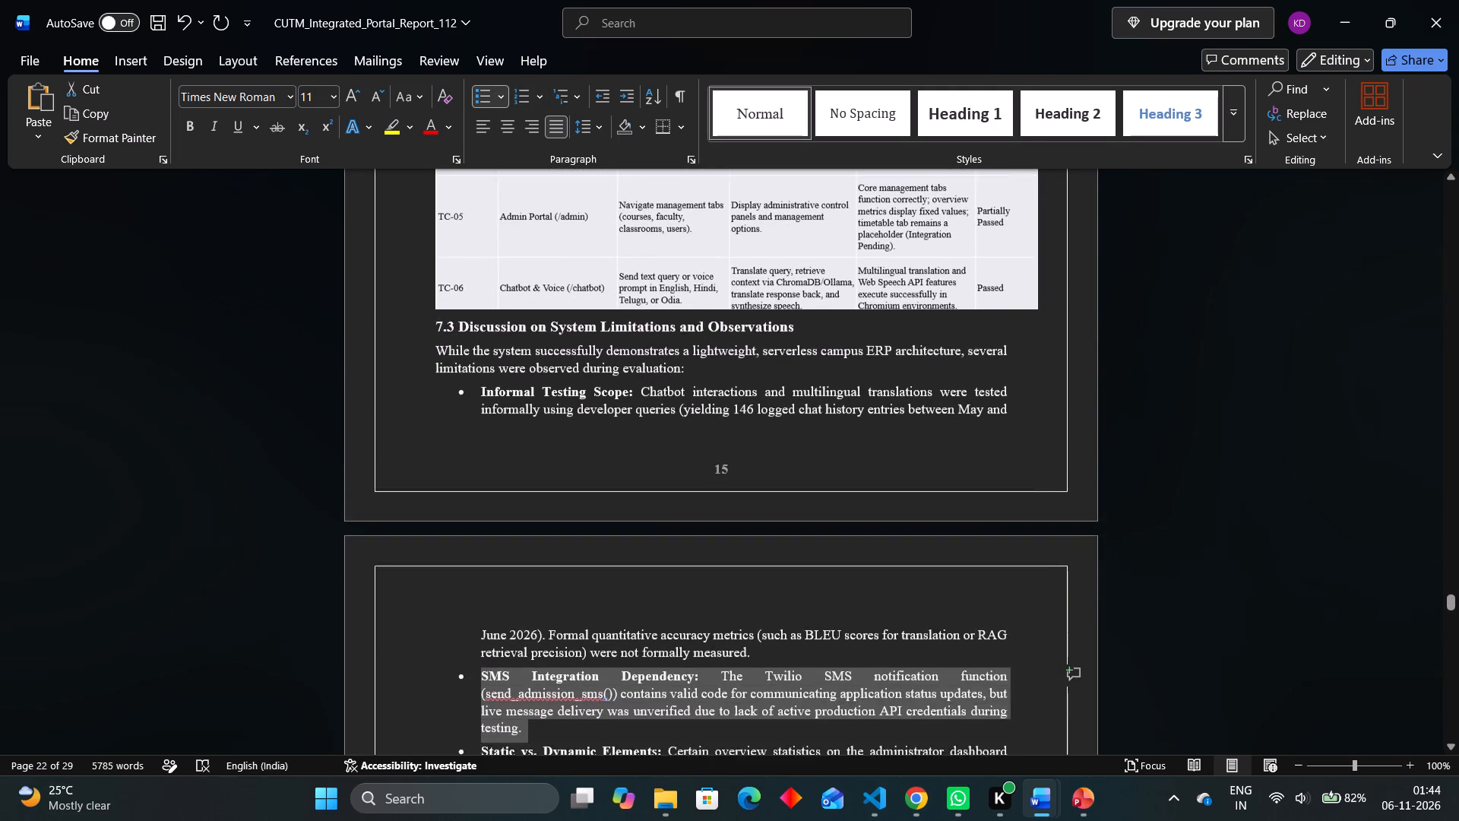
pyautogui.hscroll(1, 452, 518)
pyautogui.press('BackSpace')
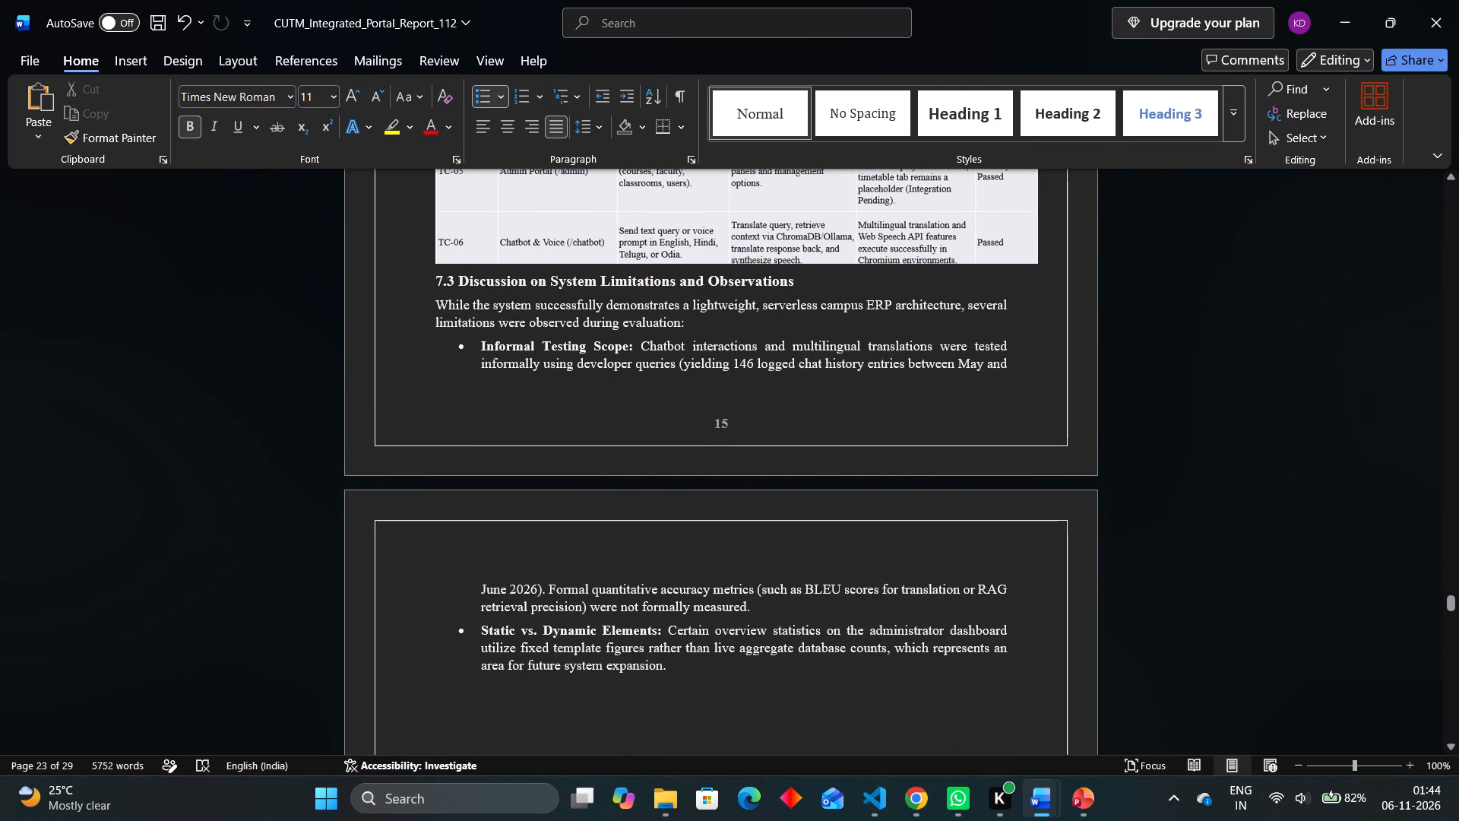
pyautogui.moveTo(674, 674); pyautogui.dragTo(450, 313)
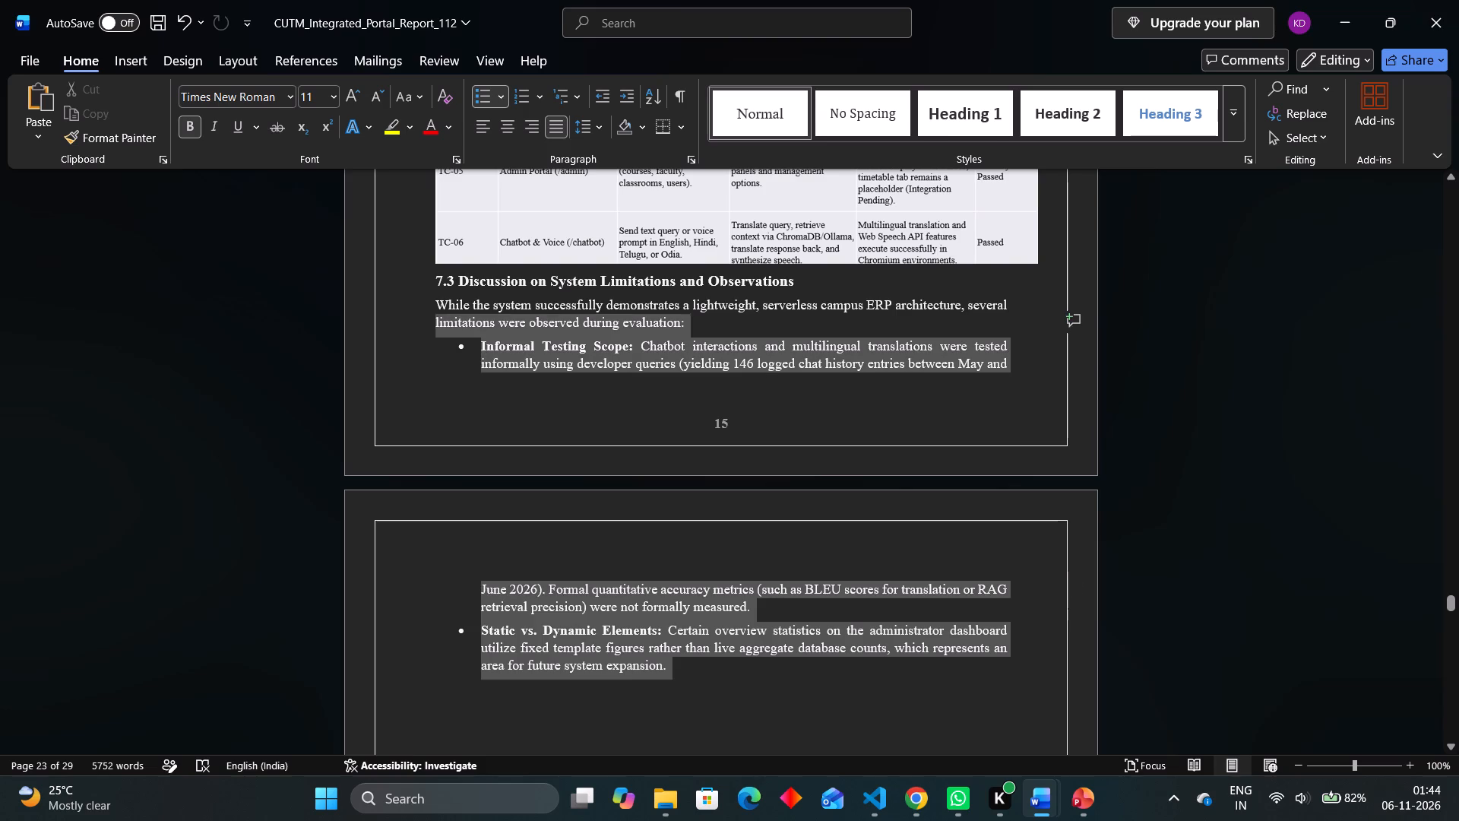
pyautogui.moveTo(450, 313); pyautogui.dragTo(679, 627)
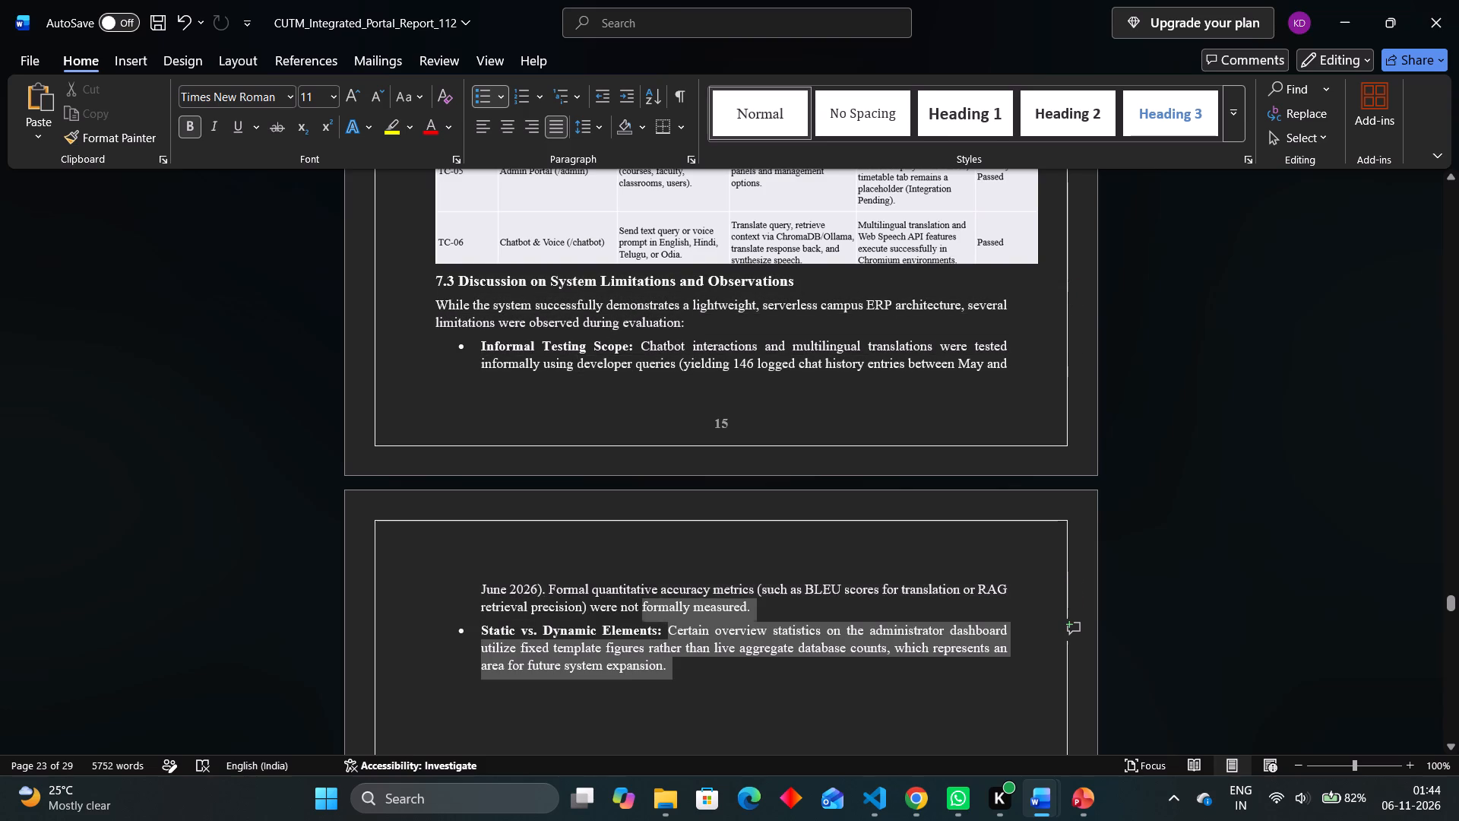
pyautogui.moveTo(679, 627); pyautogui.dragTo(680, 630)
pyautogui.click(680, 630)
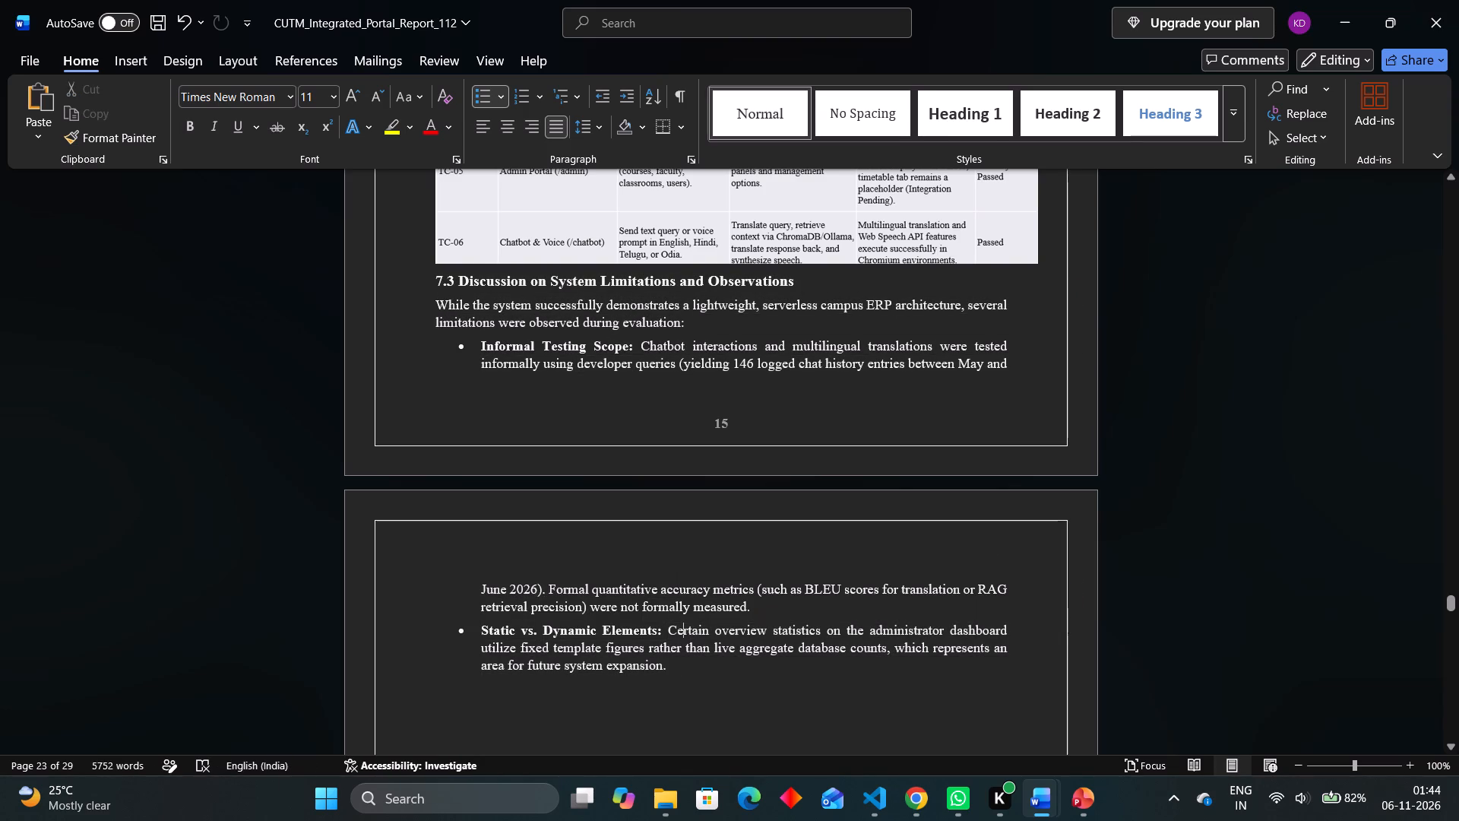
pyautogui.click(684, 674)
# Look through the chapters that follow section 7.3, from 8 Learning Outcomes to 10 Conclusion.
pyautogui.scroll(-3, 684, 674)
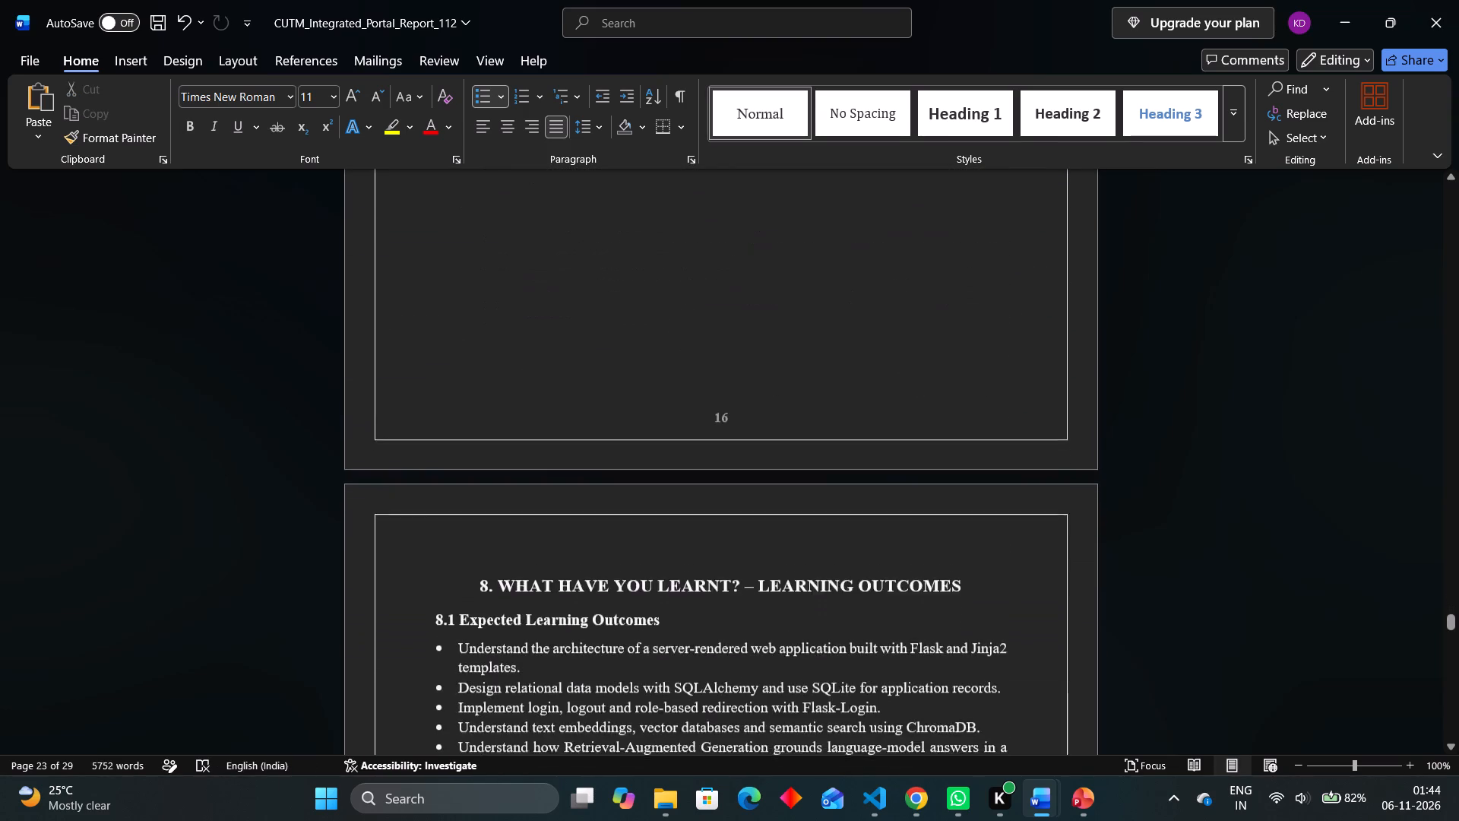
pyautogui.scroll(-3, 684, 674)
pyautogui.scroll(3, 684, 674)
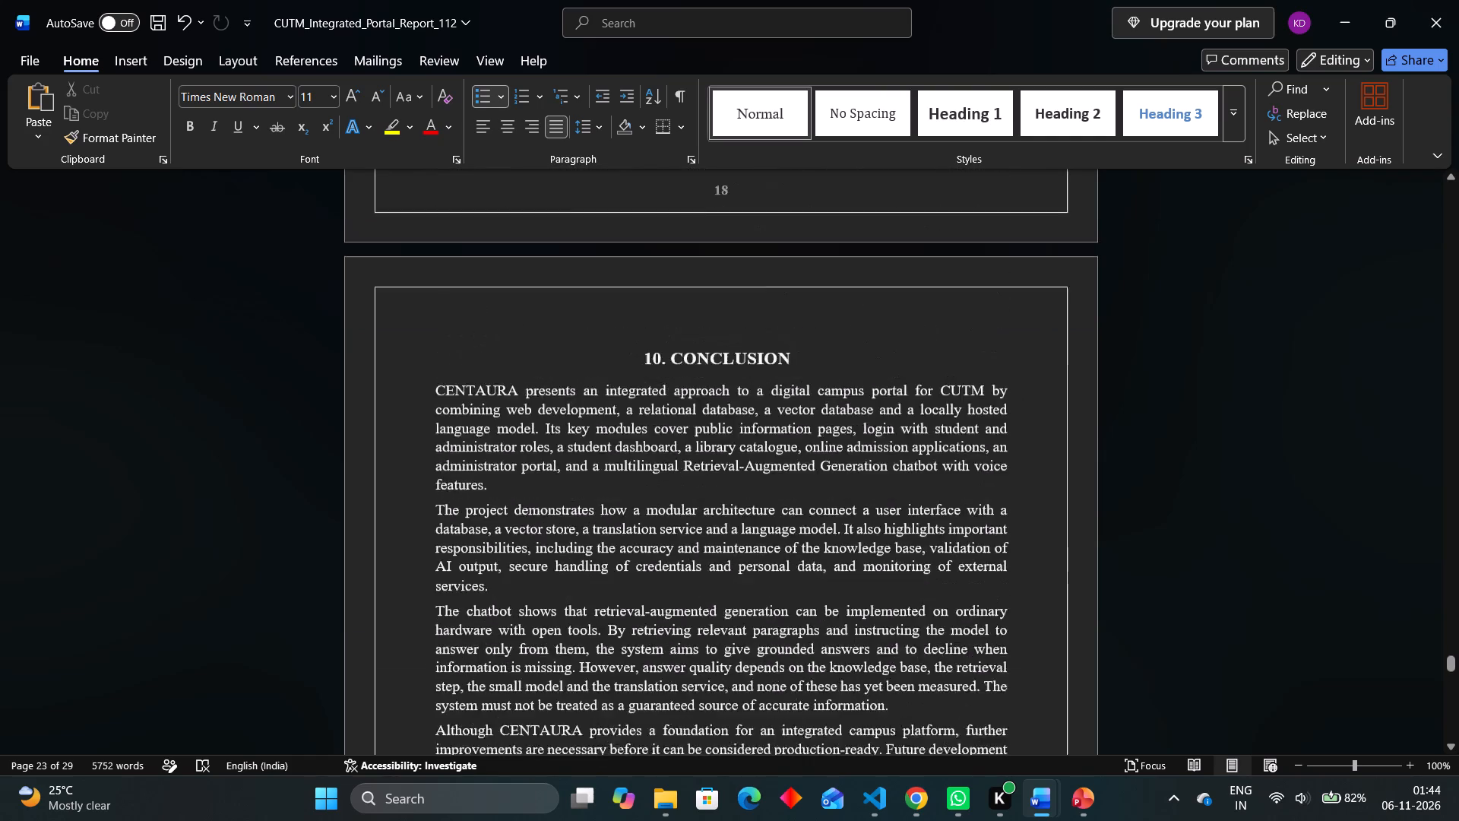
pyautogui.scroll(2, 684, 674)
pyautogui.scroll(-1, 684, 674)
pyautogui.scroll(2, 684, 674)
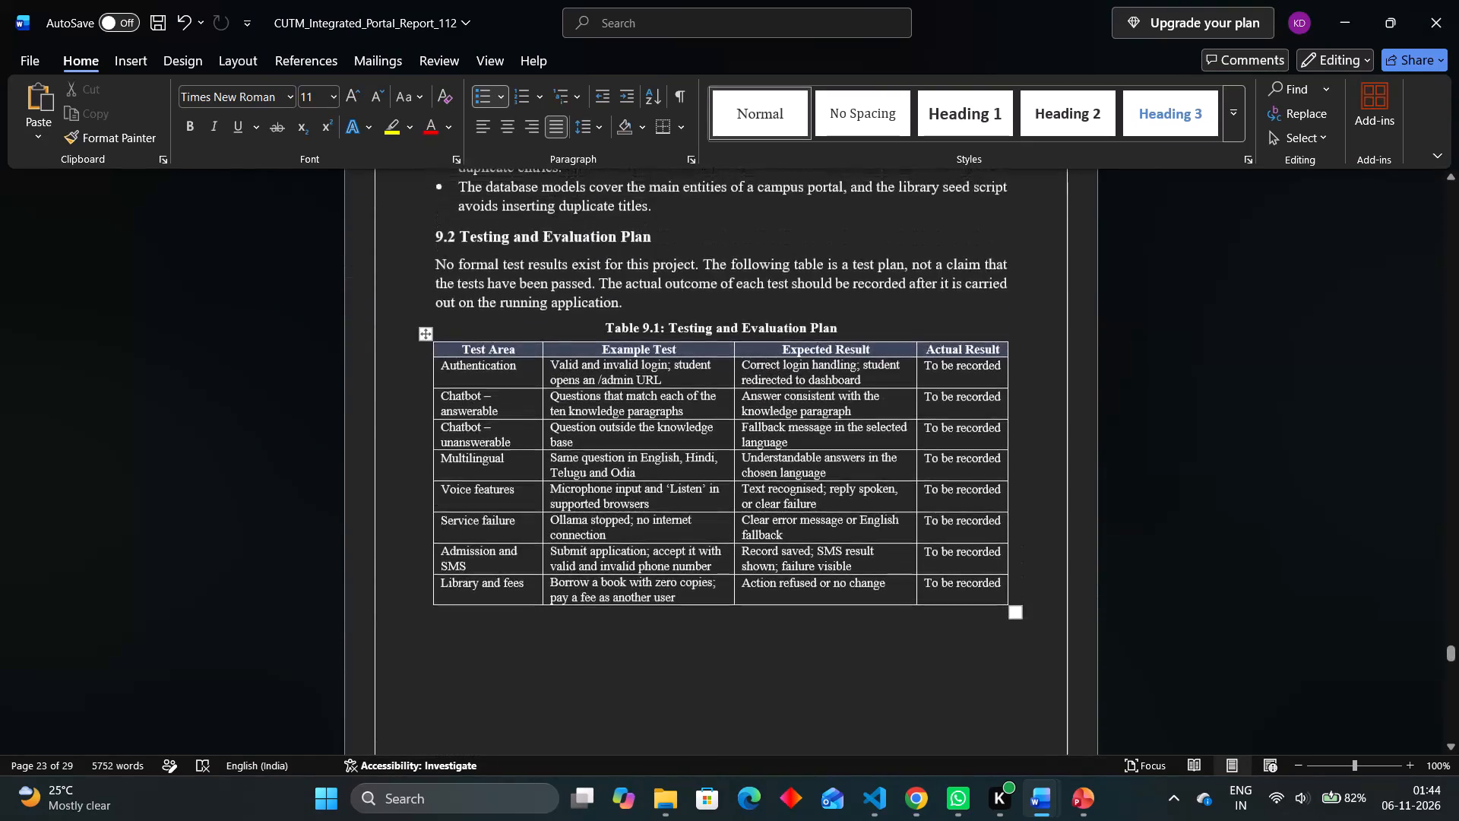
pyautogui.scroll(1, 684, 674)
pyautogui.click(910, 797)
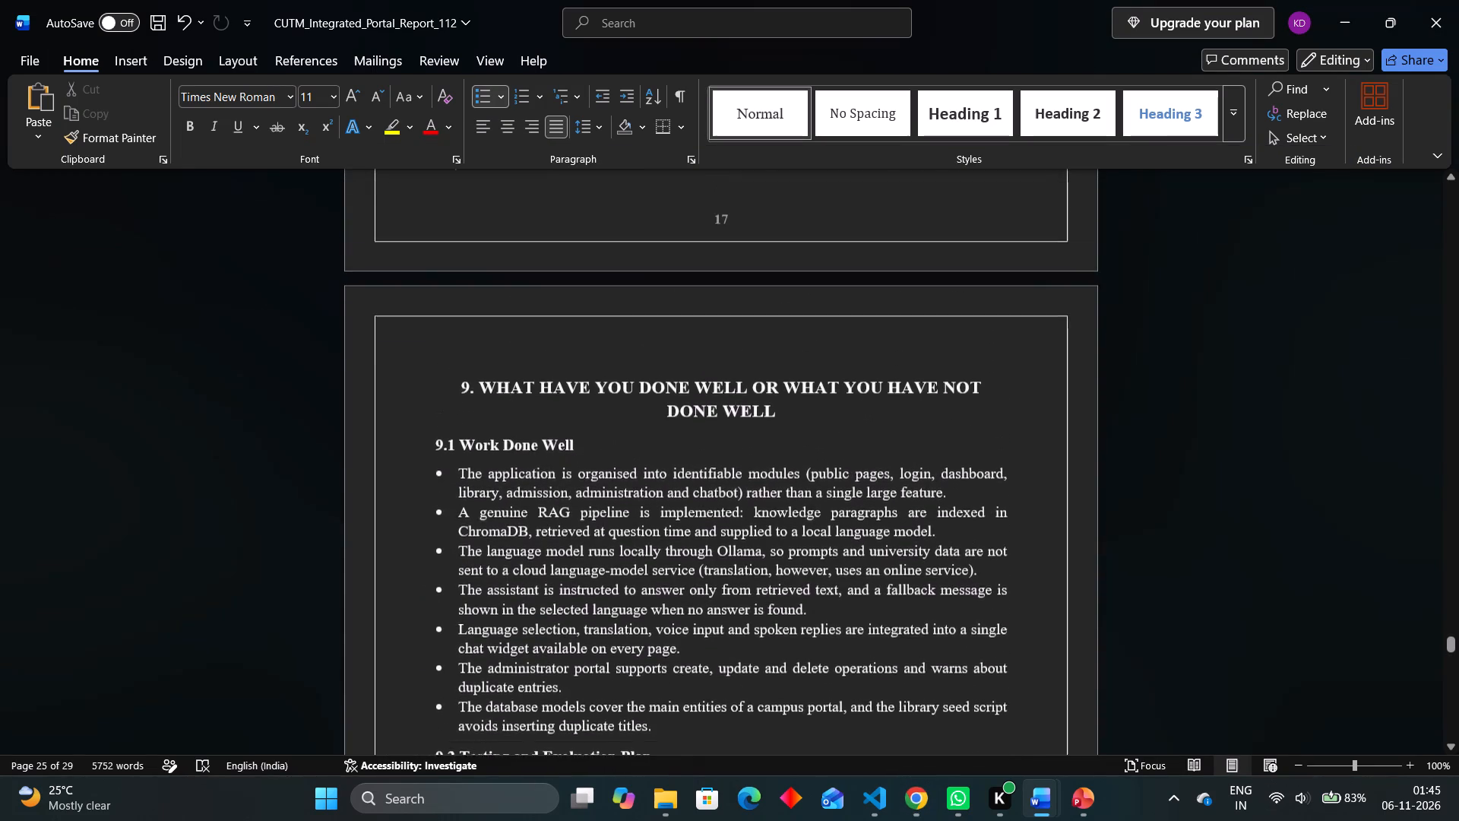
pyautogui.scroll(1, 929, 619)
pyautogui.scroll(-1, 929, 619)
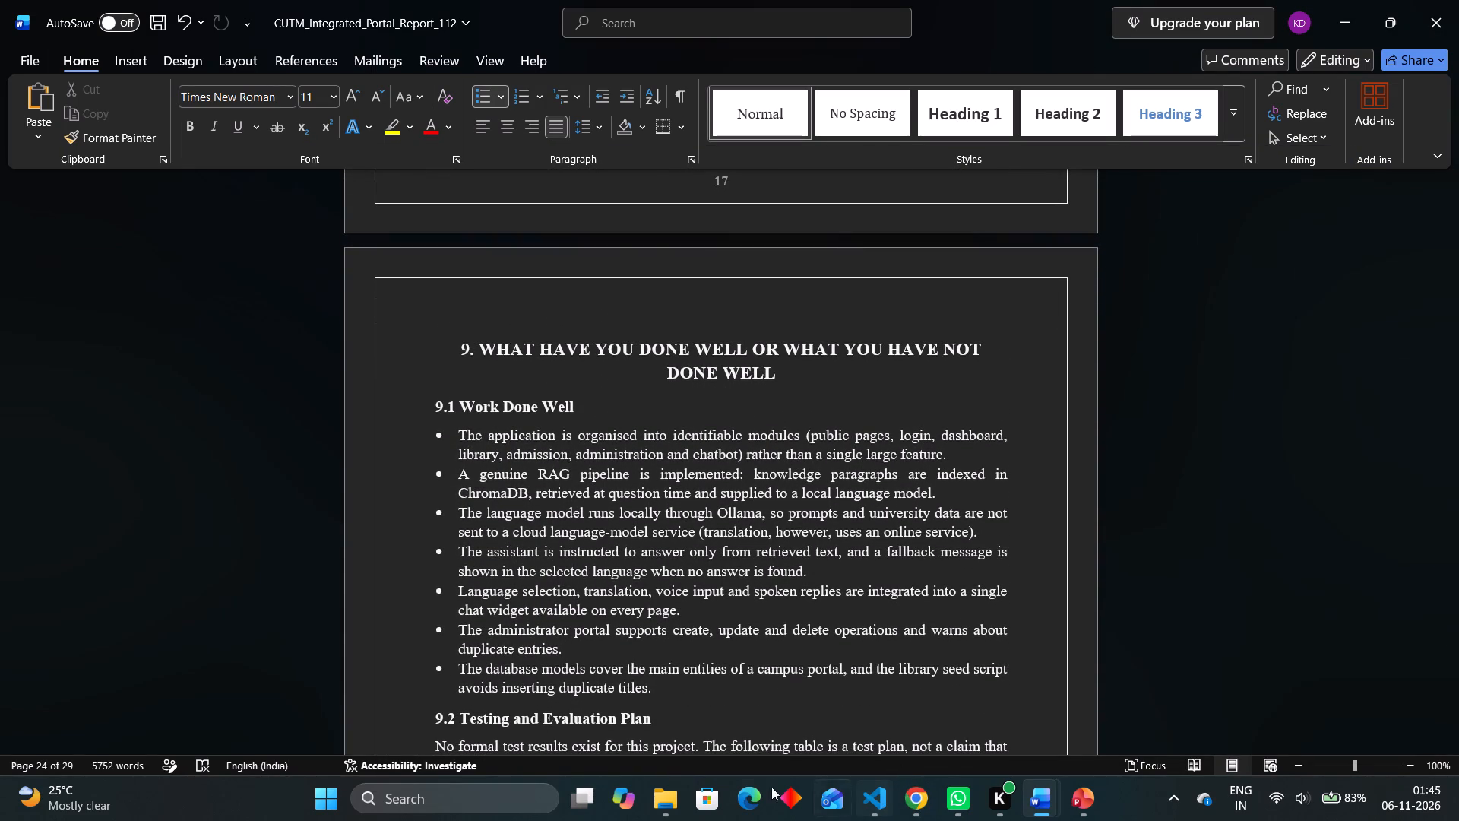
# Switch to Edge and reopen the recently closed tabs until Internship Guidelines.pdf is open.
pyautogui.click(755, 790)
pyautogui.click(603, 518)
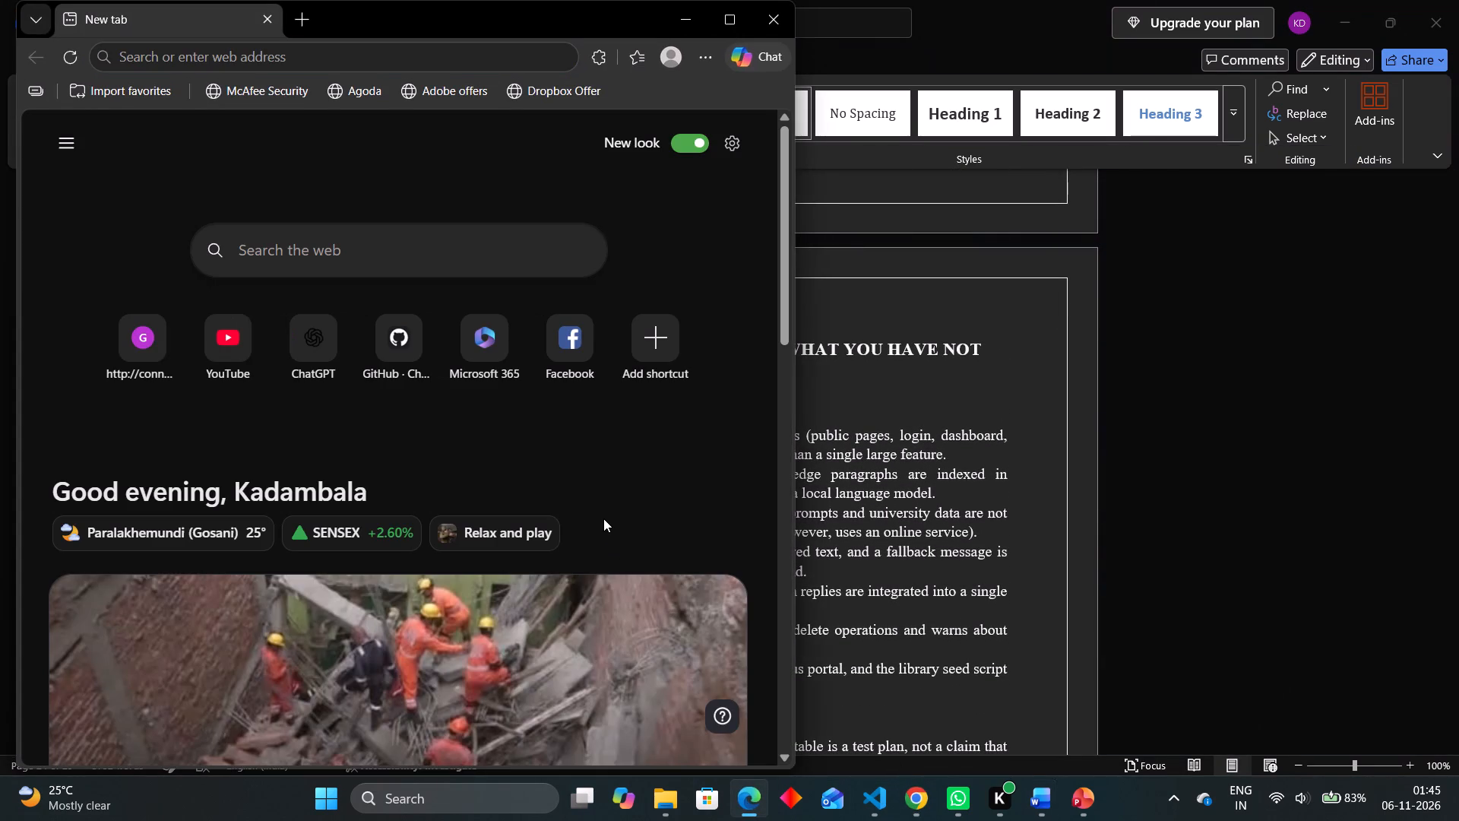
pyautogui.hotkey('ctrl', 'shift', 't')
pyautogui.hotkey('ctrl', 'shift', 't')
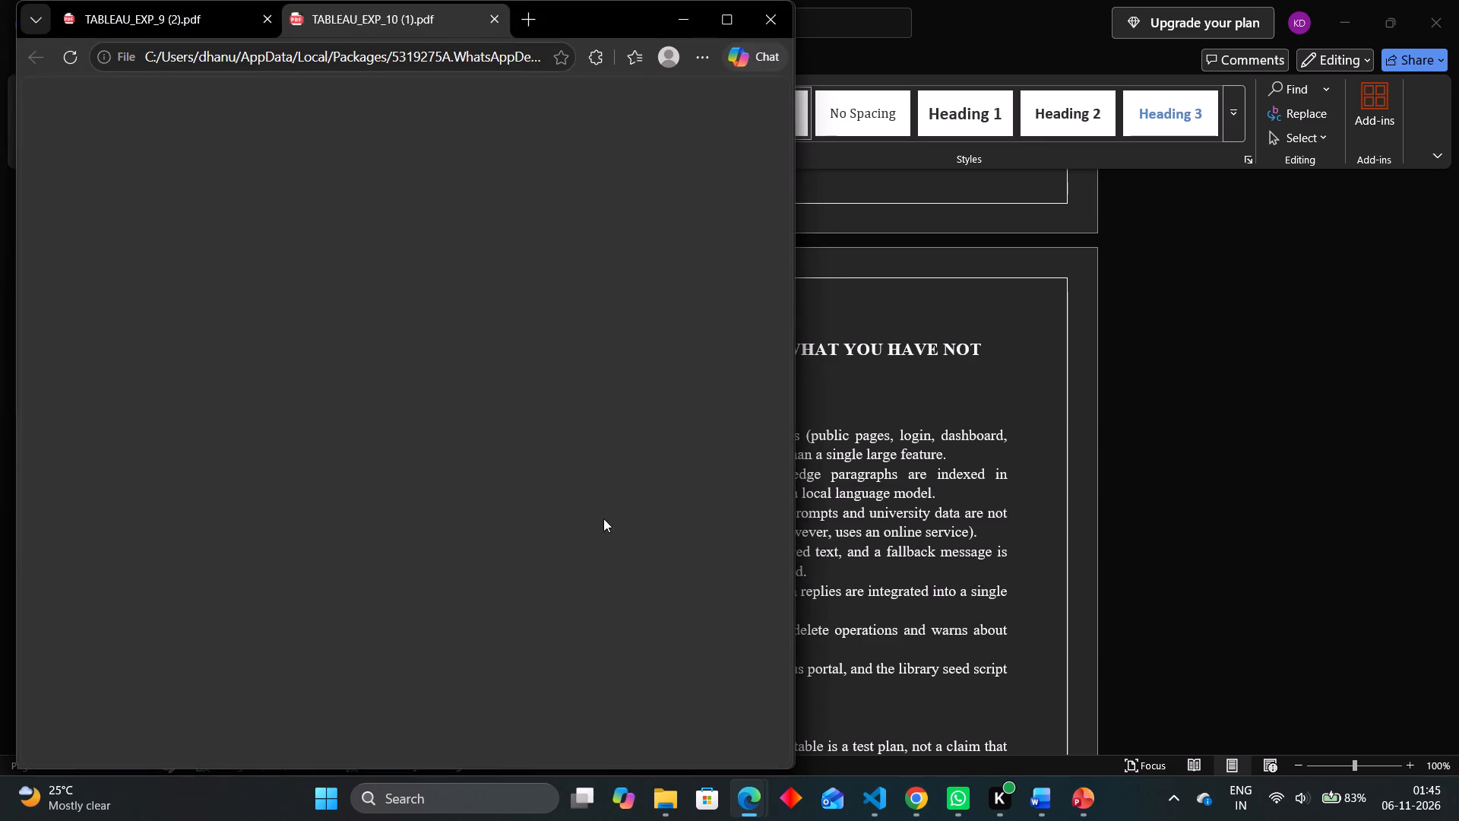
pyautogui.hotkey('ctrl', 'shift', 't')
pyautogui.hotkey('ctrl', 'shift', 't')
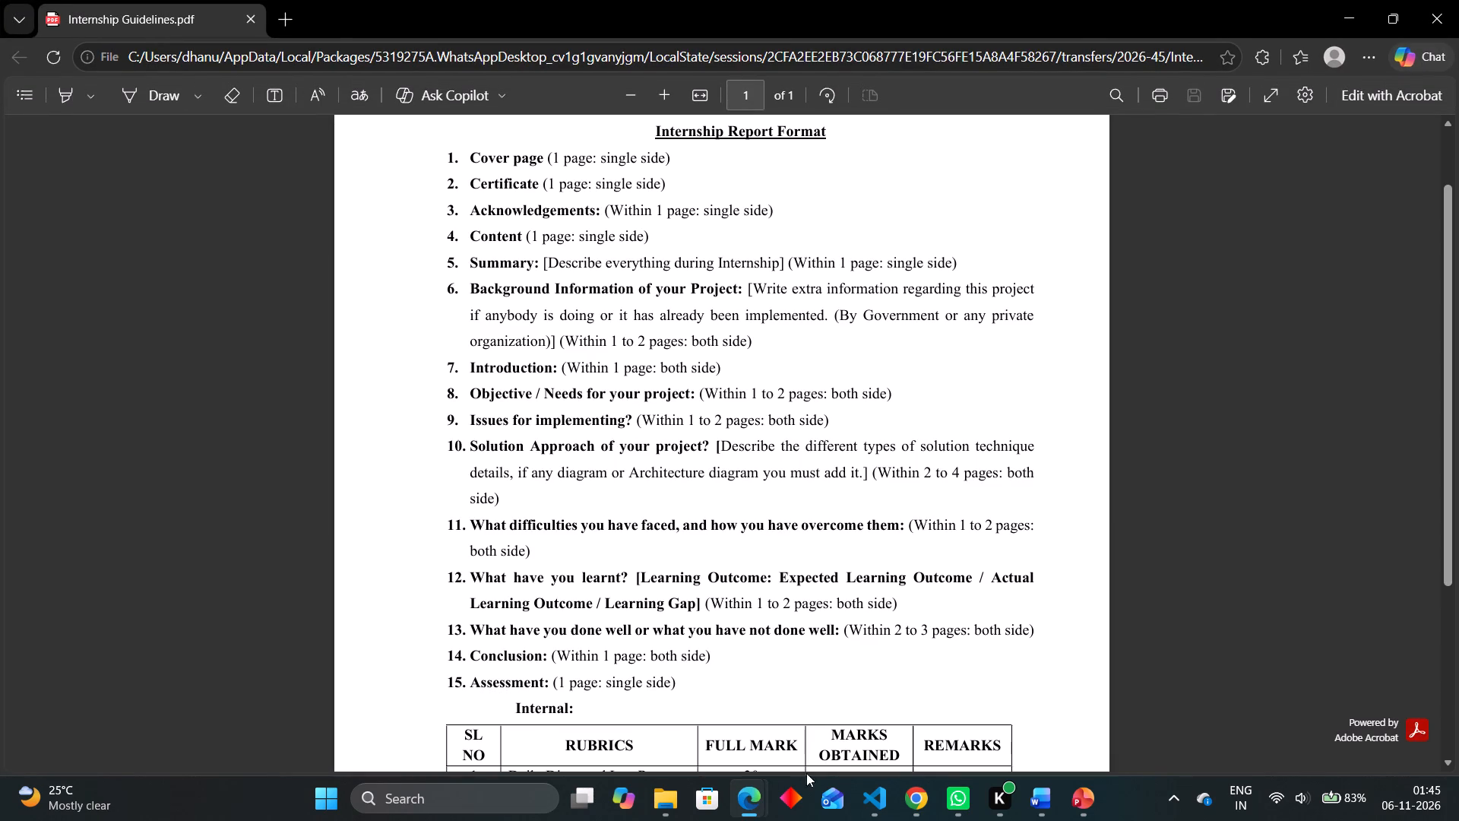
# Close the Tableau, awreh.pdf and new-tab Edge windows and bring up Internship Guidelines.pdf.
pyautogui.click(748, 797)
pyautogui.click(694, 626)
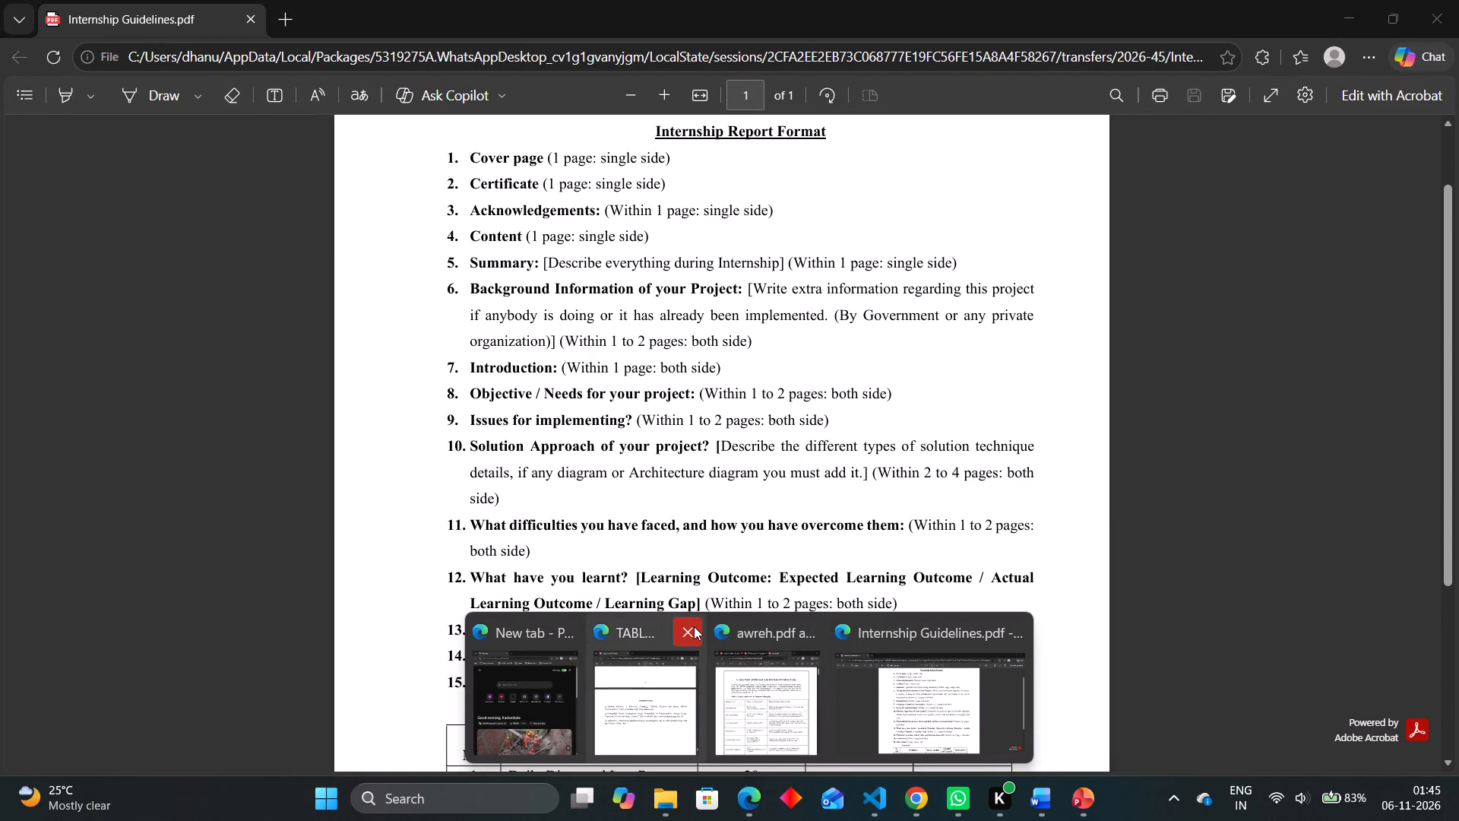
pyautogui.click(751, 629)
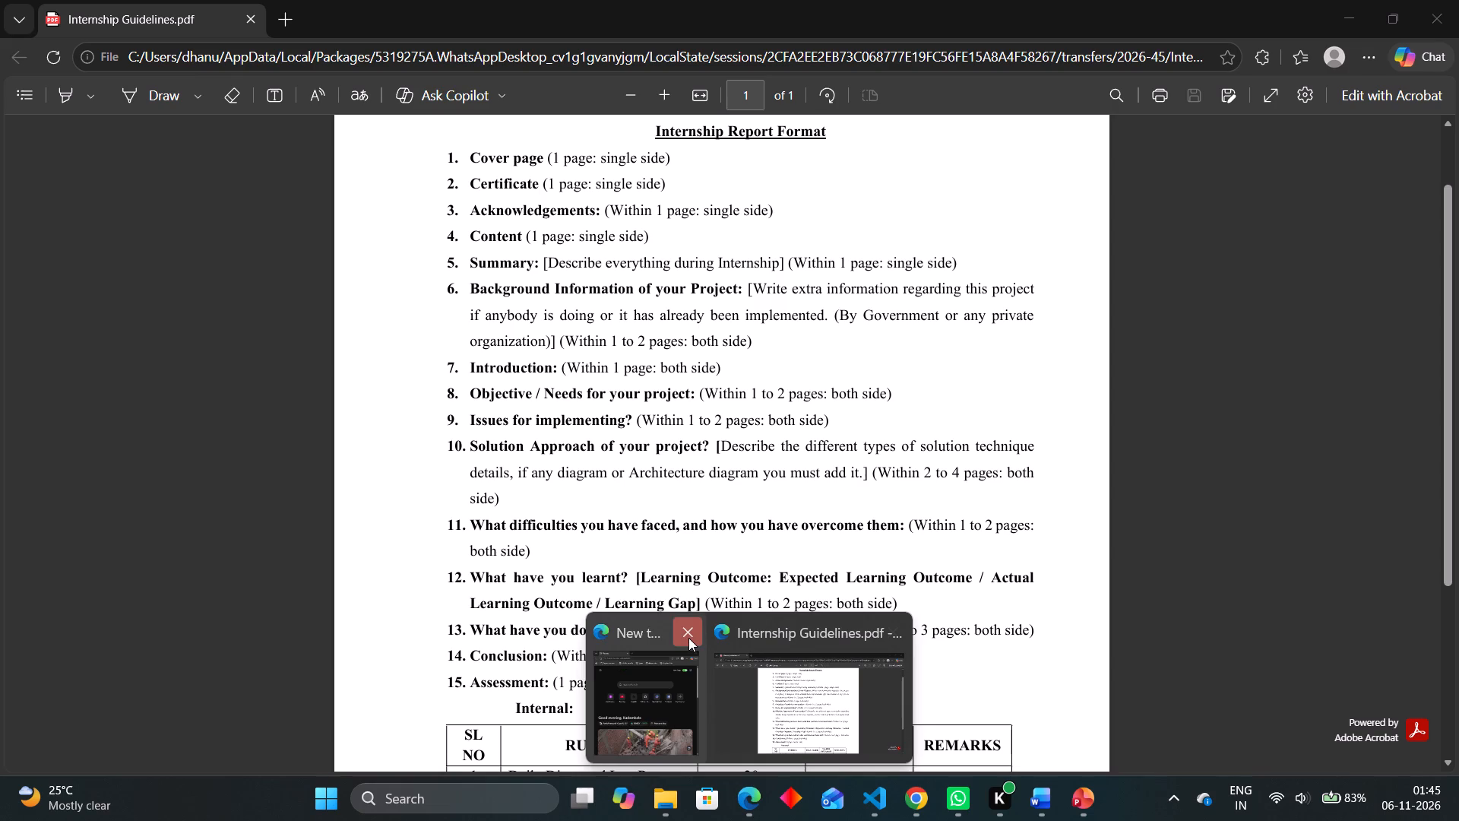
pyautogui.click(688, 638)
pyautogui.click(702, 682)
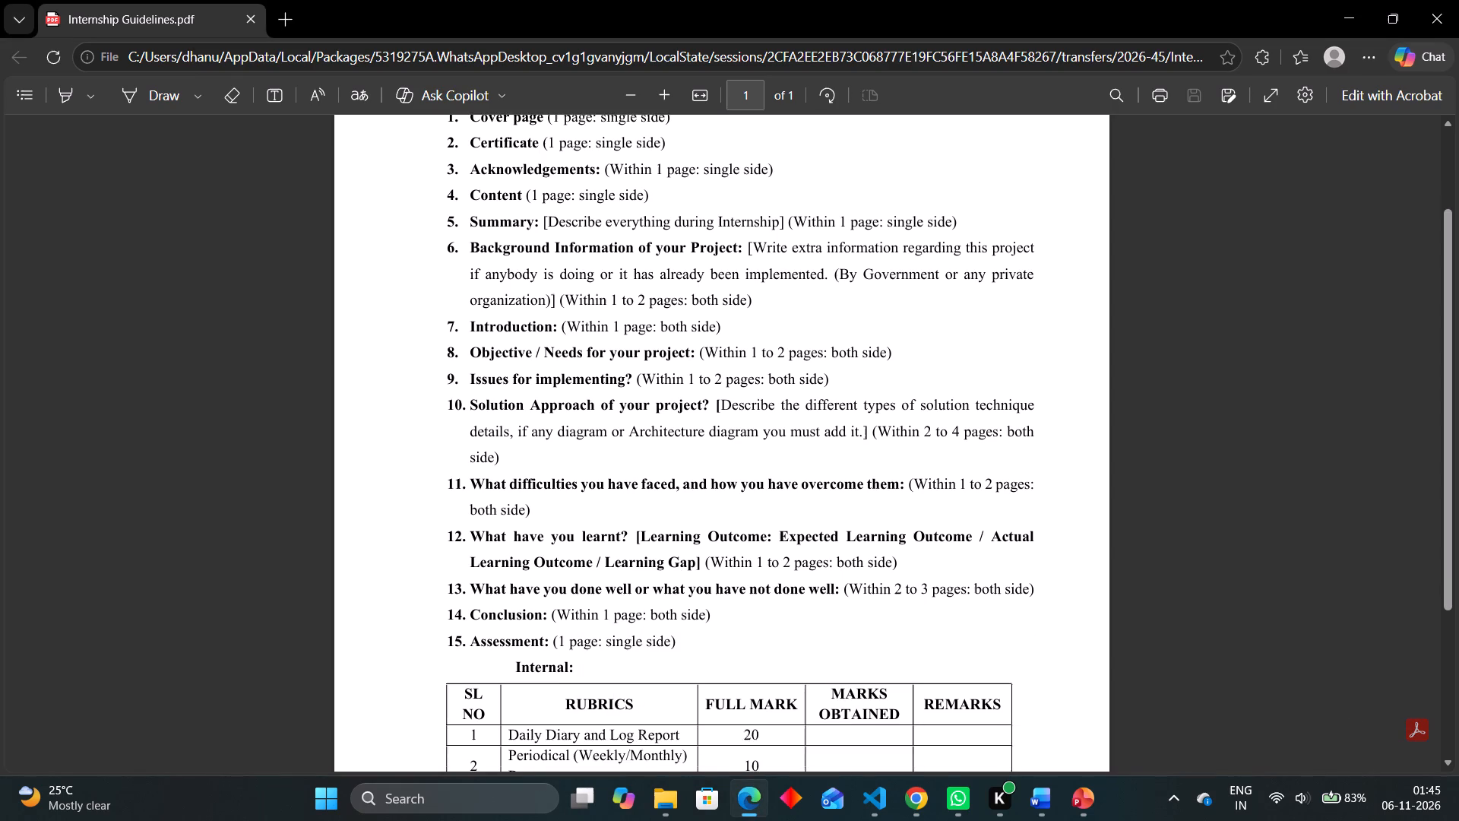
# Arrange the CUTM_Integrated_Portal_Report_112 document and Internship Guidelines.pdf side by side.
pyautogui.click(1033, 786)
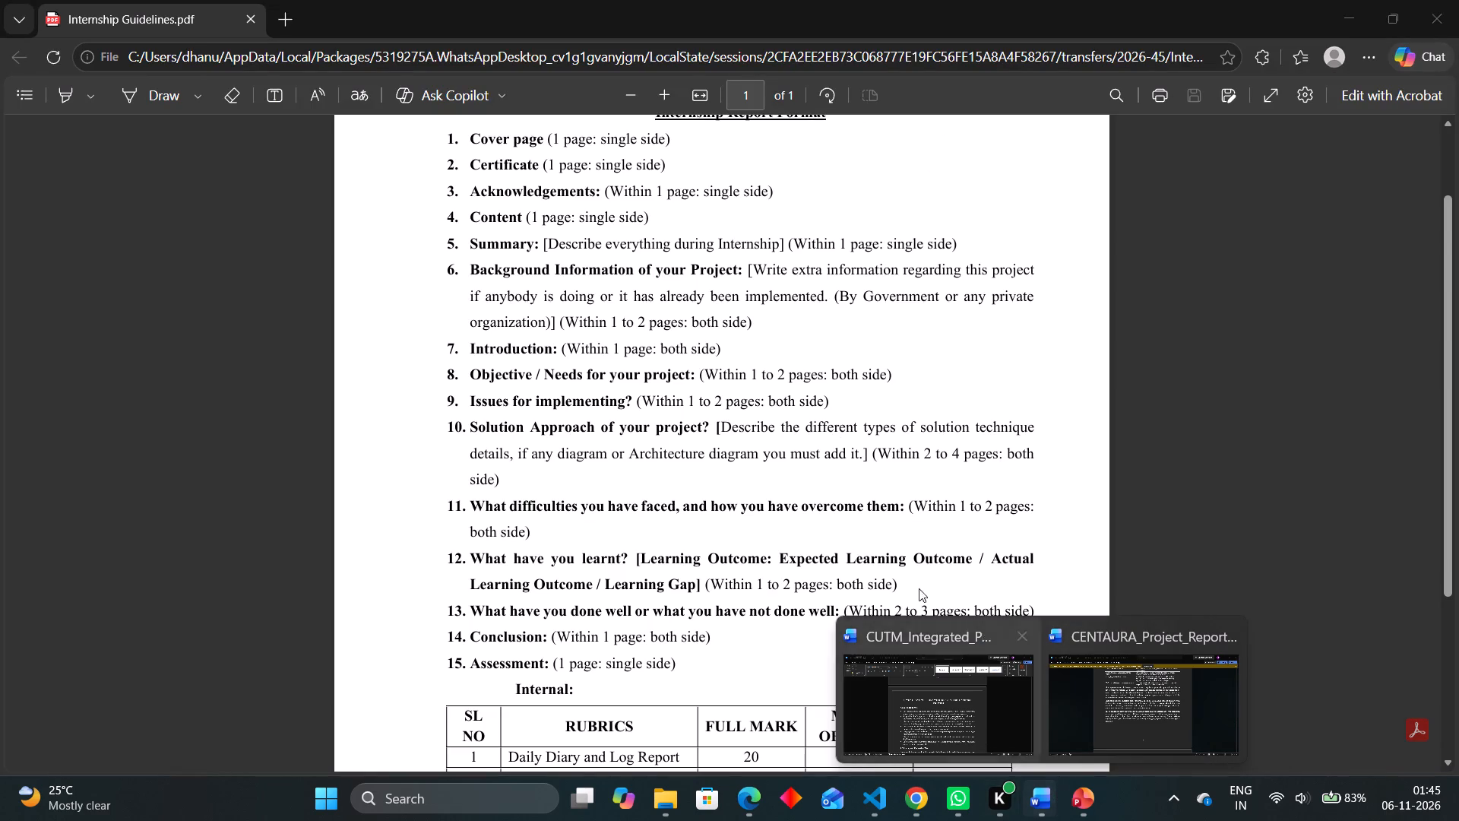
pyautogui.click(860, 526)
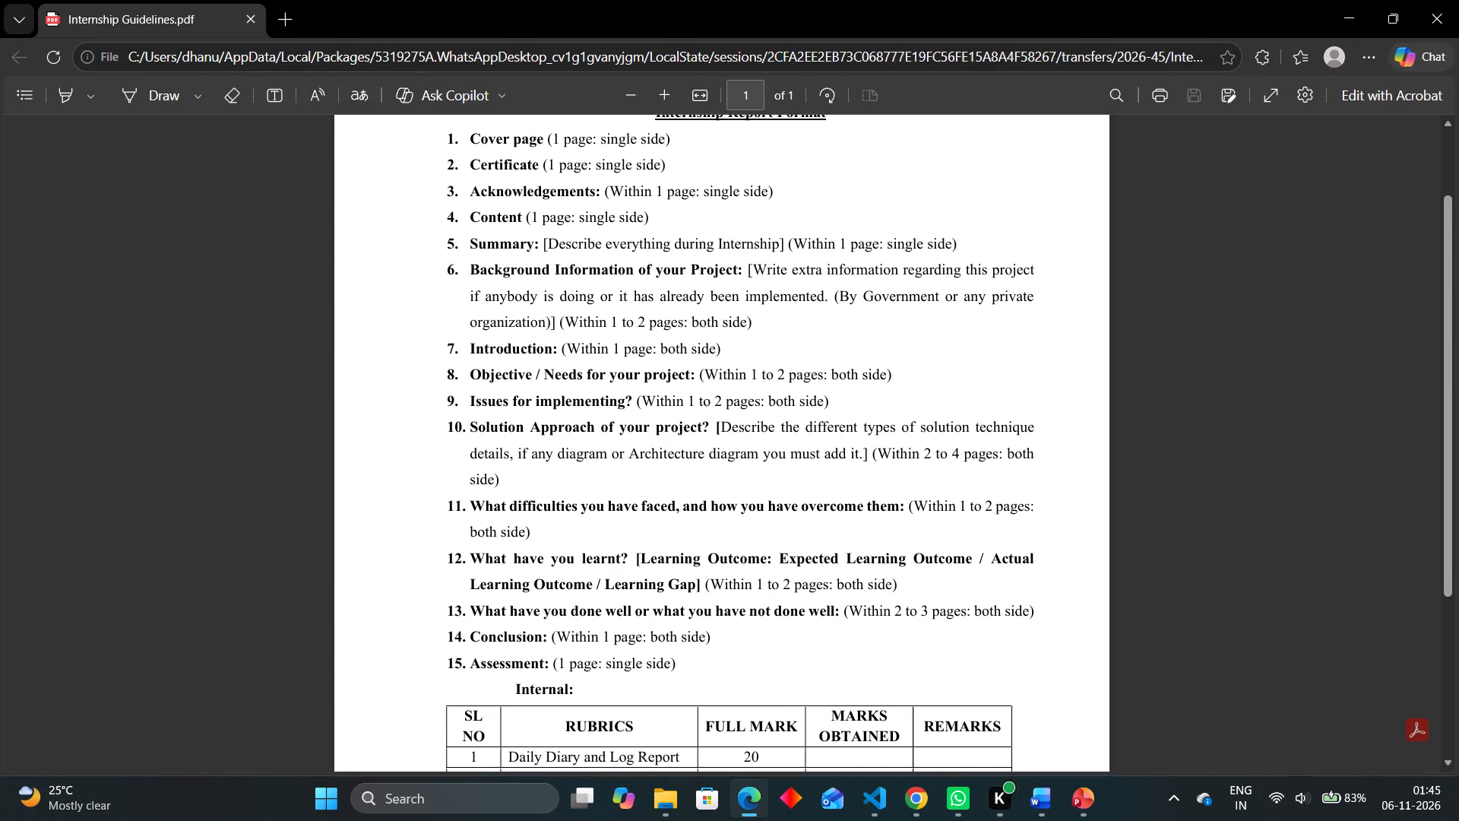
pyautogui.scroll(1, 655, 464)
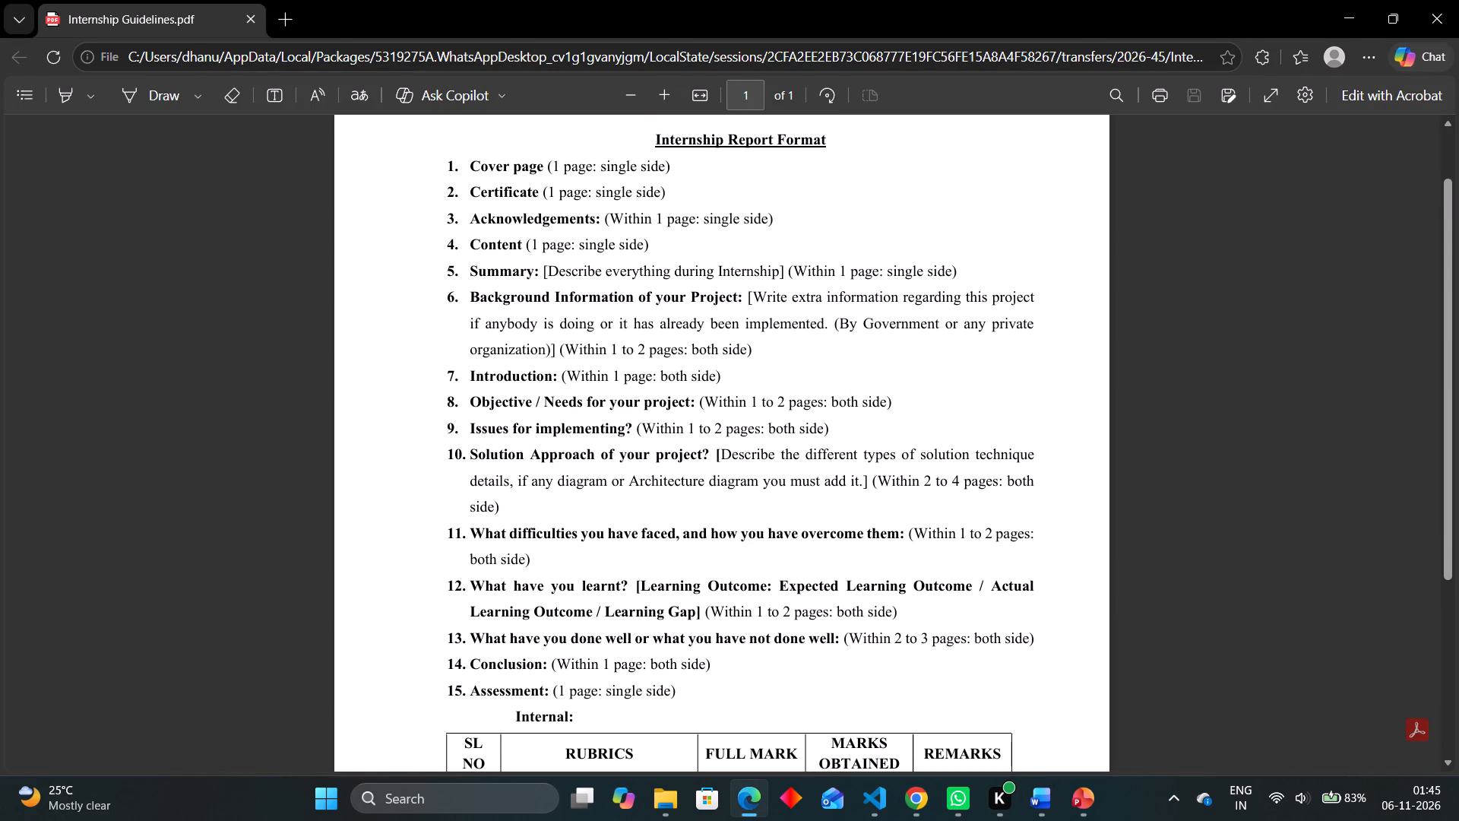
pyautogui.click(1043, 794)
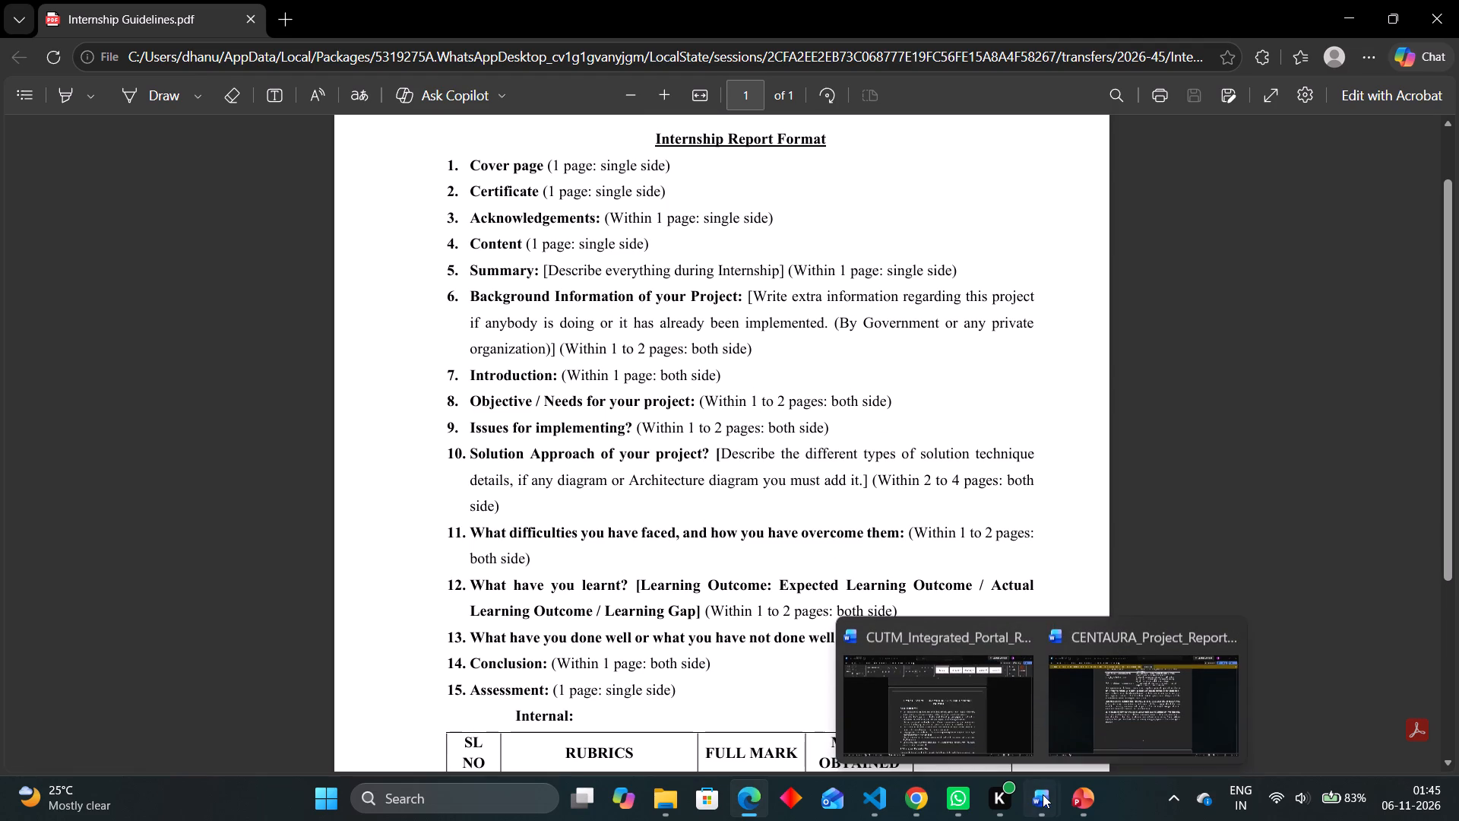
pyautogui.click(961, 709)
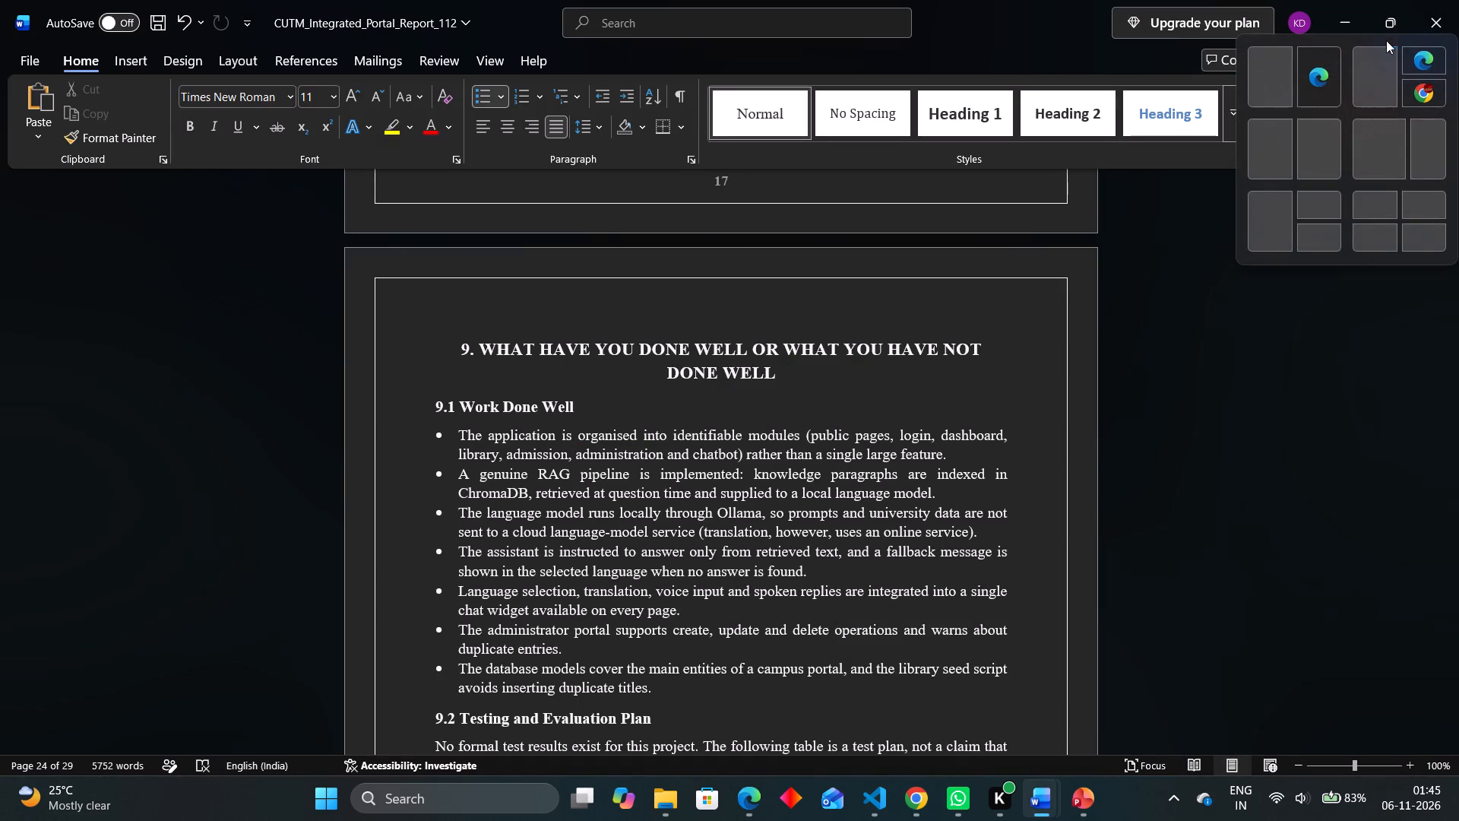
pyautogui.click(1321, 76)
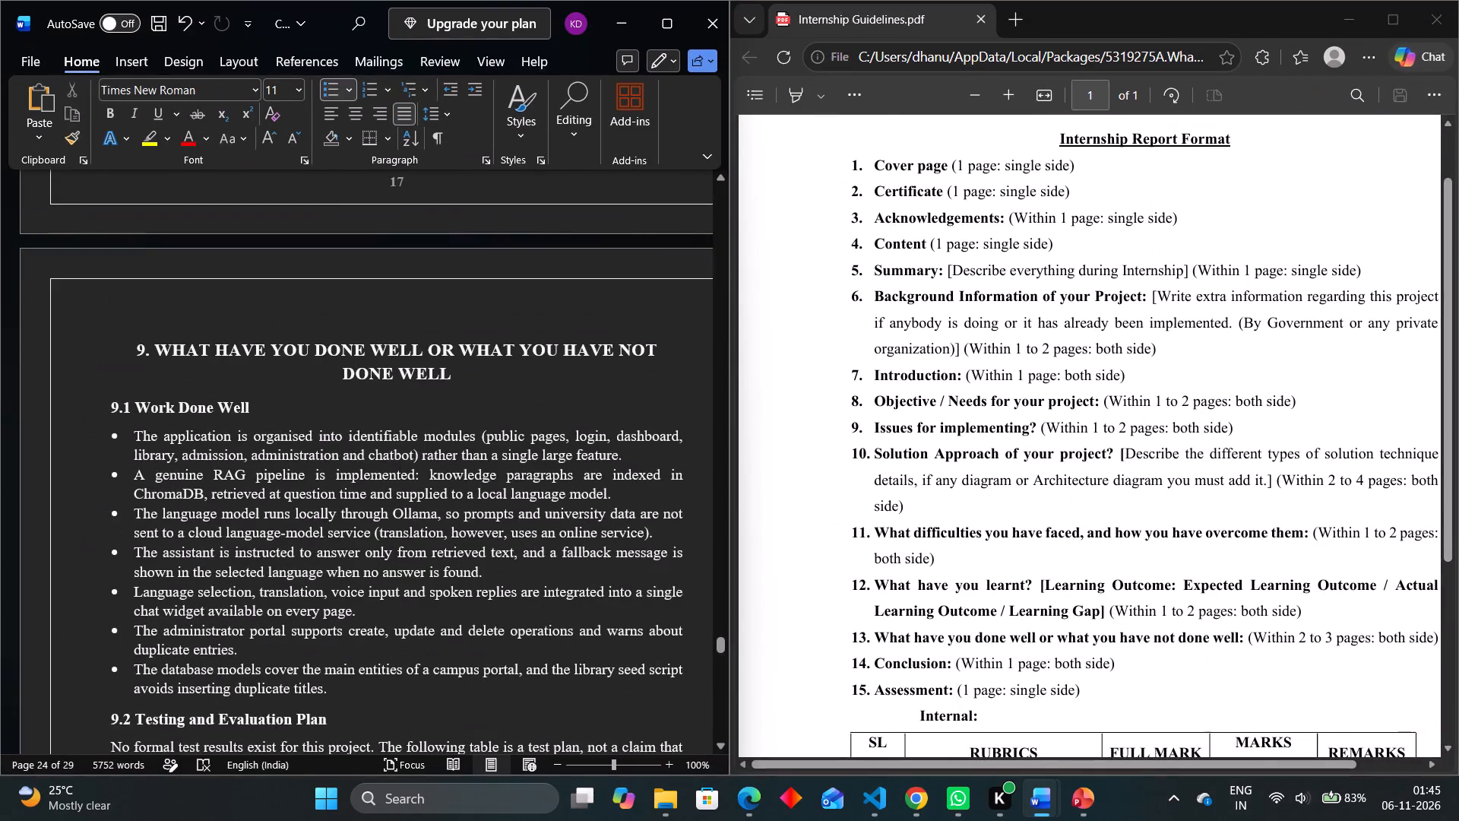
# Check the report's Summary, Background Information, Introduction and Objectives chapters against the page limits in Internship Guidelines.pdf.
pyautogui.scroll(5, 570, 365)
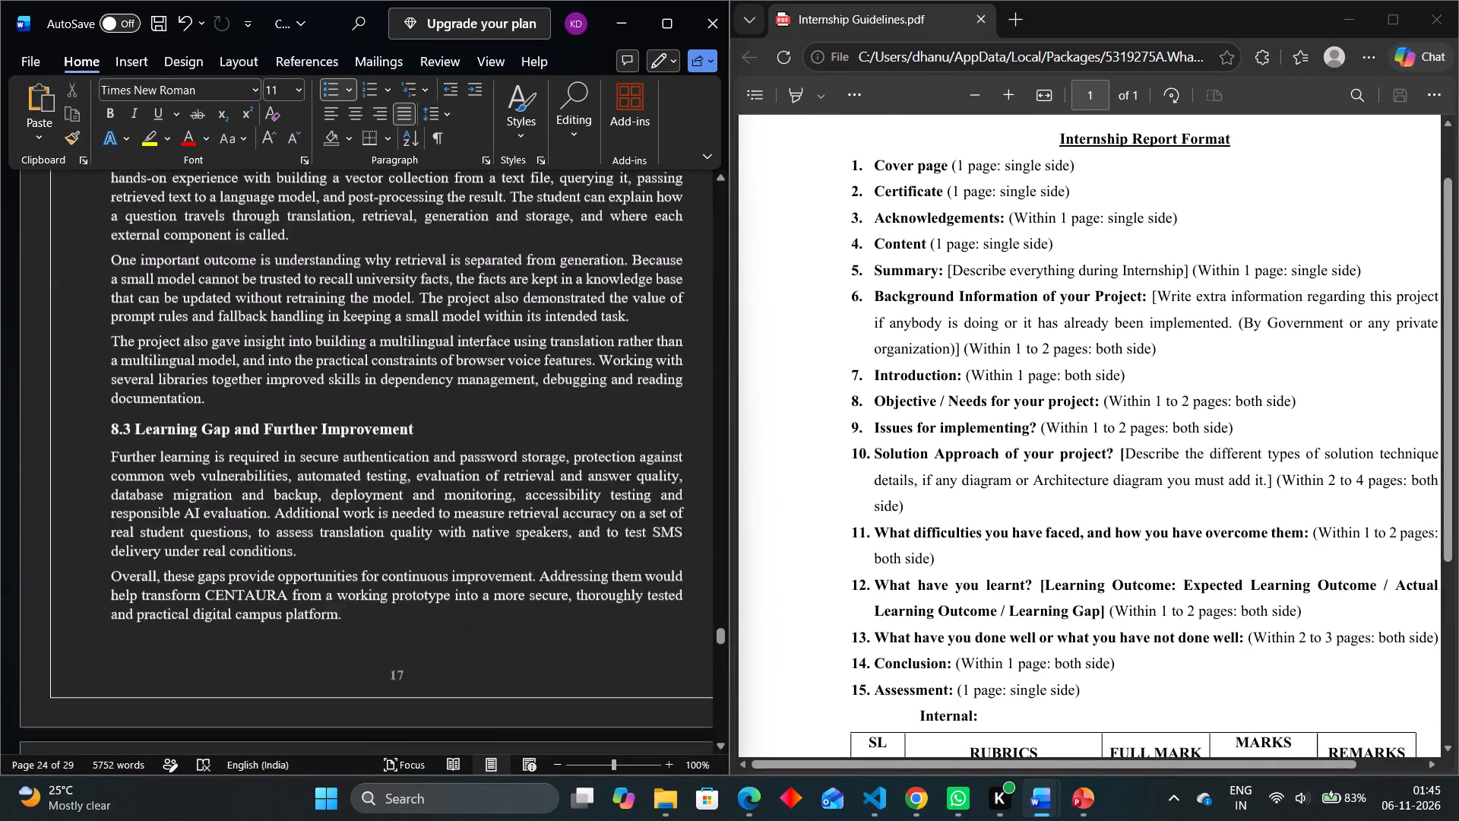
pyautogui.scroll(17, 570, 365)
pyautogui.scroll(8, 570, 365)
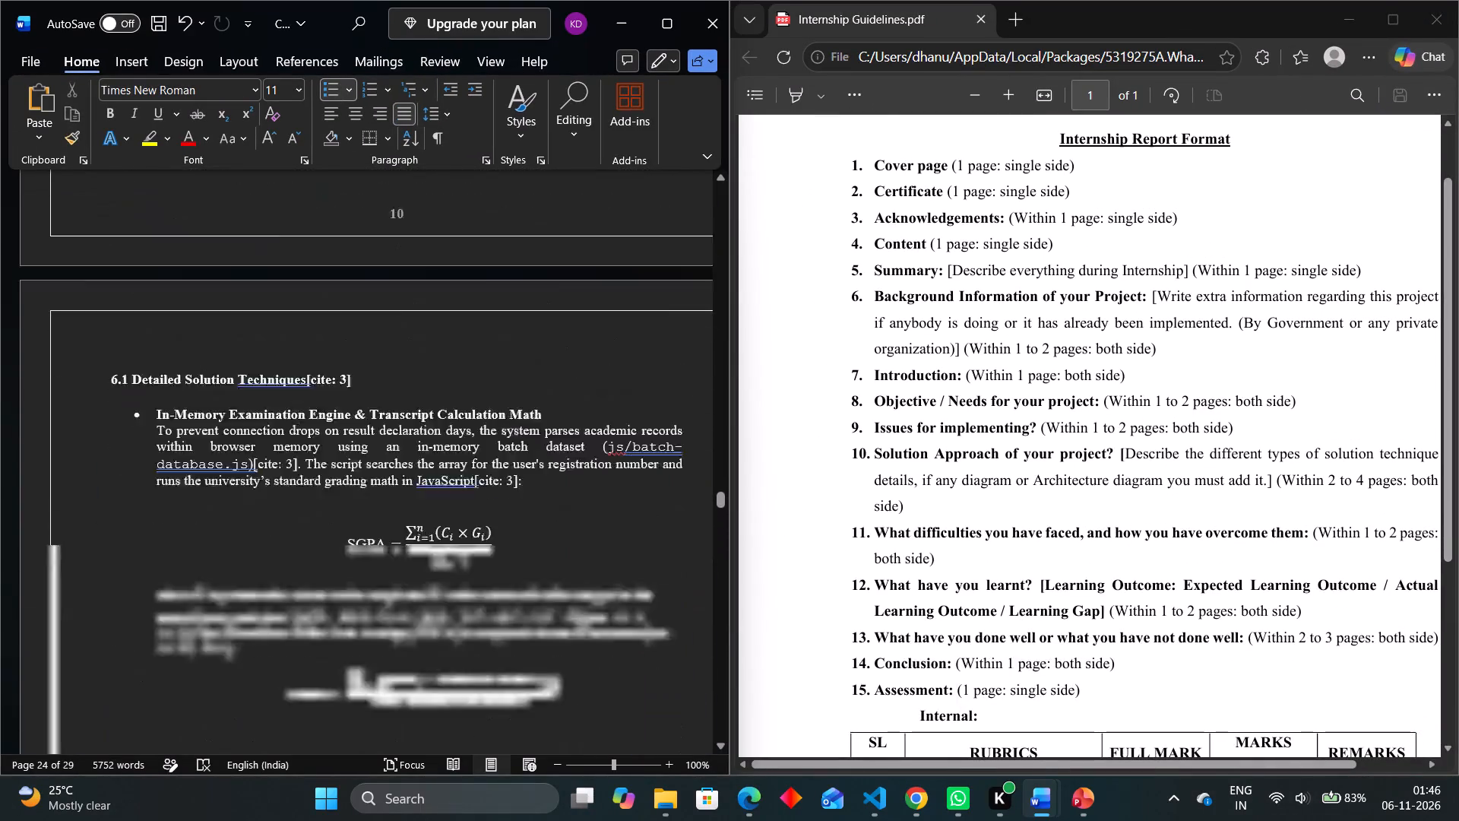
pyautogui.scroll(20, 570, 365)
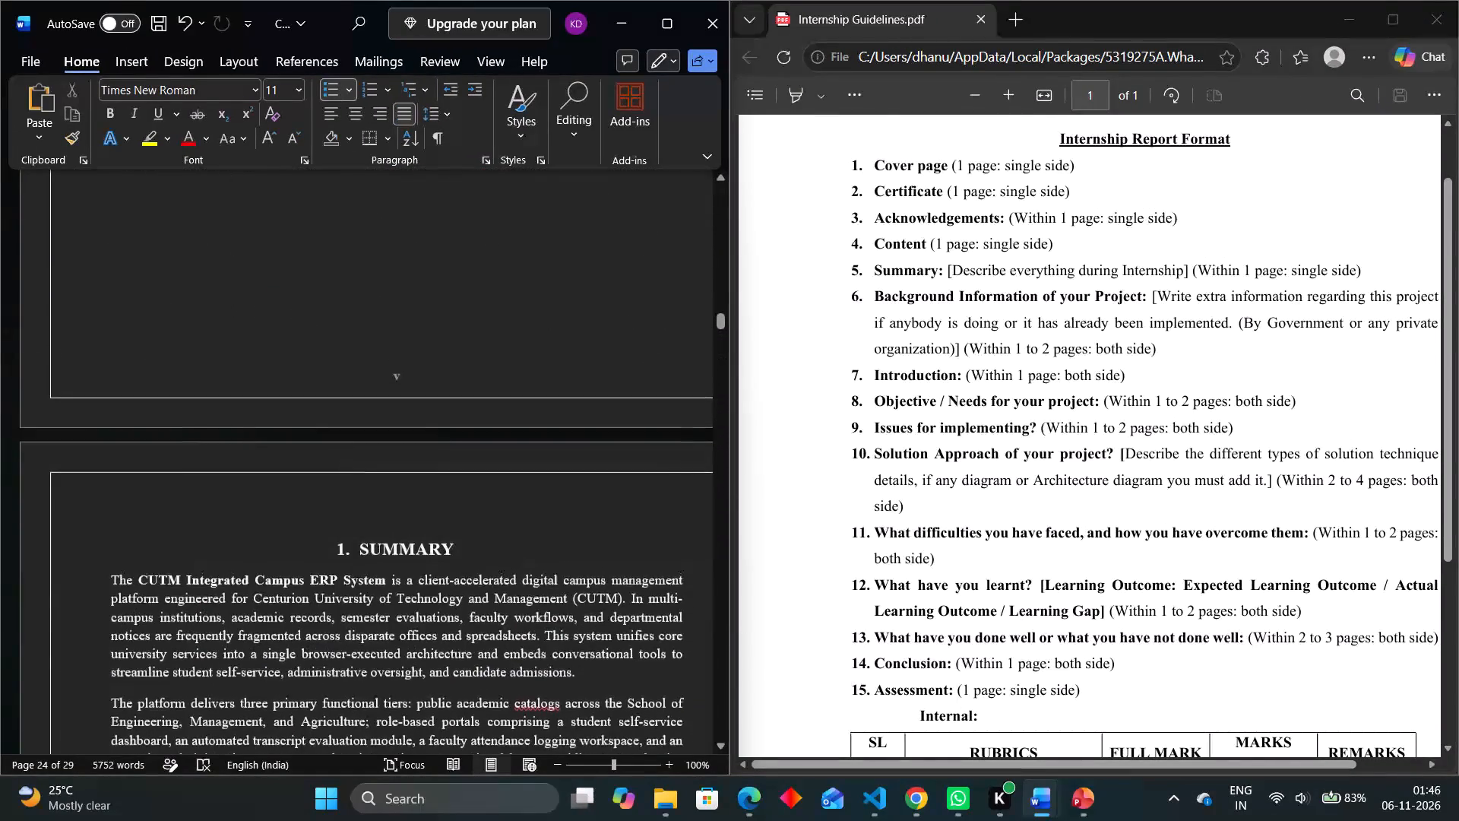
pyautogui.scroll(-2, 570, 365)
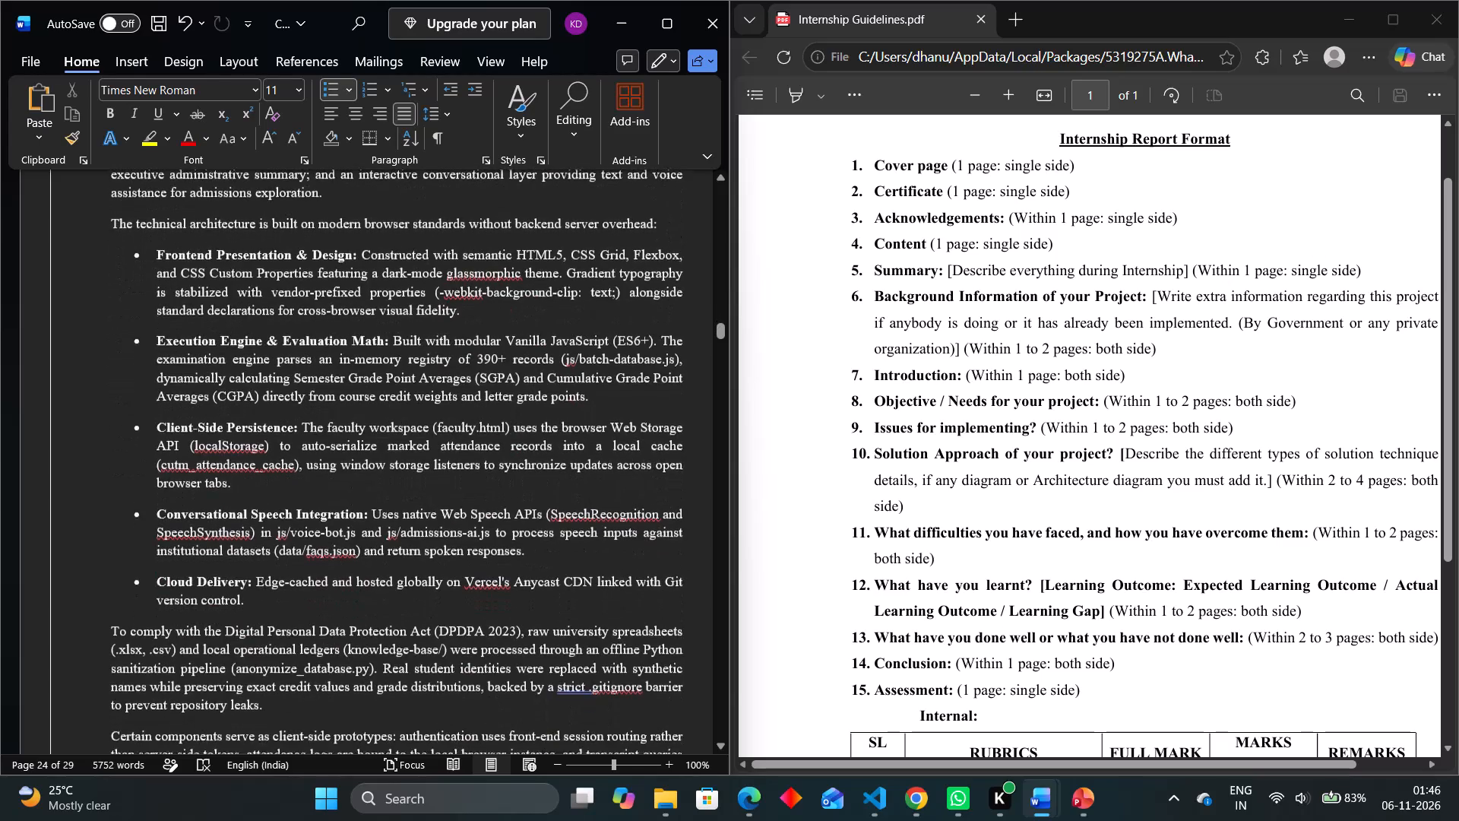
pyautogui.scroll(-1, 570, 365)
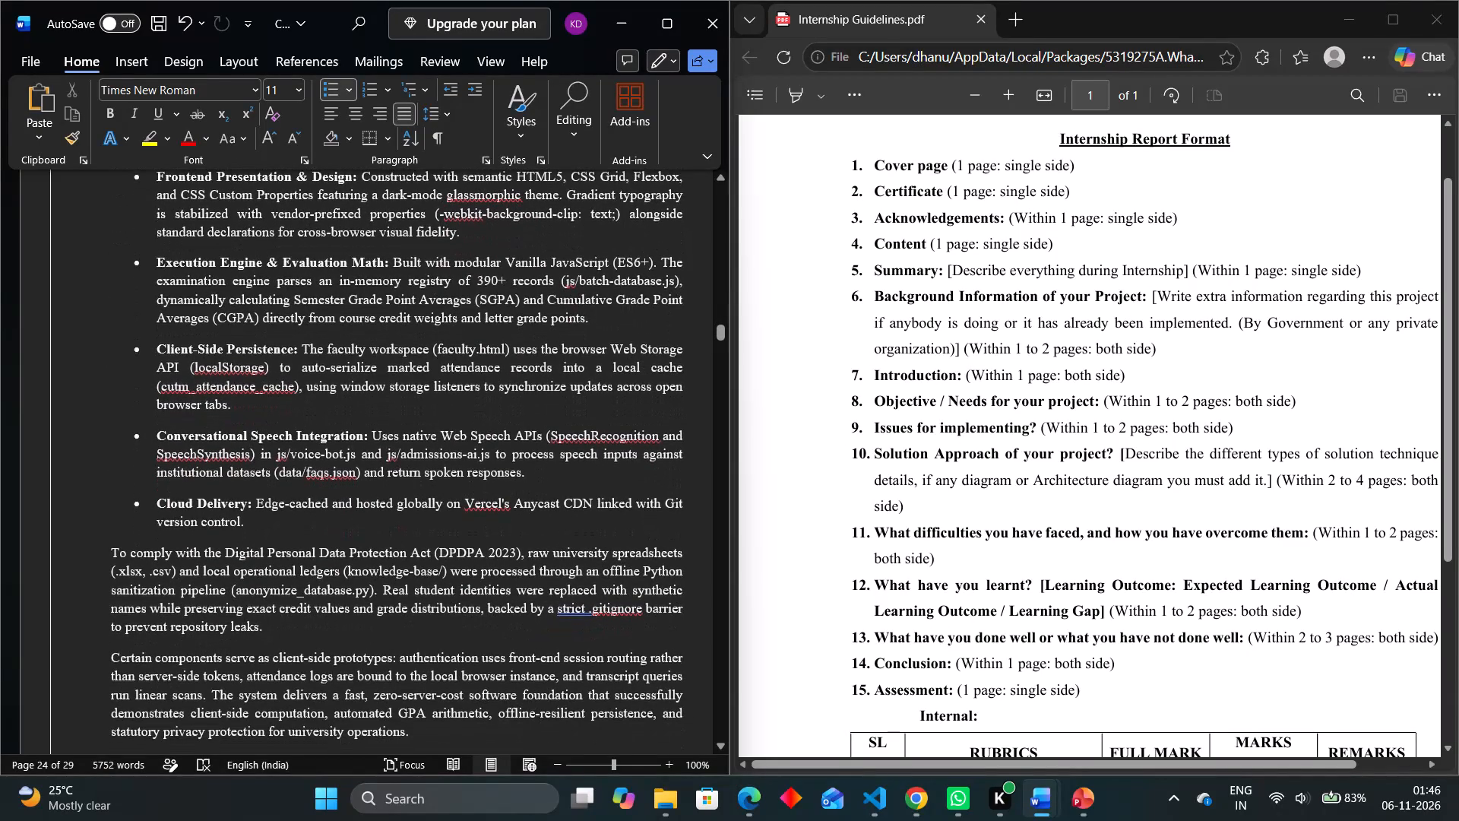
pyautogui.scroll(-2, 570, 365)
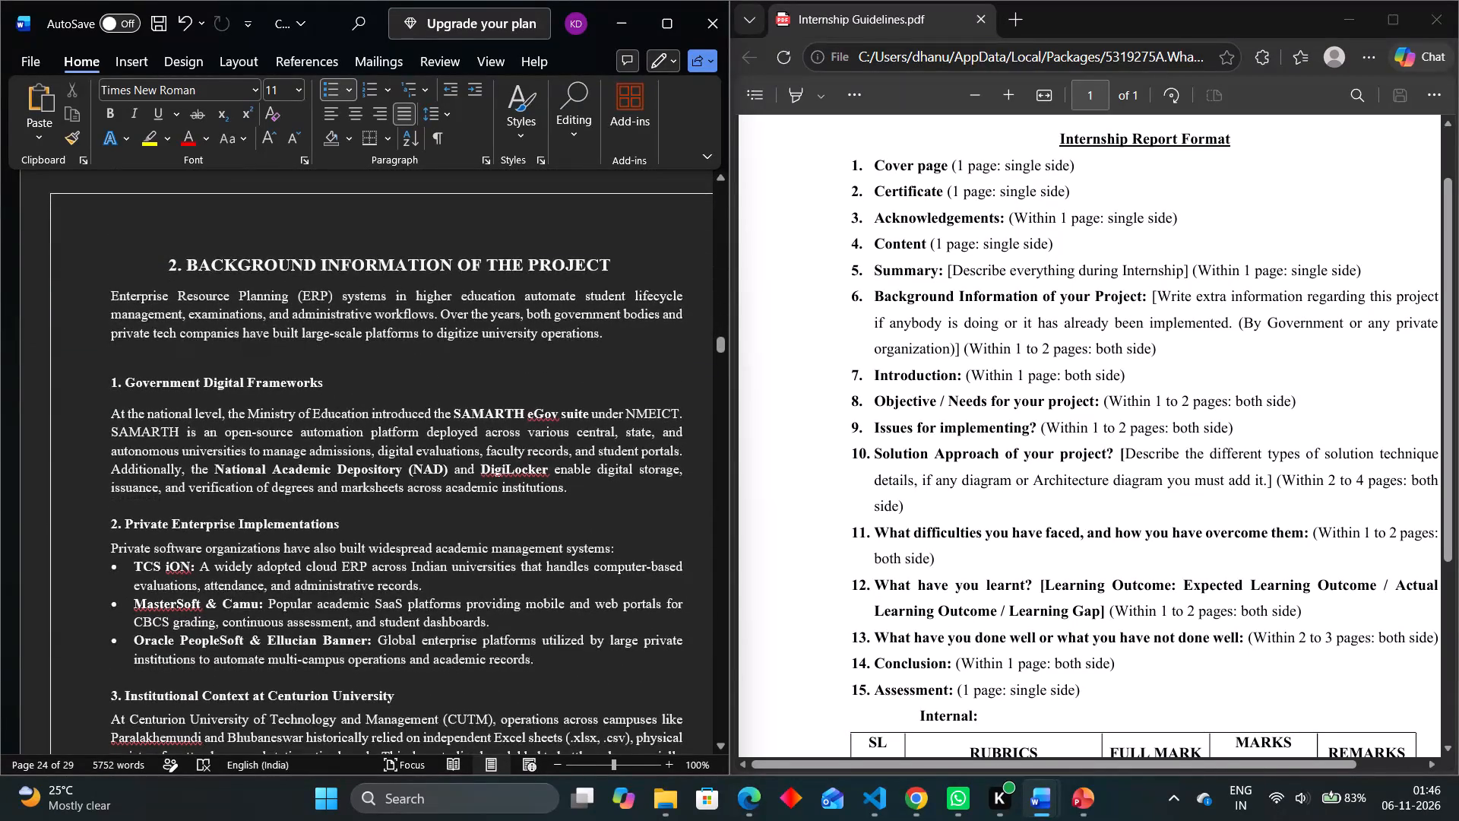
pyautogui.scroll(-3, 570, 365)
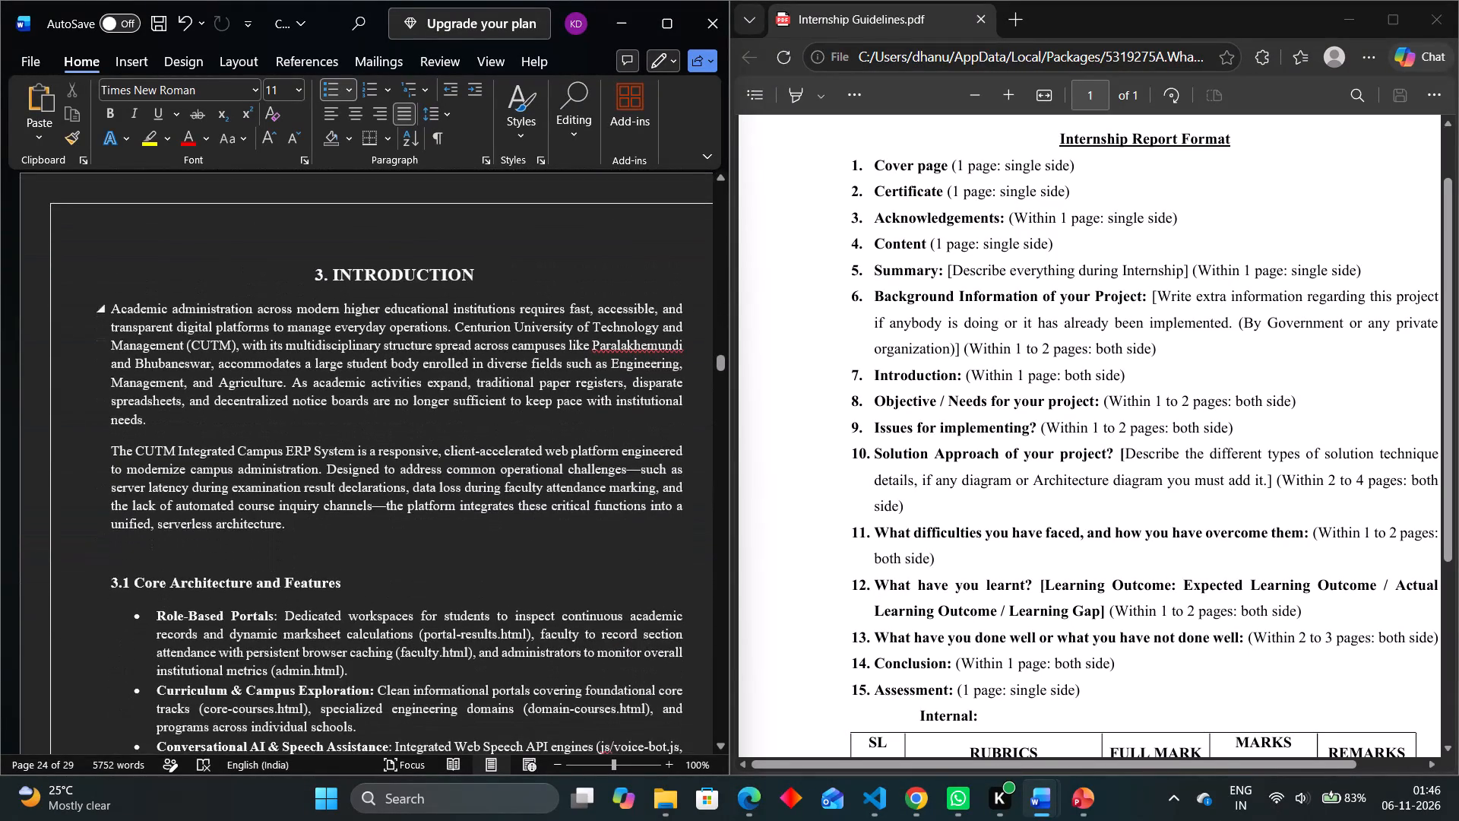
pyautogui.scroll(-6, 570, 365)
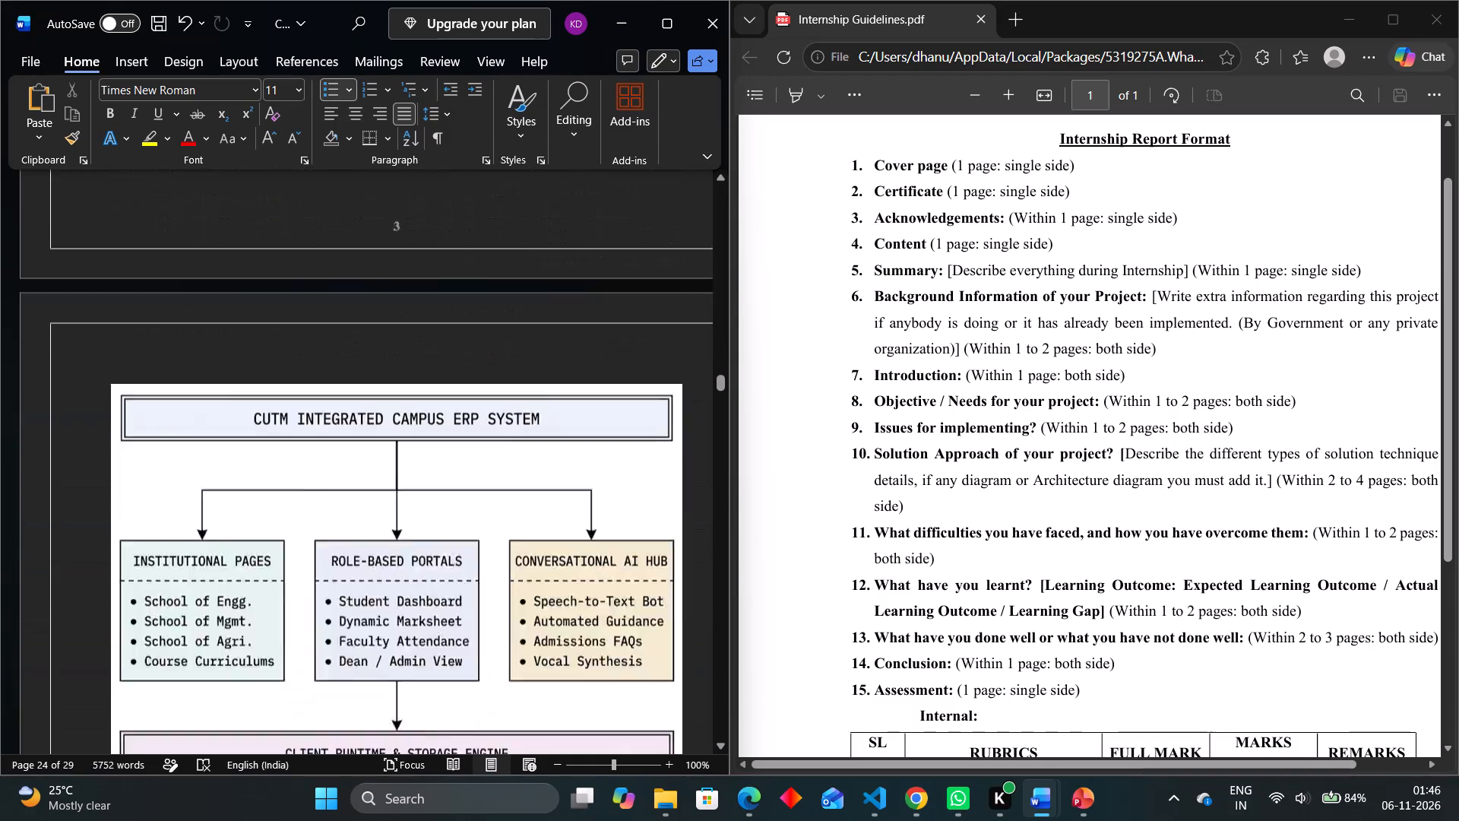
pyautogui.scroll(-2, 570, 365)
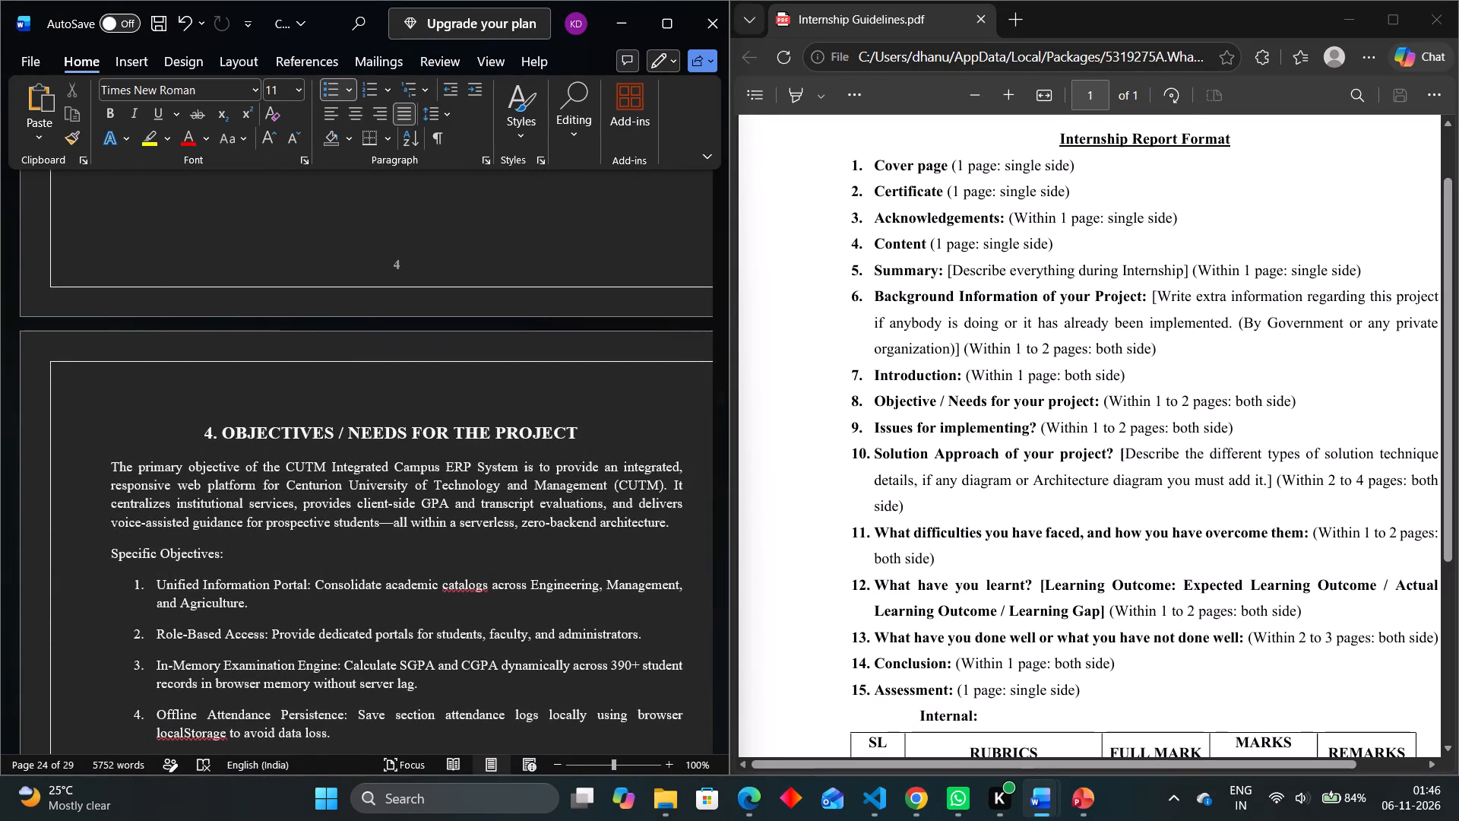
pyautogui.scroll(-3, 570, 365)
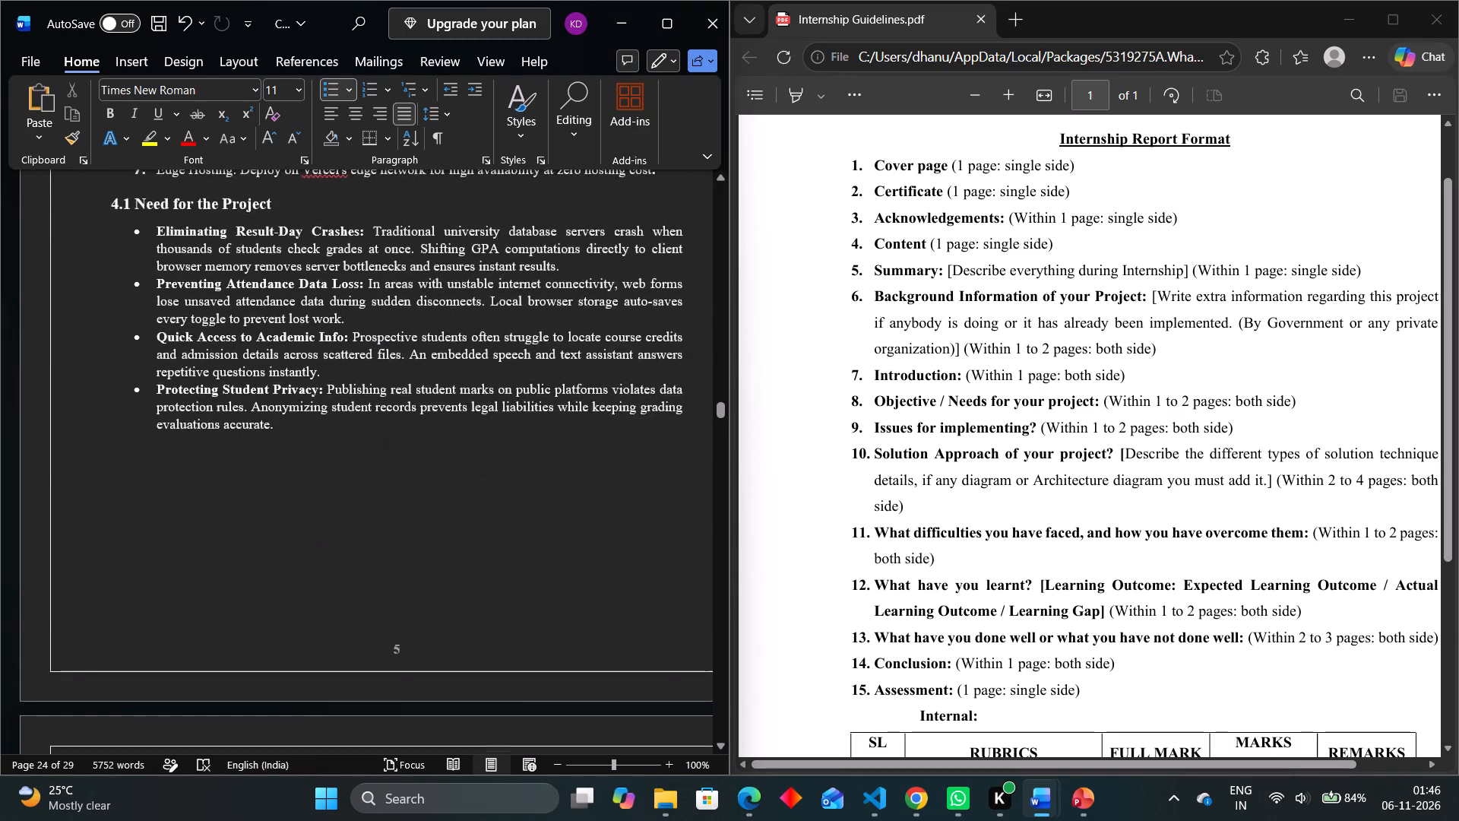
# Review chapter 5, Issues for Implementing the Project, for its content and page span against the 1 to 2 page guideline.
pyautogui.scroll(-5, 570, 365)
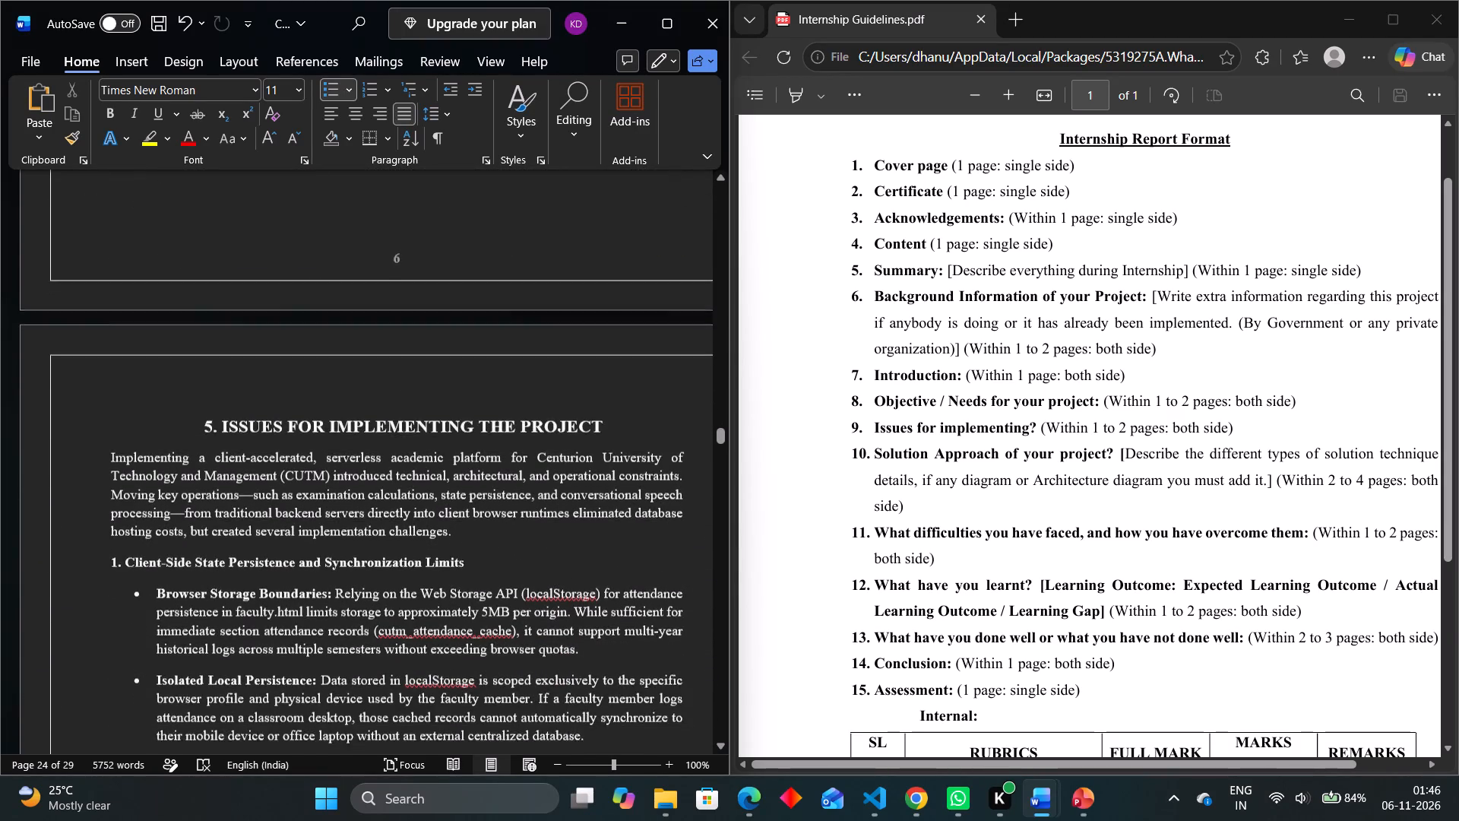
pyautogui.scroll(-1, 570, 365)
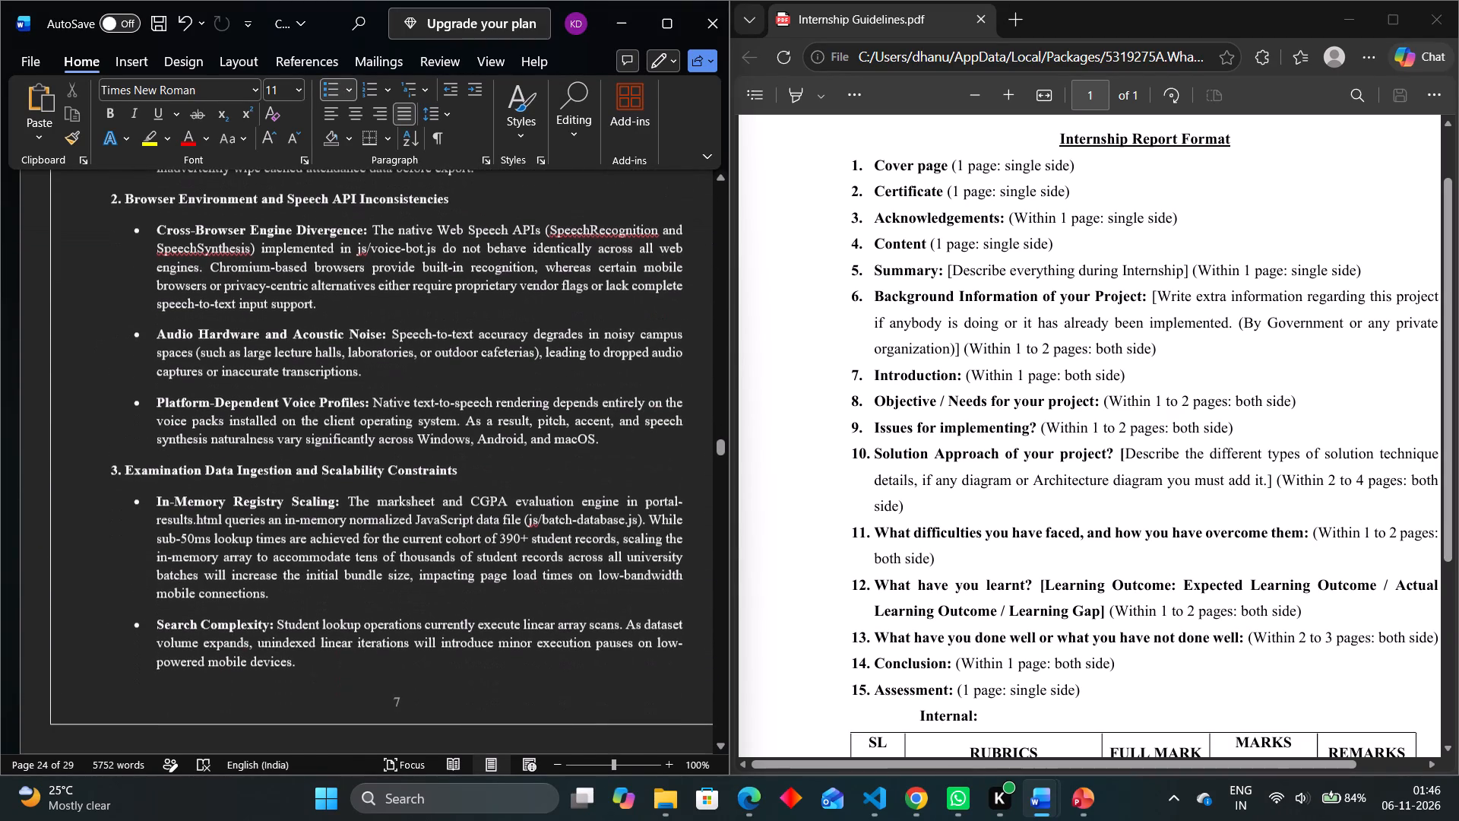
pyautogui.scroll(-1, 570, 365)
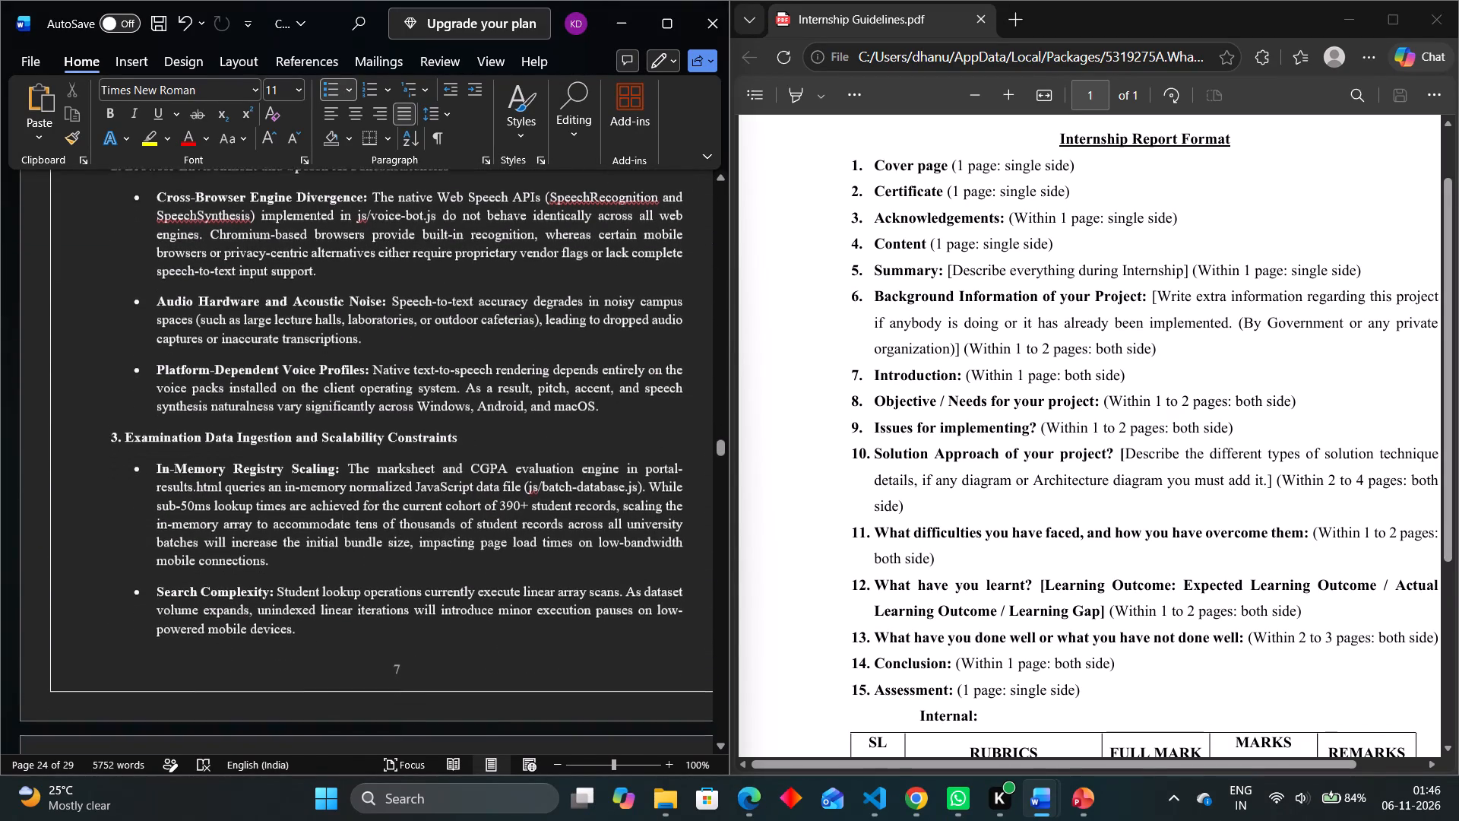
pyautogui.scroll(-2, 570, 365)
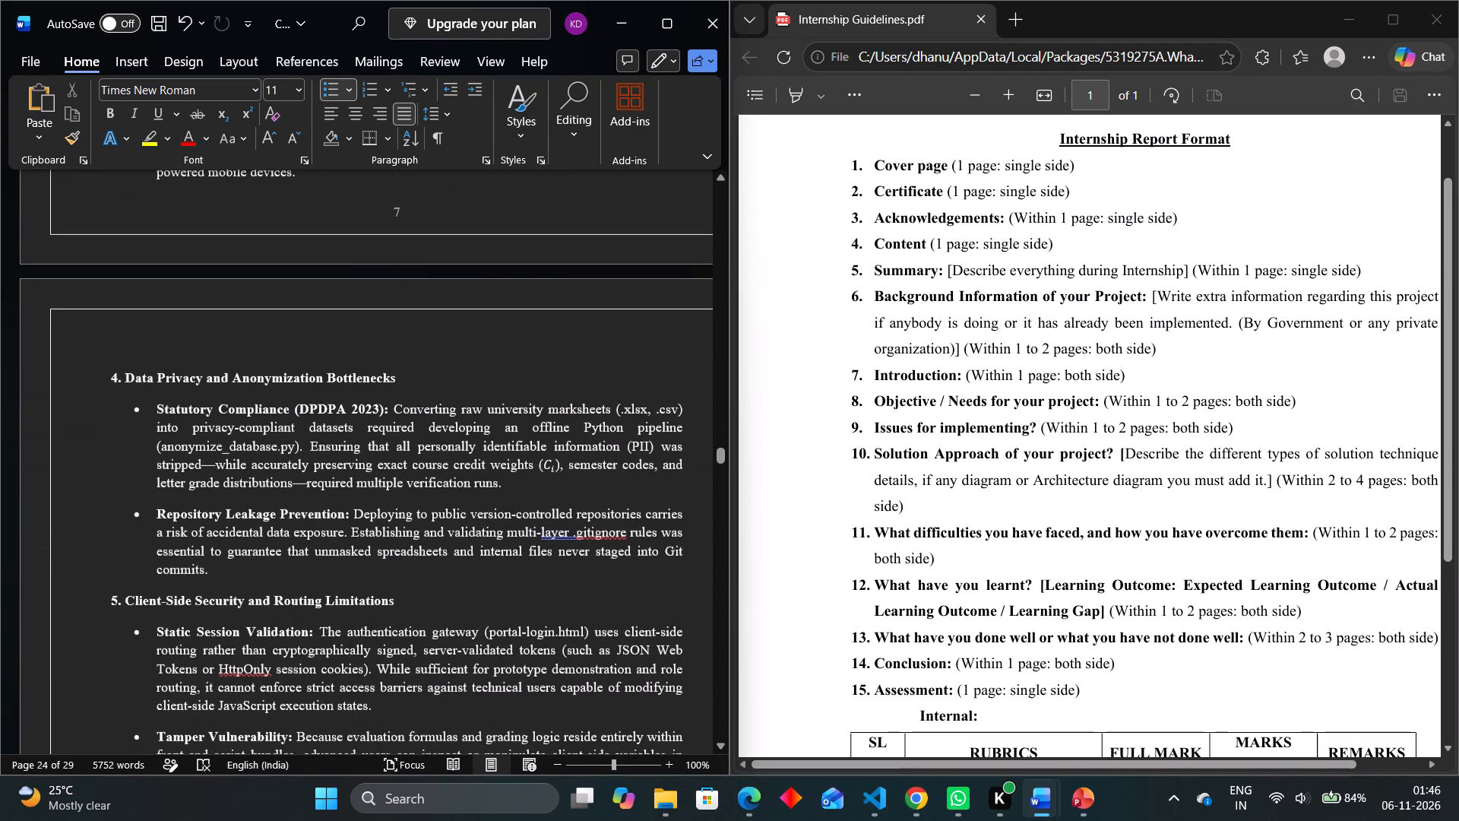
pyautogui.scroll(-2, 570, 365)
pyautogui.scroll(1, 570, 365)
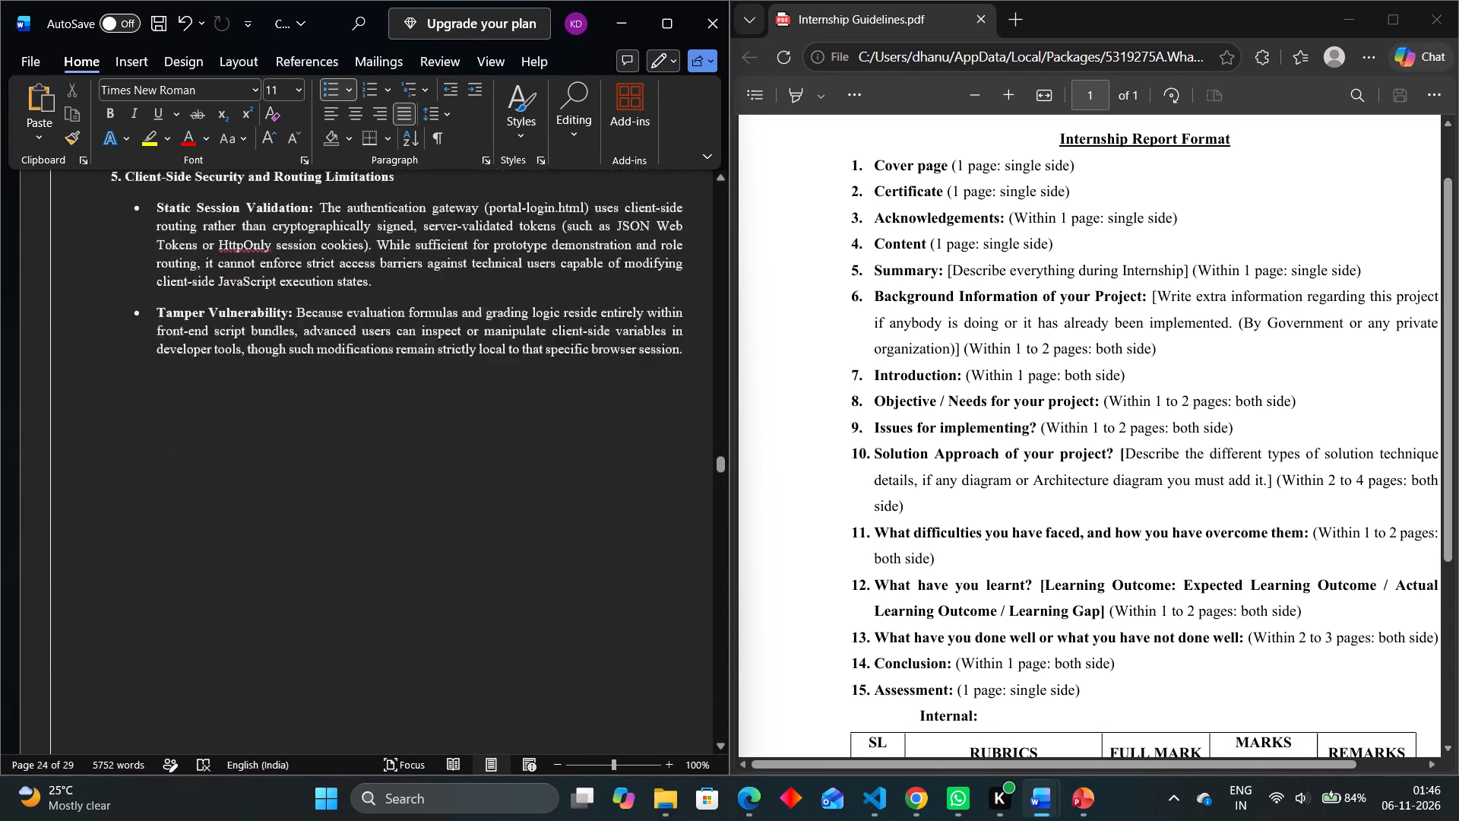
pyautogui.scroll(2, 570, 365)
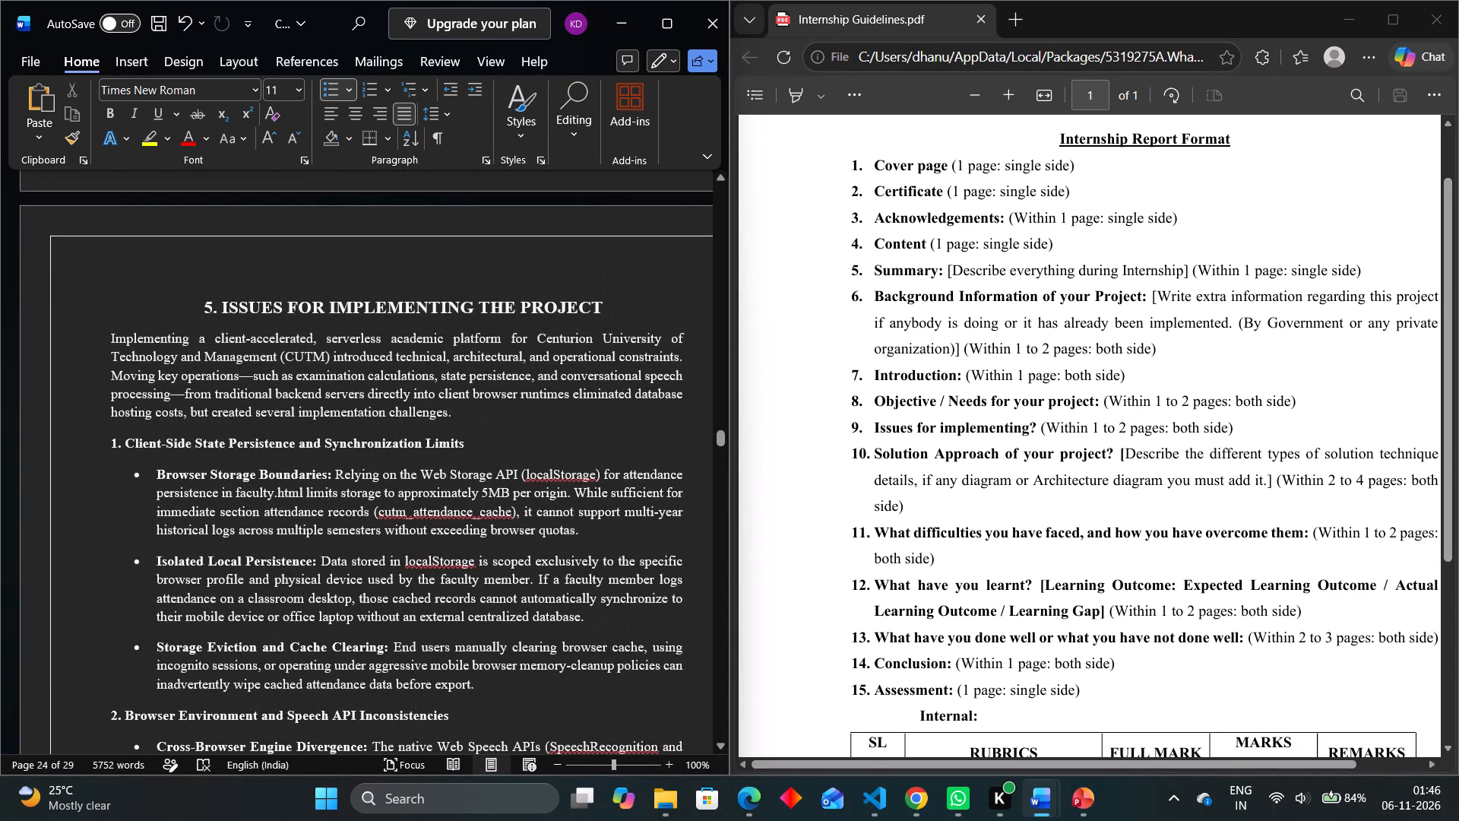
pyautogui.scroll(-1, 570, 365)
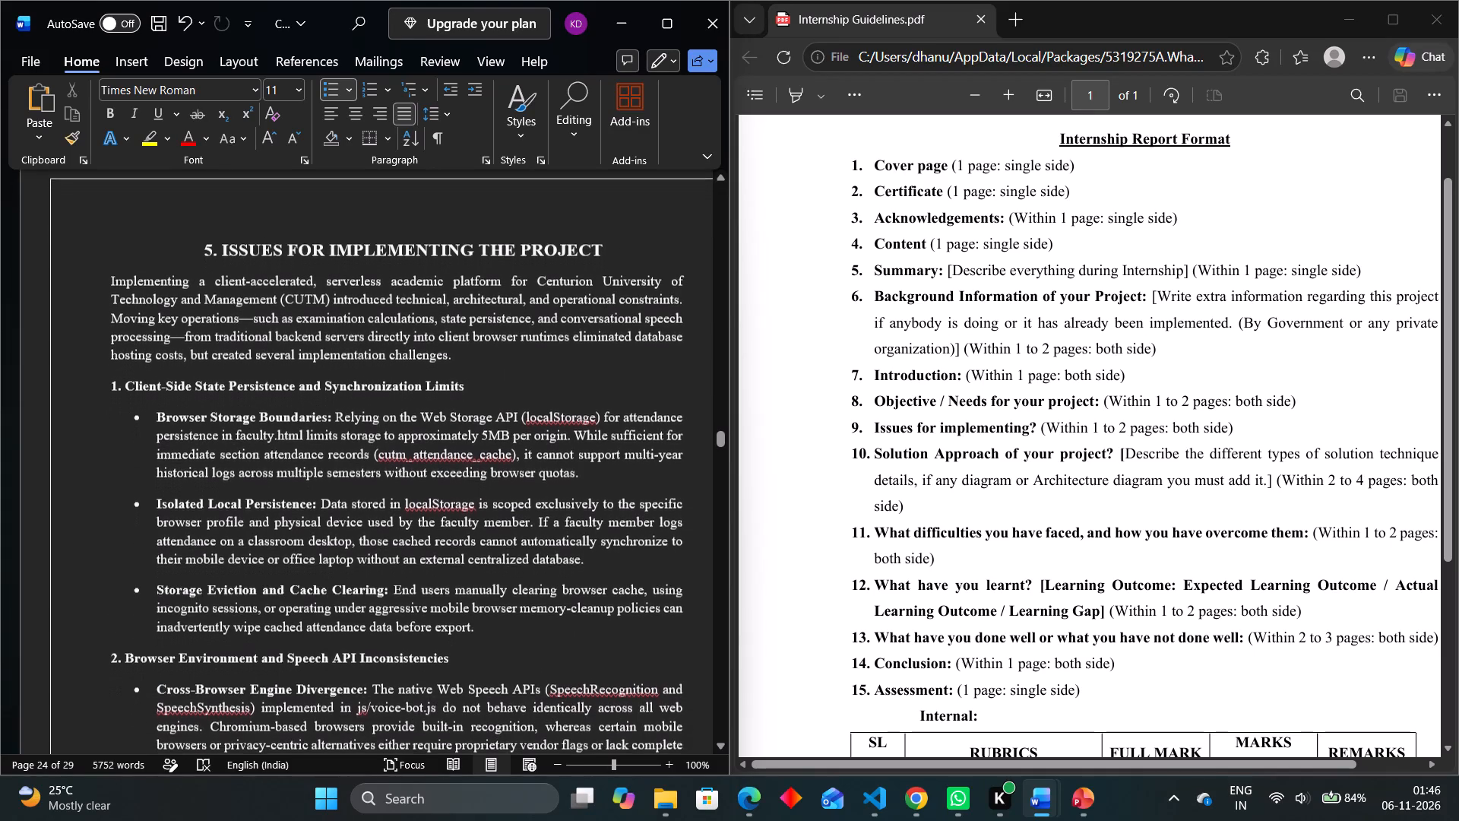
pyautogui.scroll(-2, 570, 365)
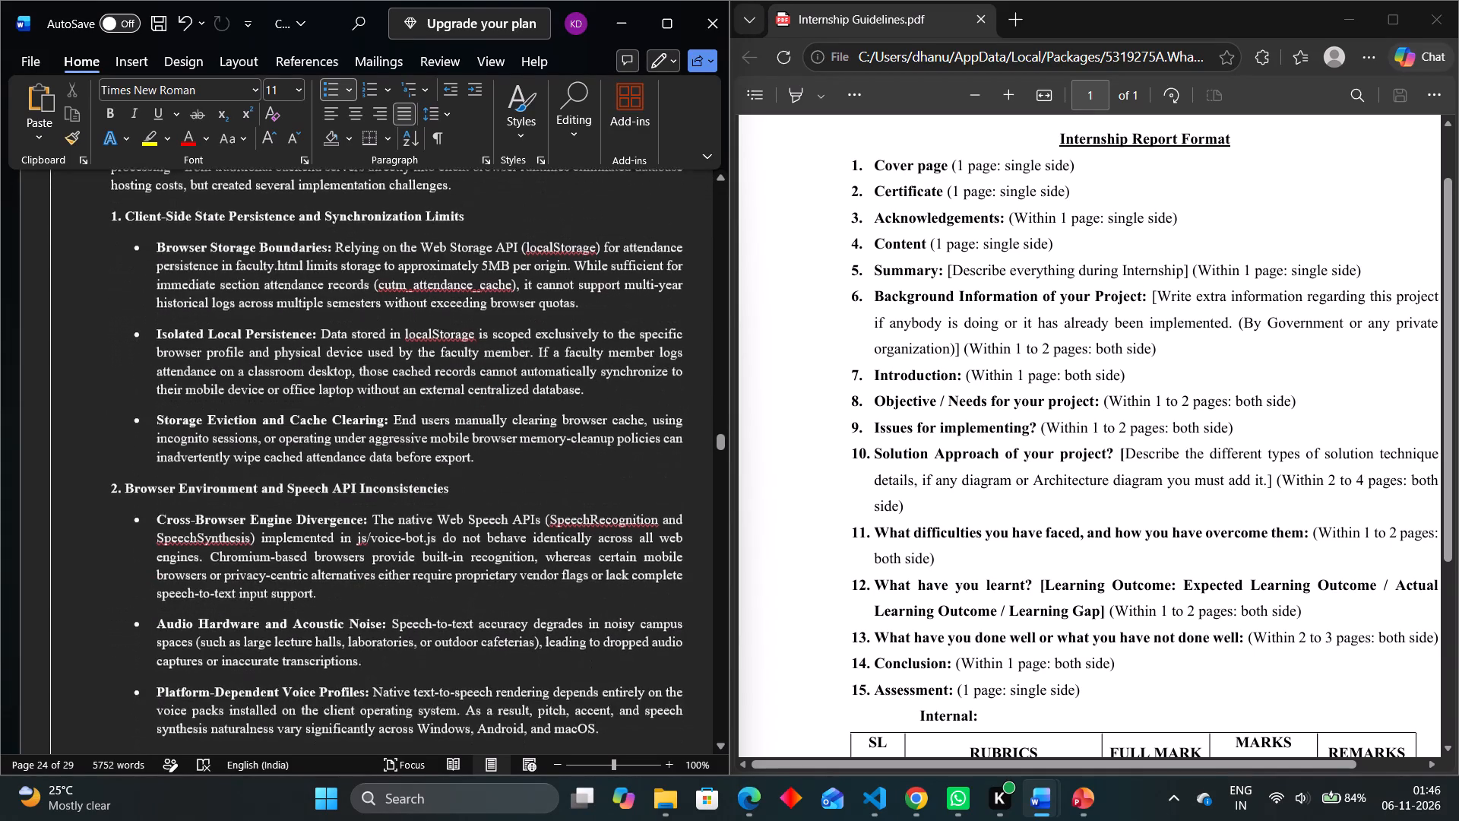
pyautogui.scroll(-2, 570, 365)
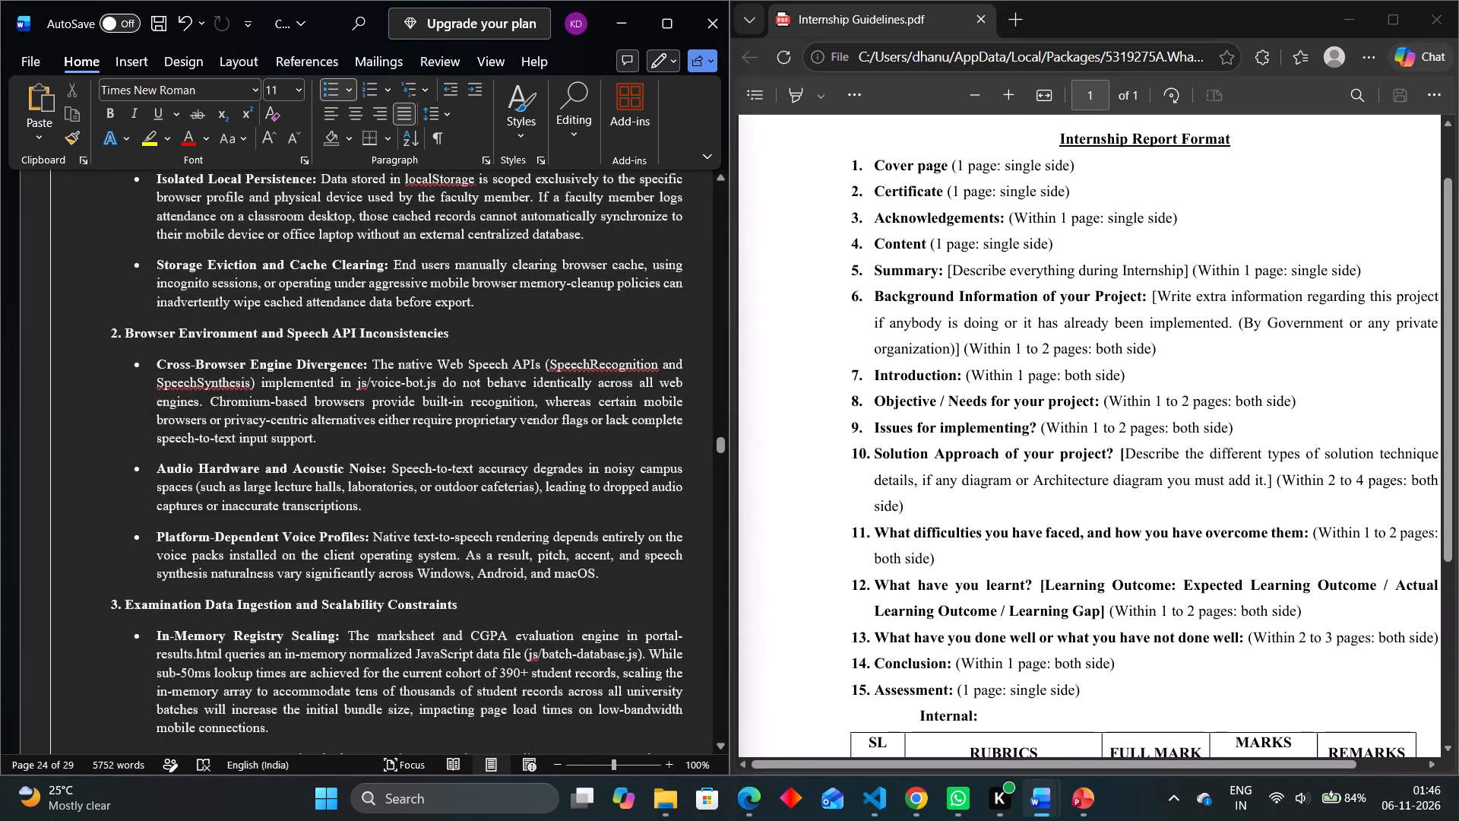
pyautogui.scroll(-2, 570, 365)
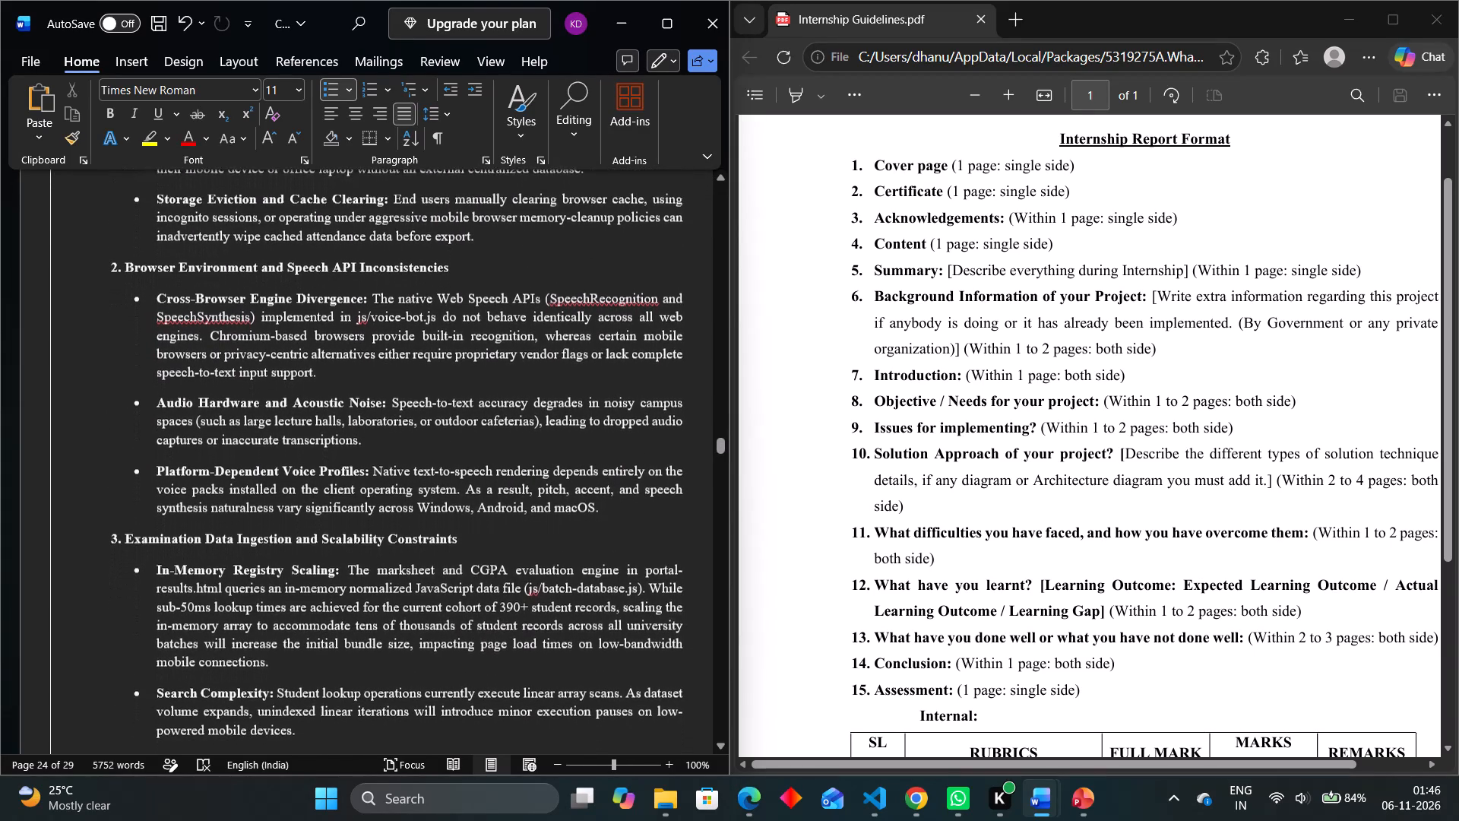
pyautogui.scroll(-1, 570, 365)
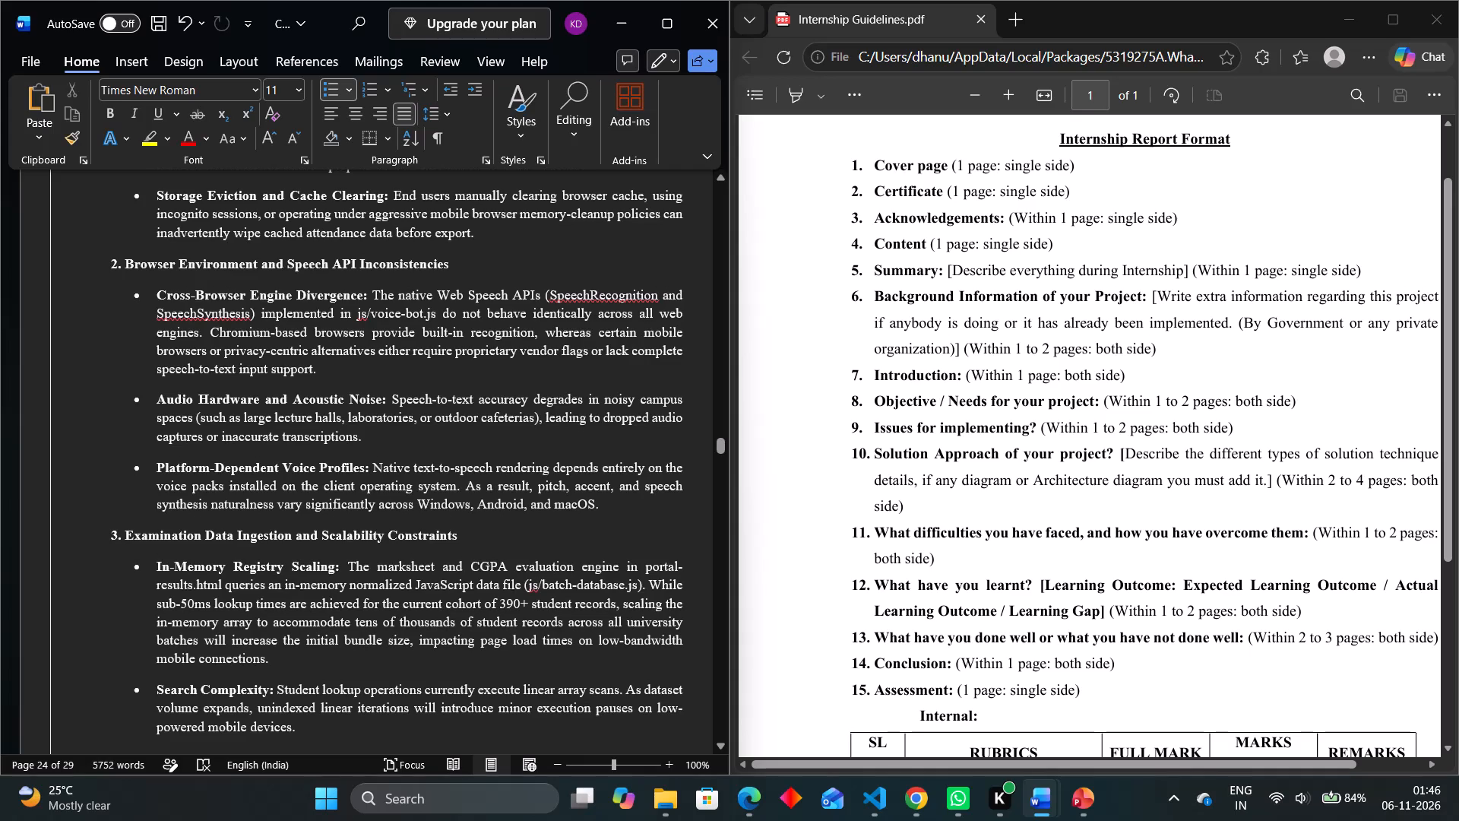
pyautogui.scroll(-2, 570, 365)
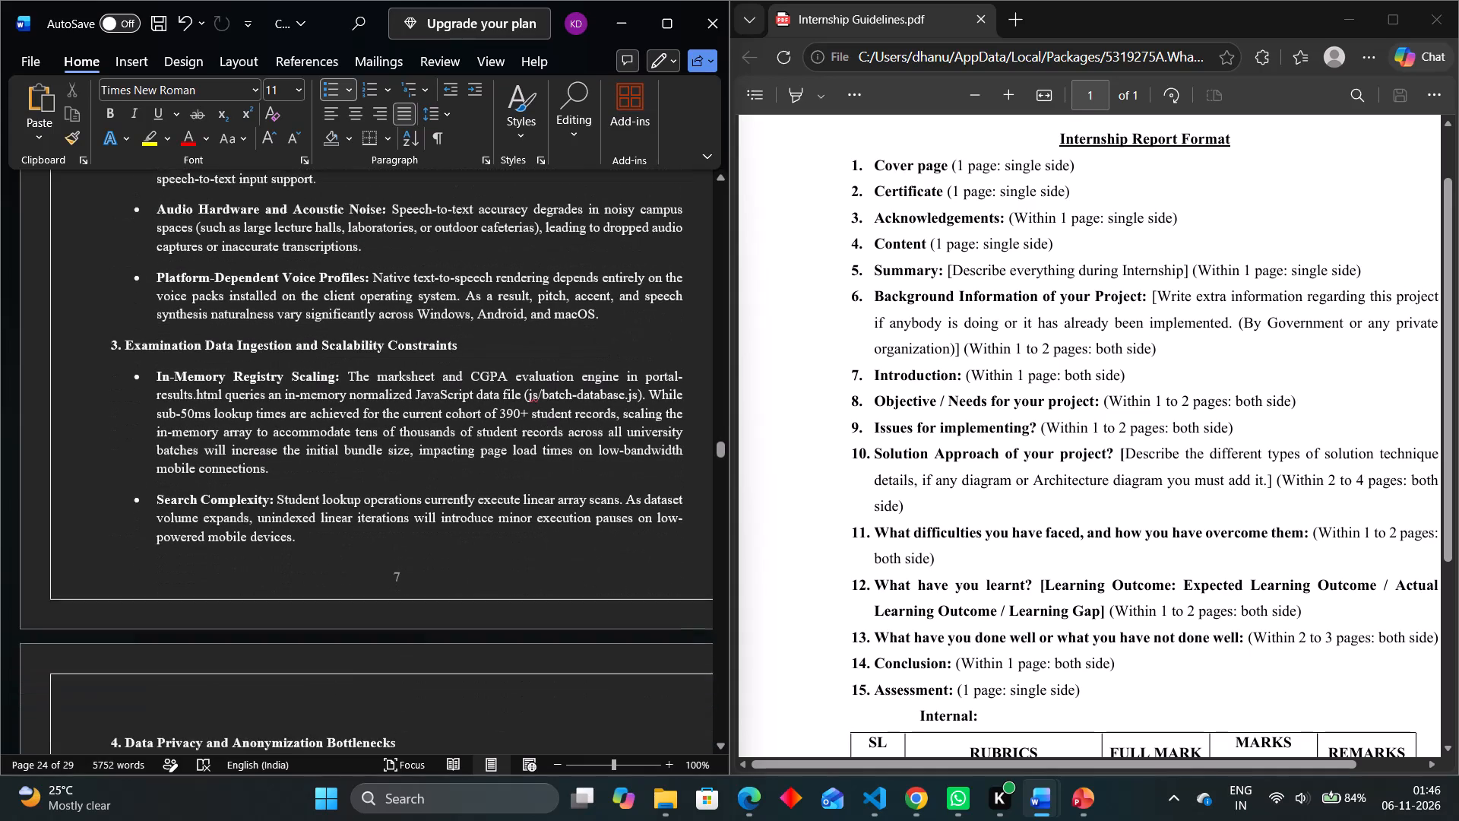
pyautogui.scroll(-1, 570, 365)
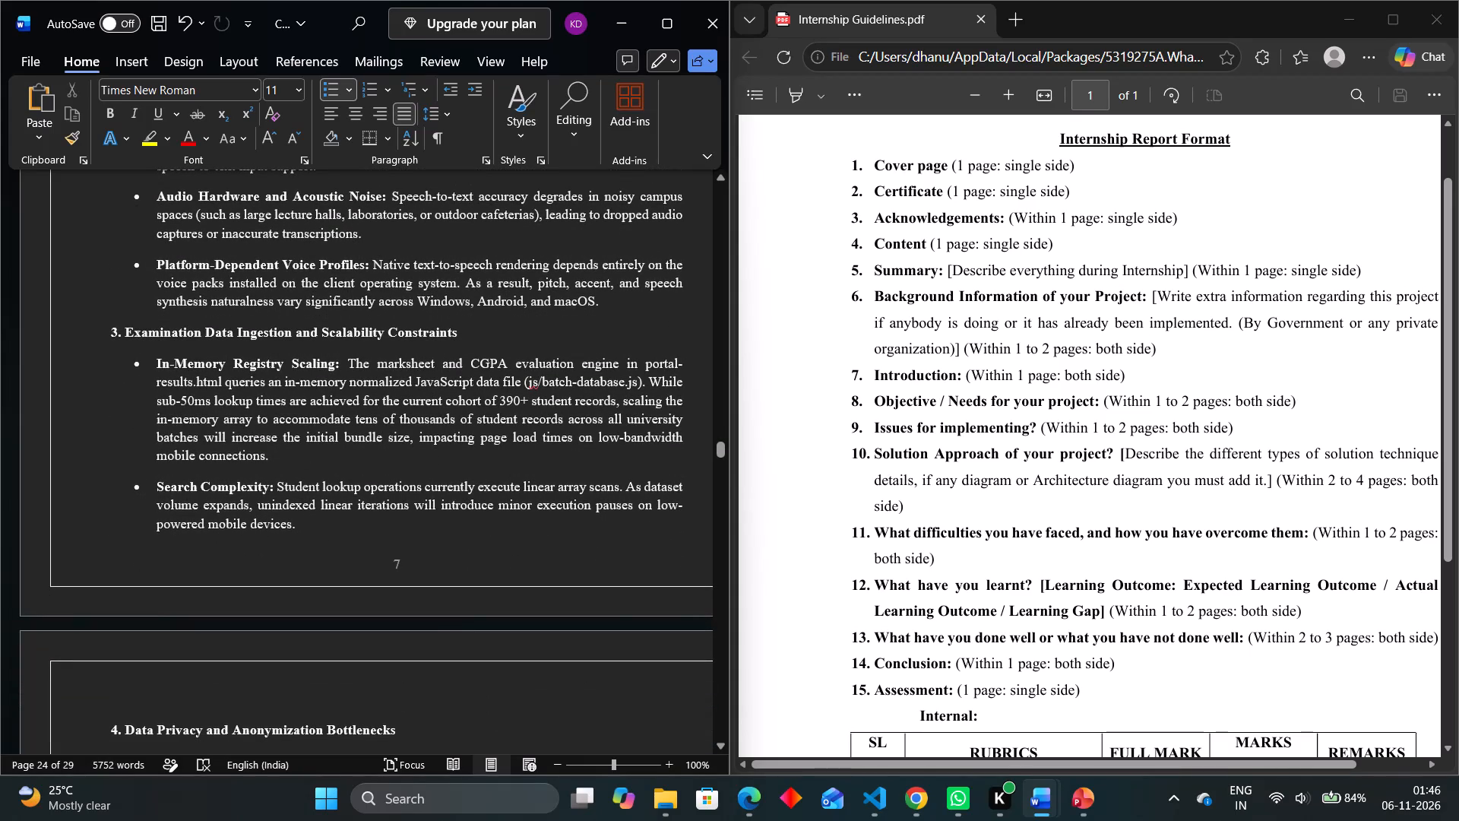
pyautogui.scroll(-2, 570, 365)
# Review chapter 6, Solution Approach and System Architecture, including its tables, figures and sections, against the 2 to 4 page guideline.
pyautogui.scroll(-1, 570, 365)
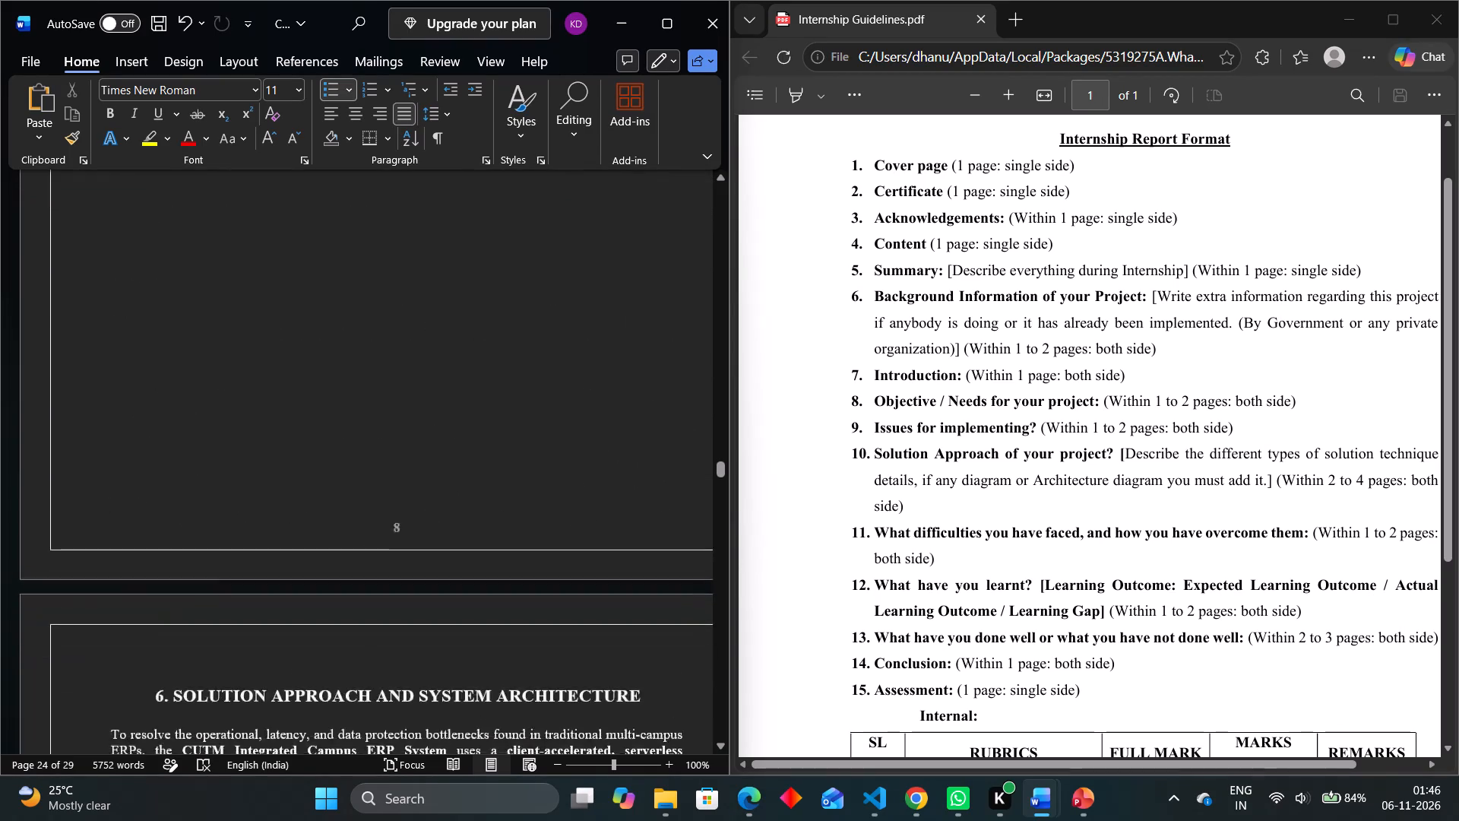
pyautogui.scroll(-2, 570, 365)
pyautogui.scroll(4, 570, 365)
pyautogui.scroll(-3, 570, 365)
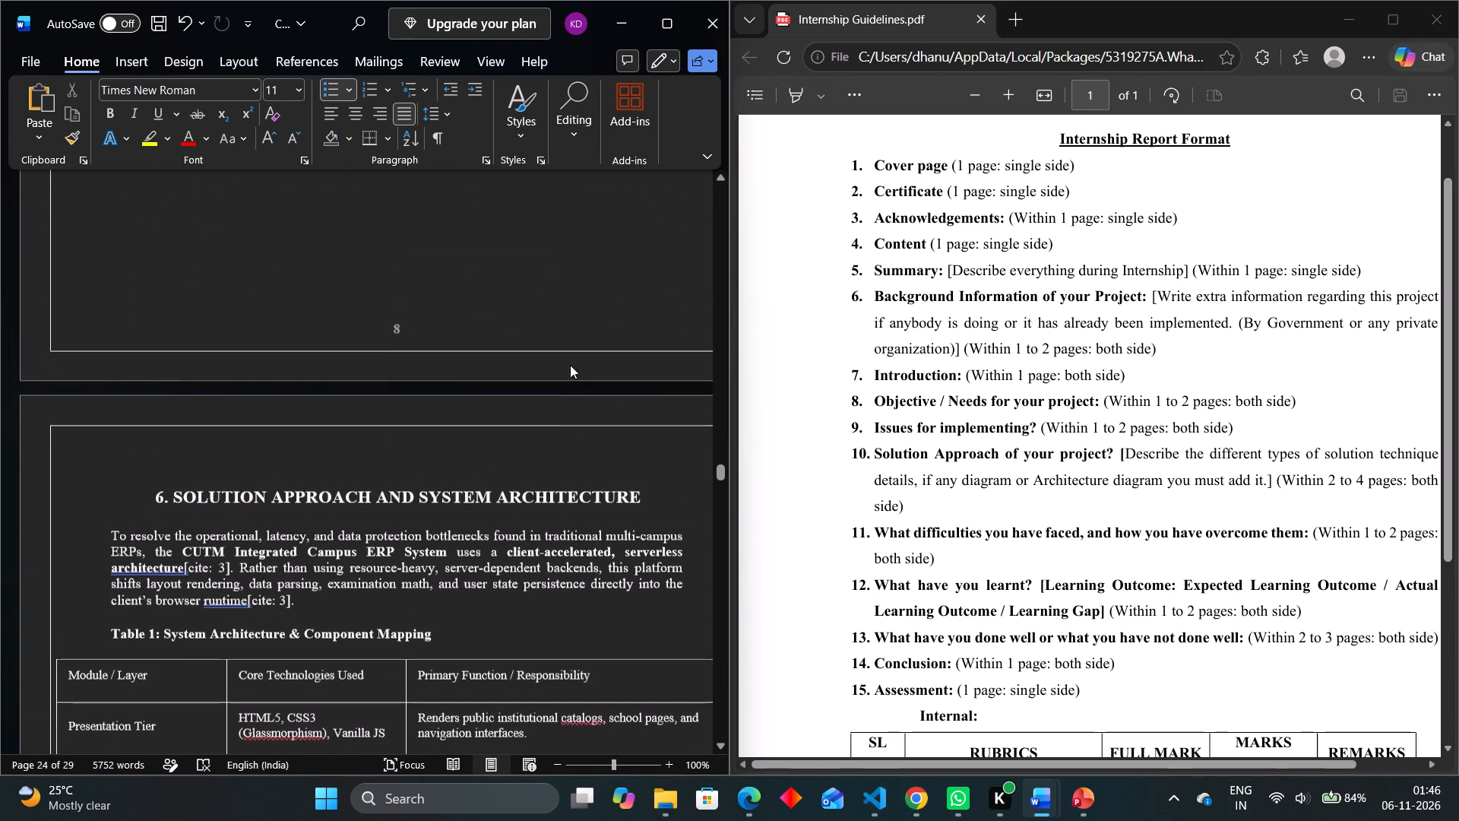
pyautogui.scroll(-2, 570, 365)
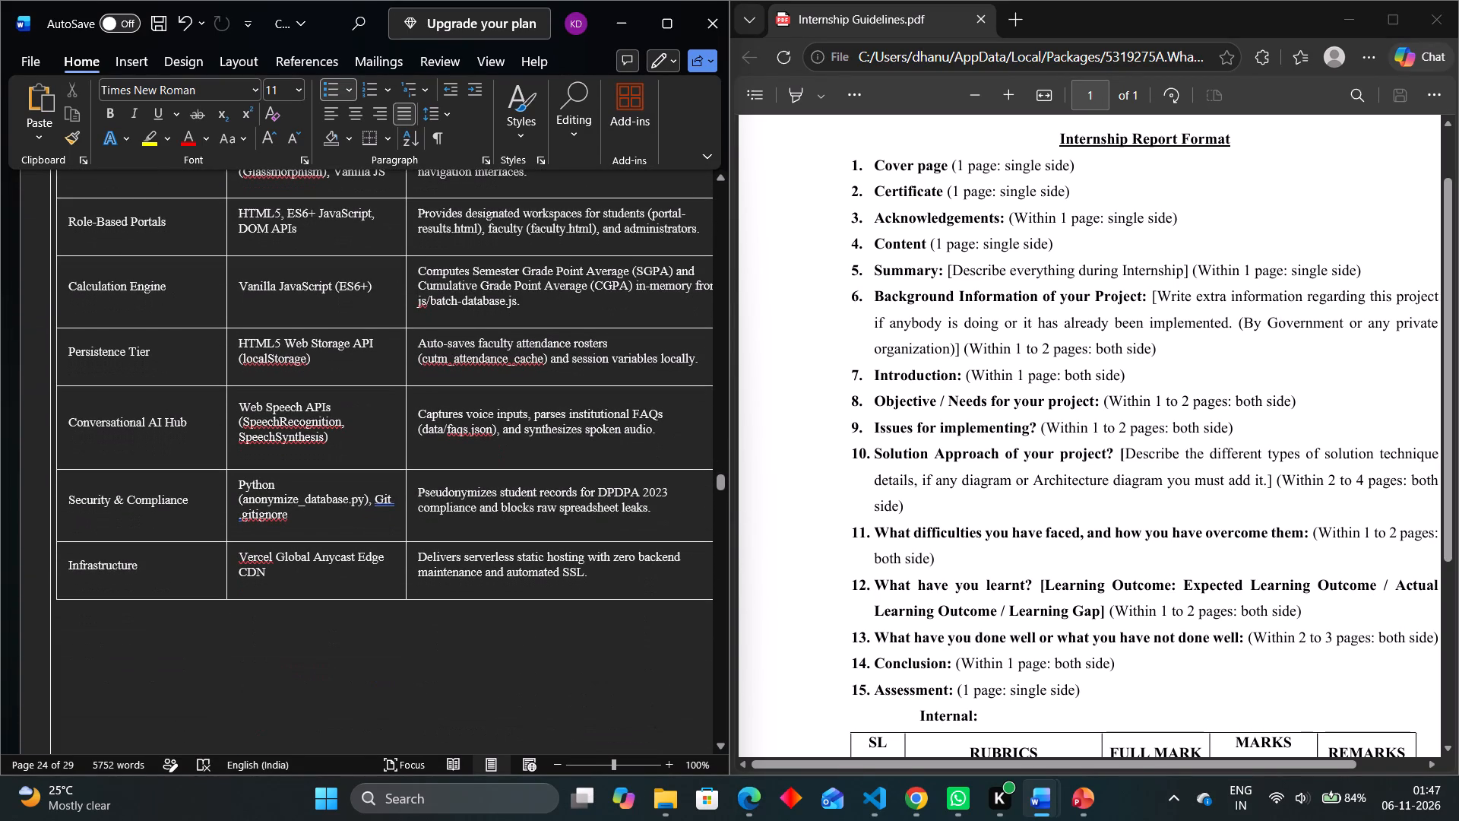
pyautogui.scroll(-3, 570, 365)
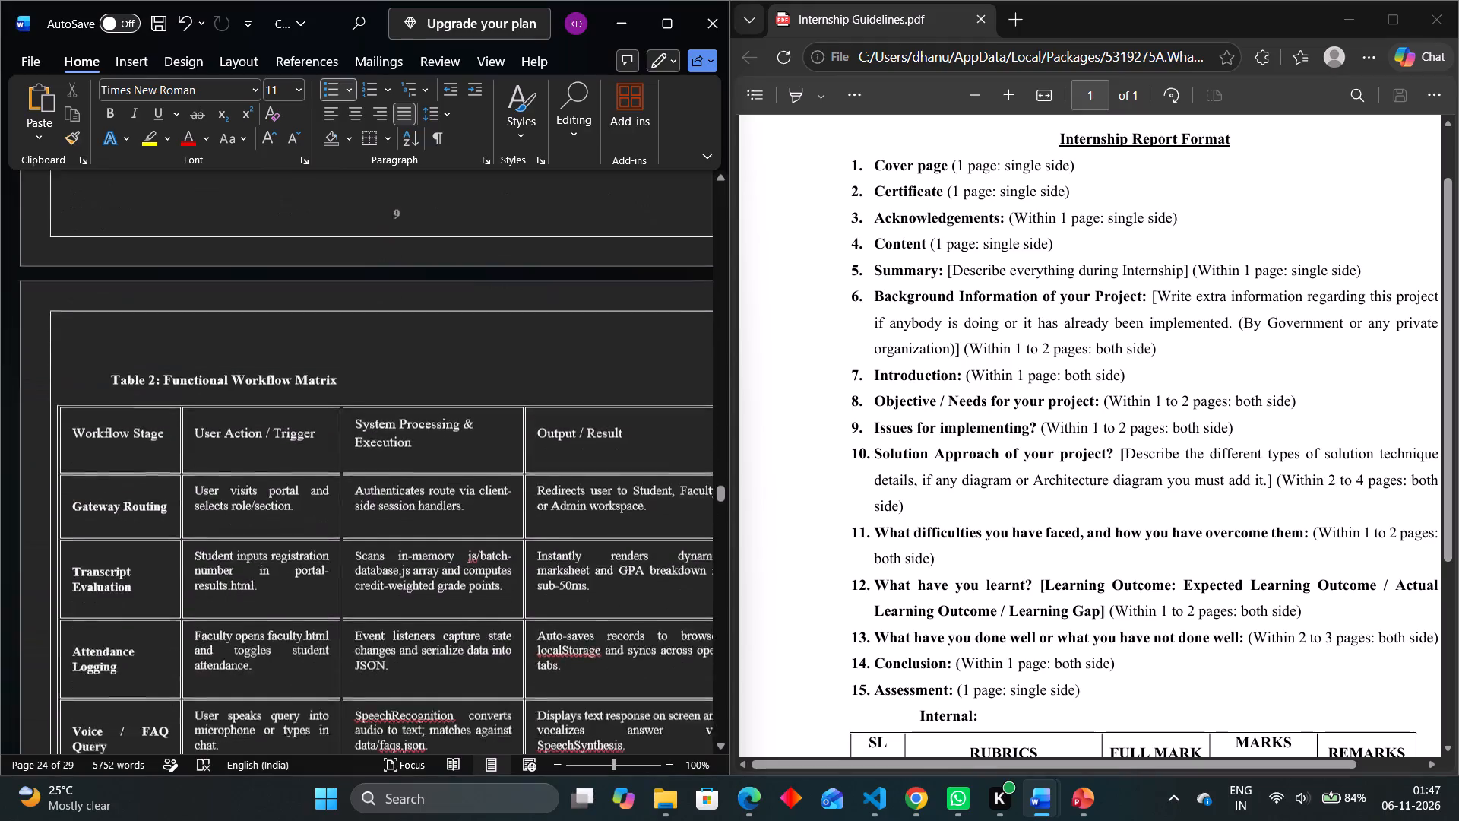
pyautogui.scroll(-2, 570, 365)
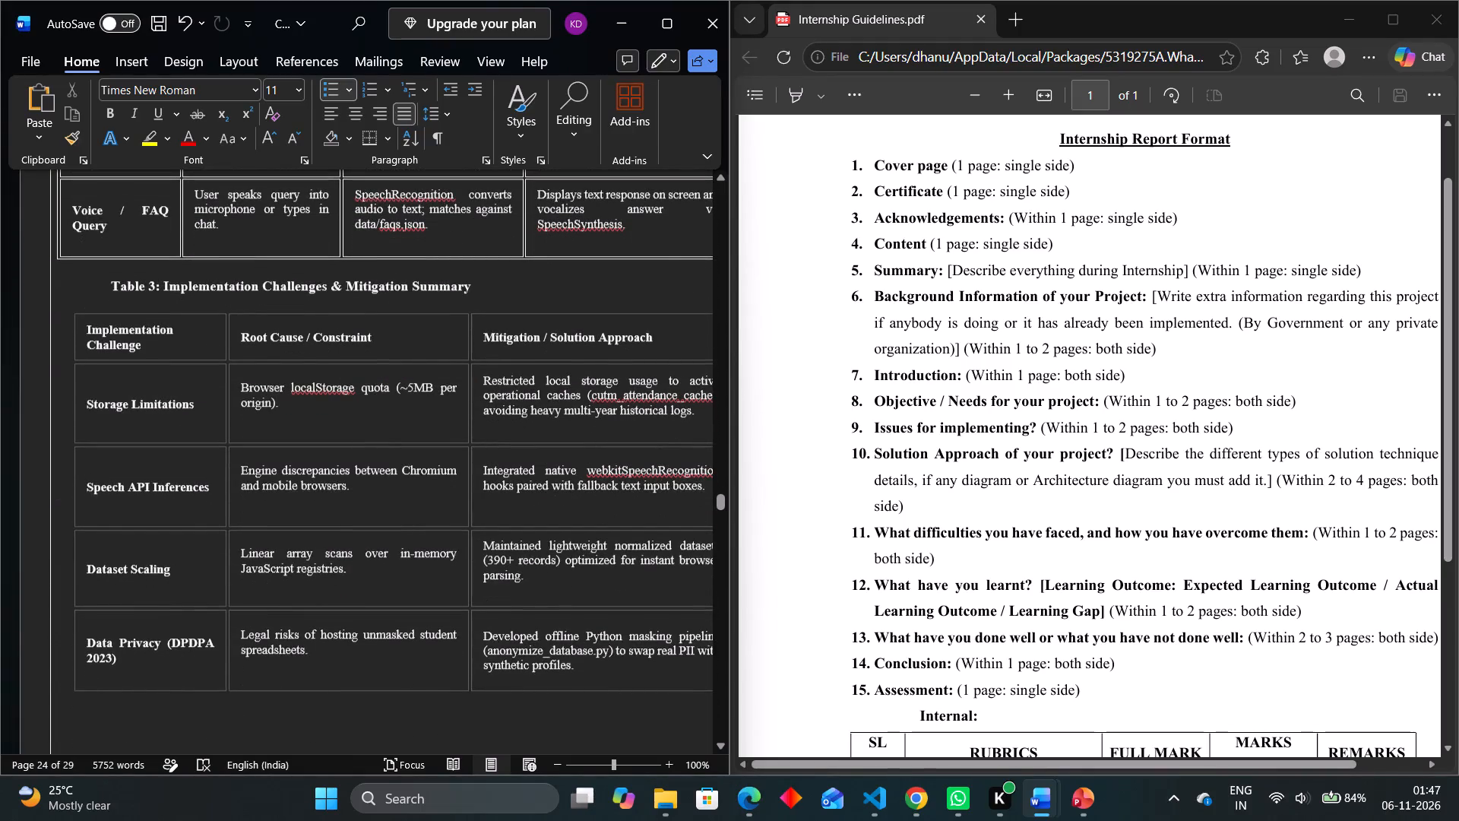
pyautogui.scroll(-3, 570, 365)
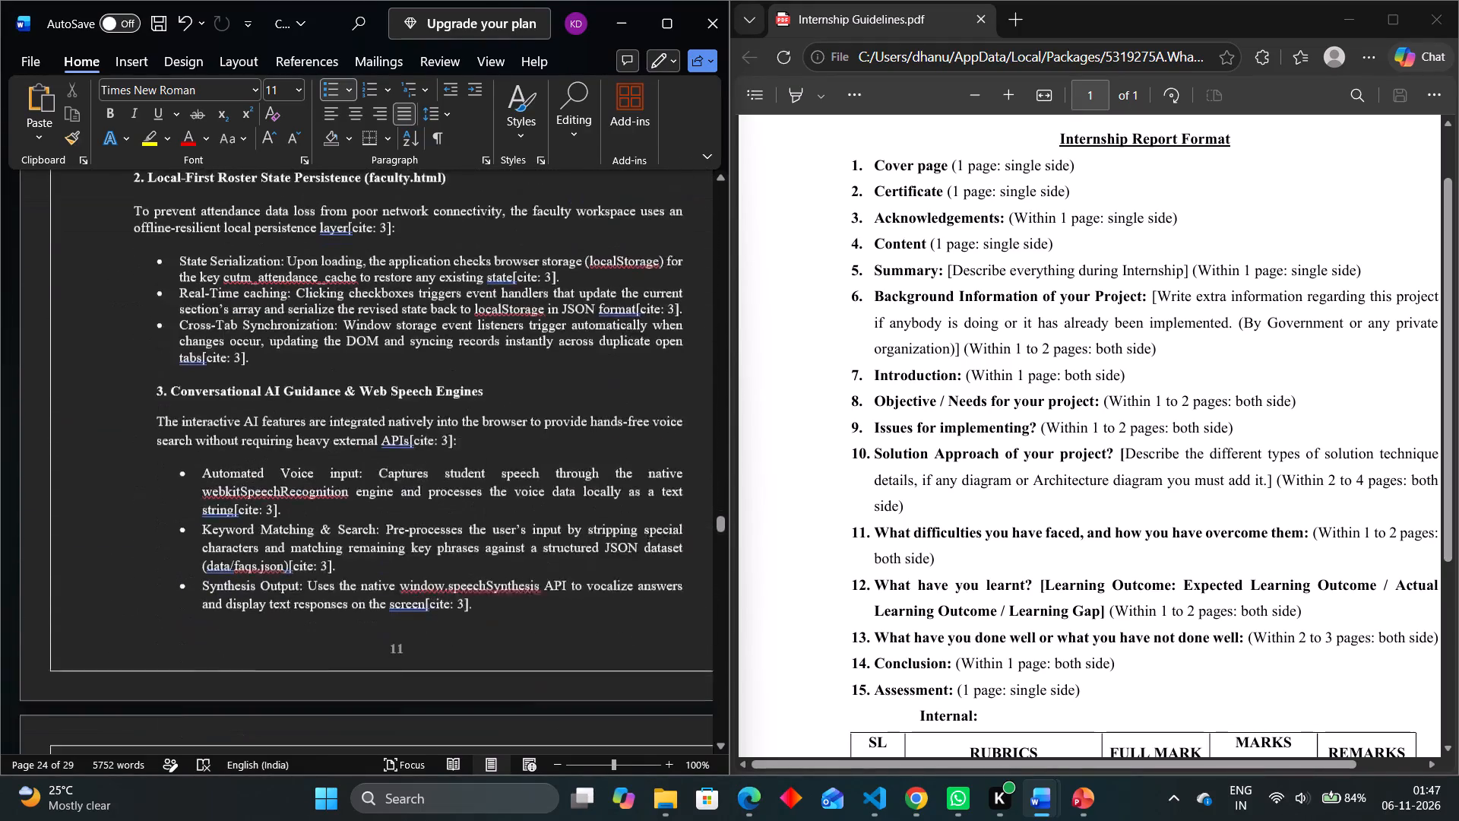
pyautogui.scroll(-4, 570, 365)
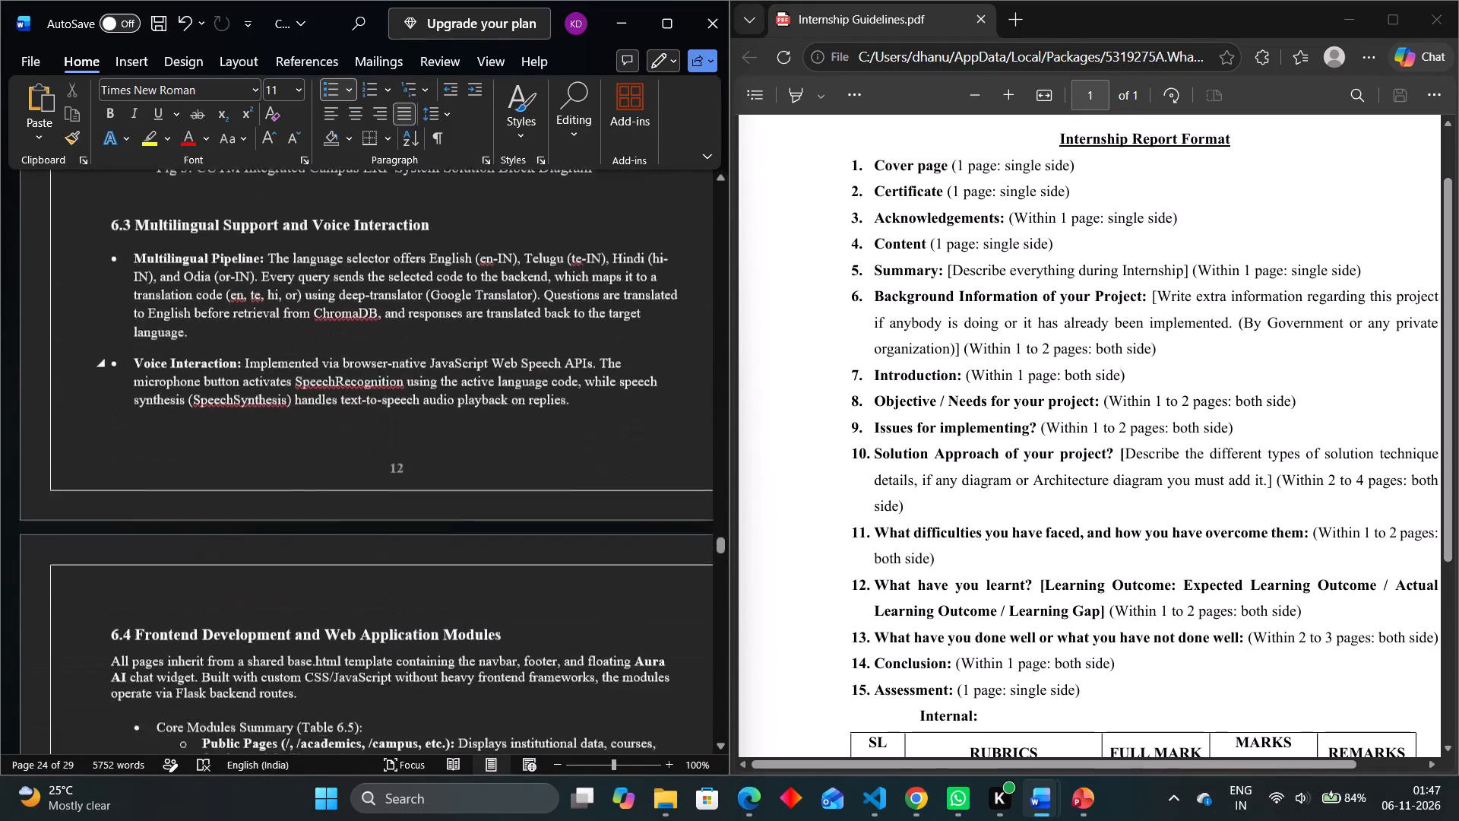
pyautogui.scroll(-4, 570, 365)
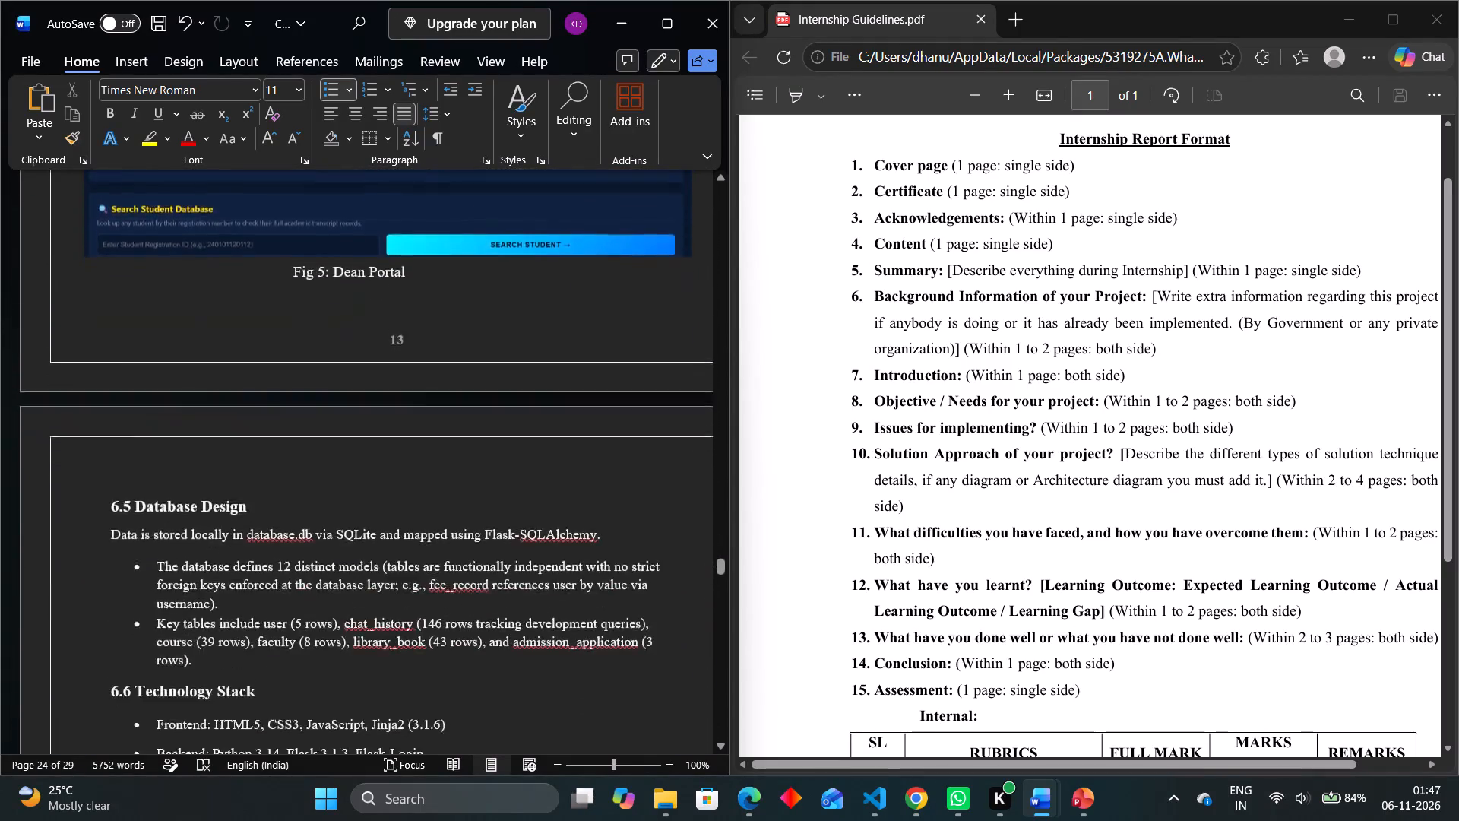
pyautogui.scroll(-3, 570, 365)
# Review chapter 7, Difficulties Faced, and chapter 8, Learning Outcomes, for content and page span against the 1 to 2 page guidelines.
pyautogui.scroll(-1, 570, 365)
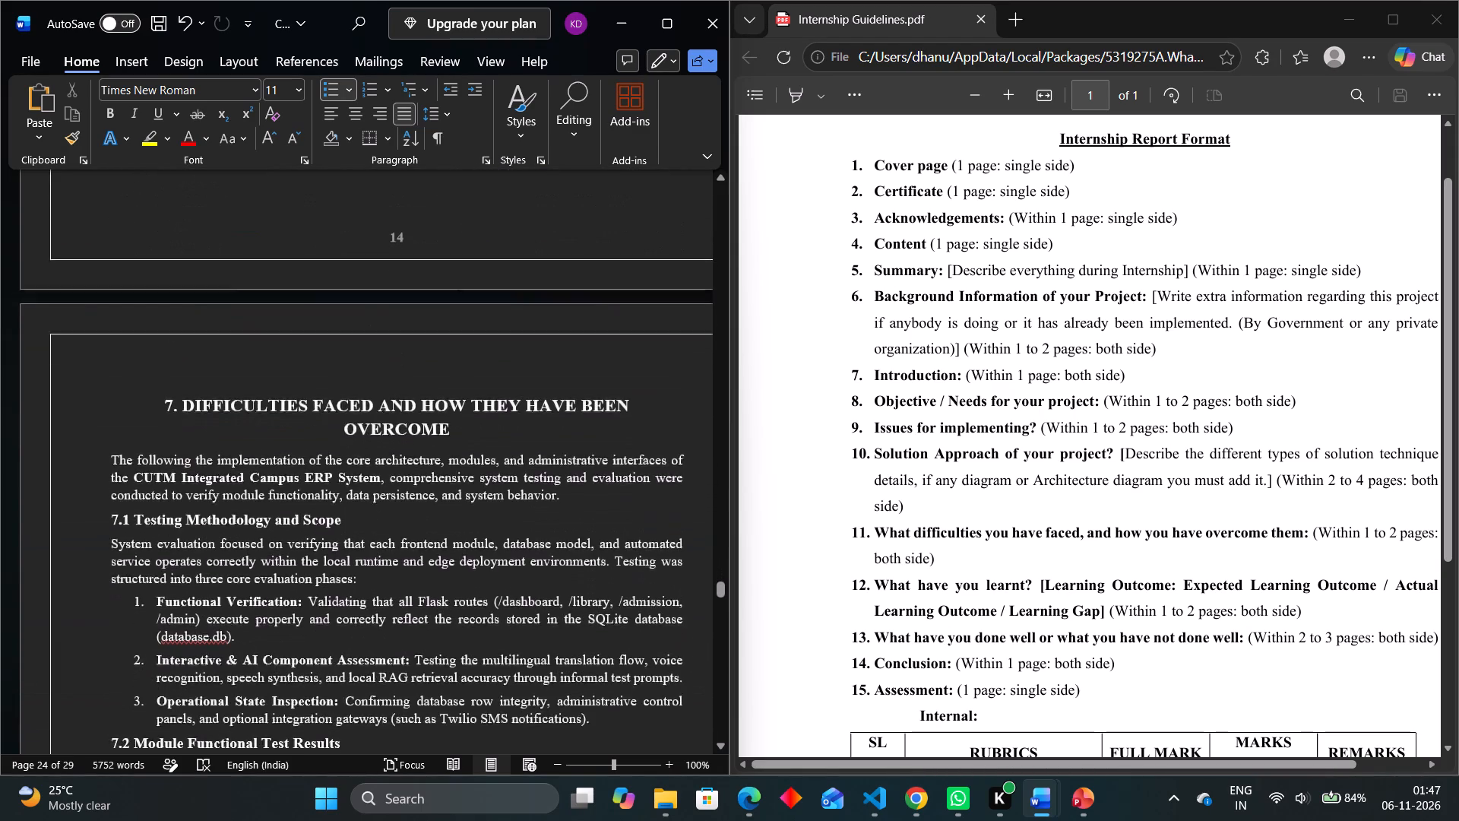
pyautogui.scroll(-3, 570, 365)
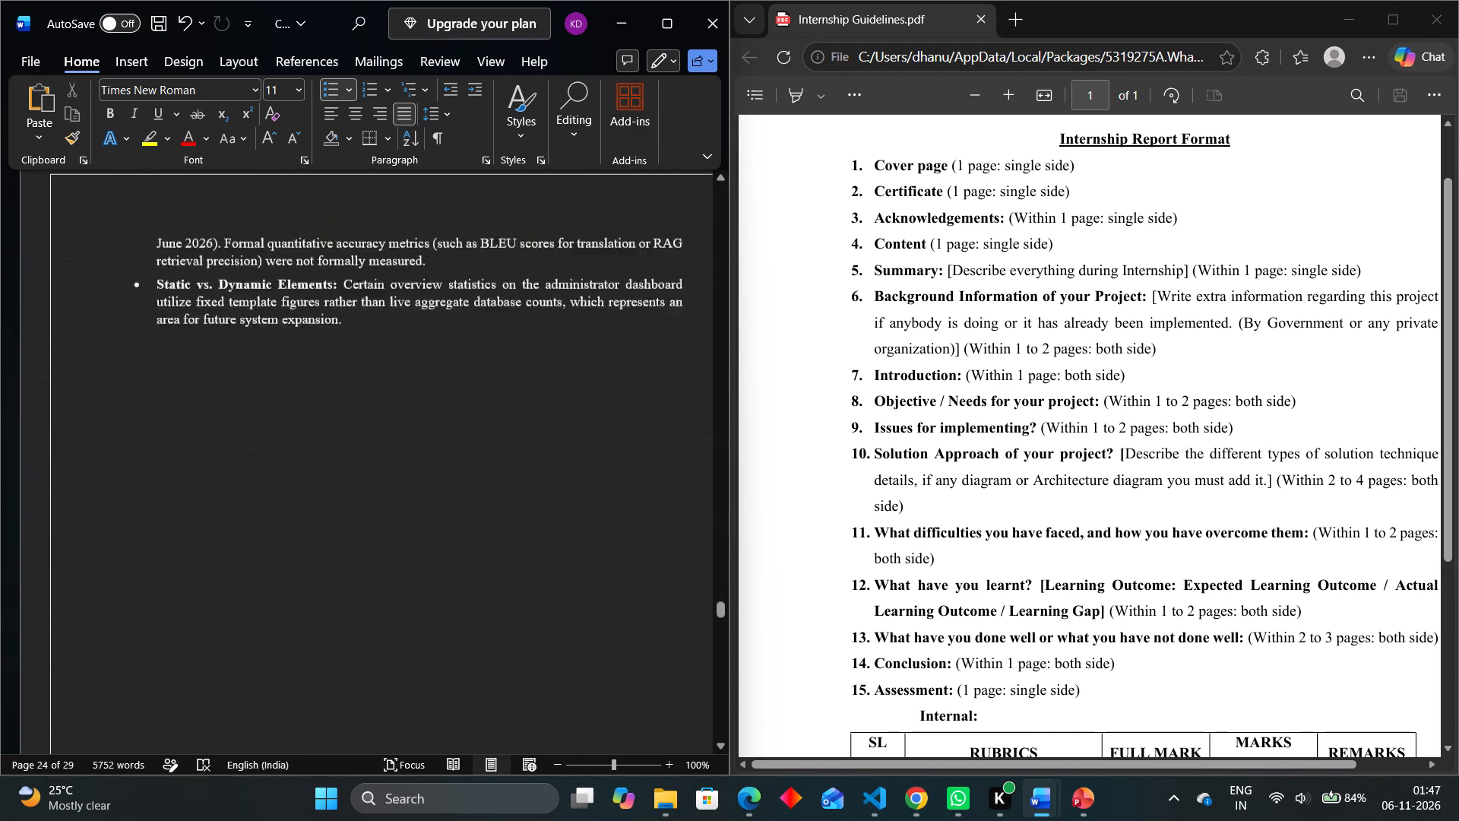
pyautogui.scroll(-3, 570, 365)
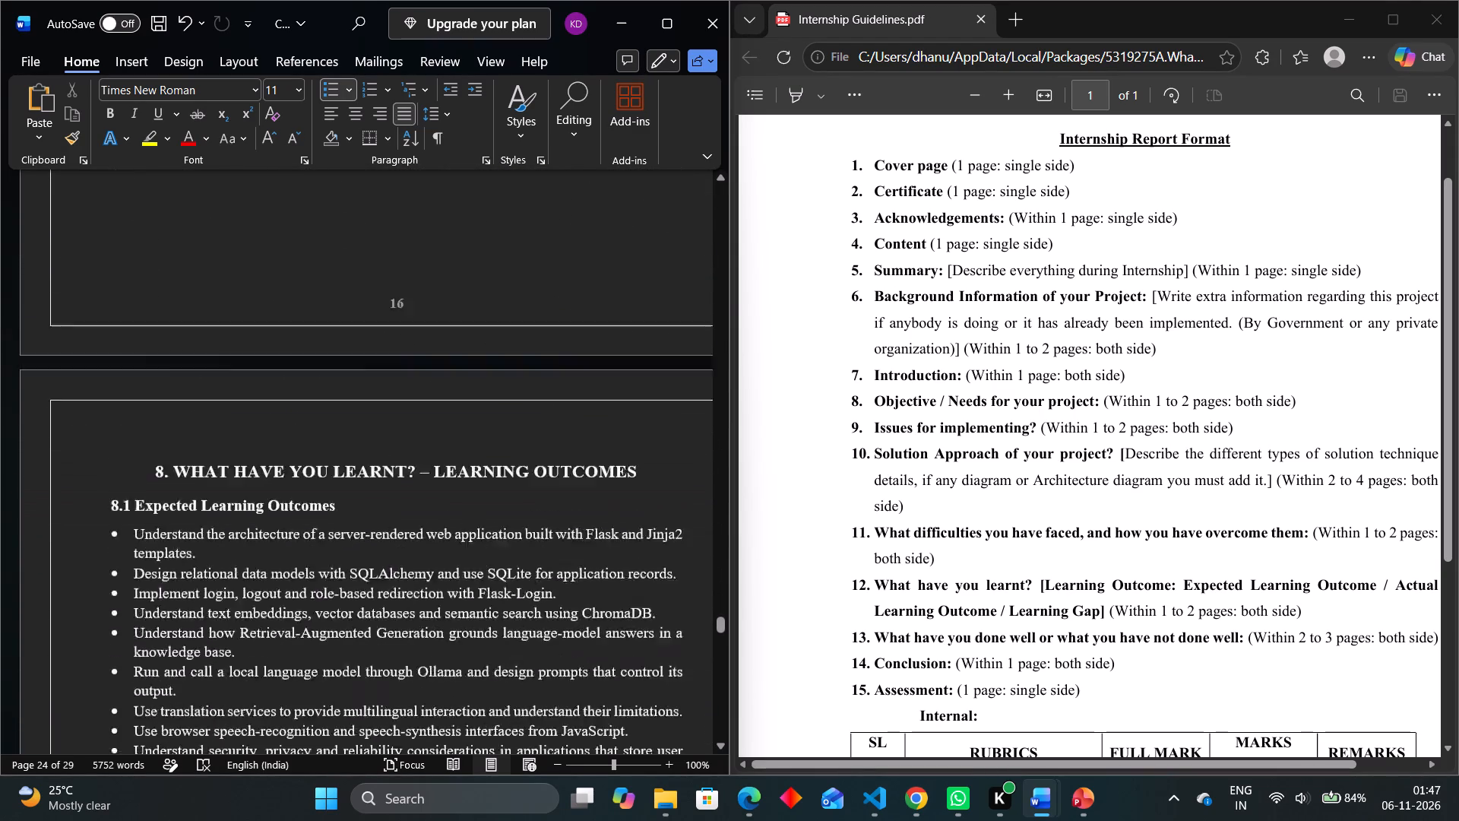
pyautogui.scroll(-1, 570, 365)
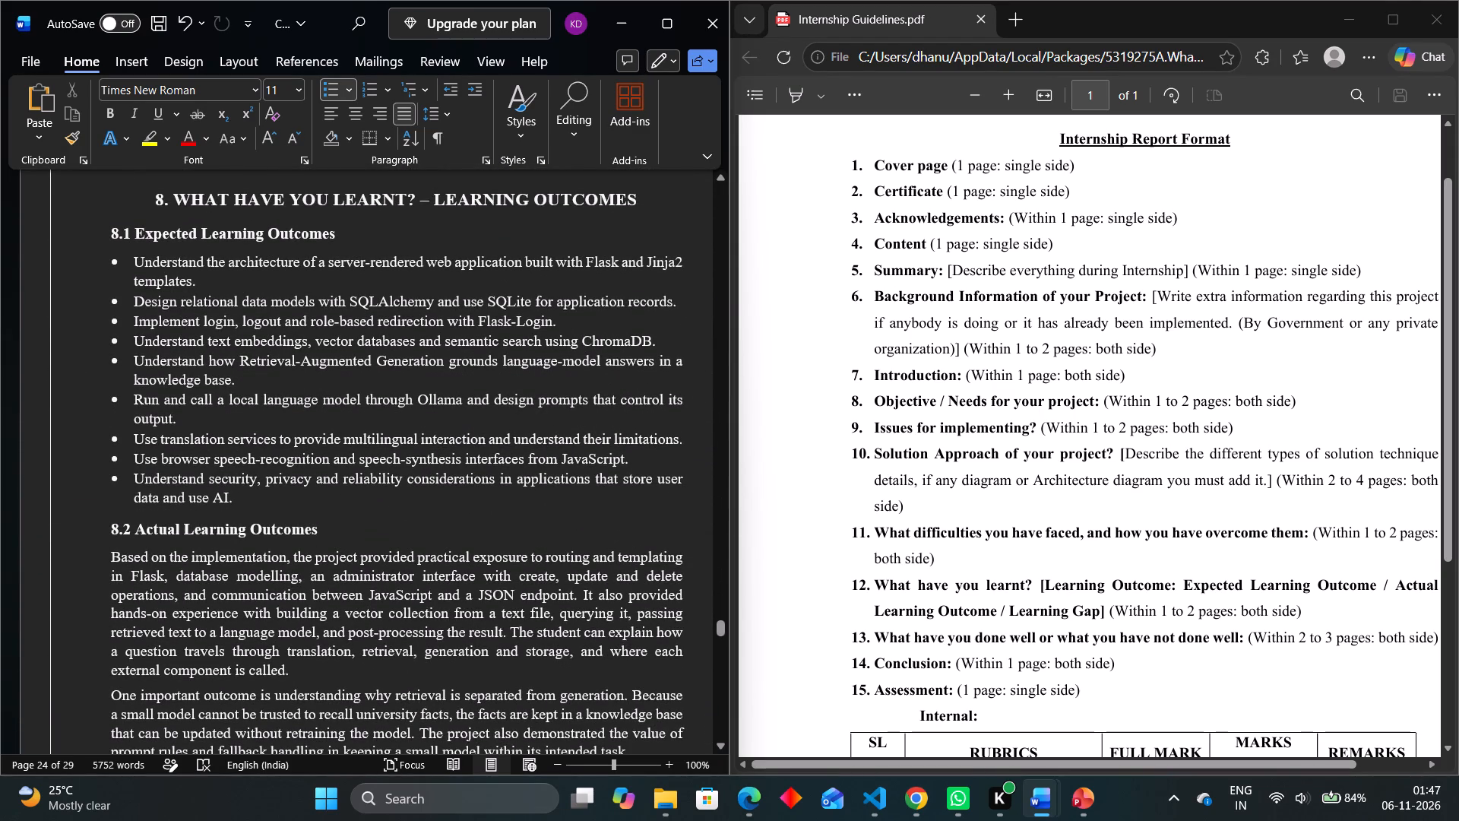
pyautogui.scroll(-2, 570, 365)
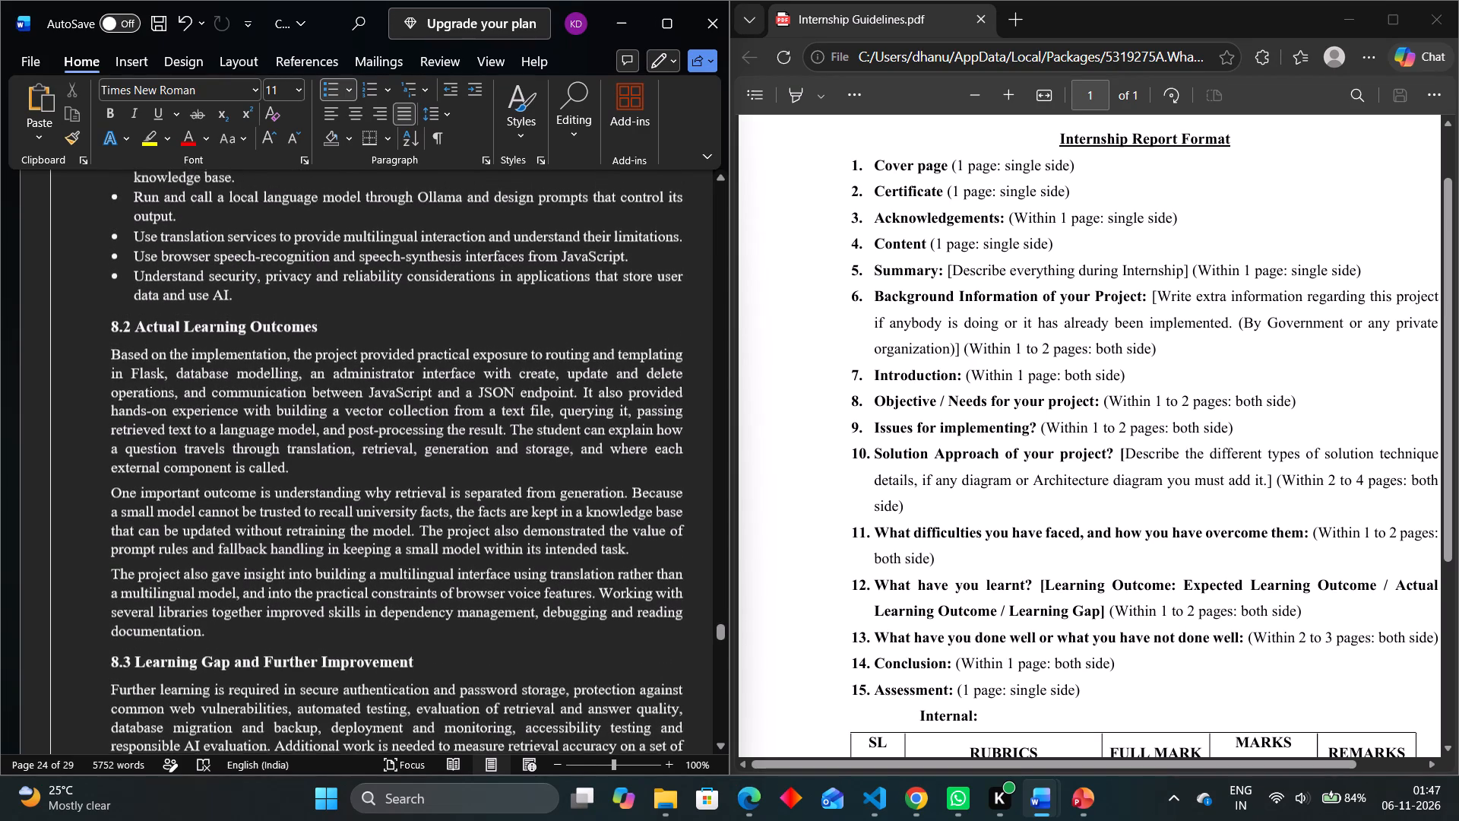
pyautogui.scroll(-1, 570, 365)
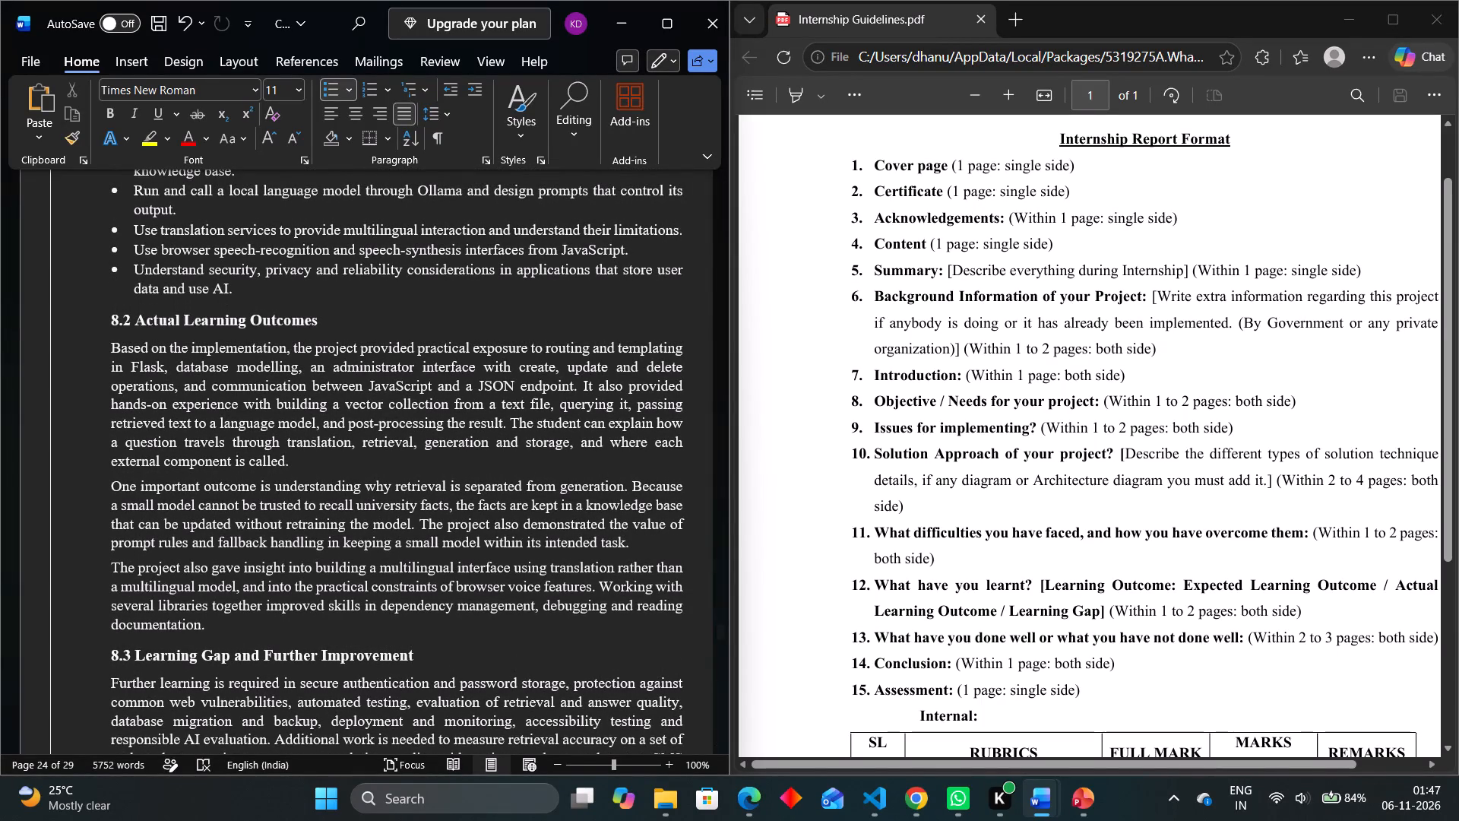
pyautogui.moveTo(1301, 611); pyautogui.dragTo(1011, 607)
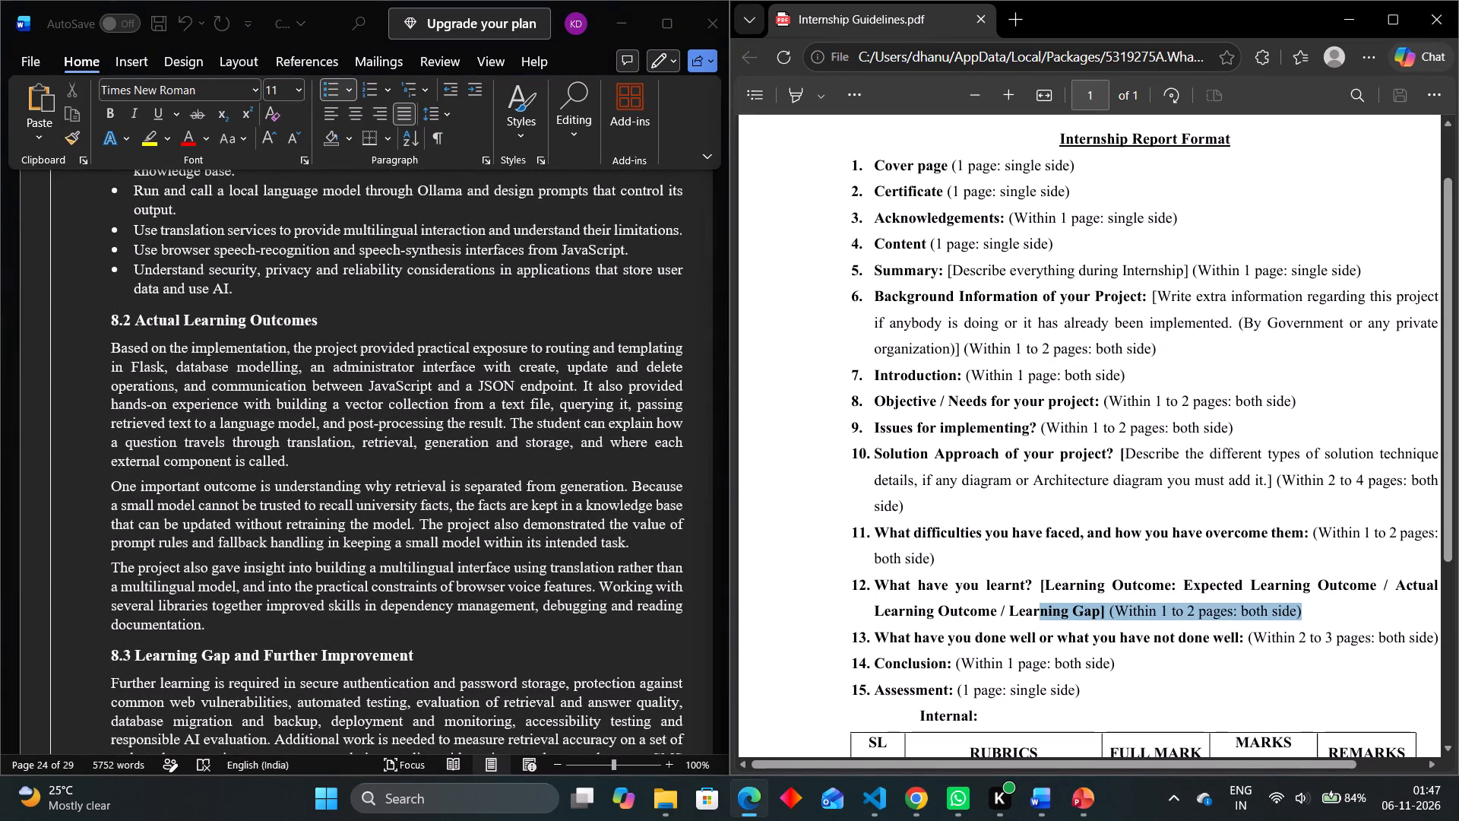
pyautogui.moveTo(1011, 607); pyautogui.dragTo(868, 582)
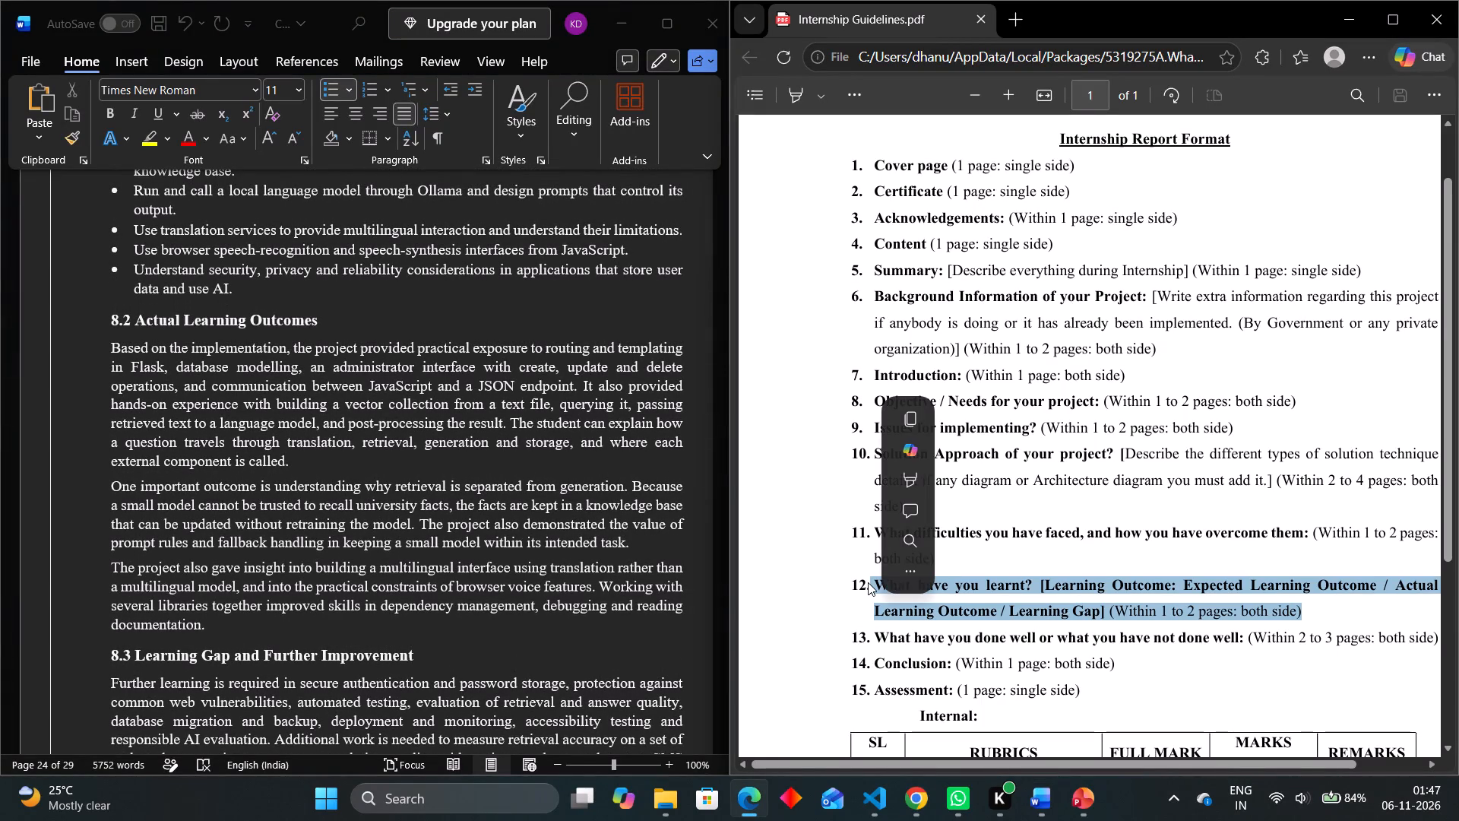
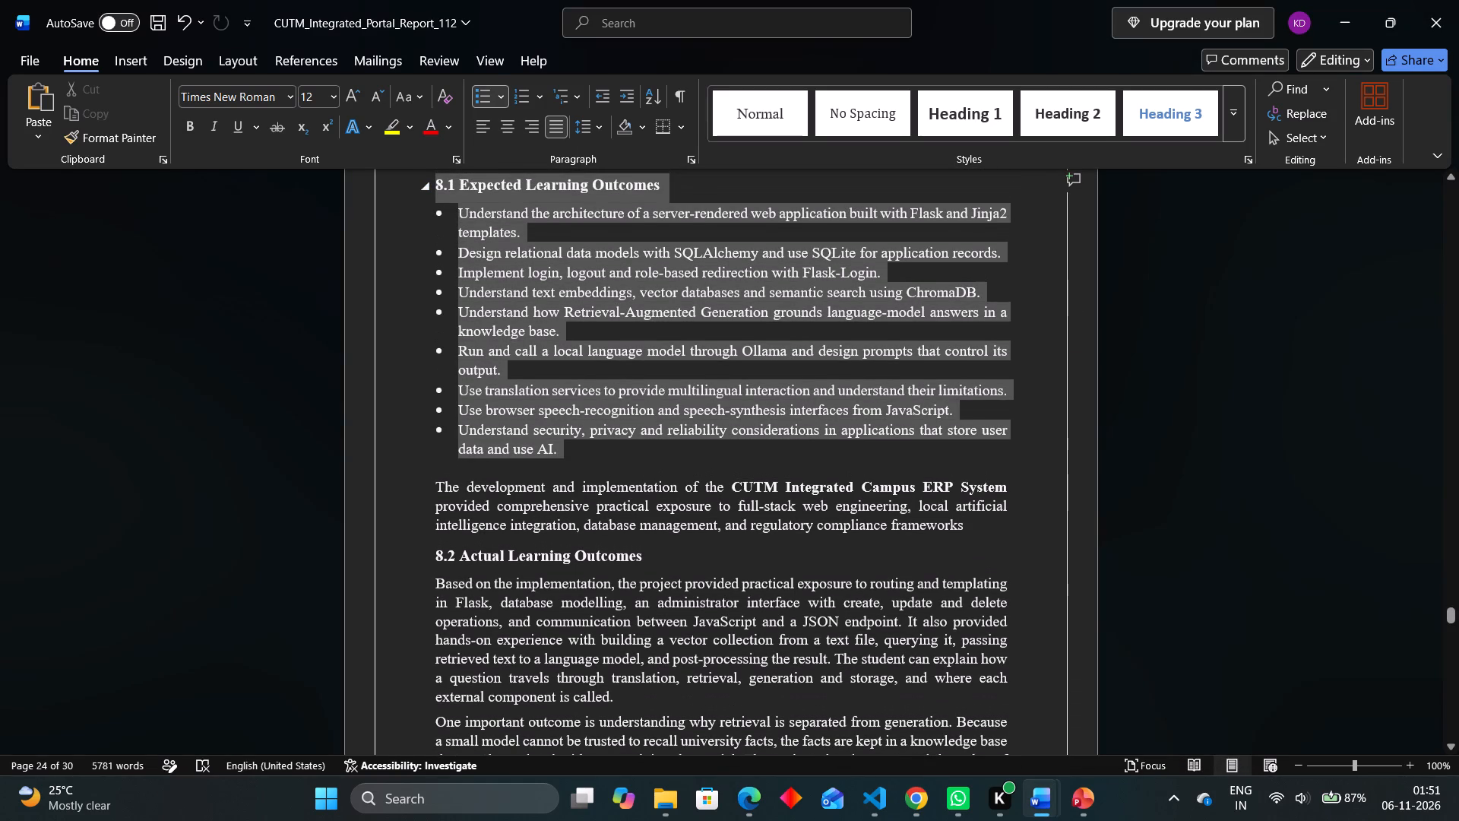
pyautogui.moveTo(429, 194); pyautogui.dragTo(433, 191)
pyautogui.press('BackSpace')
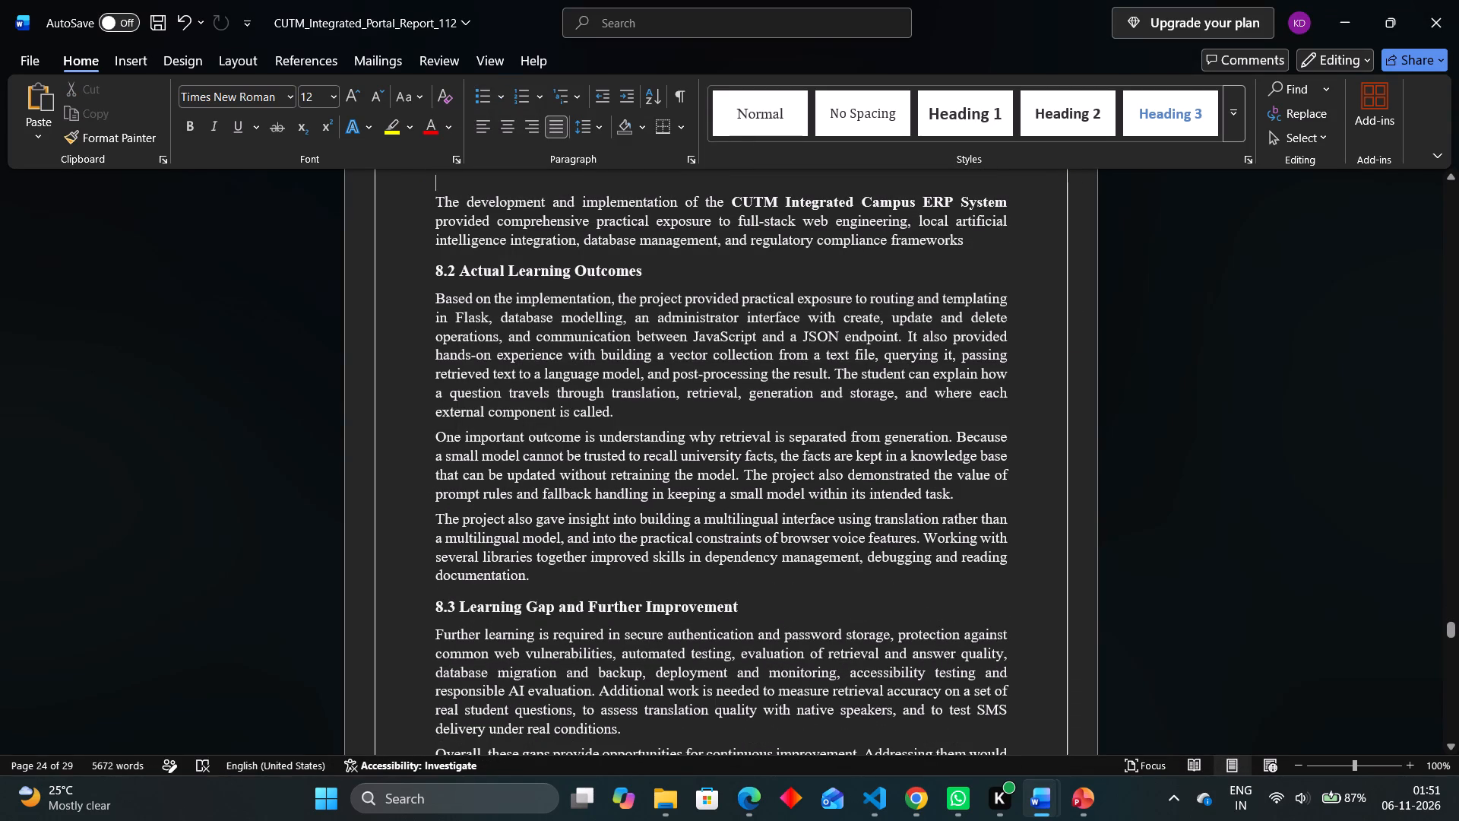
pyautogui.scroll(1, 584, 246)
pyautogui.press('BackSpace')
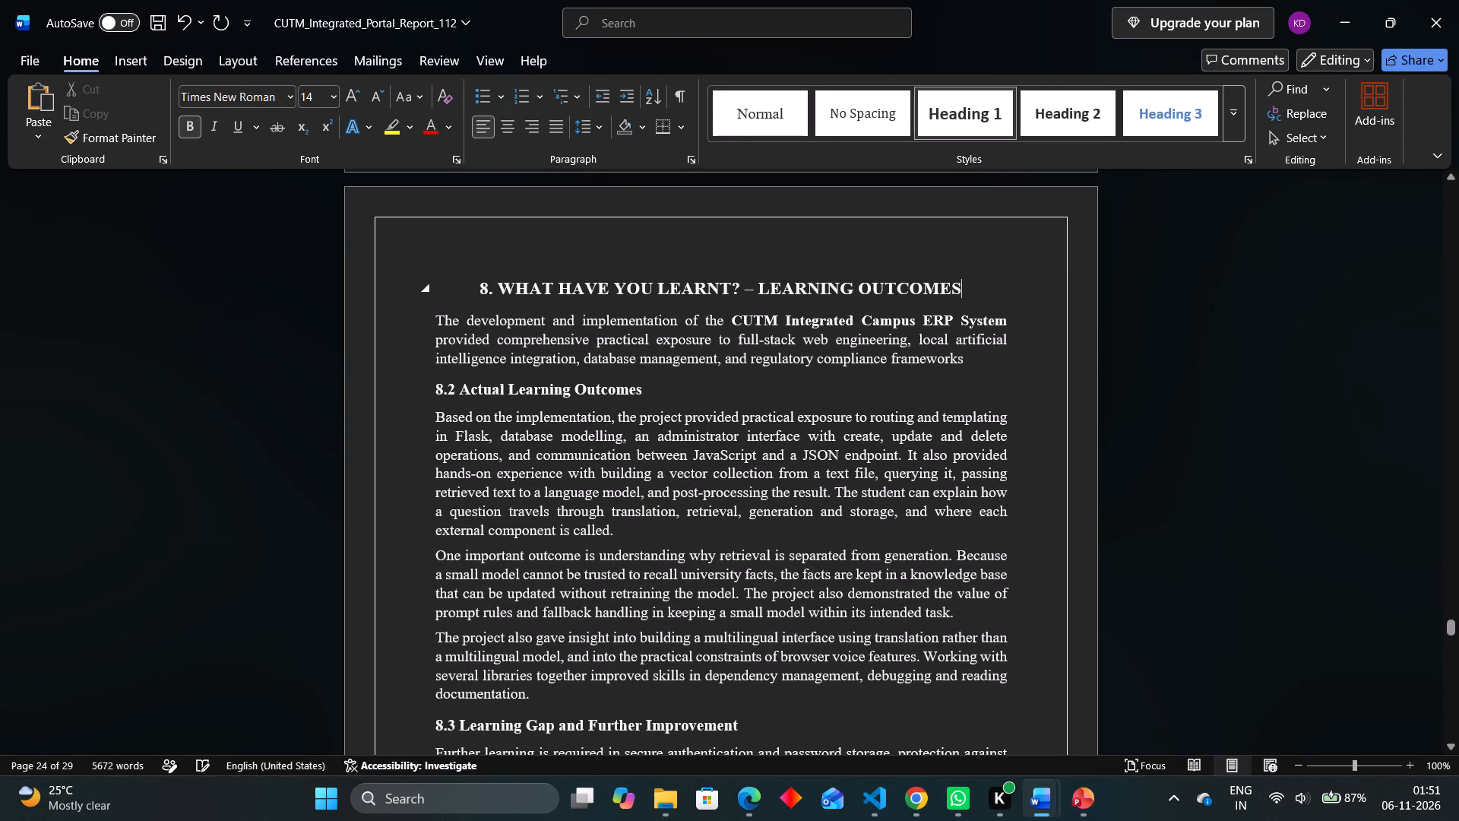
# Paste the copied learning outcomes table below chapter 8's introductory paragraph, ahead of section 8.2.
pyautogui.click(968, 357)
pyautogui.press('Return')
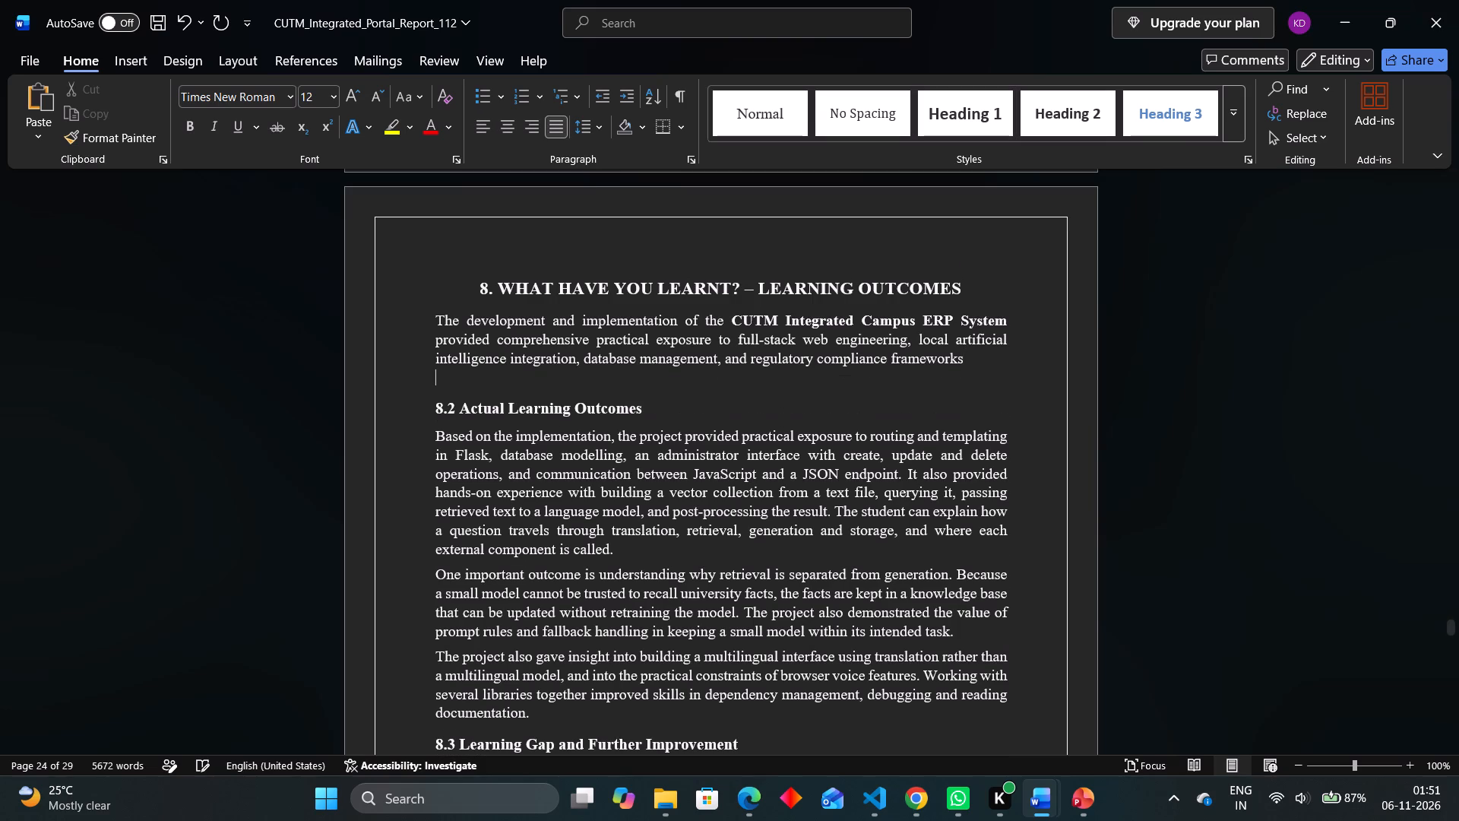
pyautogui.press('Return')
pyautogui.hotkey('ctrl', 'v')
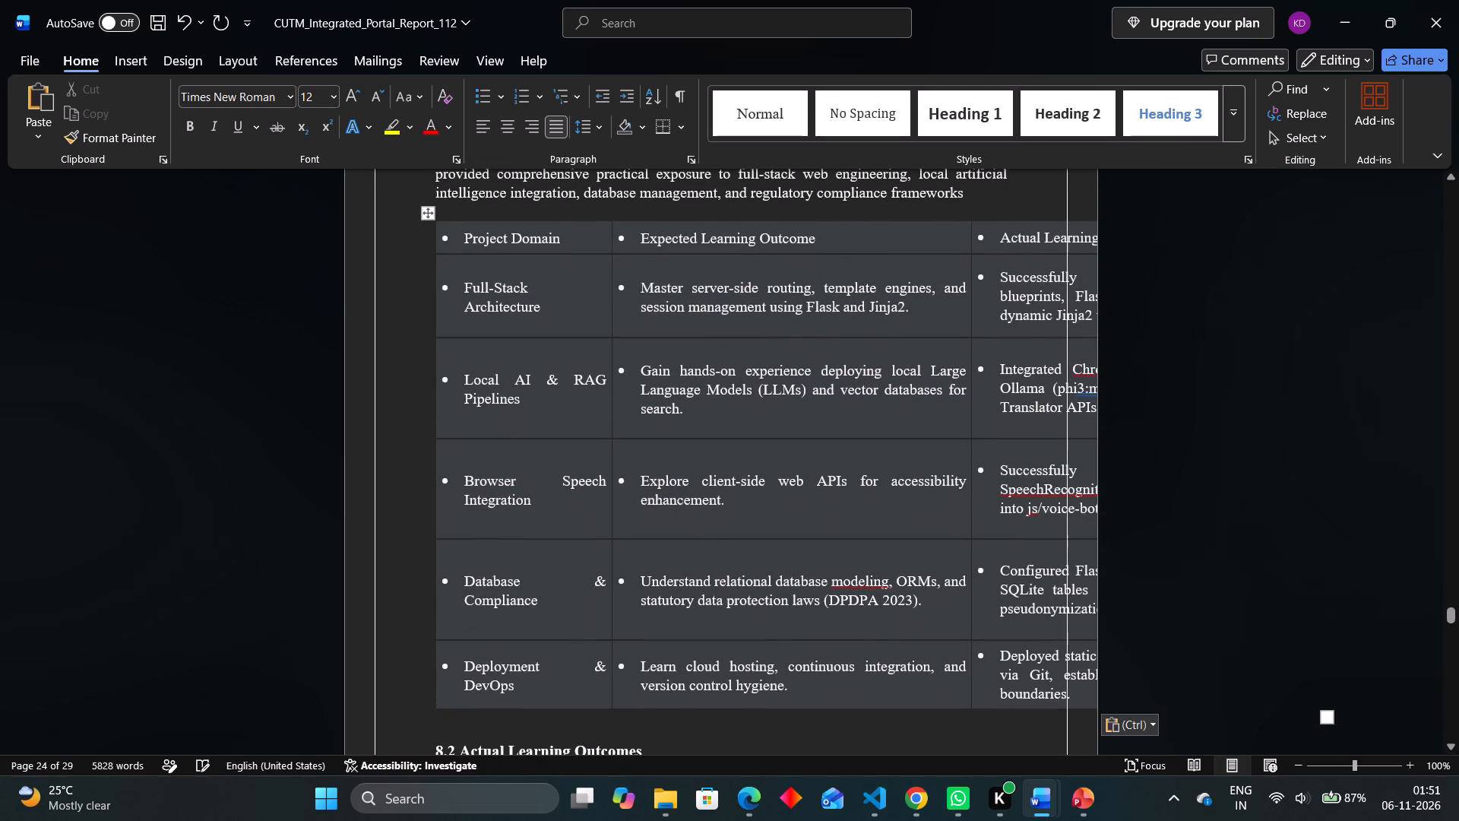
# Set the whole pasted table to font size 11 with 1.0 line spacing.
pyautogui.click(425, 215)
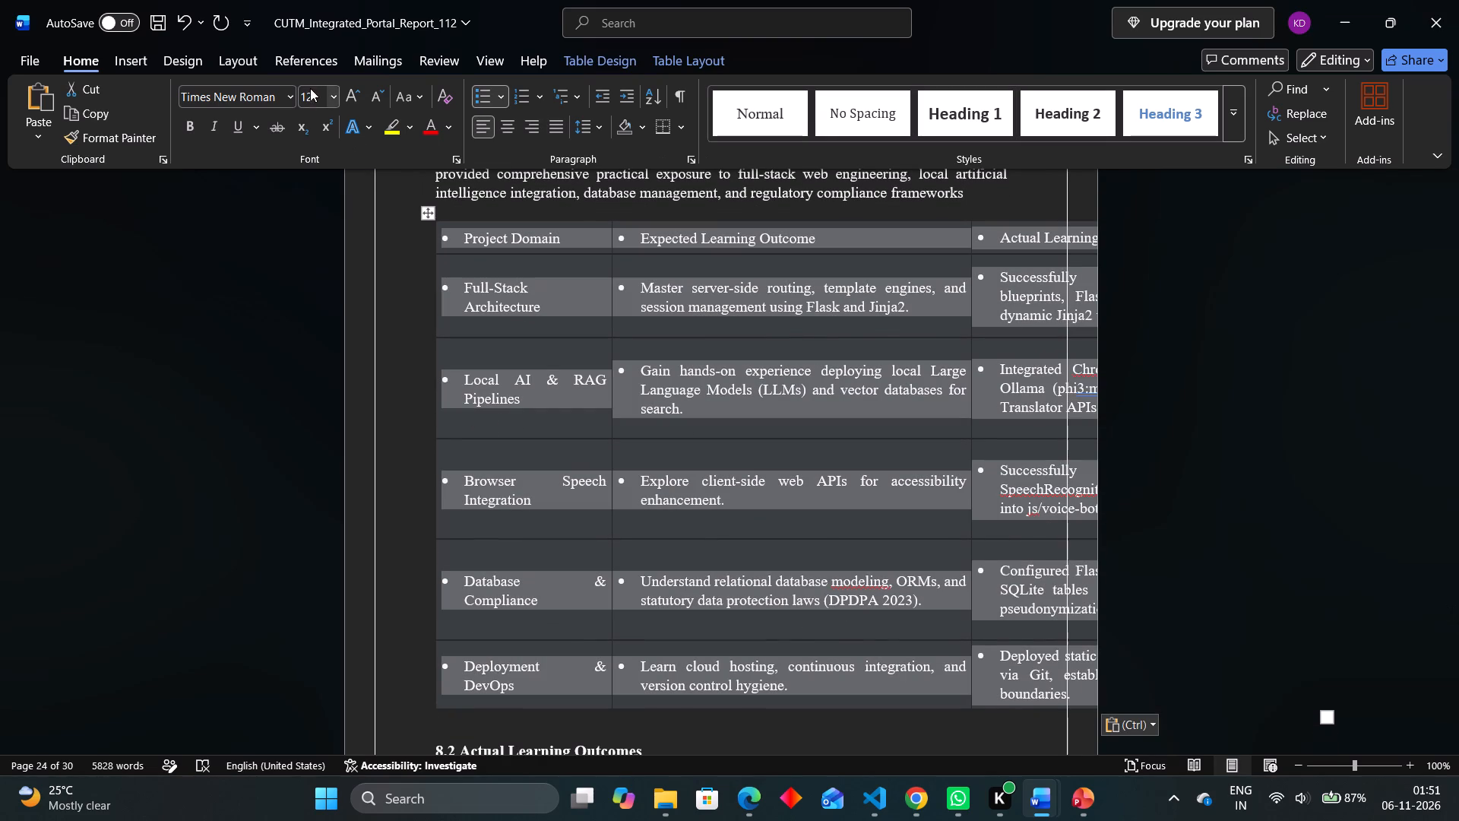
pyautogui.click(315, 93)
pyautogui.write('11')
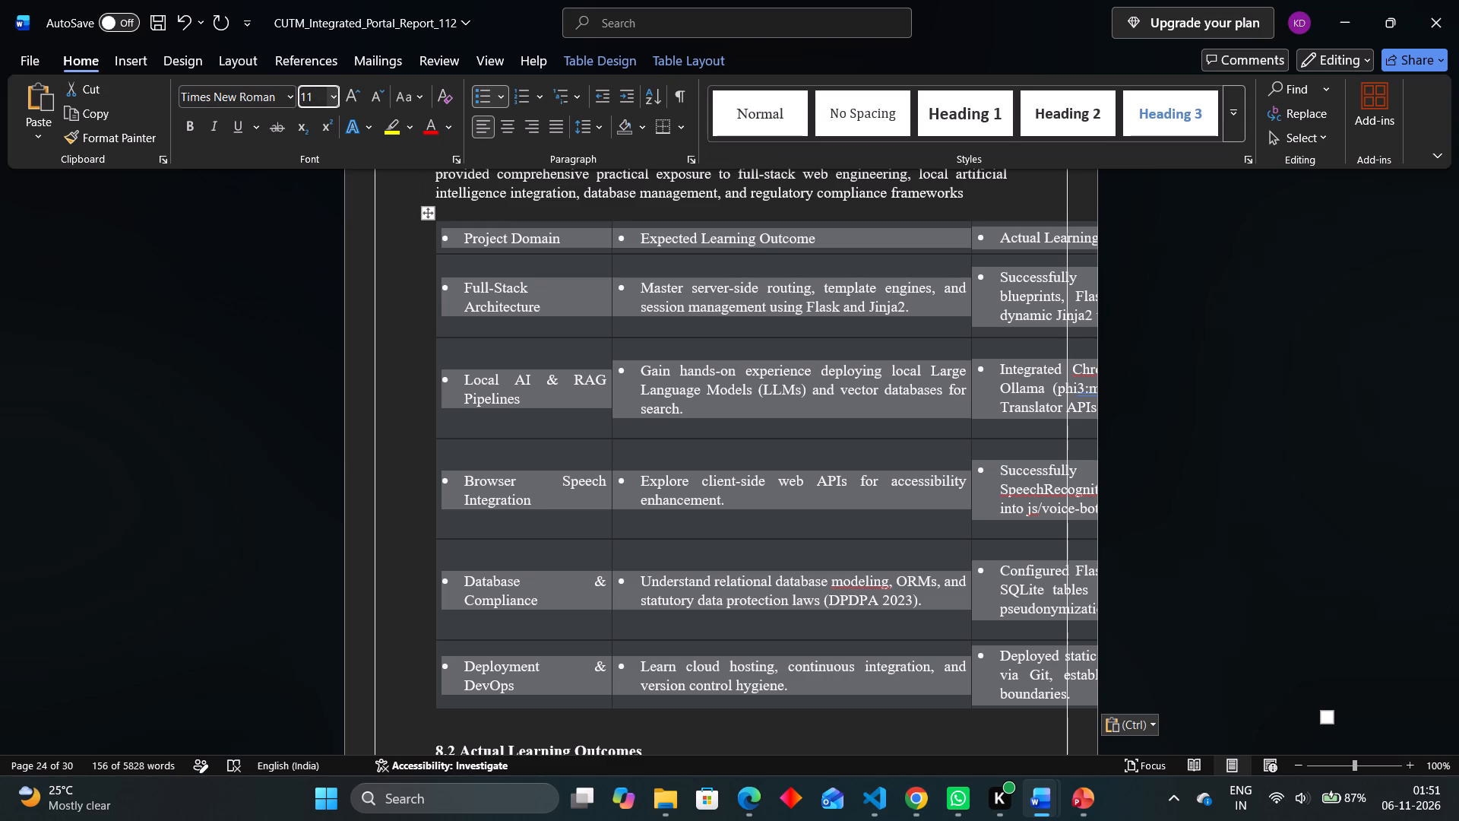
pyautogui.press('Return')
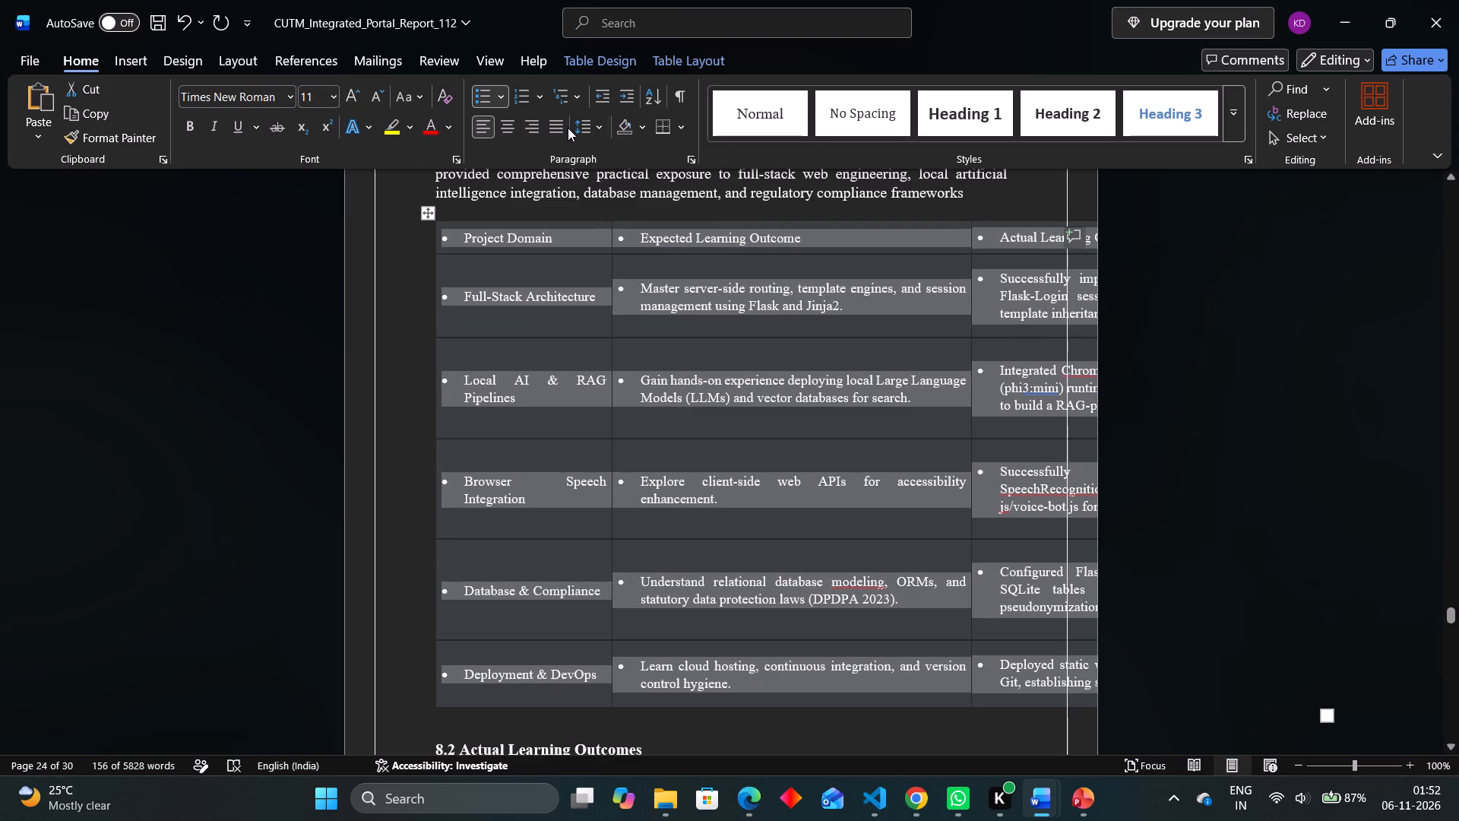
pyautogui.click(594, 130)
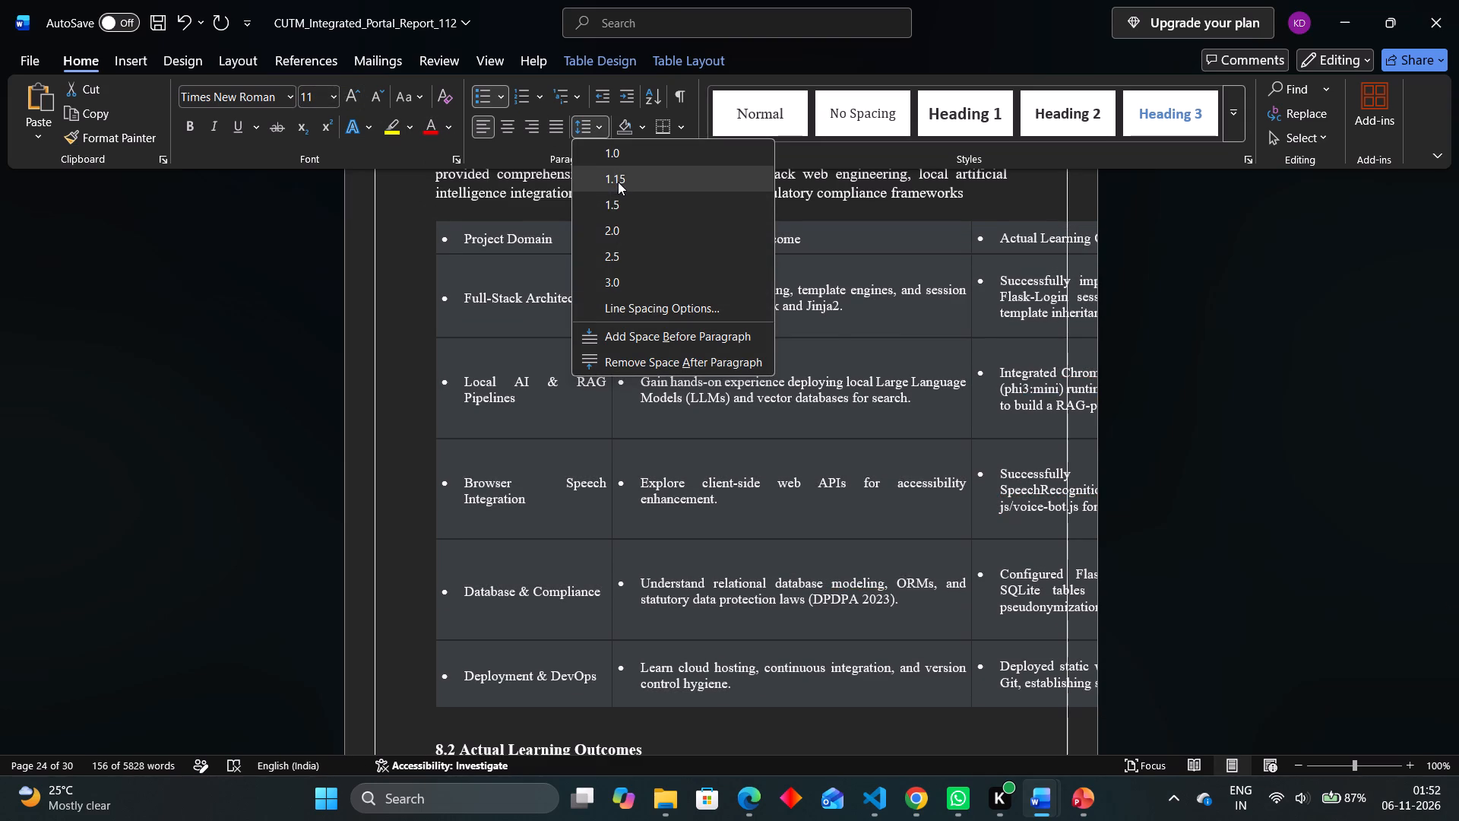
pyautogui.click(622, 159)
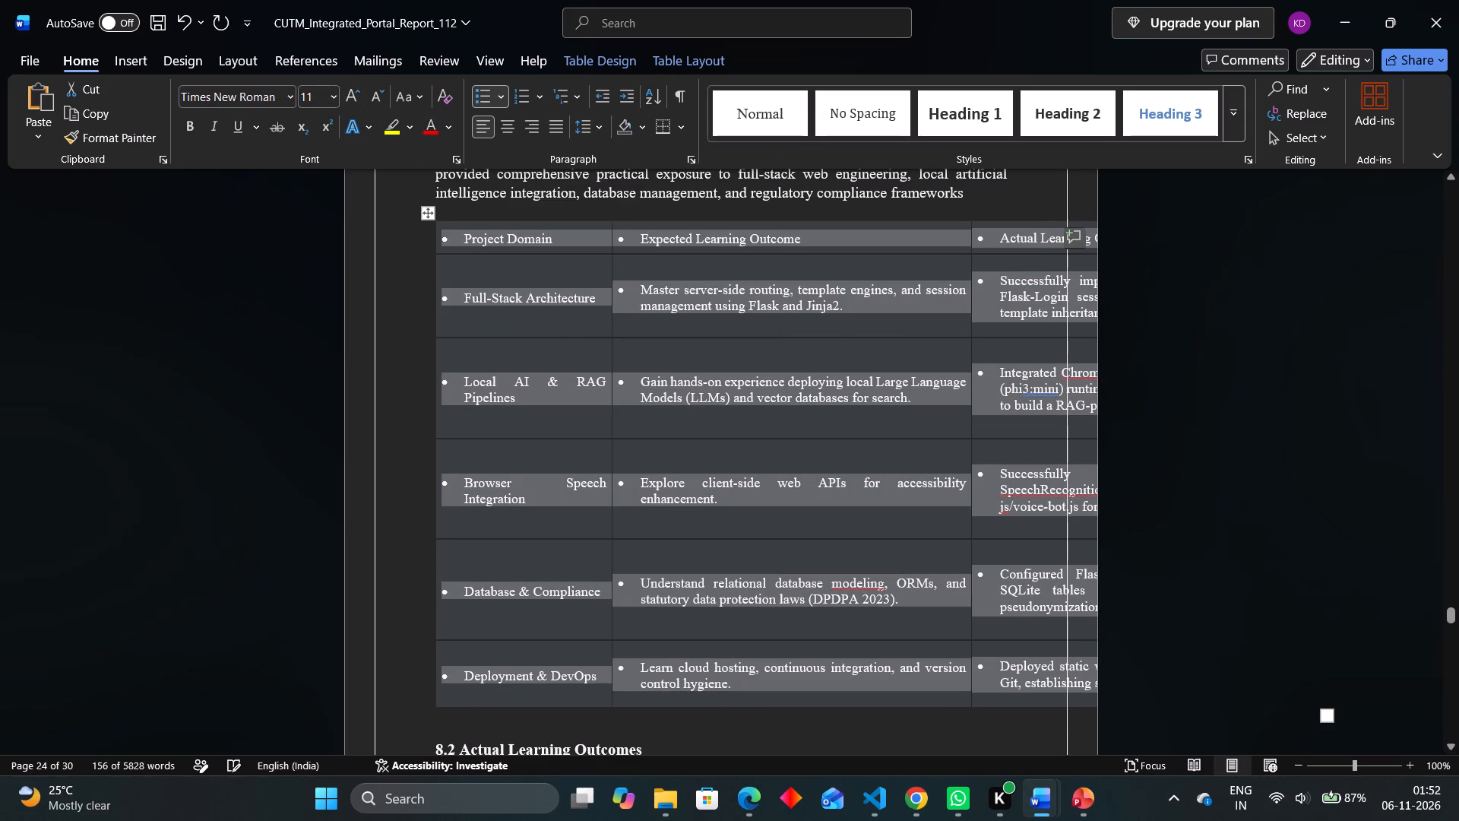
# Widen the Project Domain column just enough for single-line entries and narrow the Expected Learning Outcome column considerably.
pyautogui.moveTo(610, 237); pyautogui.dragTo(582, 246)
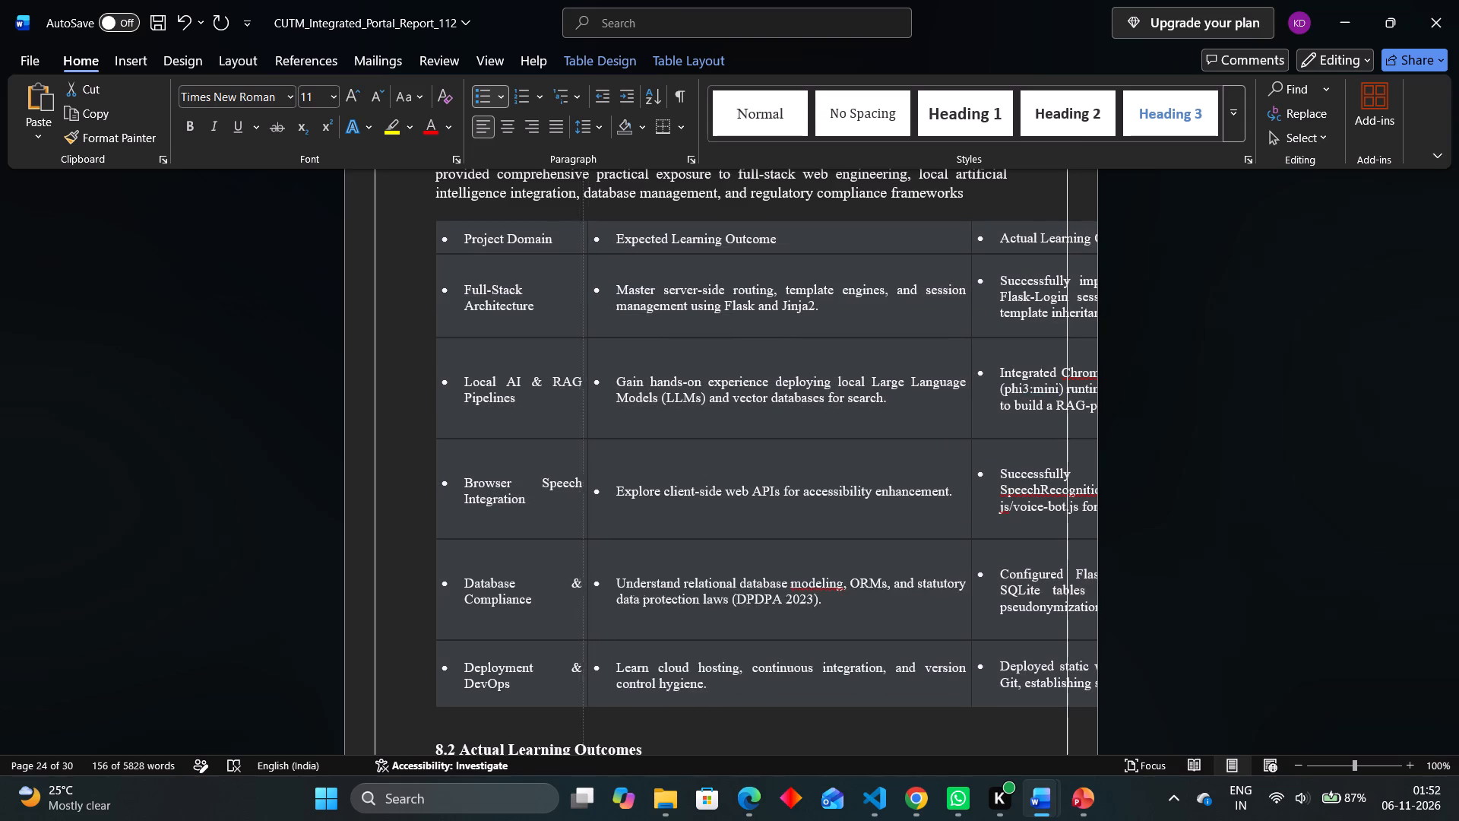
pyautogui.moveTo(582, 246); pyautogui.dragTo(541, 247)
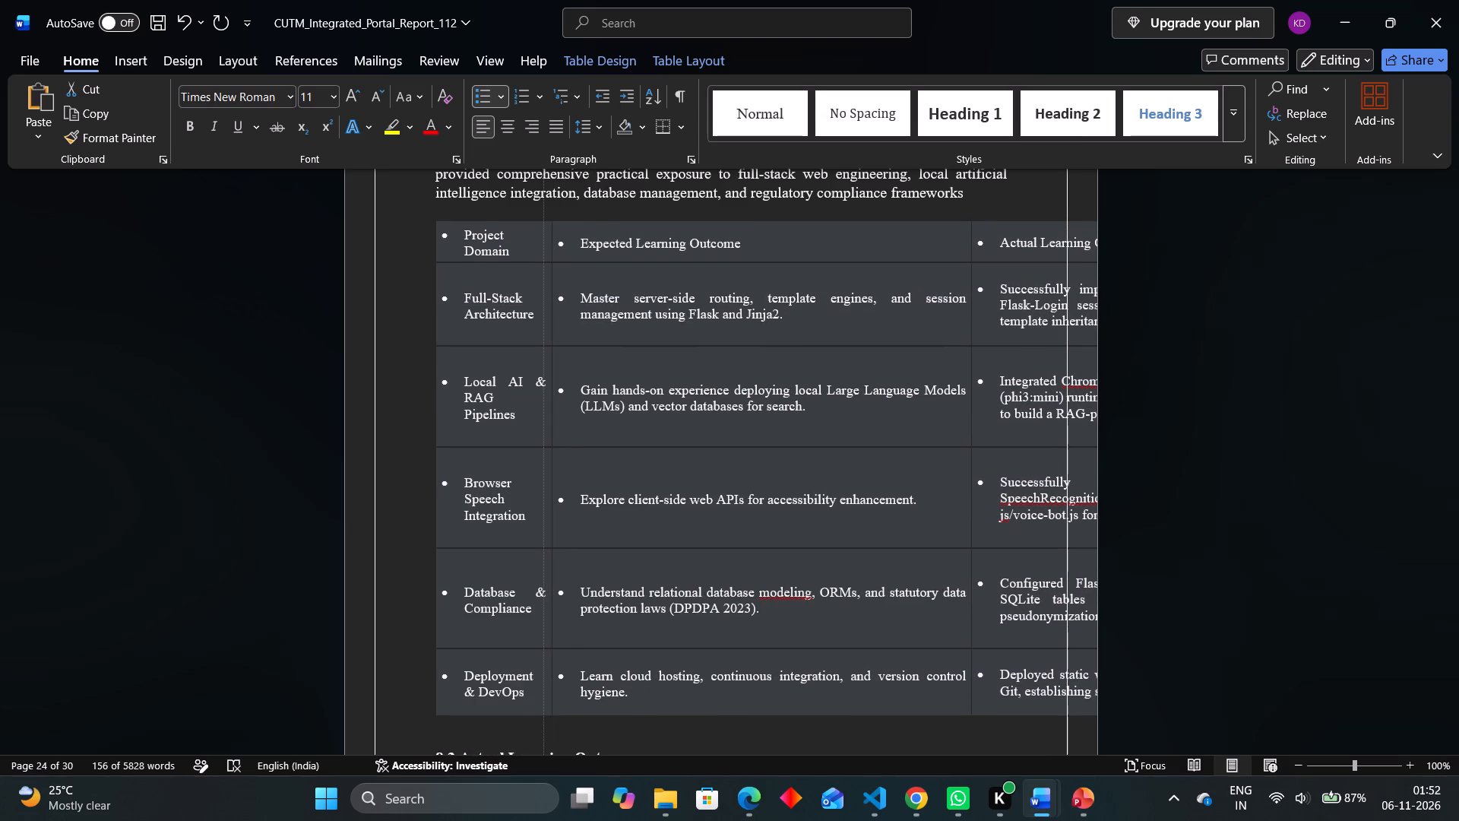
pyautogui.moveTo(541, 247); pyautogui.dragTo(629, 238)
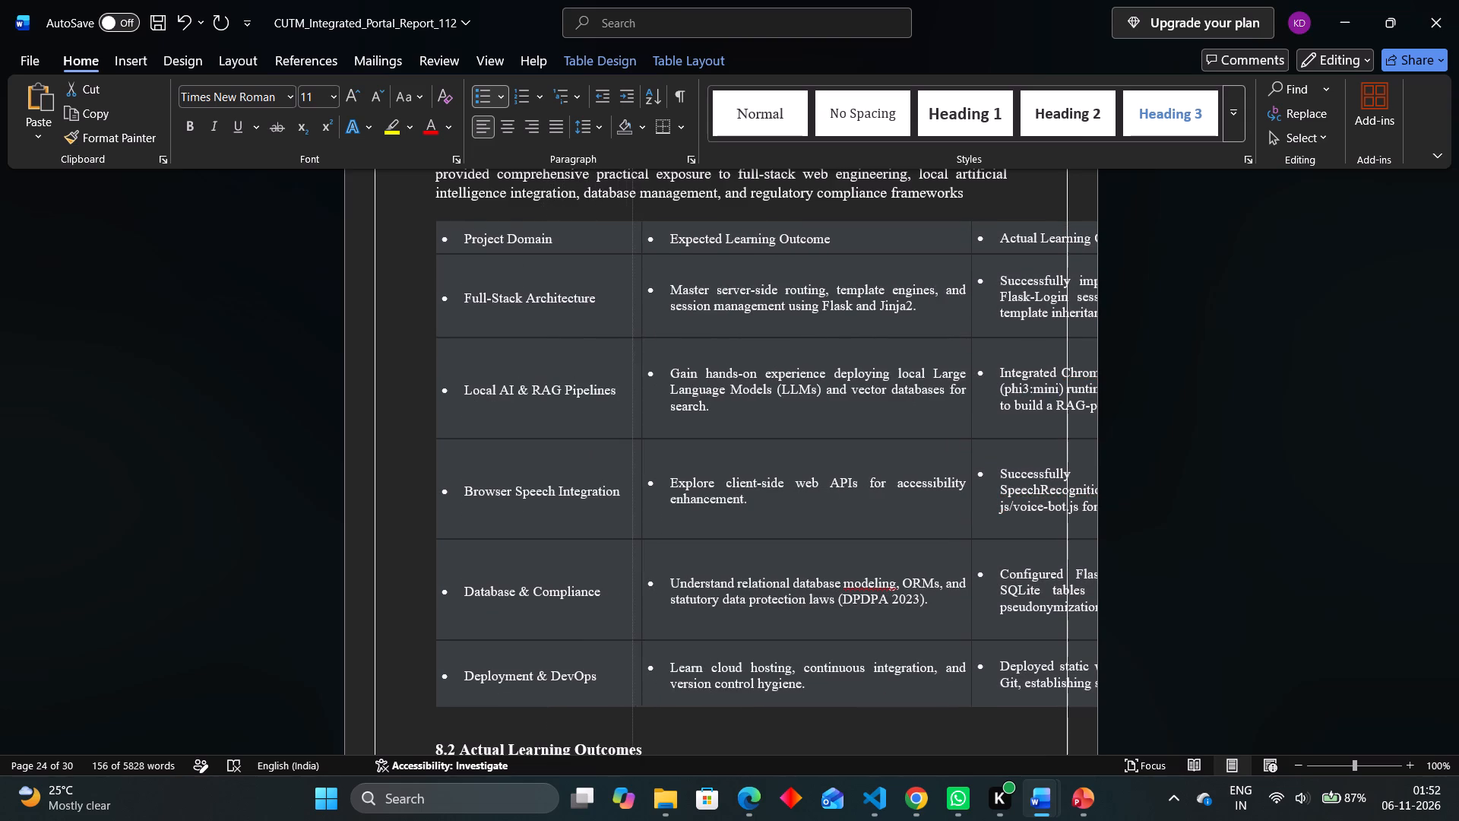
pyautogui.moveTo(629, 238); pyautogui.dragTo(623, 237)
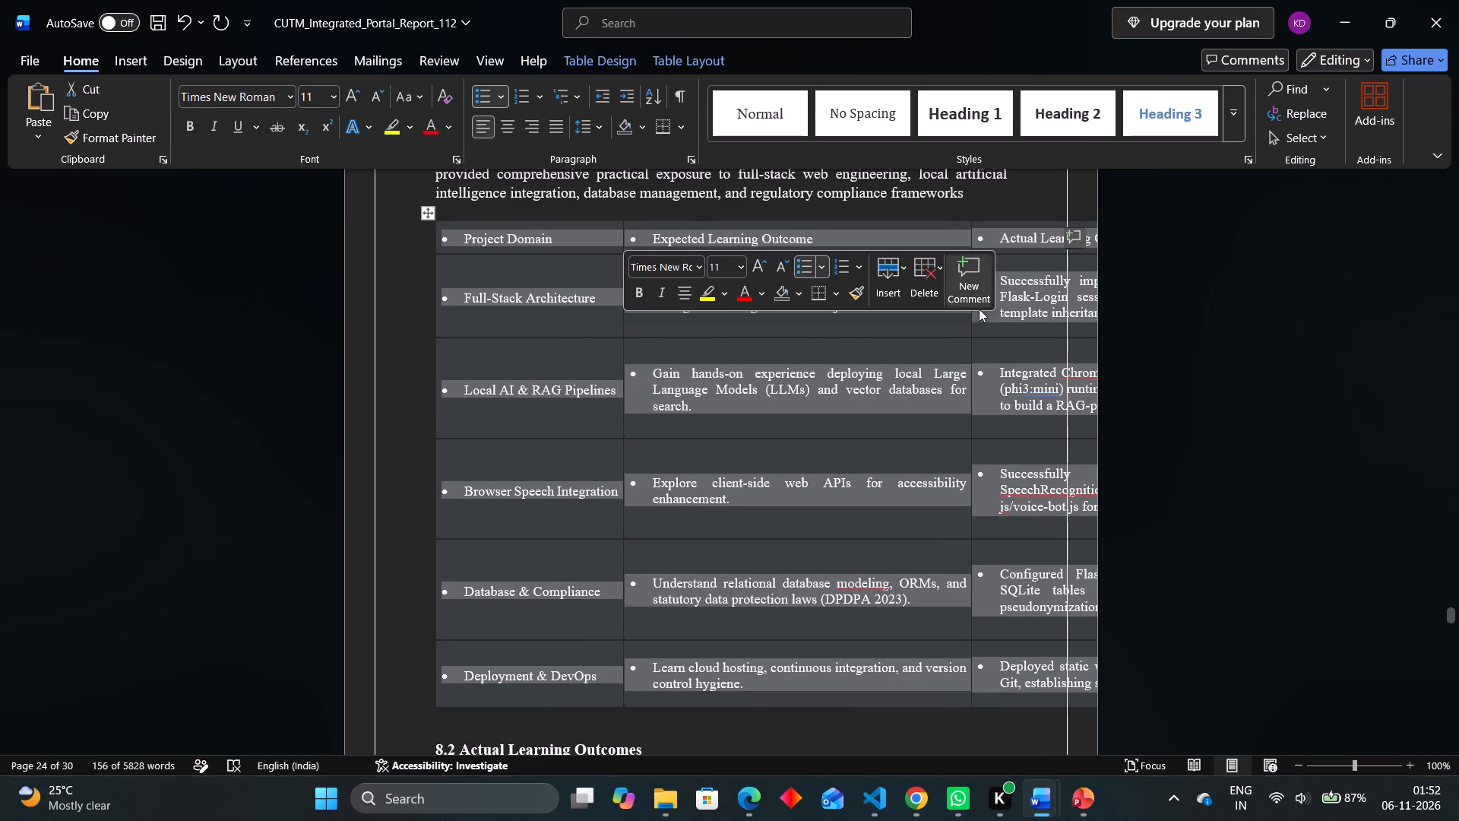
pyautogui.click(970, 333)
pyautogui.moveTo(970, 333); pyautogui.dragTo(871, 332)
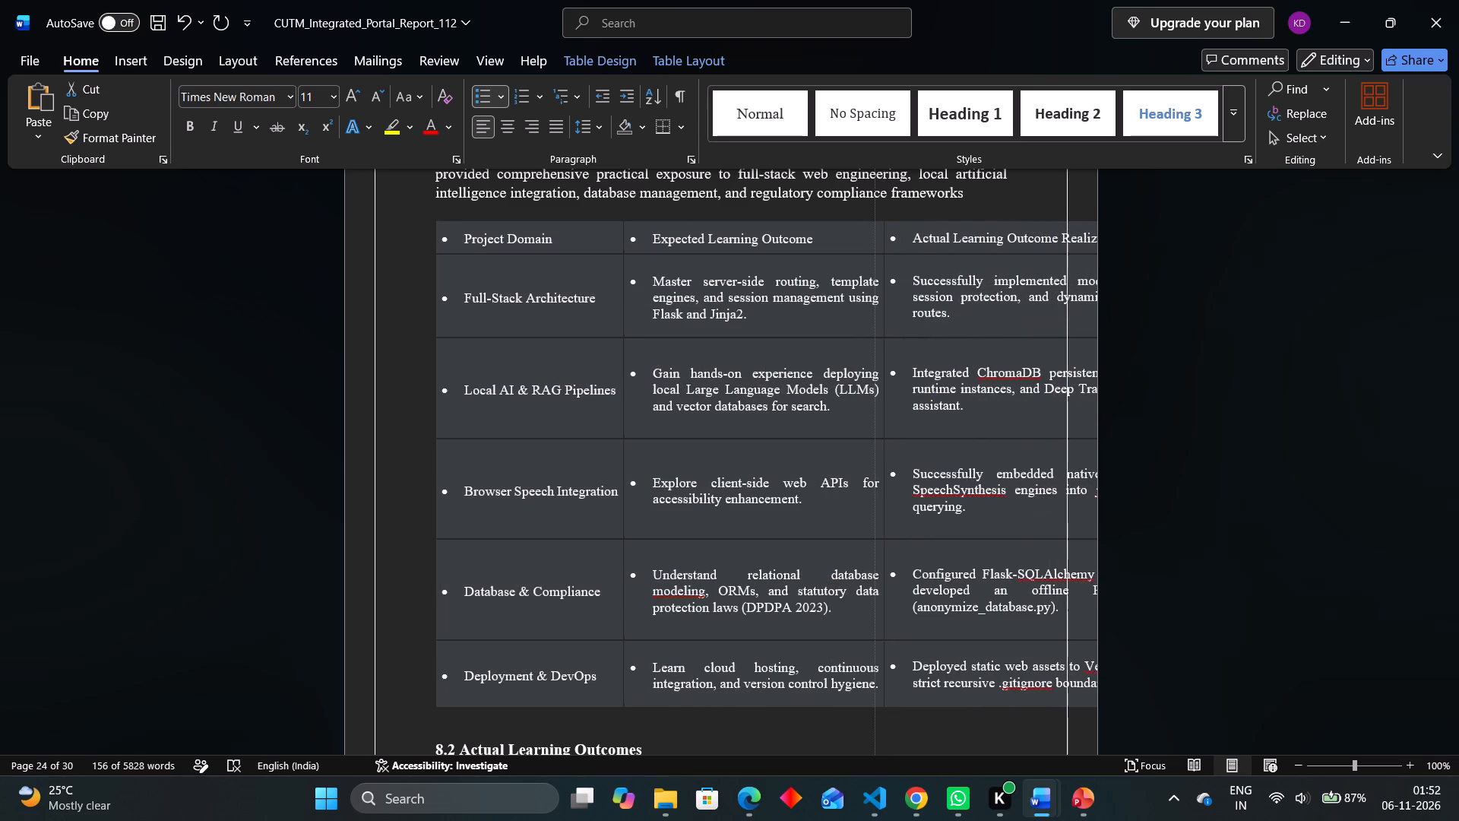
pyautogui.moveTo(871, 332); pyautogui.dragTo(853, 331)
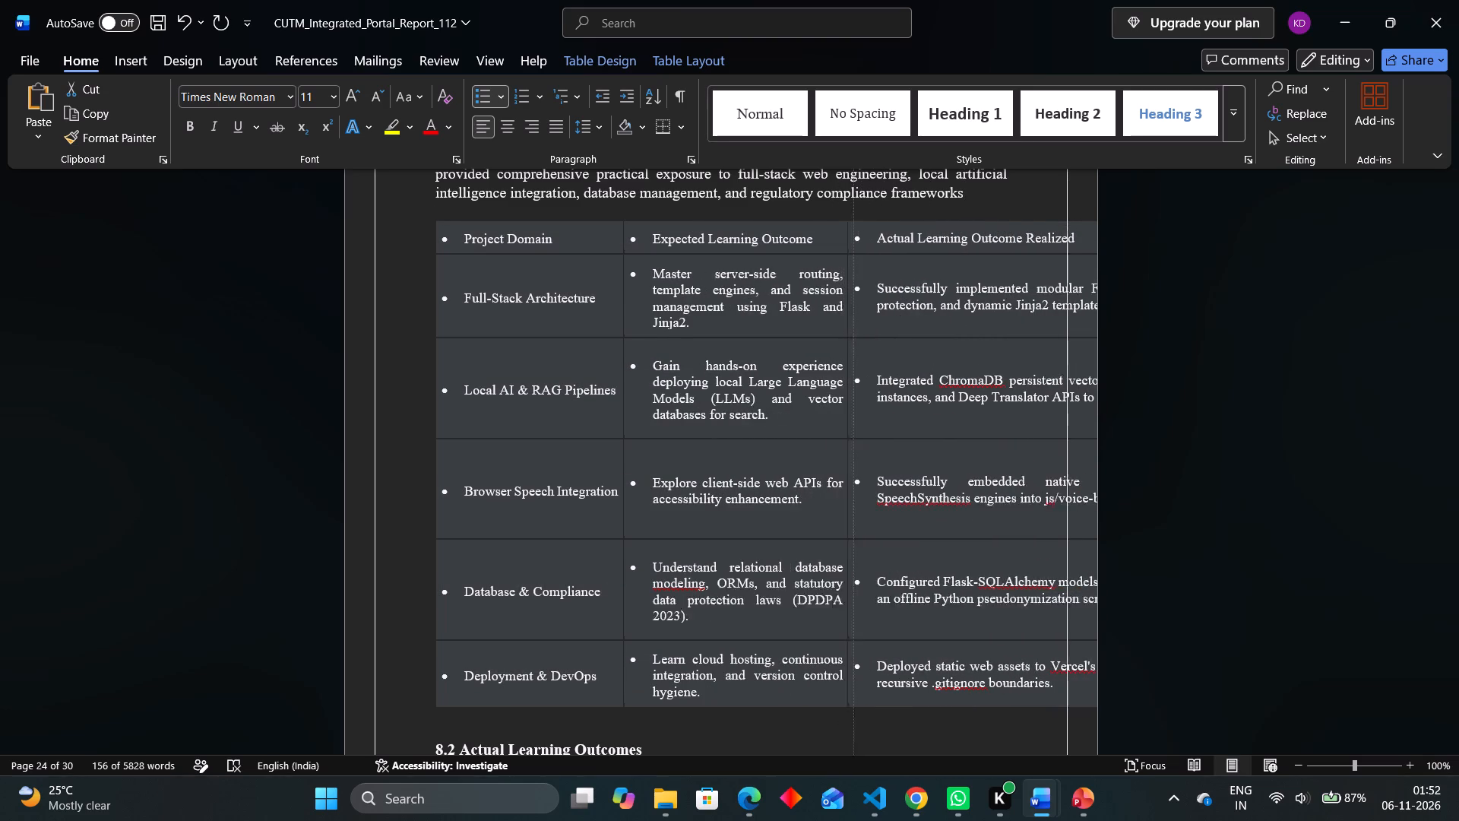
pyautogui.moveTo(853, 331); pyautogui.dragTo(866, 329)
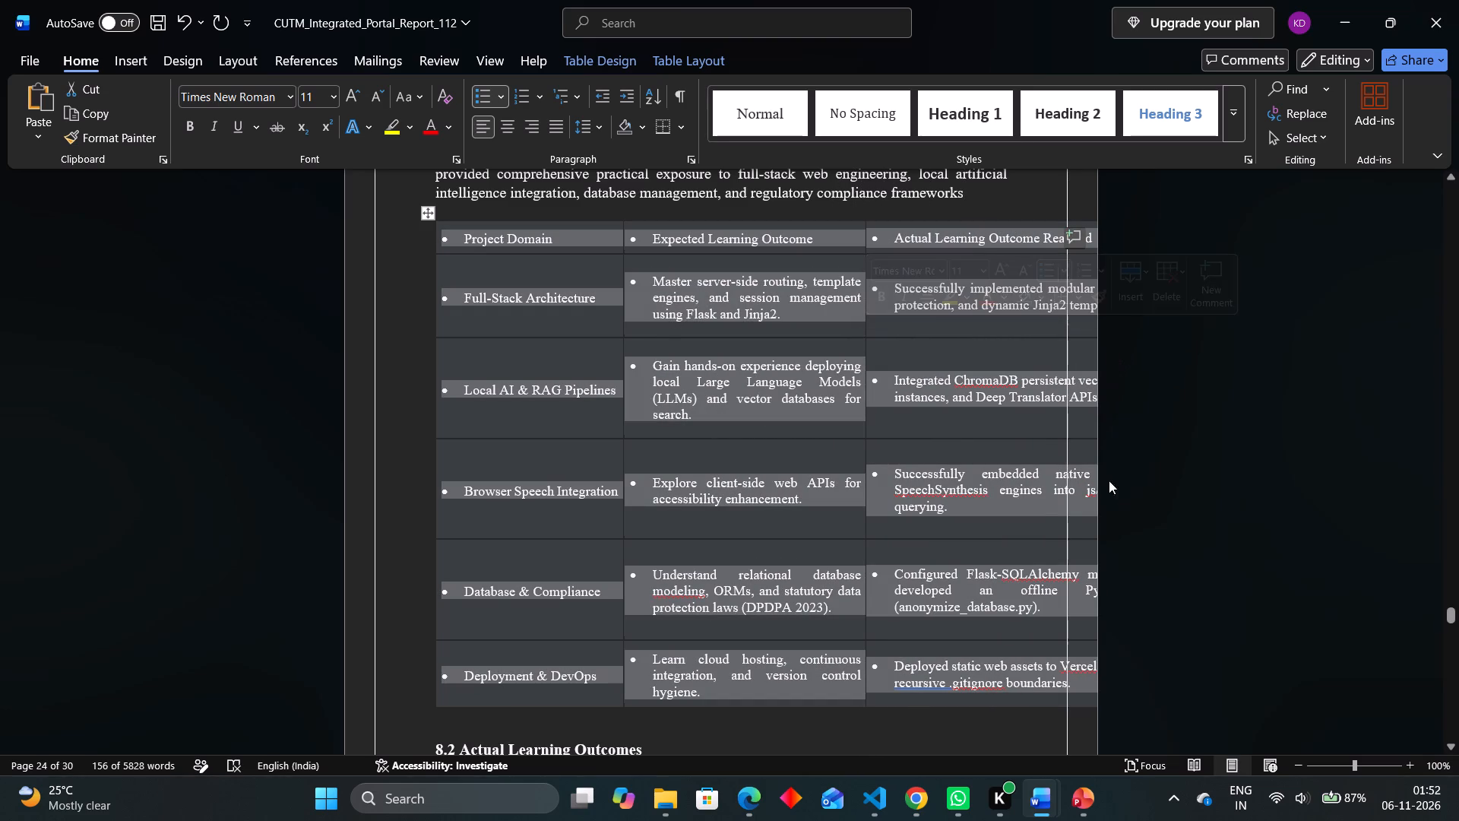
# Narrow the Actual Learning Outcome Realized column until the table's right edge lies just inside the page edge.
pyautogui.scroll(-1, 1094, 499)
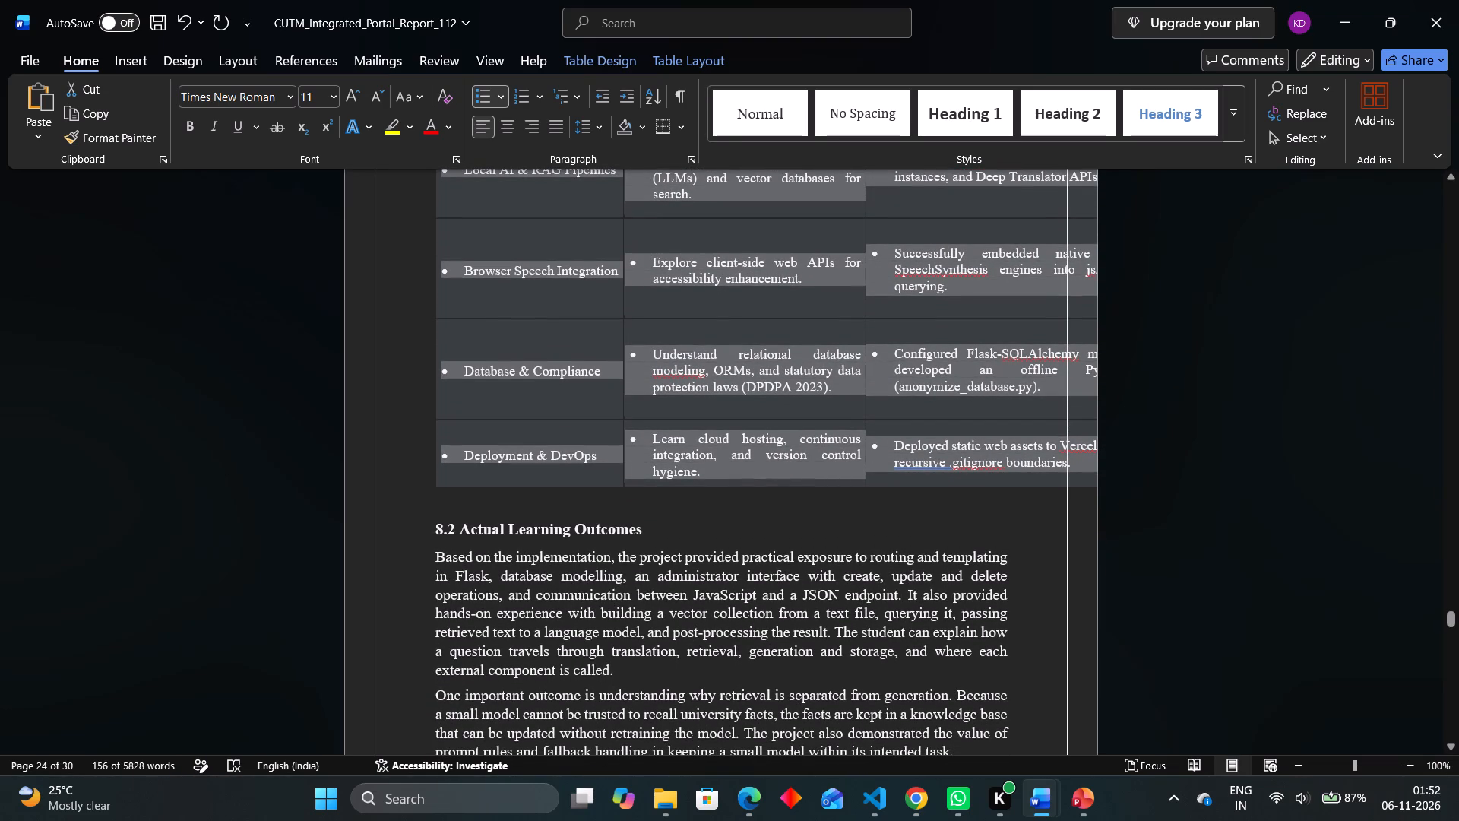
pyautogui.scroll(2, 1064, 508)
pyautogui.click(1064, 508)
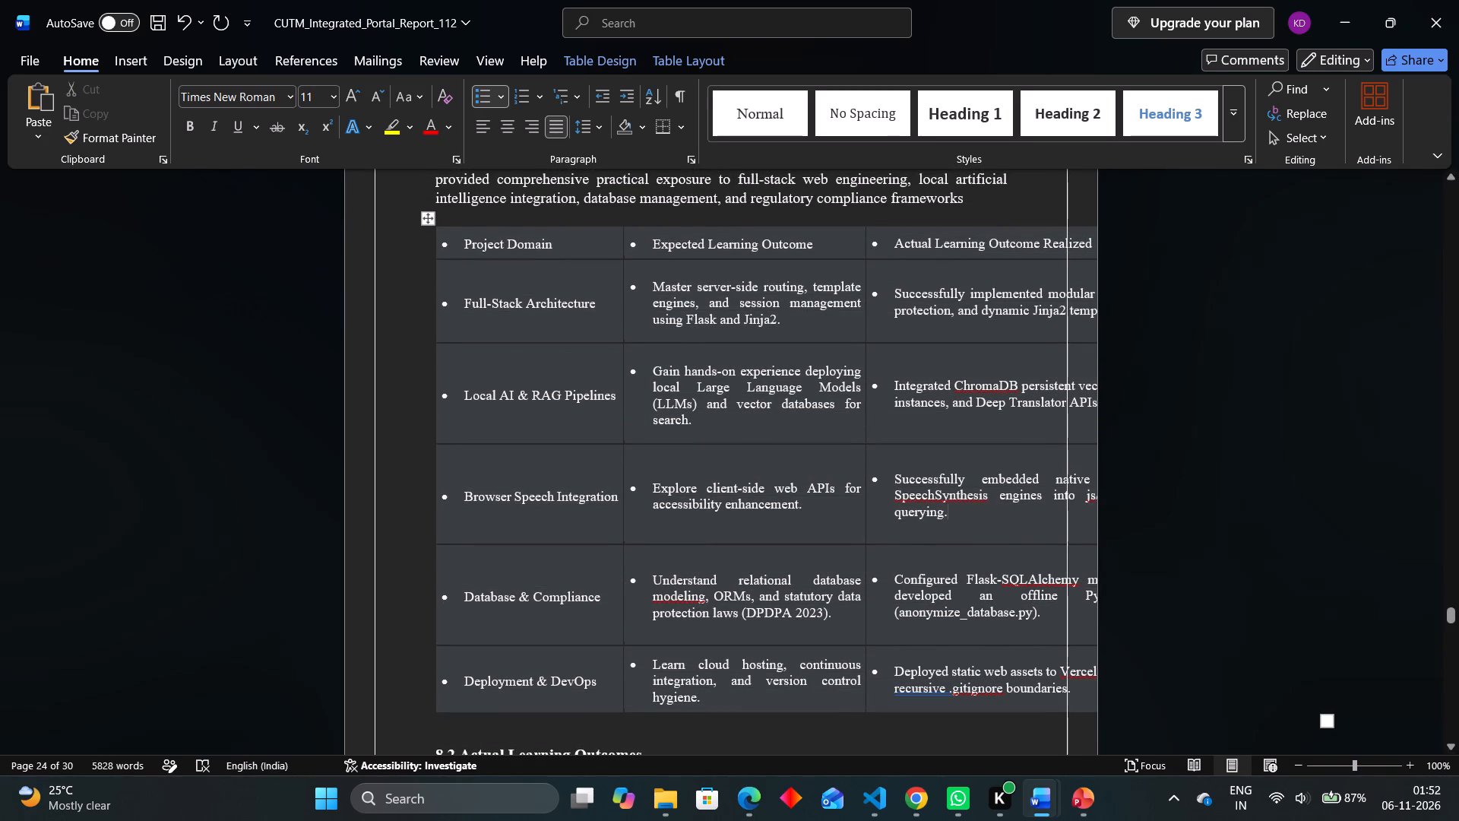
pyautogui.moveTo(1319, 634); pyautogui.dragTo(1264, 633)
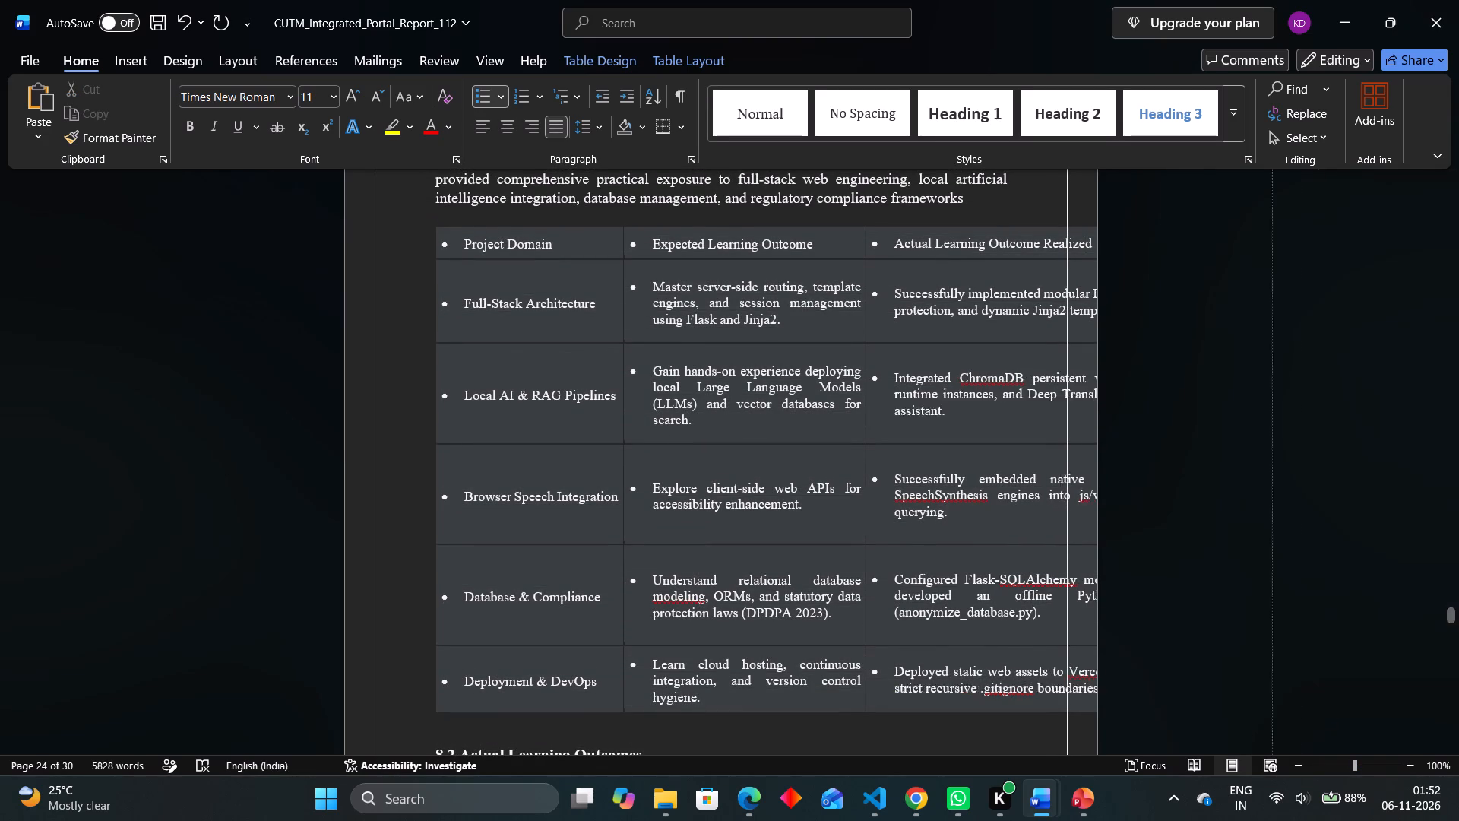
pyautogui.moveTo(1264, 633); pyautogui.dragTo(1088, 612)
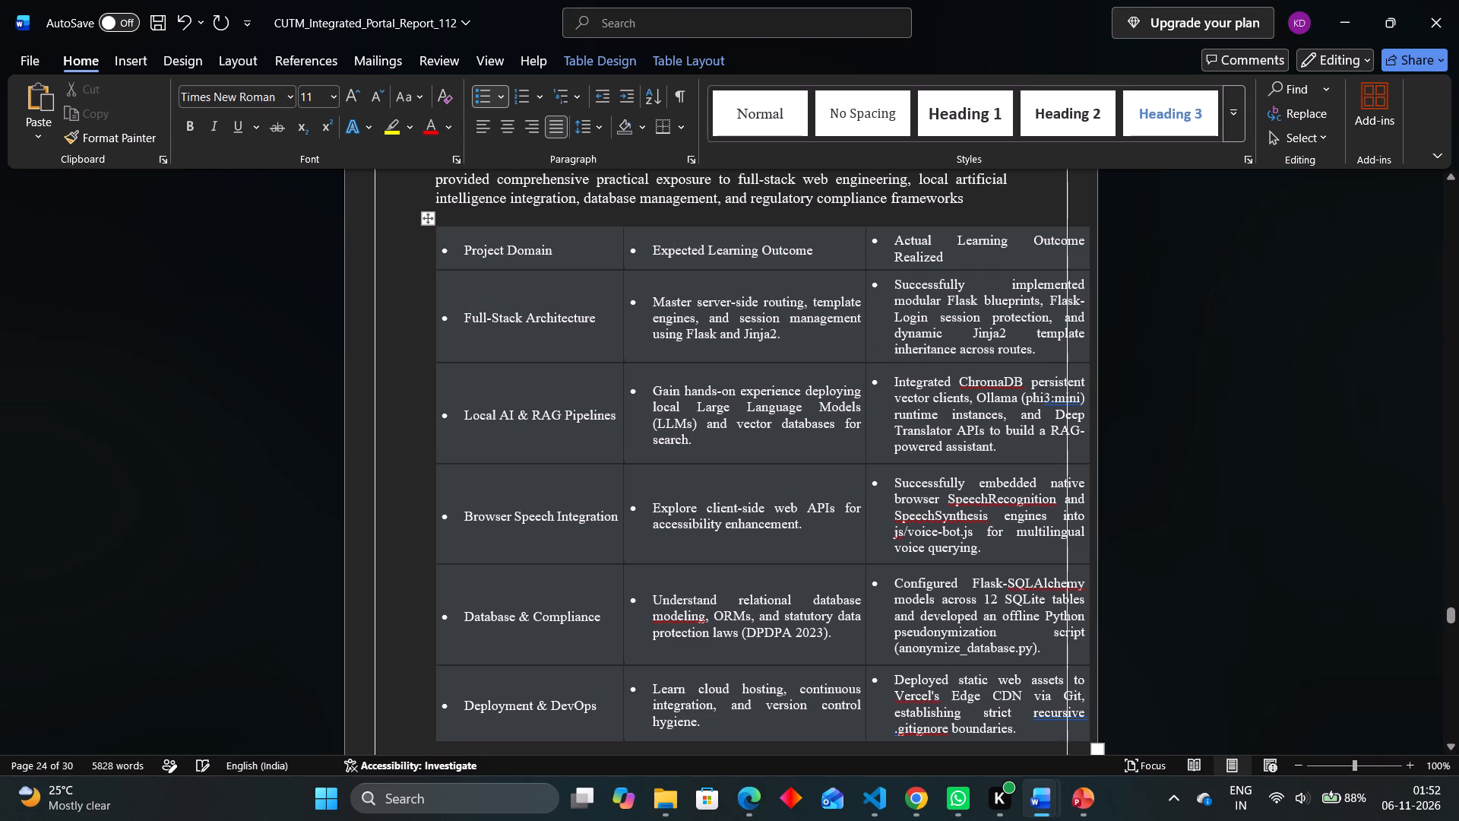
# Move the whole table leftward so that it sits between the page's two vertical border lines.
pyautogui.scroll(1, 774, 502)
pyautogui.moveTo(426, 386); pyautogui.dragTo(383, 386)
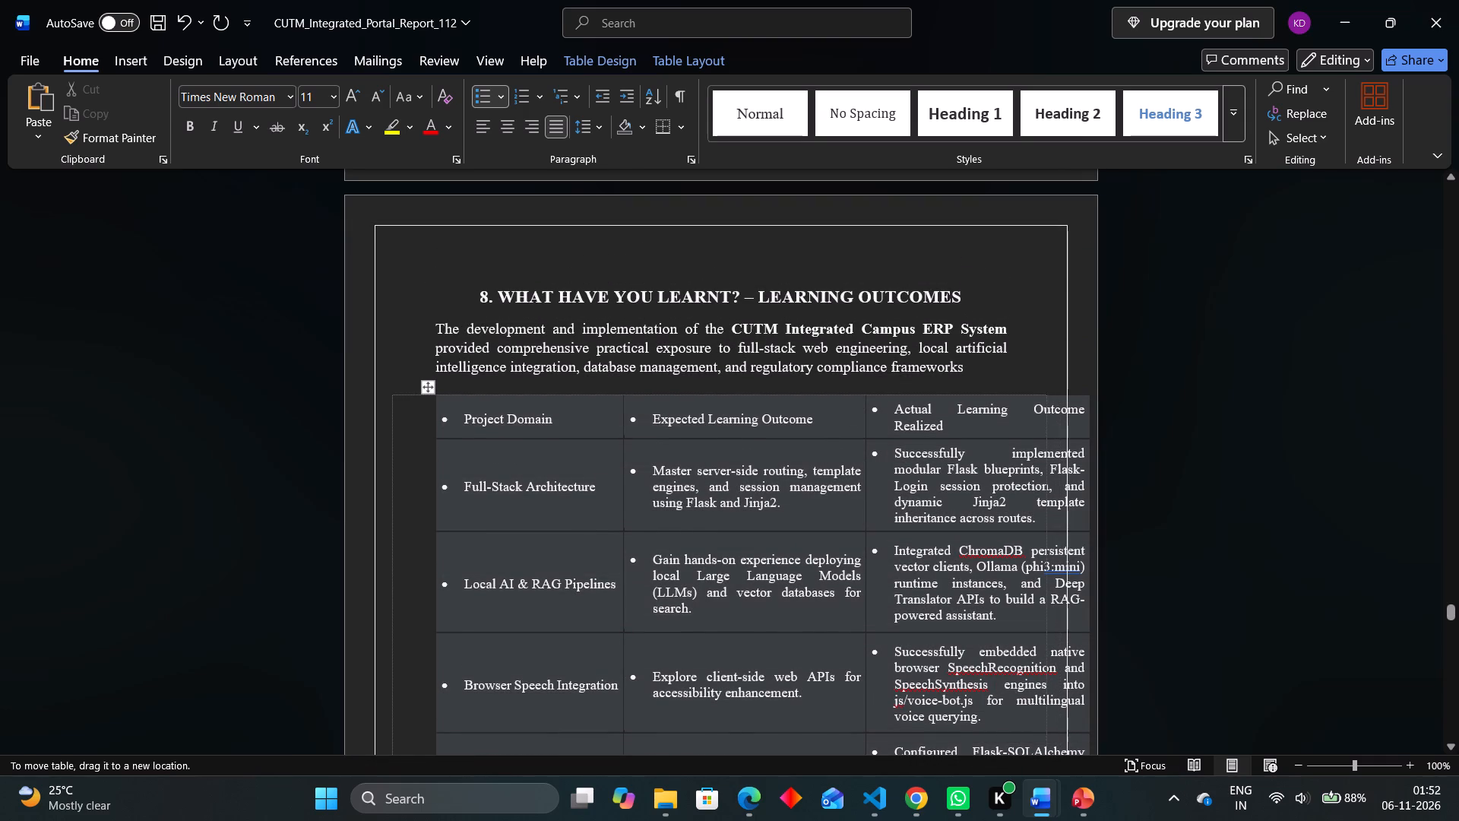
pyautogui.moveTo(383, 386); pyautogui.dragTo(376, 388)
pyautogui.scroll(-1, 617, 449)
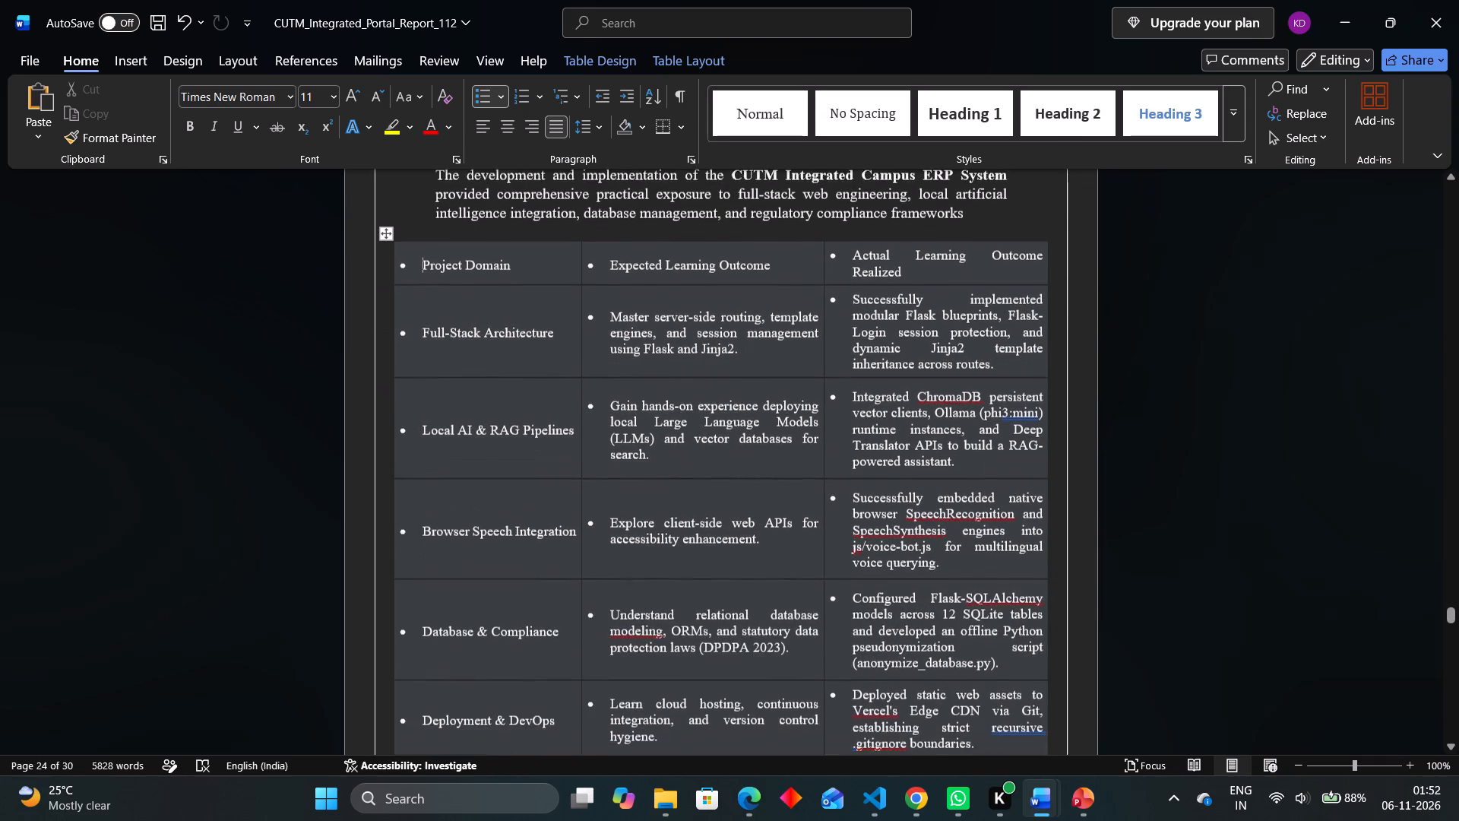
# Narrow the Project Domain column to the width of its heading, and narrow Expected Learning Outcome so the Actual Learning Outcome Realized column widens.
pyautogui.scroll(-1, 617, 449)
pyautogui.moveTo(581, 384); pyautogui.dragTo(552, 385)
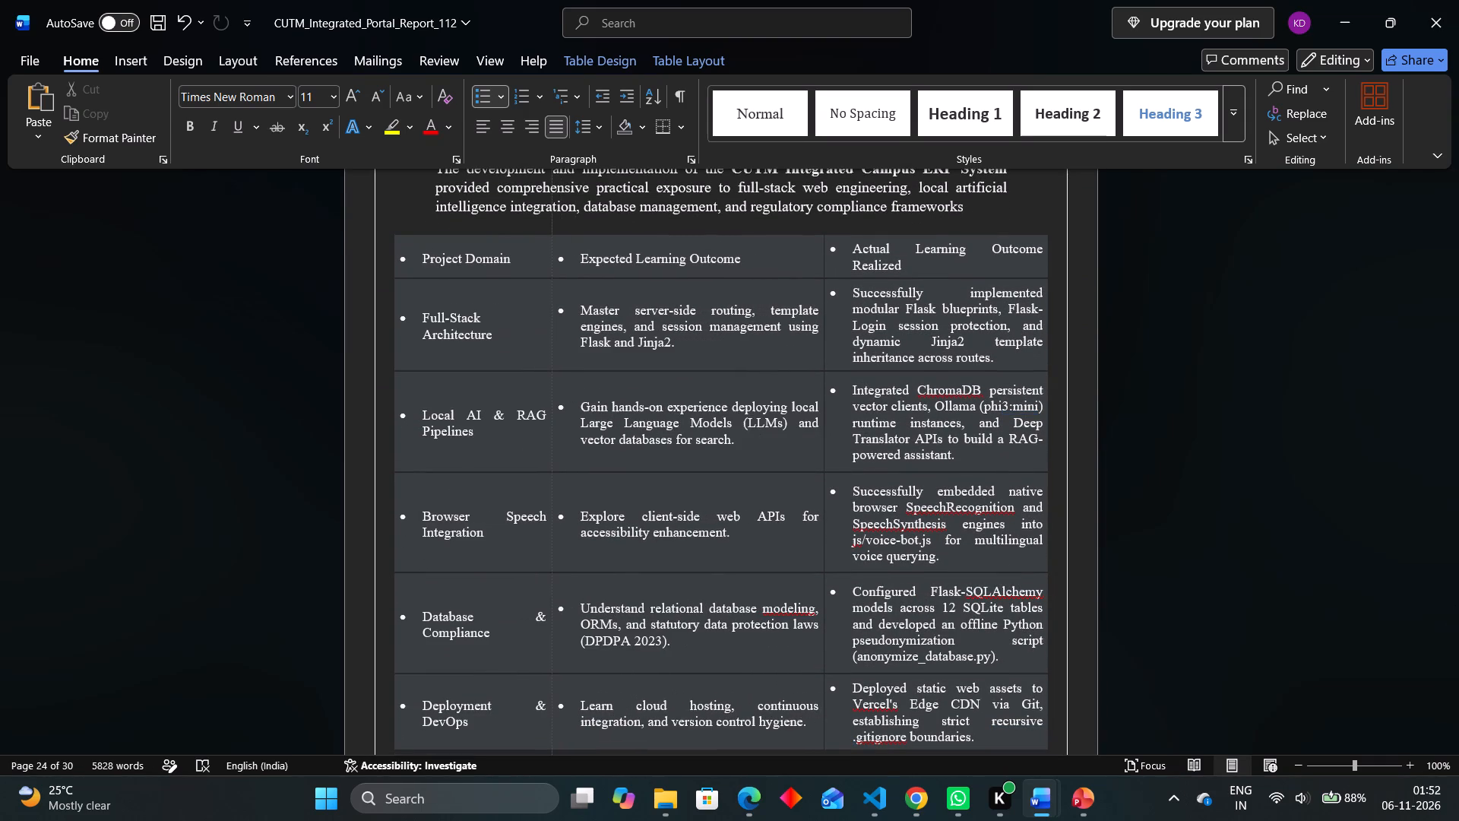
pyautogui.moveTo(552, 385); pyautogui.dragTo(516, 389)
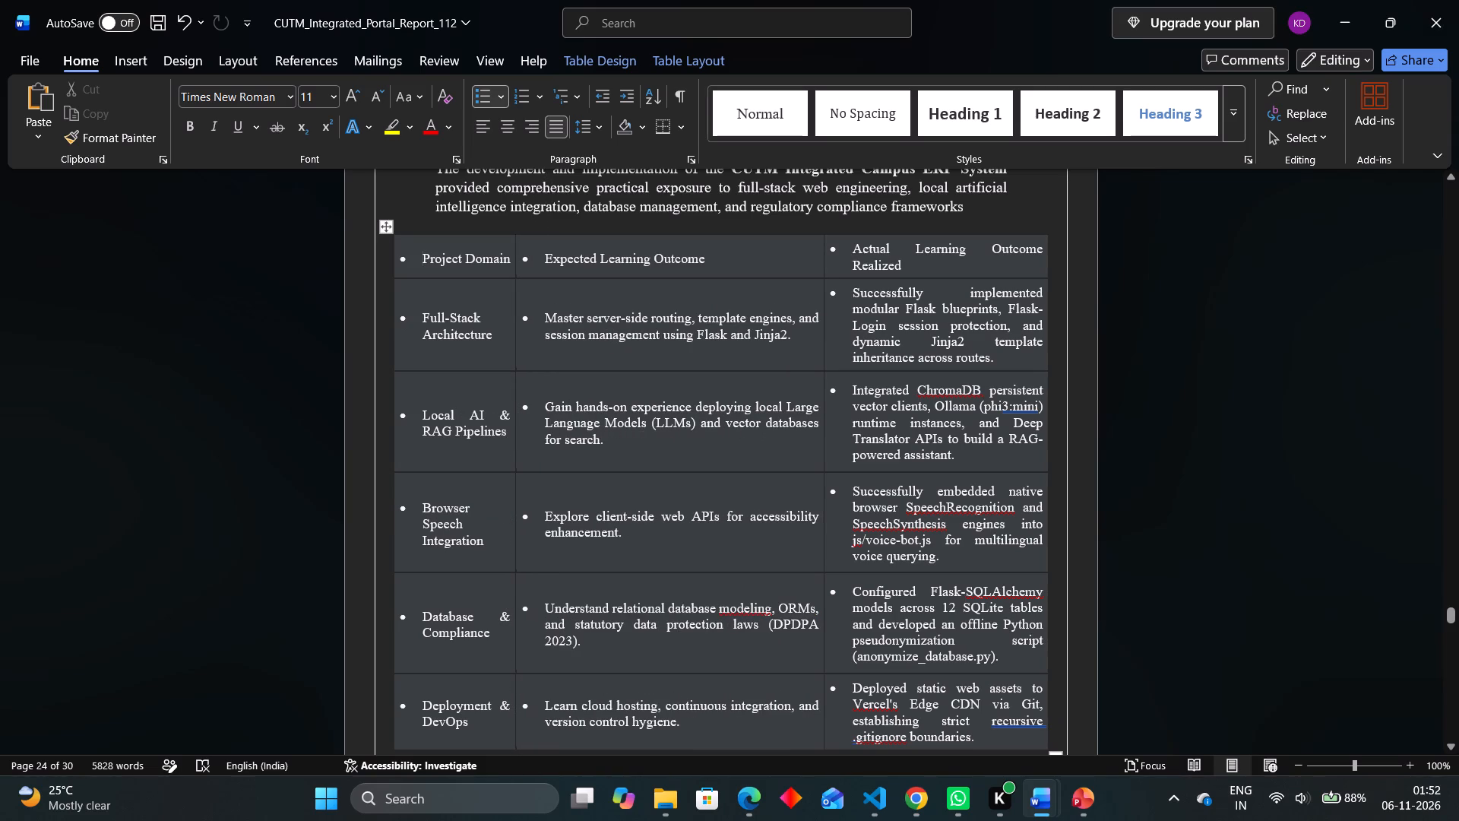
pyautogui.moveTo(821, 362); pyautogui.dragTo(729, 366)
pyautogui.hscroll(1, 792, 367)
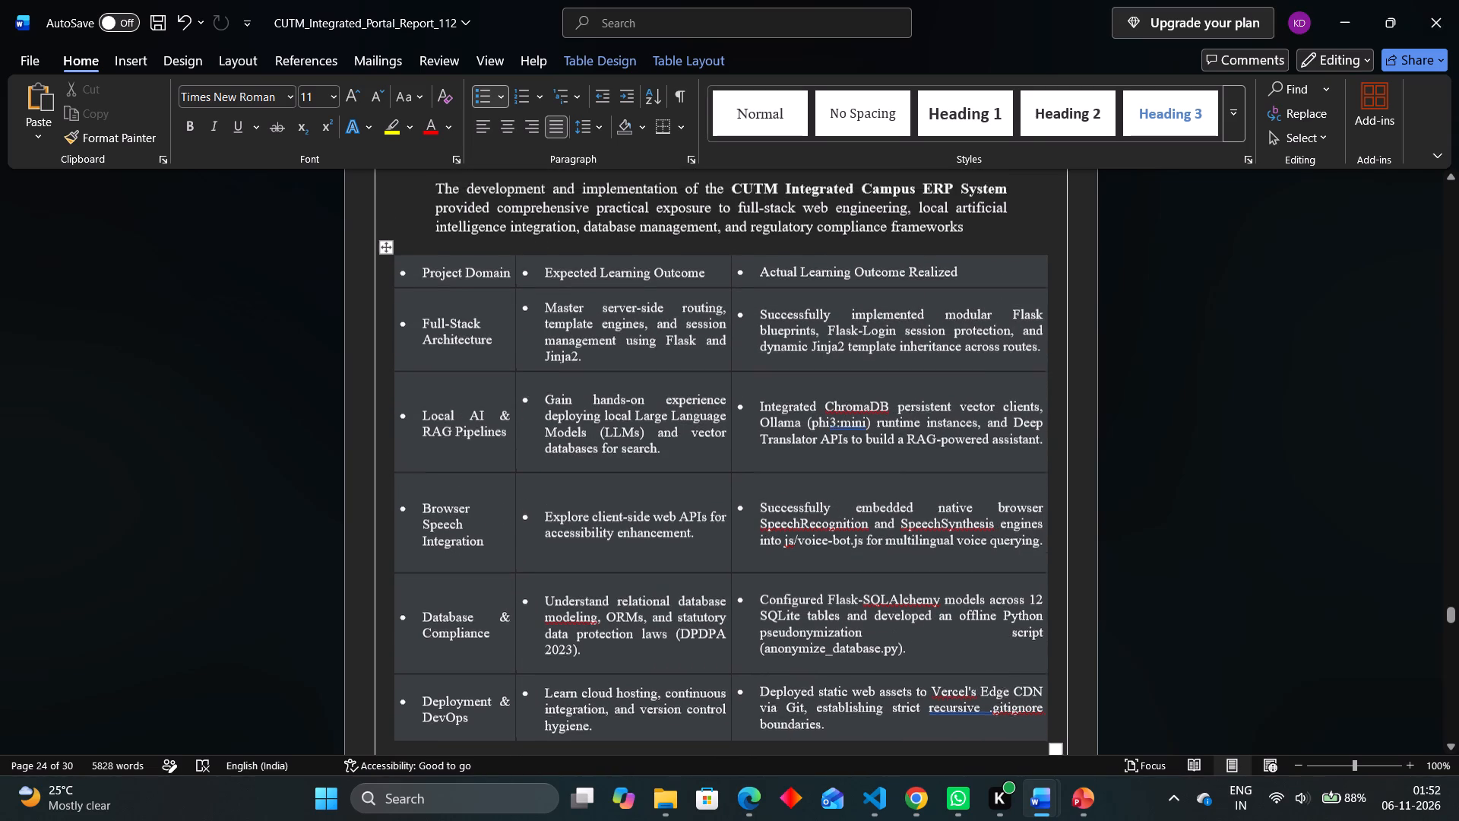
pyautogui.hscroll(1, 792, 367)
pyautogui.click(1144, 353)
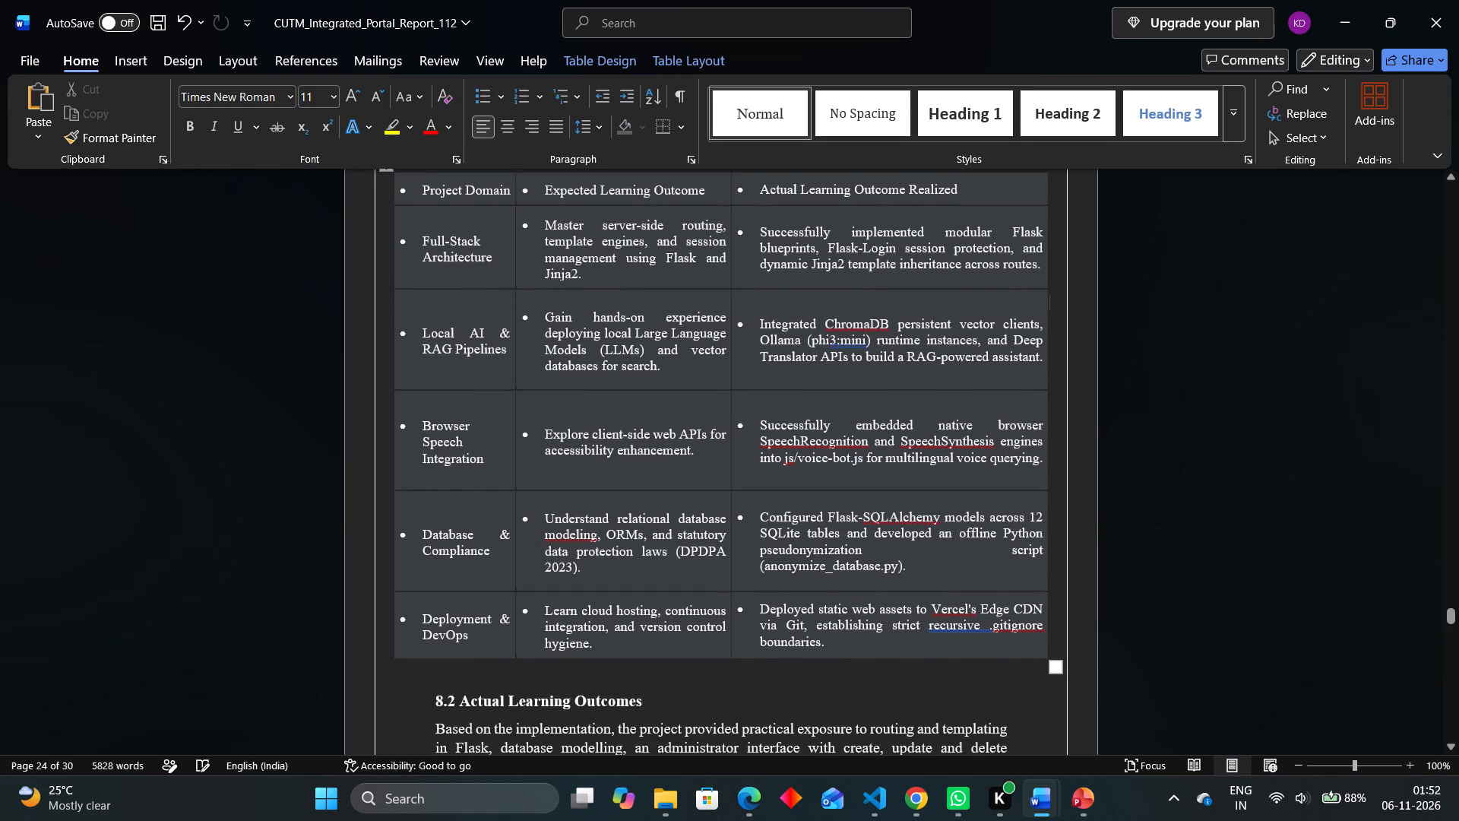
# Remove the background shading from the whole learning outcomes table by setting No Color, and apply All Borders to it.
pyautogui.click(1054, 665)
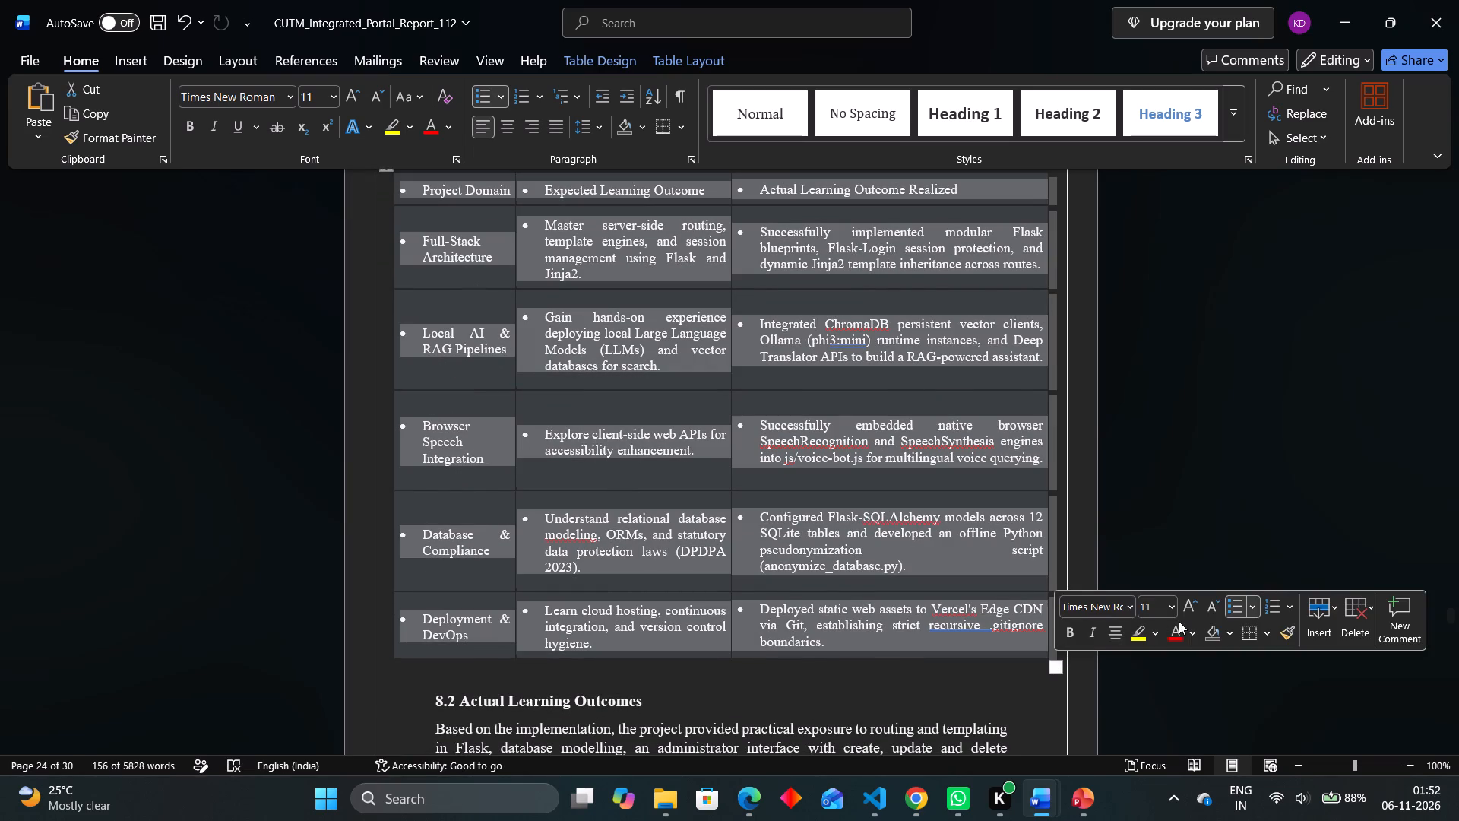
pyautogui.click(1230, 631)
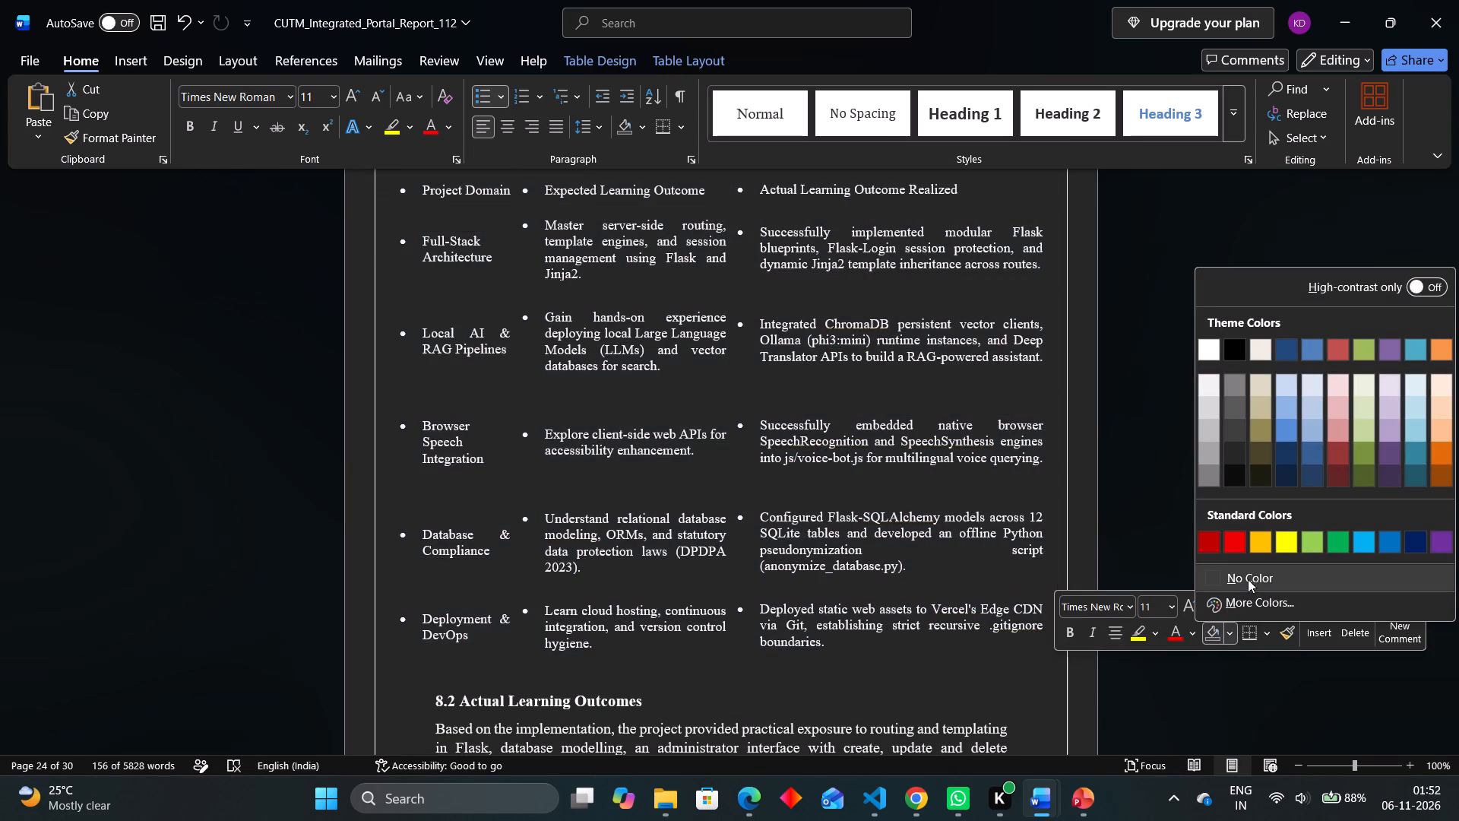
pyautogui.click(1248, 579)
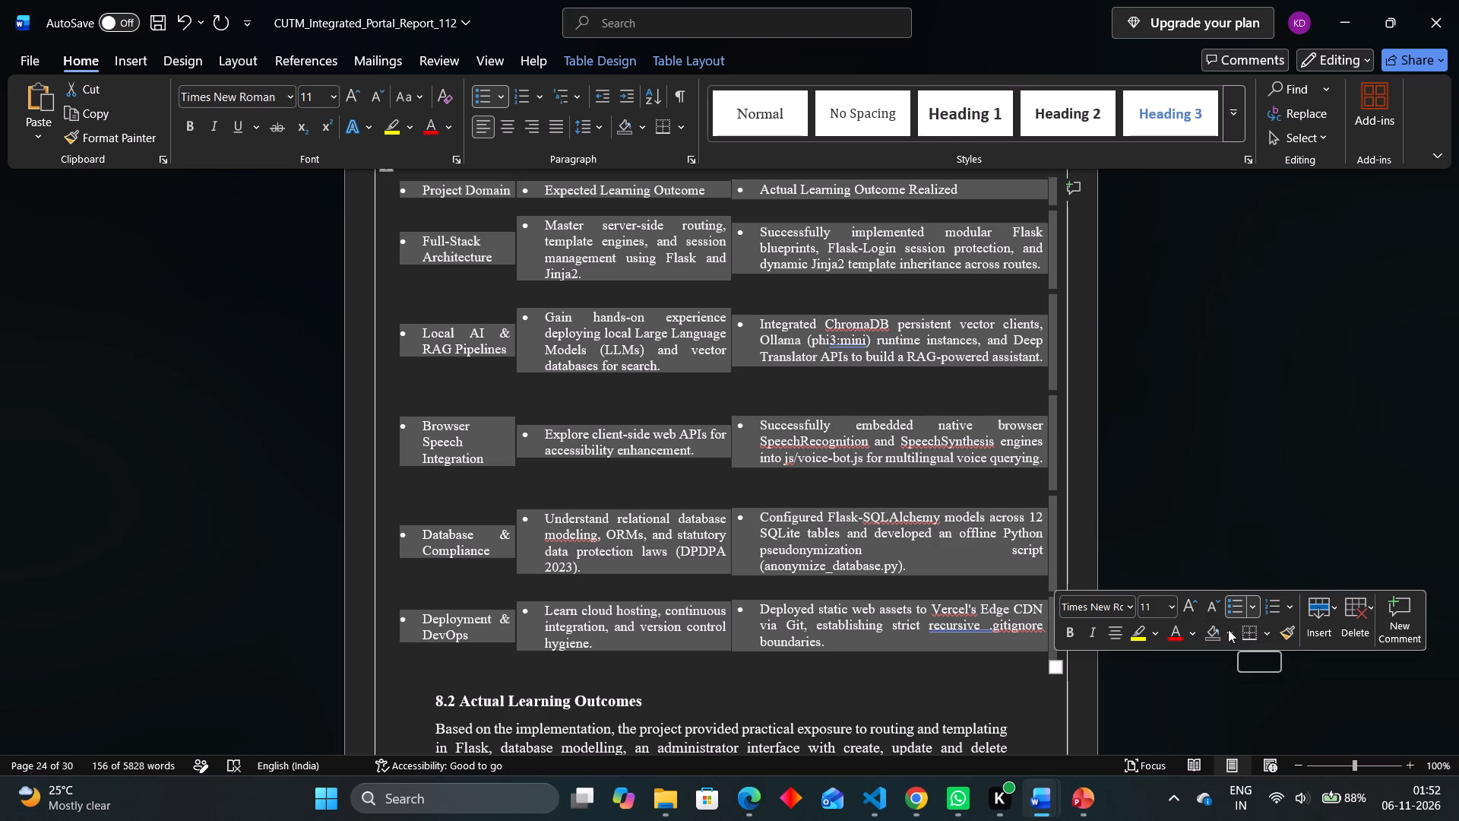
pyautogui.click(1228, 629)
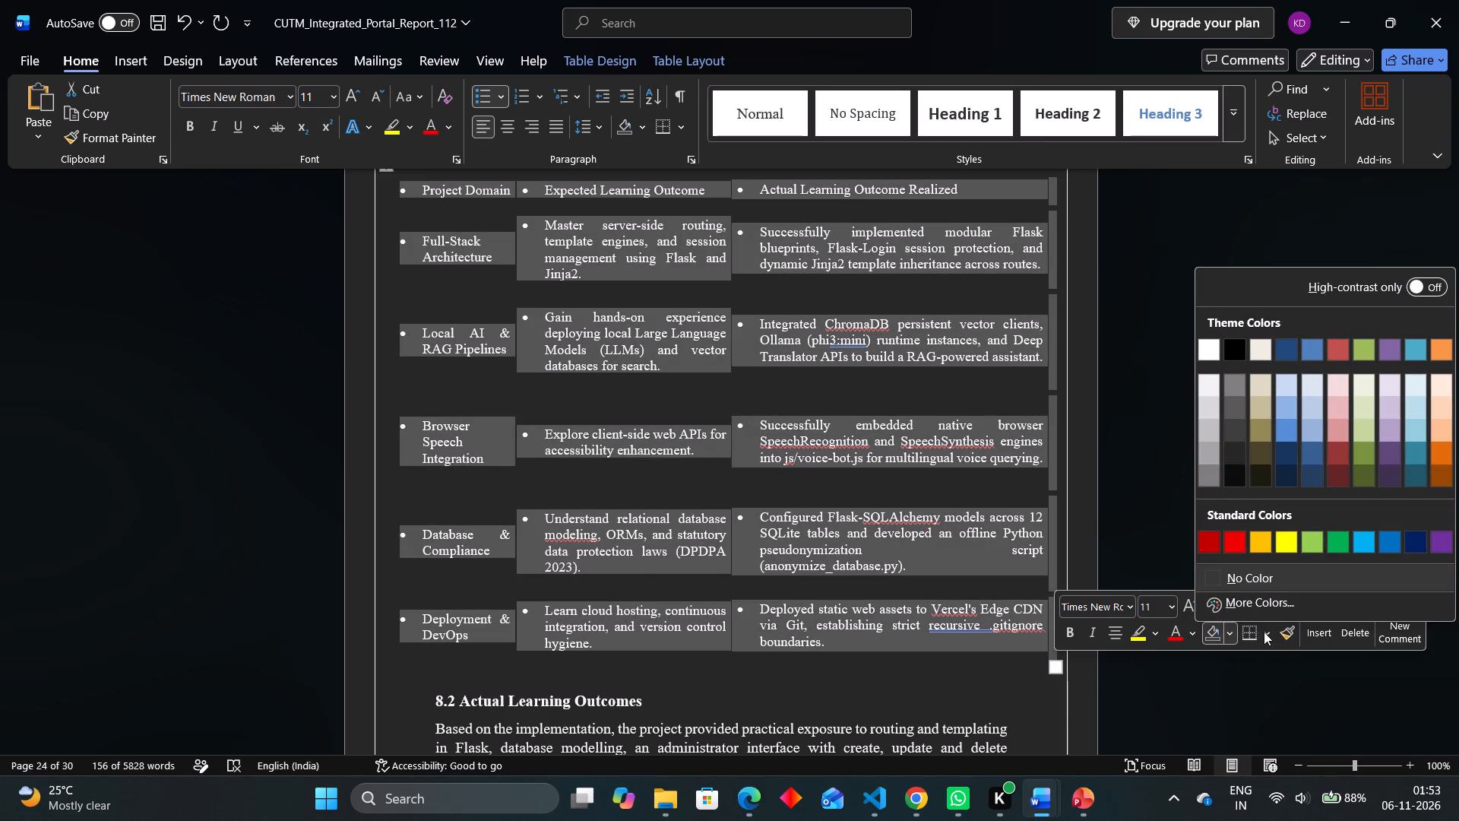
pyautogui.click(1264, 632)
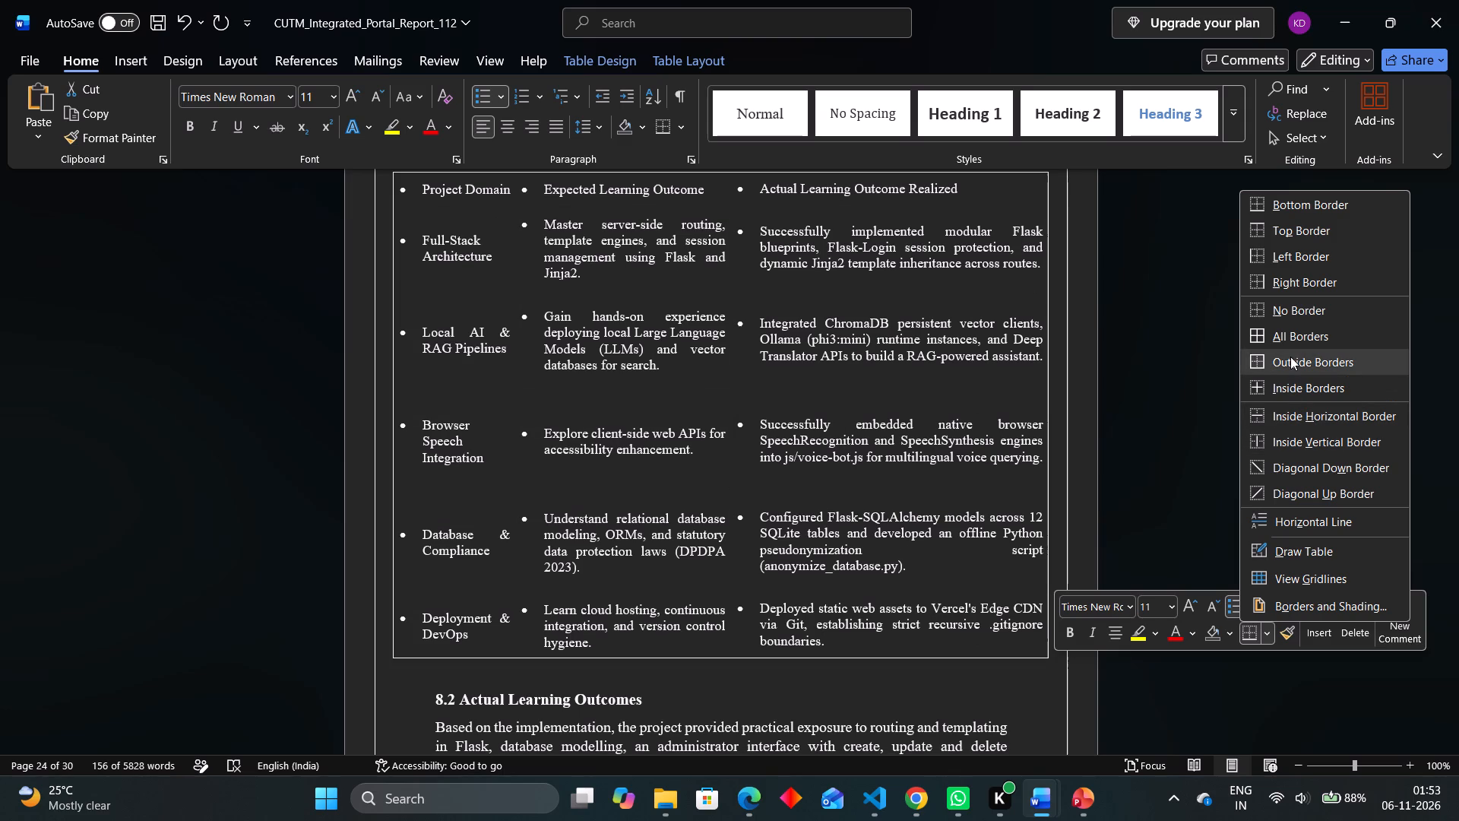
pyautogui.click(1285, 337)
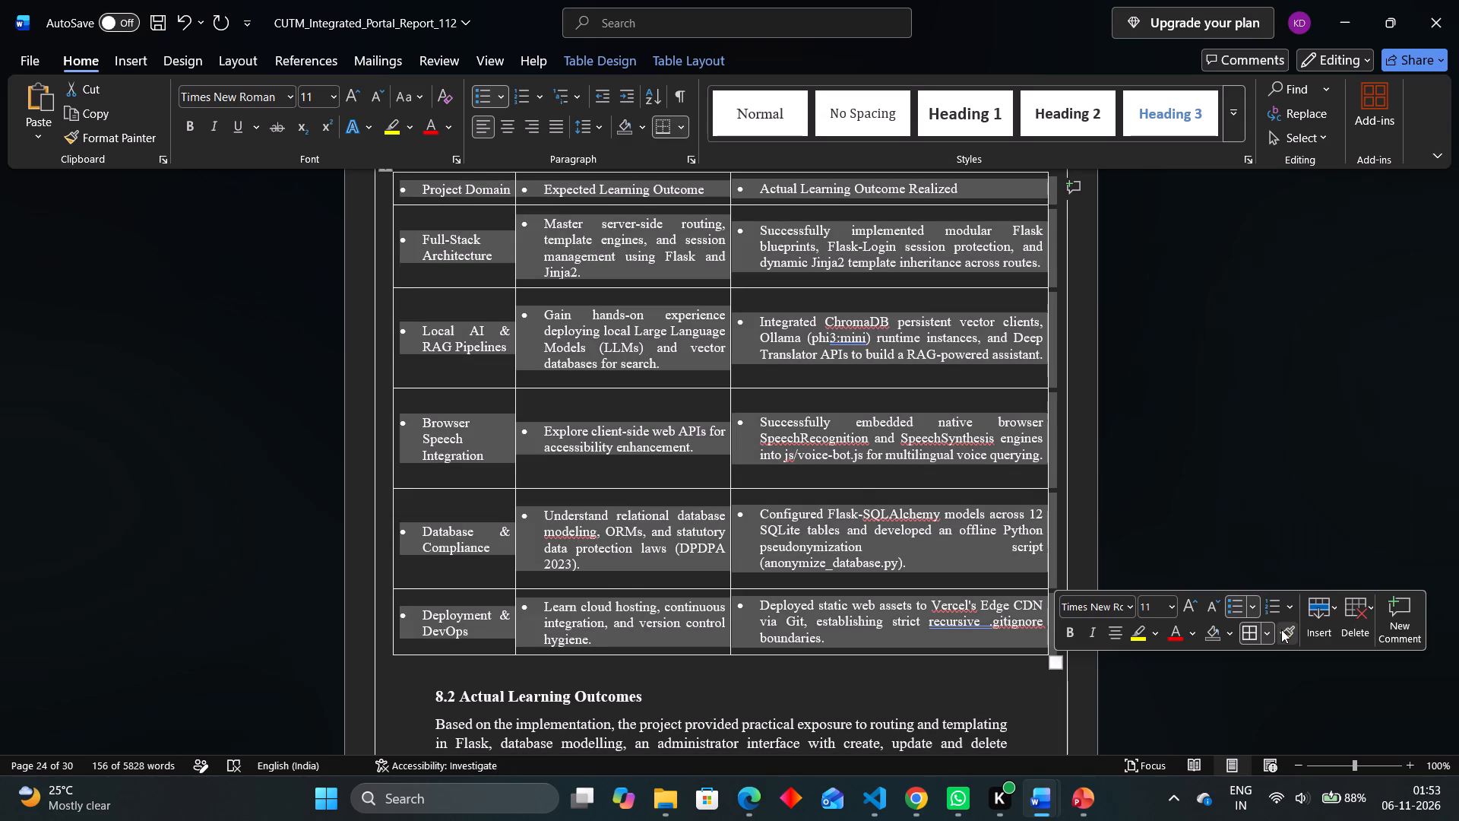
pyautogui.click(1189, 483)
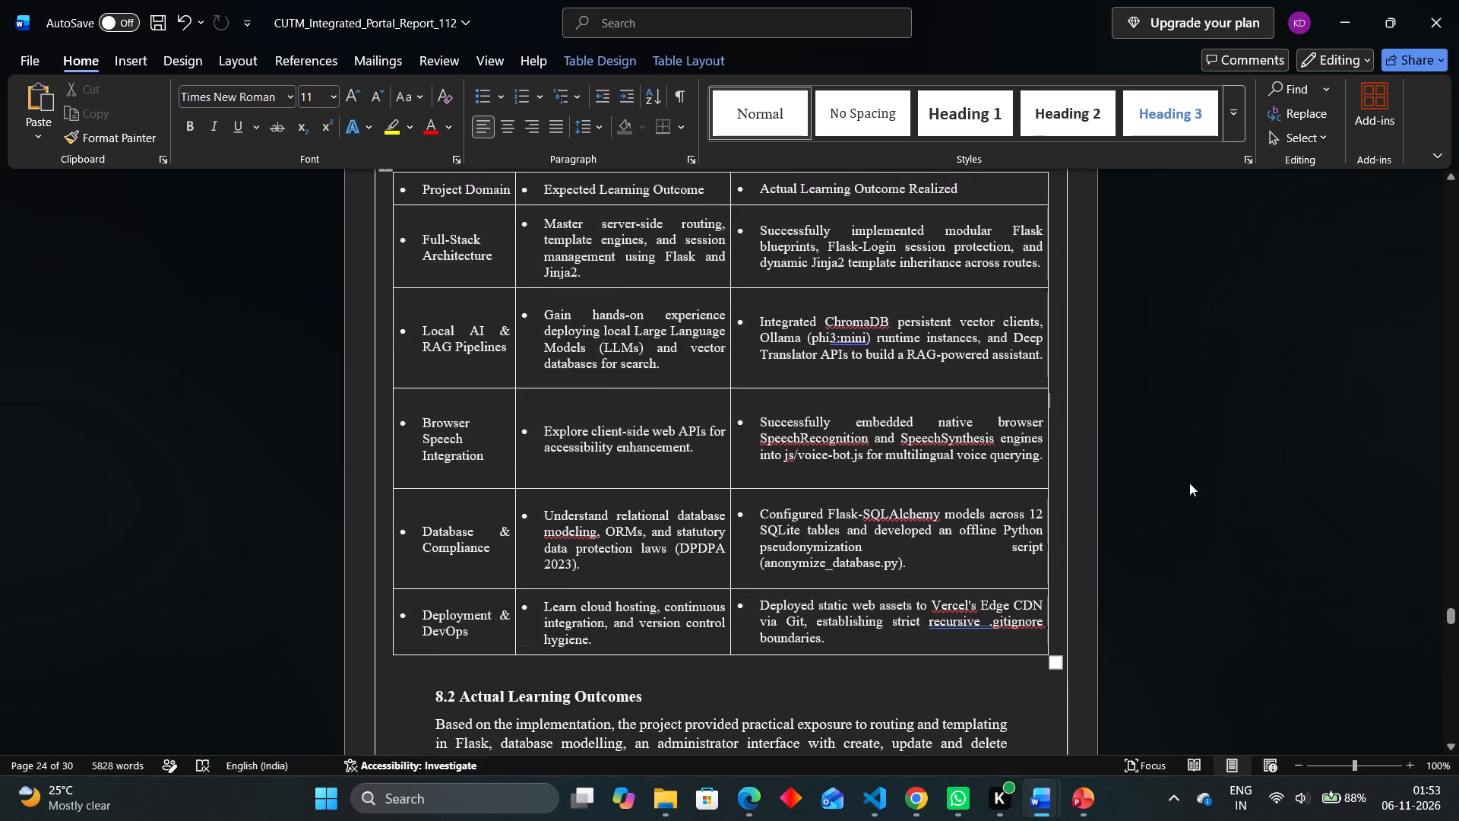
# Remove the bullet points from all cells of the learning outcomes table.
pyautogui.scroll(-1, 1189, 483)
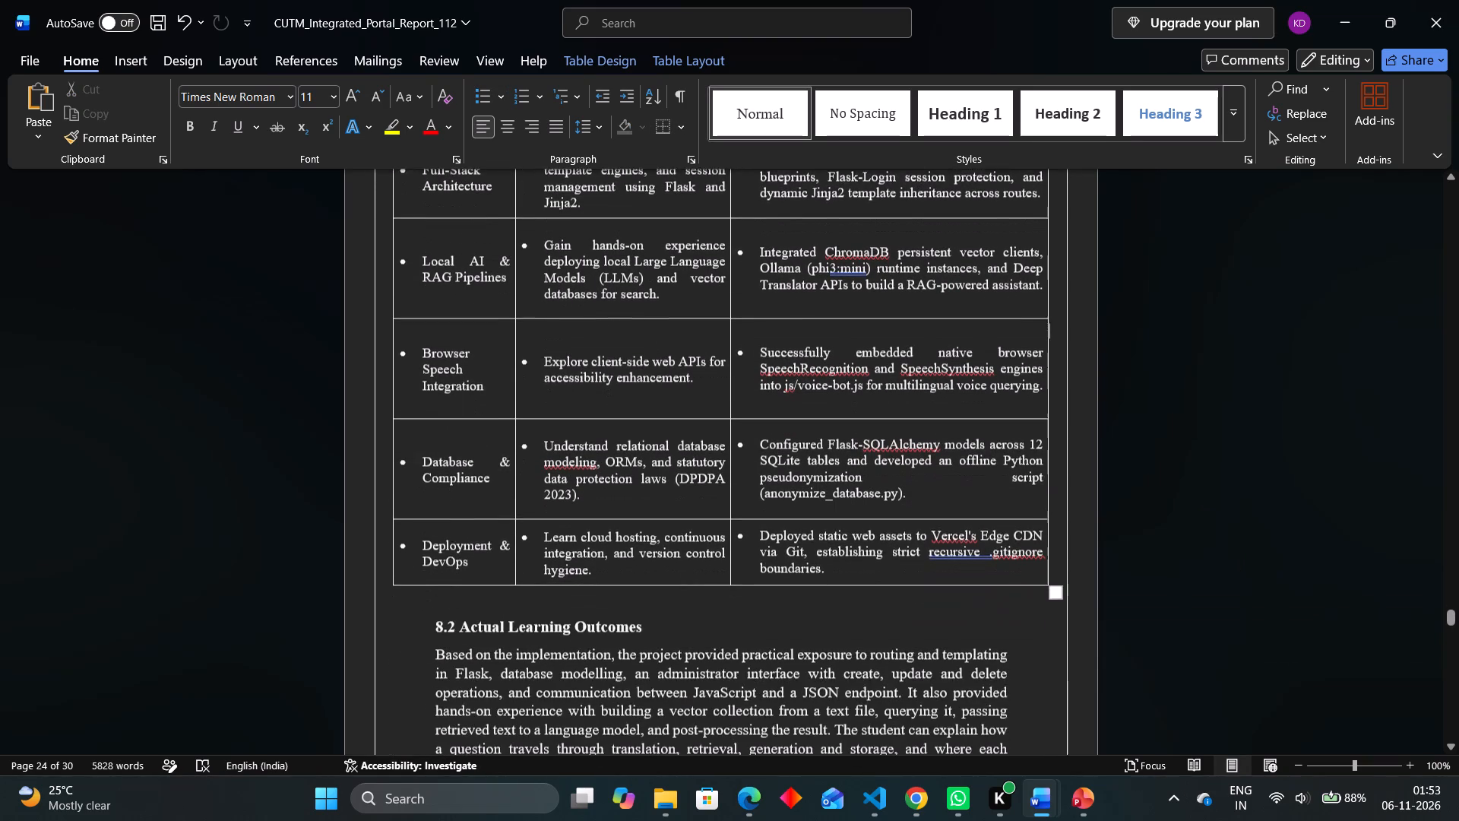
pyautogui.scroll(-3, 1189, 483)
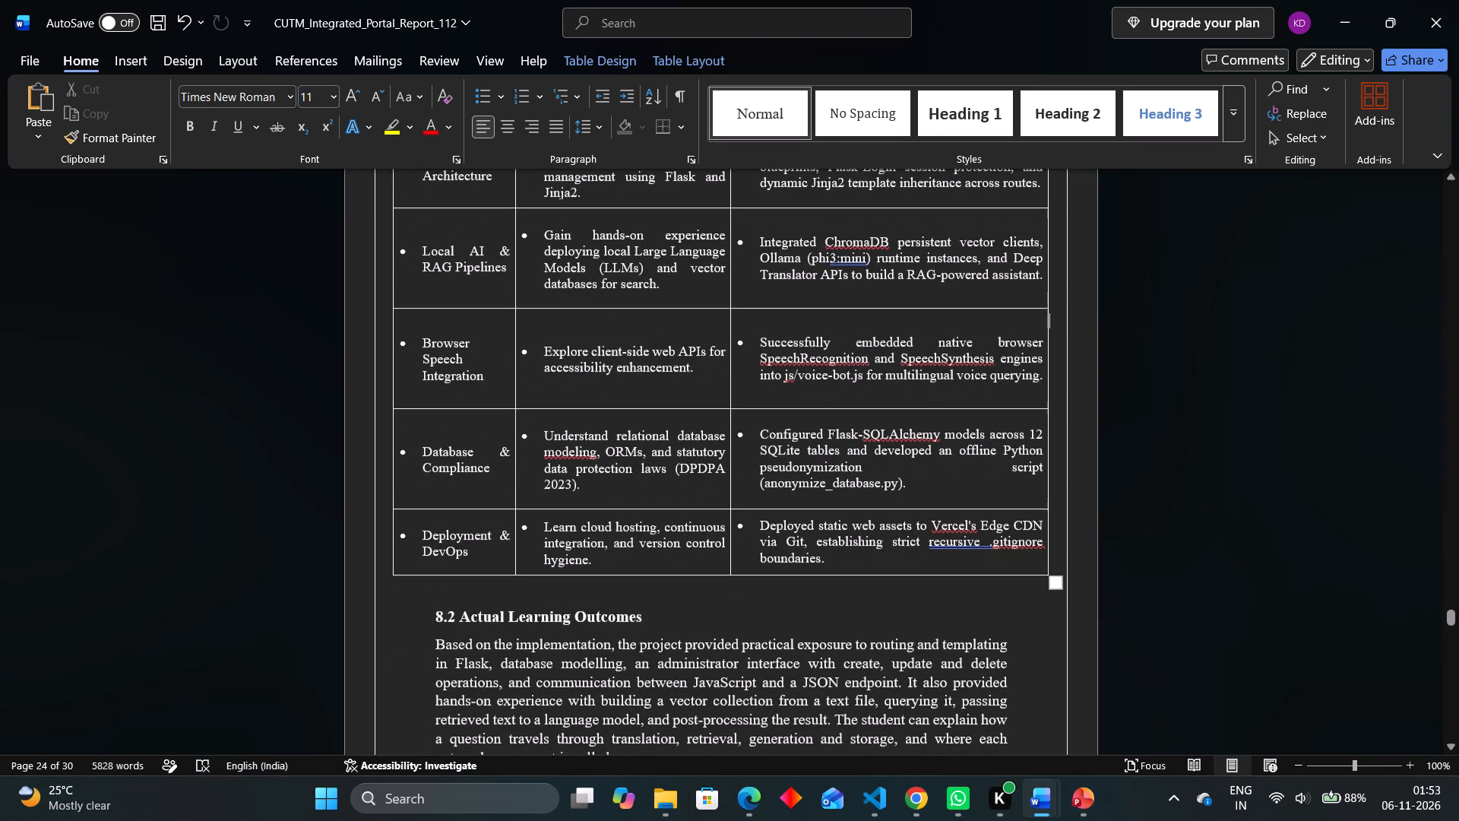
pyautogui.click(1072, 809)
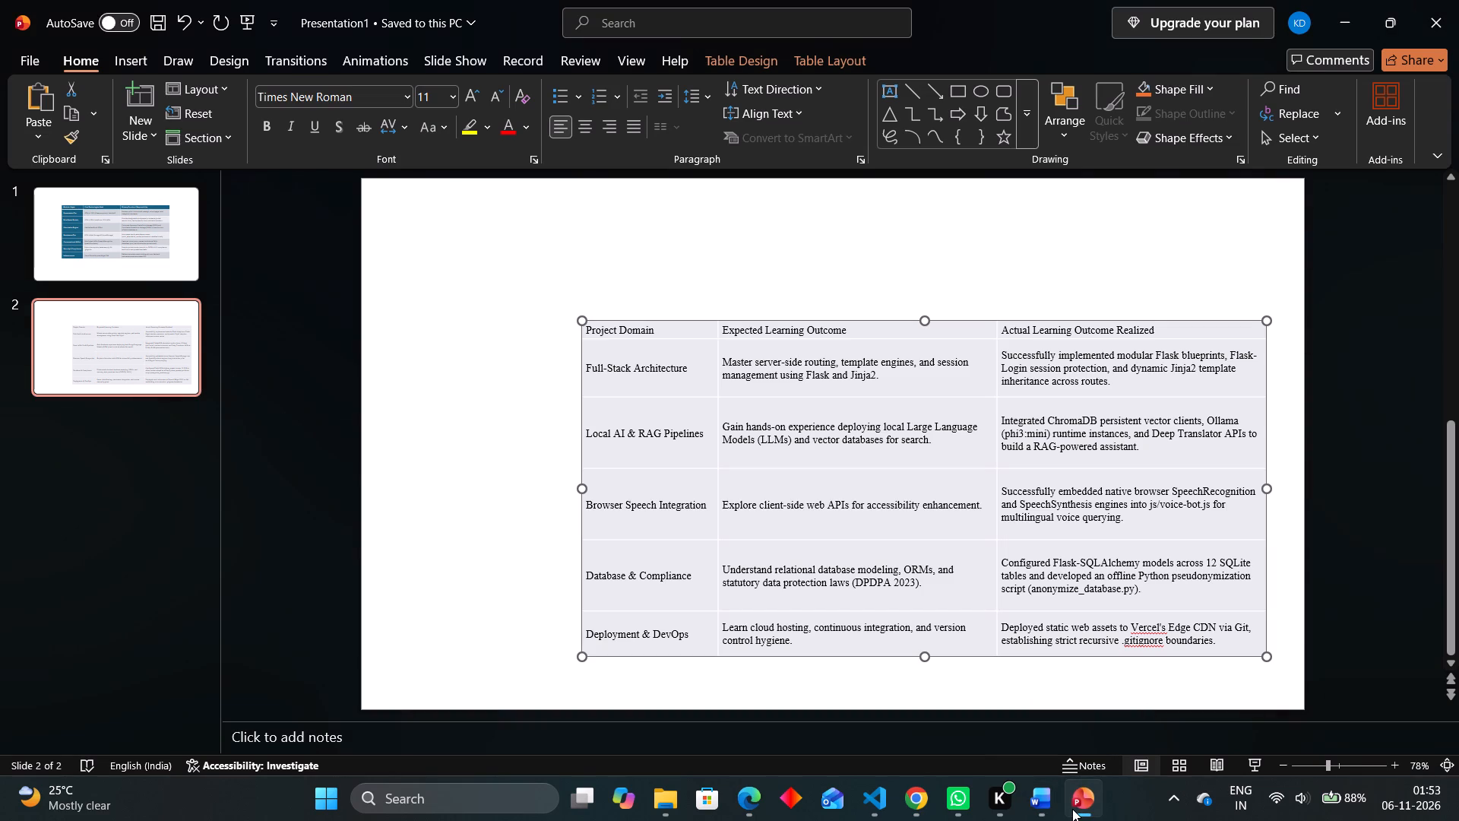
pyautogui.click(1072, 809)
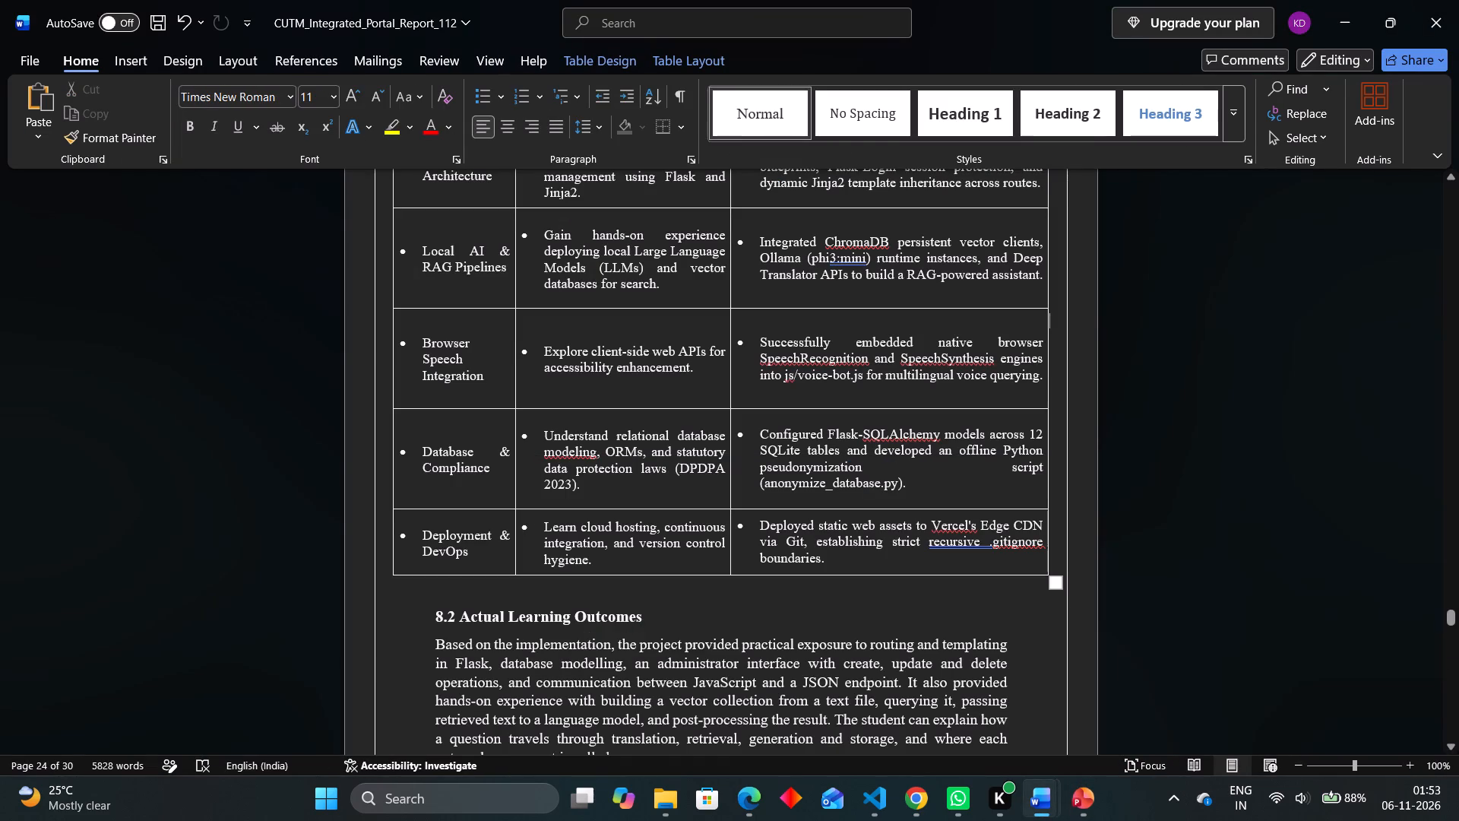
pyautogui.click(548, 573)
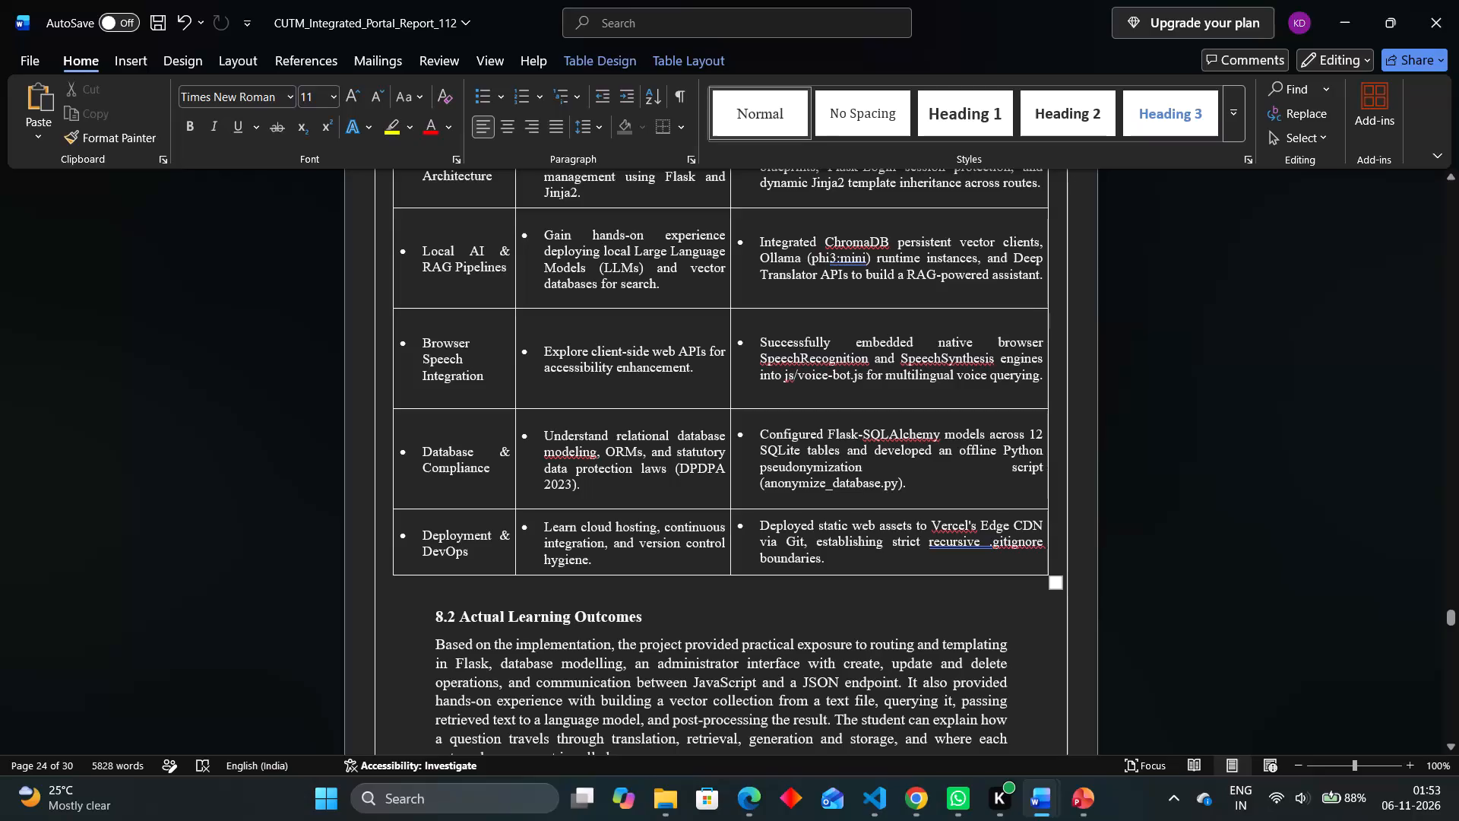
pyautogui.click(1051, 585)
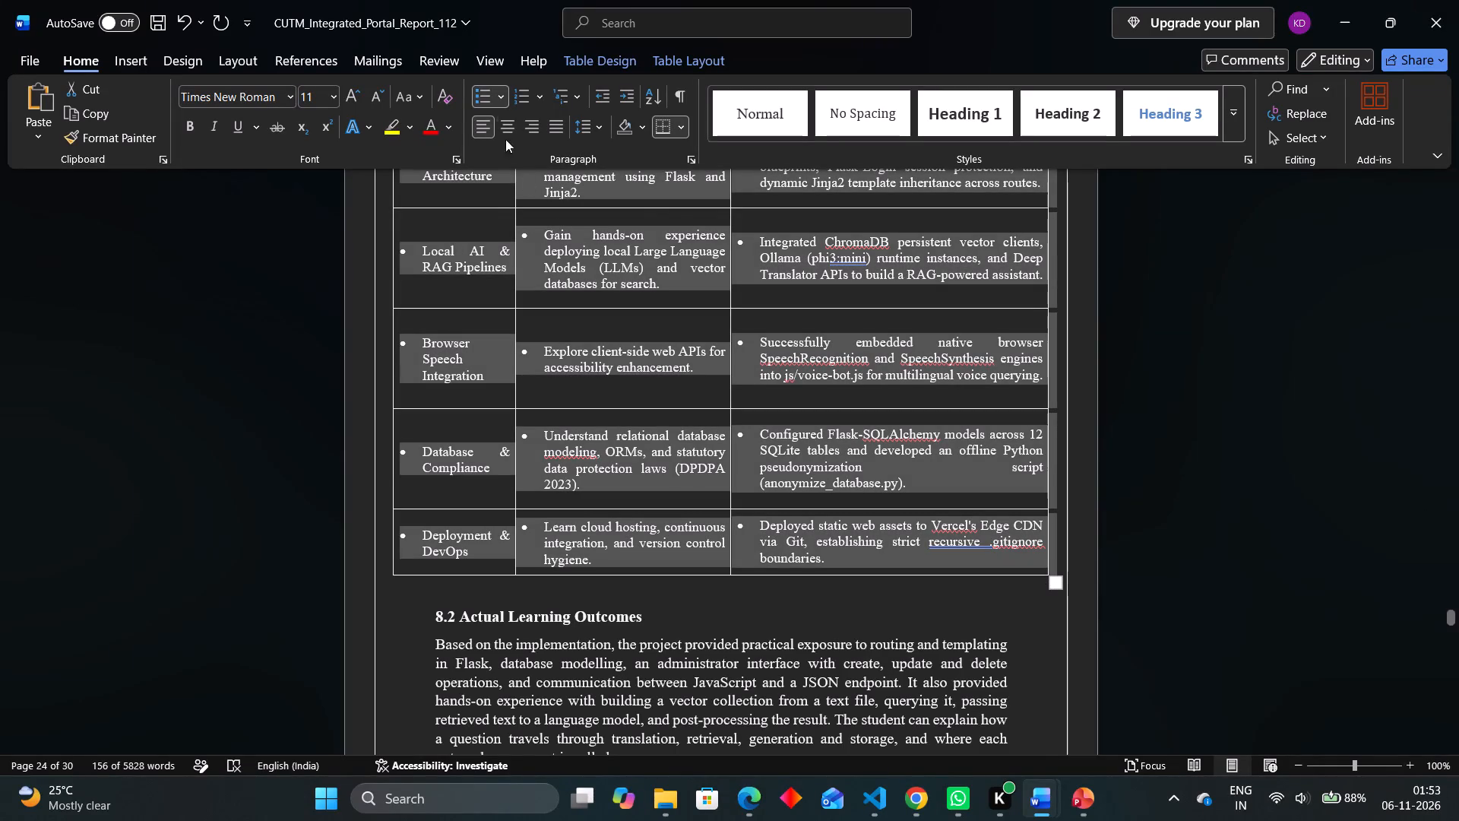
pyautogui.click(476, 100)
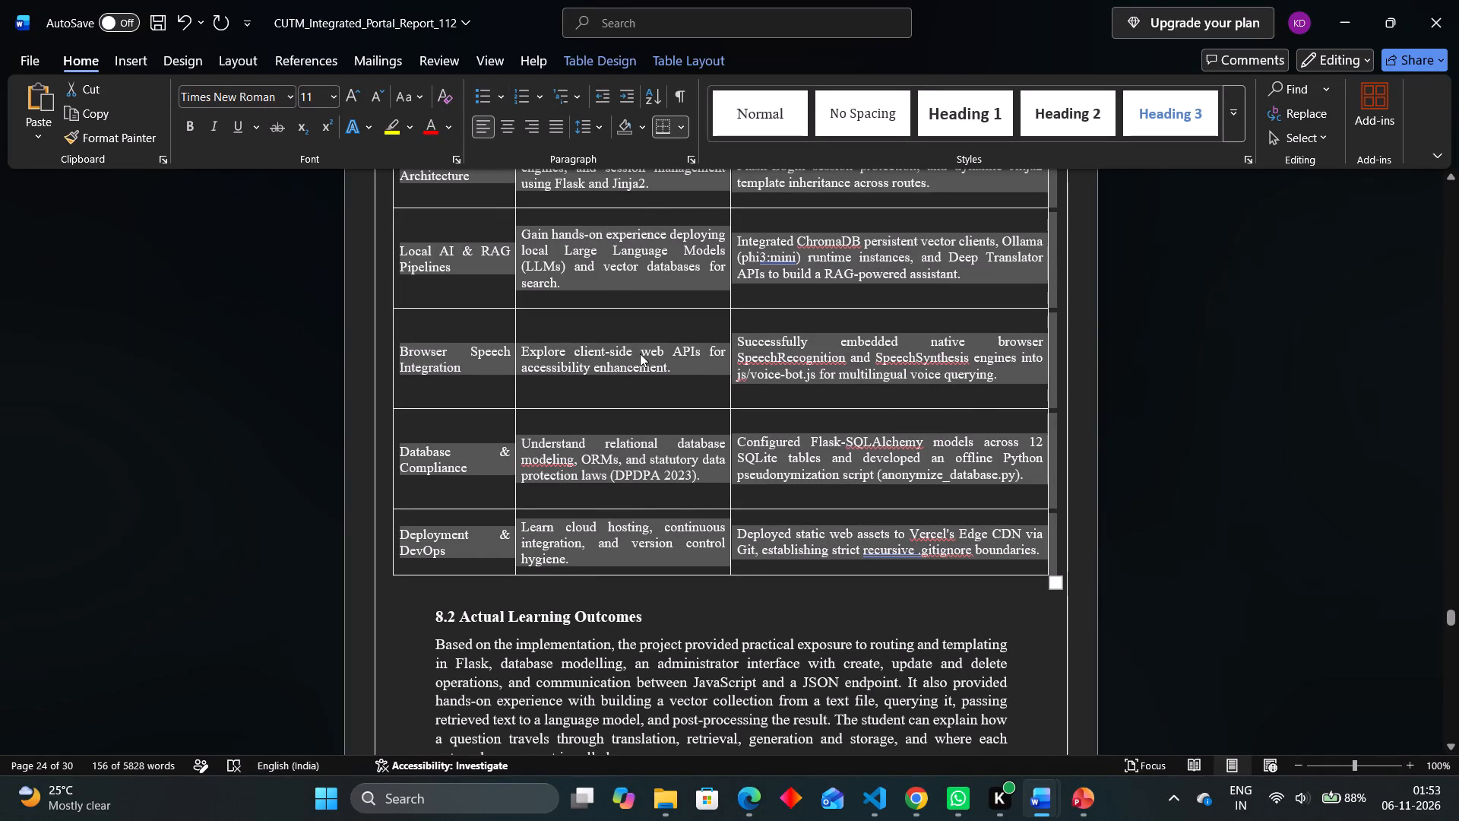
pyautogui.click(1134, 326)
pyautogui.scroll(1, 1134, 326)
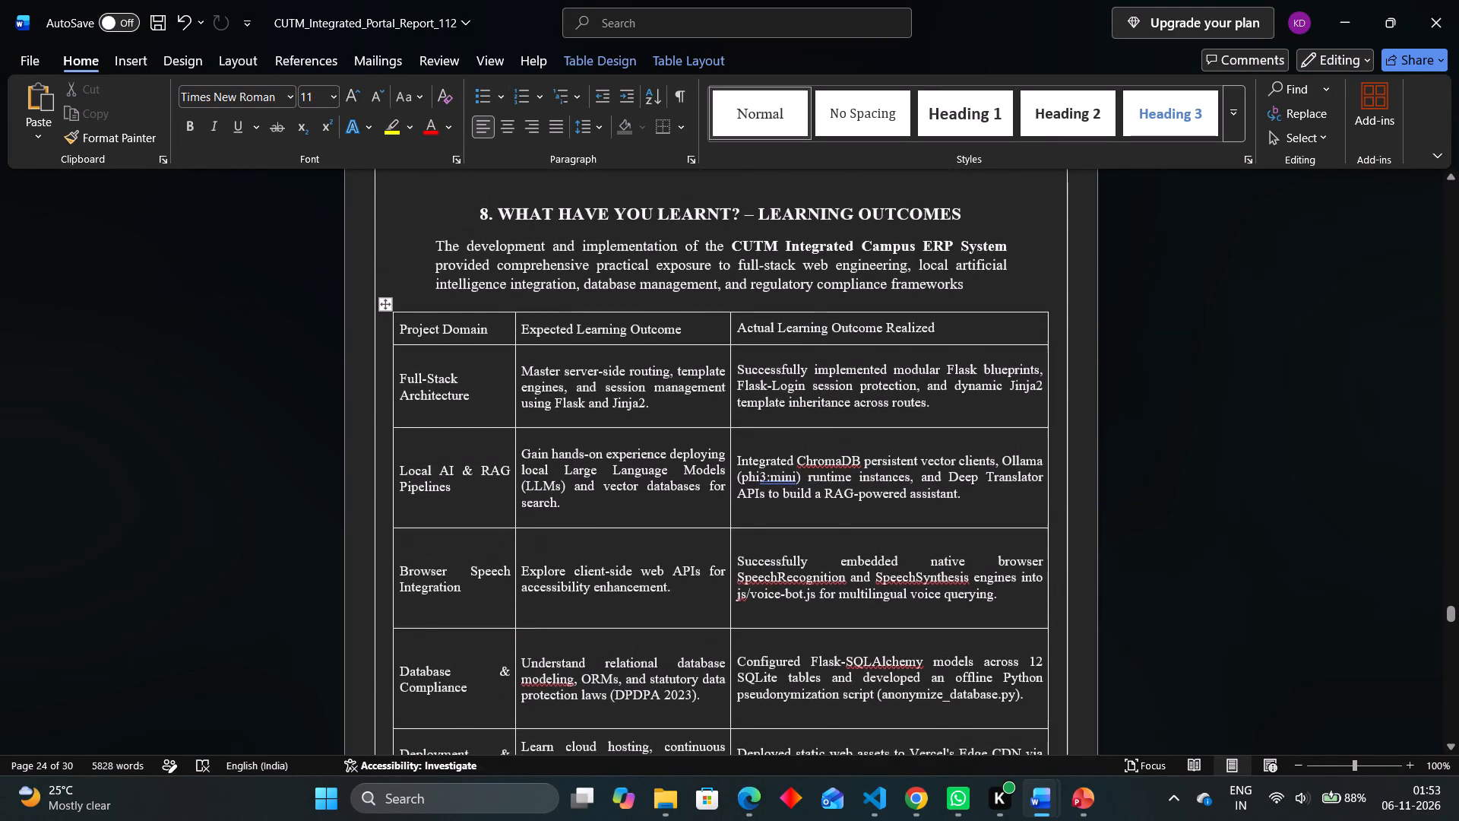
pyautogui.scroll(-2, 1134, 326)
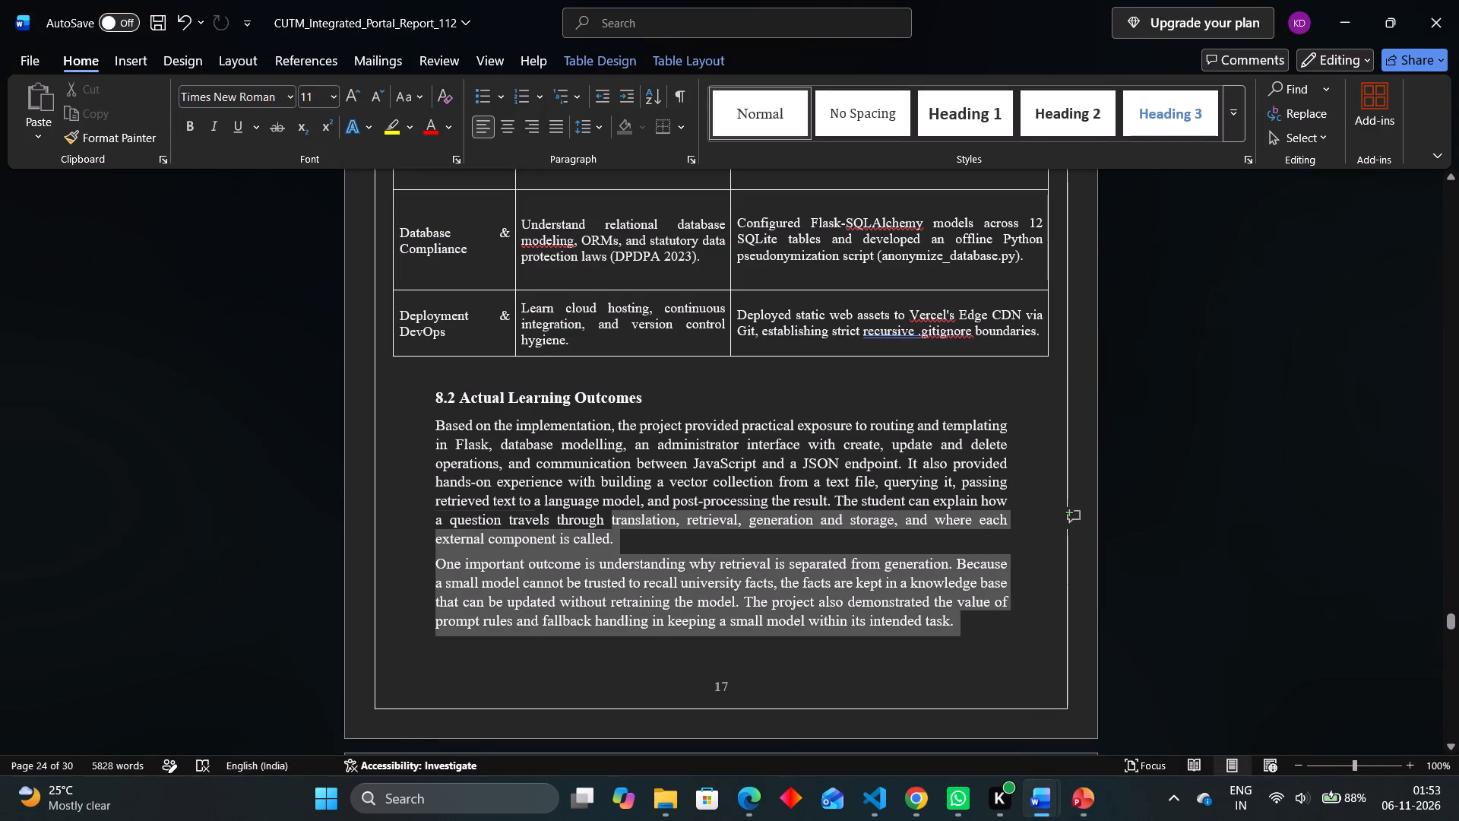
pyautogui.moveTo(562, 498); pyautogui.dragTo(463, 407)
pyautogui.press('BackSpace')
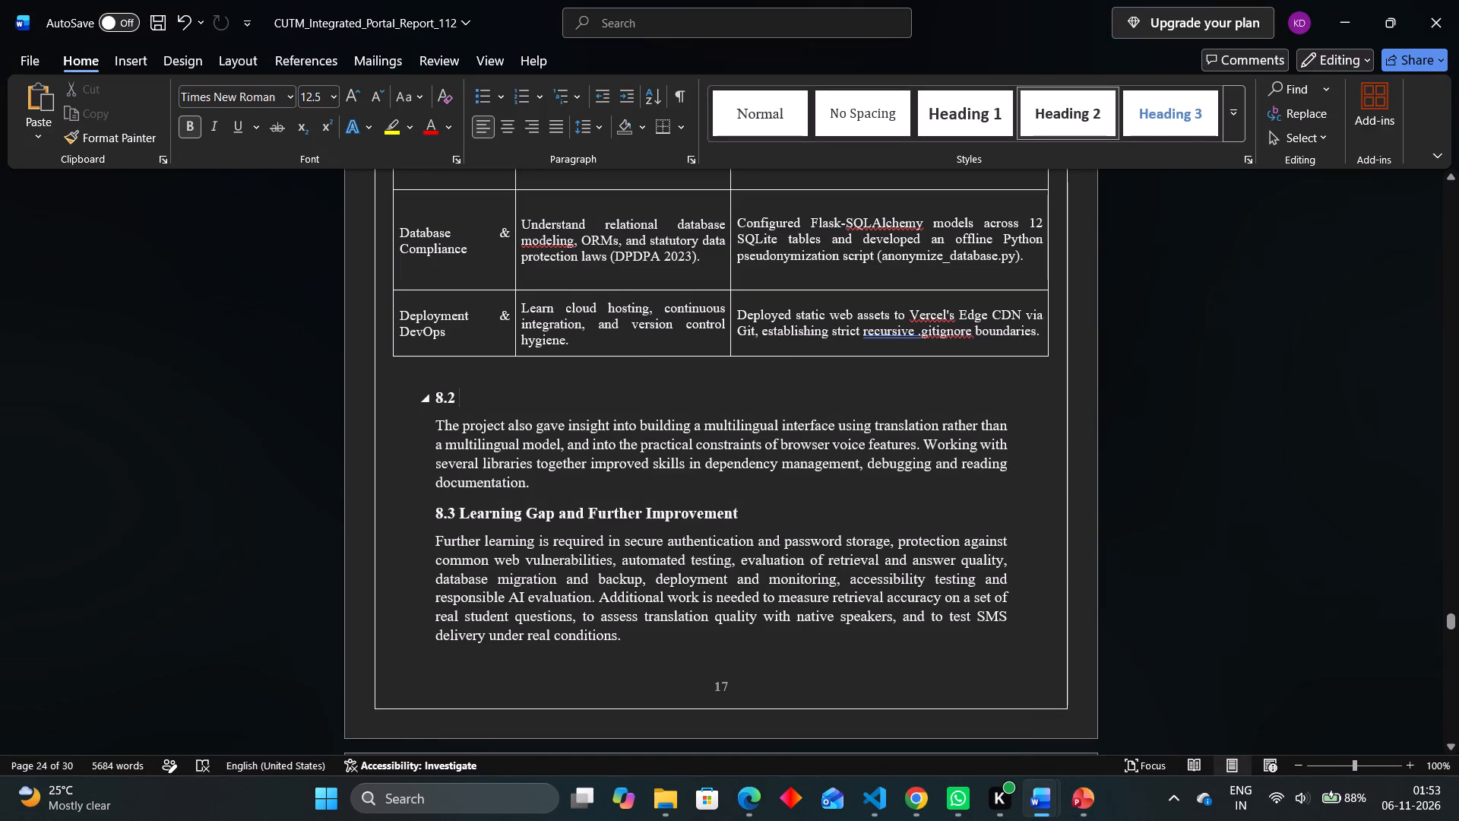
pyautogui.hotkey('ctrl', 'v')
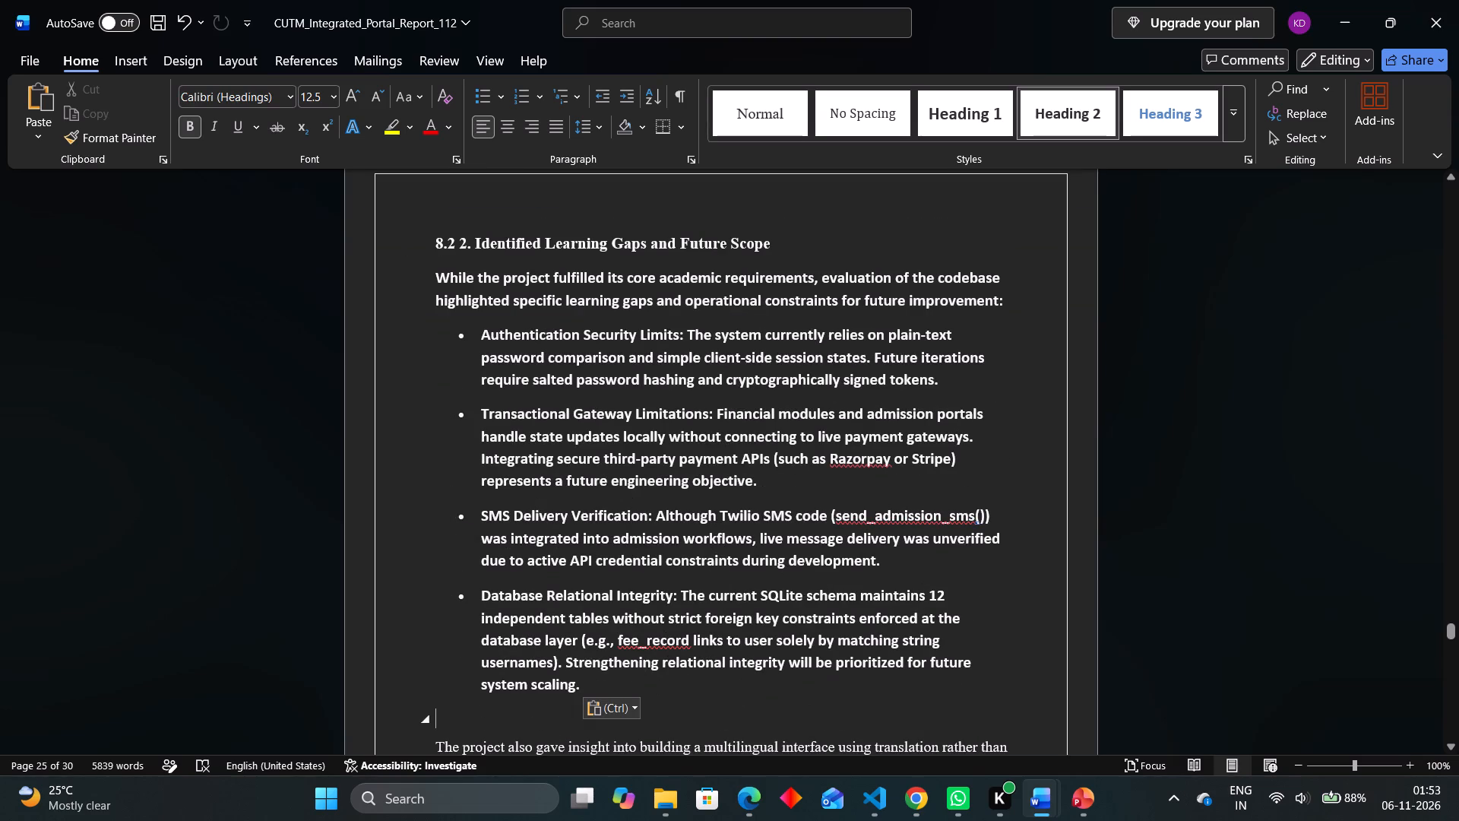
# Delete the old text remaining below the pasted bullets, from the multilingual interface paragraph through the end of section 8.3.
pyautogui.moveTo(467, 723); pyautogui.dragTo(523, 759)
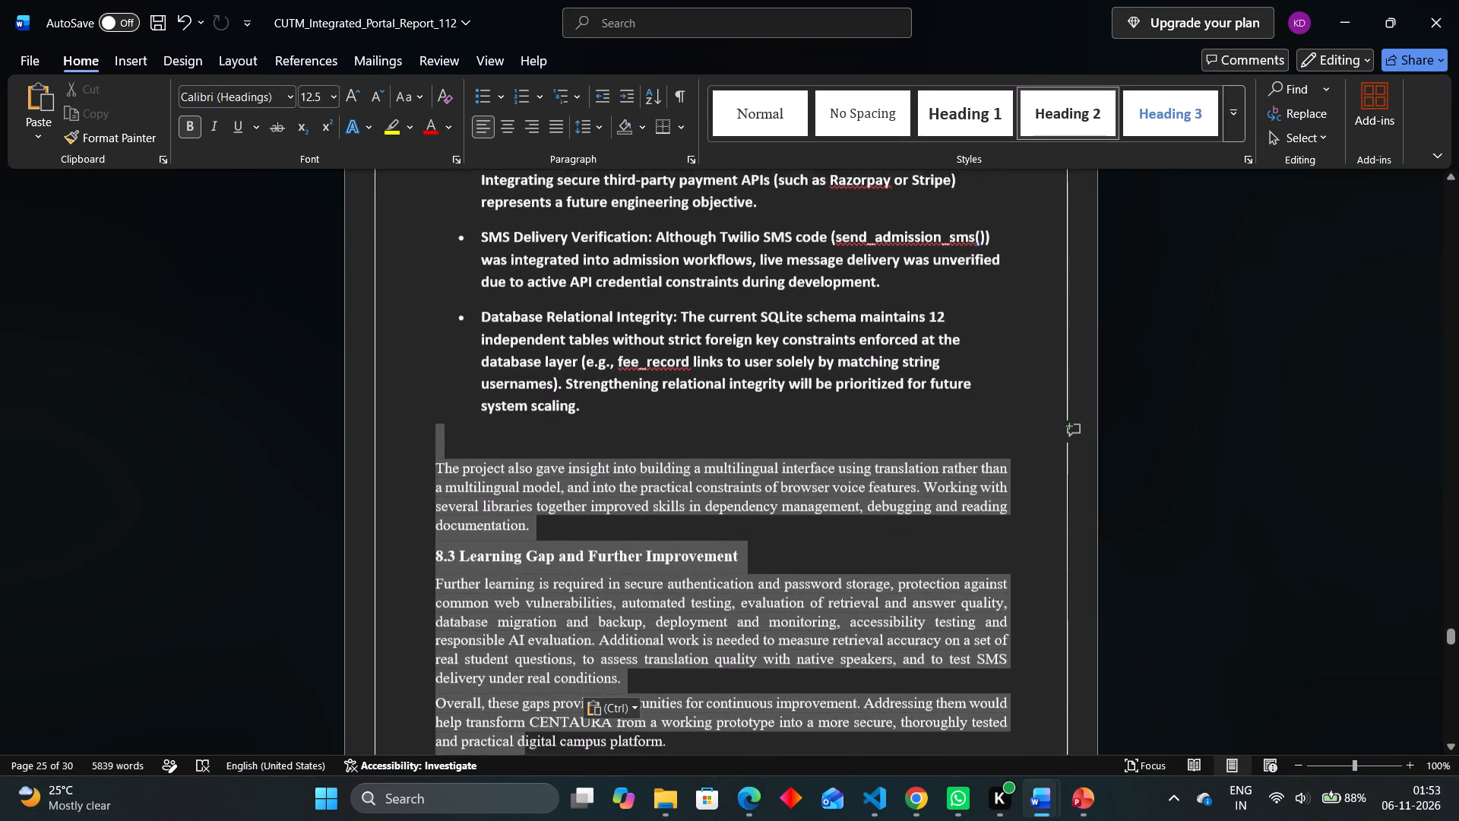
pyautogui.moveTo(523, 759); pyautogui.dragTo(685, 666)
pyautogui.press('BackSpace')
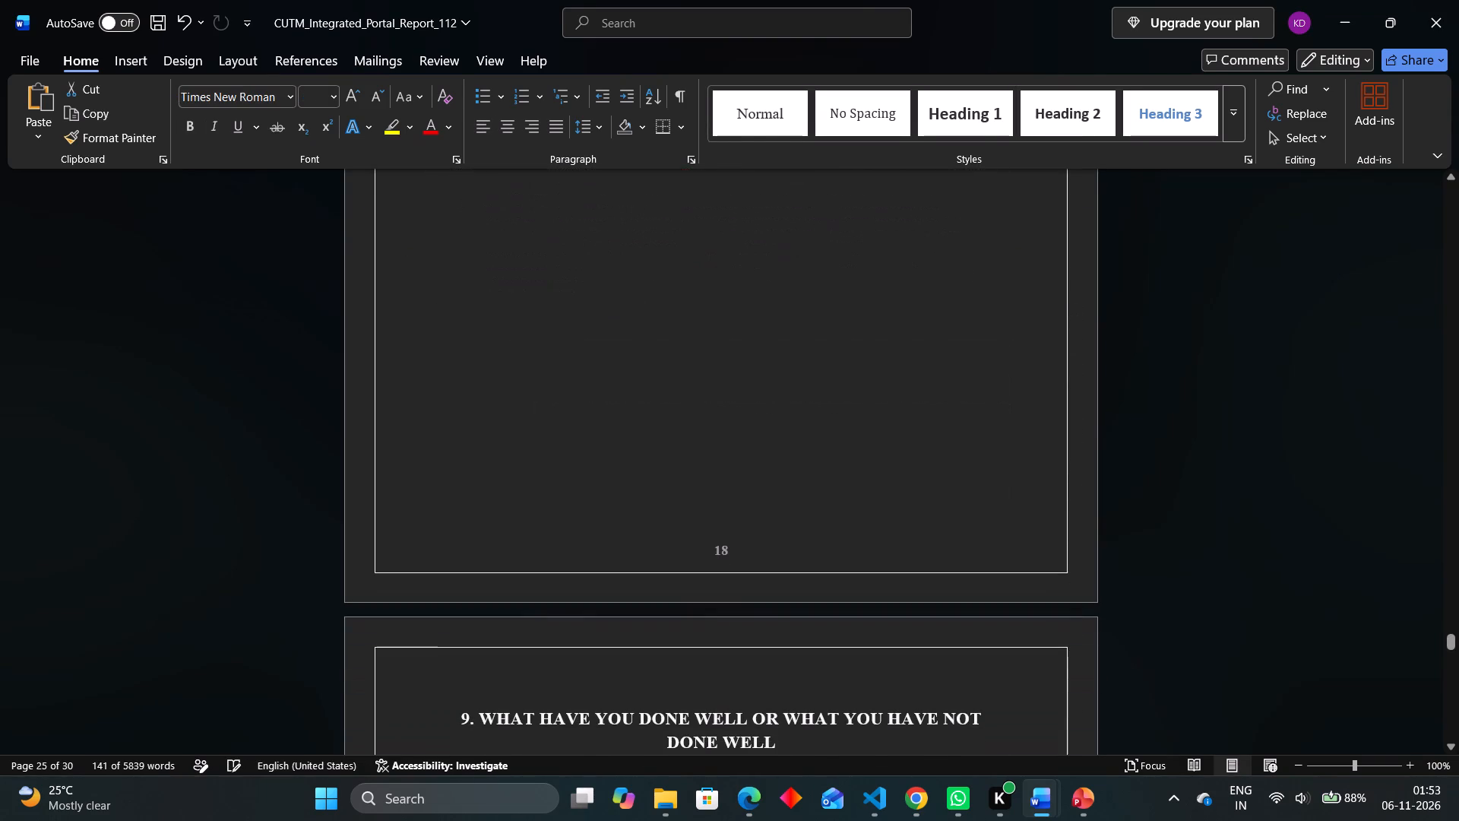
# Set the entire pasted section 8.2, including its heading, to Times New Roman and remove its bold formatting.
pyautogui.scroll(3, 685, 666)
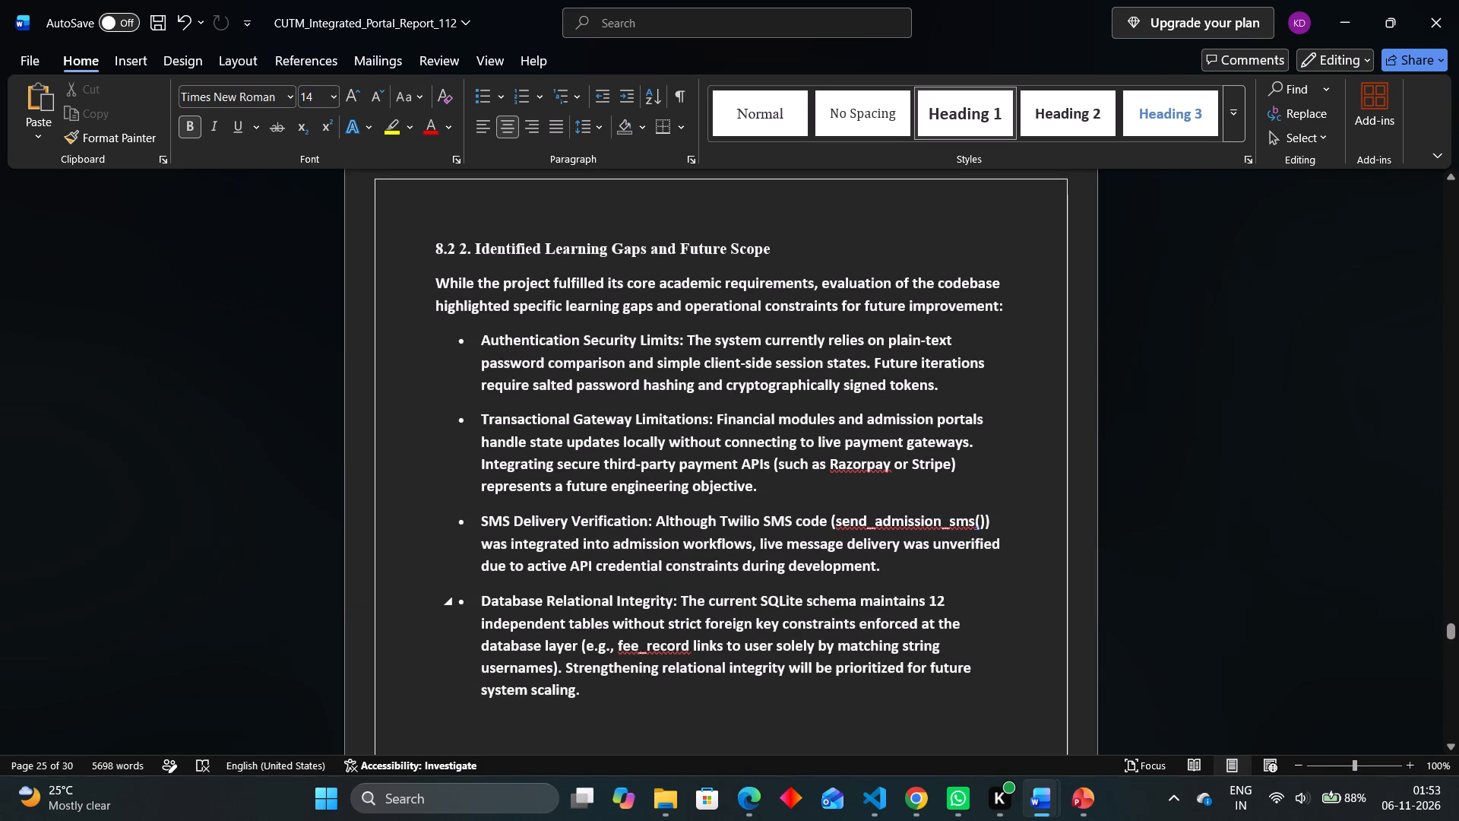
pyautogui.moveTo(610, 693); pyautogui.dragTo(430, 337)
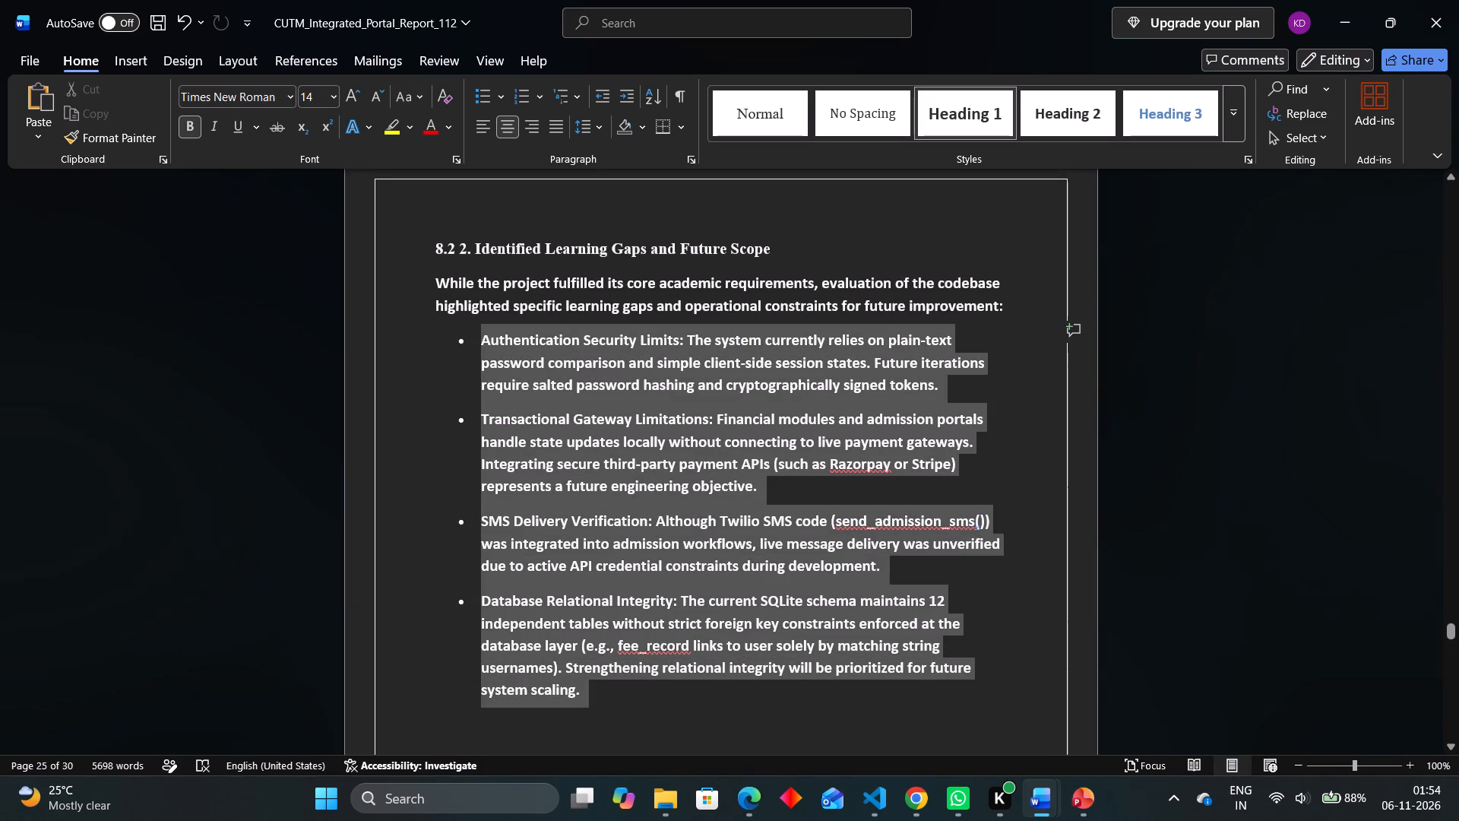
pyautogui.moveTo(430, 337); pyautogui.dragTo(421, 224)
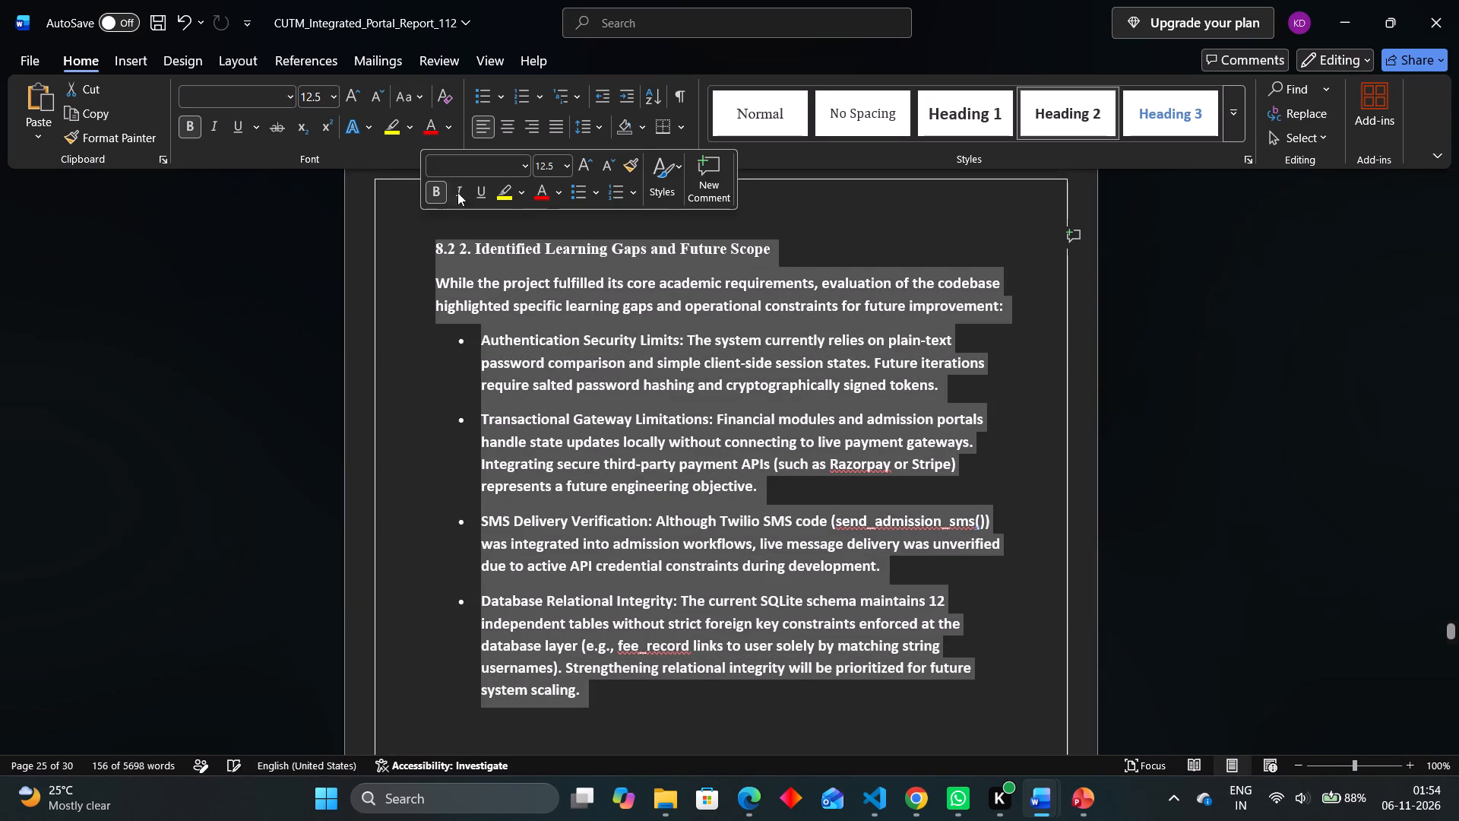
pyautogui.click(473, 165)
pyautogui.write('tu')
pyautogui.press('BackSpace')
pyautogui.write('im')
pyautogui.press('Return')
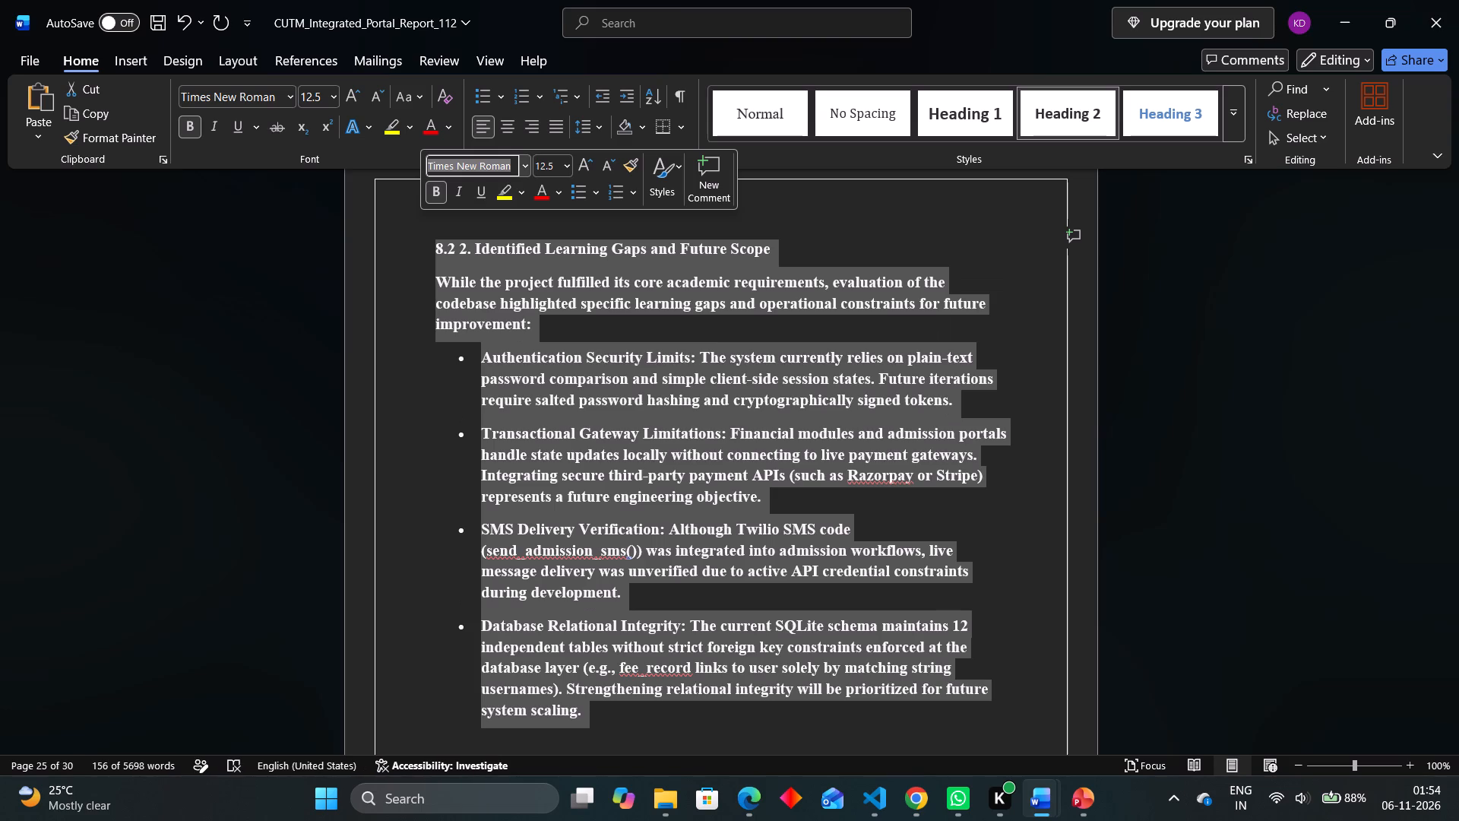
pyautogui.click(434, 188)
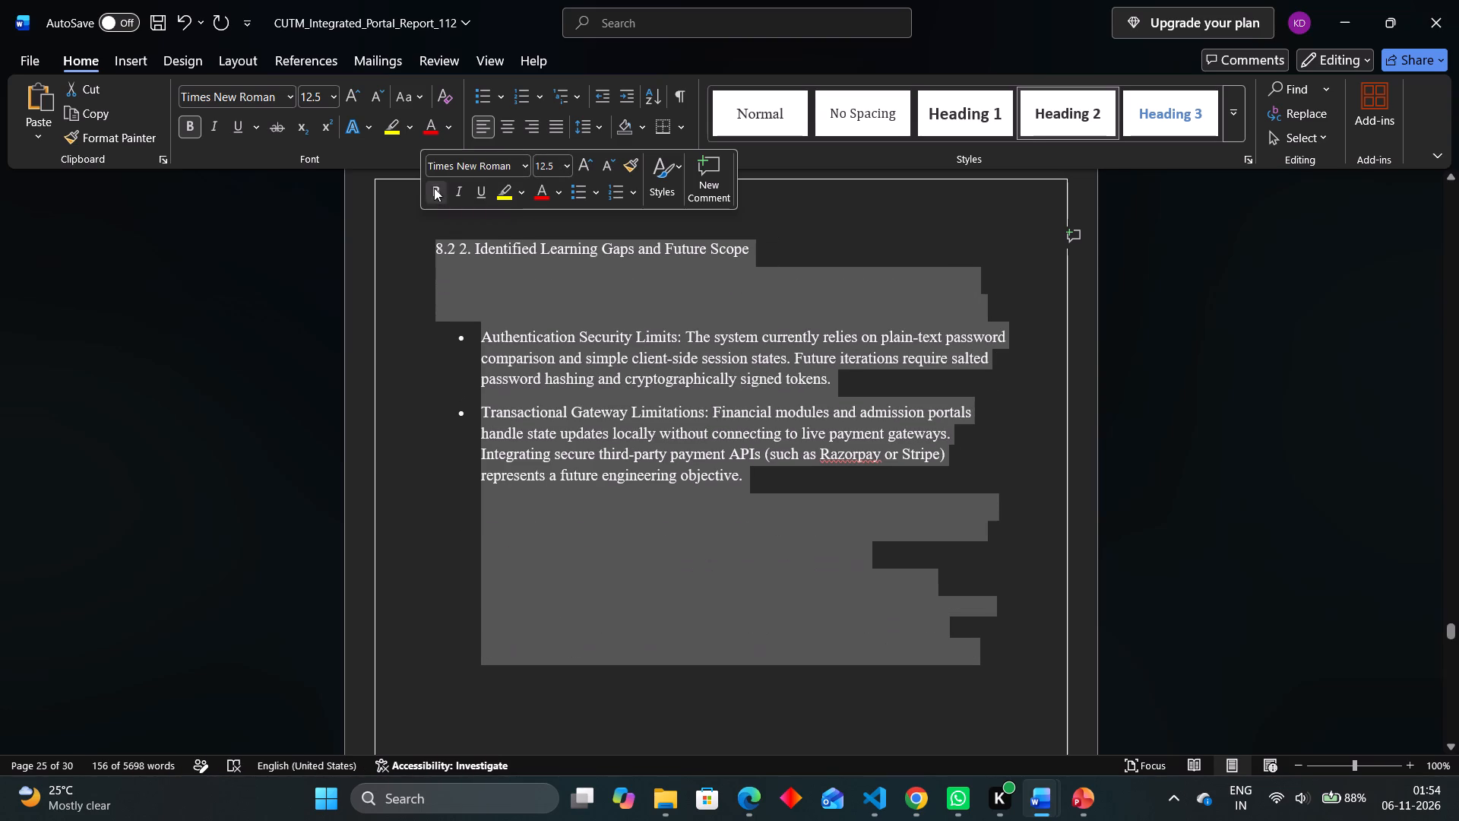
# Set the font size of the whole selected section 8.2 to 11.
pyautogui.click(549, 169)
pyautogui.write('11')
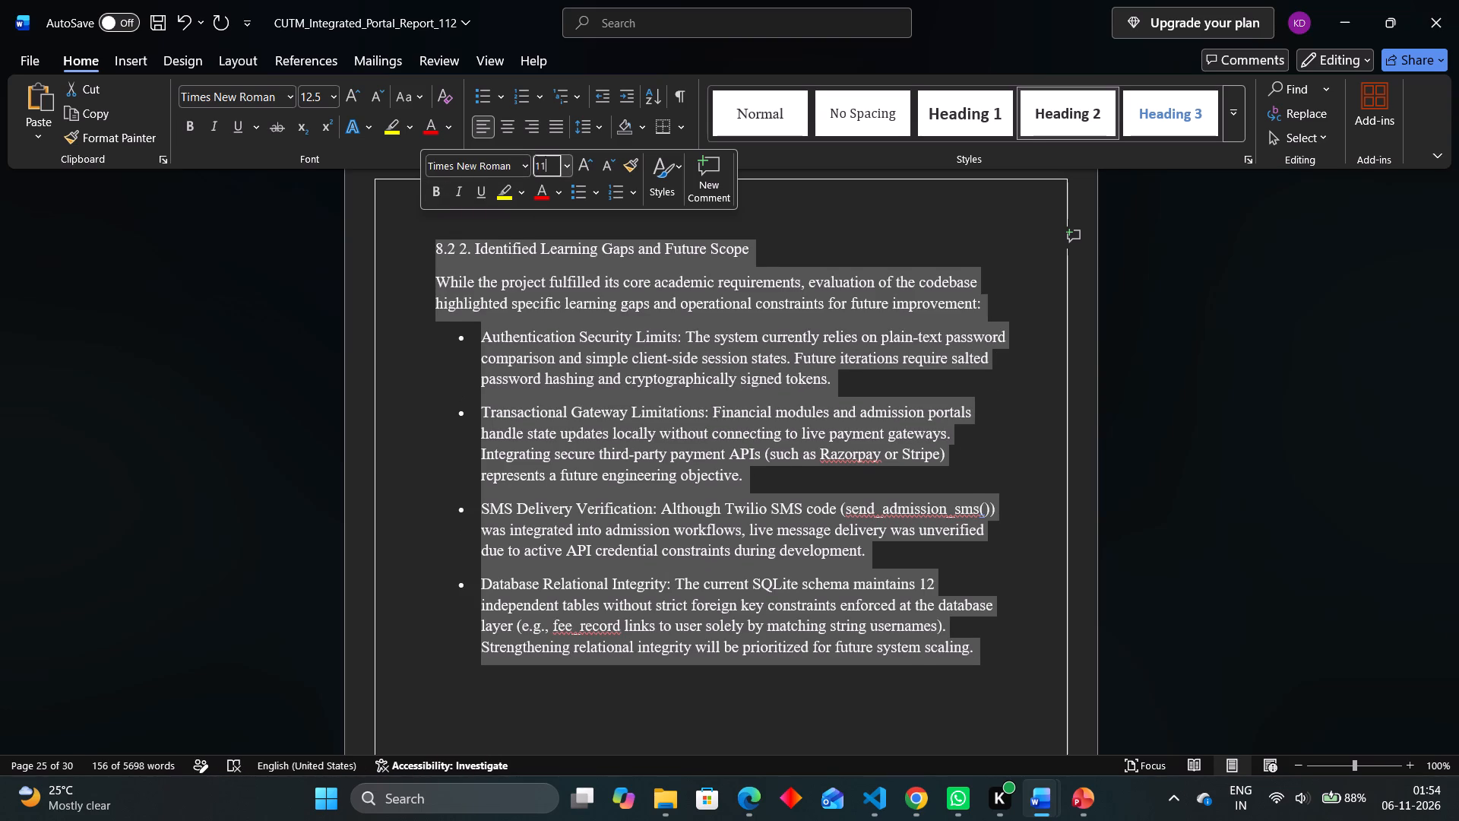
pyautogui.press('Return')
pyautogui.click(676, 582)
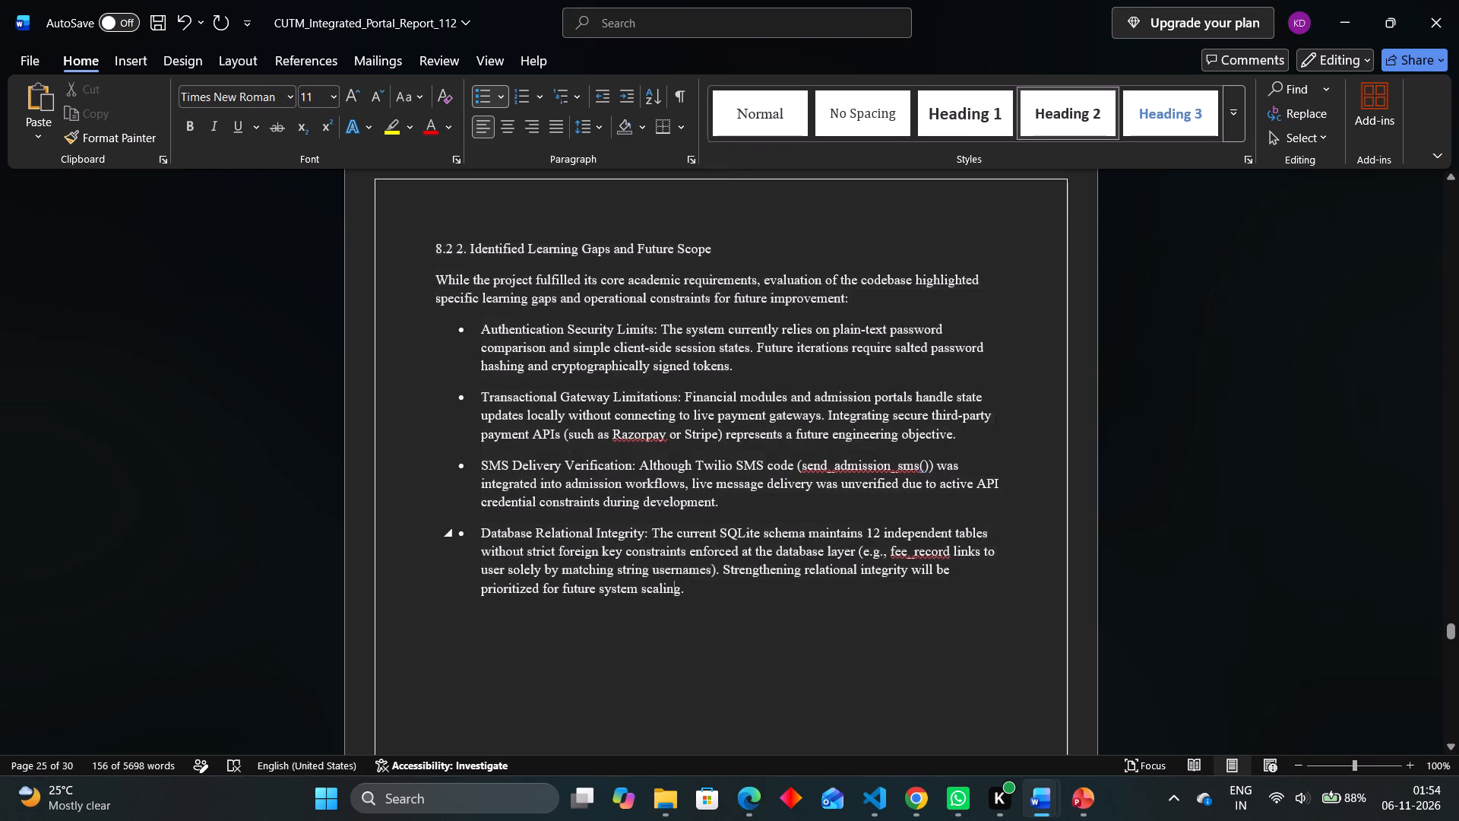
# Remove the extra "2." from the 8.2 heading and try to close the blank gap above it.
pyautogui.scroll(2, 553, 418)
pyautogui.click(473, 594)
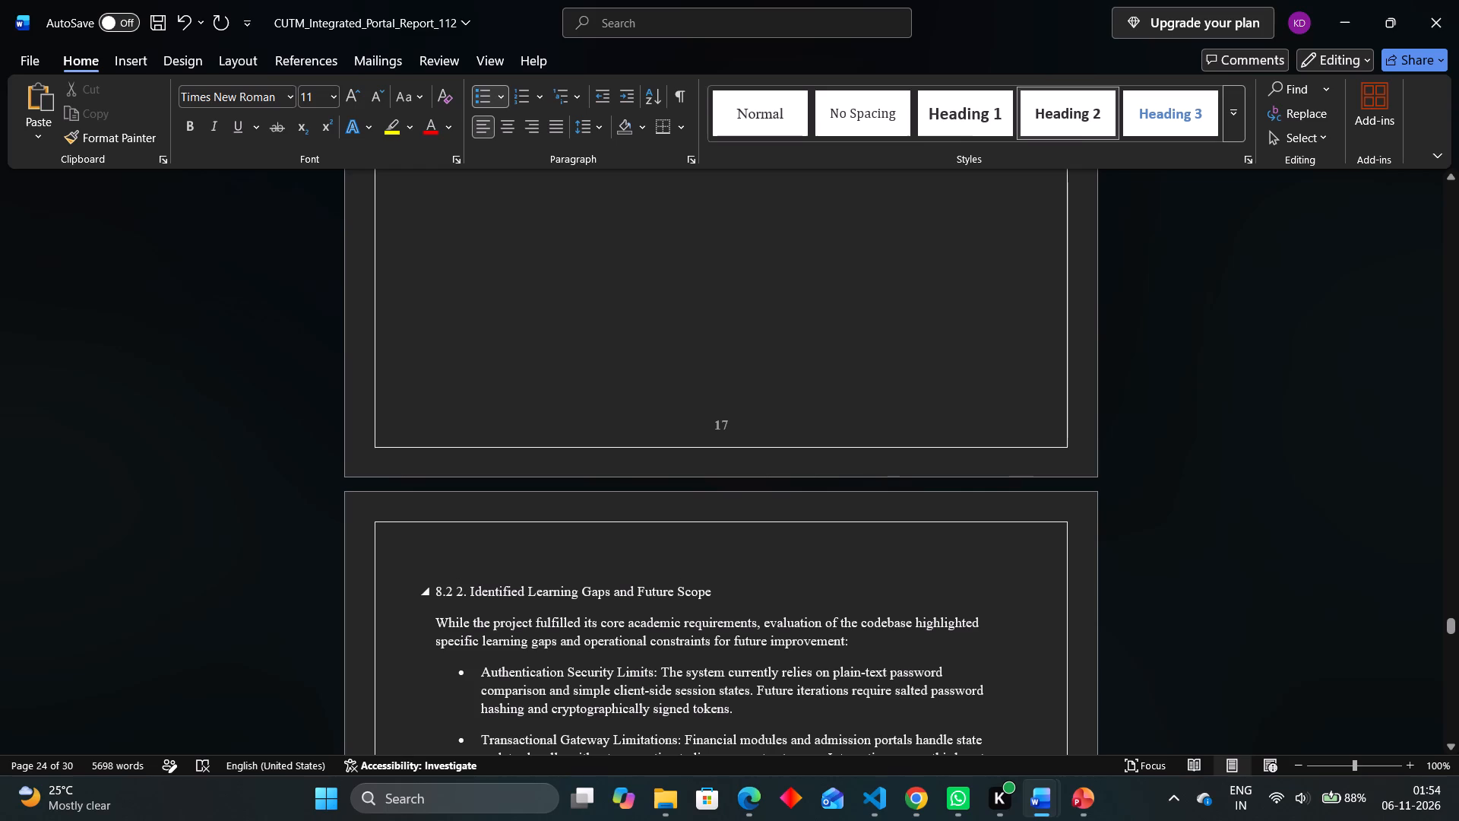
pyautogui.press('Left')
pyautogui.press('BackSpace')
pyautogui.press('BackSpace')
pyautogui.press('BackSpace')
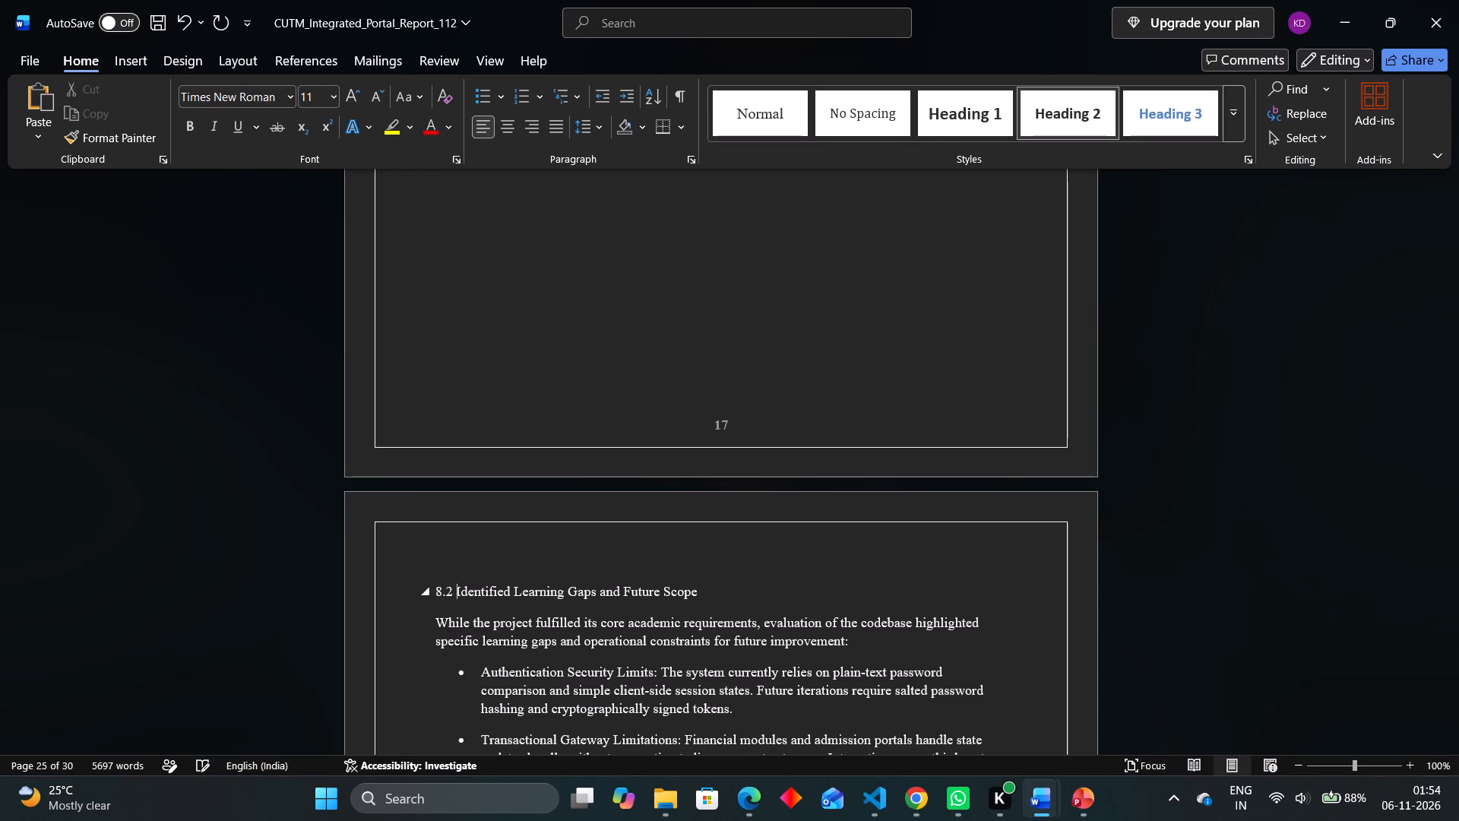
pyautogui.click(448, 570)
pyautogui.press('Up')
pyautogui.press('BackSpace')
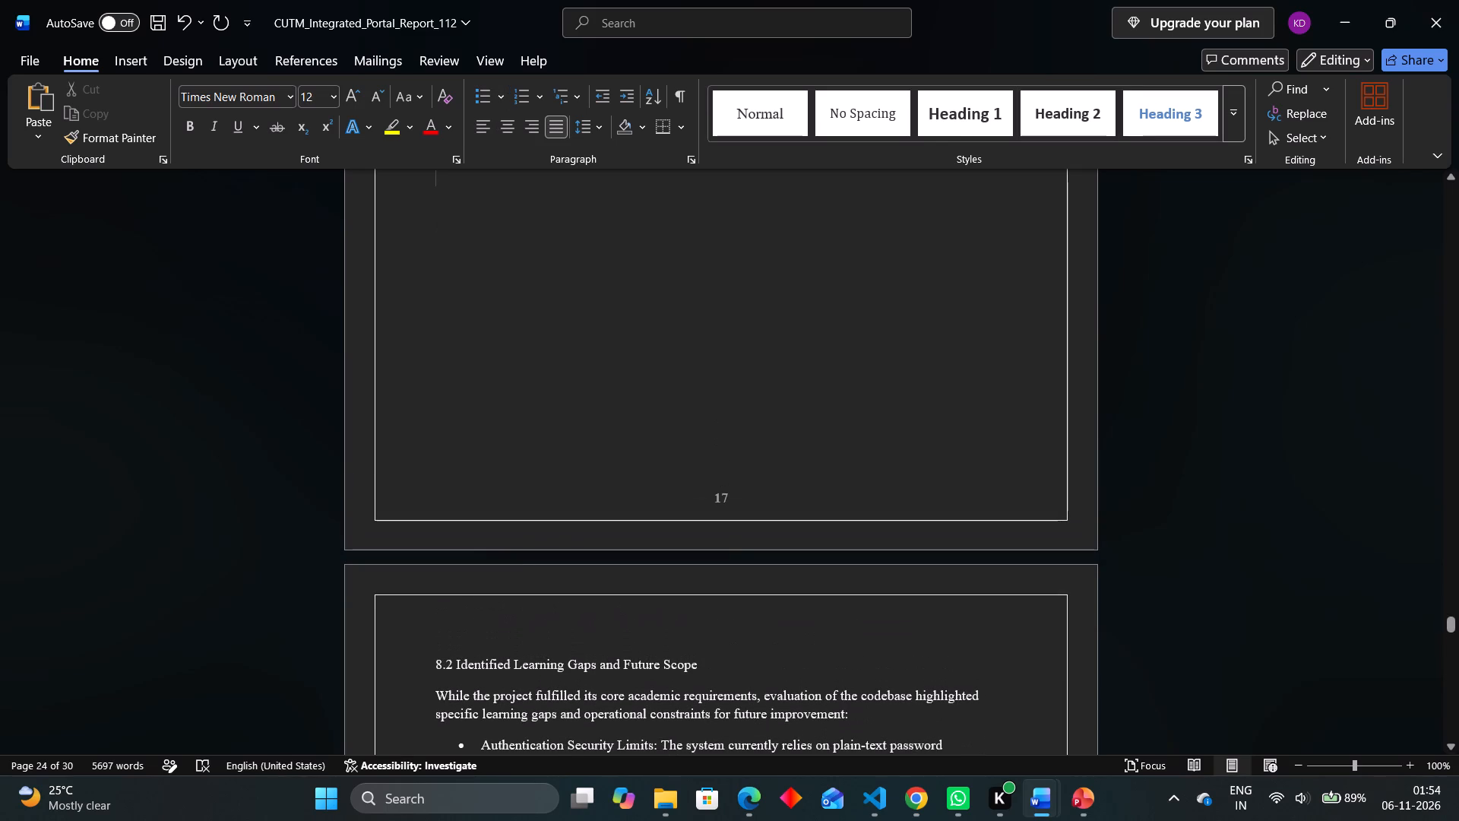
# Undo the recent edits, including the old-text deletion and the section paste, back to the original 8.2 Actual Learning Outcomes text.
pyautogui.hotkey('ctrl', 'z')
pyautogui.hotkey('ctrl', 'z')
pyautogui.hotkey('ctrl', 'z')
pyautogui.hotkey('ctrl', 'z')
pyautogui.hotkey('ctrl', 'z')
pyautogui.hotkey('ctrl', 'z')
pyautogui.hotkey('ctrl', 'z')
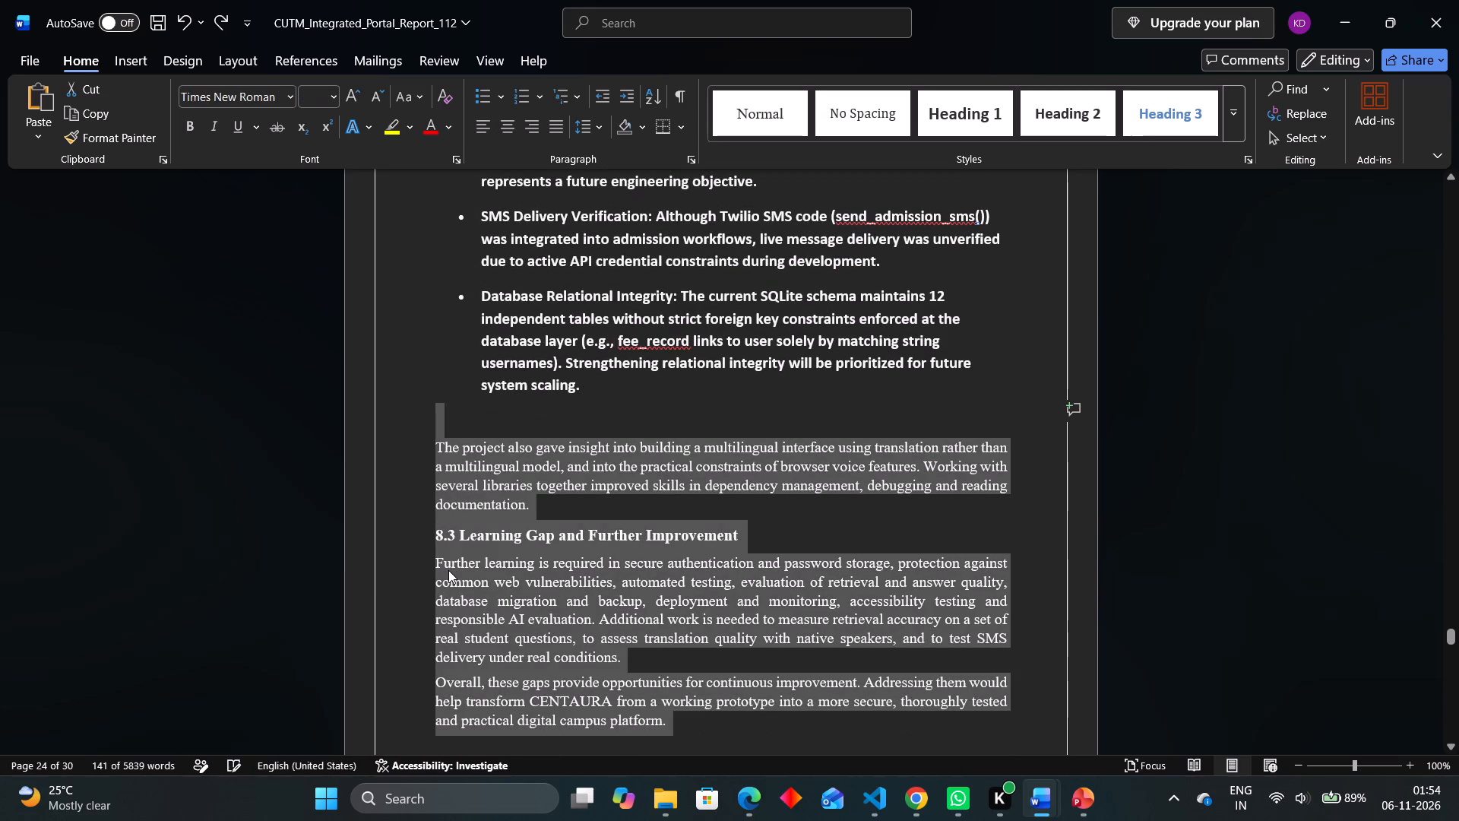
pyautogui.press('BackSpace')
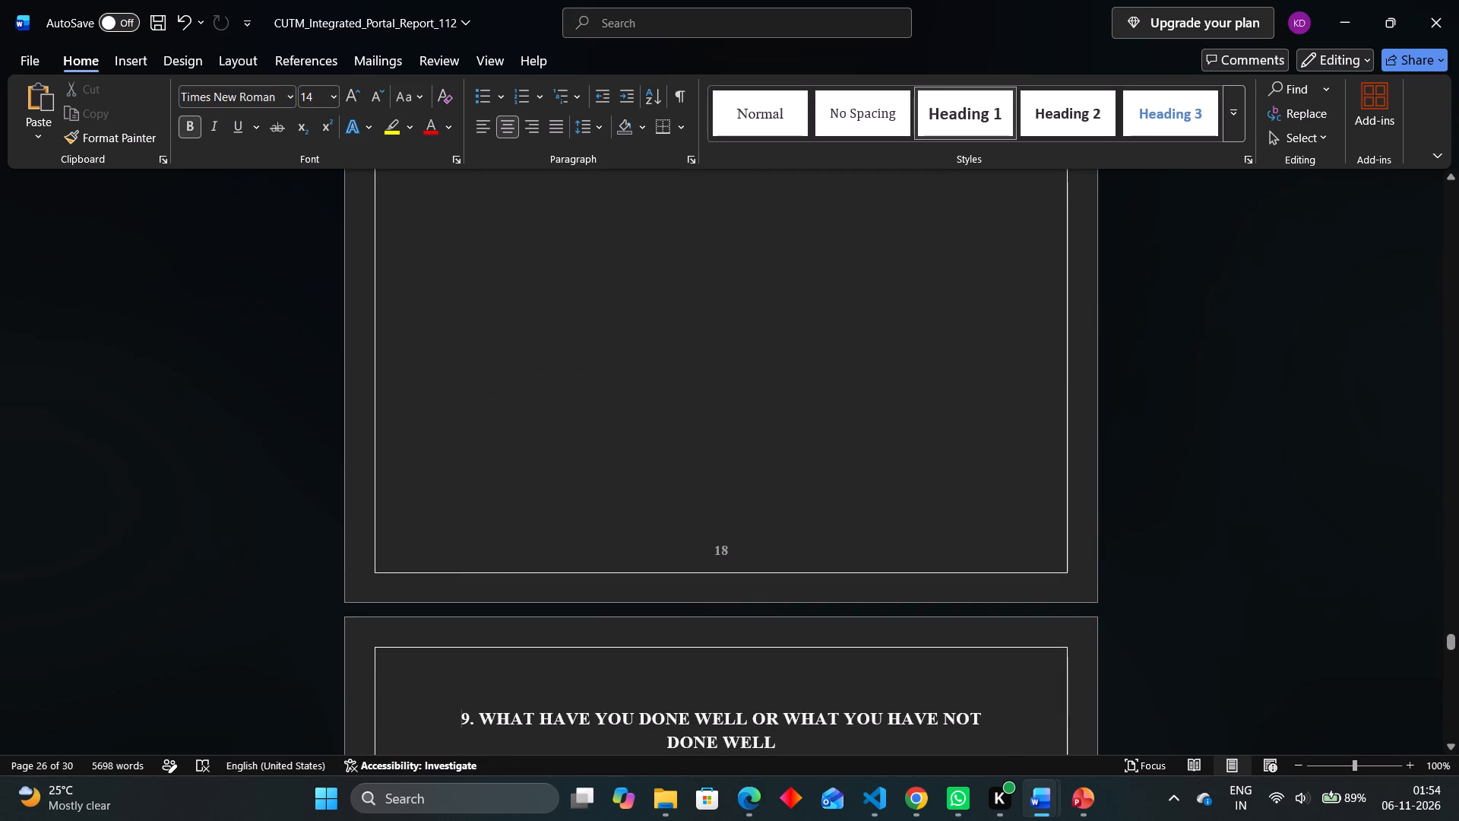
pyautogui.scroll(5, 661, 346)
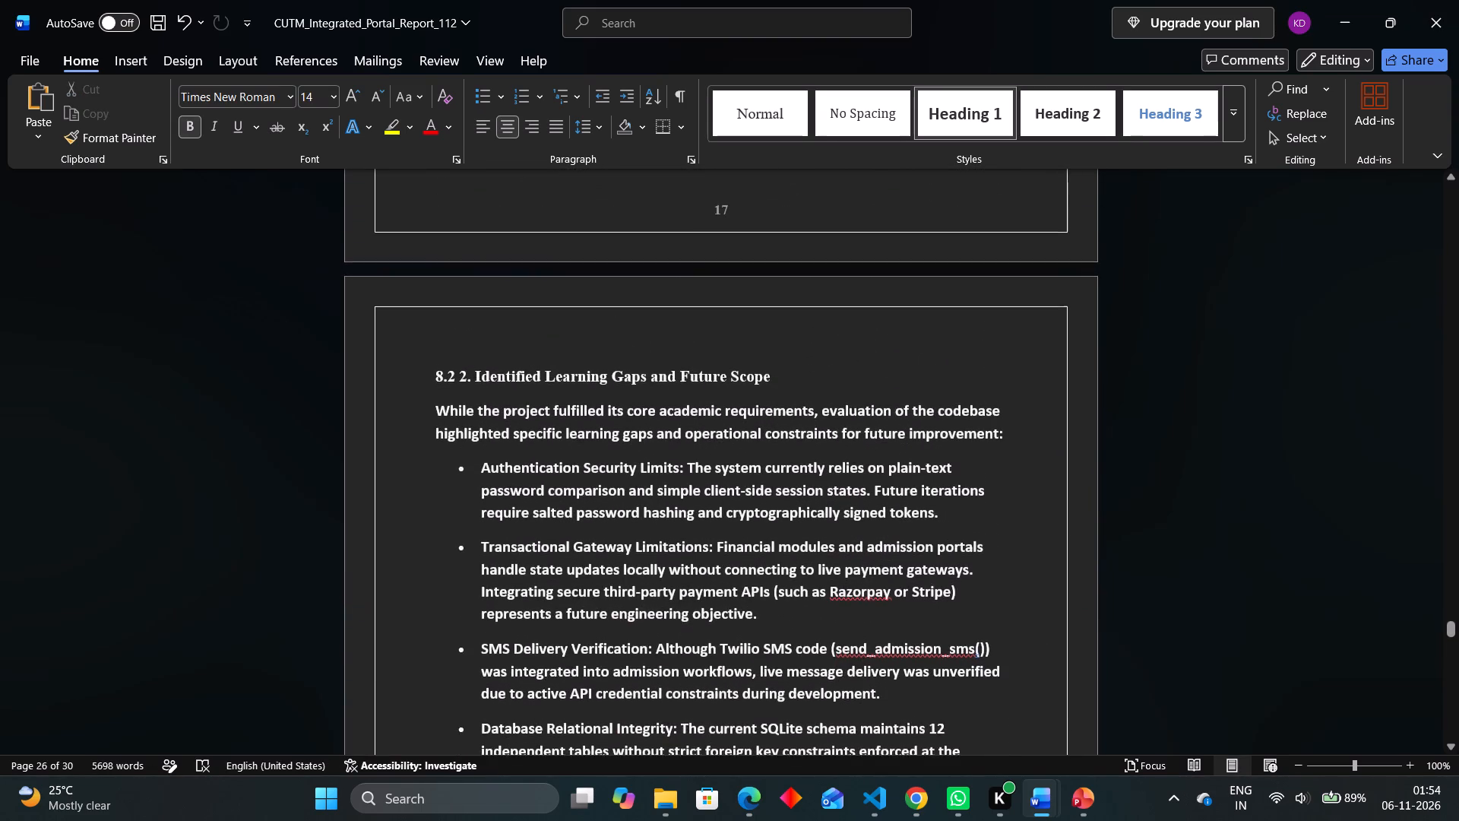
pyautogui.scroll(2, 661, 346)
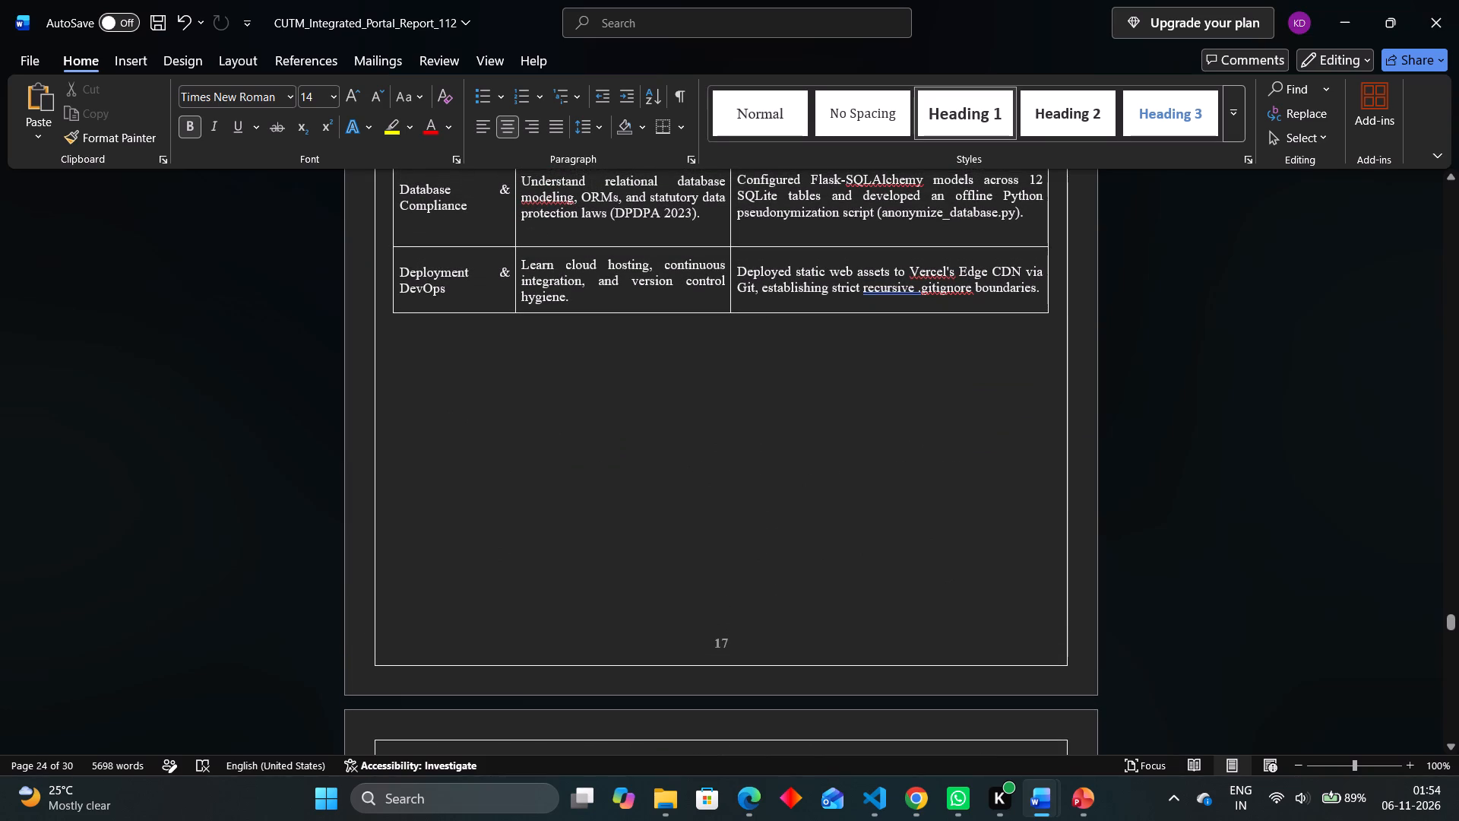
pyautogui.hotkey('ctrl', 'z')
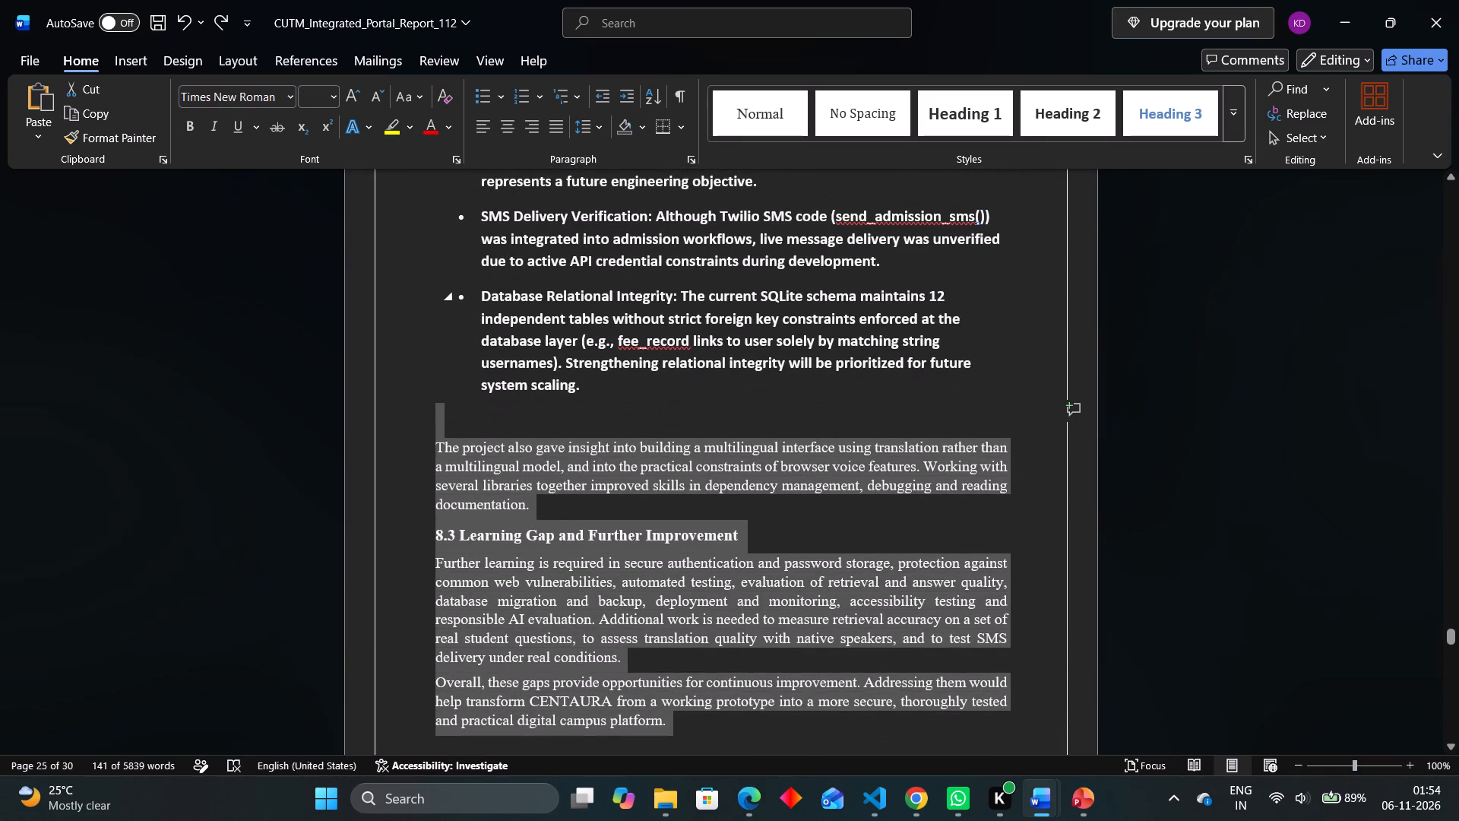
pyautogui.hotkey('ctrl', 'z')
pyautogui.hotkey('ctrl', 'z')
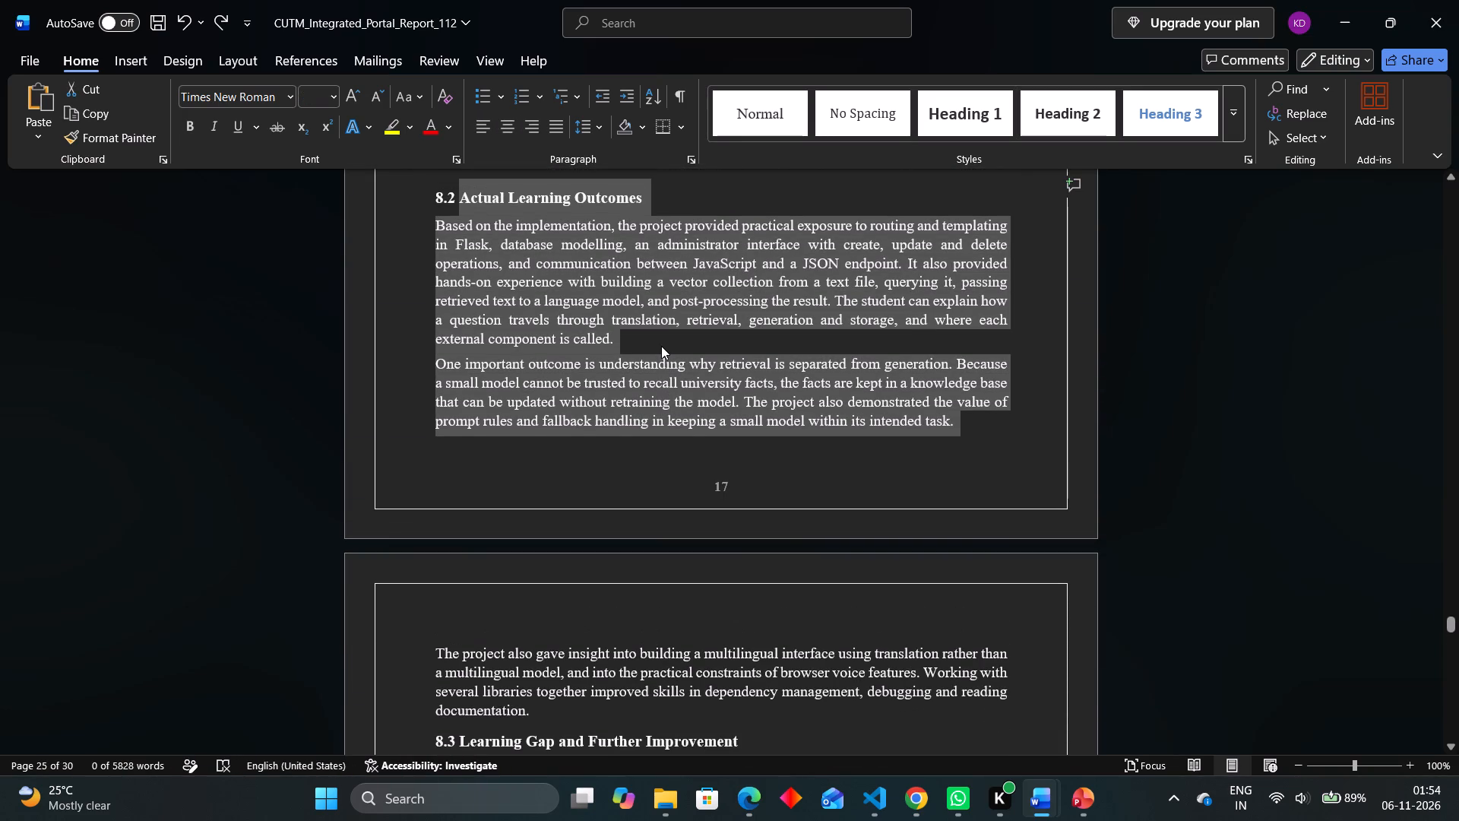
# Delete the 8.2 heading text and everything below it through the end of section 8.3, keeping only the number 8.2.
pyautogui.press('BackSpace')
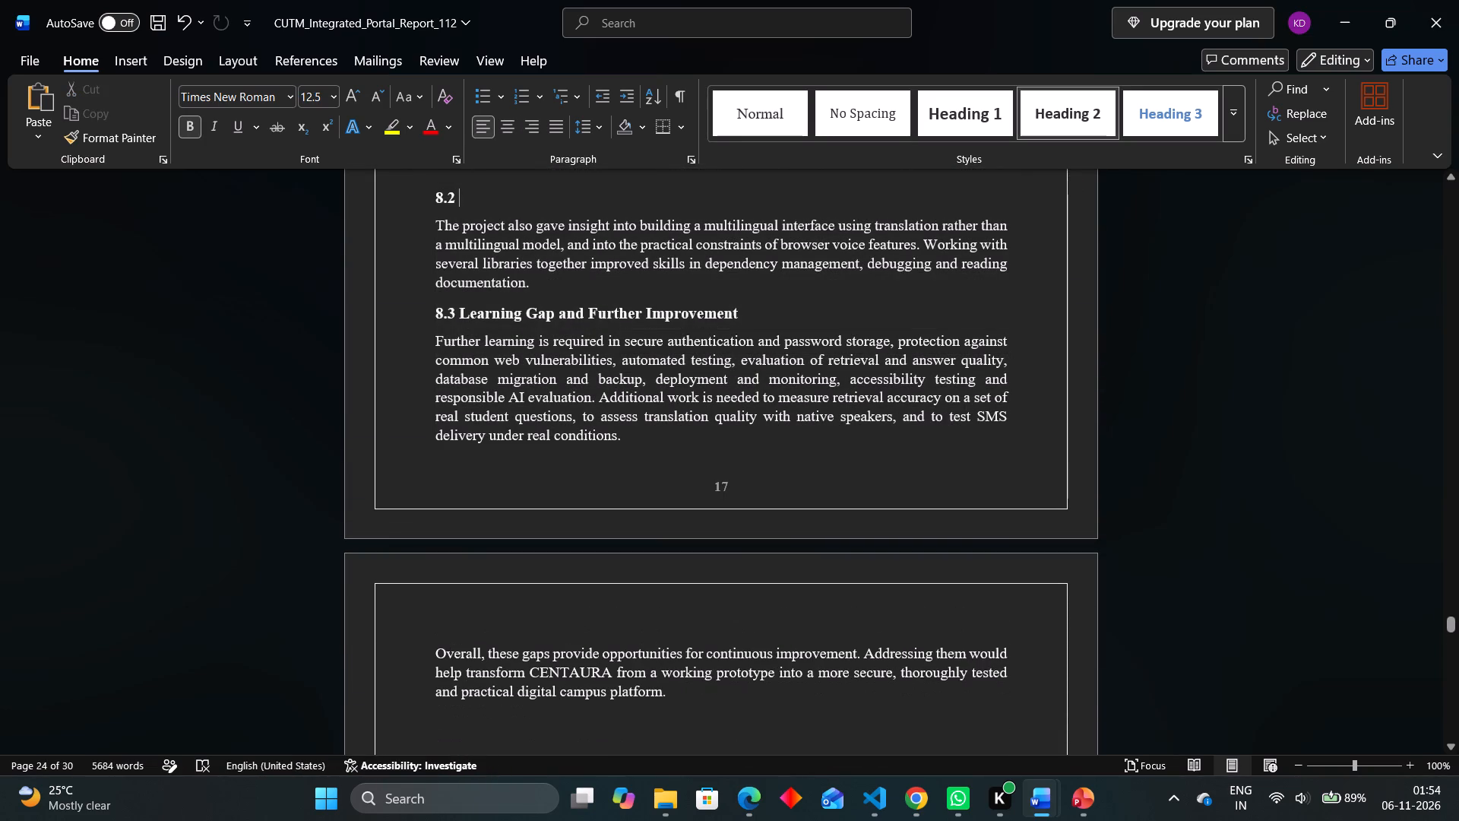
pyautogui.moveTo(676, 693); pyautogui.dragTo(479, 493)
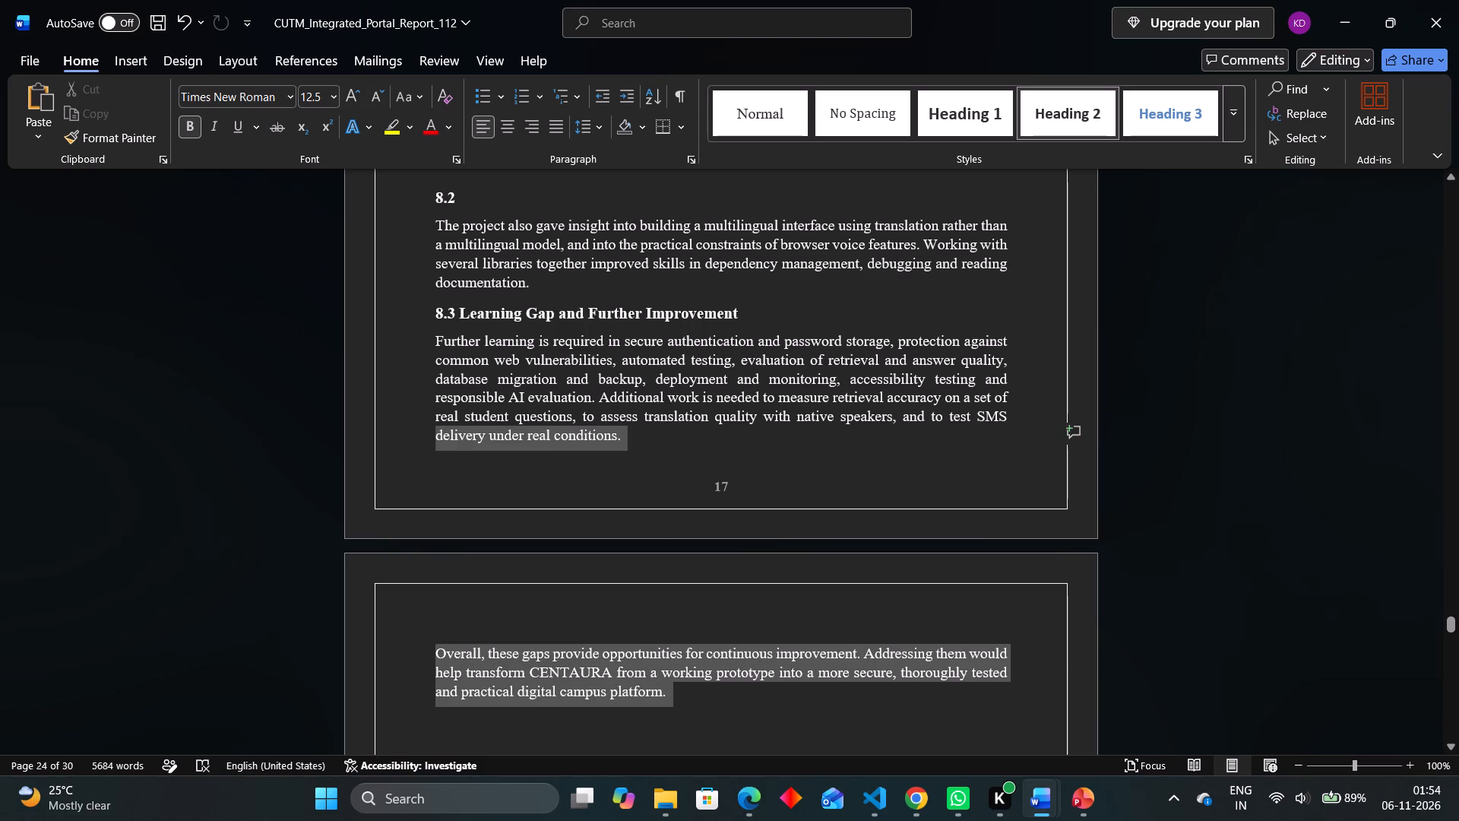
pyautogui.moveTo(479, 493); pyautogui.dragTo(475, 201)
pyautogui.press('BackSpace')
pyautogui.scroll(1, 475, 201)
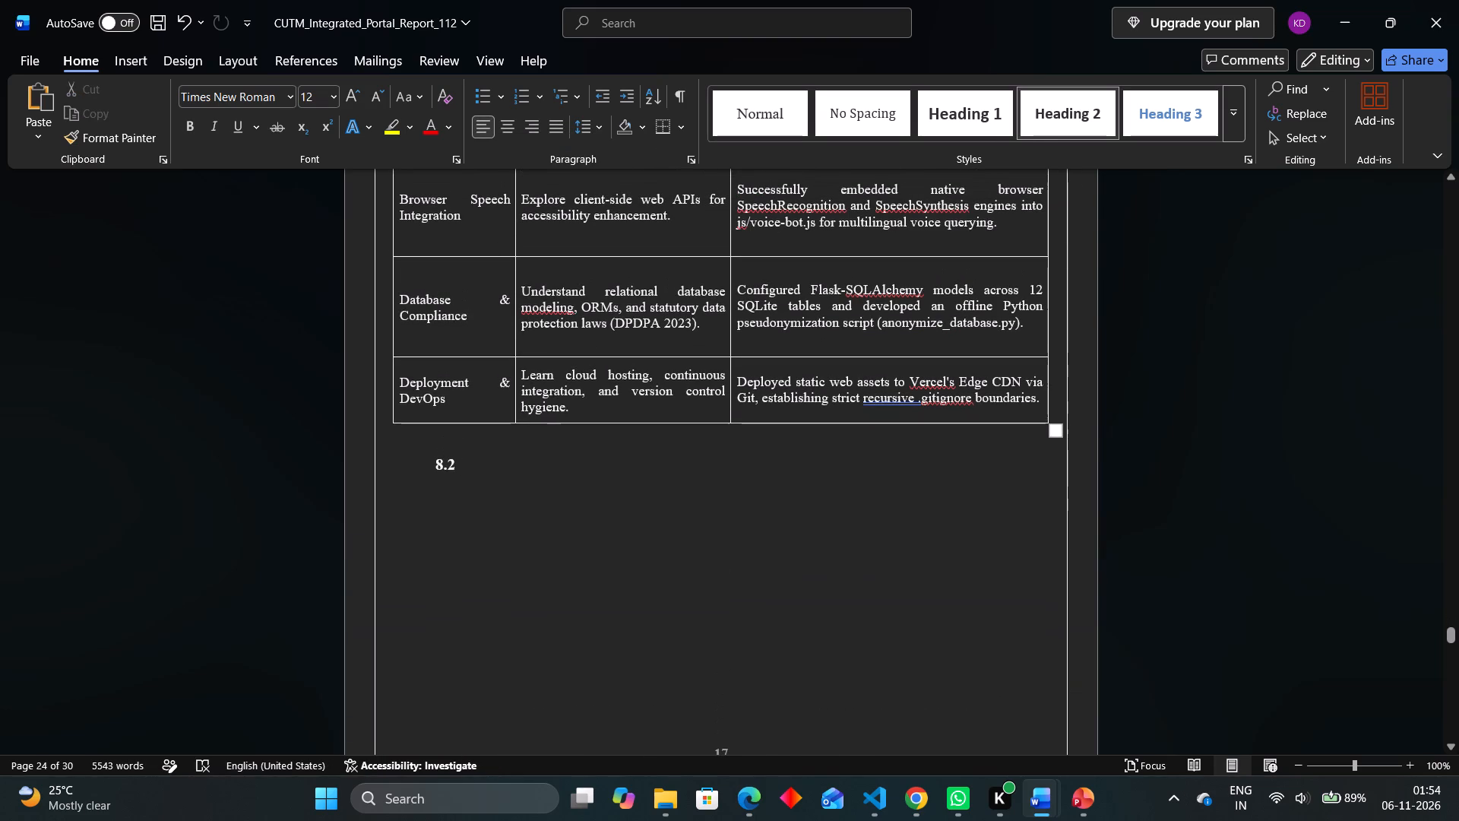
pyautogui.click(908, 794)
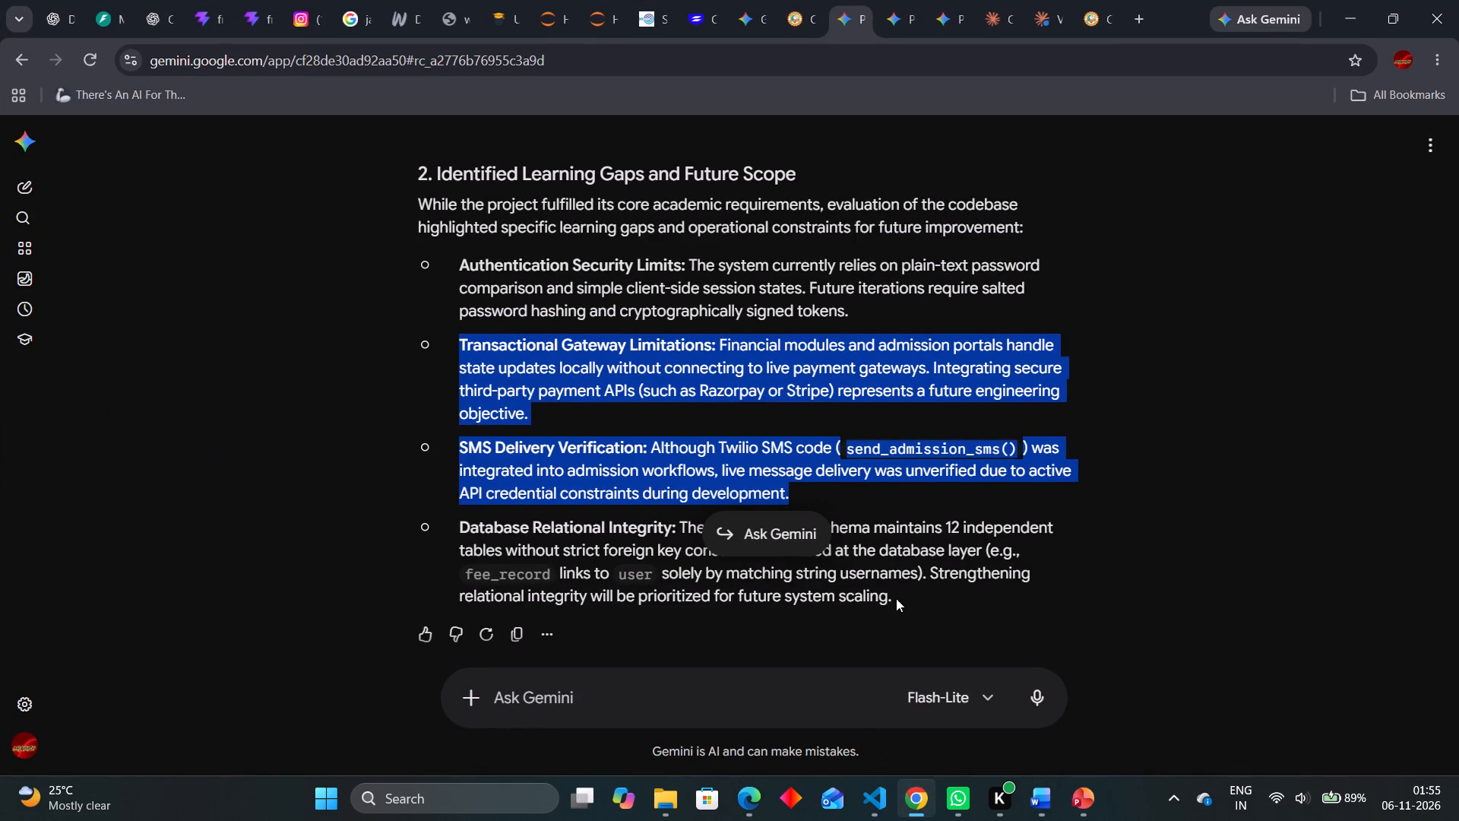
pyautogui.moveTo(894, 598); pyautogui.dragTo(455, 533)
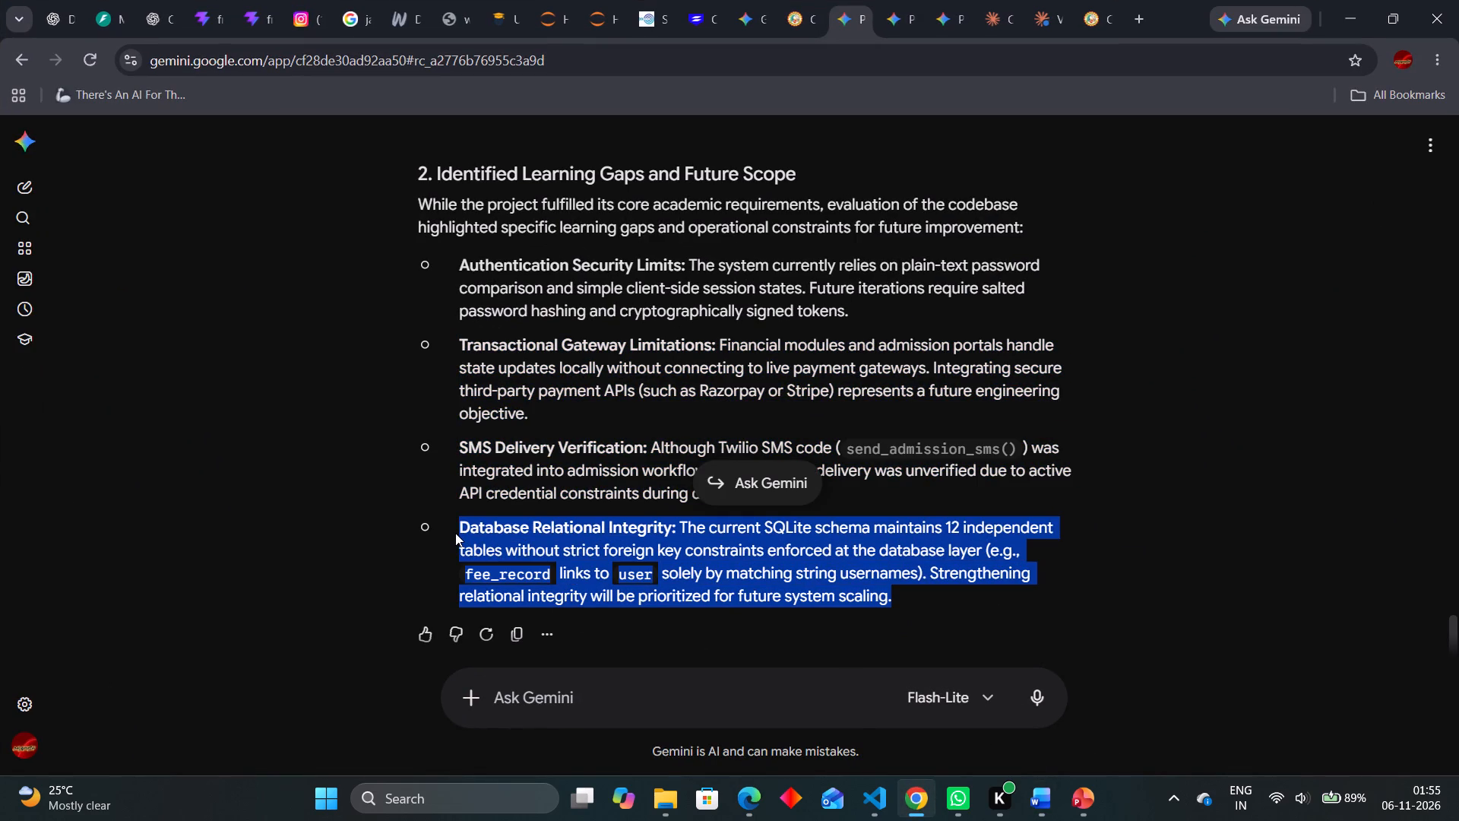
pyautogui.hotkey('ctrl', 'c')
pyautogui.click(911, 807)
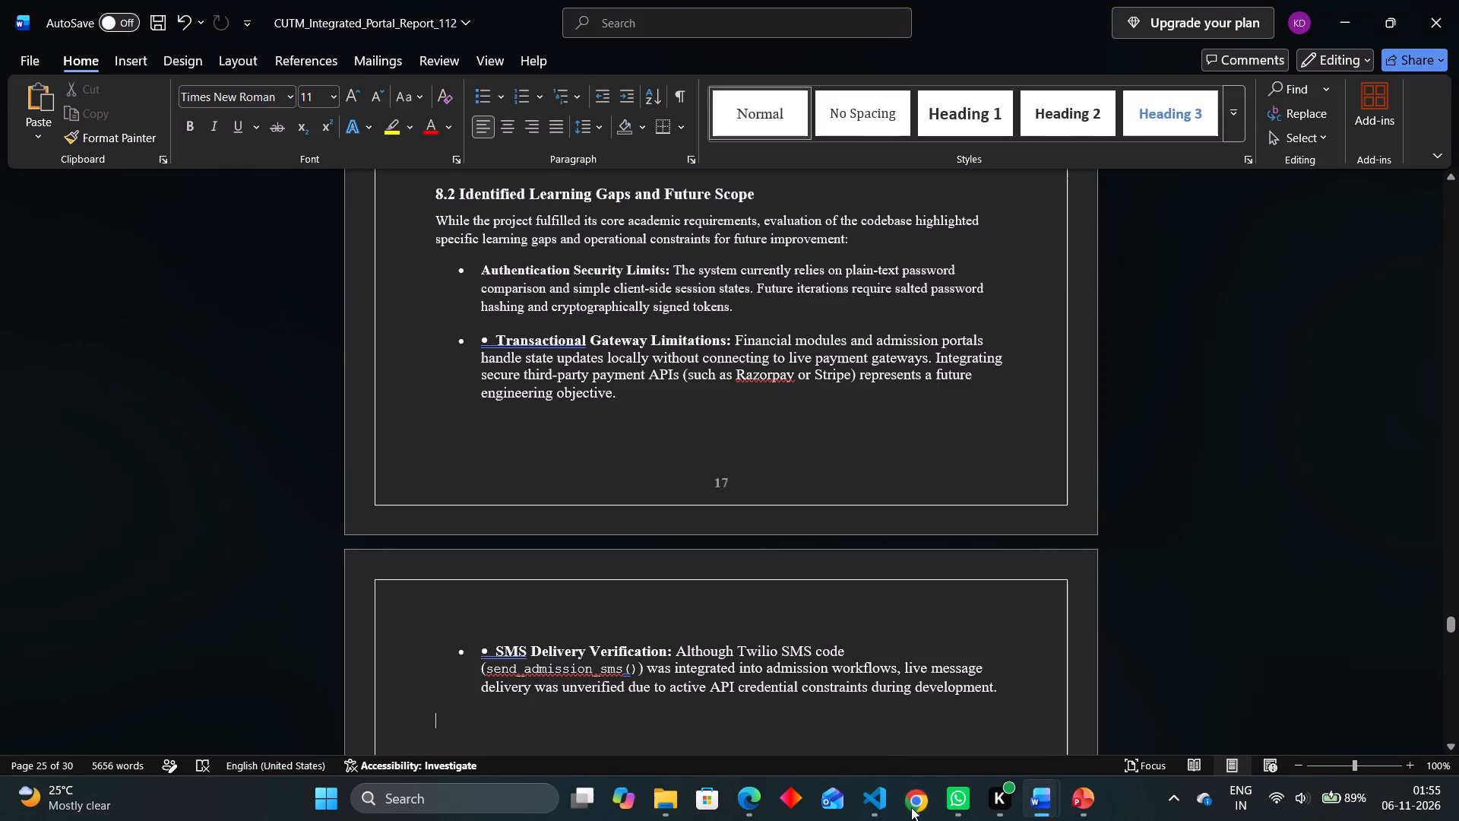
pyautogui.hotkey('ctrl', 'v')
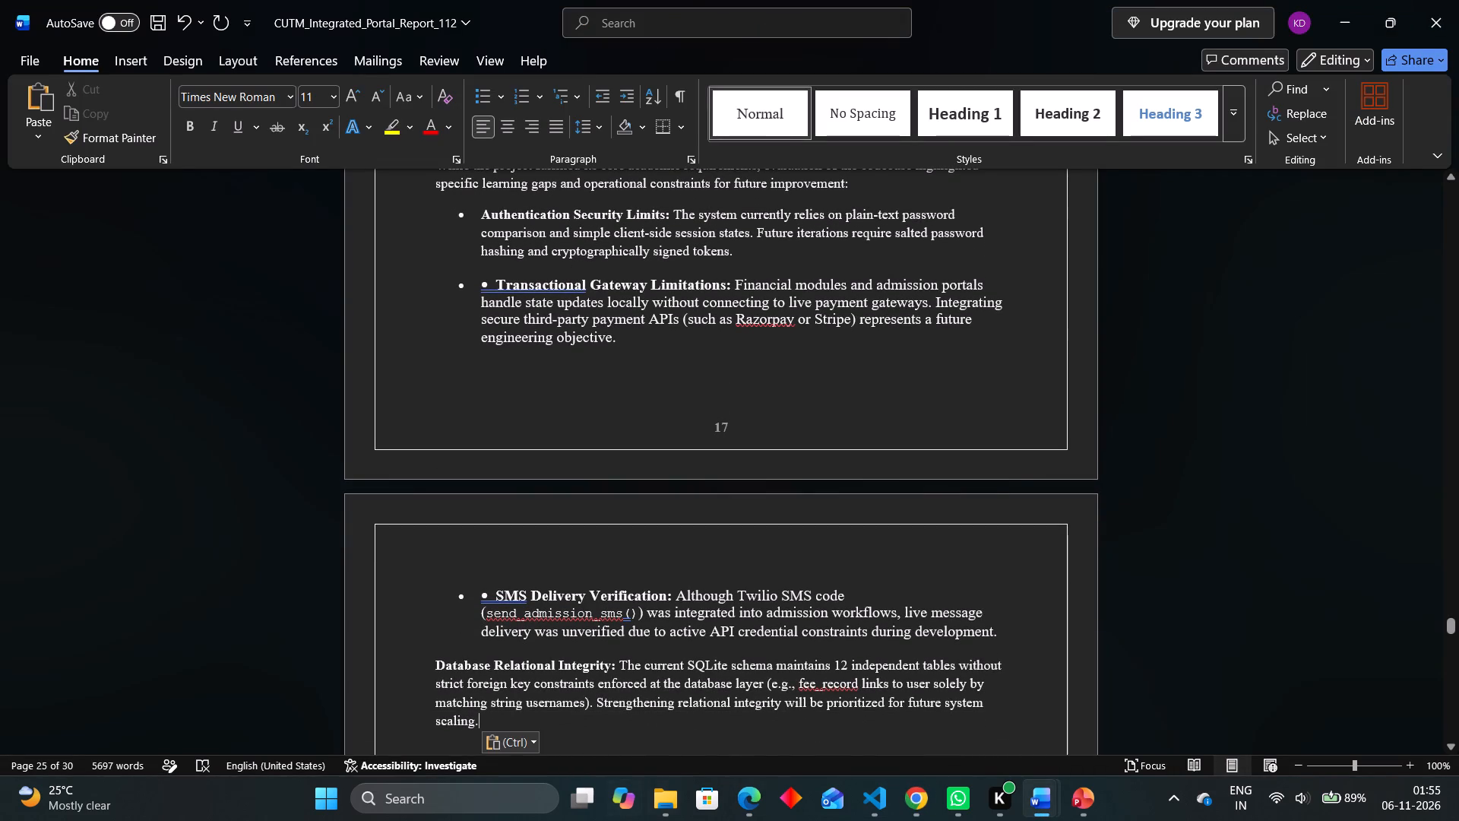
# Format the Database Relational Integrity paragraph under 8.2 as a bullet matching the list above it.
pyautogui.moveTo(488, 721); pyautogui.dragTo(413, 663)
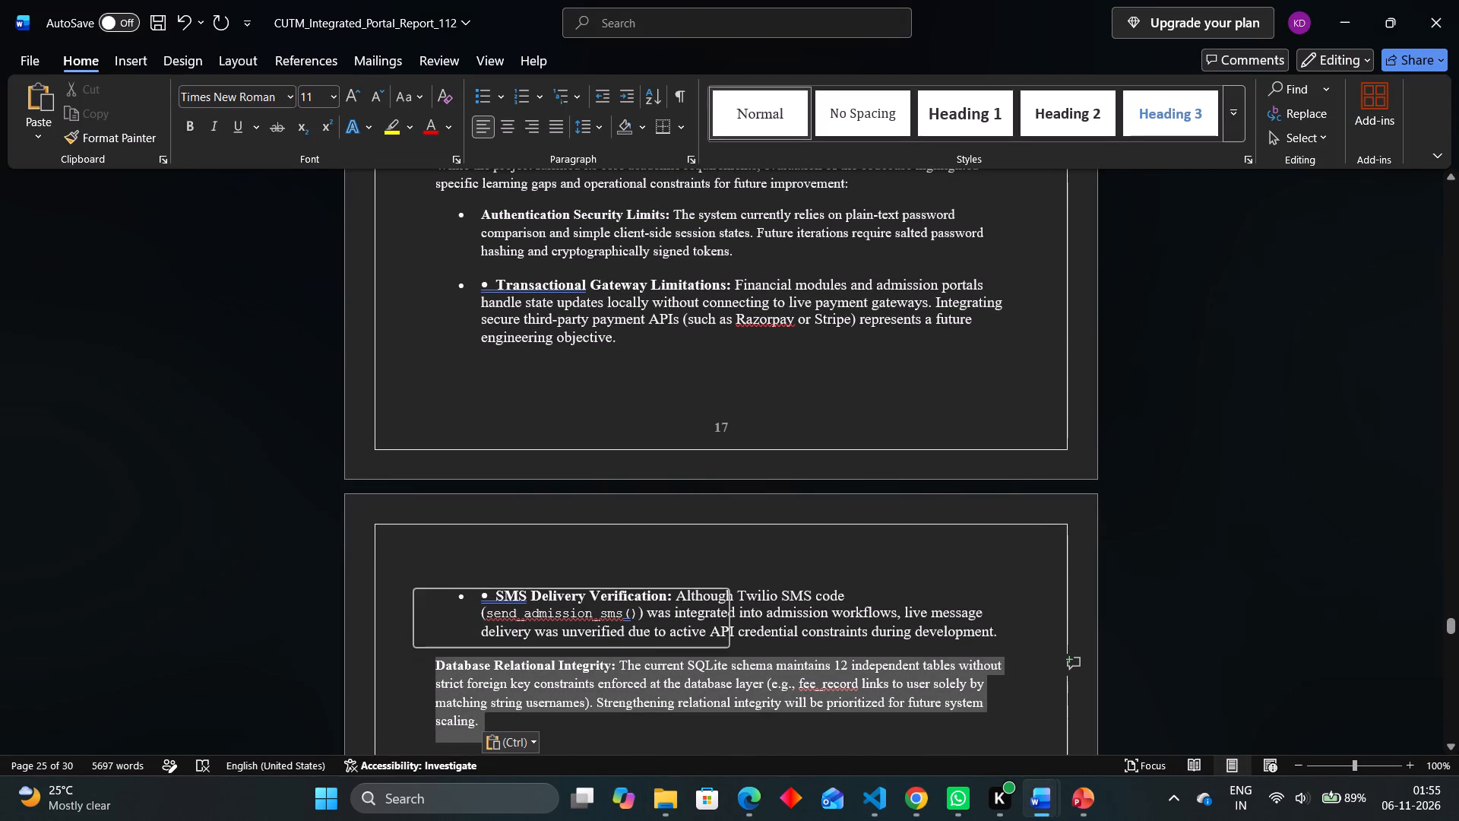
pyautogui.click(473, 84)
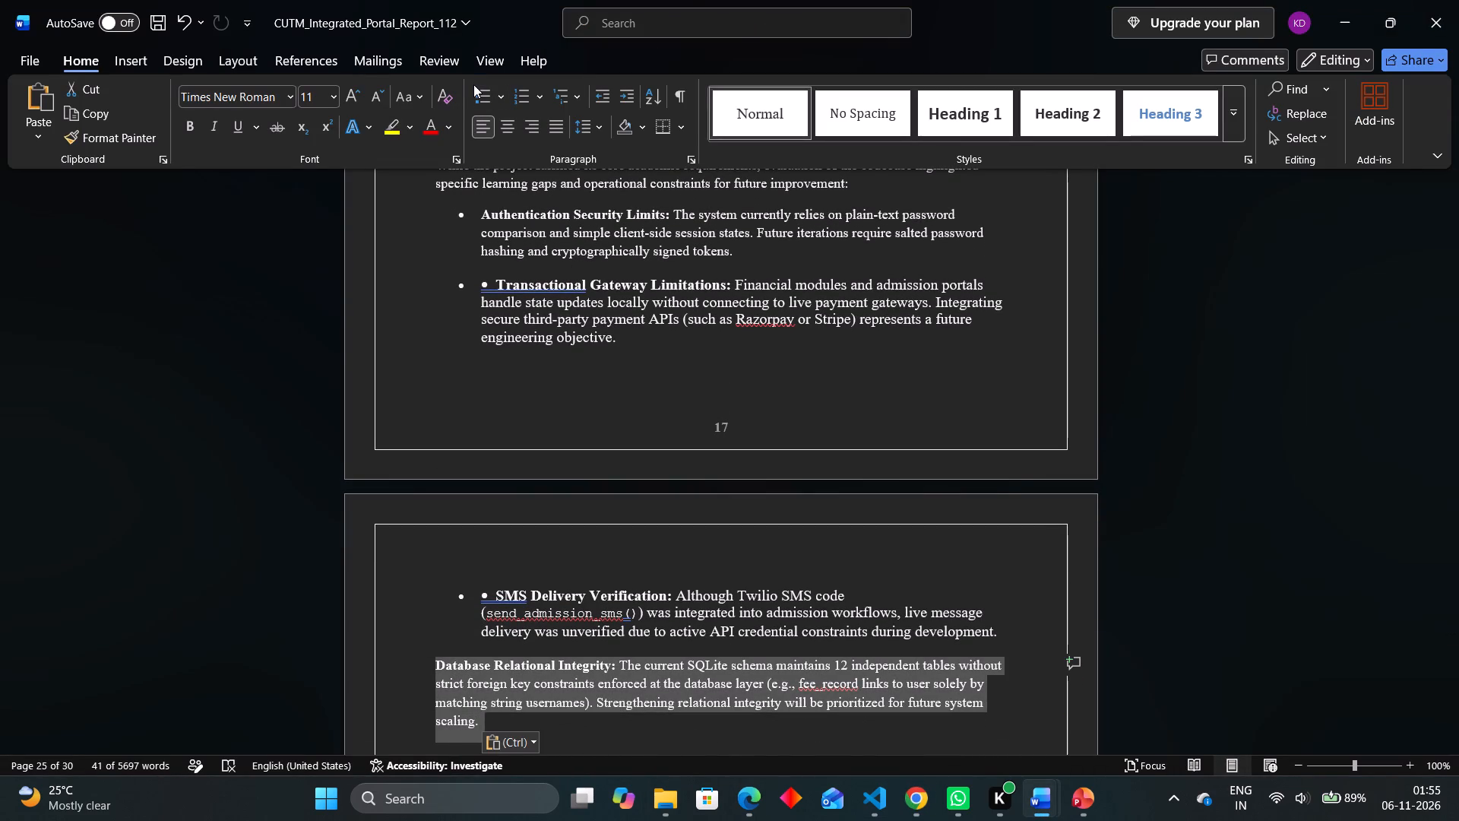
pyautogui.click(482, 95)
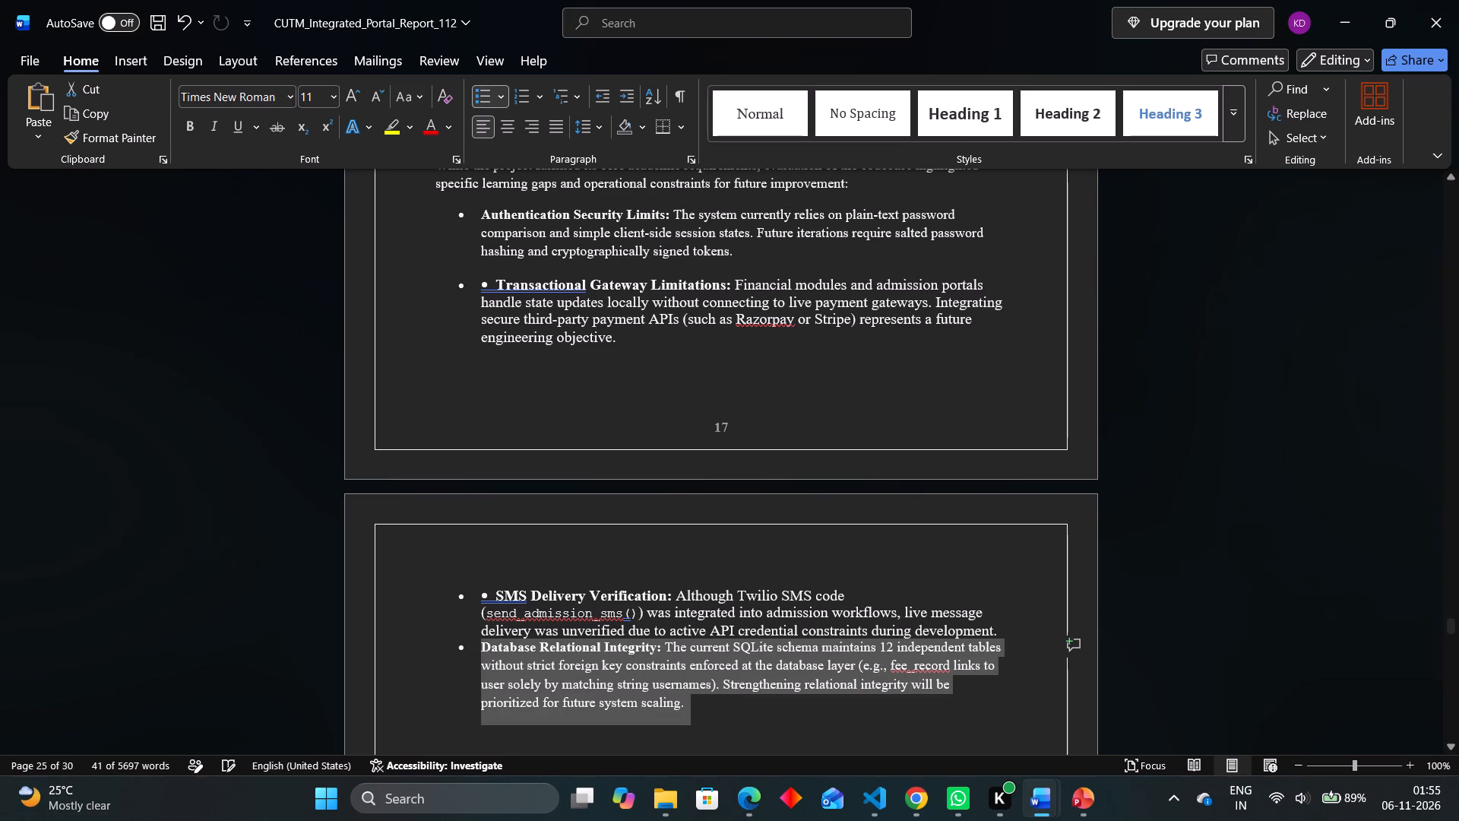
pyautogui.click(534, 393)
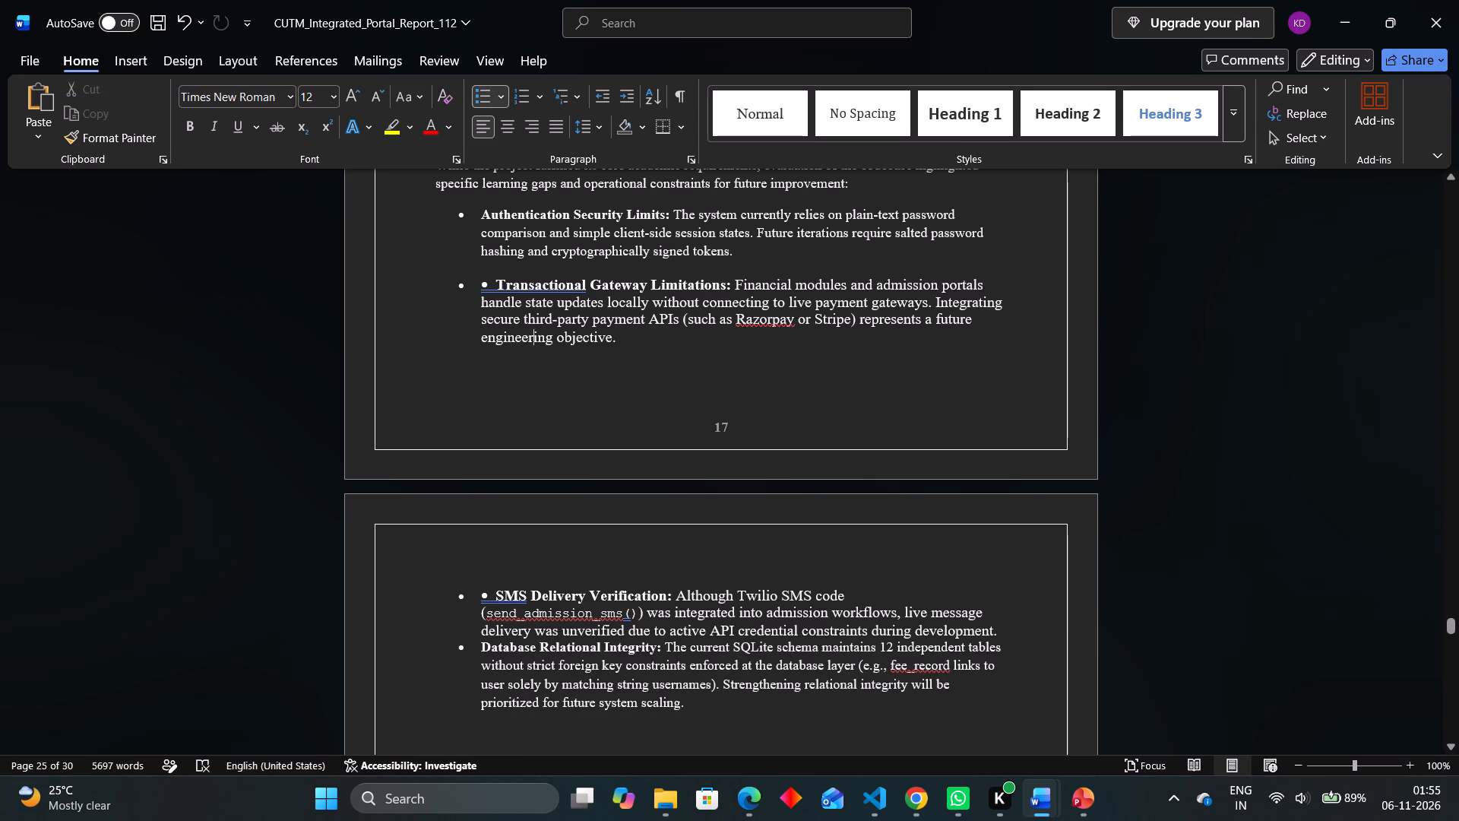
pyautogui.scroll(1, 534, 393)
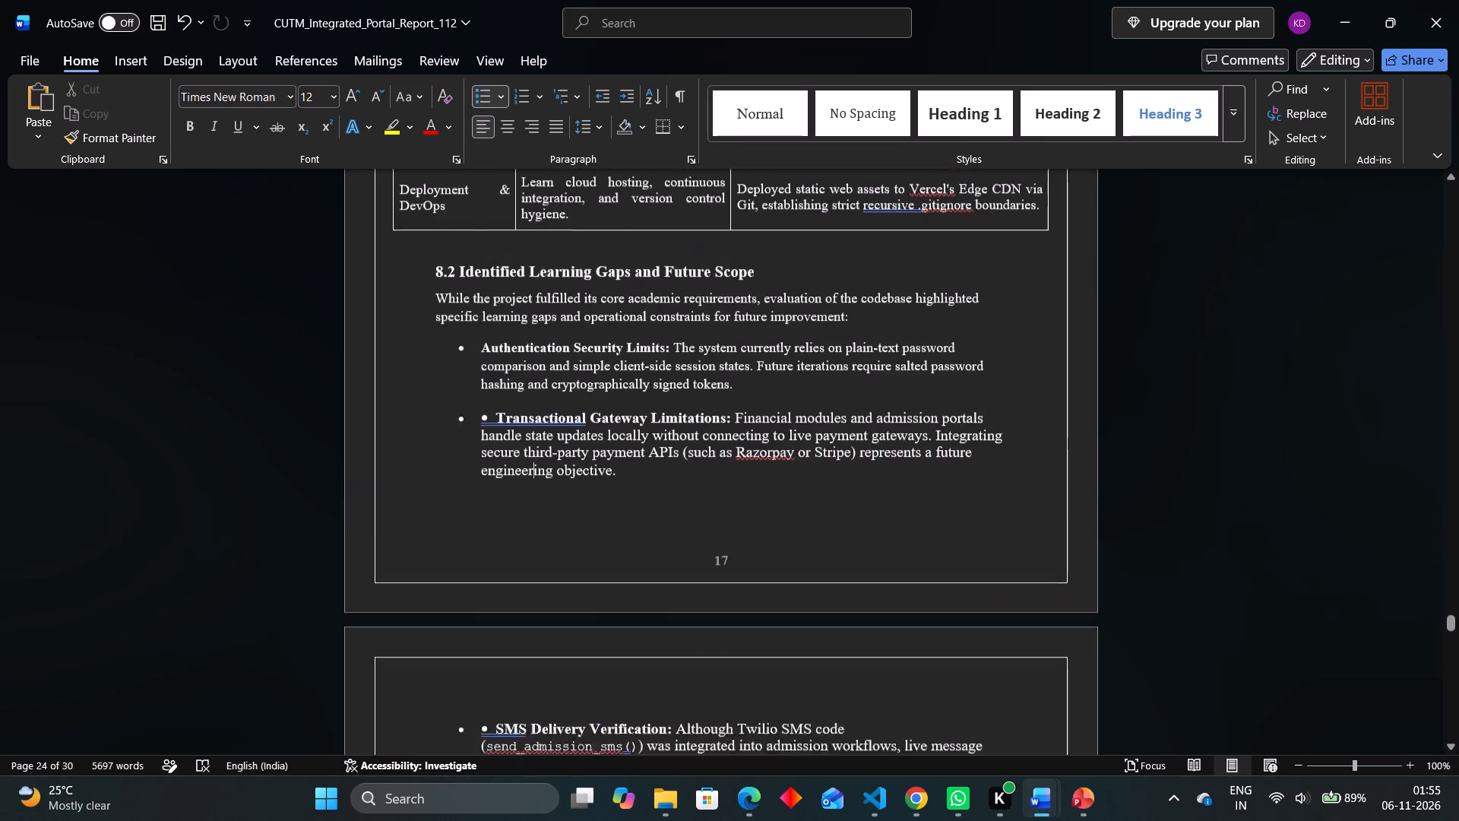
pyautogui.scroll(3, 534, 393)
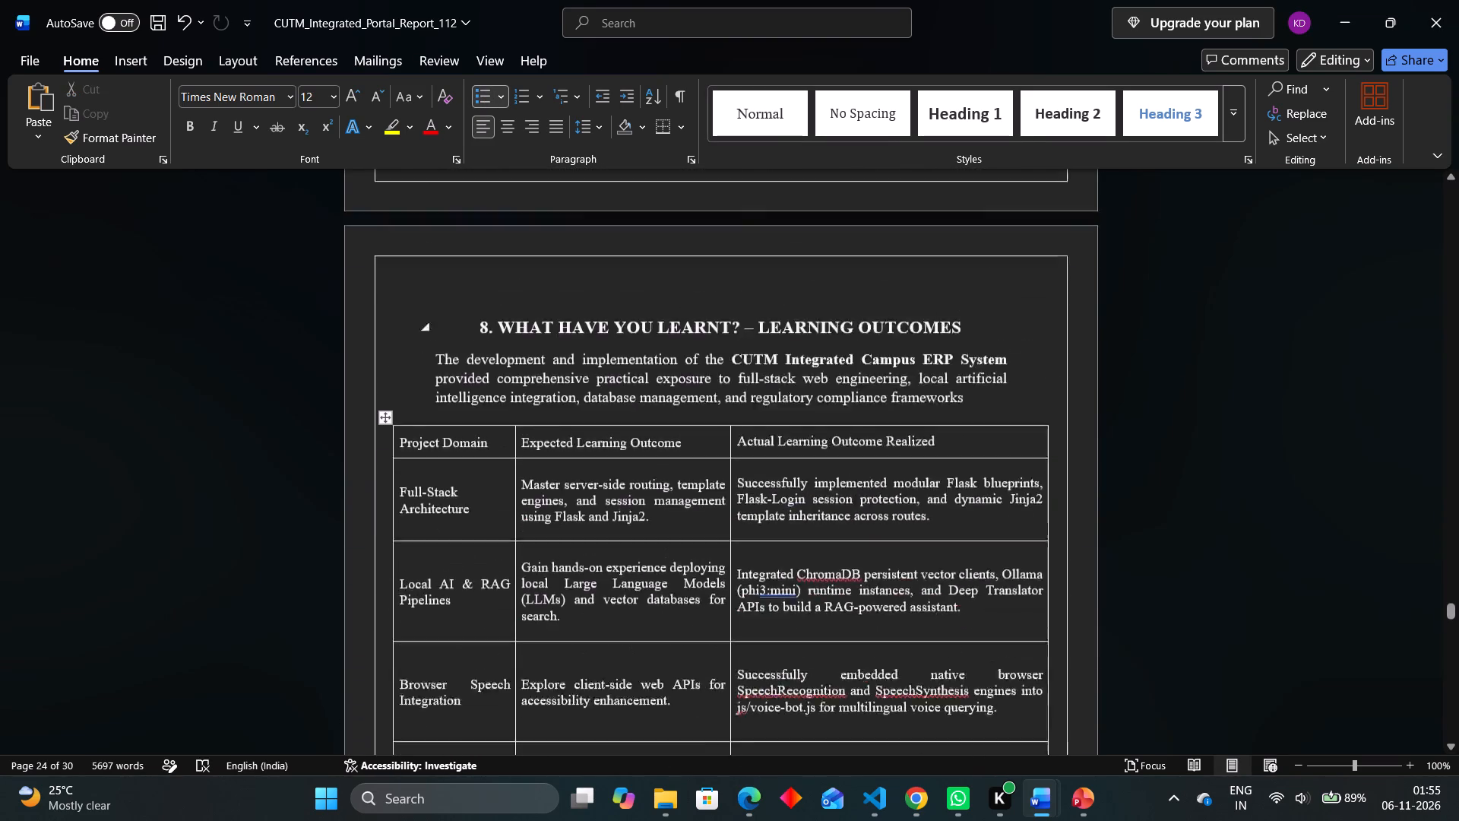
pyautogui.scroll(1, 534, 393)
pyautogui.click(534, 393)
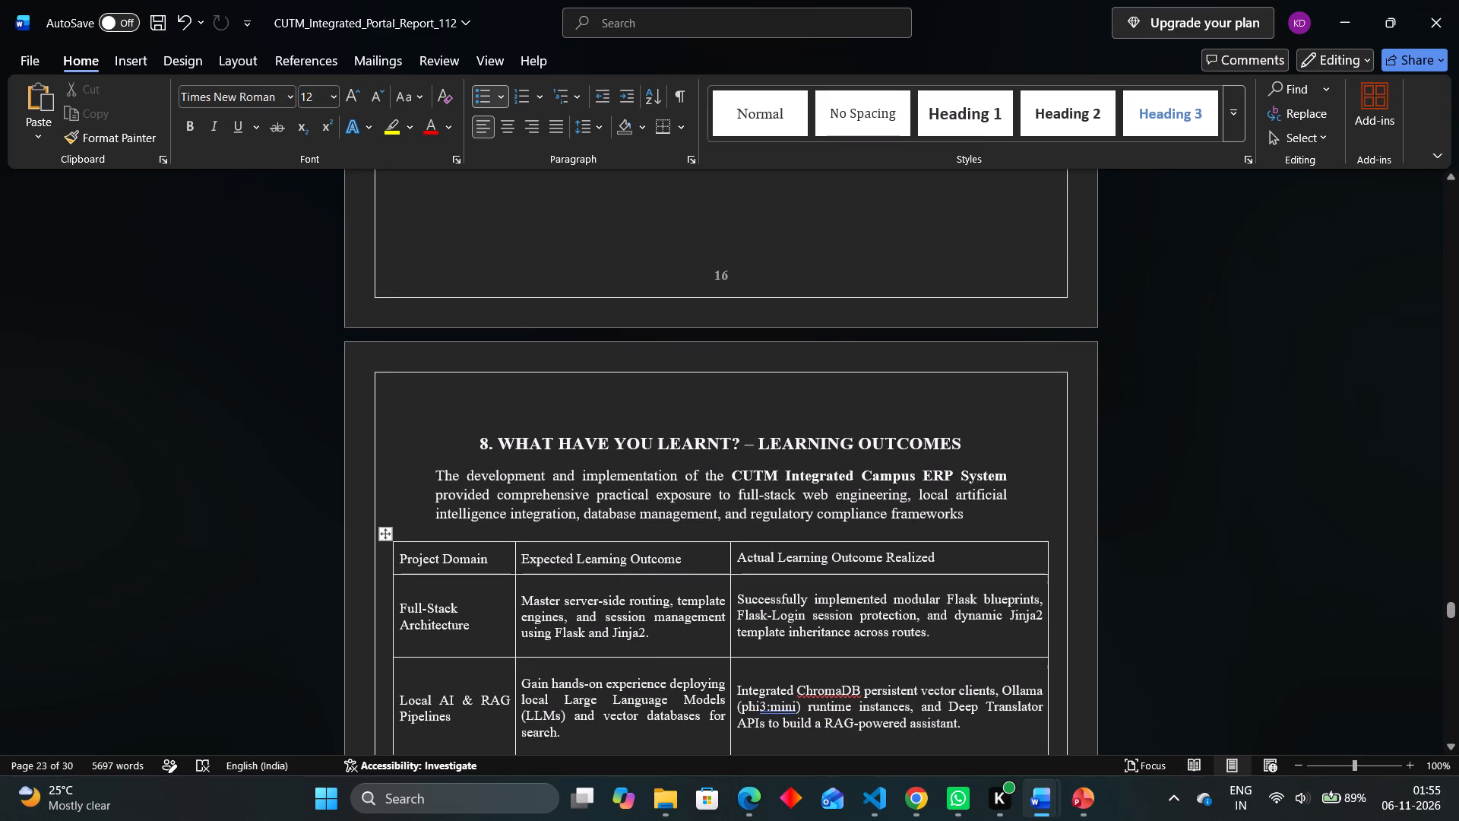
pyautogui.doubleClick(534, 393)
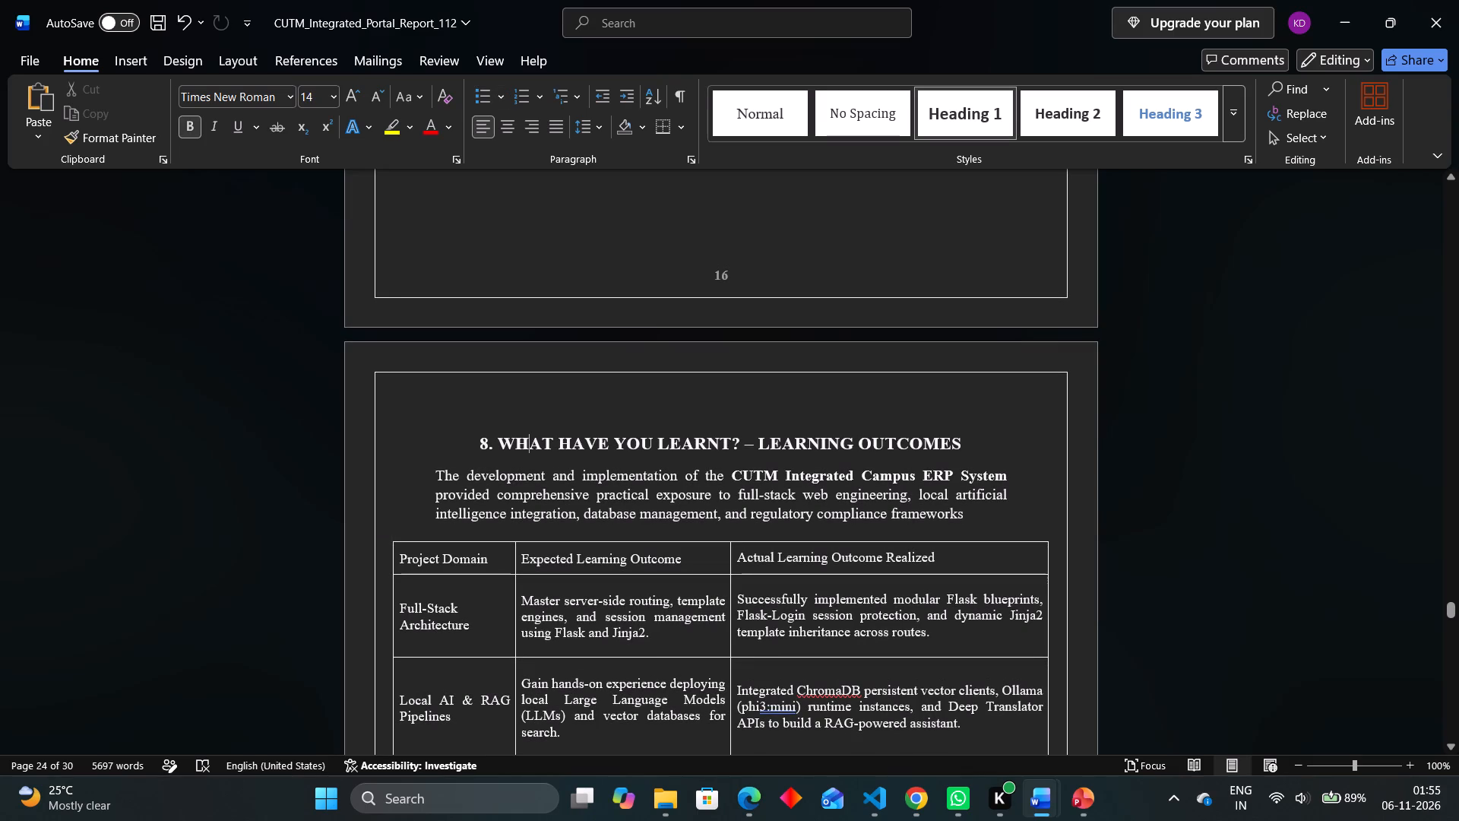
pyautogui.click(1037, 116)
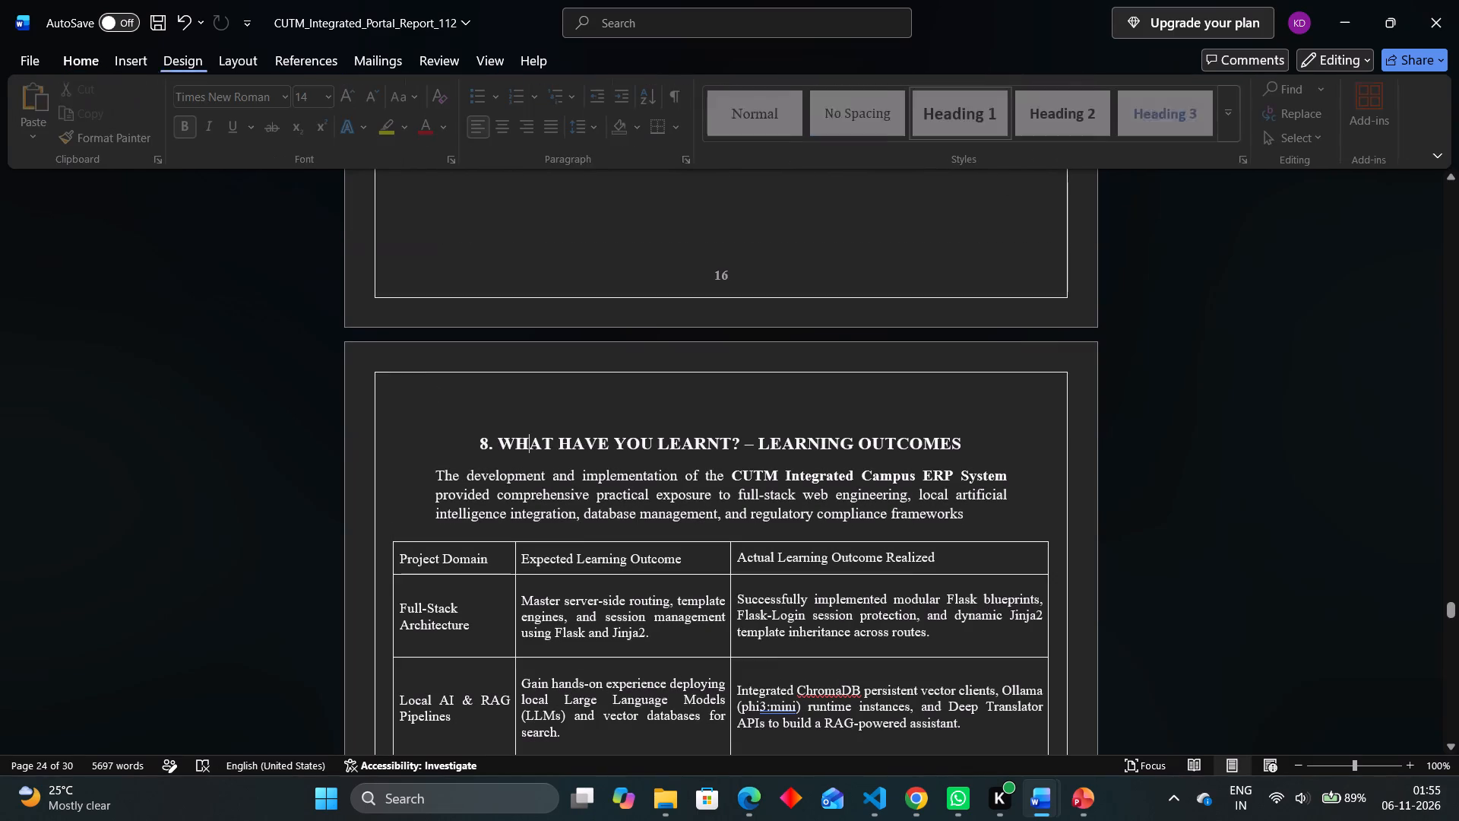
# Justify the intro paragraph under the 8.2 heading and all four learning-gap bullets below it, across both pages.
pyautogui.scroll(-4, 762, 416)
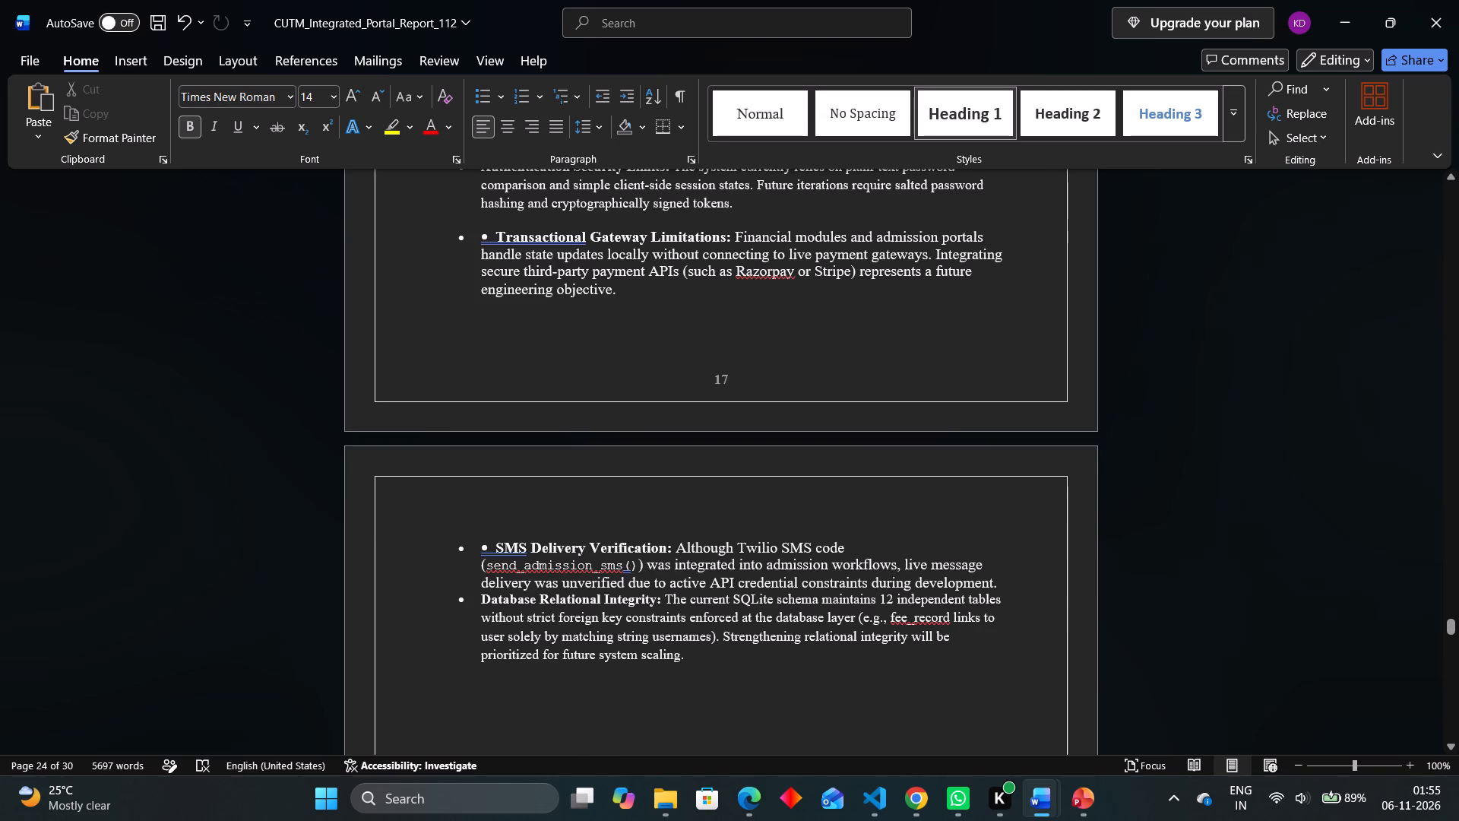
pyautogui.scroll(1, 690, 657)
pyautogui.moveTo(624, 573); pyautogui.dragTo(452, 404)
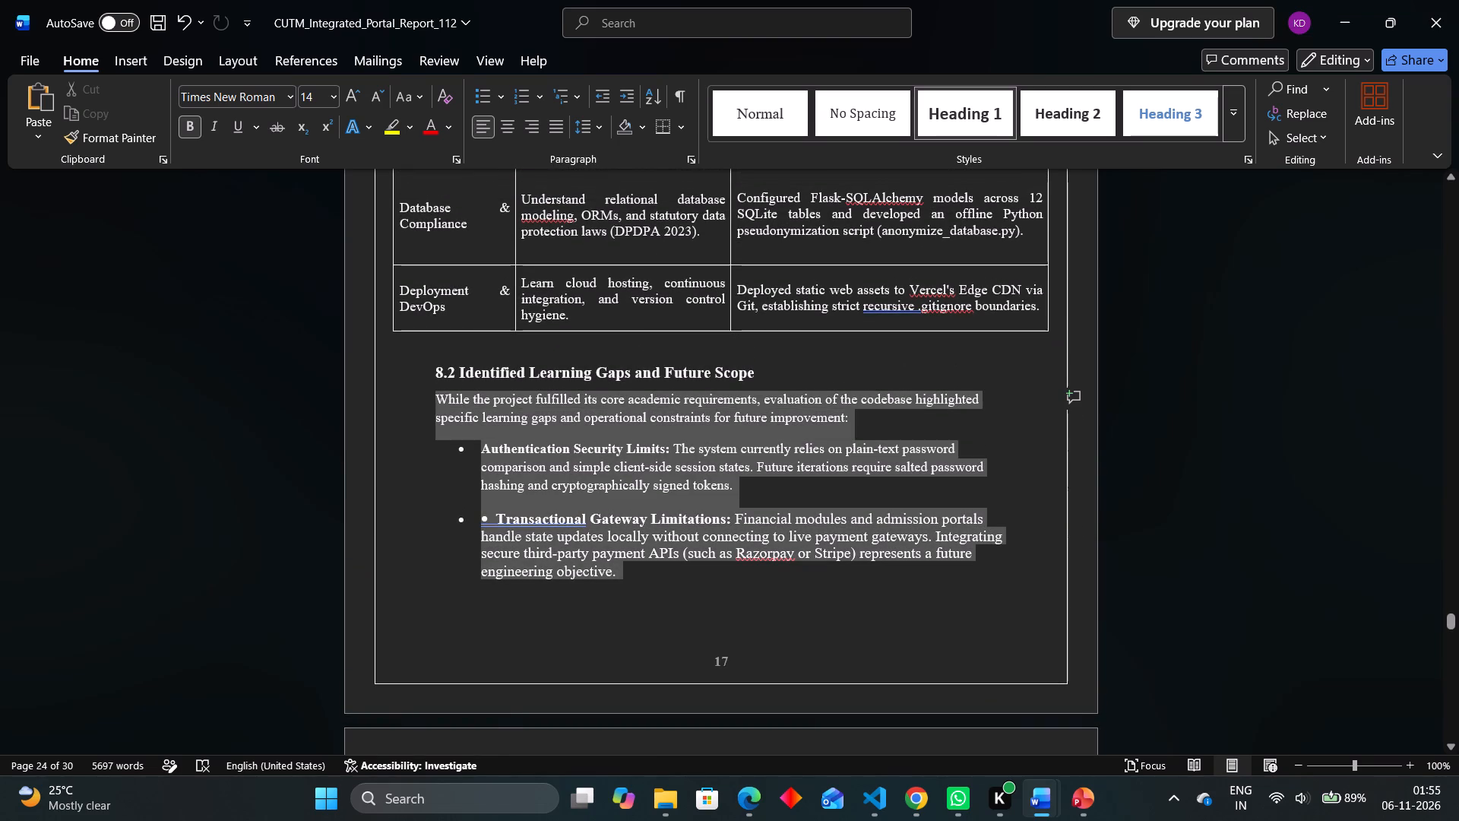
pyautogui.moveTo(452, 404); pyautogui.dragTo(438, 397)
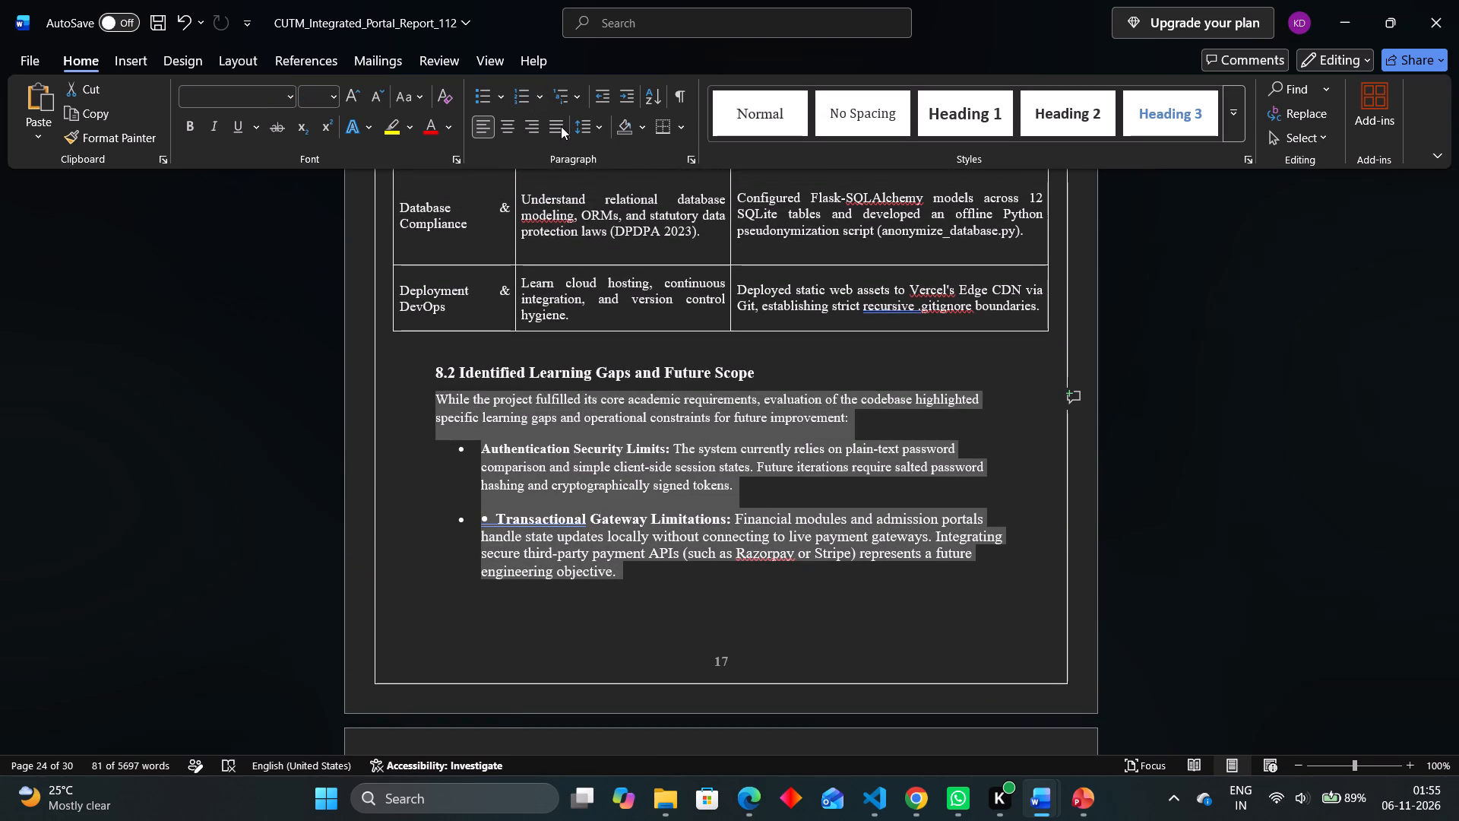
pyautogui.click(561, 126)
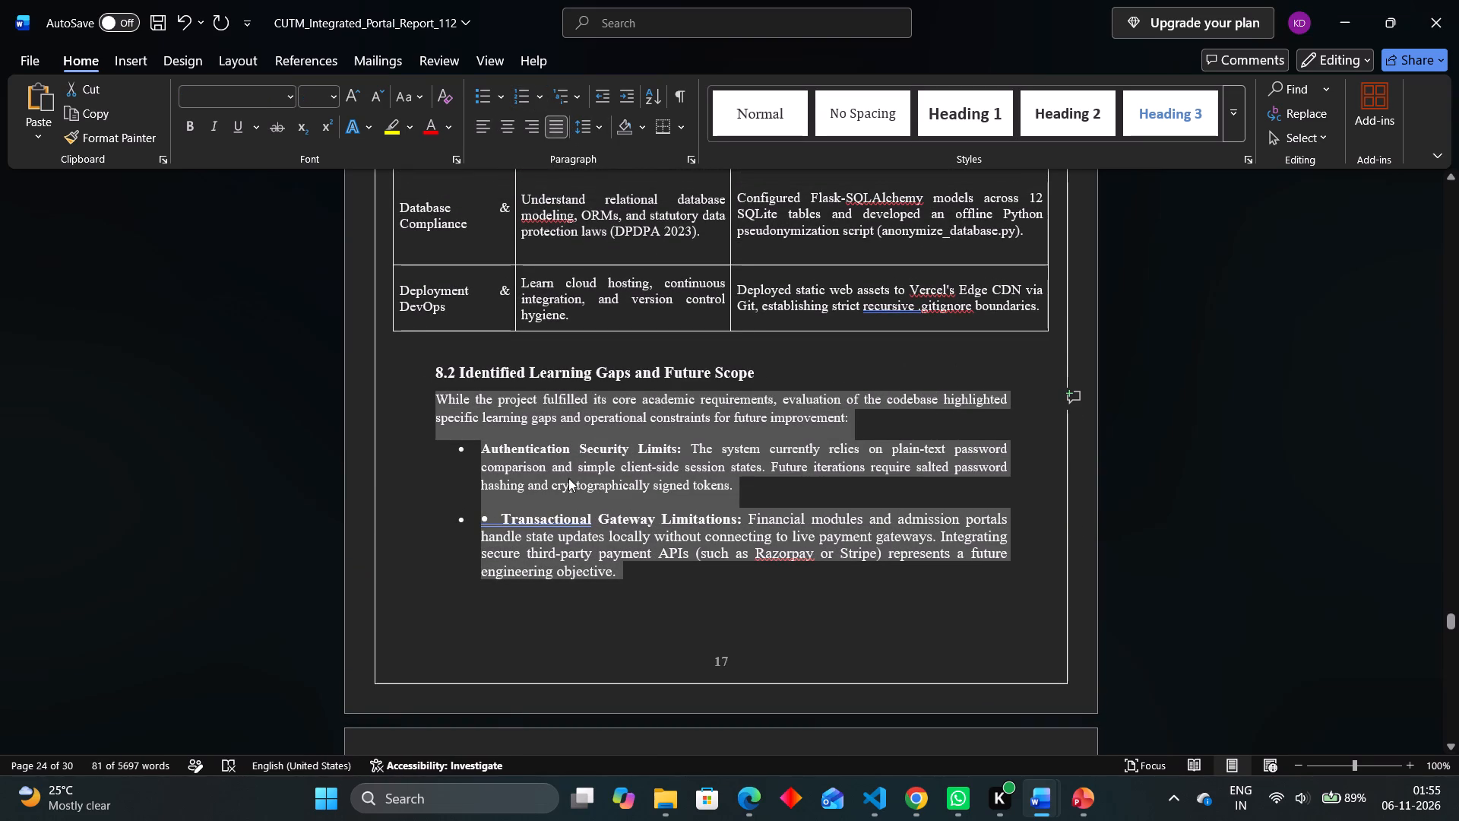
pyautogui.click(570, 505)
pyautogui.scroll(-1, 570, 505)
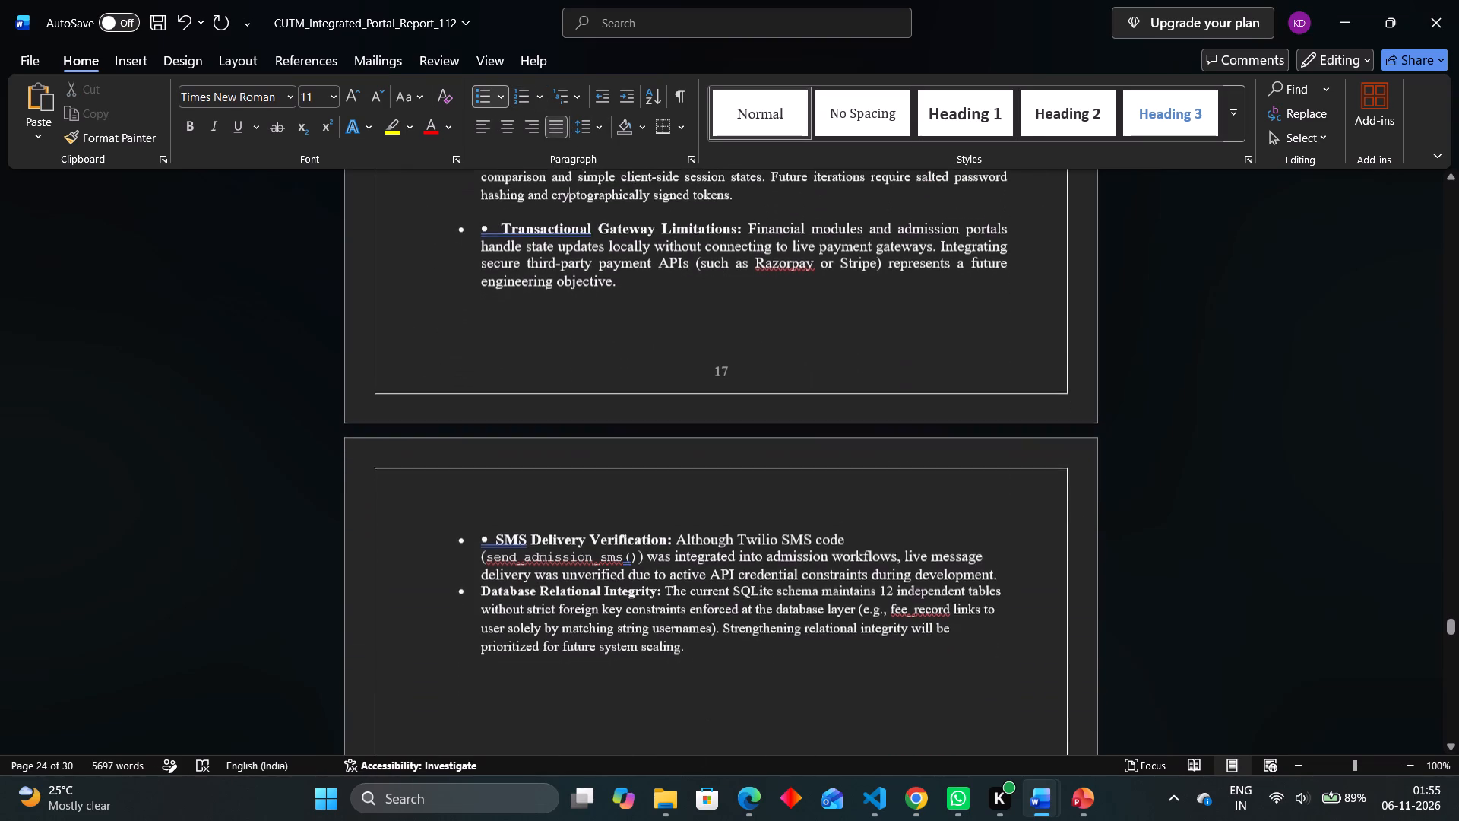
pyautogui.scroll(-1, 570, 505)
pyautogui.moveTo(682, 623); pyautogui.dragTo(459, 524)
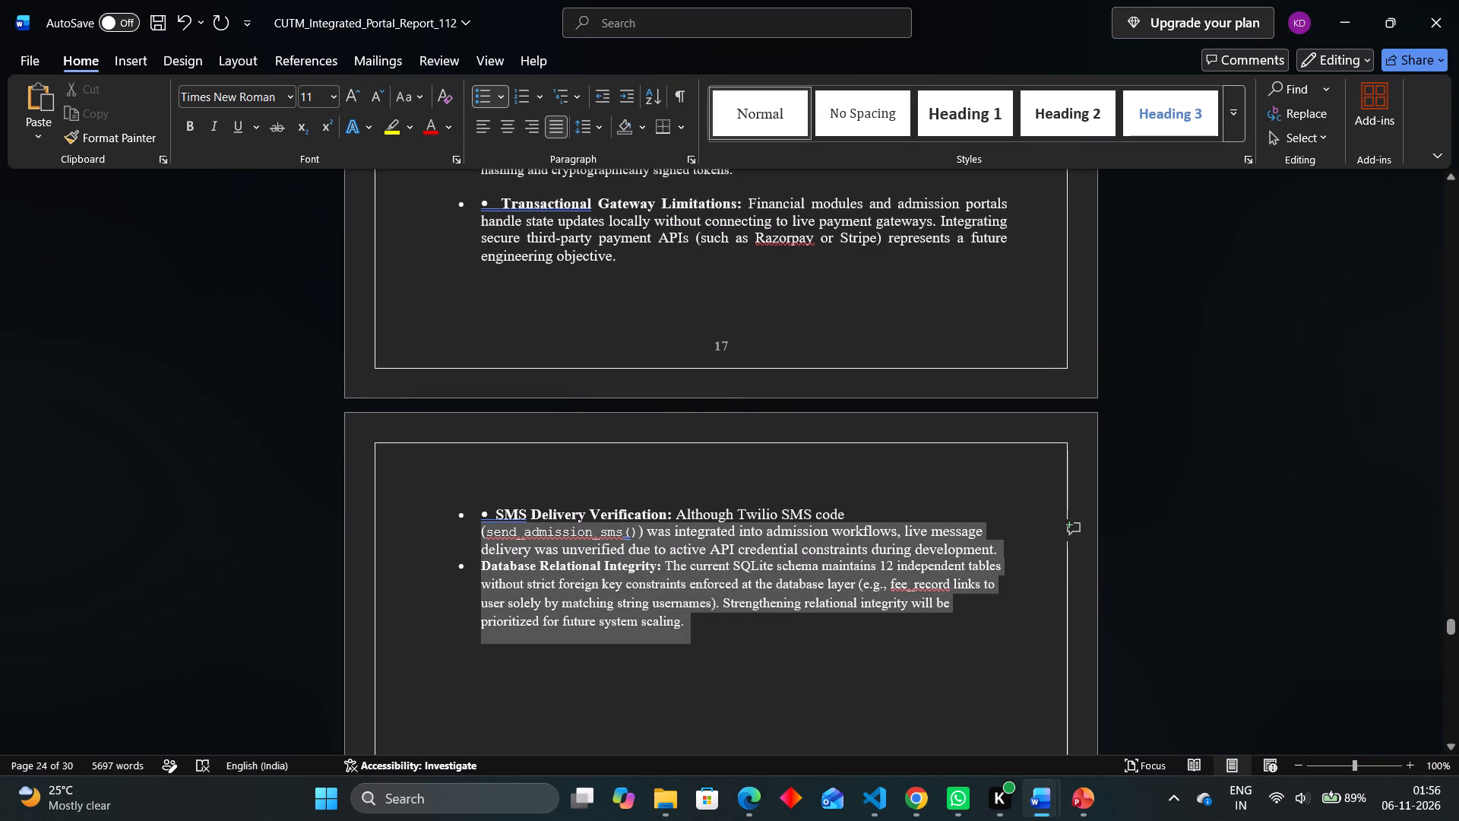
pyautogui.moveTo(459, 524); pyautogui.dragTo(457, 515)
pyautogui.click(553, 123)
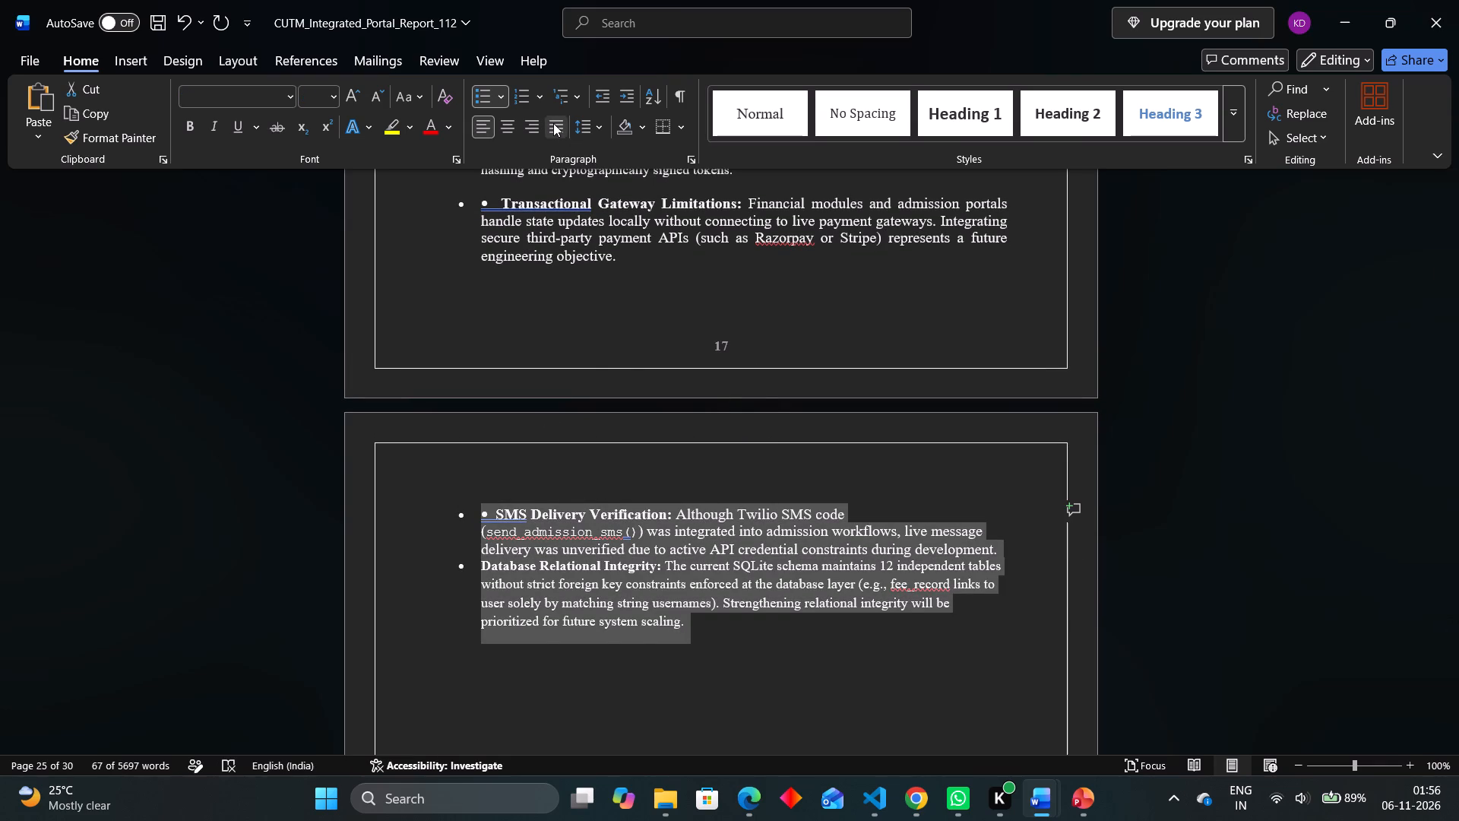
pyautogui.click(637, 597)
pyautogui.scroll(1, 637, 597)
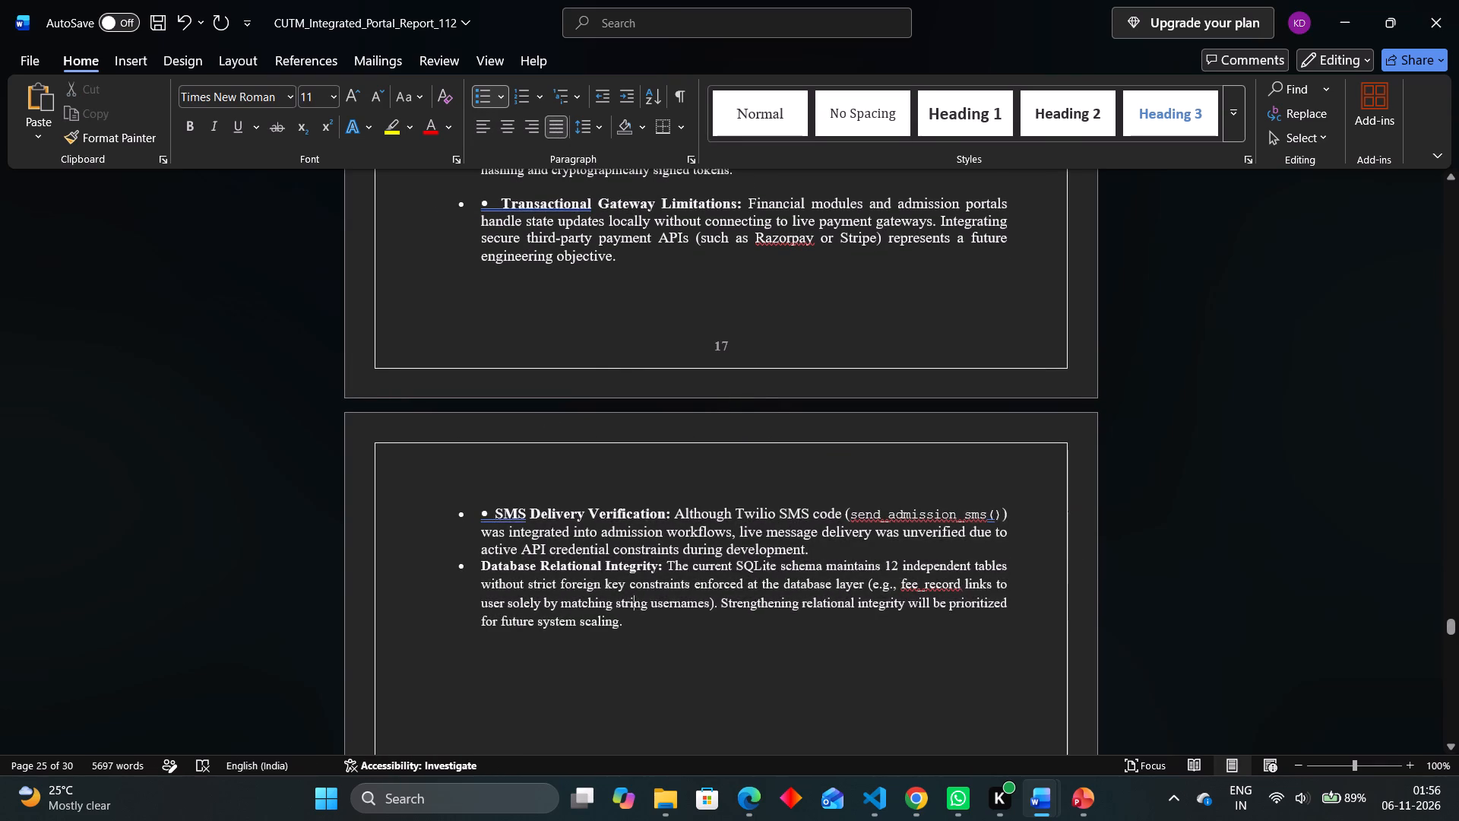
pyautogui.scroll(3, 637, 597)
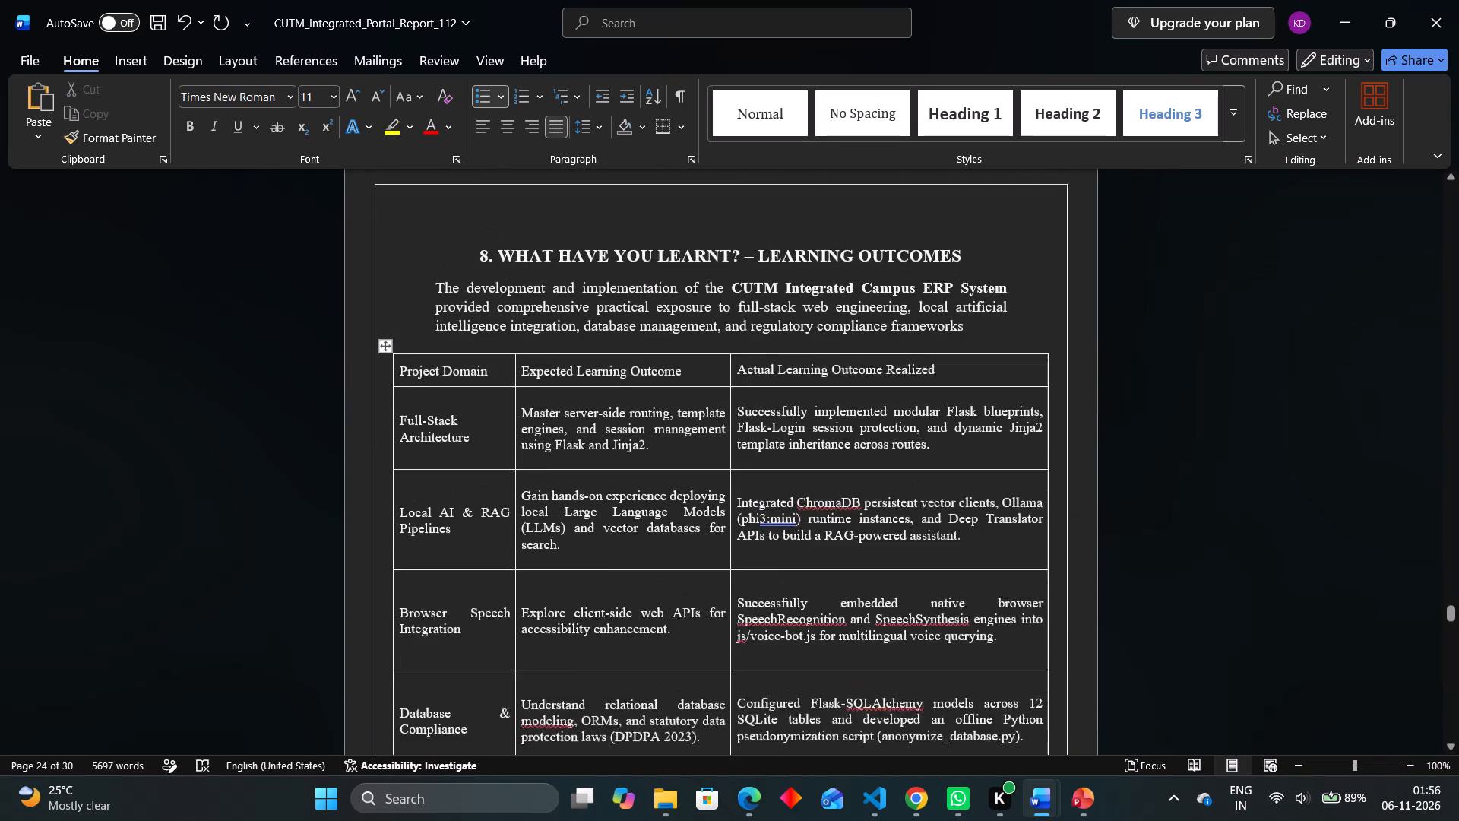
pyautogui.scroll(6, 637, 597)
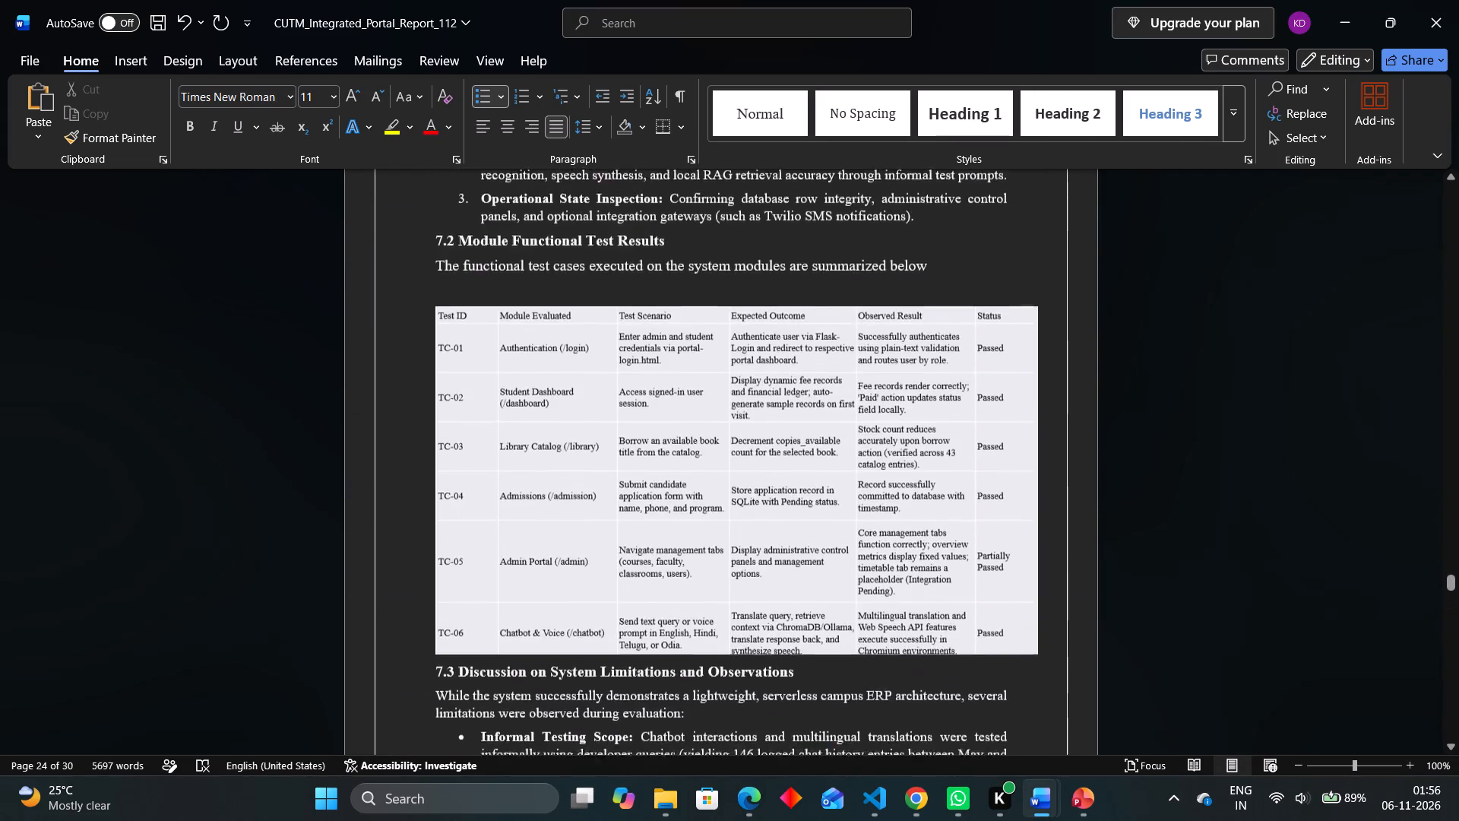
pyautogui.scroll(3, 637, 597)
pyautogui.scroll(-5, 637, 597)
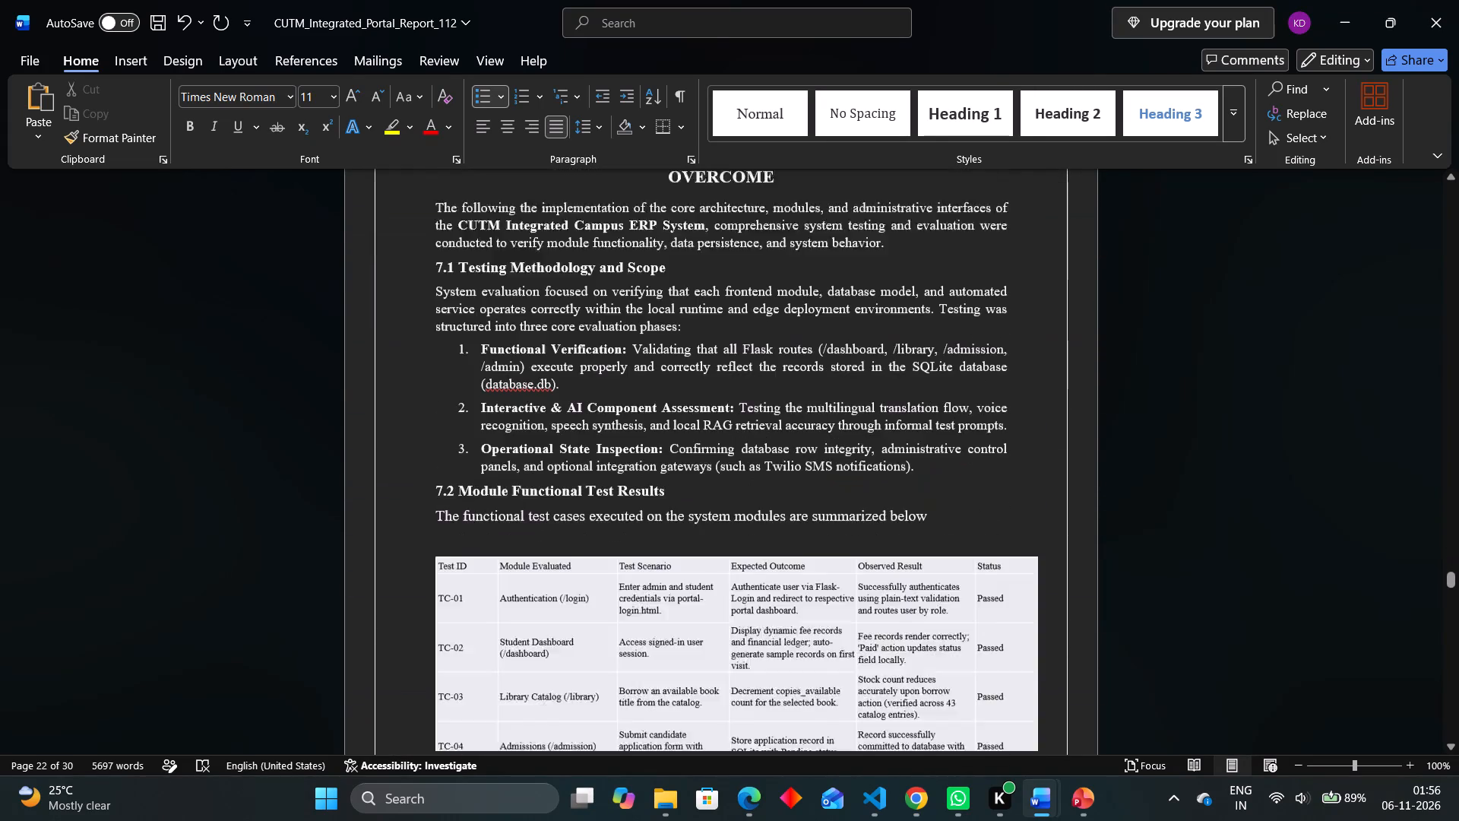
pyautogui.scroll(-6, 637, 597)
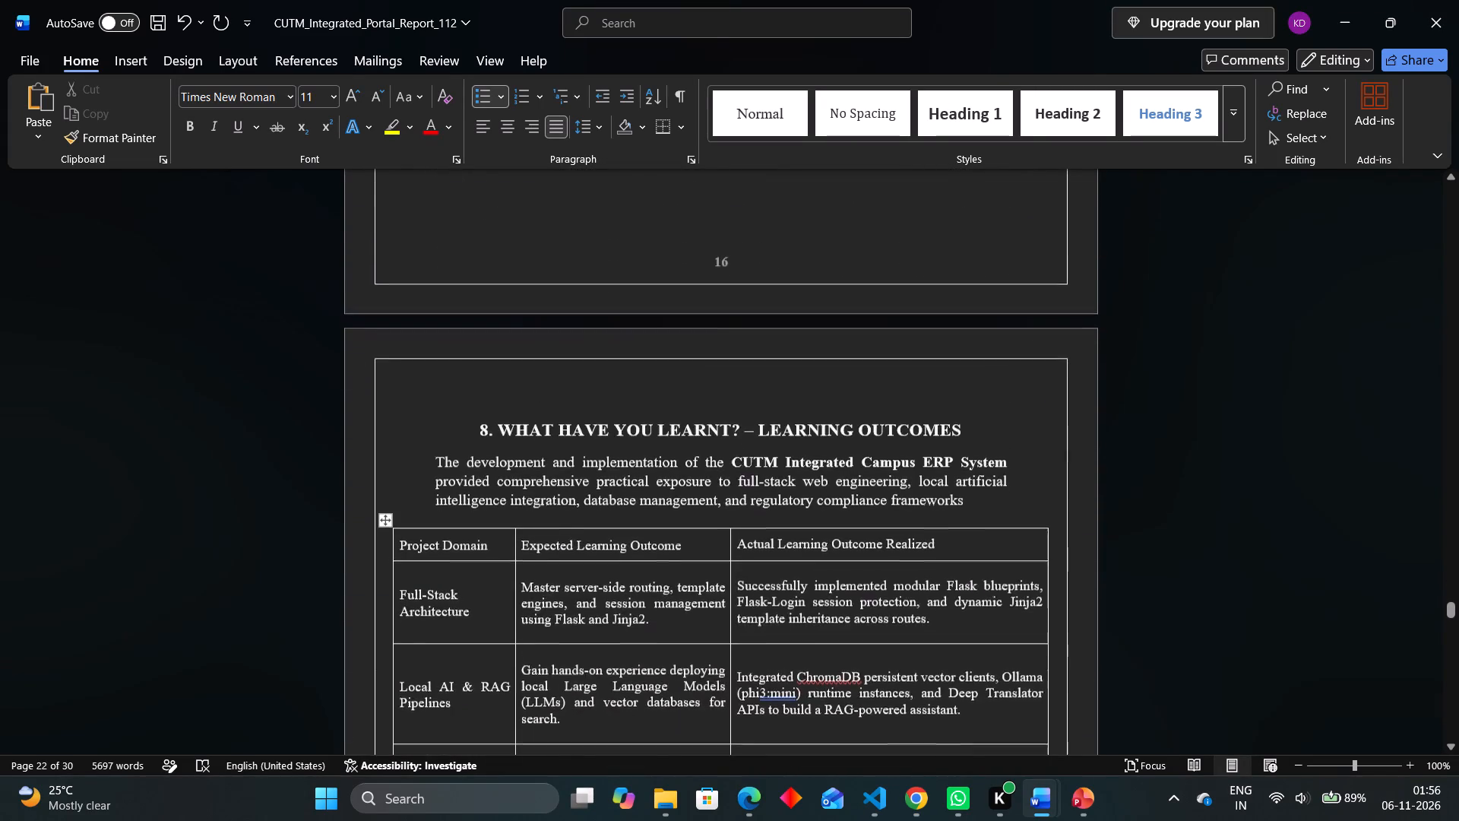
pyautogui.scroll(-4, 637, 597)
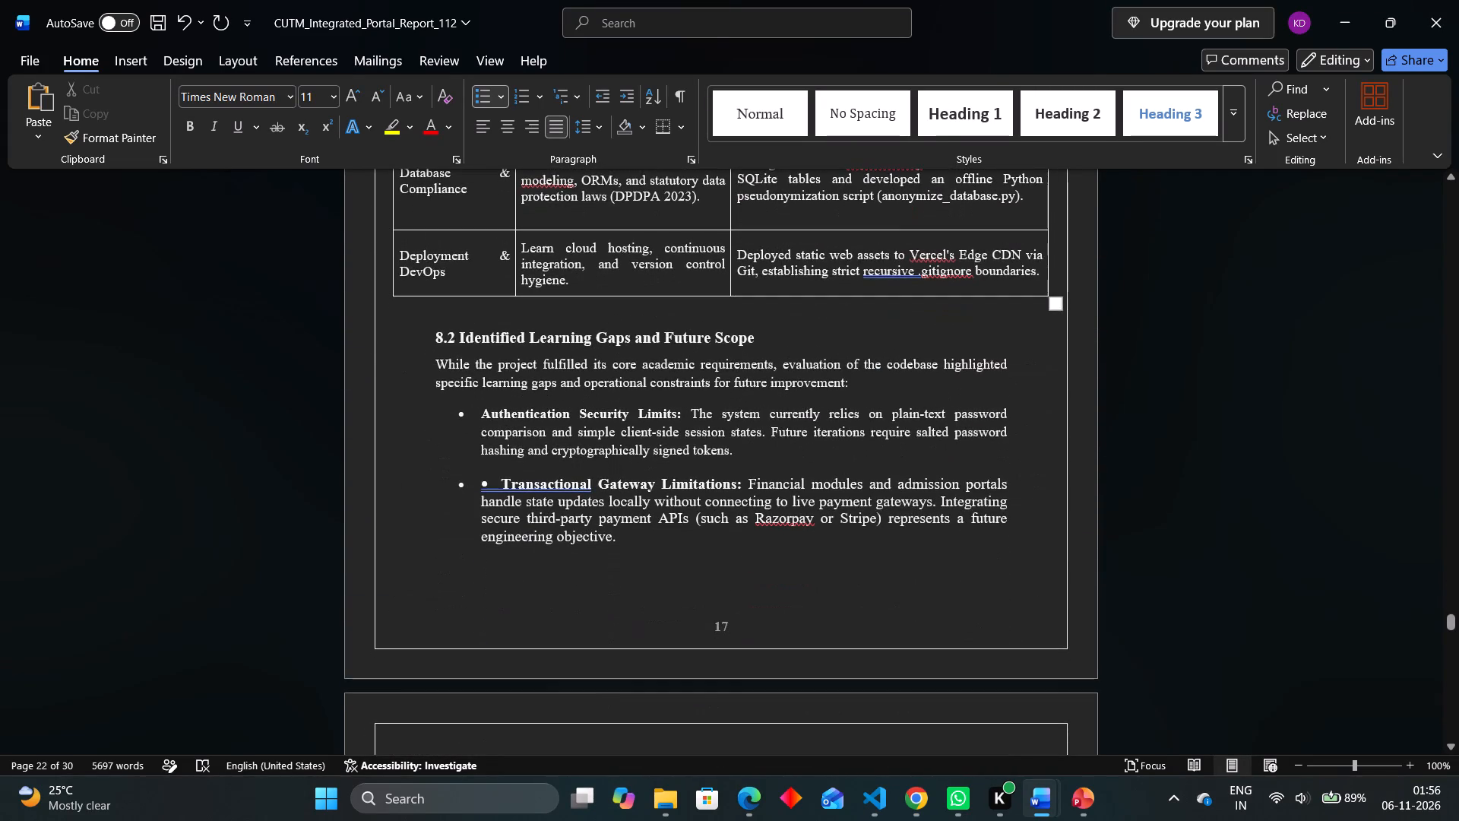
pyautogui.scroll(-4, 637, 597)
pyautogui.scroll(1, 637, 597)
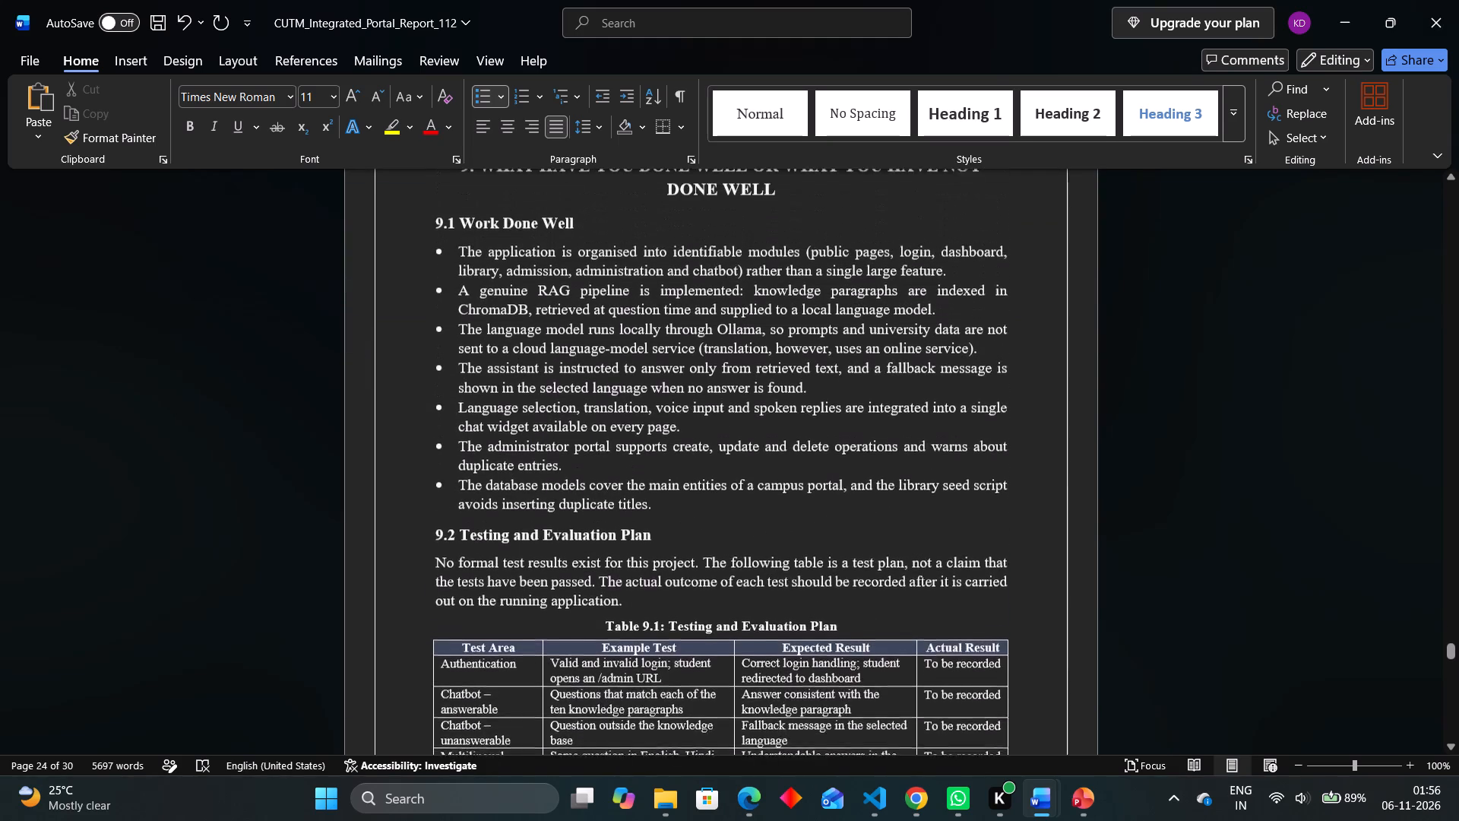
pyautogui.scroll(1, 637, 597)
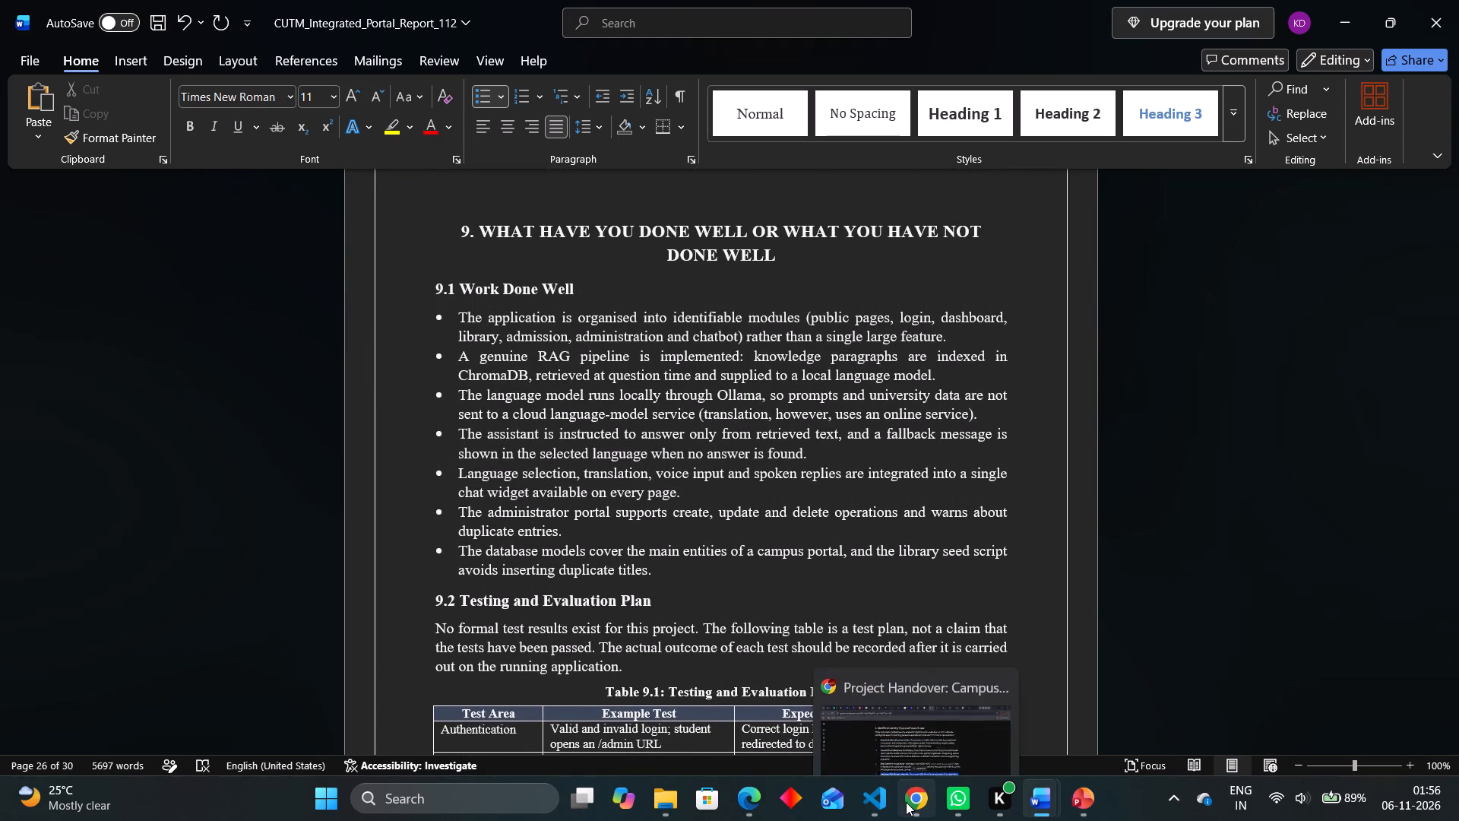
pyautogui.click(906, 802)
pyautogui.click(771, 691)
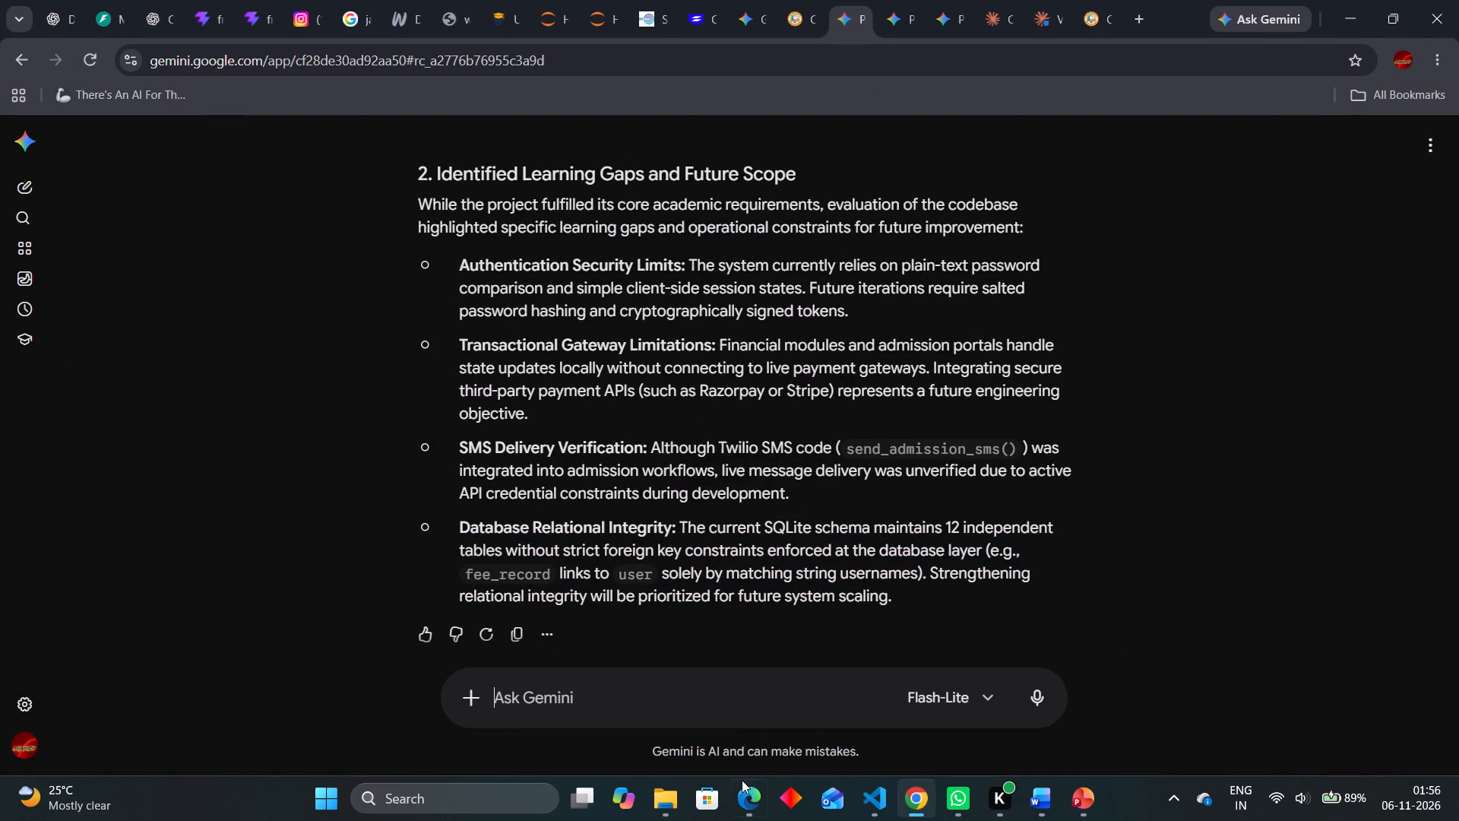
pyautogui.click(749, 799)
pyautogui.scroll(-1, 900, 594)
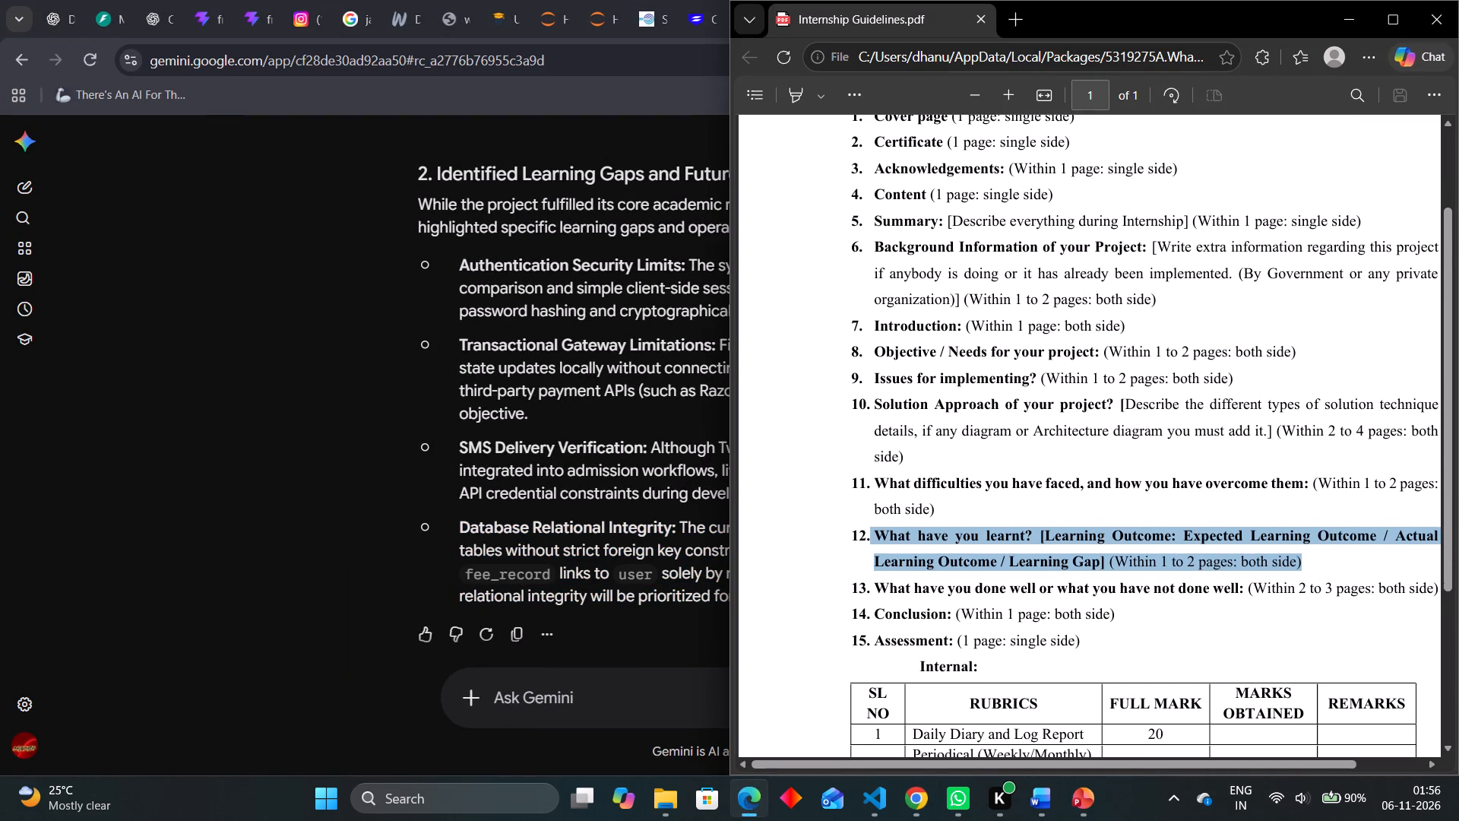
pyautogui.scroll(-1, 900, 594)
pyautogui.moveTo(878, 581); pyautogui.dragTo(1365, 483)
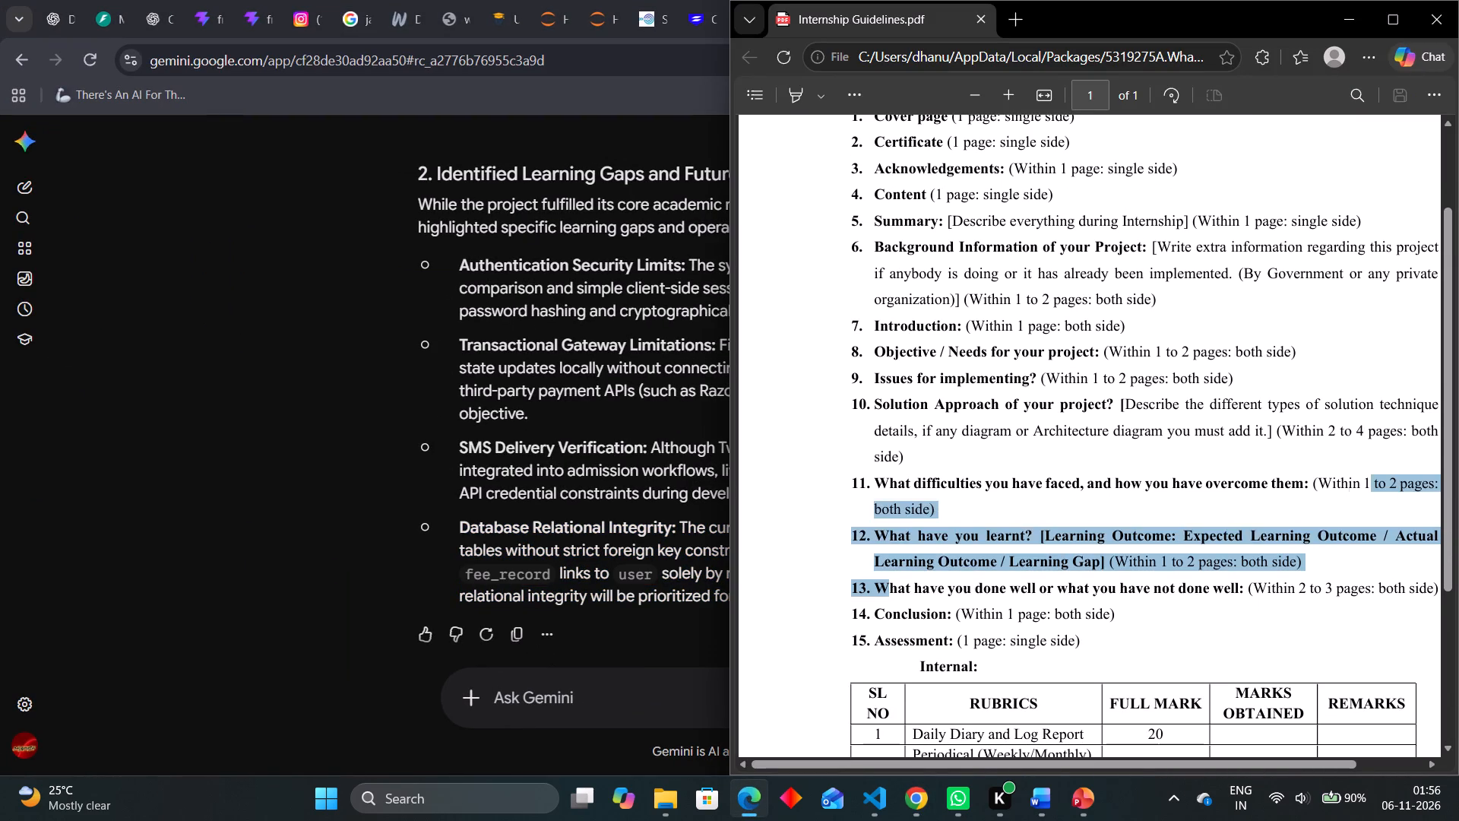
pyautogui.moveTo(1365, 483); pyautogui.dragTo(1433, 586)
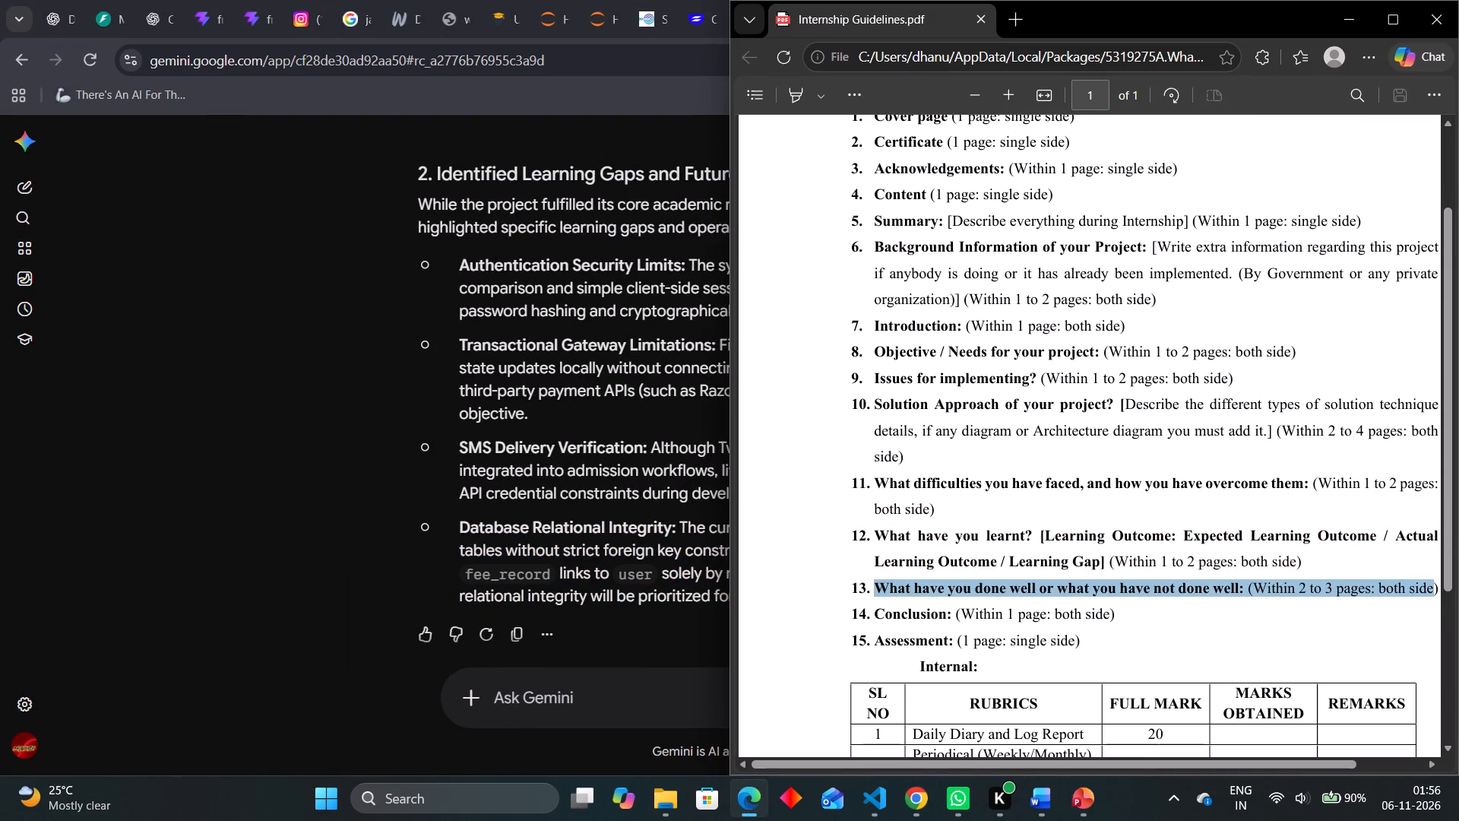
pyautogui.moveTo(1433, 586); pyautogui.dragTo(1438, 591)
pyautogui.hotkey('ctrl', 'c')
pyautogui.click(1400, 18)
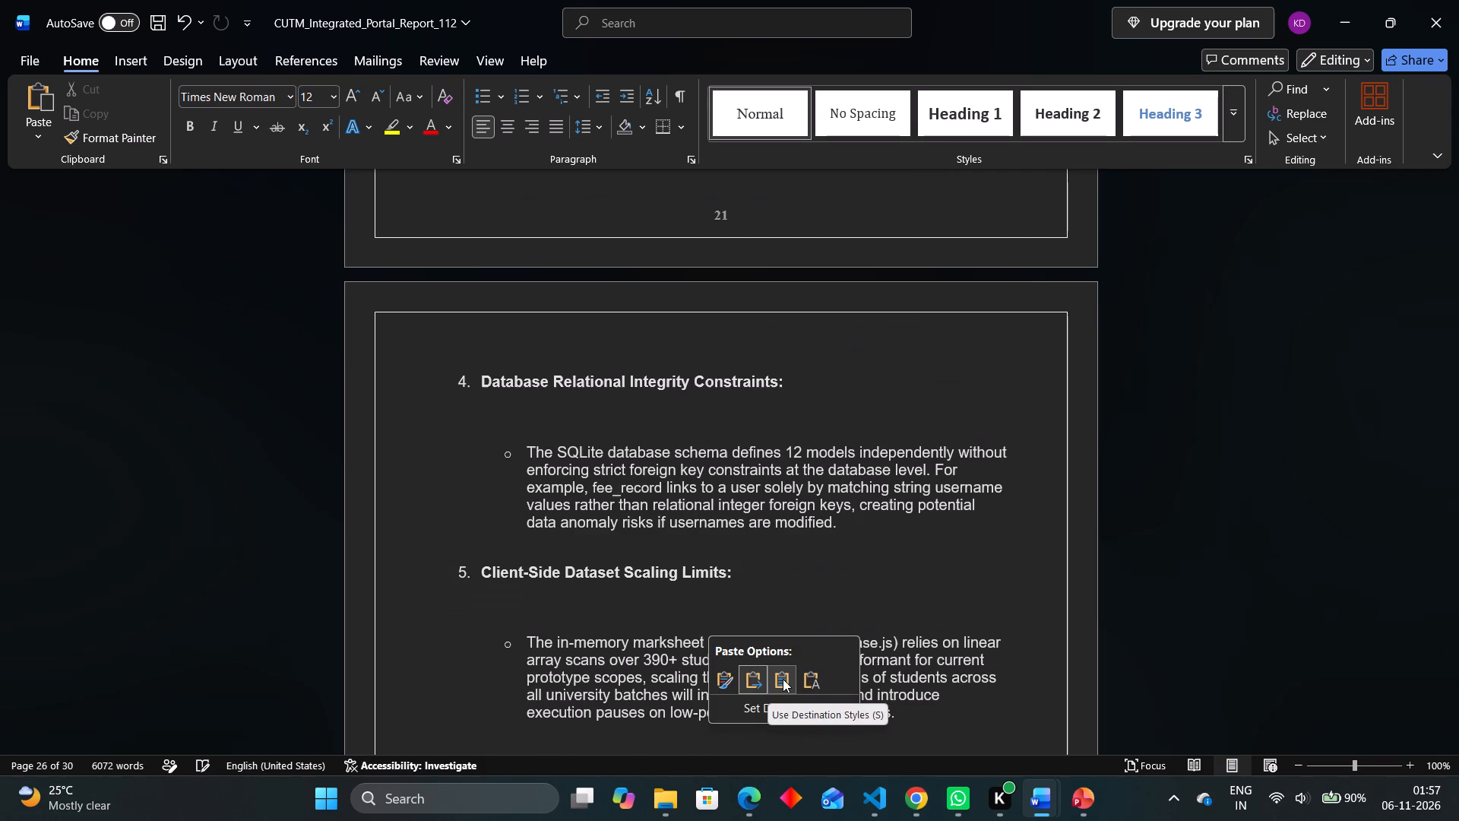
pyautogui.click(721, 674)
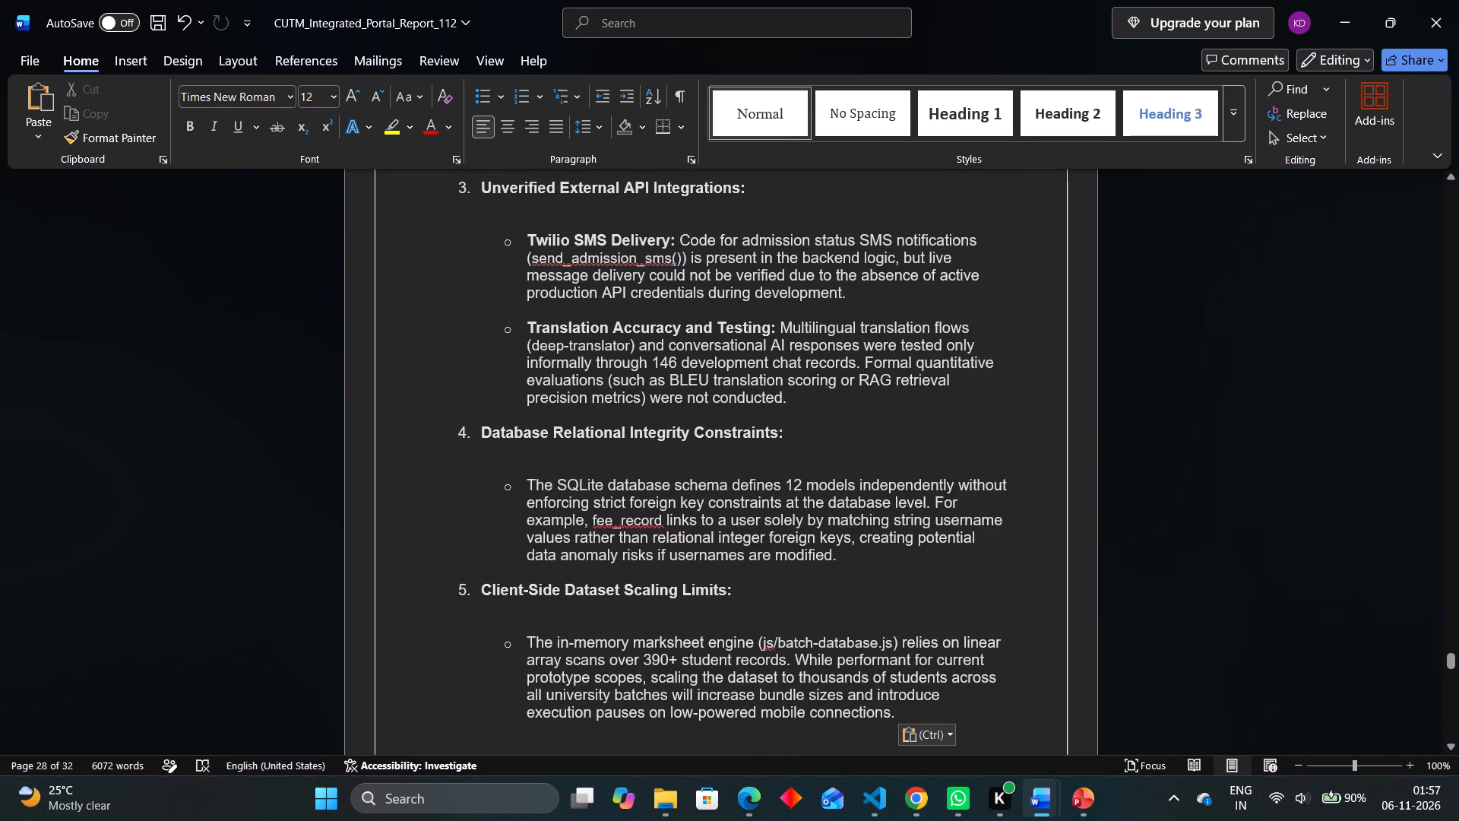
# Set all the pasted chapter 9 text, including the 9.1 Work Done Well heading, to Times New Roman size 11.
pyautogui.moveTo(900, 712); pyautogui.dragTo(435, 216)
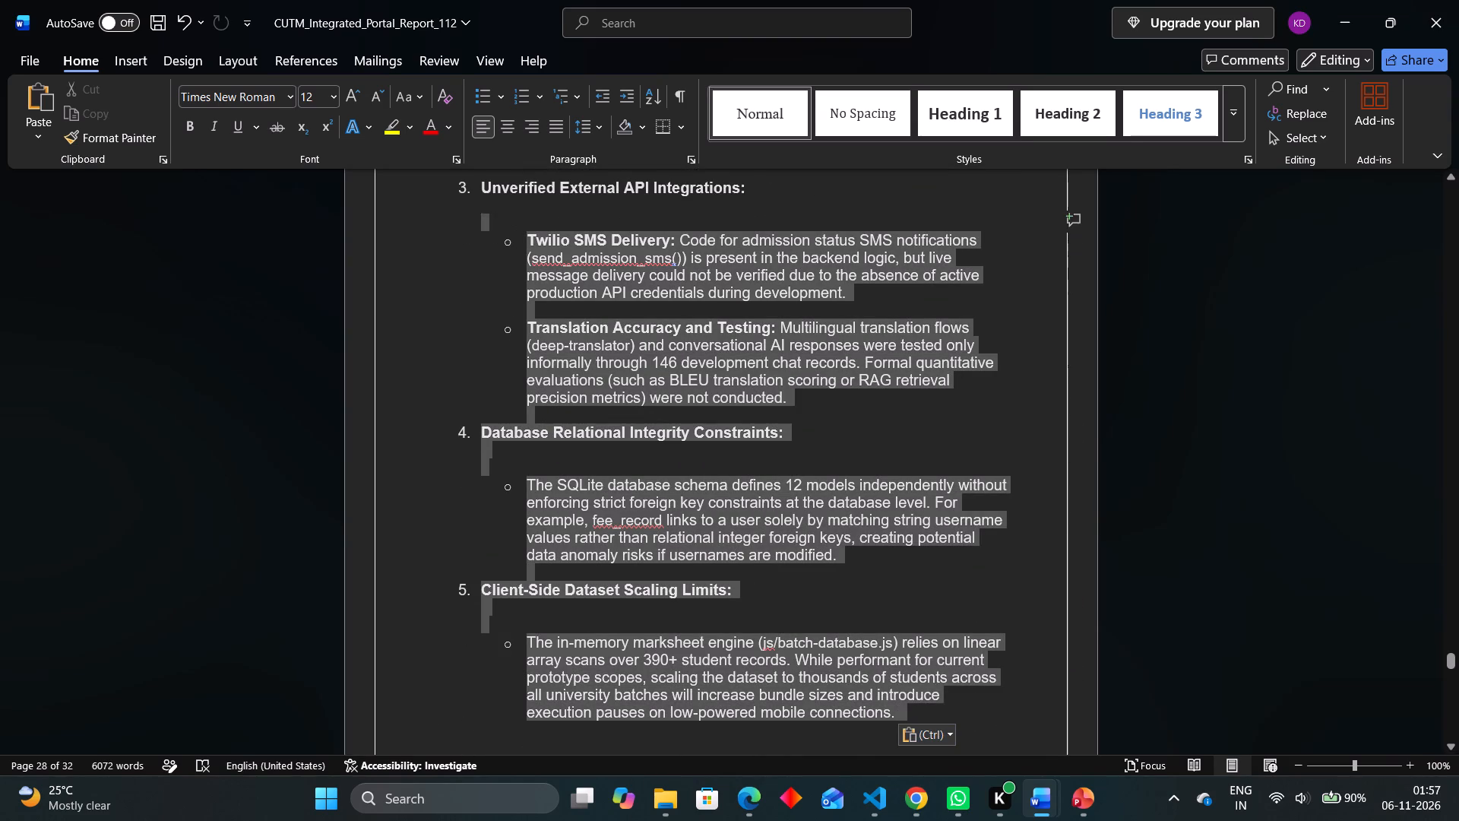
pyautogui.moveTo(435, 216); pyautogui.dragTo(450, 151)
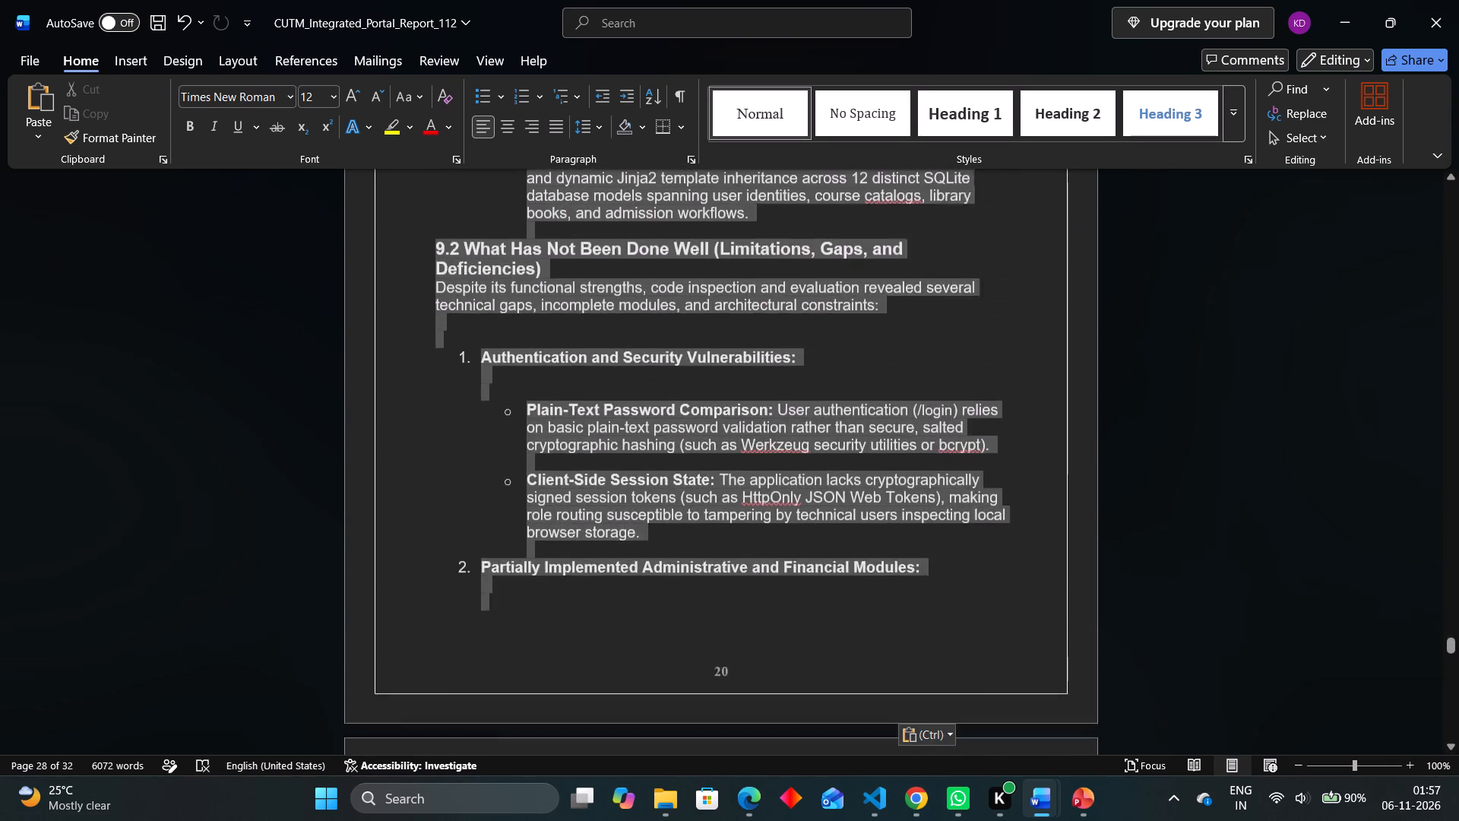
pyautogui.moveTo(450, 151); pyautogui.dragTo(464, 145)
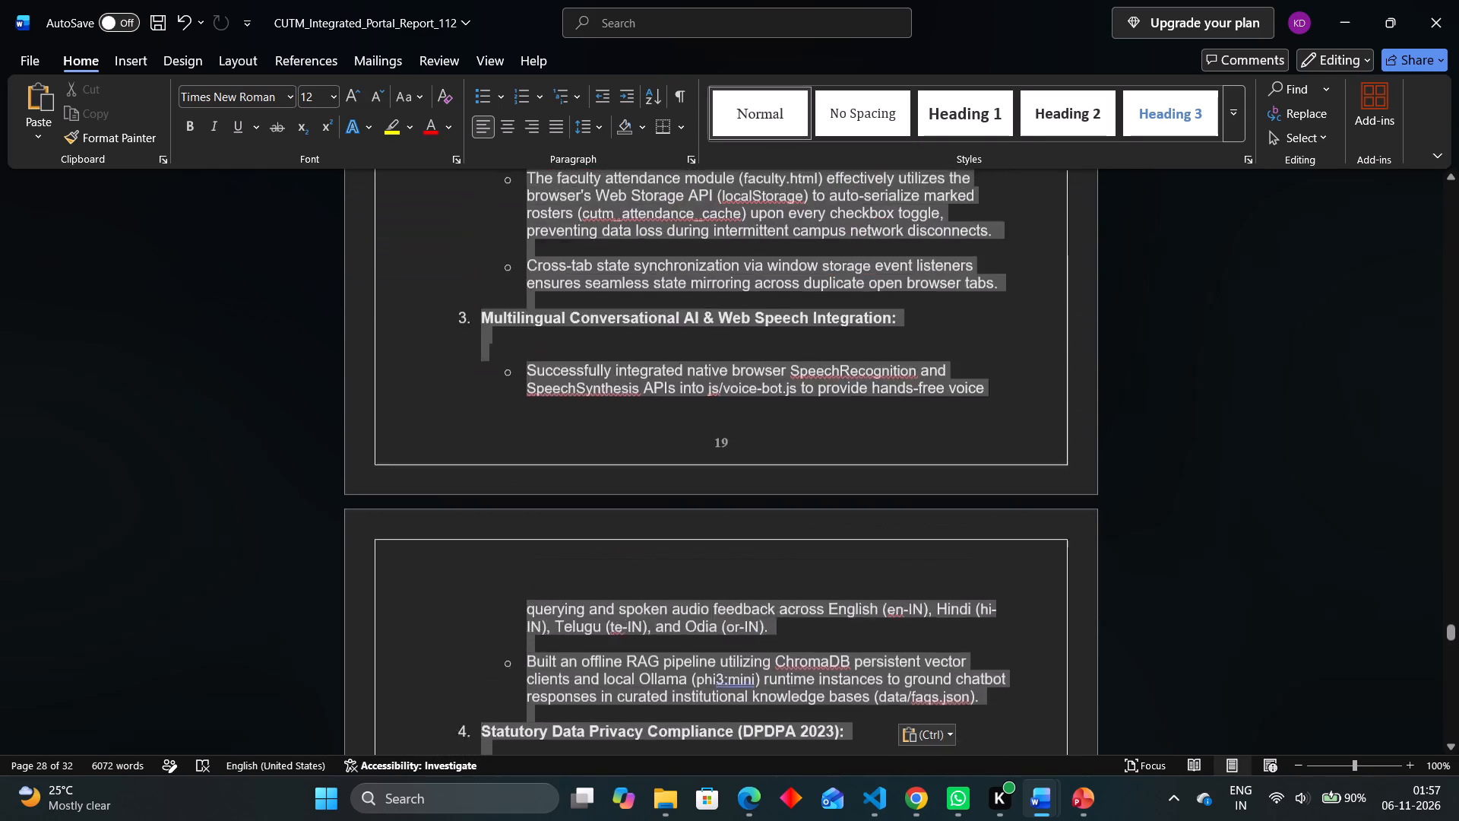
pyautogui.moveTo(464, 145); pyautogui.dragTo(432, 170)
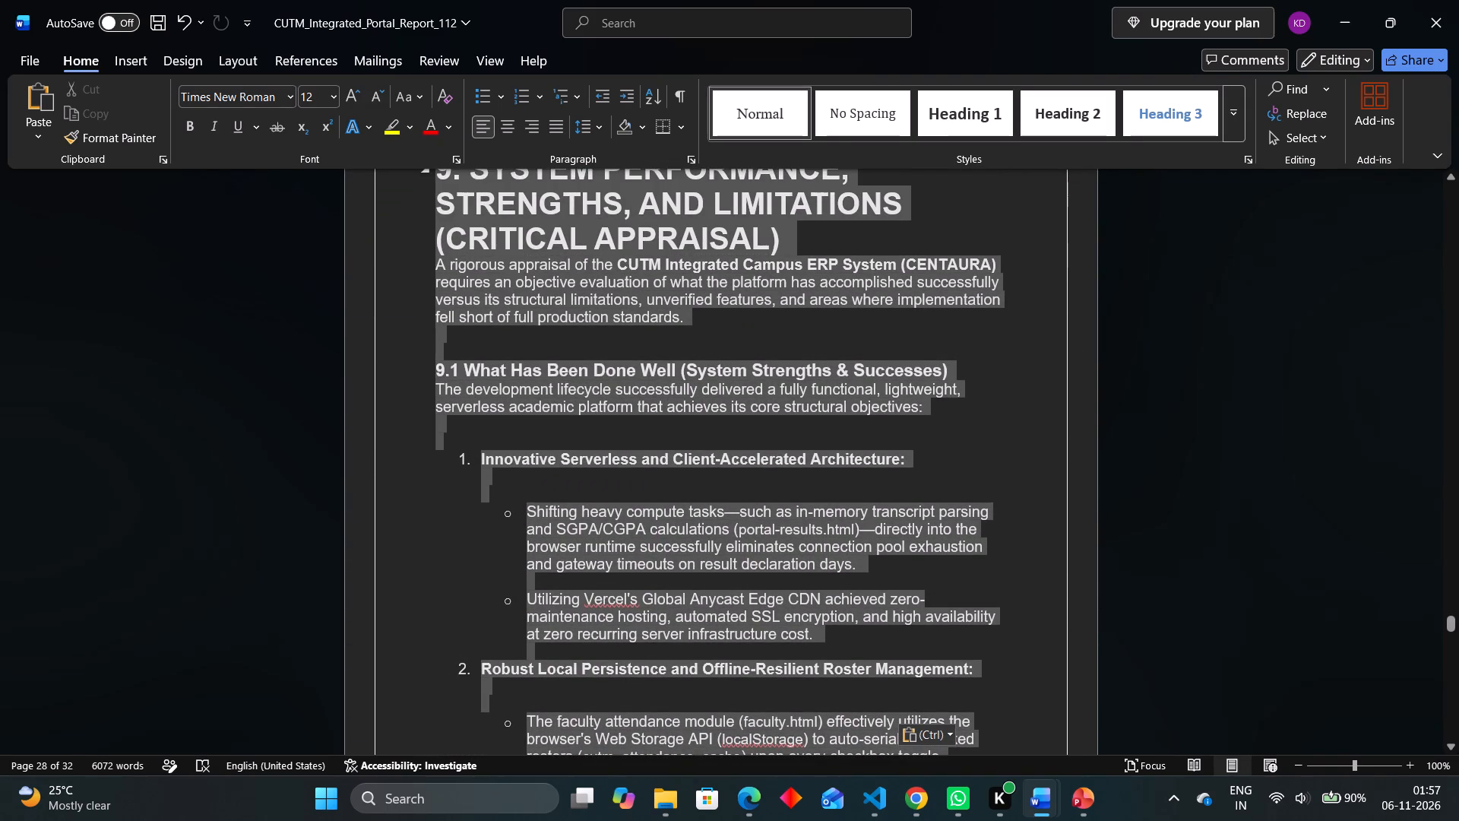
pyautogui.moveTo(432, 170); pyautogui.dragTo(436, 258)
pyautogui.click(562, 203)
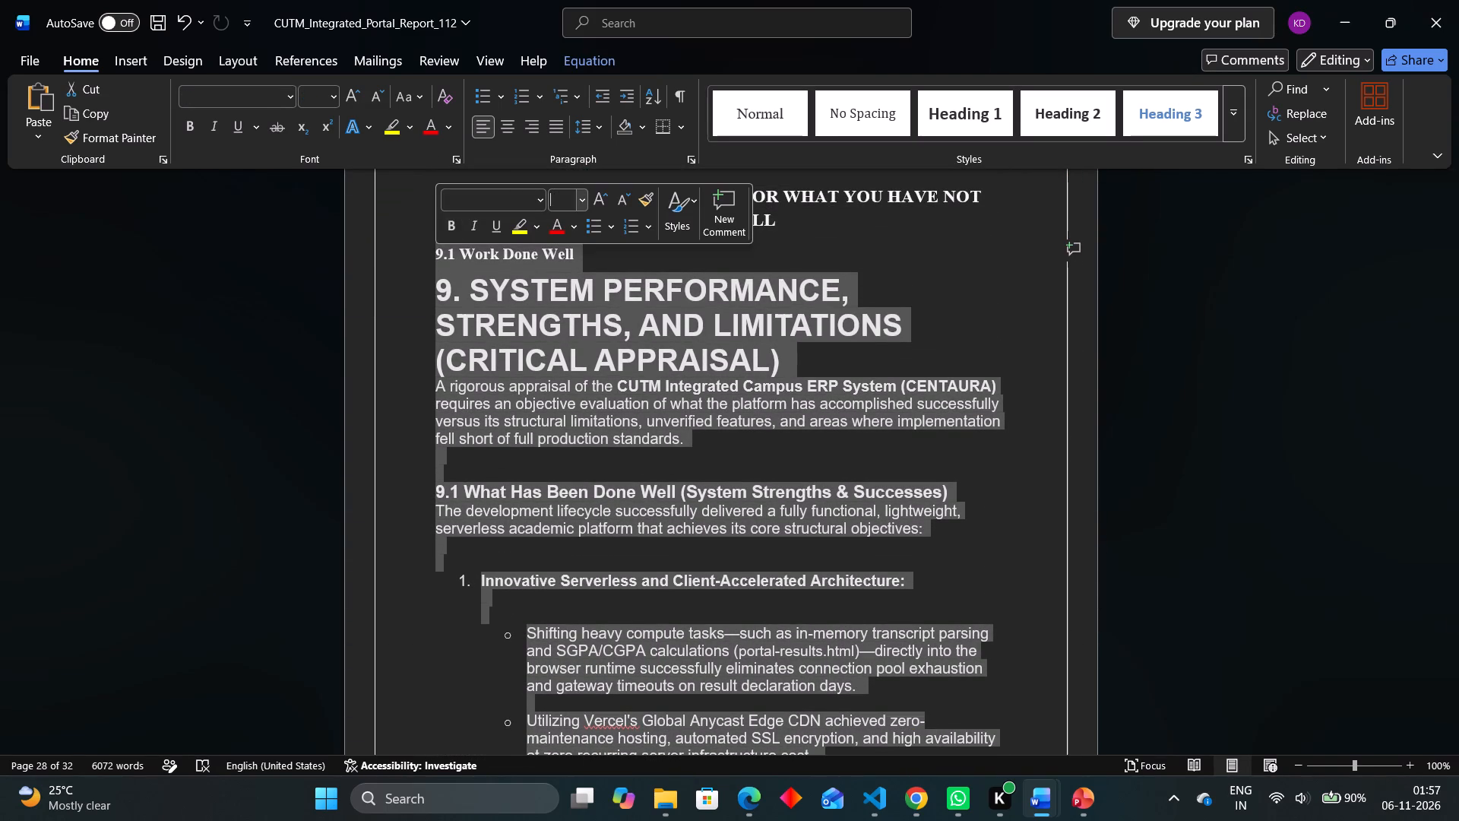
pyautogui.write('11')
pyautogui.press('Return')
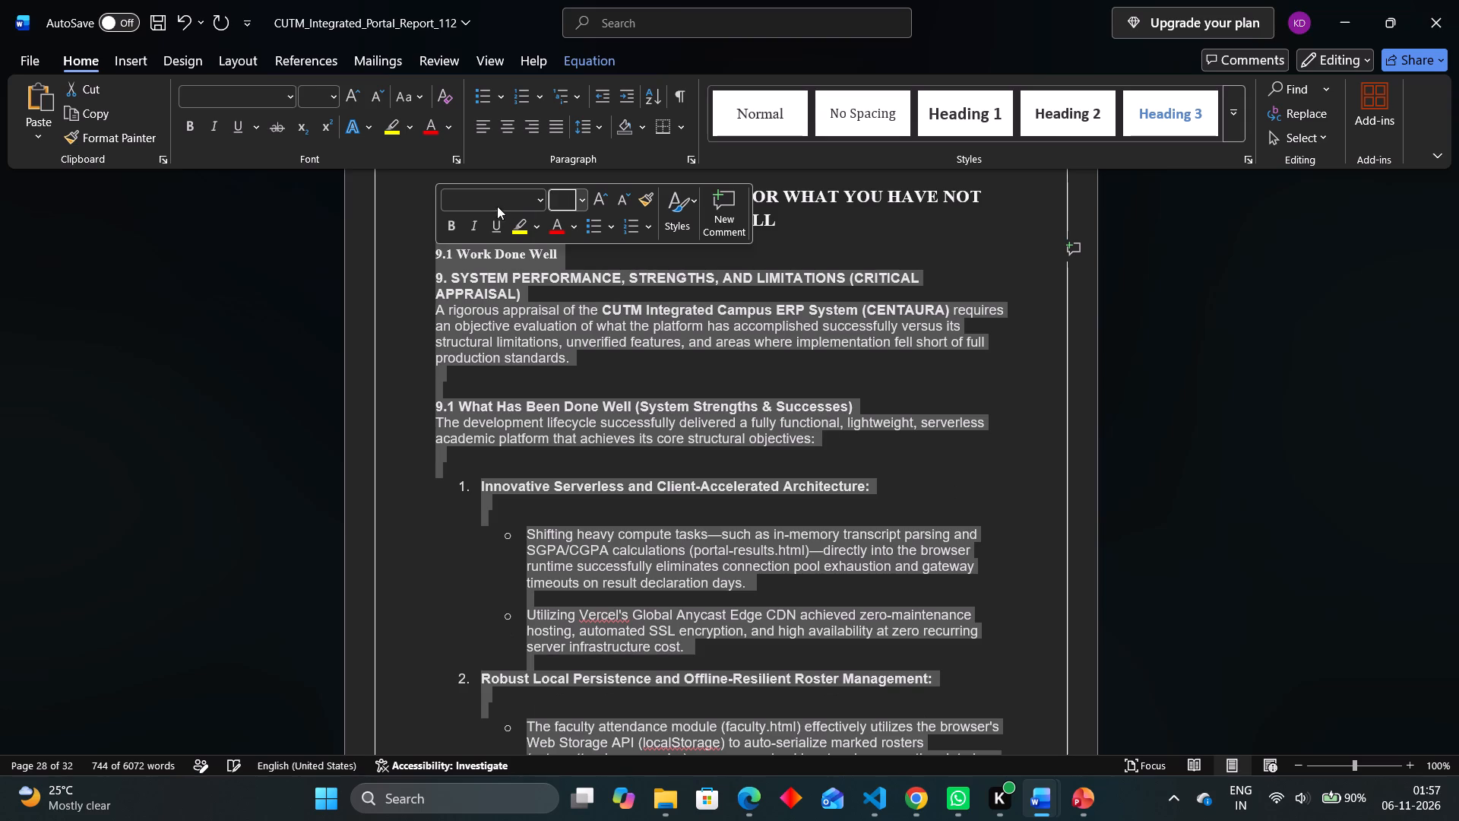
pyautogui.click(491, 195)
pyautogui.write('tim')
pyautogui.press('Return')
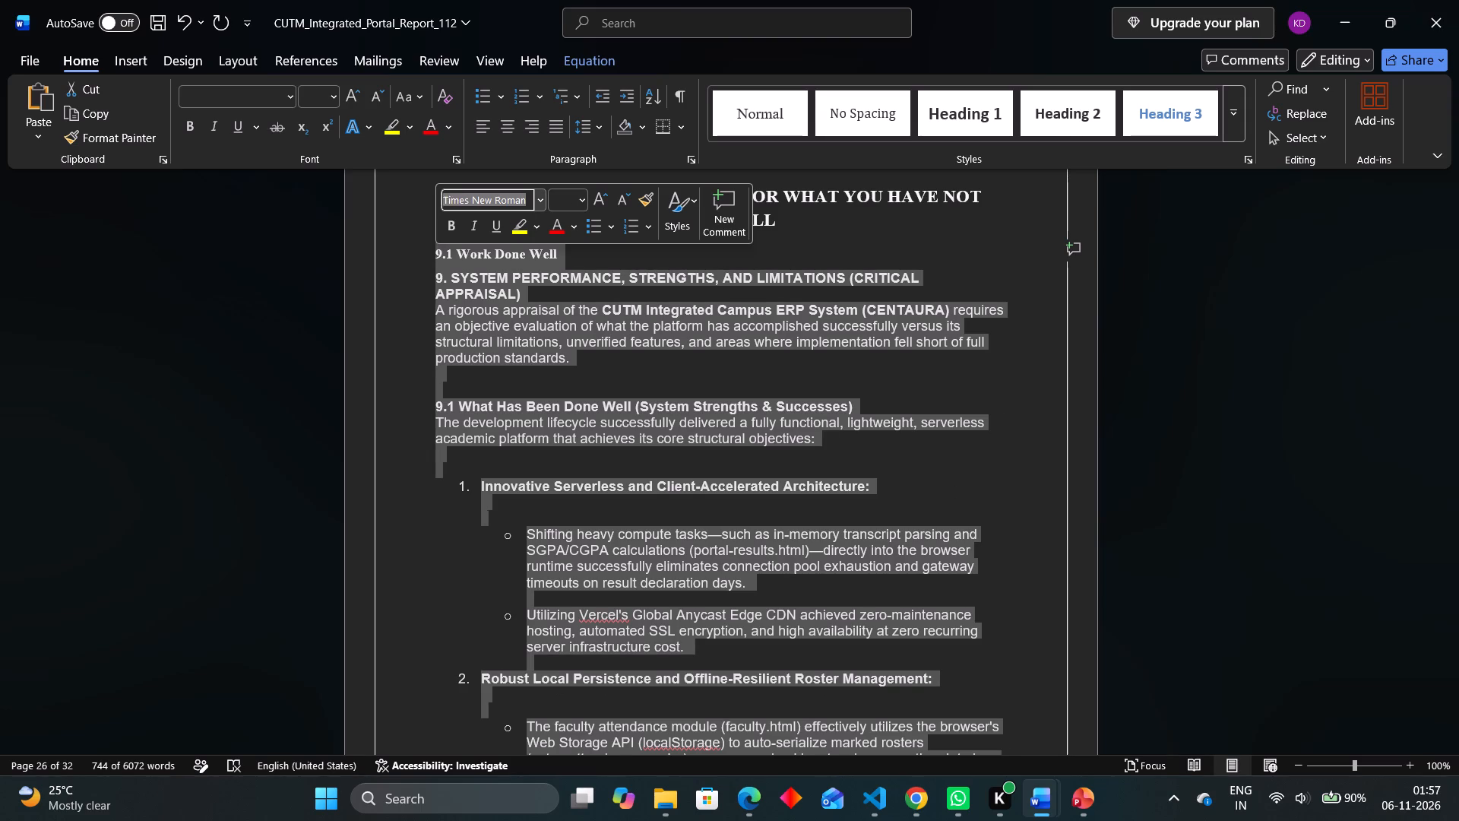
# Delete the old 9.1 Work Done Well heading, the pasted duplicate chapter 9 title and the "A rigorous appraisal" paragraph.
pyautogui.moveTo(486, 371); pyautogui.dragTo(454, 361)
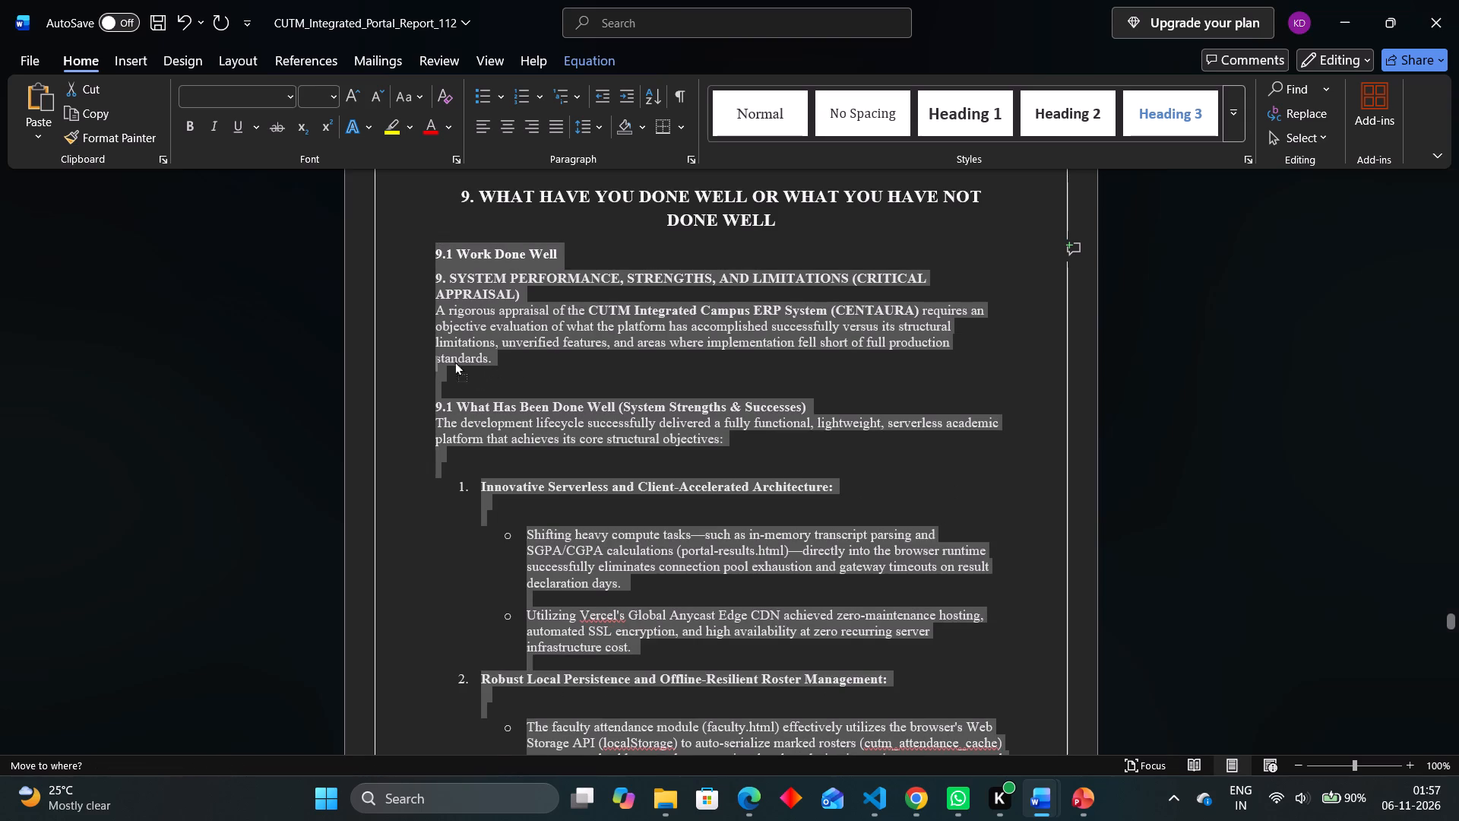
pyautogui.moveTo(454, 361); pyautogui.dragTo(486, 389)
pyautogui.click(486, 389)
pyautogui.moveTo(486, 389); pyautogui.dragTo(425, 331)
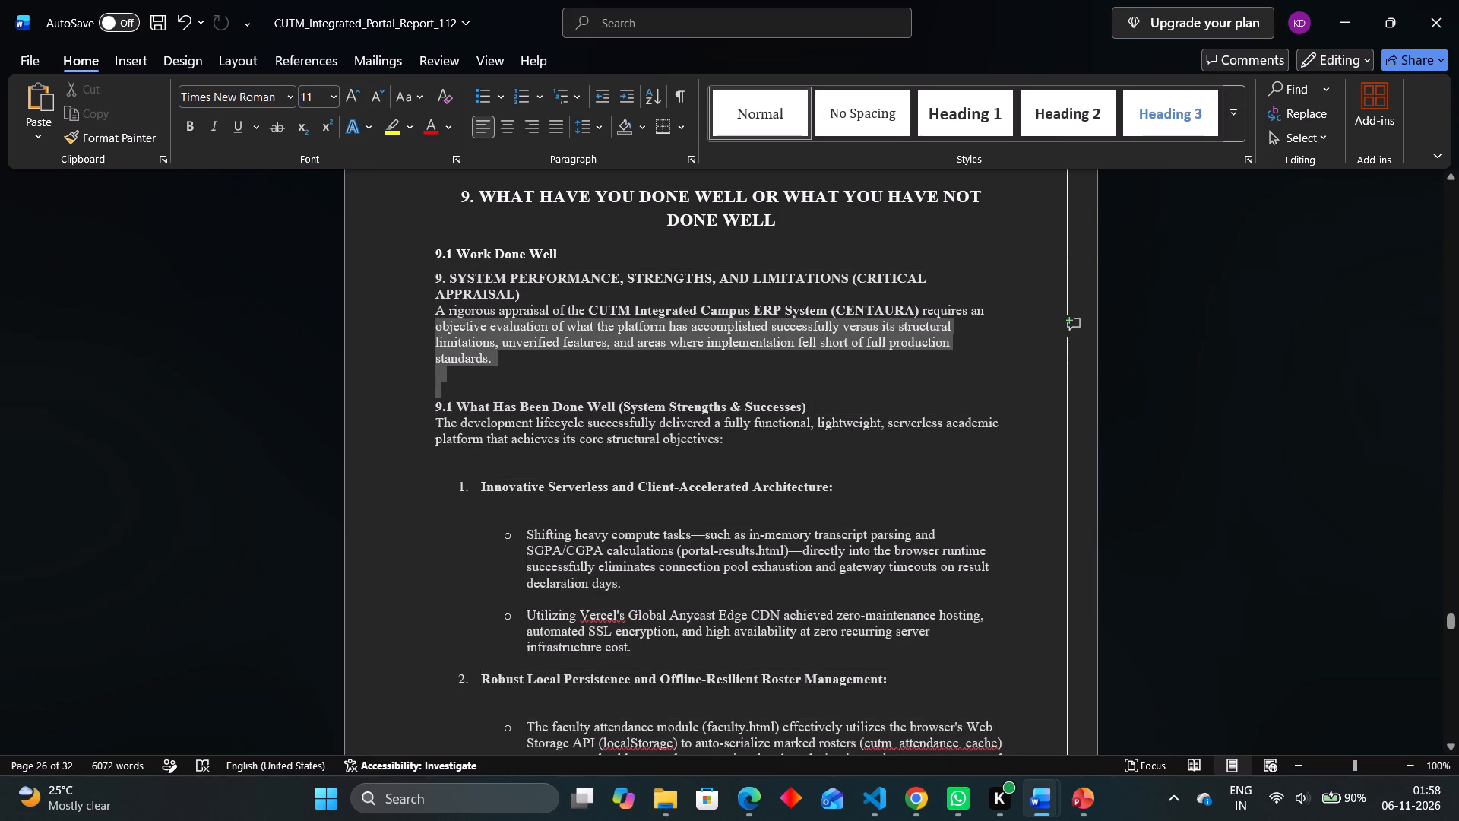
pyautogui.moveTo(425, 331); pyautogui.dragTo(438, 260)
pyautogui.press('BackSpace')
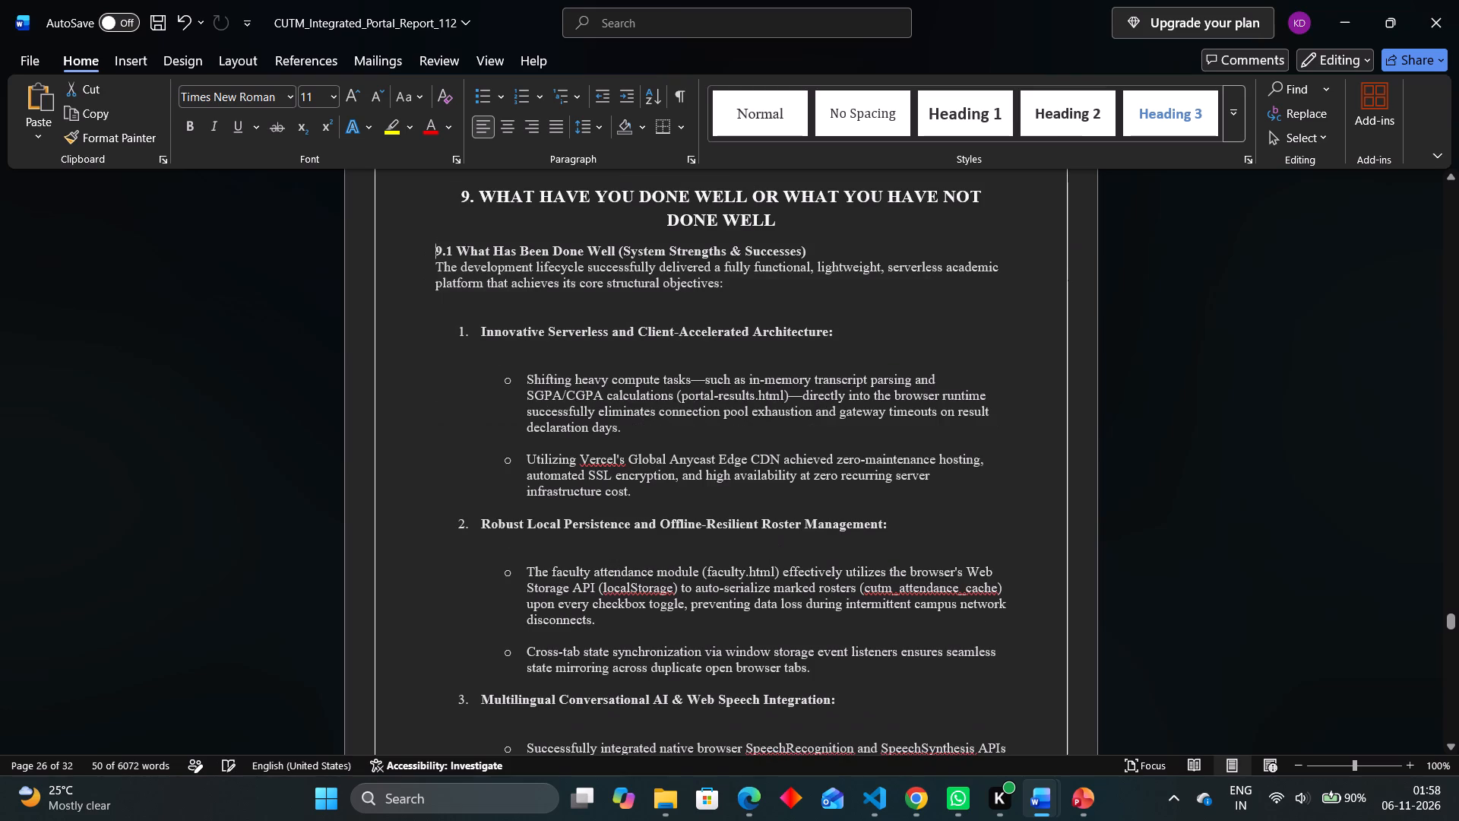
# Remove the blank lines before item 1, Innovative Serverless and Client-Accelerated Architecture, beneath its title and between its two bullets.
pyautogui.click(535, 311)
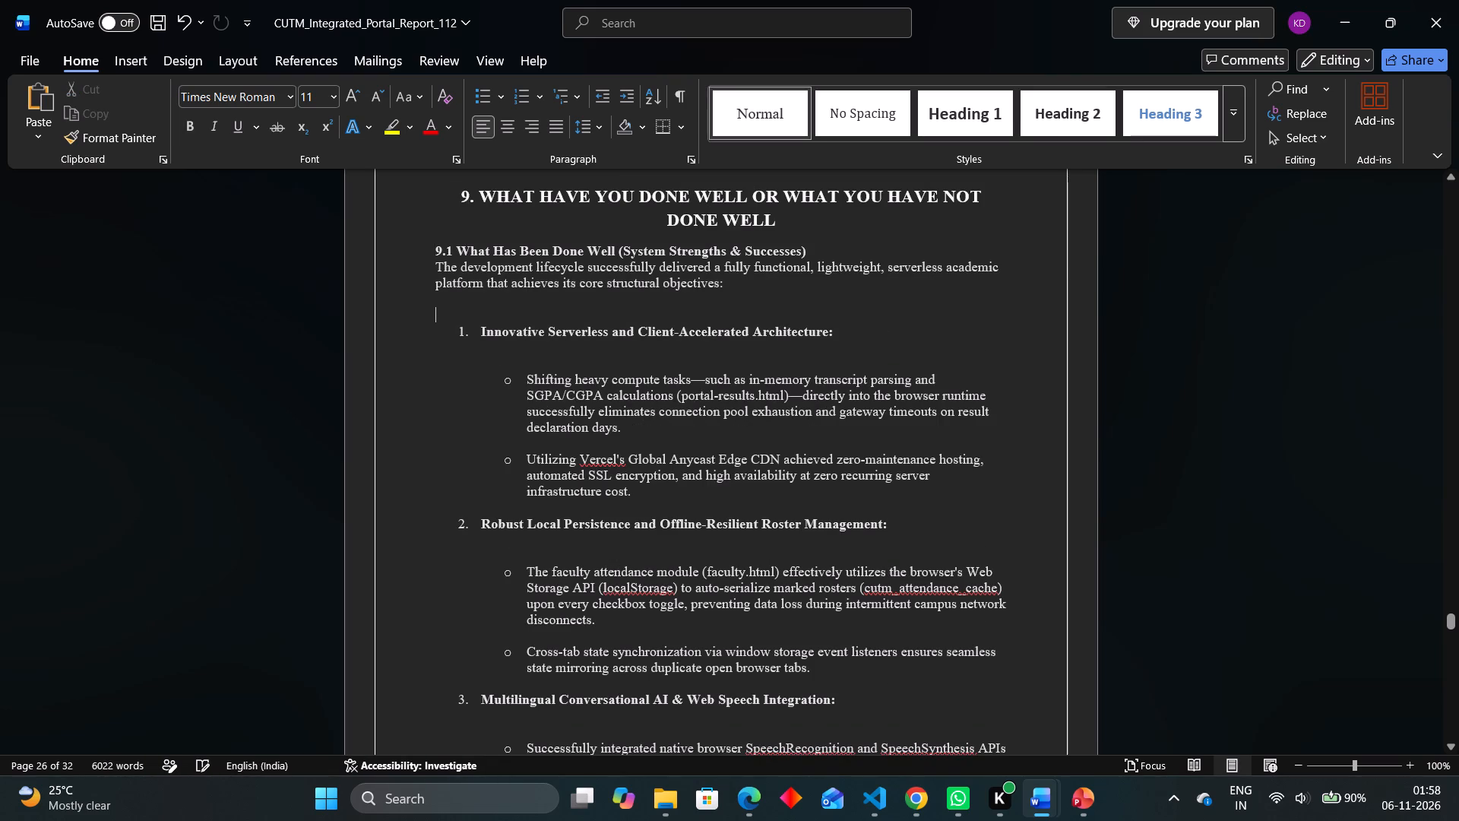
pyautogui.press('BackSpace')
pyautogui.press('Down')
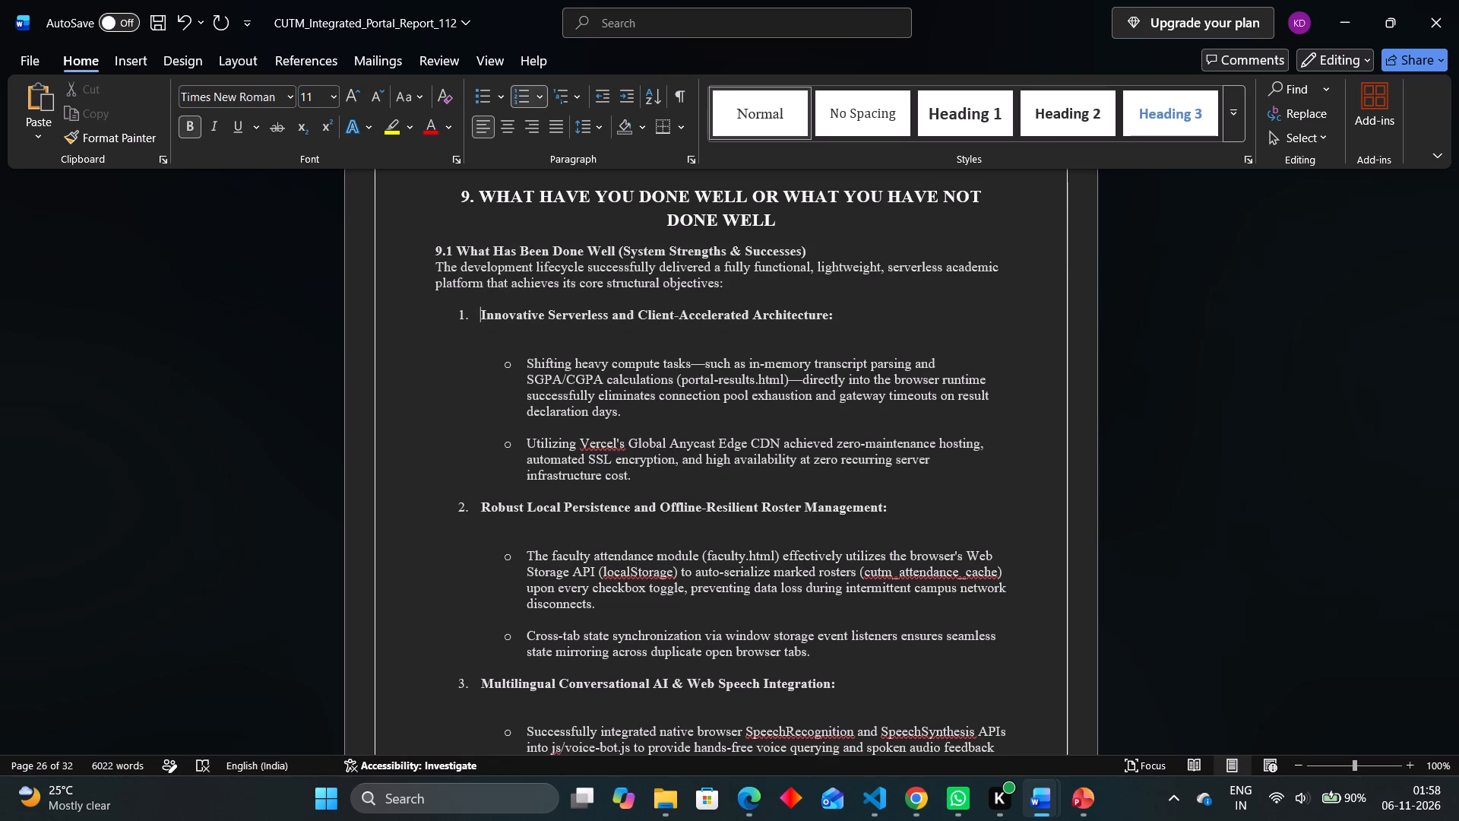
pyautogui.press('Down')
pyautogui.press('BackSpace')
pyautogui.press('BackSpace')
pyautogui.press('BackSpace')
pyautogui.press('Down')
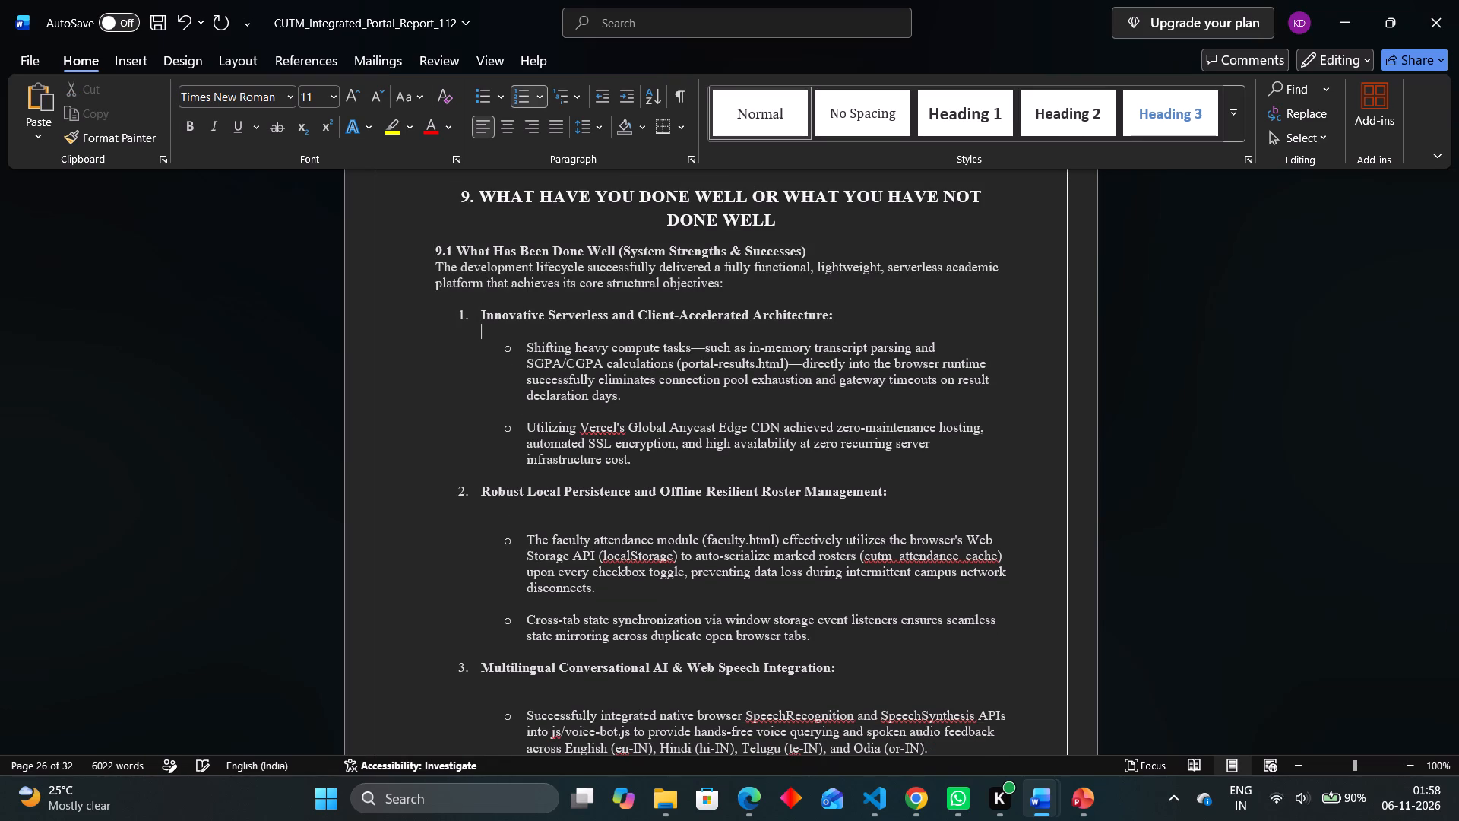
pyautogui.press('BackSpace')
pyautogui.press('Down')
pyautogui.press('Down')
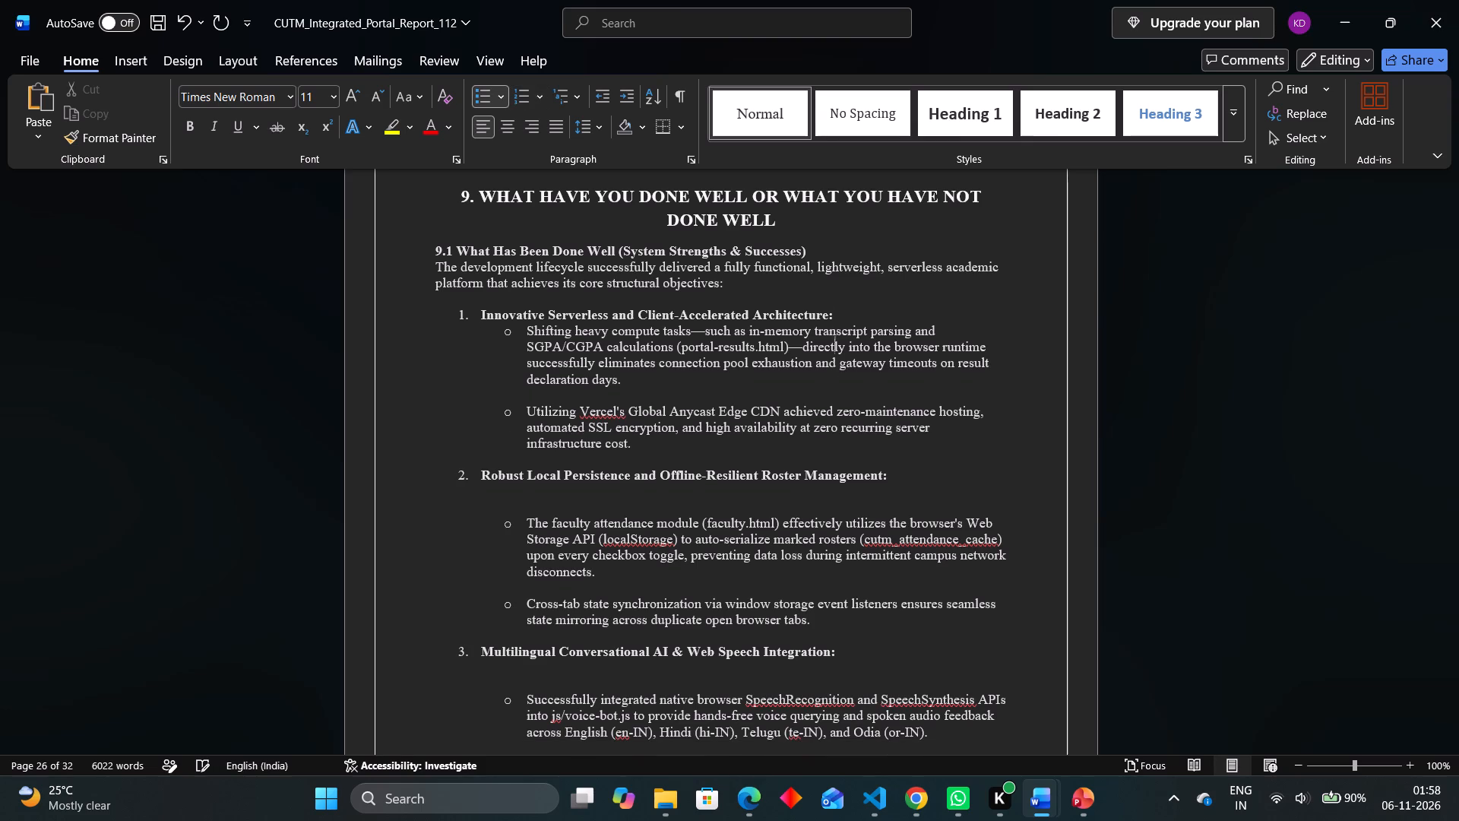
pyautogui.press('Down')
pyautogui.press('Down')
pyautogui.press('Down')
pyautogui.press('BackSpace')
pyautogui.press('BackSpace')
pyautogui.press('BackSpace')
# Remove the blank lines beneath the title of item 2, Robust Local Persistence, and between its two bullets in section 9.1.
pyautogui.press('Down')
pyautogui.press('Down')
pyautogui.press('Down')
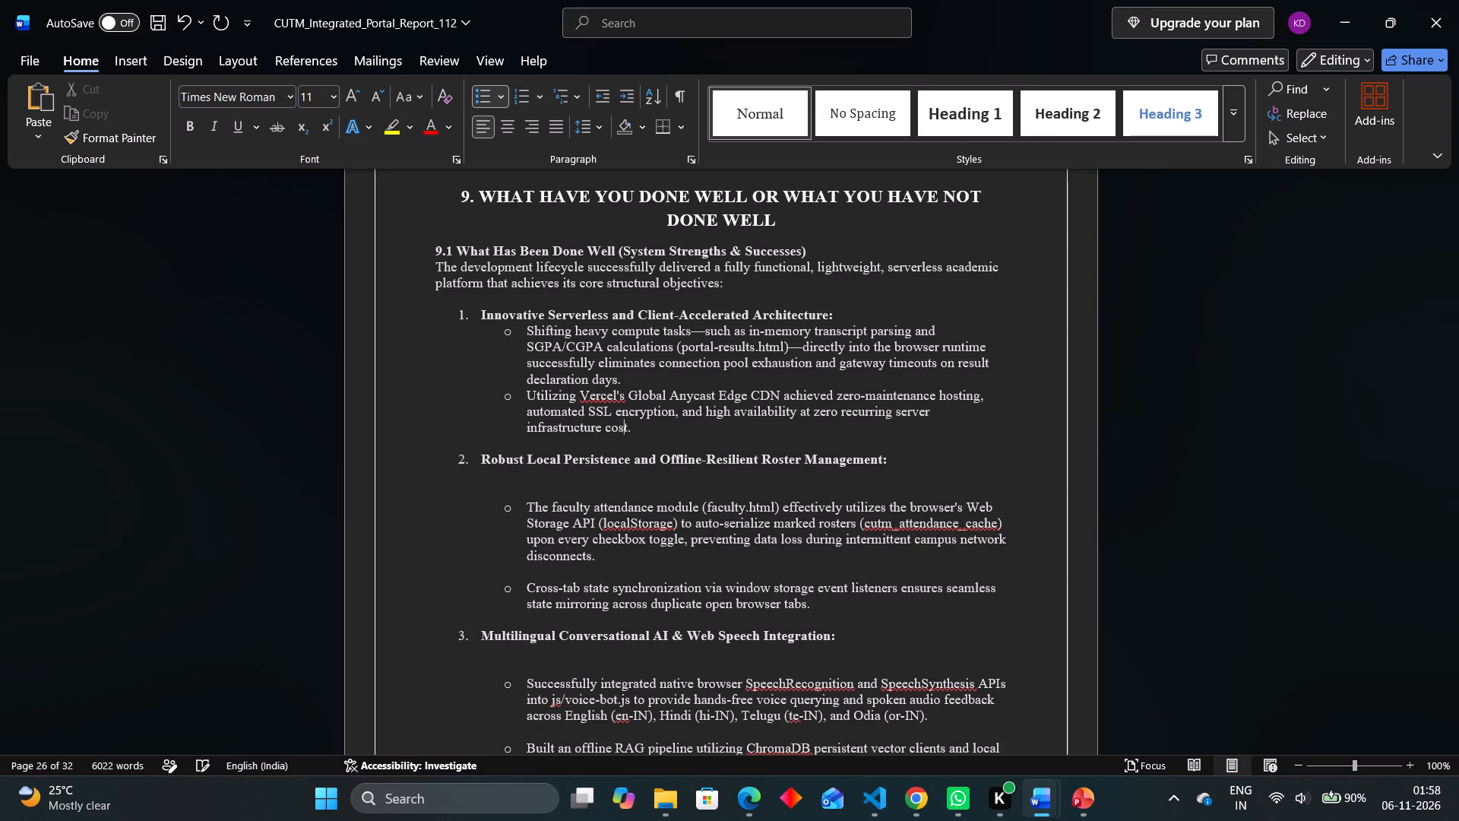
pyautogui.press('Down')
pyautogui.press('Down')
pyautogui.press('Down')
pyautogui.press('Down')
pyautogui.press('BackSpace')
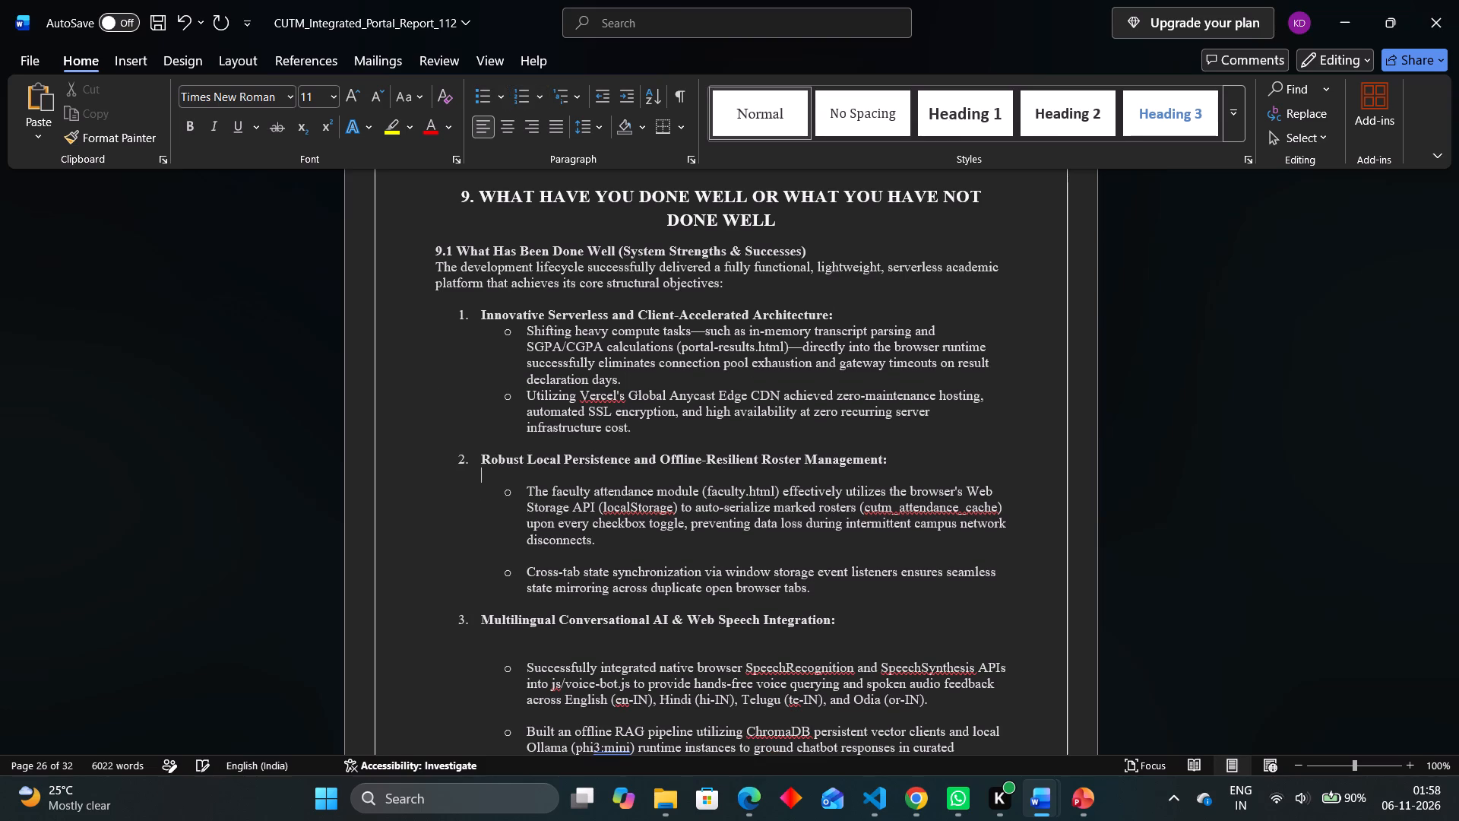
pyautogui.press('BackSpace')
pyautogui.press('BackSpace')
pyautogui.press('BackSpace')
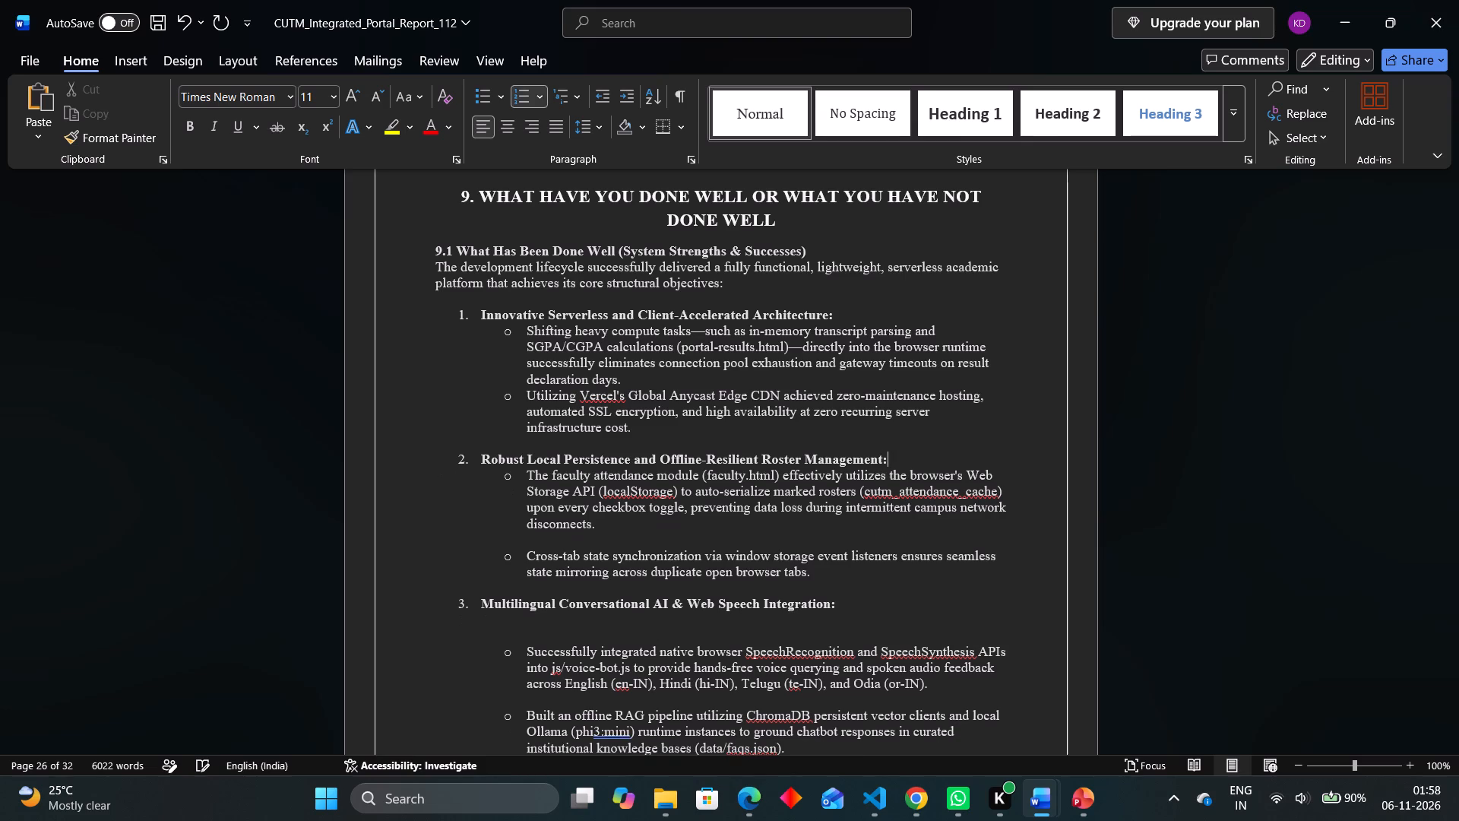
pyautogui.press('Down')
pyautogui.press('Down')
pyautogui.press('Down')
pyautogui.press('Down')
pyautogui.press('Down')
pyautogui.press('BackSpace')
pyautogui.press('BackSpace')
pyautogui.press('BackSpace')
# Remove the blank lines beneath the title of item 3, Multilingual Conversational AI, and between its two bullets.
pyautogui.press('Down')
pyautogui.press('Down')
pyautogui.press('Down')
pyautogui.press('Down')
pyautogui.press('Down')
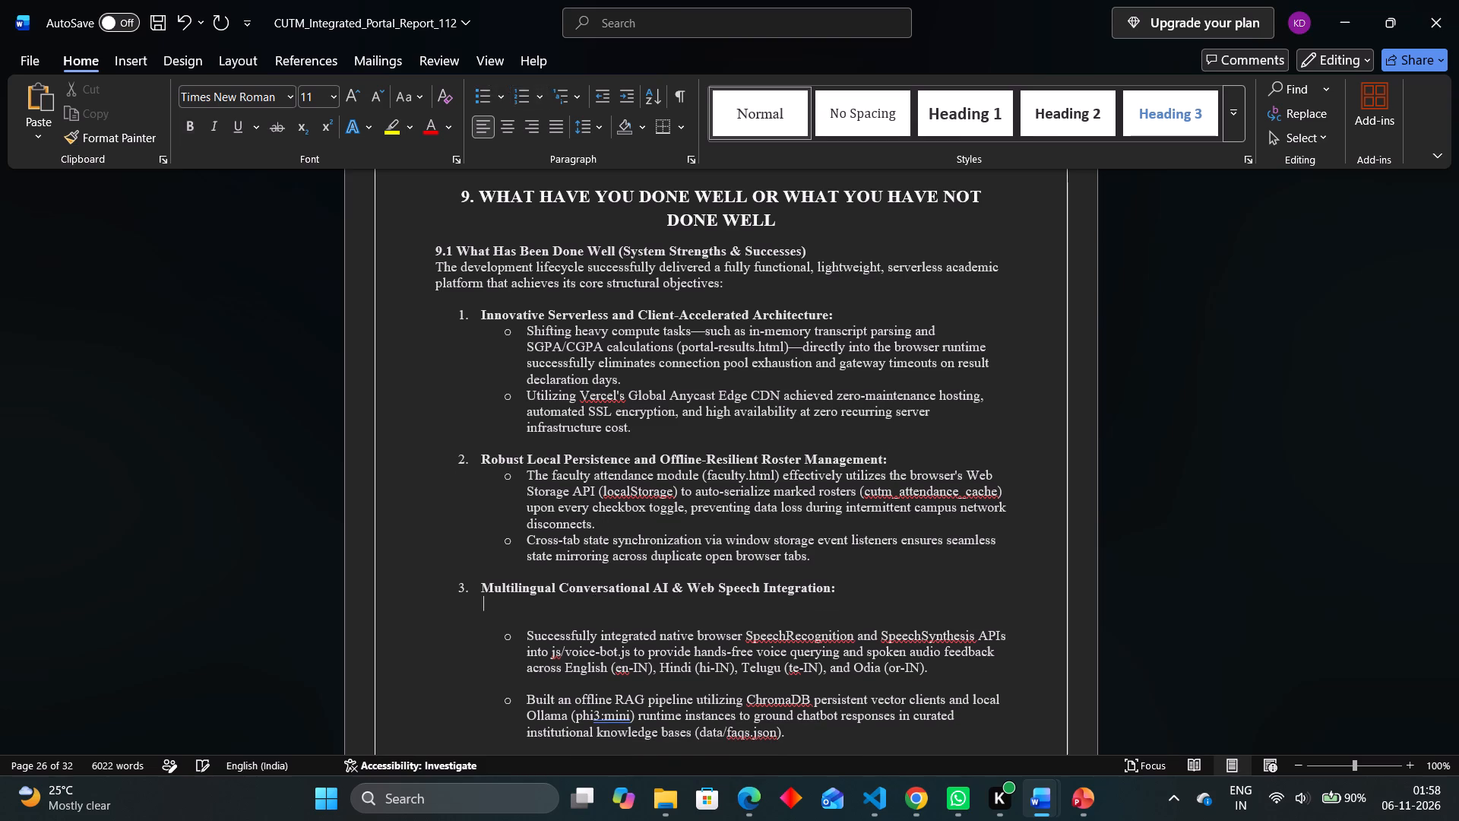
pyautogui.press('Down')
pyautogui.press('BackSpace')
pyautogui.press('BackSpace')
pyautogui.press('BackSpace')
pyautogui.press('BackSpace')
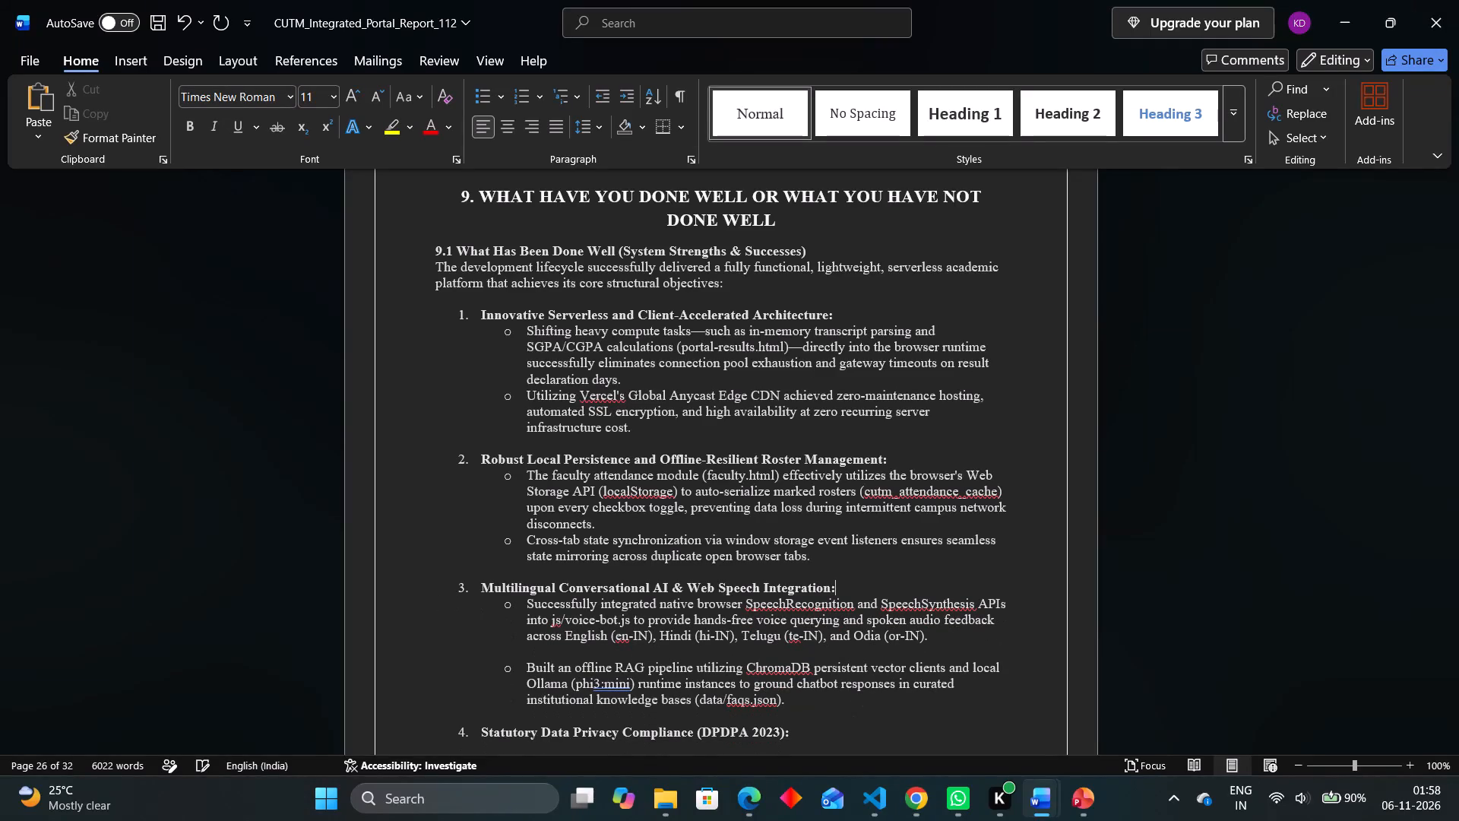
pyautogui.press('Down')
pyautogui.press('Down')
pyautogui.press('Down')
pyautogui.press('Down')
pyautogui.press('Down')
pyautogui.press('Down')
pyautogui.press('Down')
pyautogui.press('Down')
pyautogui.press('Up')
pyautogui.press('Up')
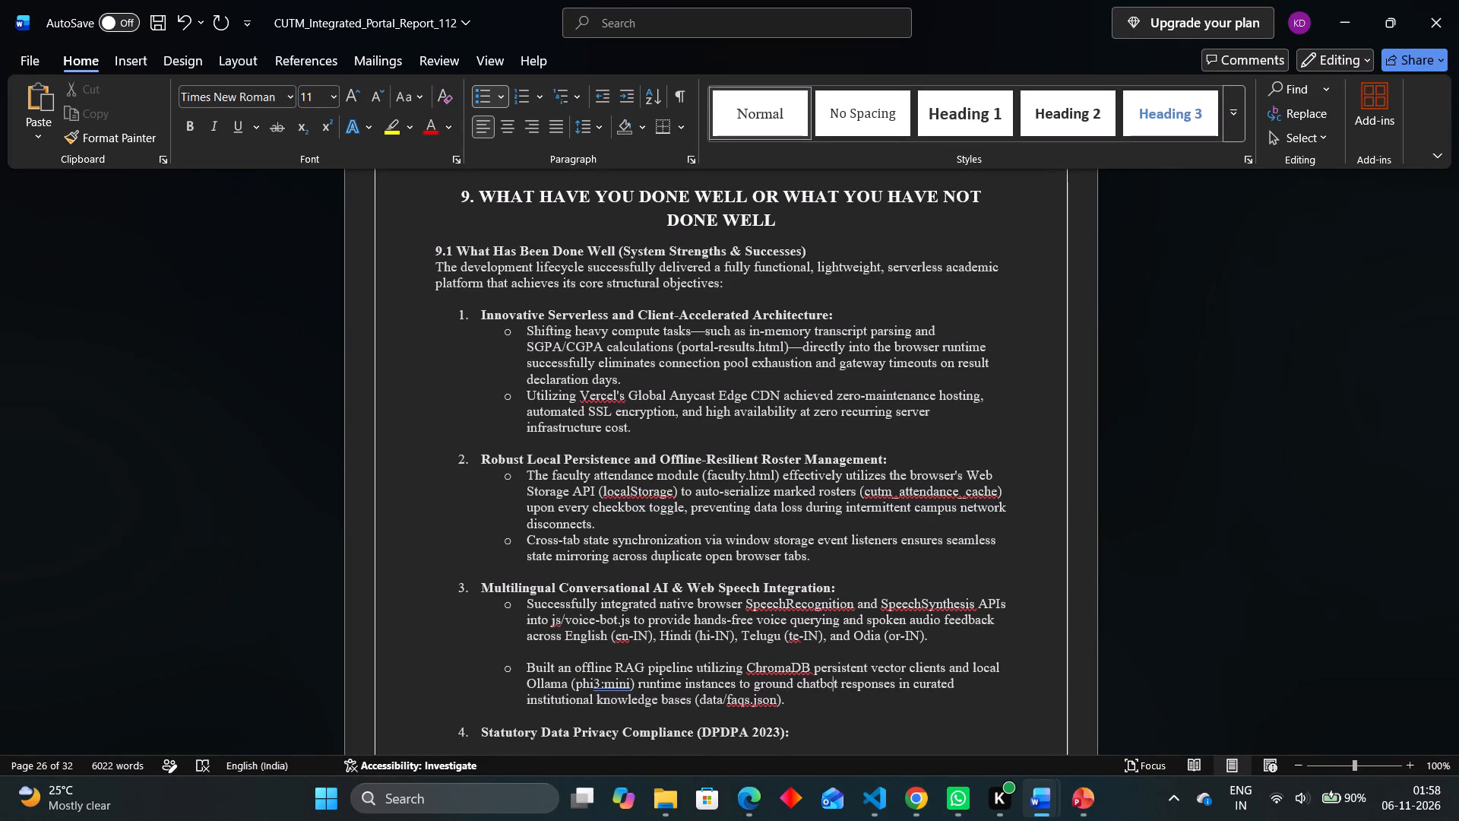
pyautogui.press('Up')
pyautogui.press('Up')
pyautogui.press('BackSpace')
pyautogui.press('BackSpace')
pyautogui.press('BackSpace')
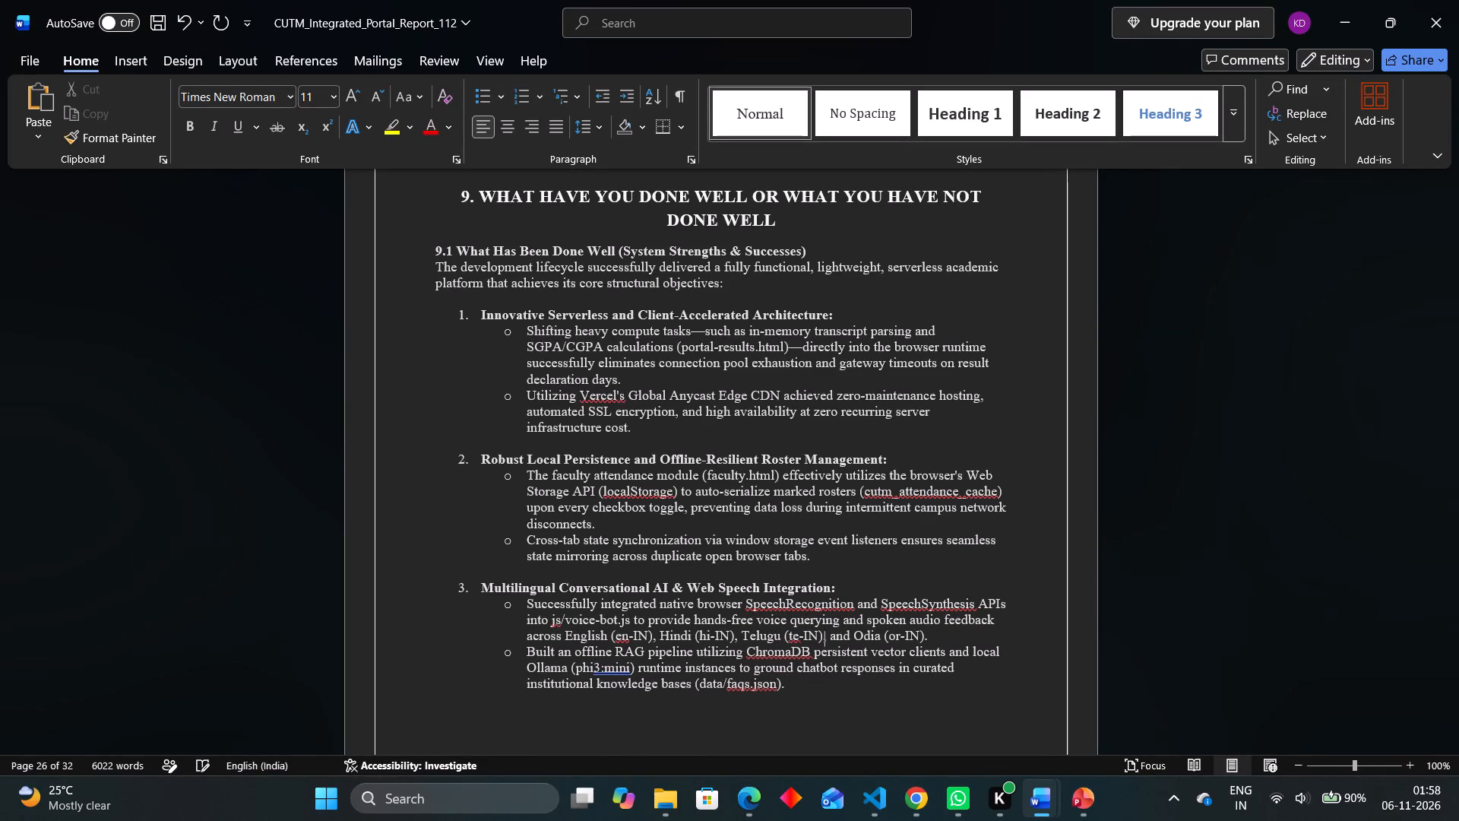
# Remove the blank lines between the title of item 5, Clean Modular Design & Comprehensive Database Modeling, and its bullet.
pyautogui.press('Down')
pyautogui.press('Down')
pyautogui.press('Down')
pyautogui.press('Down')
pyautogui.press('Down')
pyautogui.press('Down')
pyautogui.press('Down')
pyautogui.press('Down')
pyautogui.press('Down')
pyautogui.press('Down')
pyautogui.press('Down')
pyautogui.press('Down')
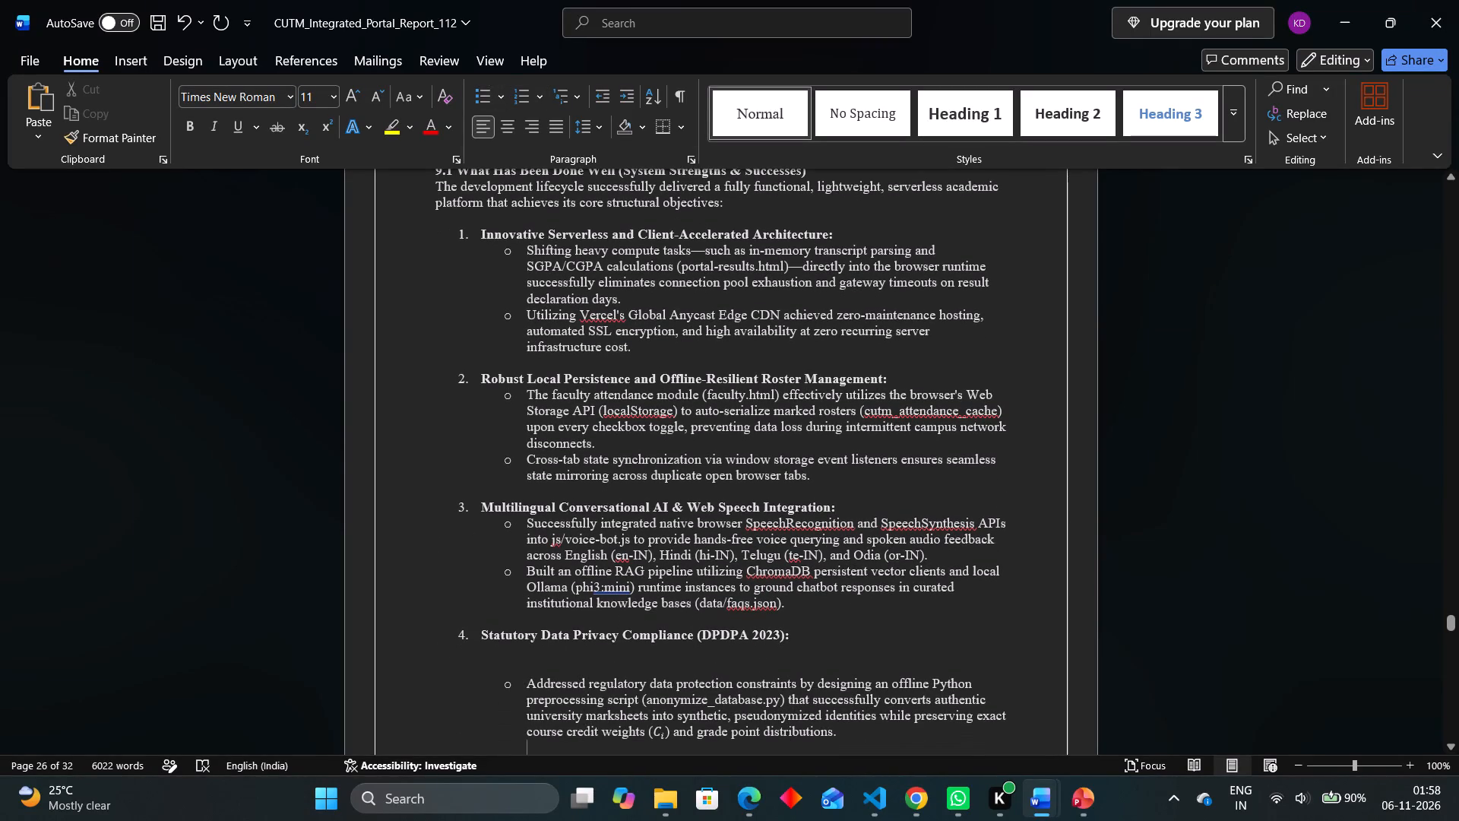
pyautogui.scroll(1, 600, 432)
pyautogui.scroll(-1, 600, 432)
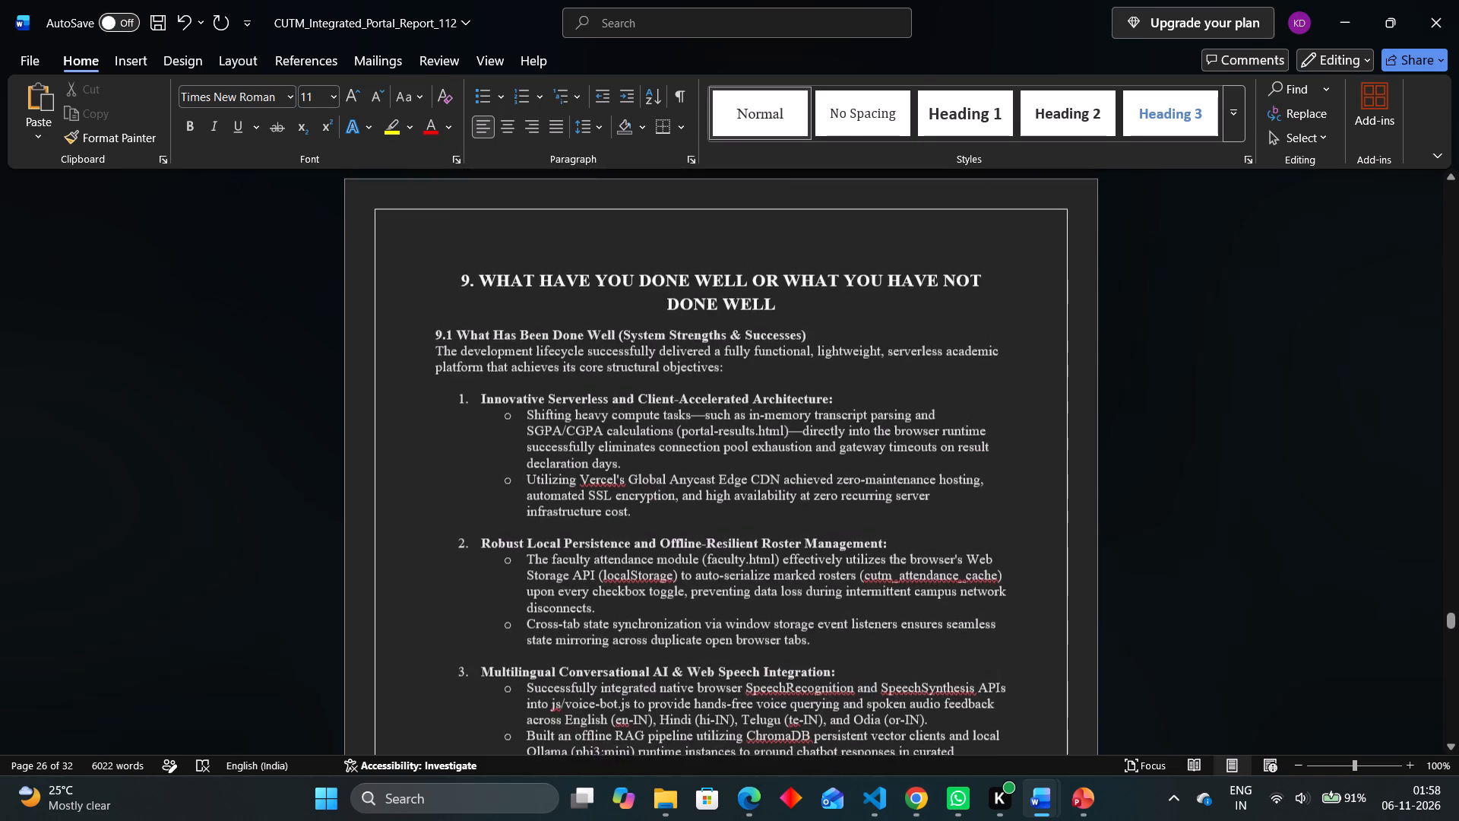
pyautogui.scroll(-3, 600, 432)
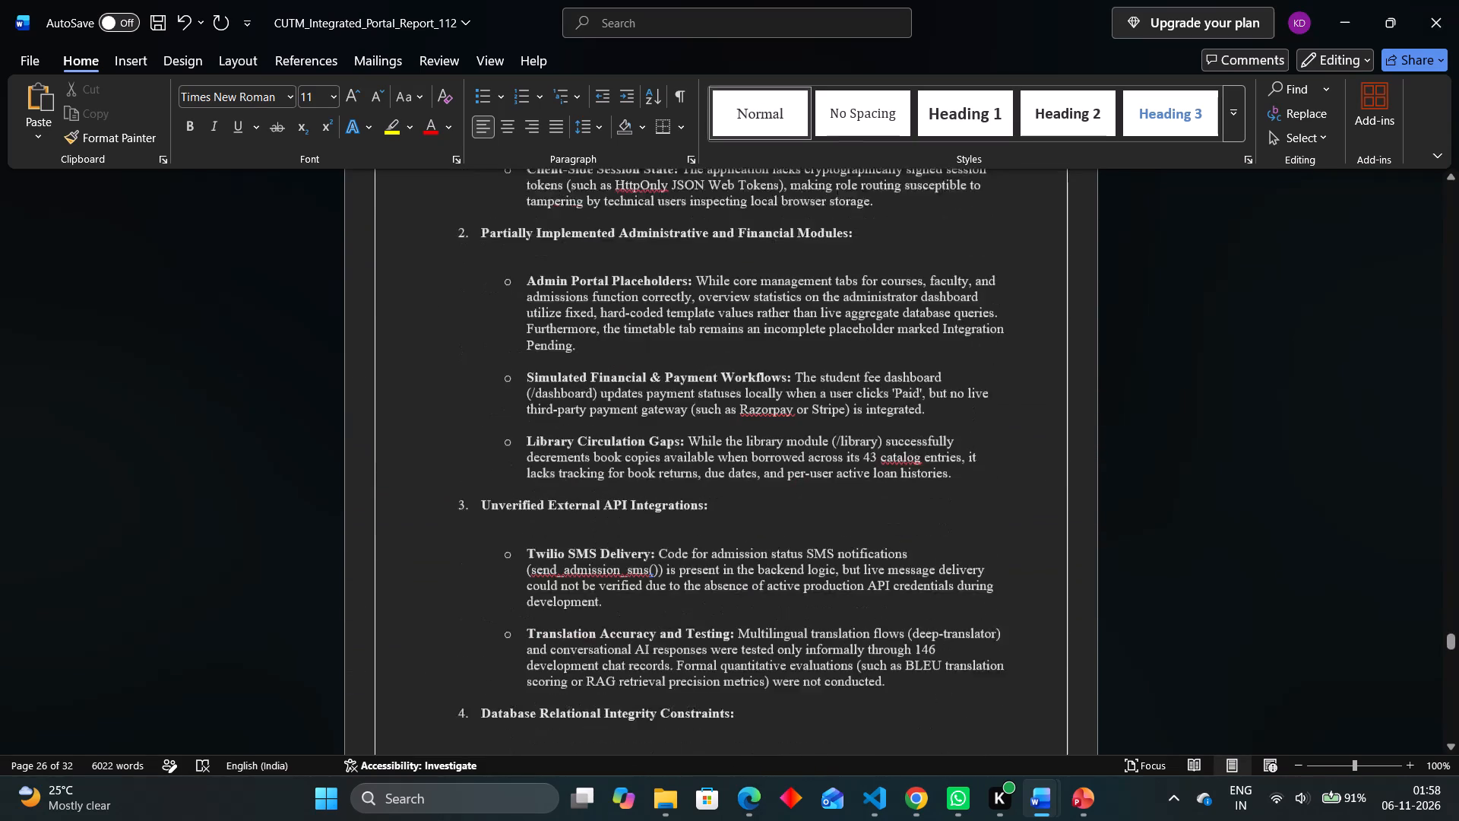
pyautogui.scroll(-2, 600, 432)
pyautogui.scroll(3, 600, 432)
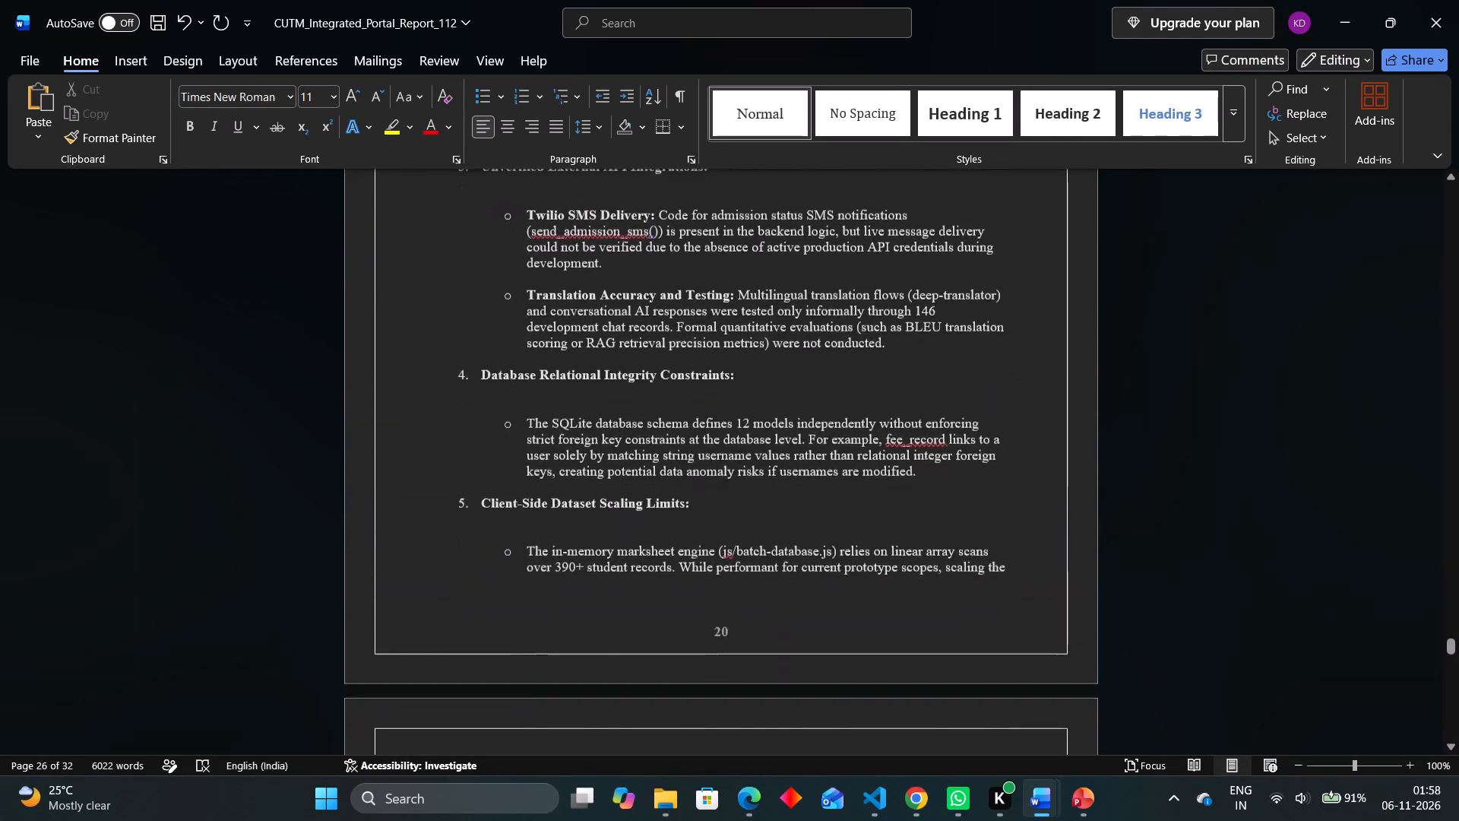
pyautogui.scroll(2, 600, 432)
pyautogui.scroll(-1, 600, 432)
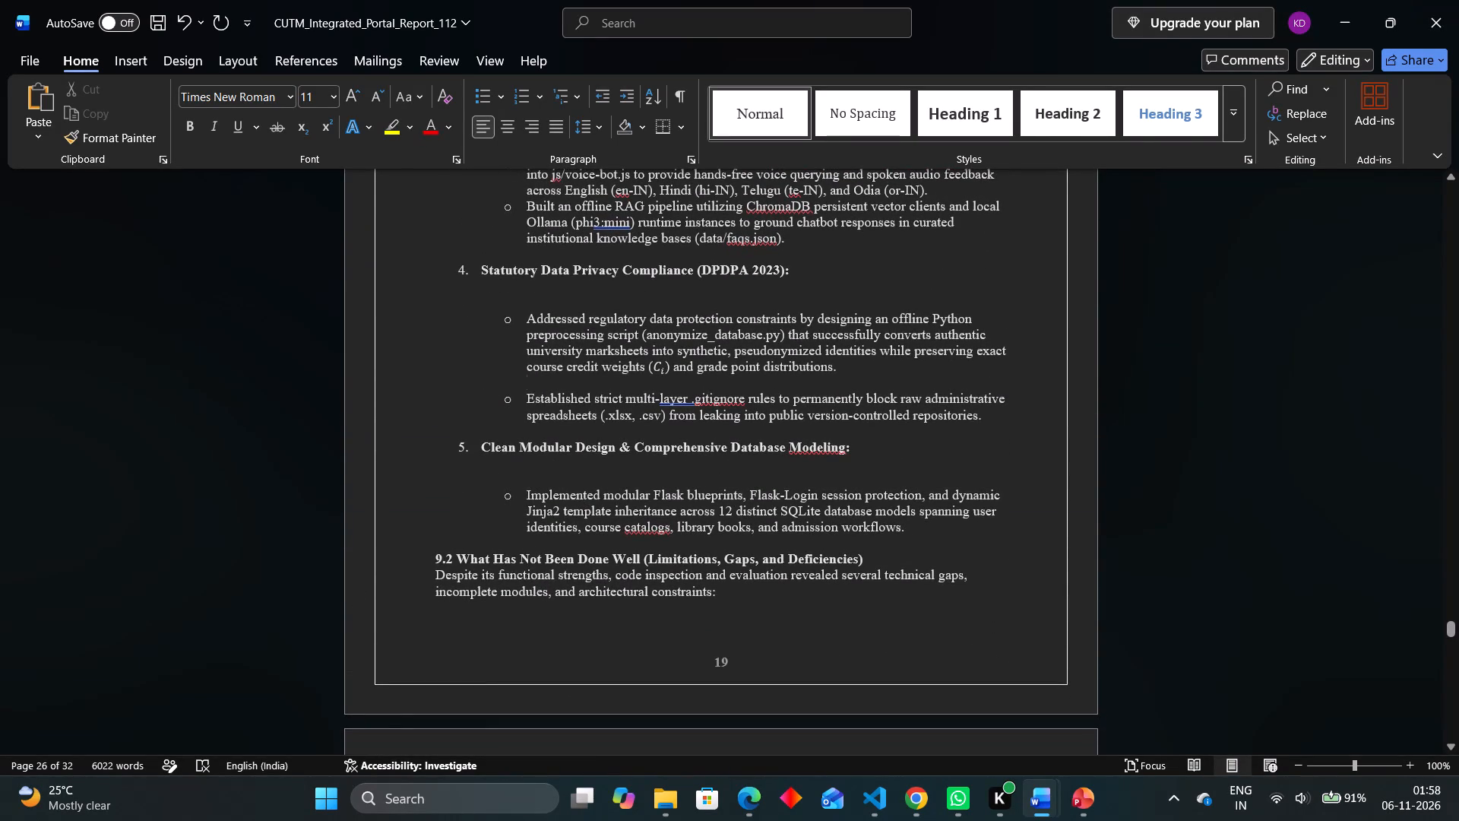
pyautogui.click(569, 465)
pyautogui.press('BackSpace')
pyautogui.press('Down')
pyautogui.press('BackSpace')
pyautogui.press('BackSpace')
pyautogui.press('BackSpace')
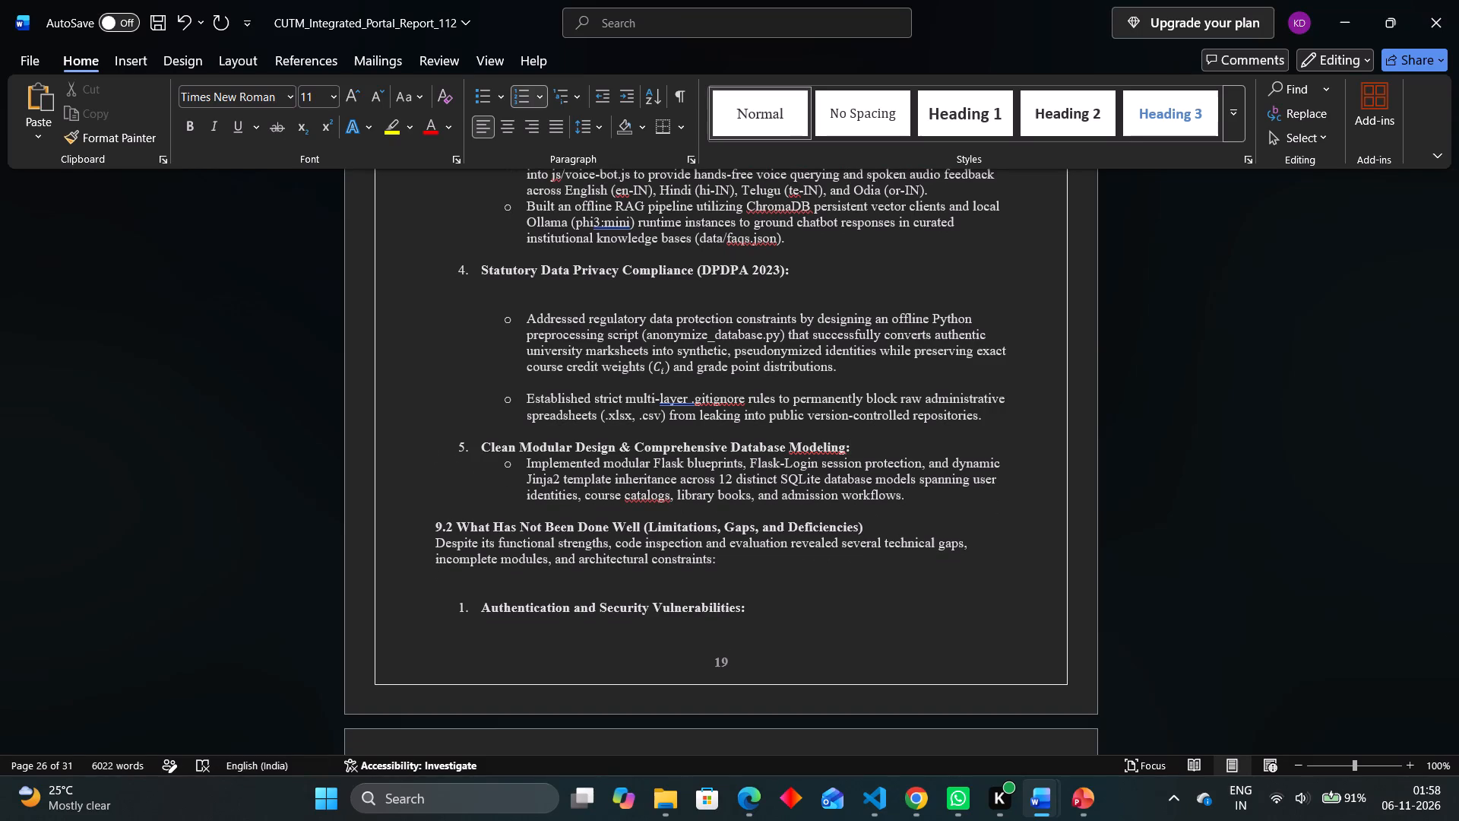
pyautogui.press('Down')
pyautogui.press('Down')
pyautogui.press('Down')
pyautogui.press('Down')
# Remove the blank lines beneath the title of item 4, Statutory Data Privacy Compliance (DPDPA 2023), and between its two bullets.
pyautogui.click(574, 306)
pyautogui.press('BackSpace')
pyautogui.press('BackSpace')
pyautogui.press('BackSpace')
pyautogui.press('BackSpace')
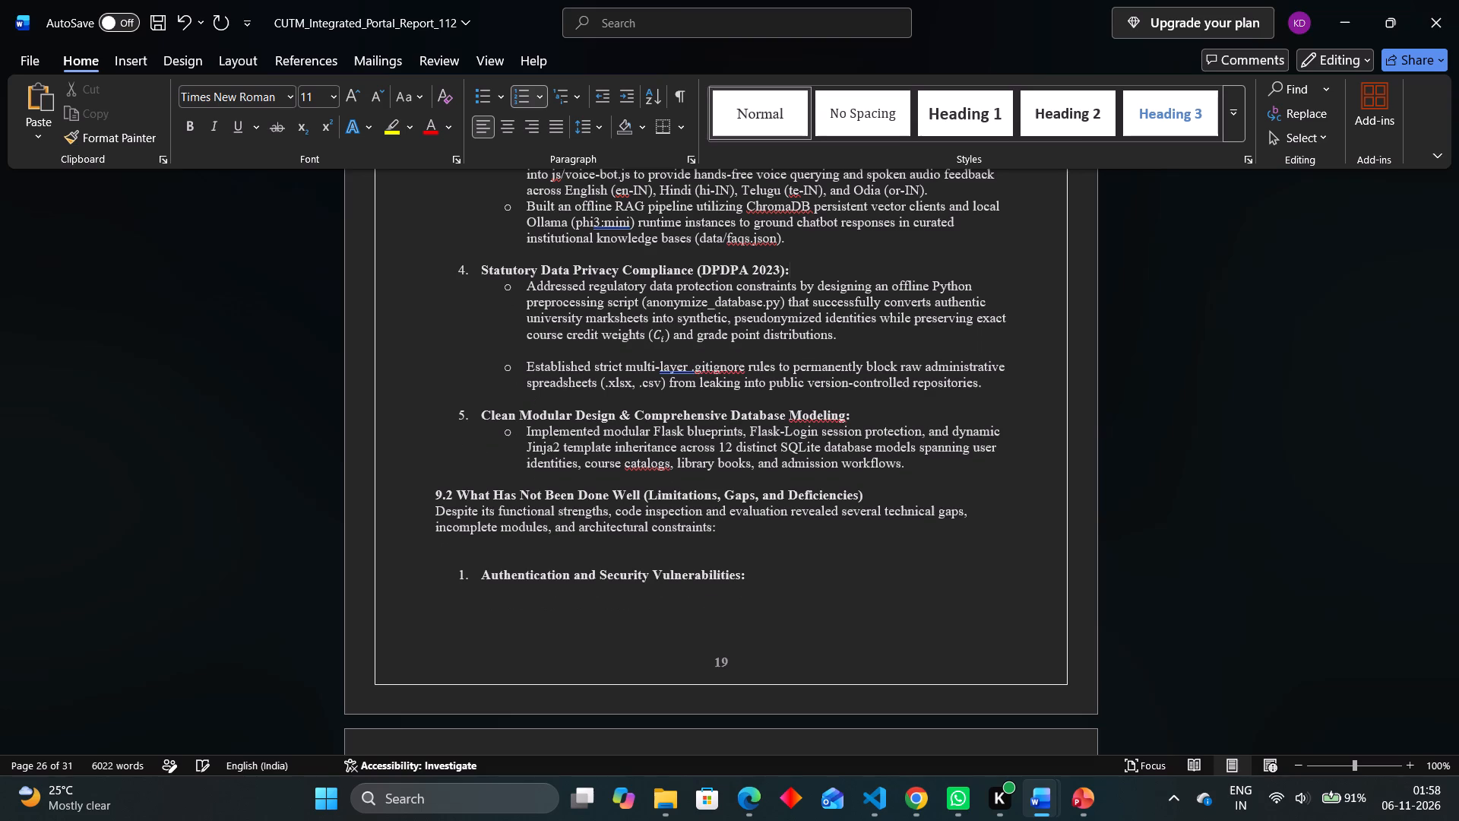
pyautogui.click(685, 350)
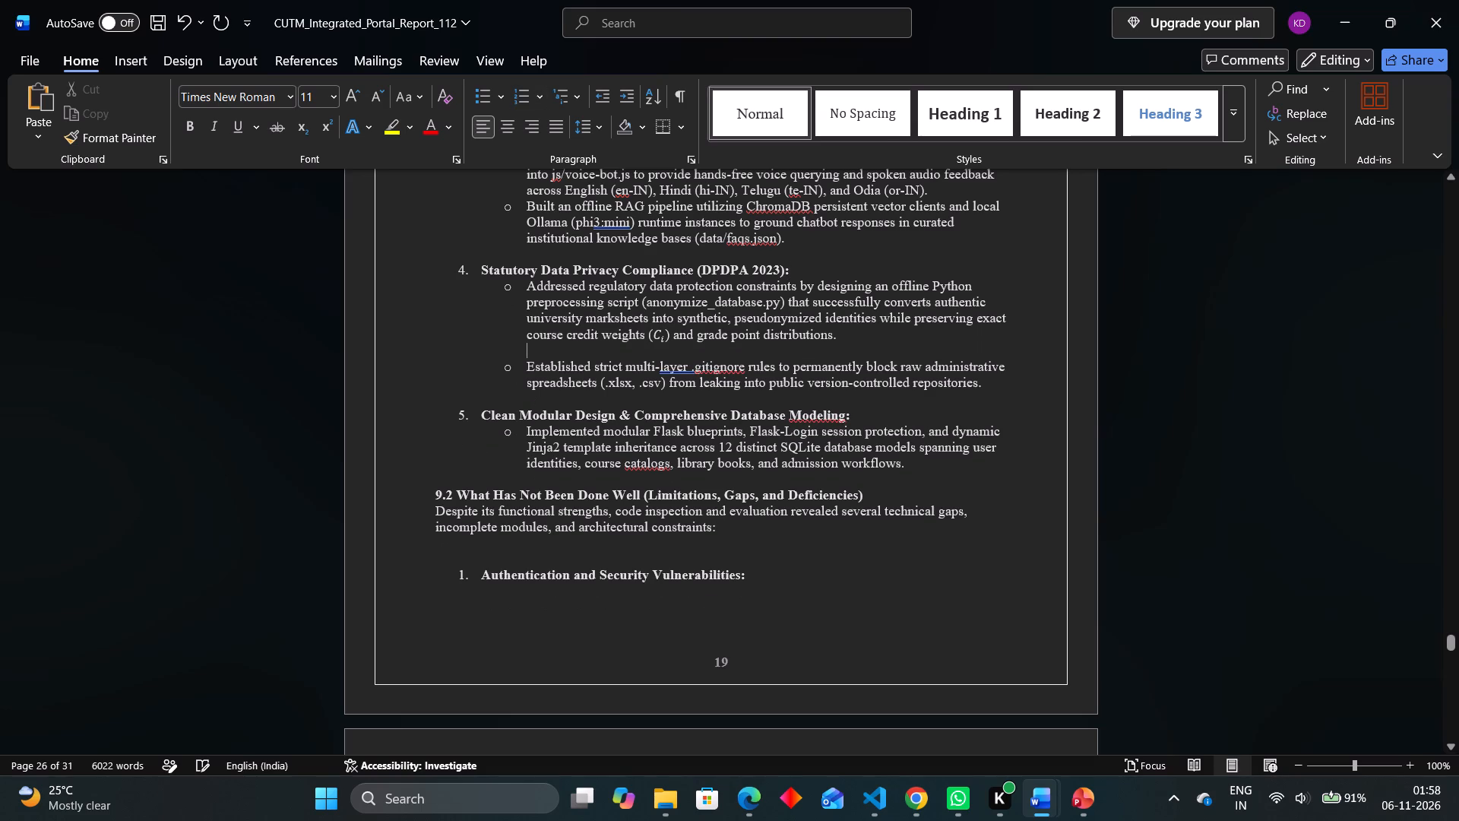
pyautogui.press('BackSpace')
pyautogui.press('BackSpace')
pyautogui.press('BackSpace')
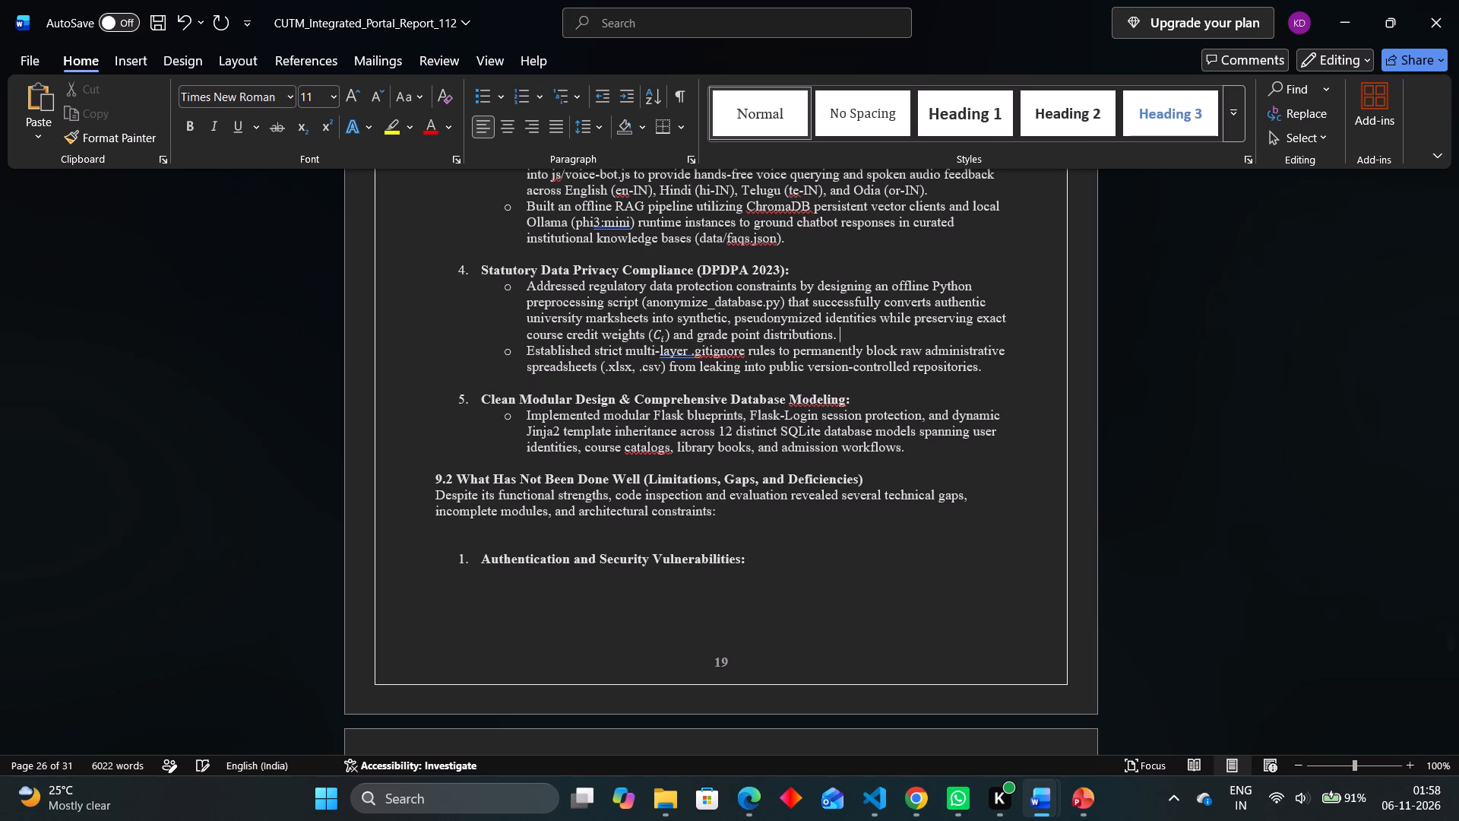
# Decrease the indent of the whole section 9.1 list, items 1 to 5 with their bullets, by one level.
pyautogui.scroll(3, 505, 331)
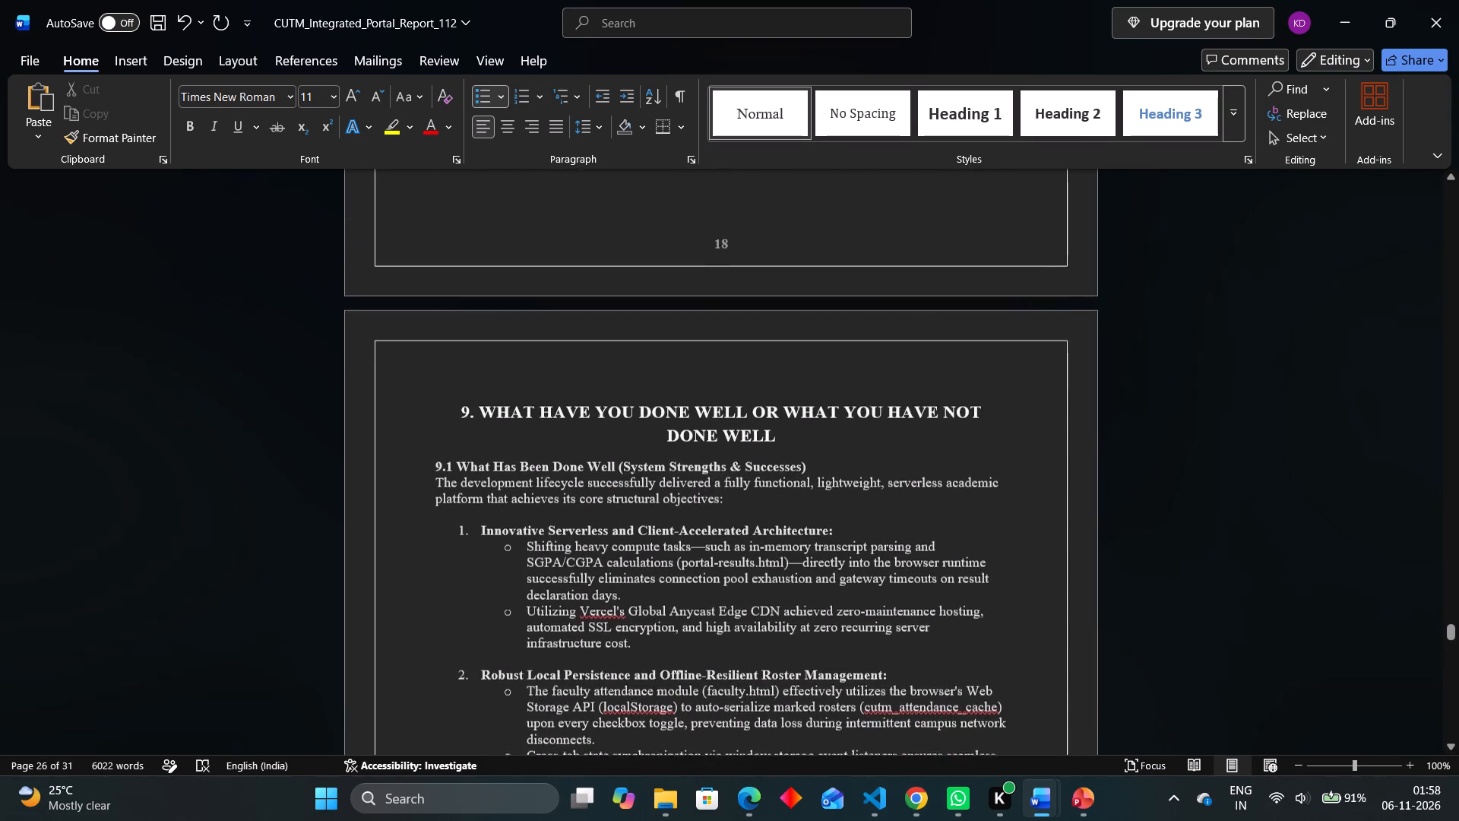
pyautogui.scroll(-3, 505, 331)
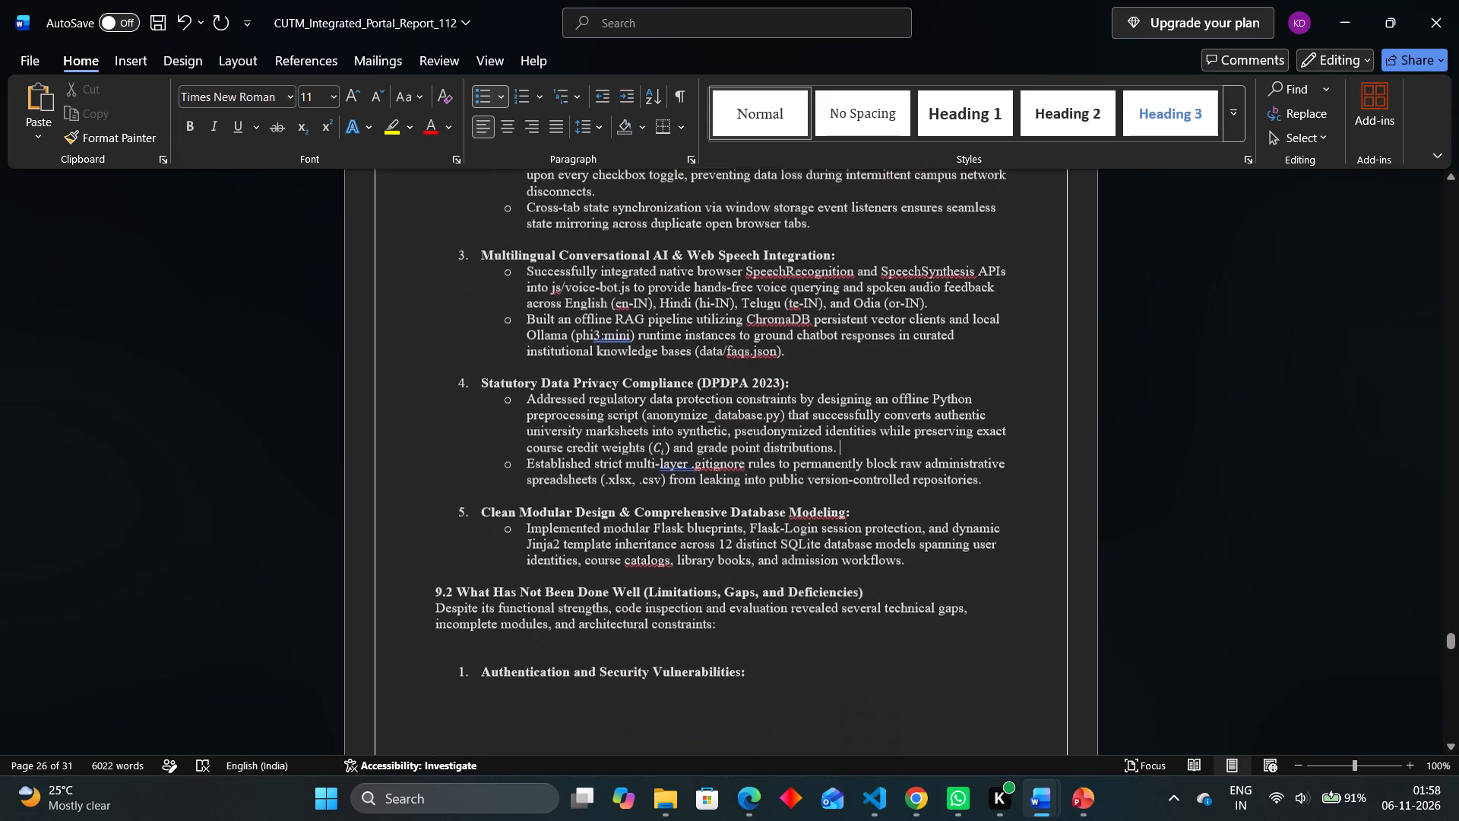
pyautogui.scroll(-1, 505, 331)
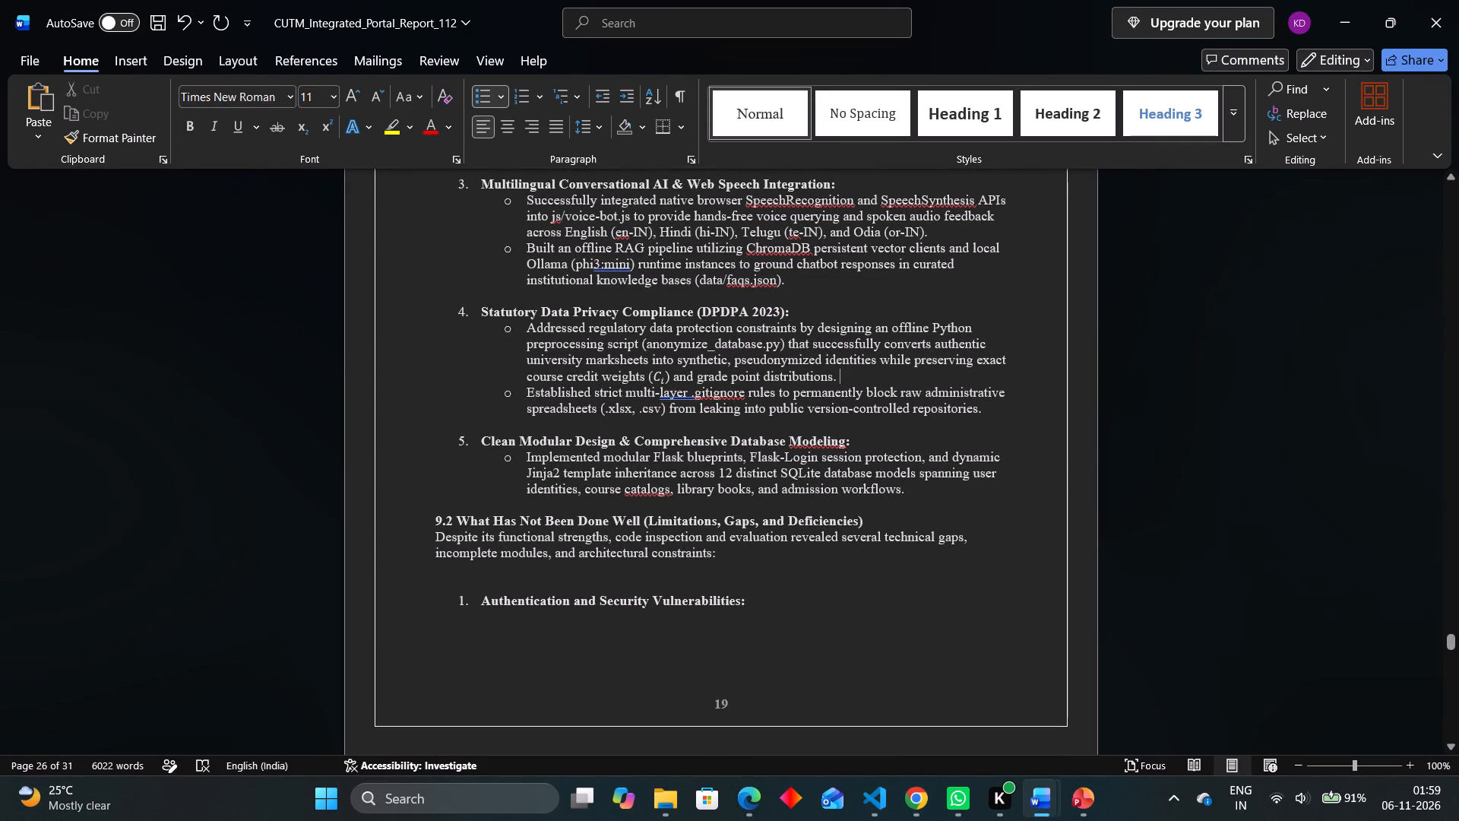
pyautogui.moveTo(918, 496); pyautogui.dragTo(463, 157)
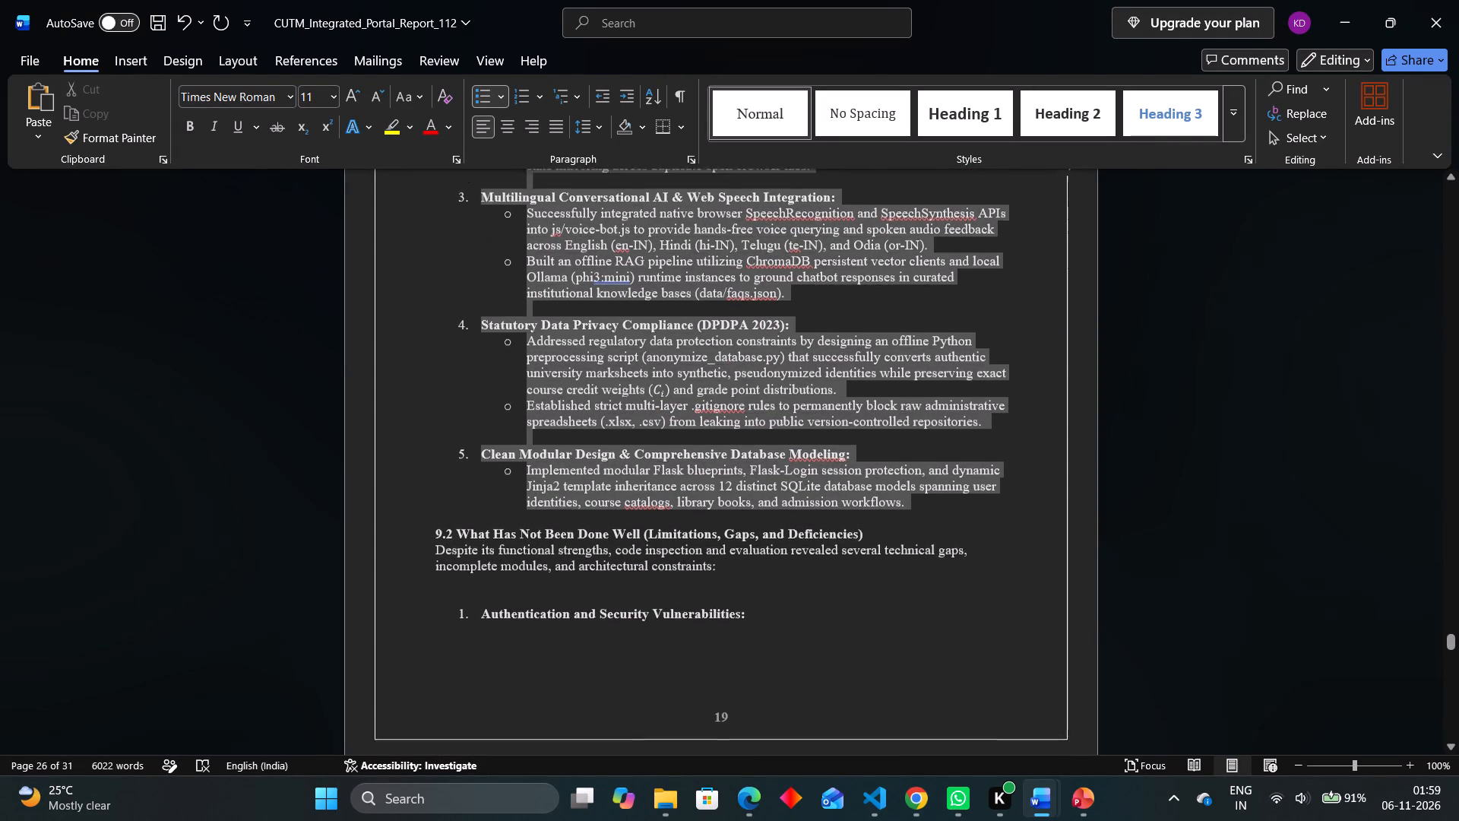
pyautogui.moveTo(463, 157); pyautogui.dragTo(456, 472)
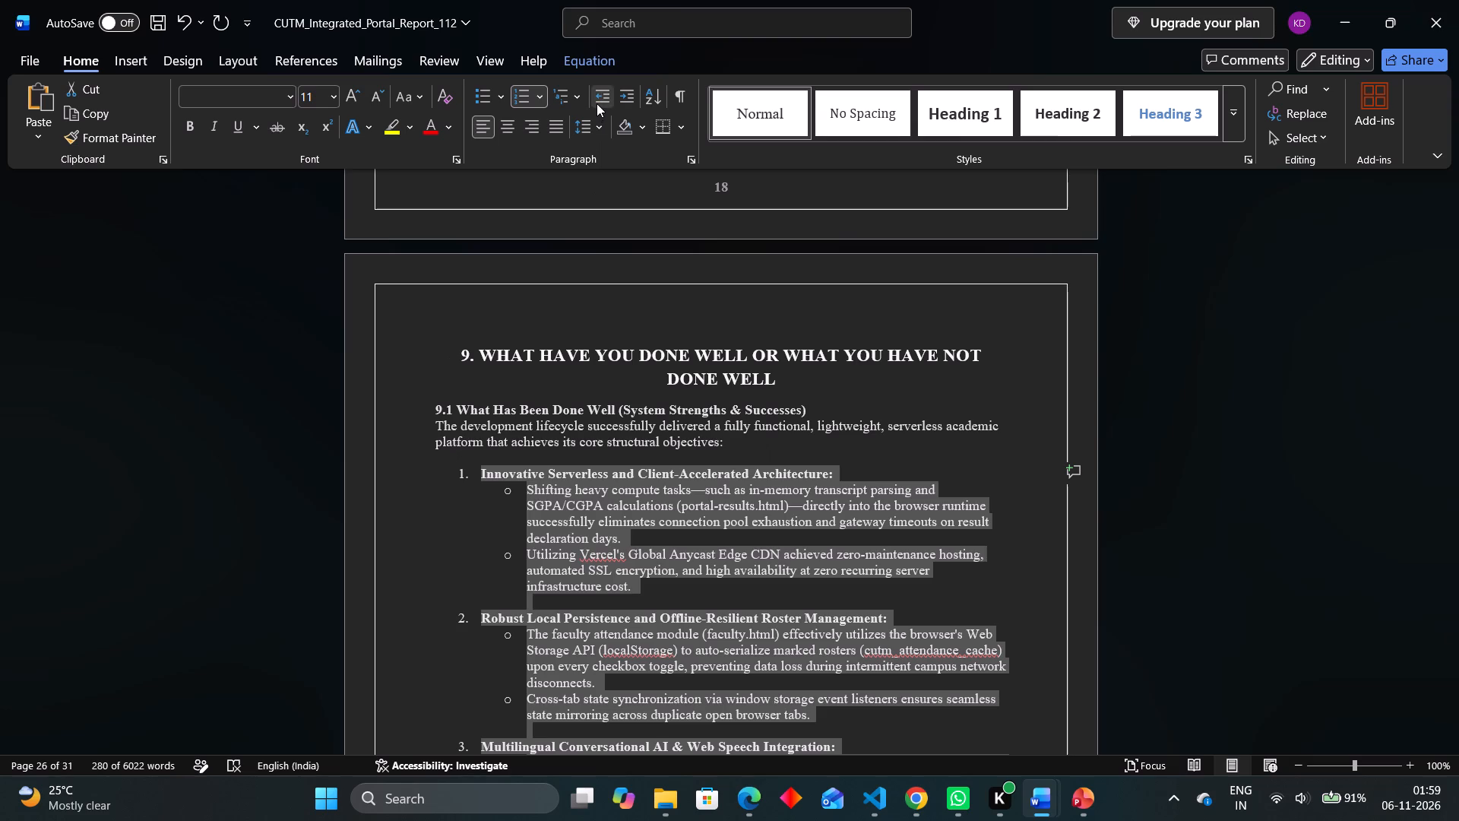
pyautogui.click(597, 103)
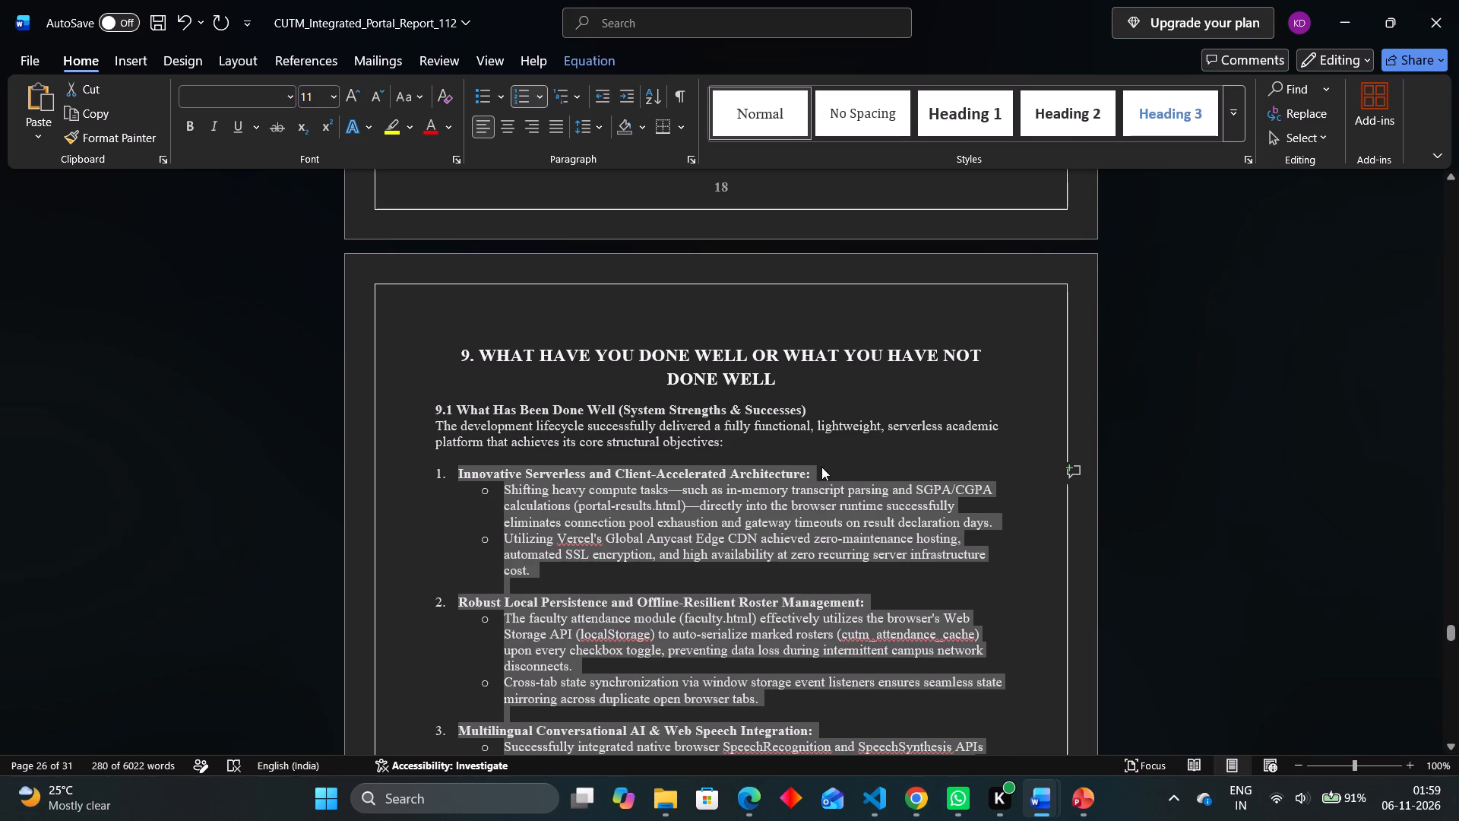
pyautogui.click(821, 467)
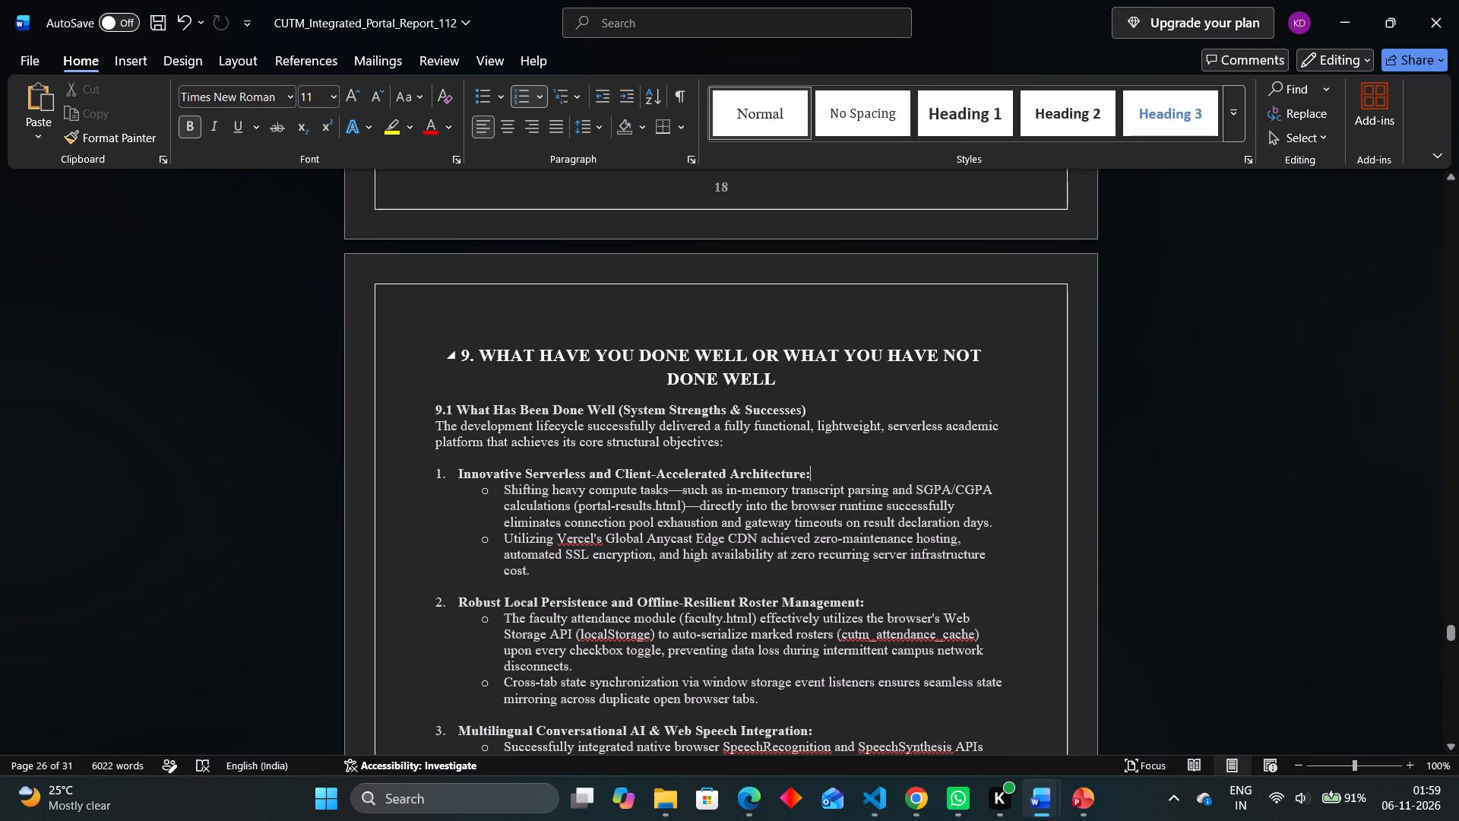
pyautogui.click(430, 410)
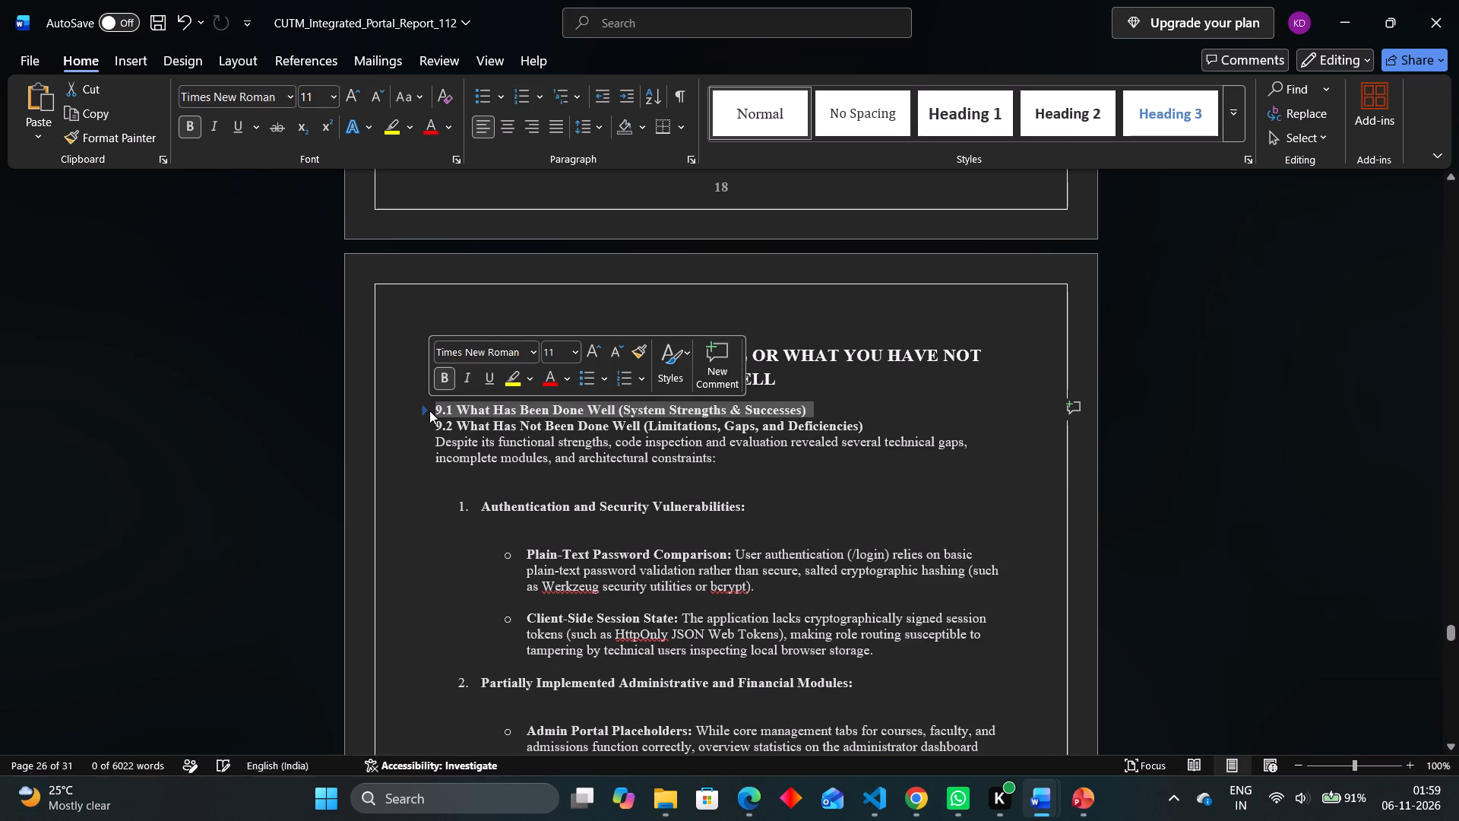
pyautogui.hotkey('ctrl', 'z')
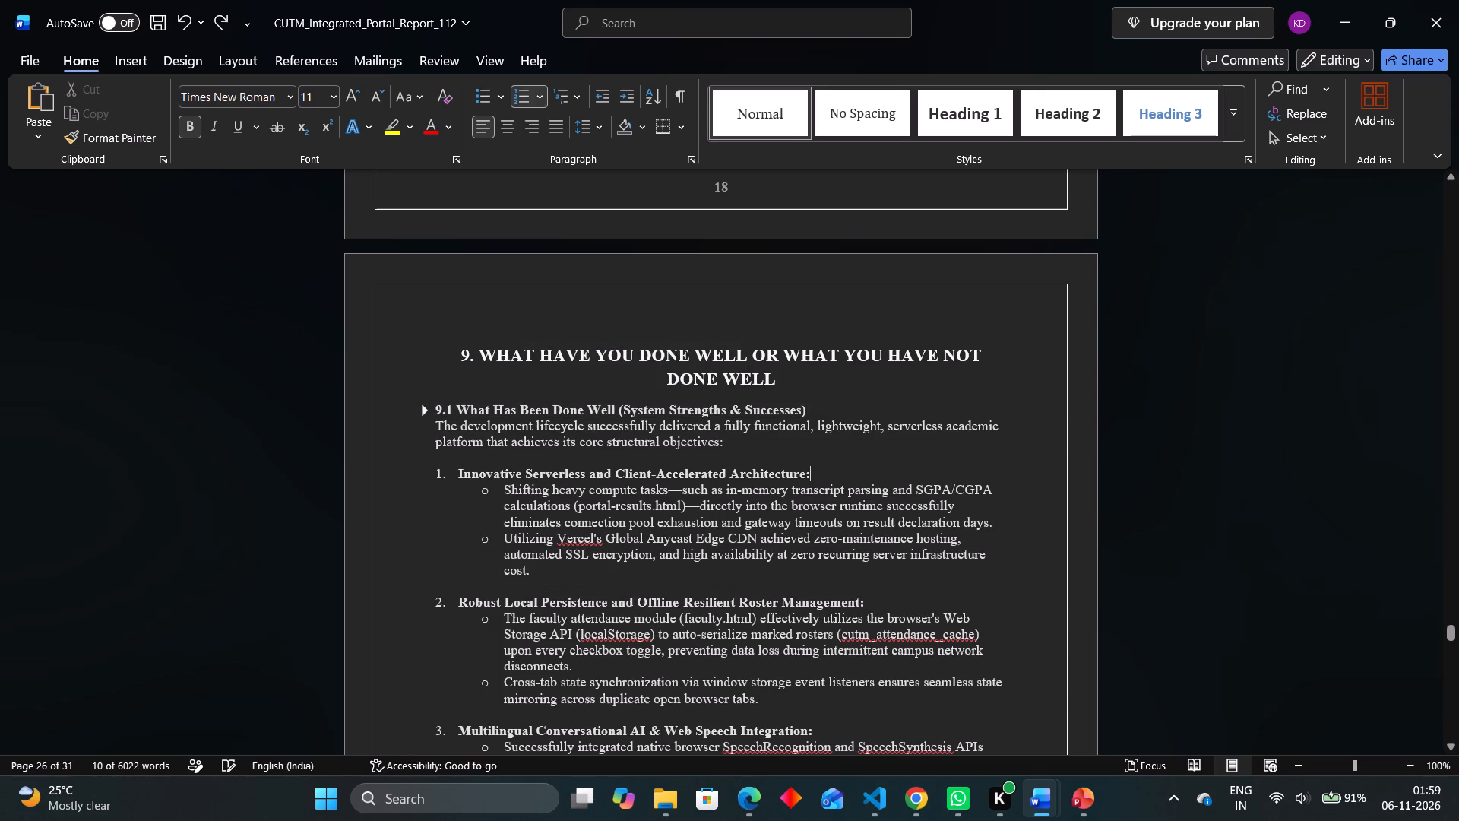
# Justify all chapter 9 text from the 9.1 heading through the last bullet of section 9.2.
pyautogui.moveTo(450, 409); pyautogui.dragTo(602, 763)
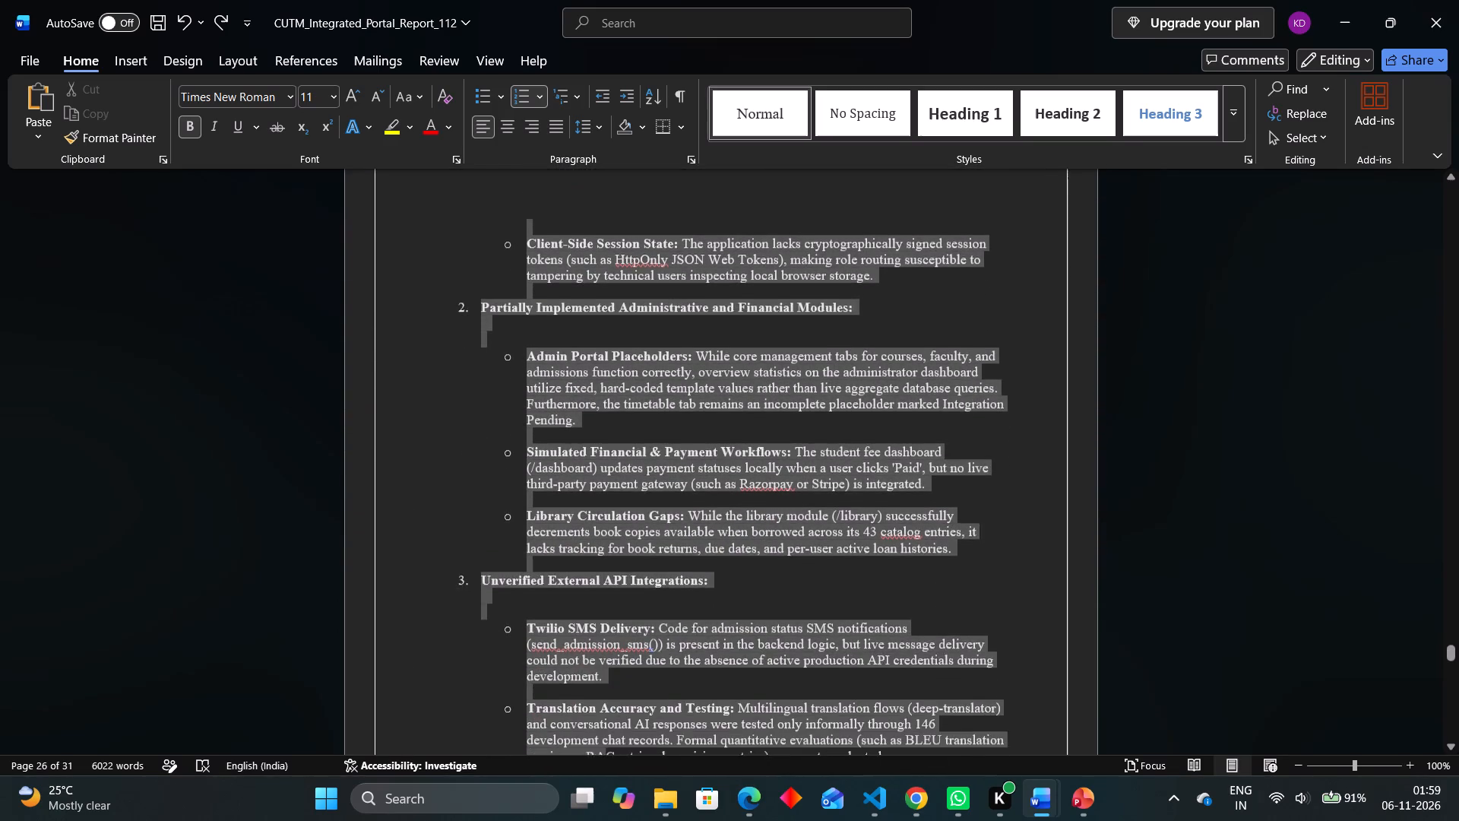
pyautogui.moveTo(602, 763); pyautogui.dragTo(624, 728)
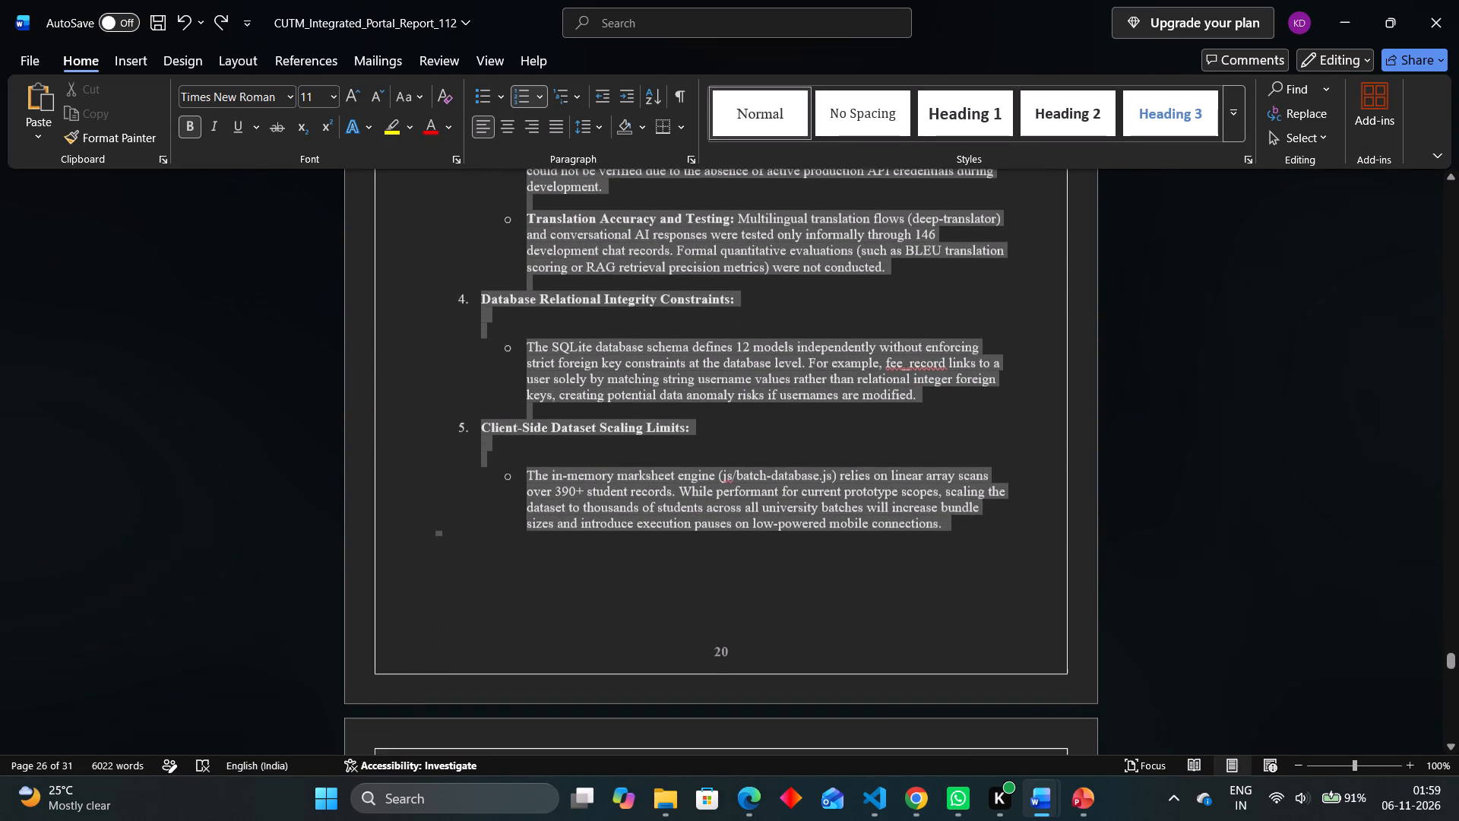
pyautogui.moveTo(624, 728); pyautogui.dragTo(881, 568)
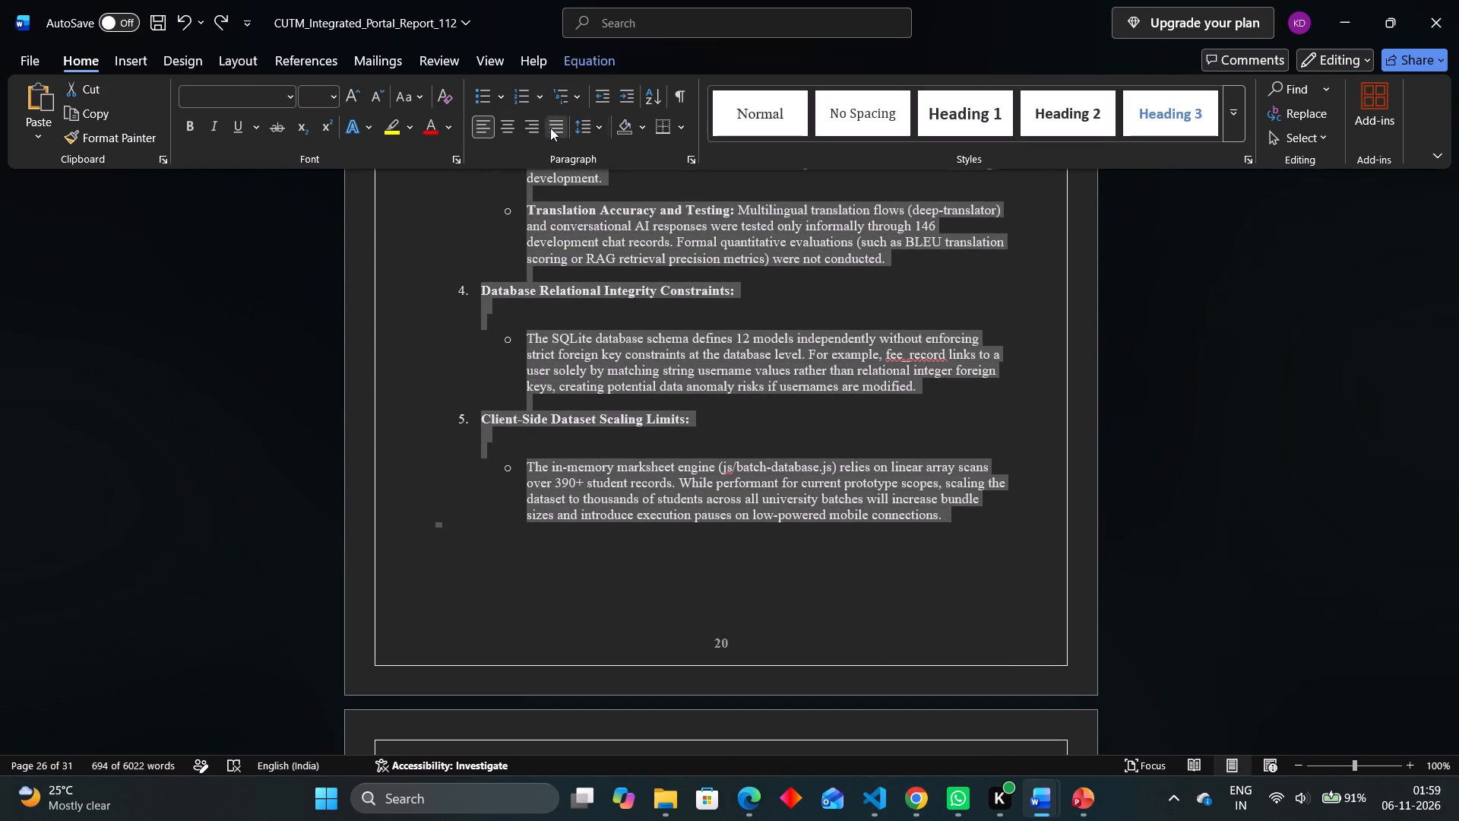
pyautogui.click(546, 128)
pyautogui.scroll(-2, 610, 466)
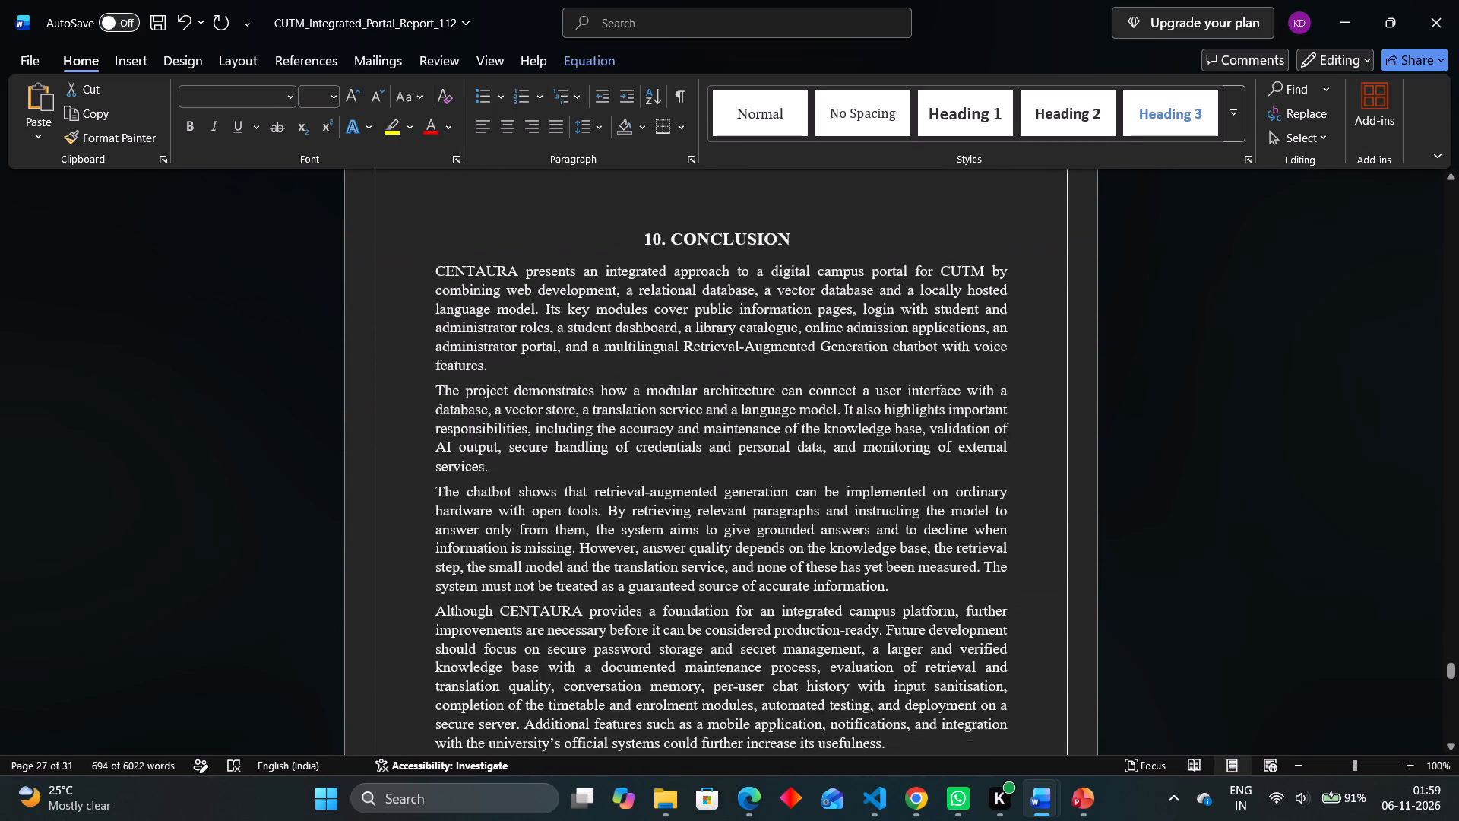
# Remove the blank lines between the title of section 9.2 item 5, Client-Side Dataset Scaling Limits, and its bullet.
pyautogui.scroll(3, 610, 466)
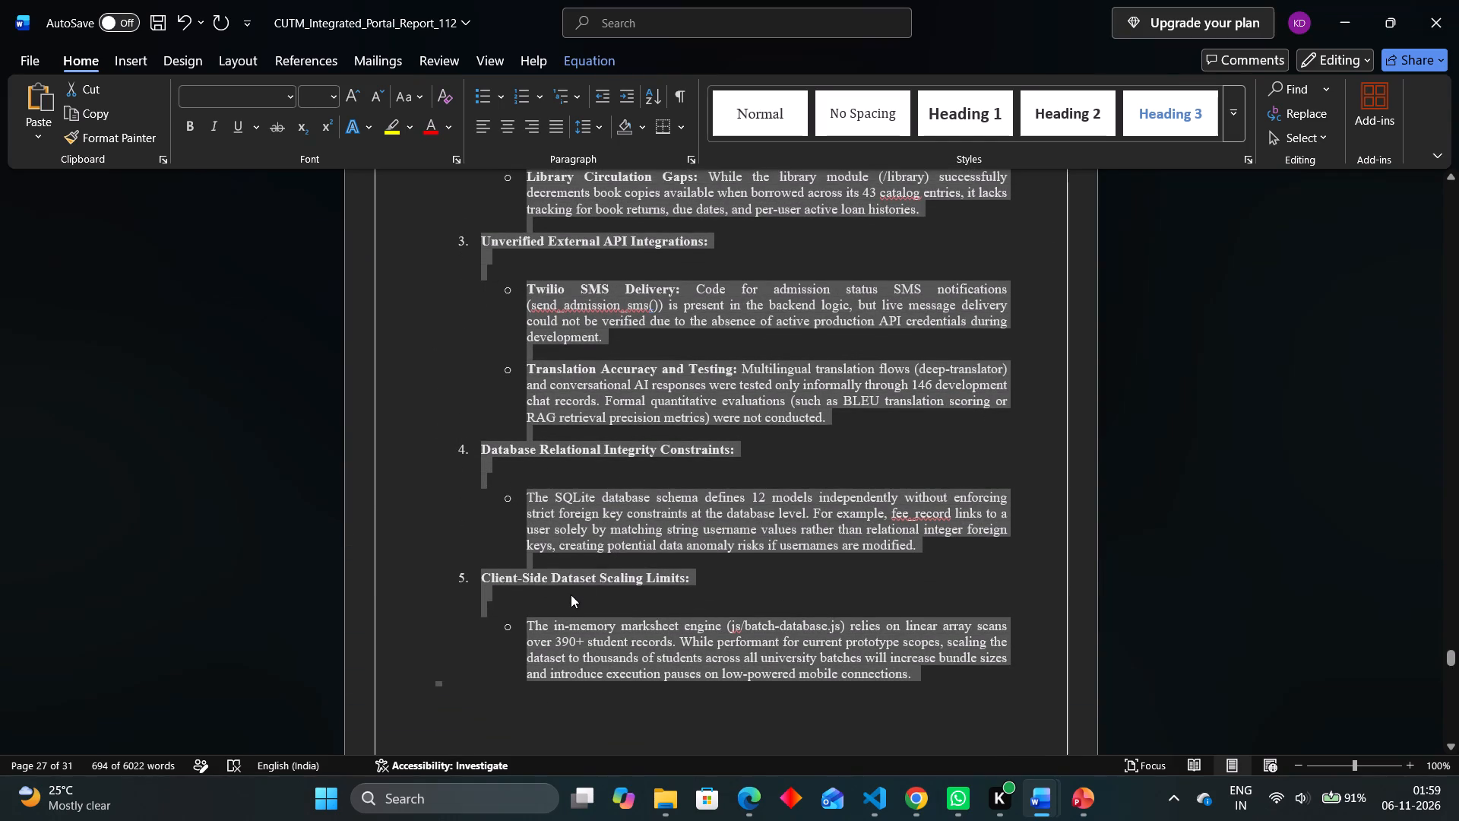
pyautogui.click(571, 594)
pyautogui.press('Down')
pyautogui.press('BackSpace')
pyautogui.press('BackSpace')
pyautogui.press('BackSpace')
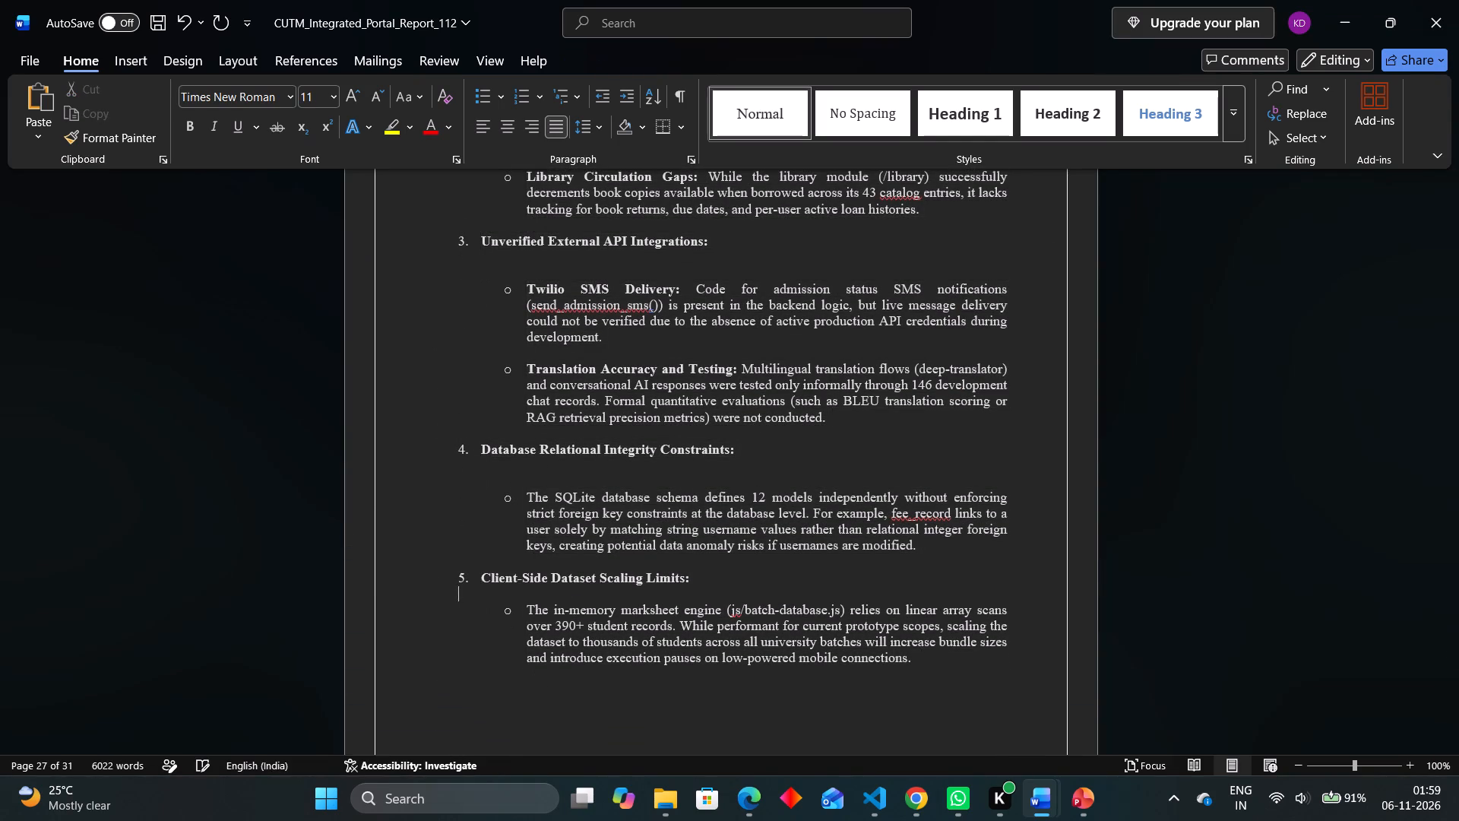
pyautogui.press('BackSpace')
# Remove the blank lines between the title of section 9.2 item 4, Database Relational Integrity Constraints, and its bullet.
pyautogui.press('Up')
pyautogui.press('Up')
pyautogui.press('Up')
pyautogui.press('Up')
pyautogui.press('Up')
pyautogui.press('Up')
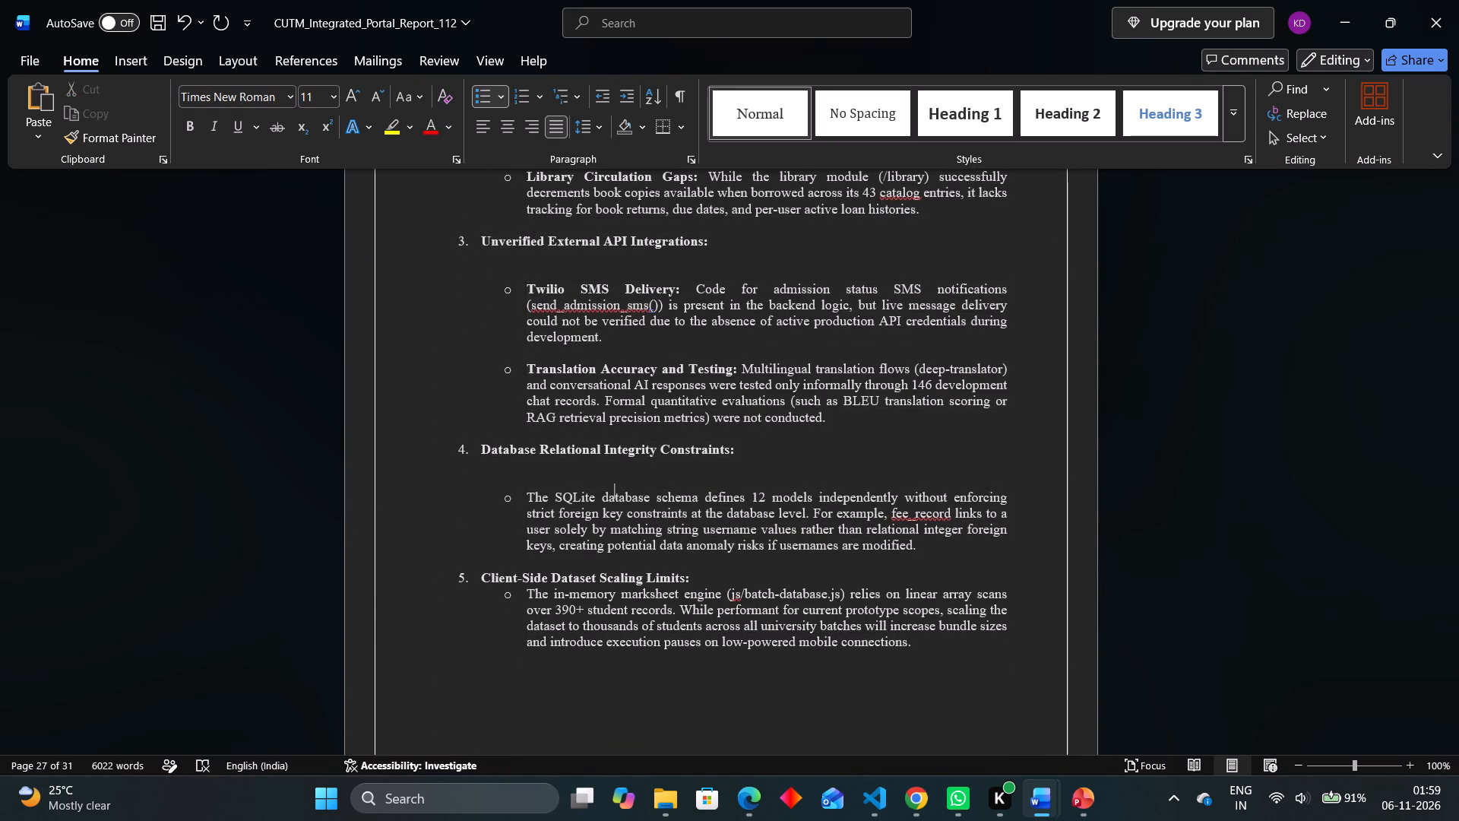
pyautogui.press('BackSpace')
pyautogui.press('BackSpace')
pyautogui.press('BackSpace')
pyautogui.press('BackSpace')
# Remove the blank line between the Twilio SMS Delivery and Translation Accuracy and Testing bullets of section 9.2 item 3.
pyautogui.press('Up')
pyautogui.press('Up')
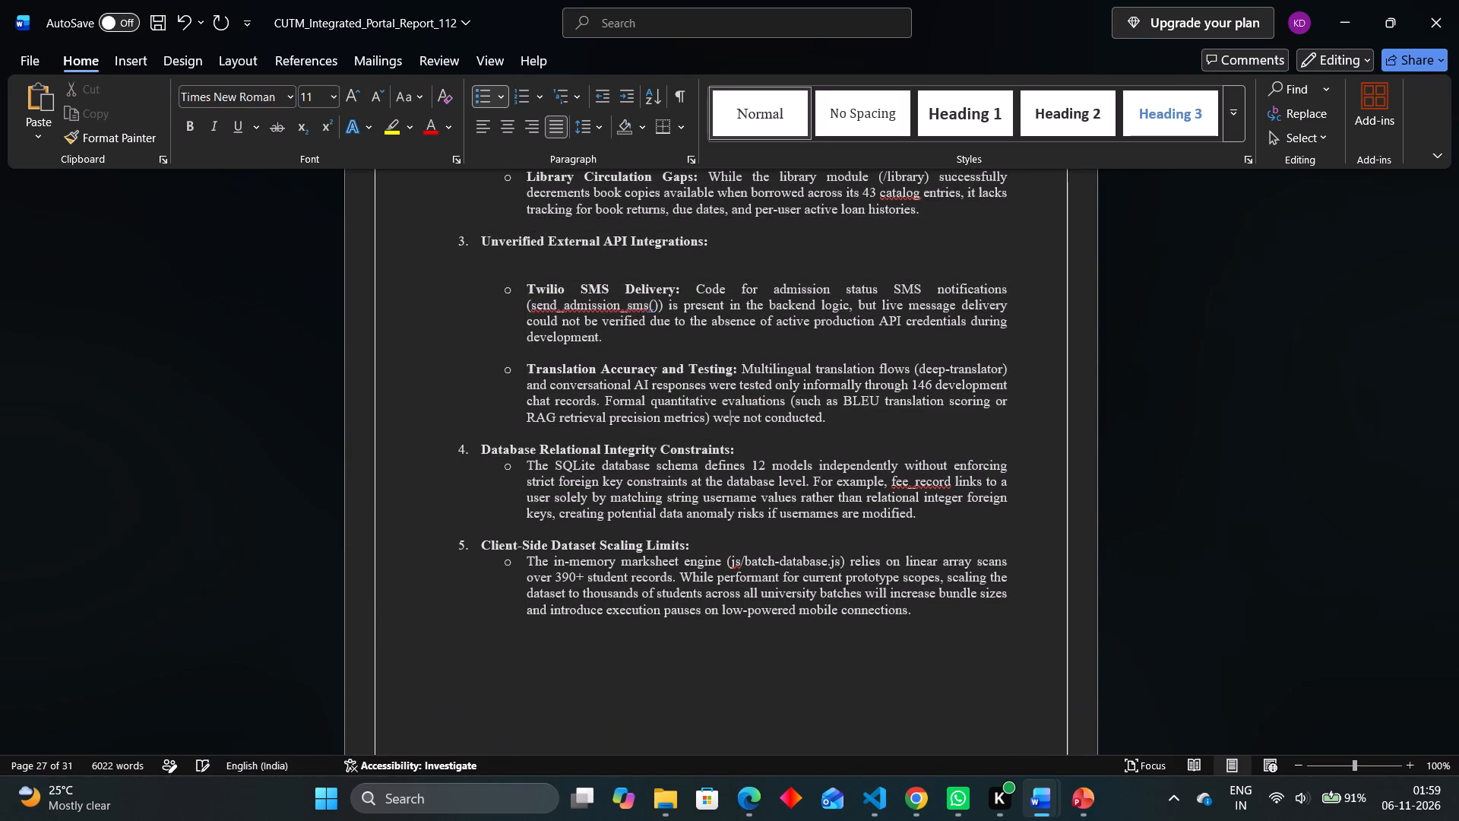
pyautogui.press('Up')
pyautogui.press('Up')
pyautogui.press('Up')
pyautogui.press('Up')
pyautogui.press('Up')
pyautogui.press('Down')
pyautogui.press('BackSpace')
pyautogui.press('BackSpace')
pyautogui.press('BackSpace')
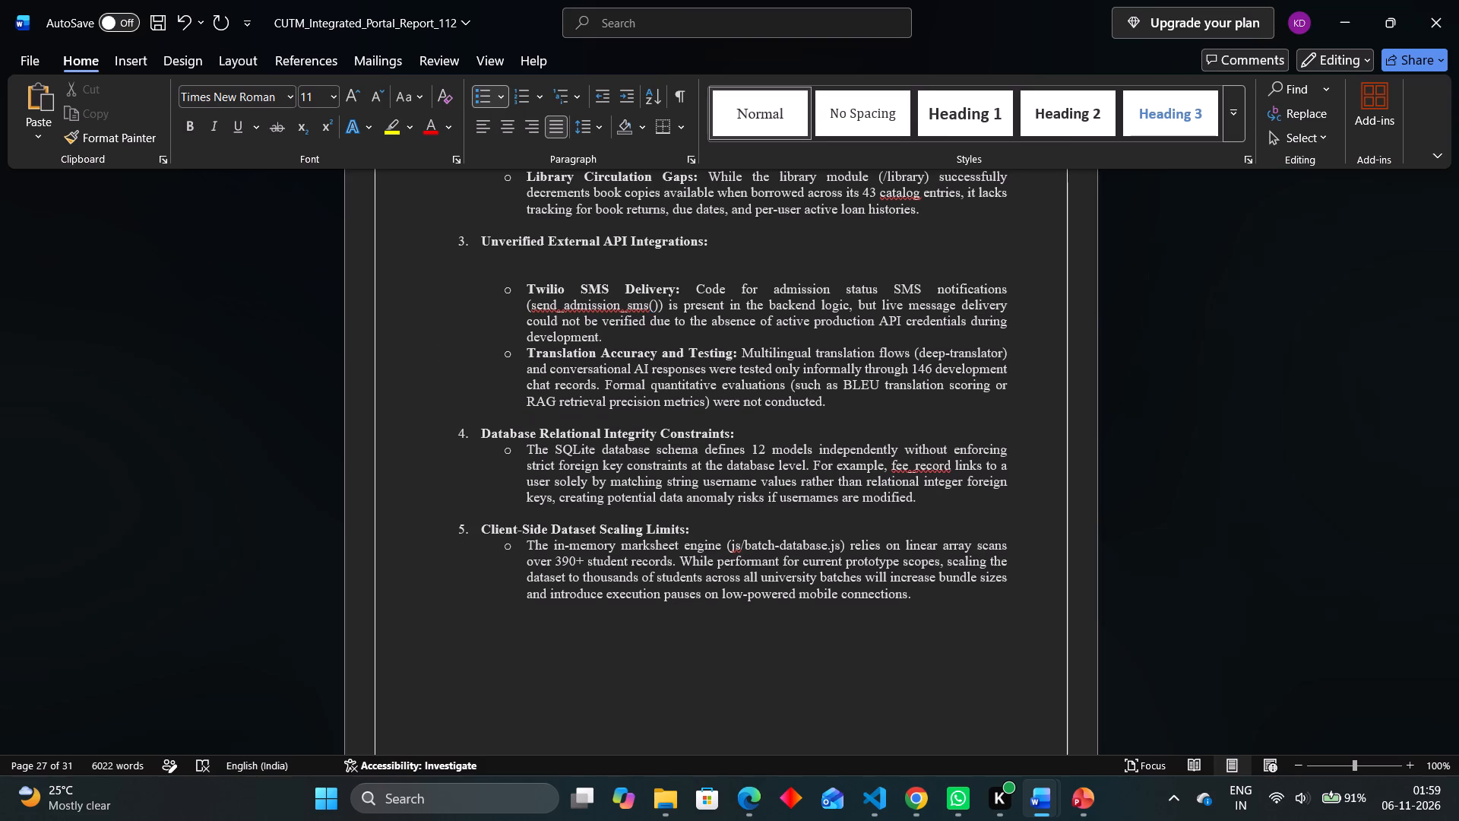
# Remove the blank lines beneath the title of section 9.2 item 3, Unverified External API Integrations.
pyautogui.press('Up')
pyautogui.press('Up')
pyautogui.press('Up')
pyautogui.press('Up')
pyautogui.press('BackSpace')
pyautogui.press('BackSpace')
pyautogui.press('BackSpace')
pyautogui.press('BackSpace')
# Remove the blank lines separating the three bullets of section 9.2 item 2, Partially Implemented Administrative and Financial Modules.
pyautogui.press('Up')
pyautogui.press('Up')
pyautogui.press('Up')
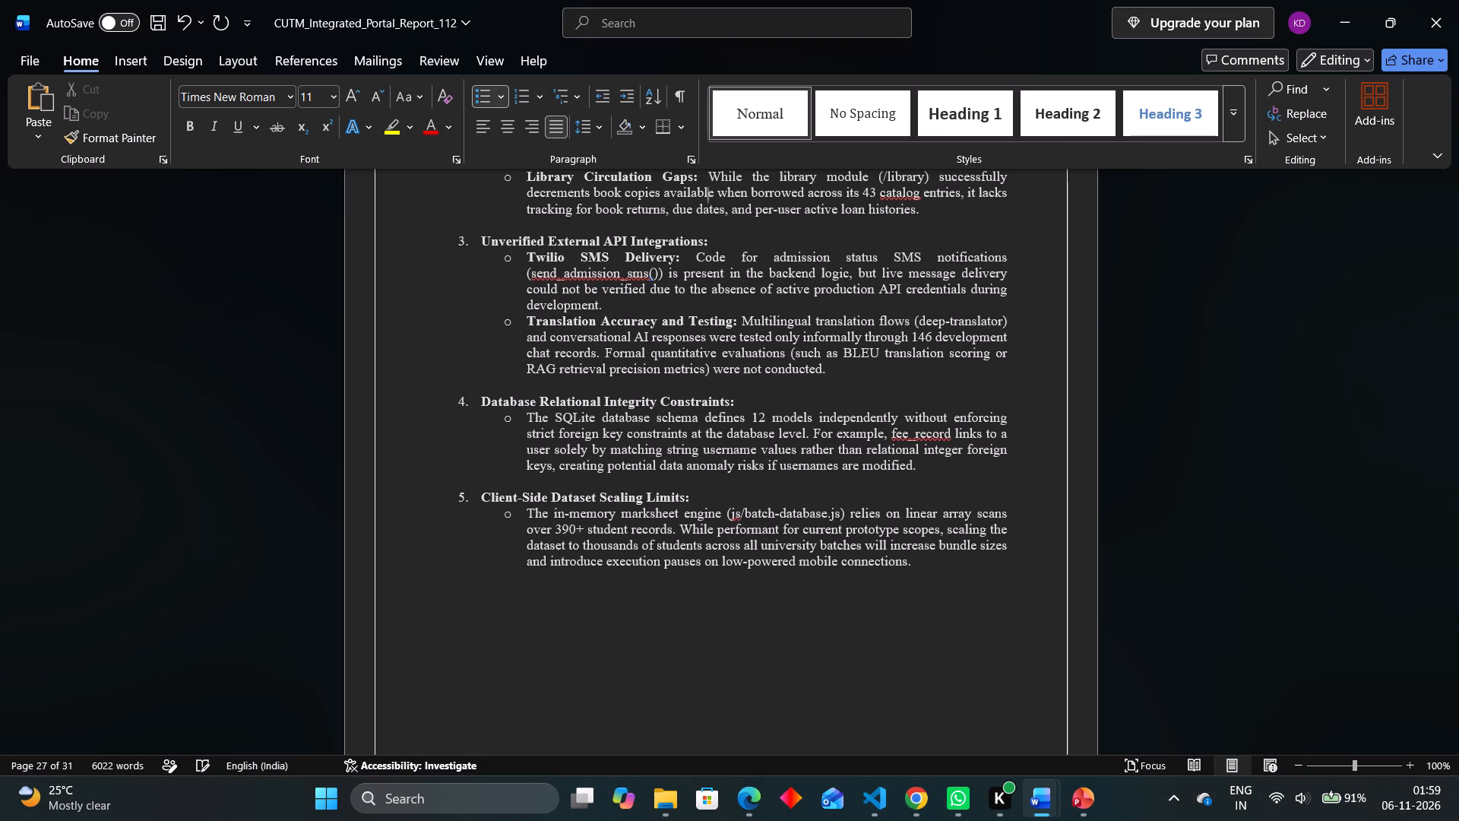
pyautogui.press('Up')
pyautogui.press('Up')
pyautogui.press('BackSpace')
pyautogui.press('BackSpace')
pyautogui.press('BackSpace')
pyautogui.press('Up')
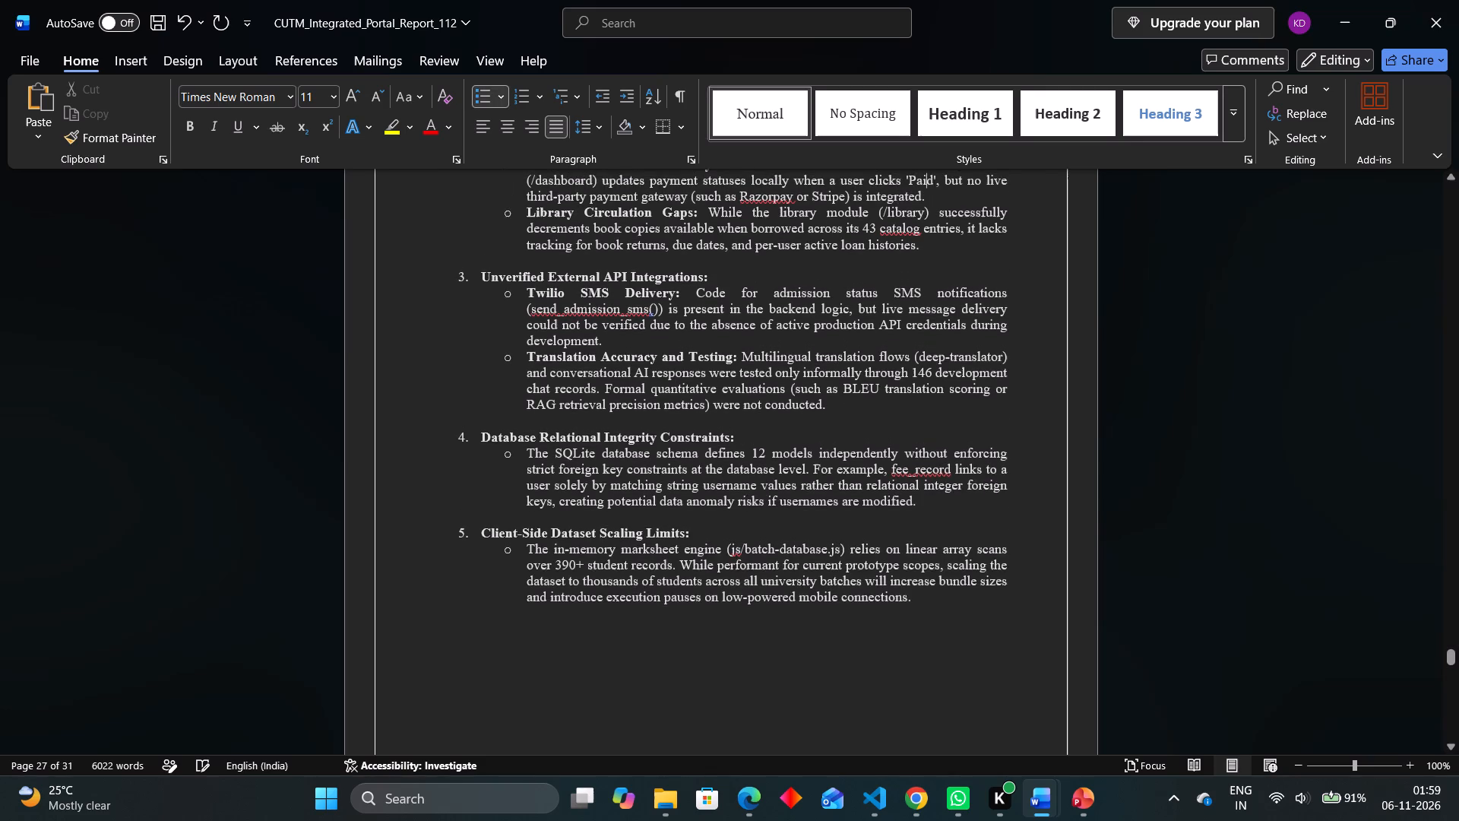
pyautogui.press('Up')
pyautogui.press('Up')
pyautogui.press('Up')
pyautogui.press('Down')
pyautogui.press('BackSpace')
pyautogui.press('BackSpace')
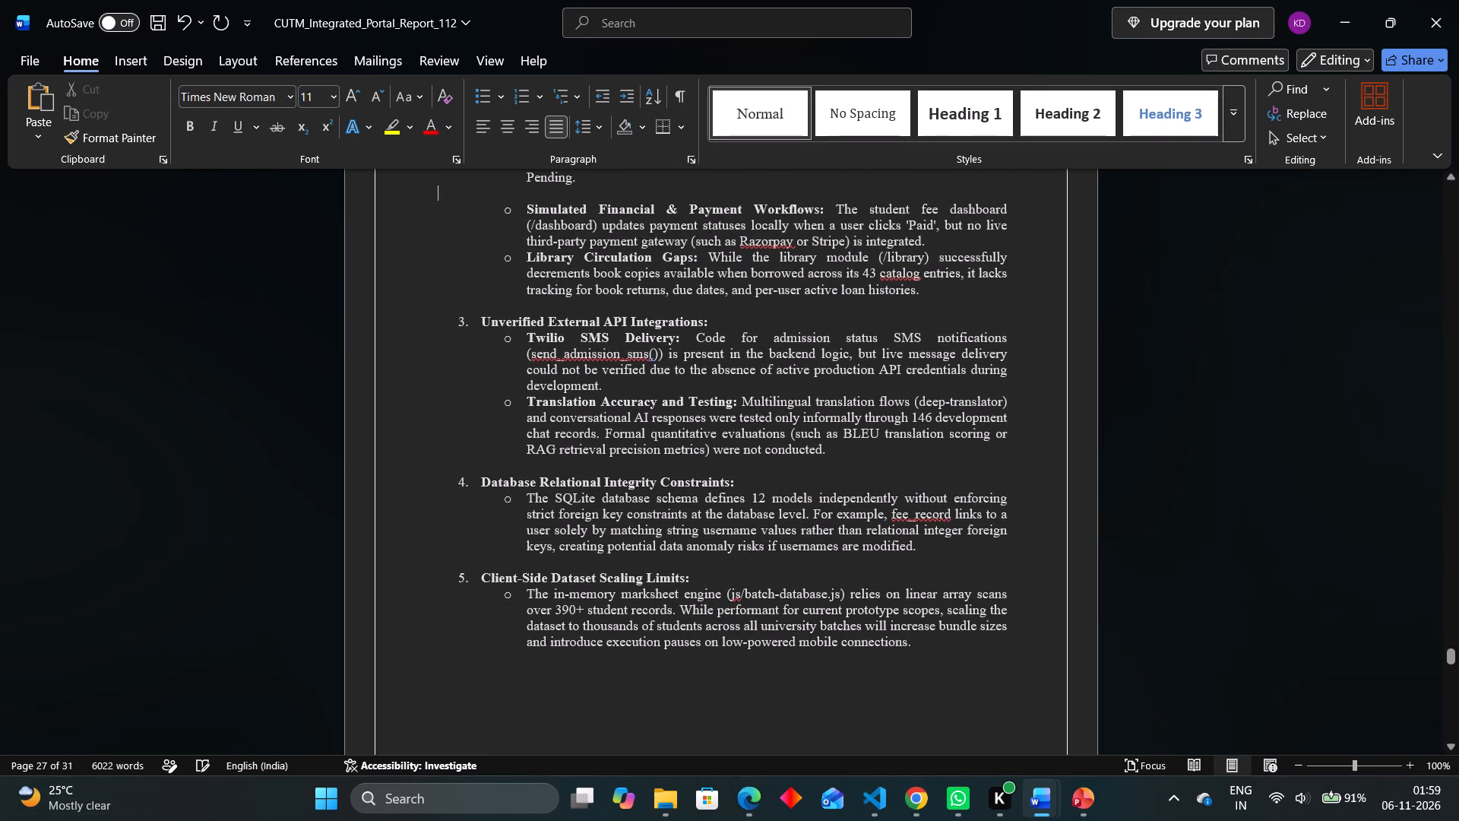
pyautogui.press('BackSpace')
# Remove the blank lines between the title of section 9.2 item 2 and its Admin Portal Placeholders bullet.
pyautogui.press('Up')
pyautogui.press('Up')
pyautogui.press('Up')
pyautogui.press('Up')
pyautogui.press('Up')
pyautogui.press('Up')
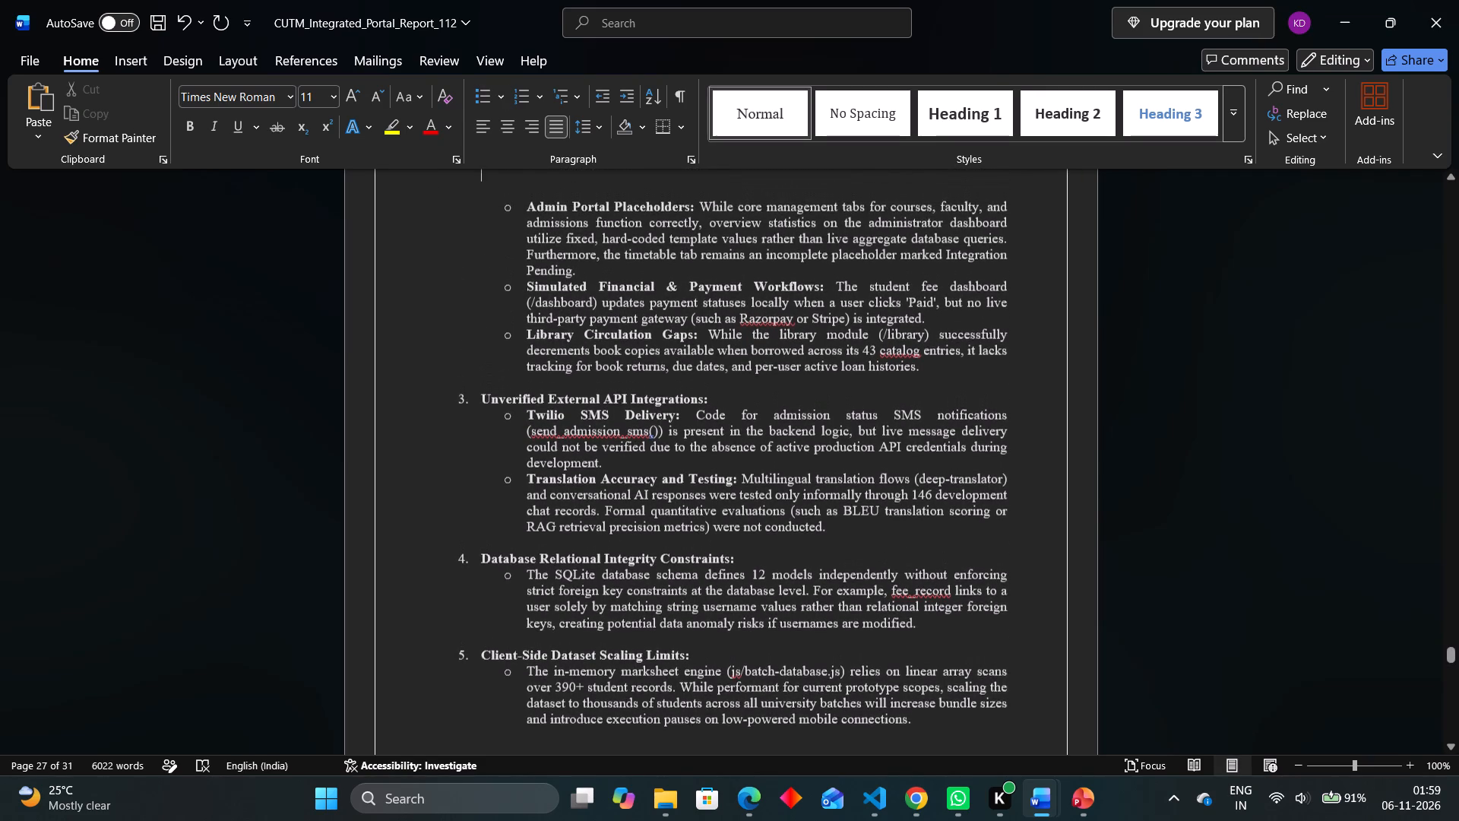
pyautogui.press('Up')
pyautogui.press('Up')
pyautogui.press('Up')
pyautogui.press('Up')
pyautogui.press('Up')
pyautogui.press('Up')
pyautogui.press('Down')
pyautogui.press('Down')
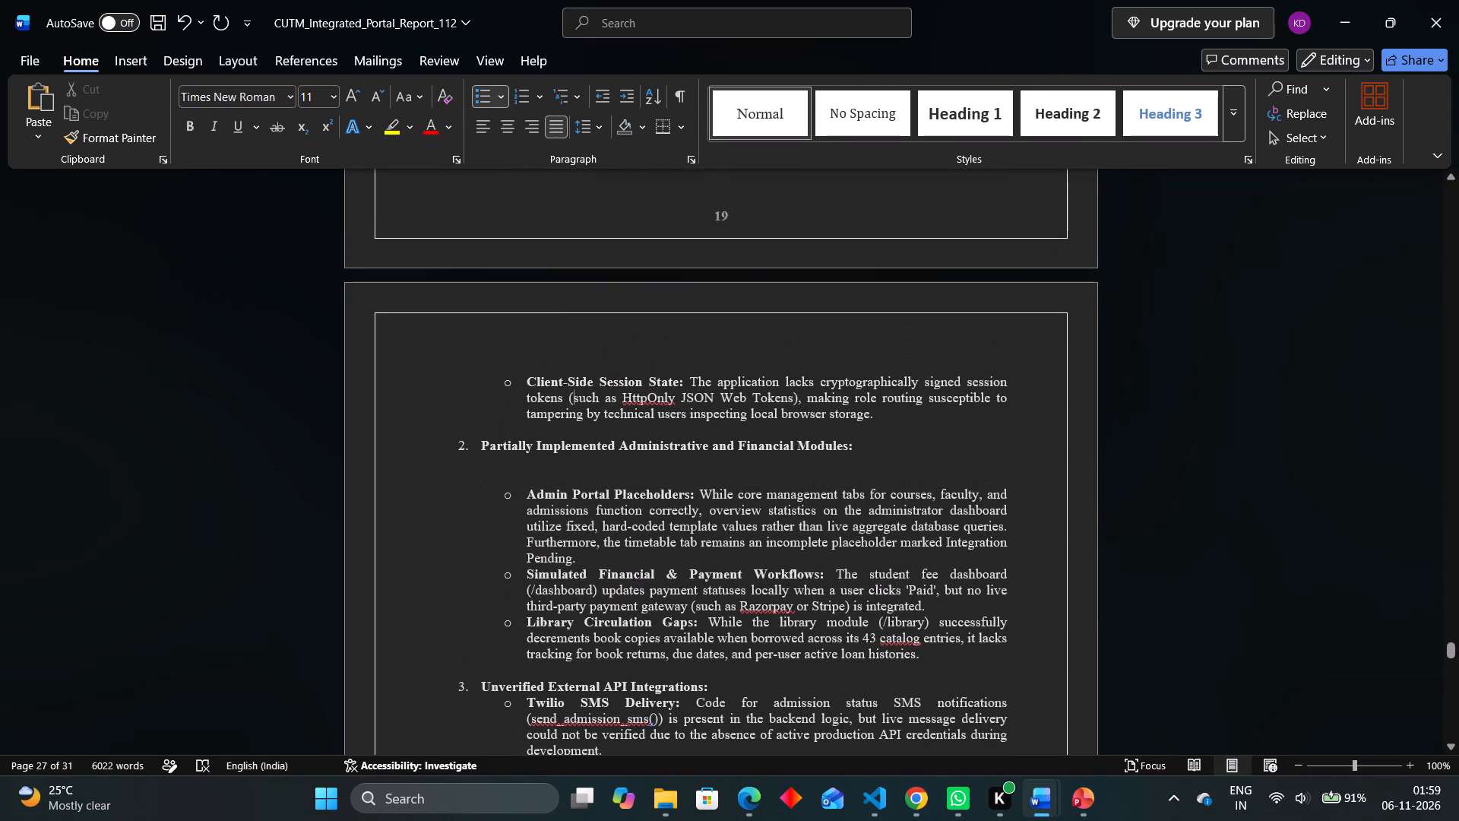
pyautogui.press('Down')
pyautogui.press('Down')
pyautogui.press('Down')
pyautogui.press('Down')
pyautogui.press('Down')
pyautogui.press('BackSpace')
pyautogui.press('BackSpace')
pyautogui.press('BackSpace')
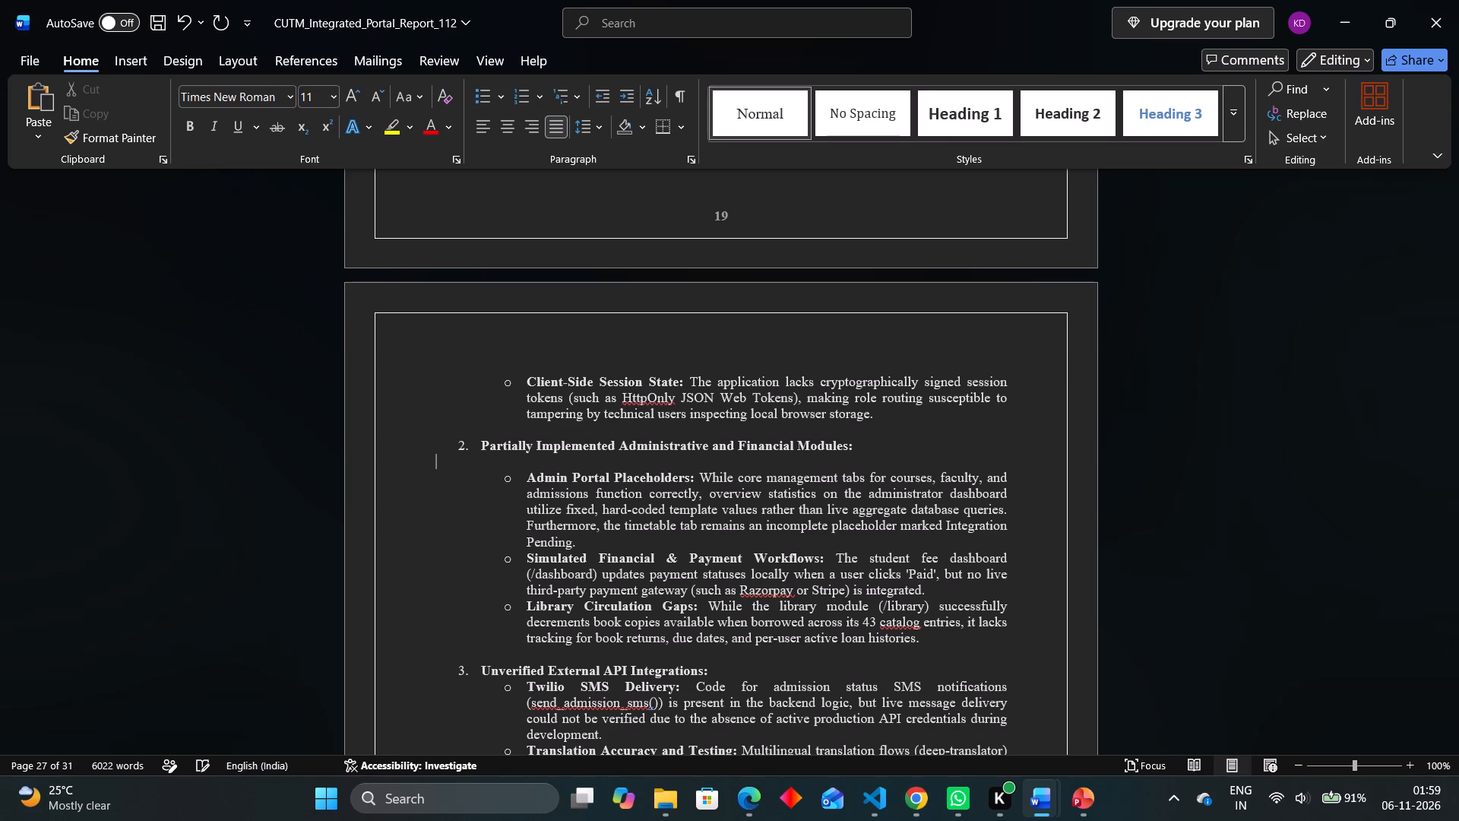
pyautogui.press('BackSpace')
# Remove the blank line between the Plain-Text Password Comparison and Client-Side Session State bullets, keeping the first bullet's closing period.
pyautogui.press('Up')
pyautogui.press('Up')
pyautogui.press('Up')
pyautogui.press('Up')
pyautogui.press('Up')
pyautogui.press('Up')
pyautogui.press('Up')
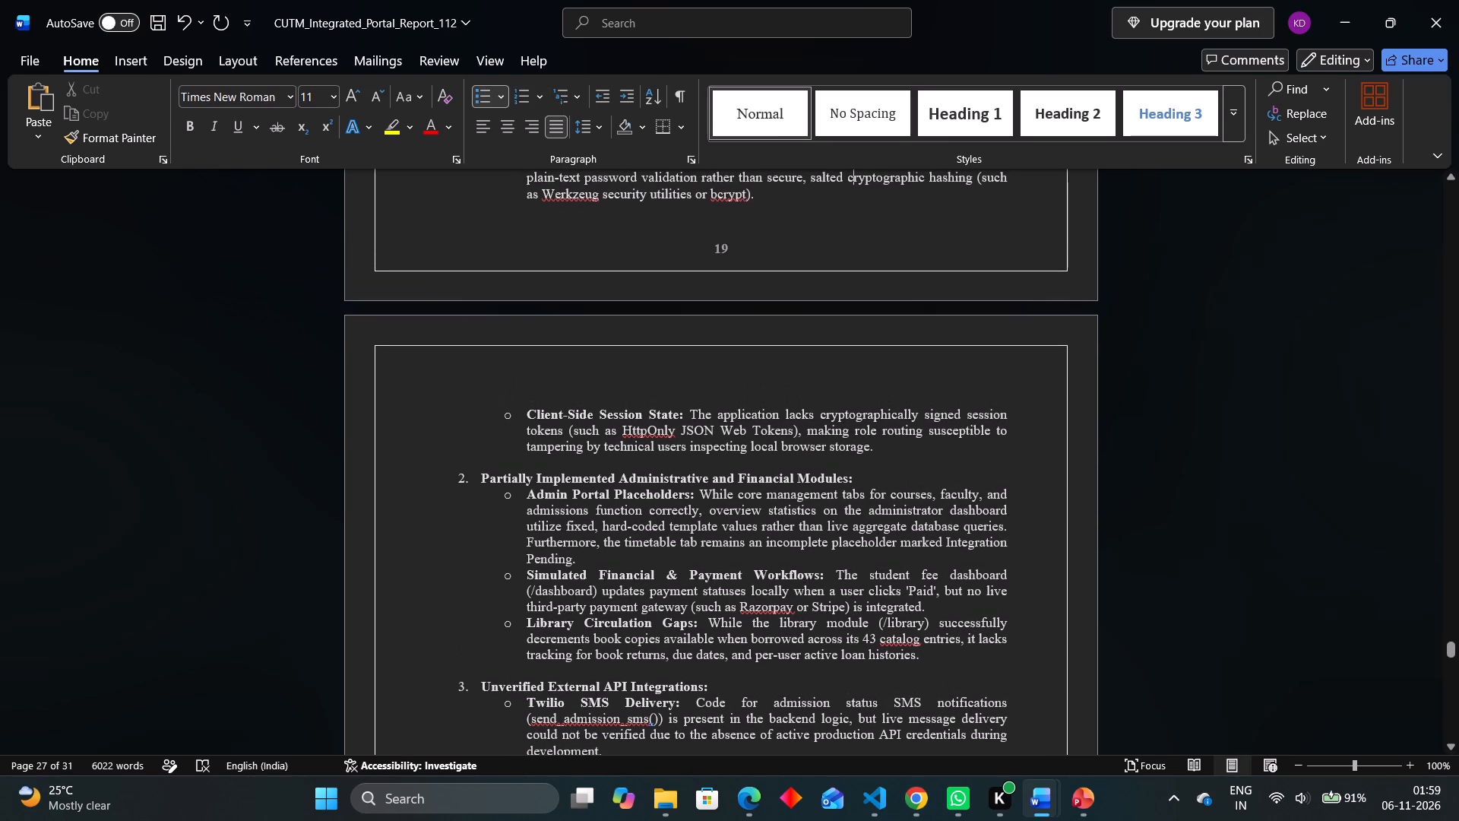
pyautogui.press('Down')
pyautogui.press('Down')
pyautogui.press('BackSpace')
pyautogui.press('BackSpace')
pyautogui.press('BackSpace')
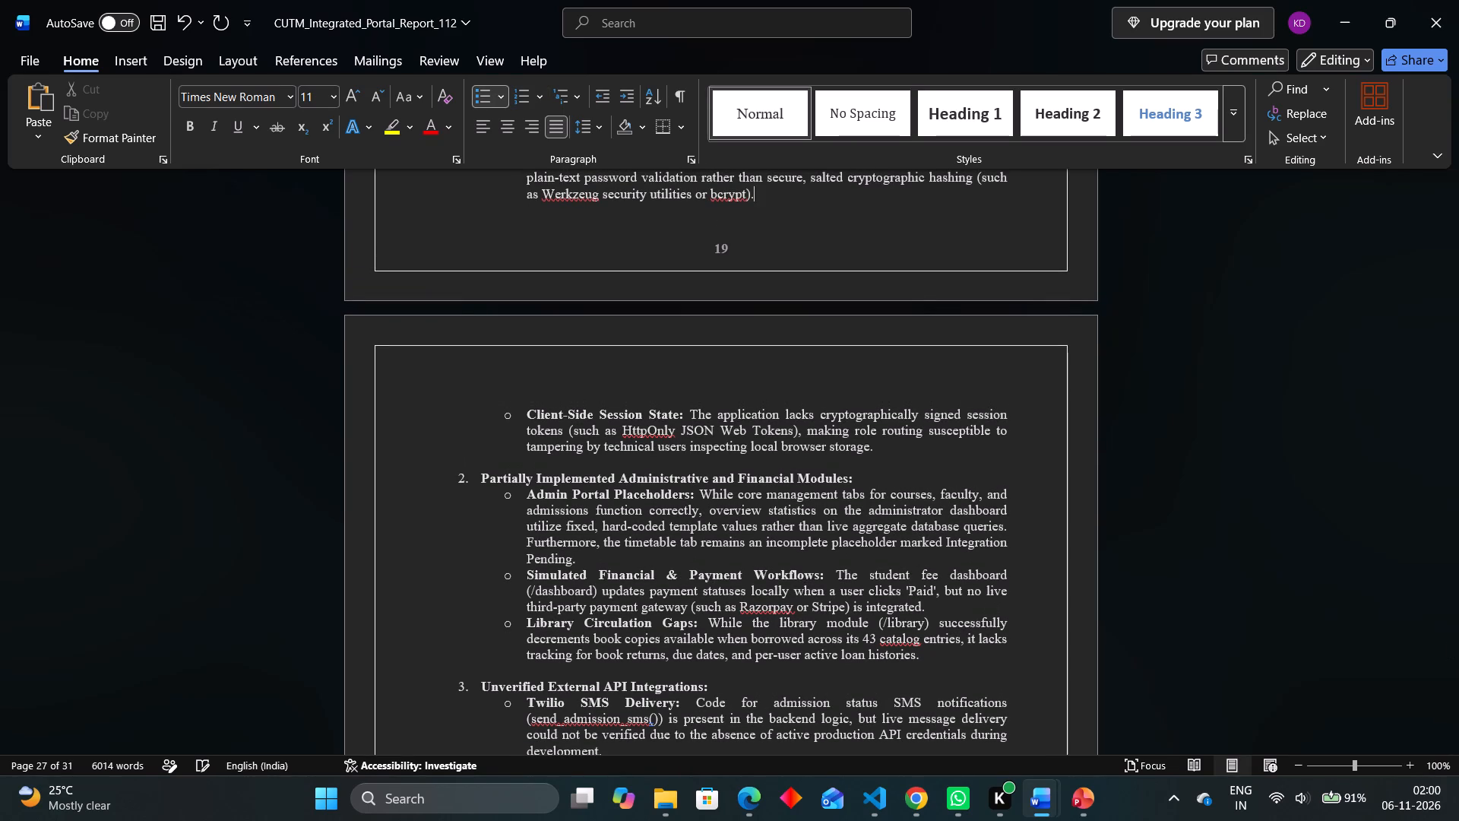
pyautogui.press('BackSpace')
pyautogui.press('.')
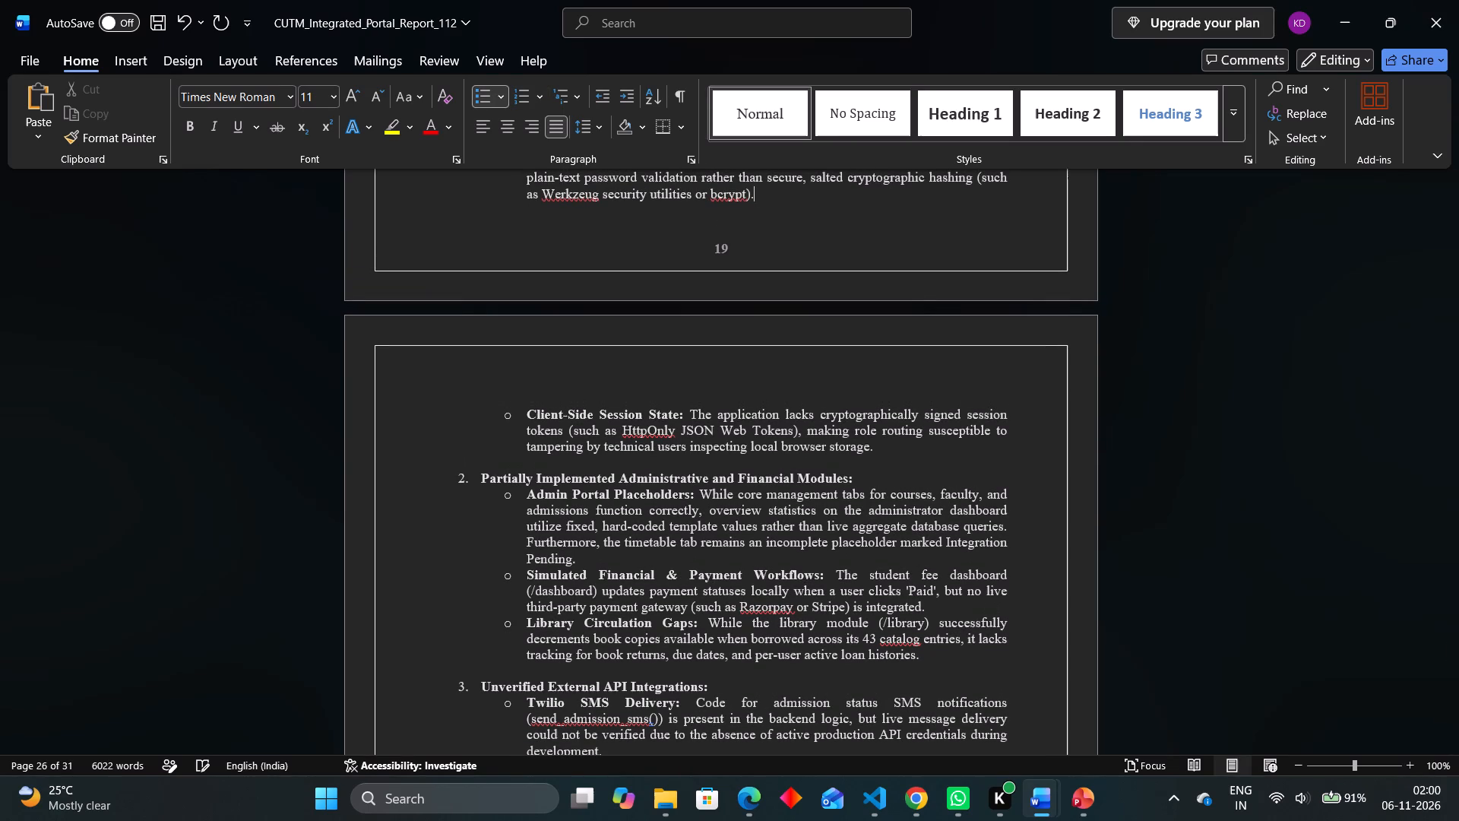
# Remove the blank lines beneath the title of section 9.2 item 1, Authentication and Security Vulnerabilities.
pyautogui.scroll(2, 535, 636)
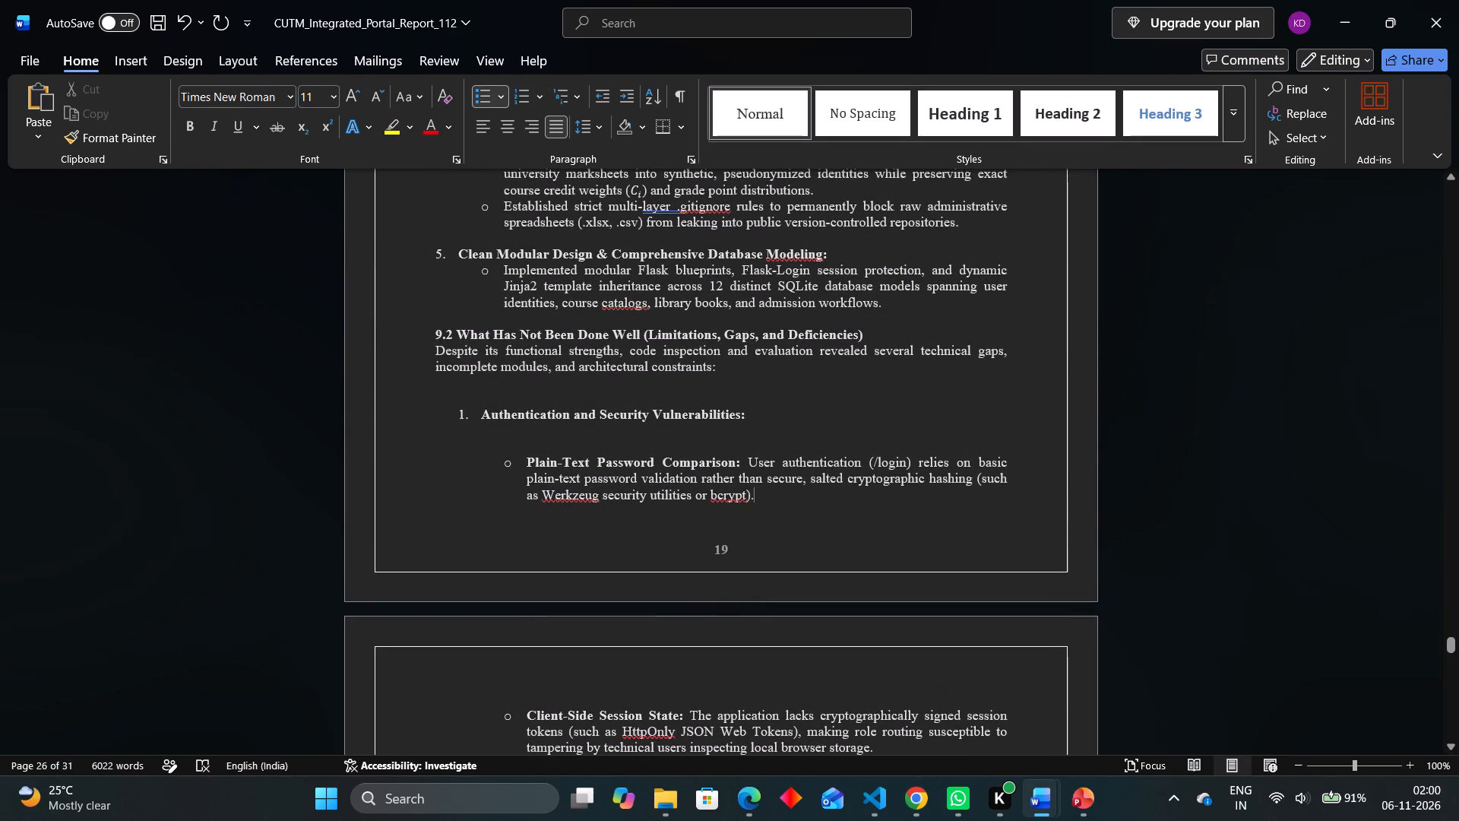
pyautogui.click(555, 434)
pyautogui.press('Down')
pyautogui.press('BackSpace')
pyautogui.press('BackSpace')
pyautogui.press('BackSpace')
pyautogui.press('BackSpace')
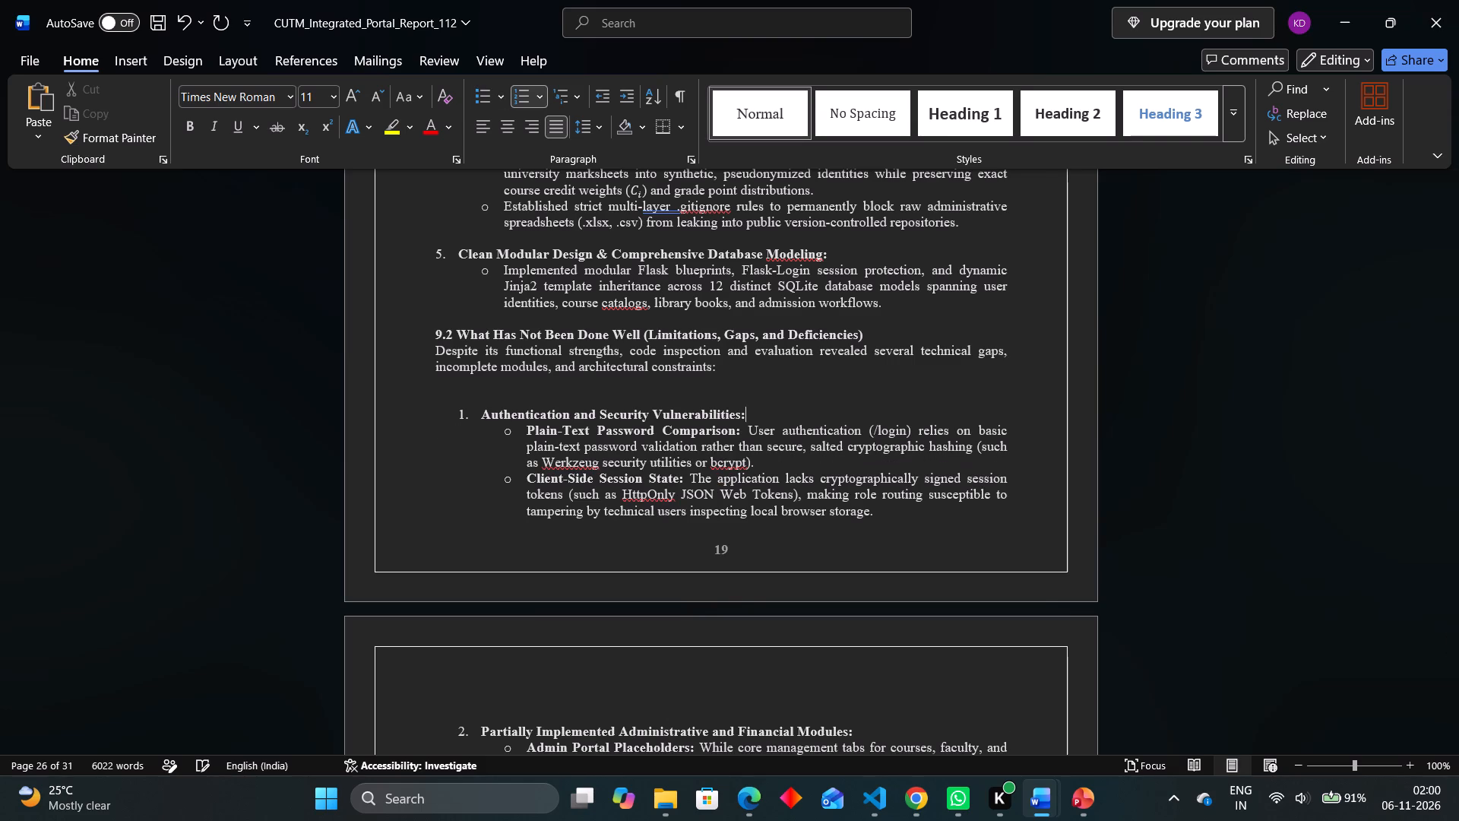
# Reduce the gap between the section 9.2 introductory paragraph and item 1 to a single blank line.
pyautogui.press('Up')
pyautogui.press('BackSpace')
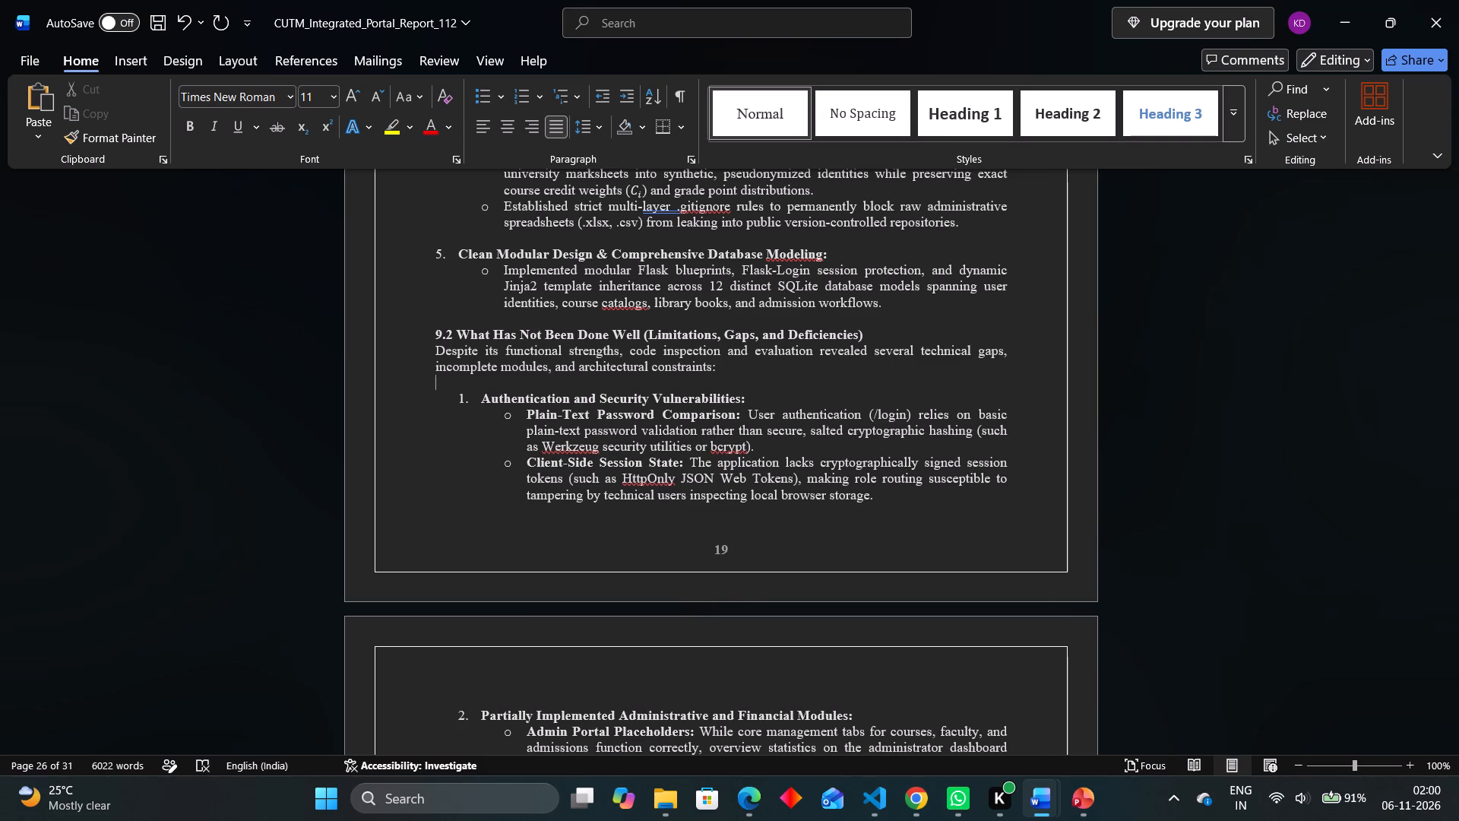
pyautogui.press('BackSpace')
pyautogui.press('Return')
# Decrease the indent of the whole section 9.2 list, items 1 to 5 with their bullets, by one level.
pyautogui.moveTo(452, 393); pyautogui.dragTo(570, 575)
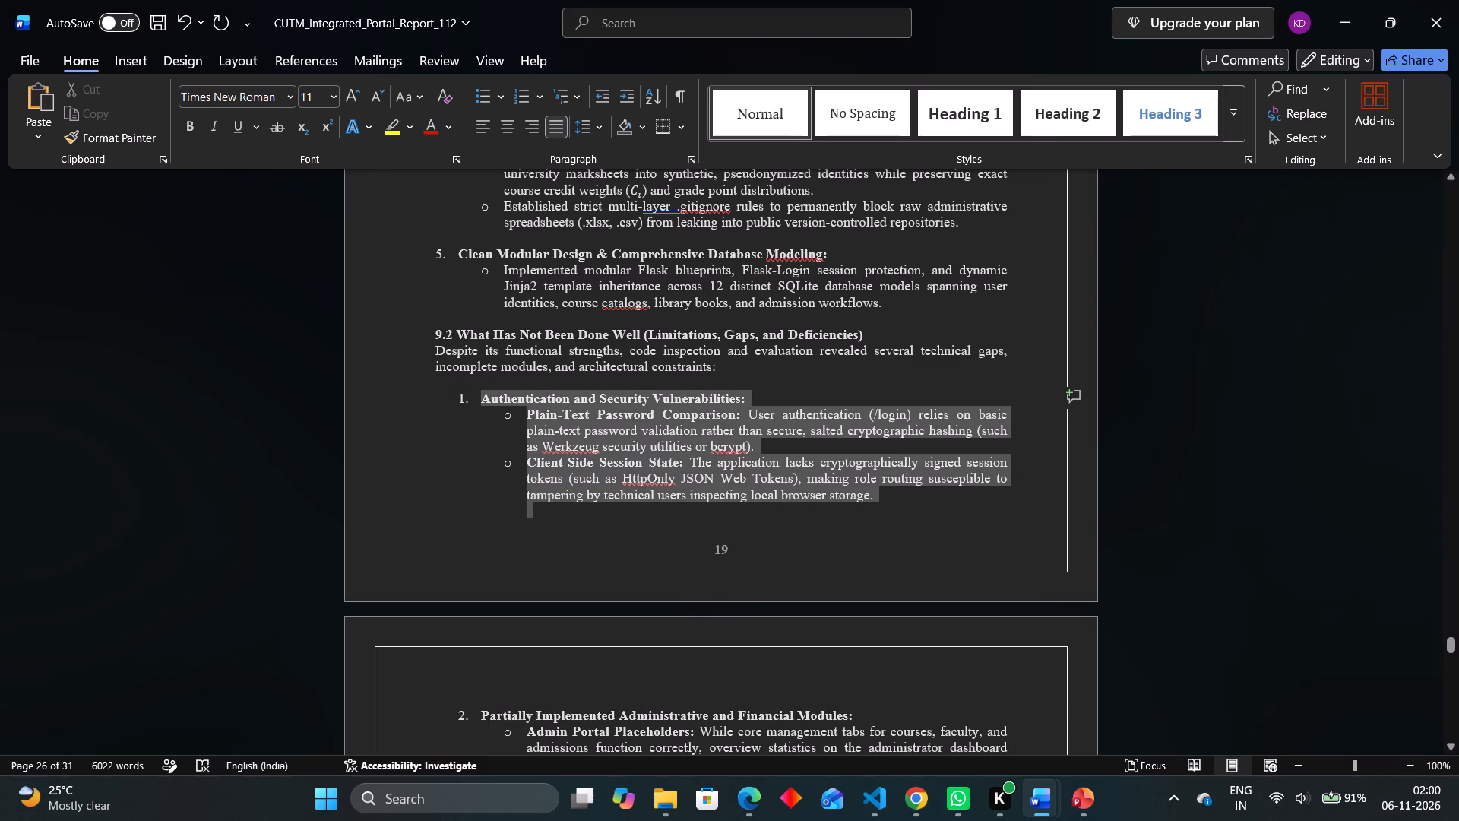
pyautogui.moveTo(570, 575); pyautogui.dragTo(936, 572)
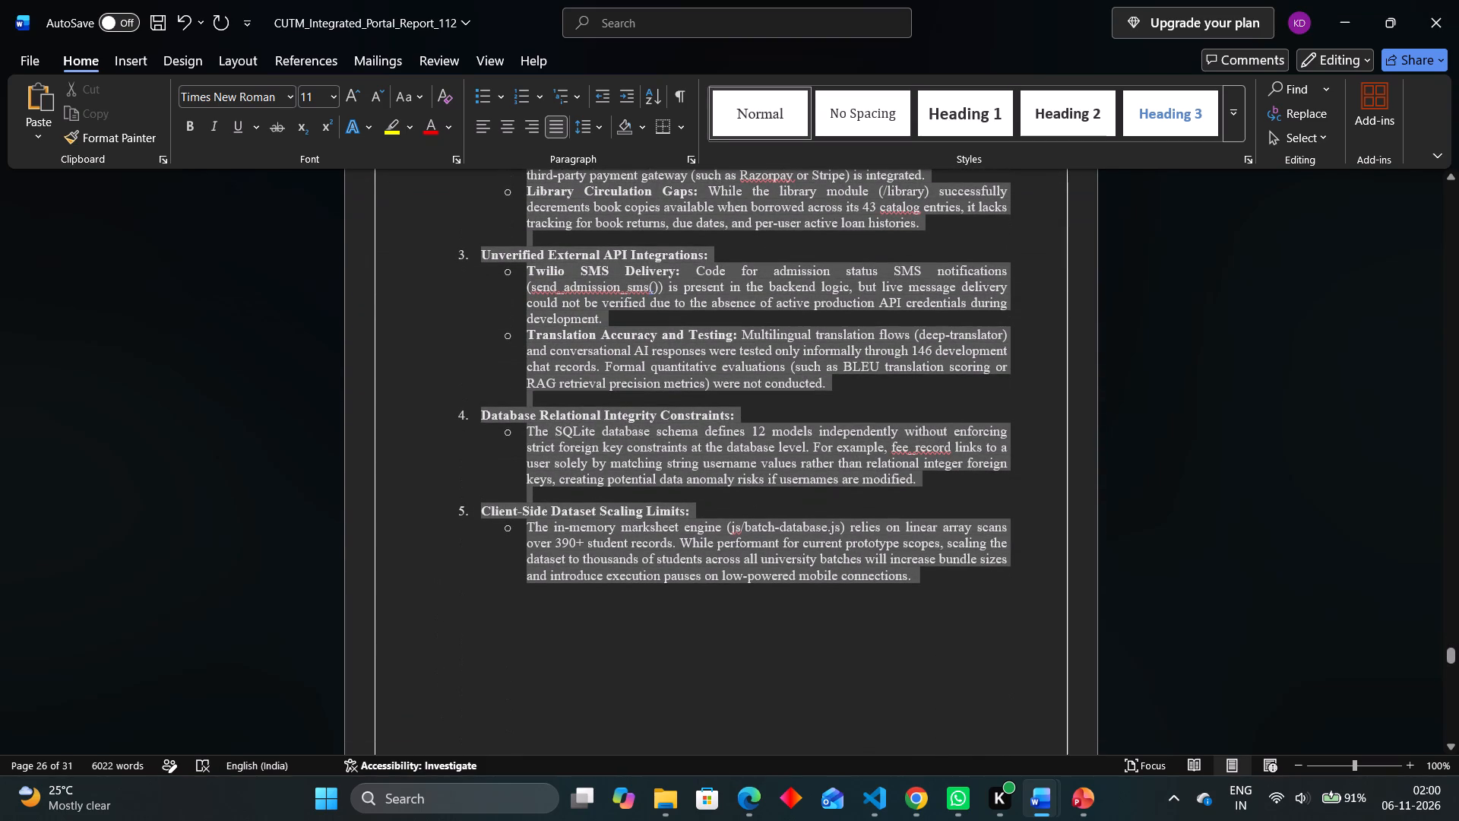
pyautogui.moveTo(936, 572); pyautogui.dragTo(922, 580)
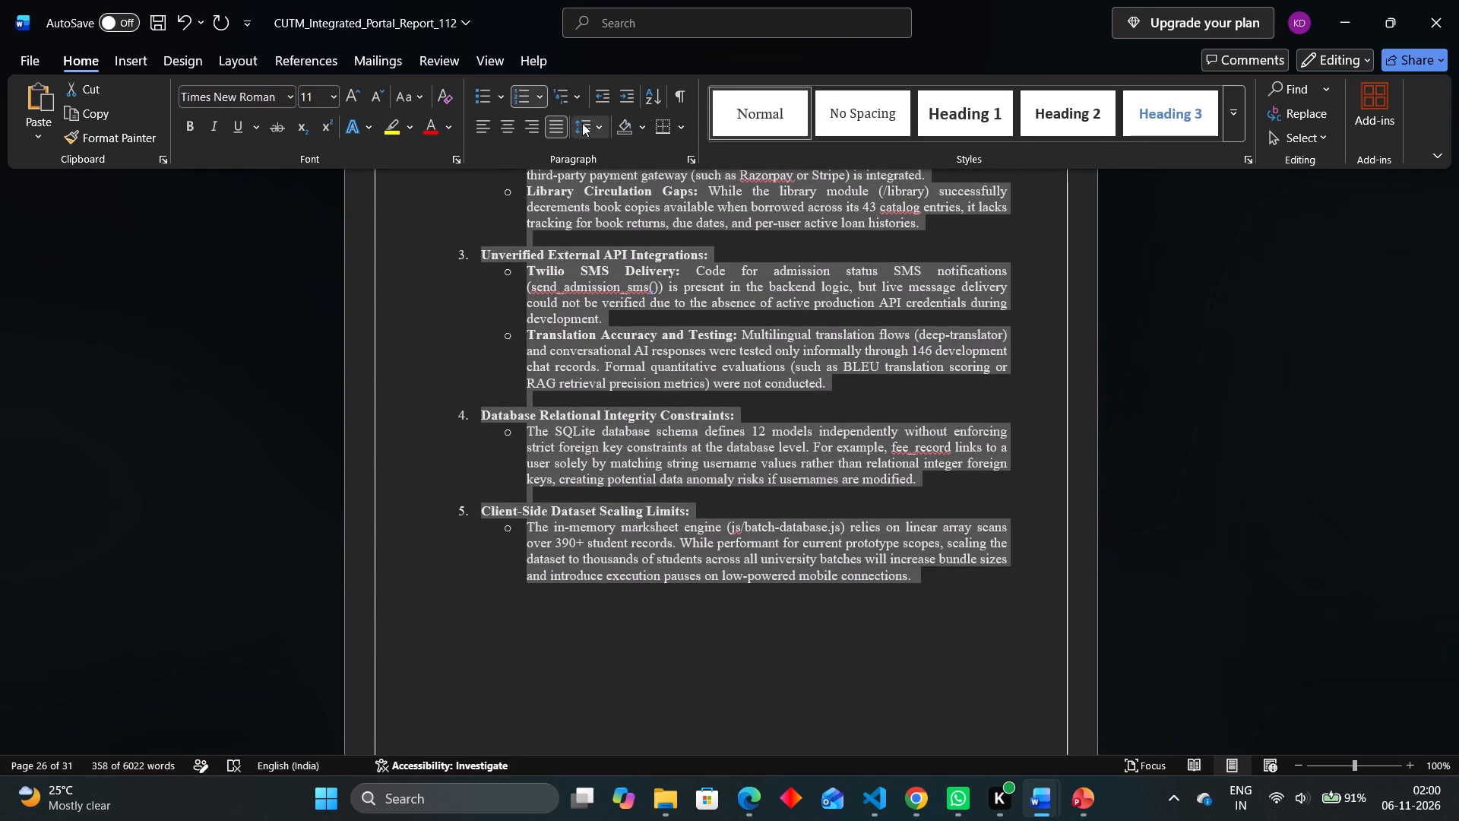
pyautogui.click(603, 91)
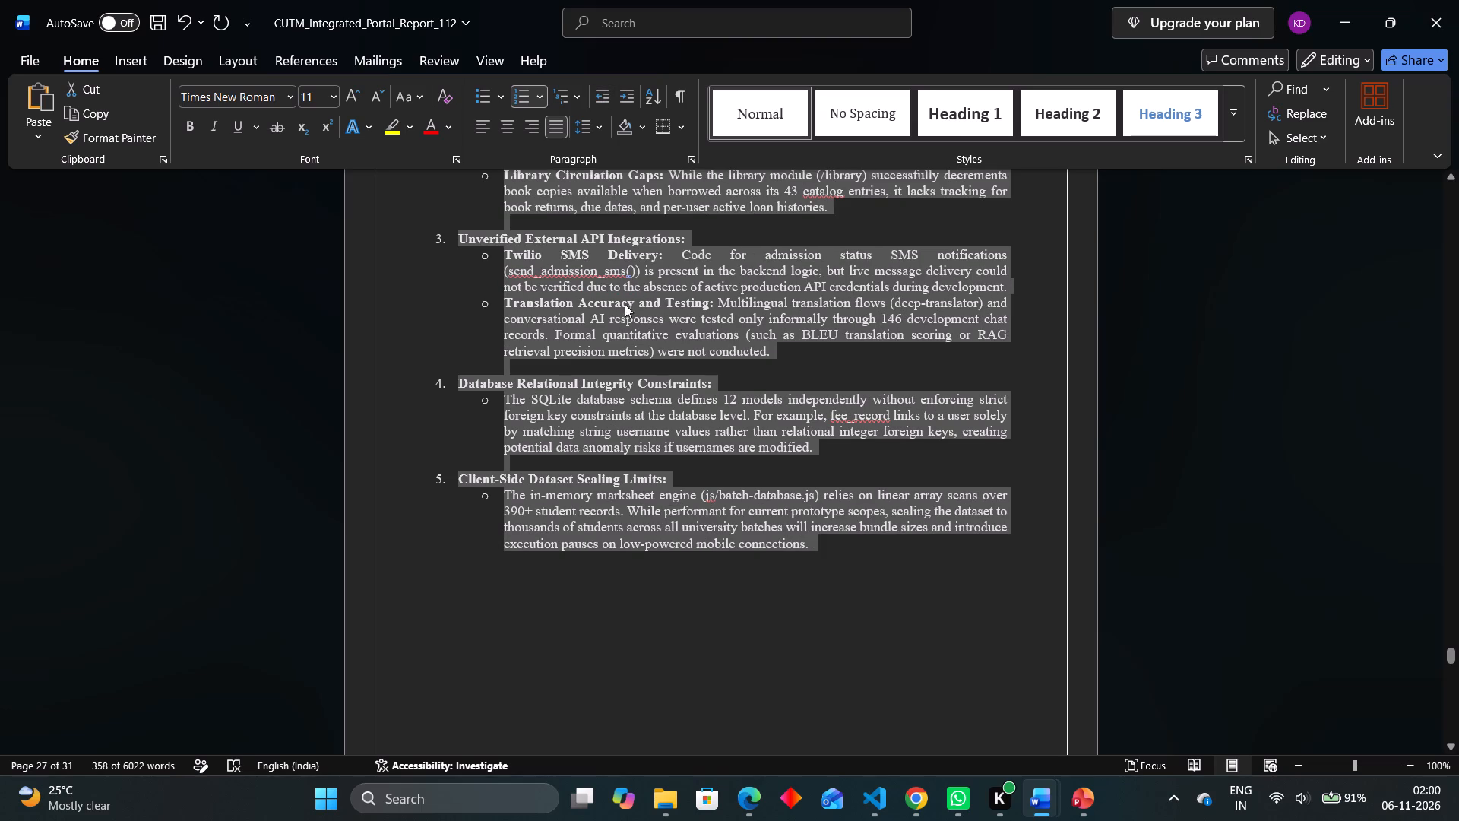
# Insert a blank line beneath the heading 9.2 What Has Not Been Done Well.
pyautogui.scroll(5, 622, 307)
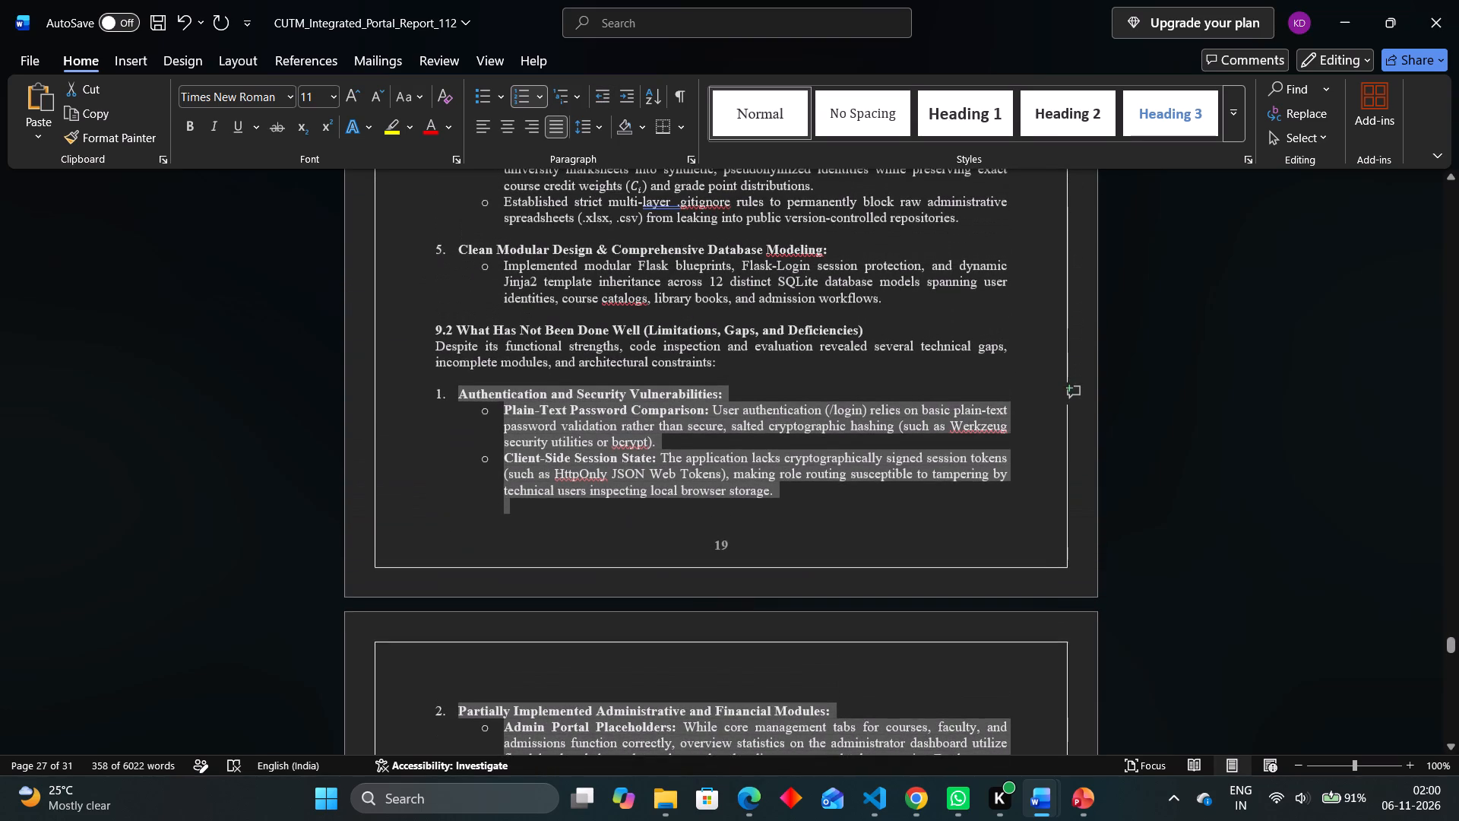
pyautogui.click(622, 307)
pyautogui.click(869, 330)
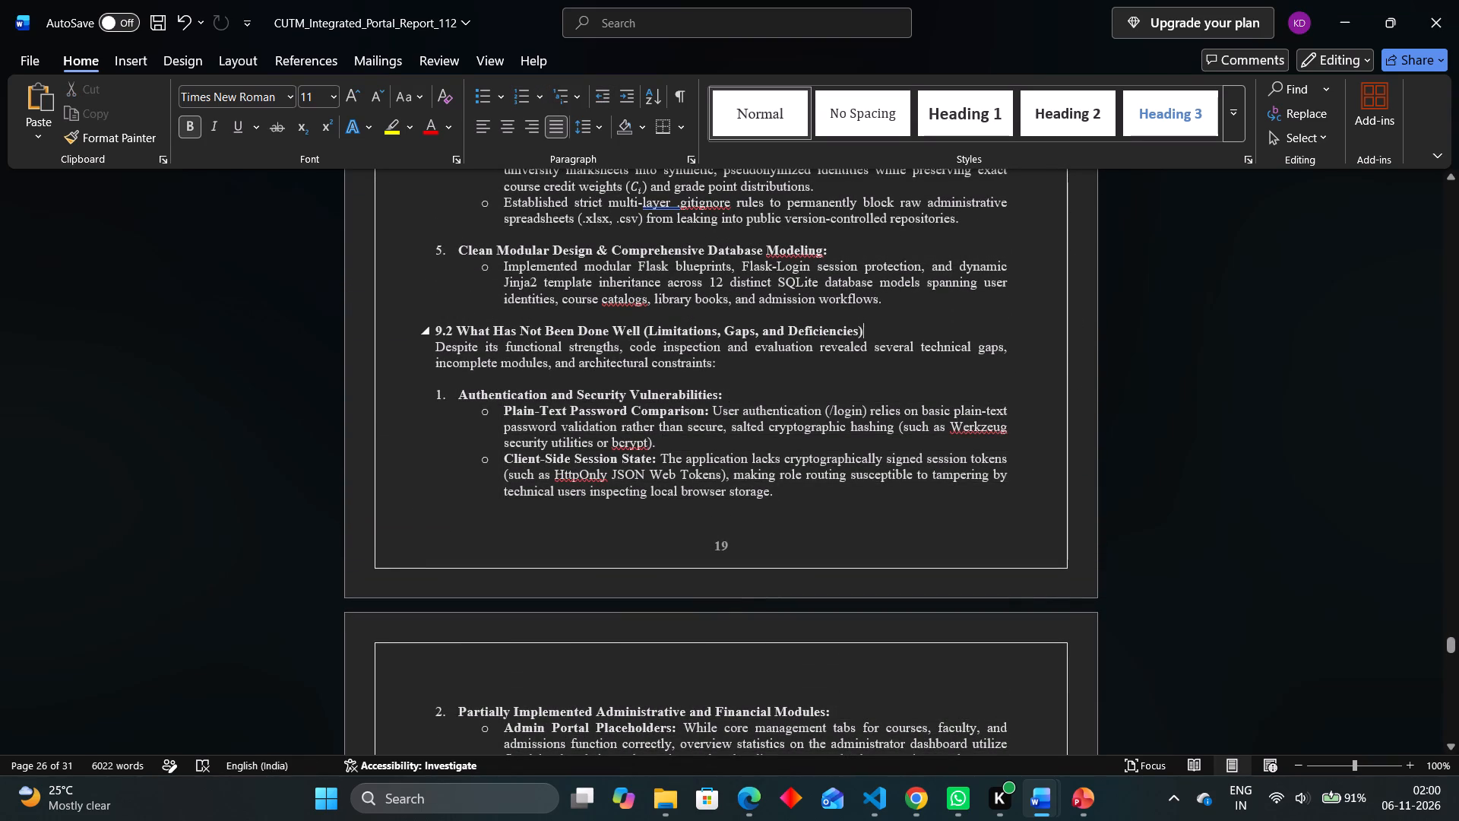
pyautogui.press('Return')
# Insert a blank line beneath the heading 9.1 What Has Been Done Well.
pyautogui.scroll(3, 869, 330)
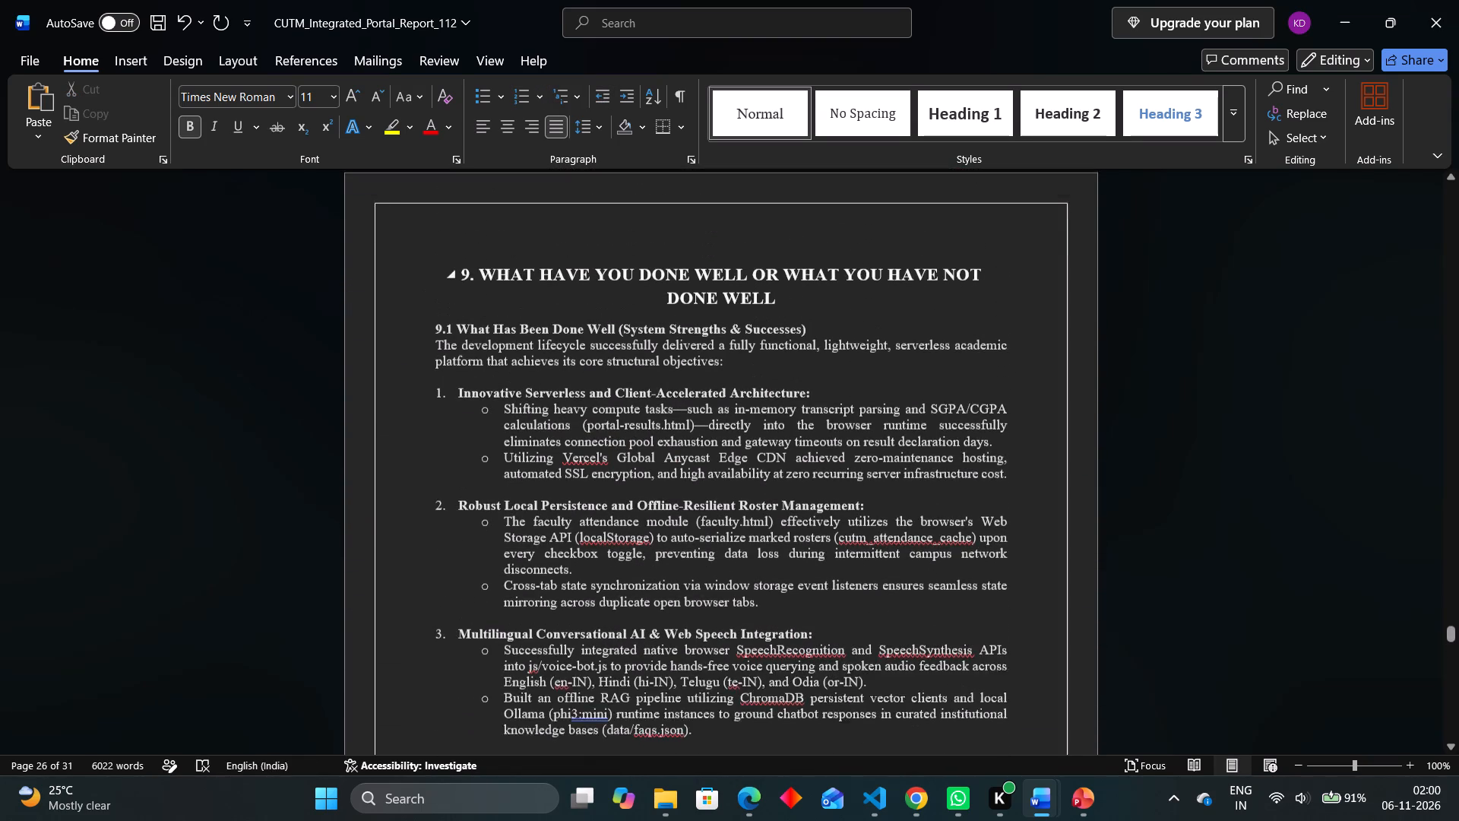
pyautogui.scroll(1, 869, 330)
pyautogui.click(850, 376)
pyautogui.press('Return')
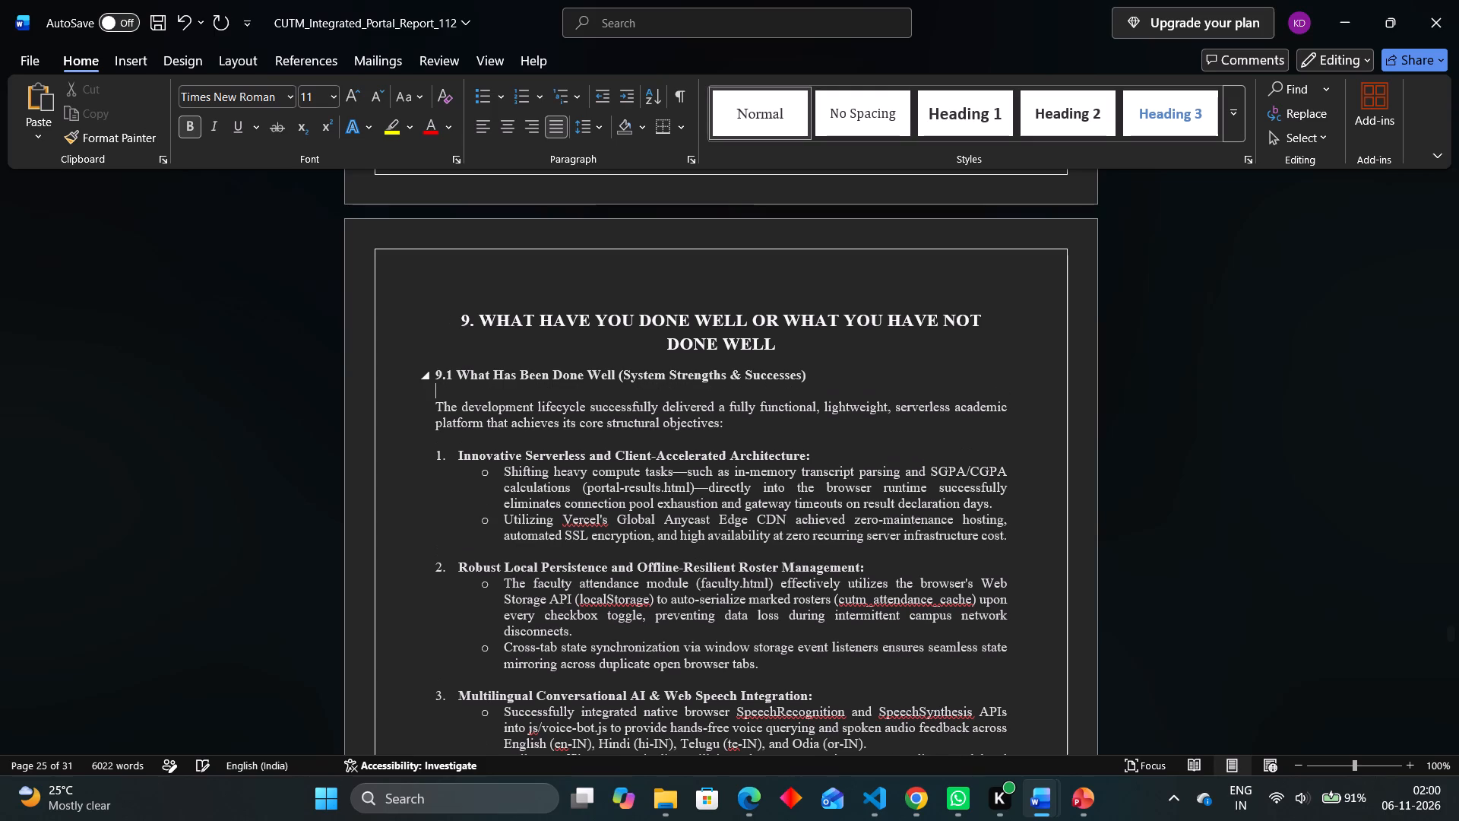
# Review the layout of chapter 9 through to the start of chapter 10, Conclusion.
pyautogui.scroll(-2, 764, 419)
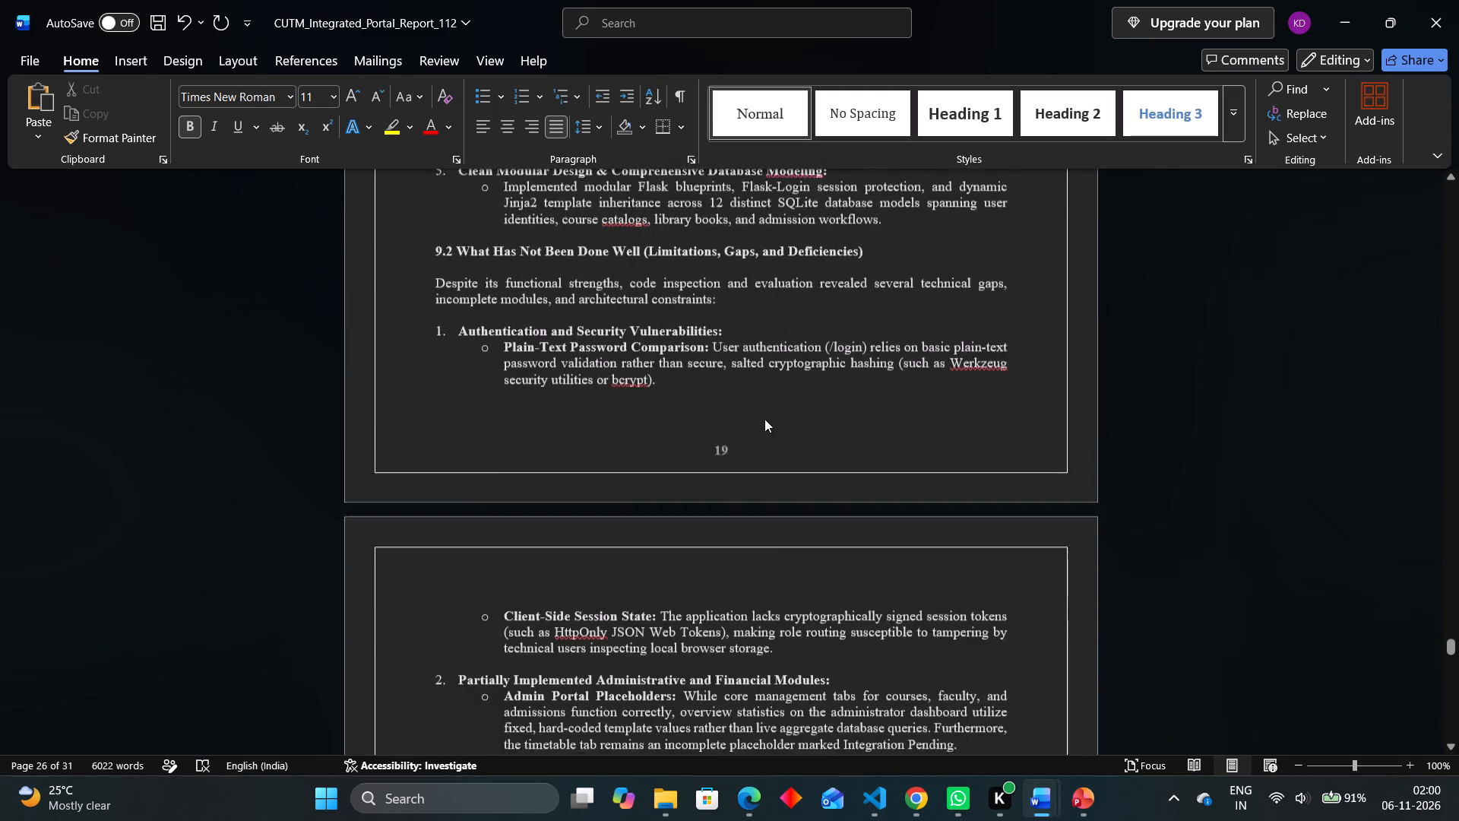
pyautogui.scroll(-6, 764, 419)
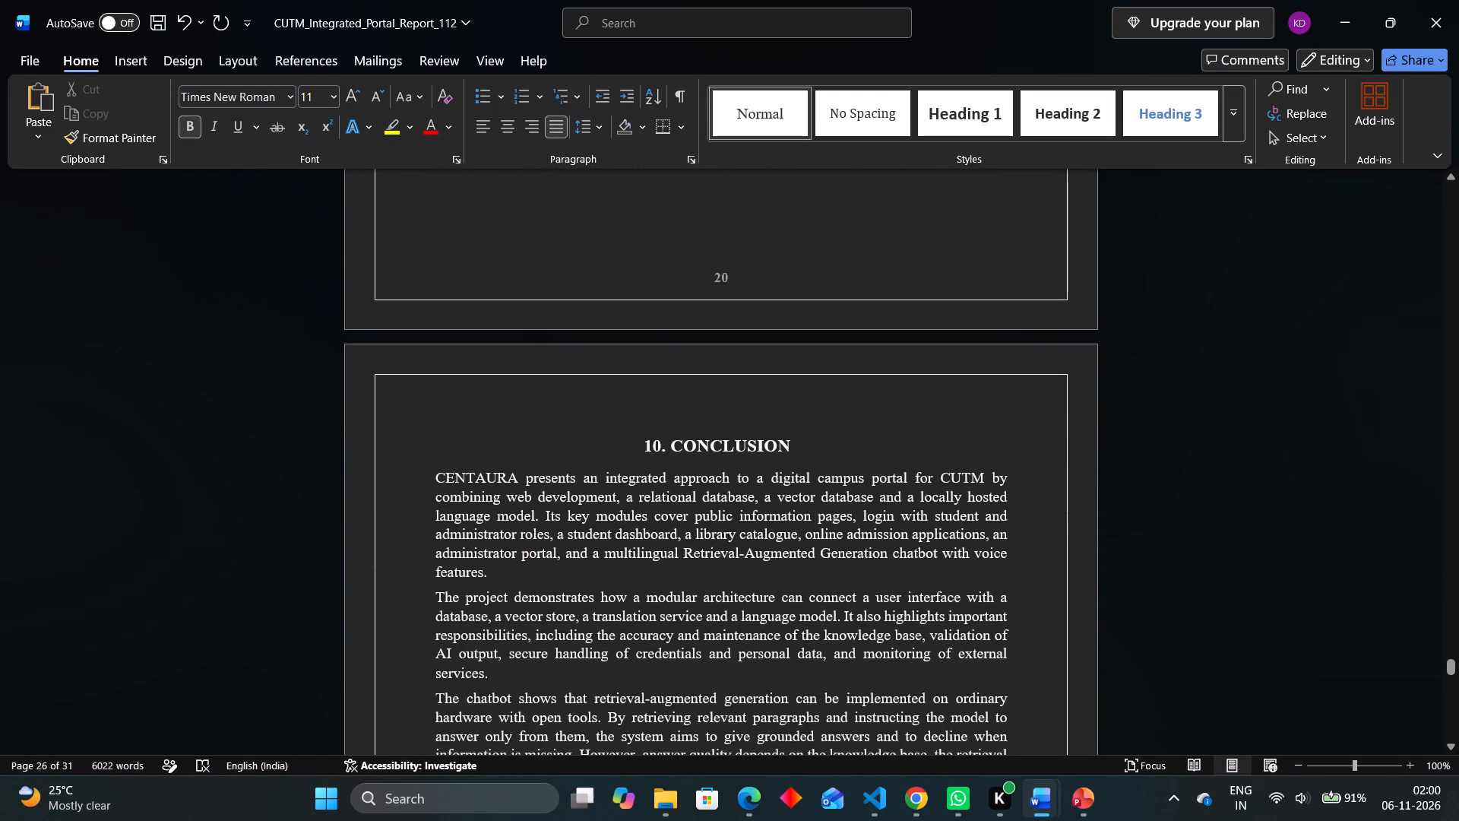
# Switch to Gemini in Chrome and add "Conclusion" to the prompt to generate the short conclusion chapter.
pyautogui.scroll(-1, 764, 378)
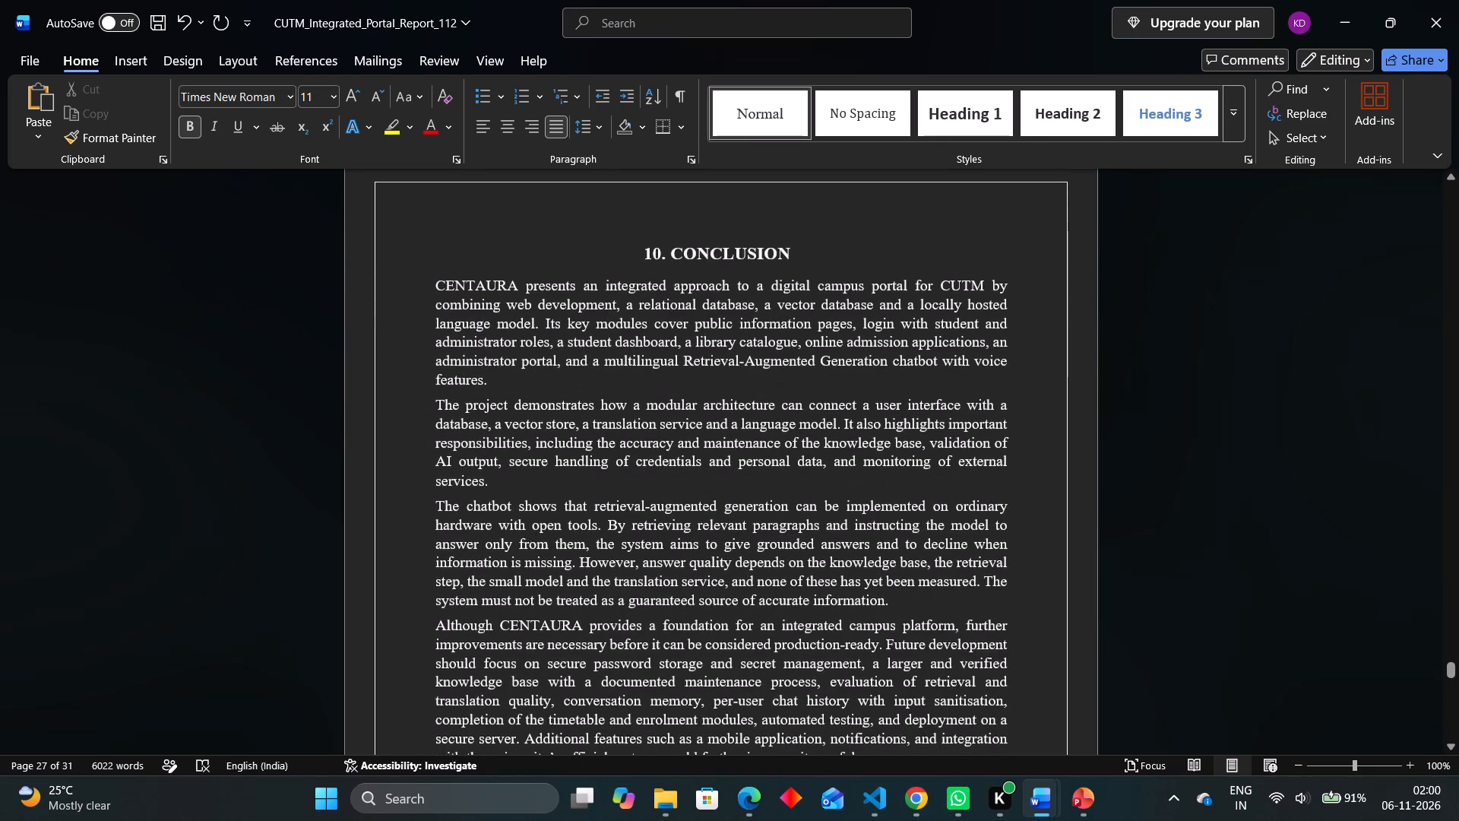
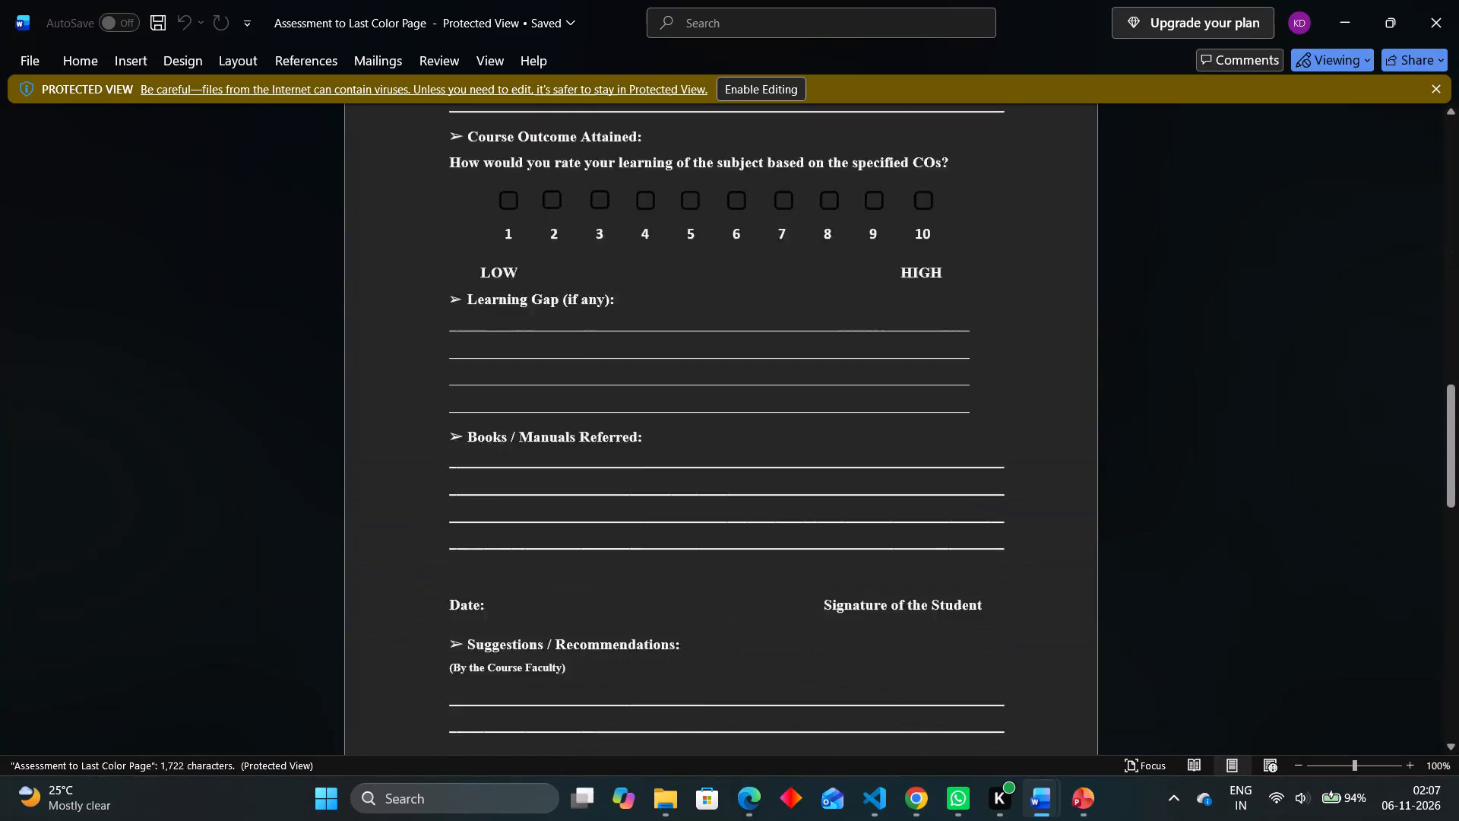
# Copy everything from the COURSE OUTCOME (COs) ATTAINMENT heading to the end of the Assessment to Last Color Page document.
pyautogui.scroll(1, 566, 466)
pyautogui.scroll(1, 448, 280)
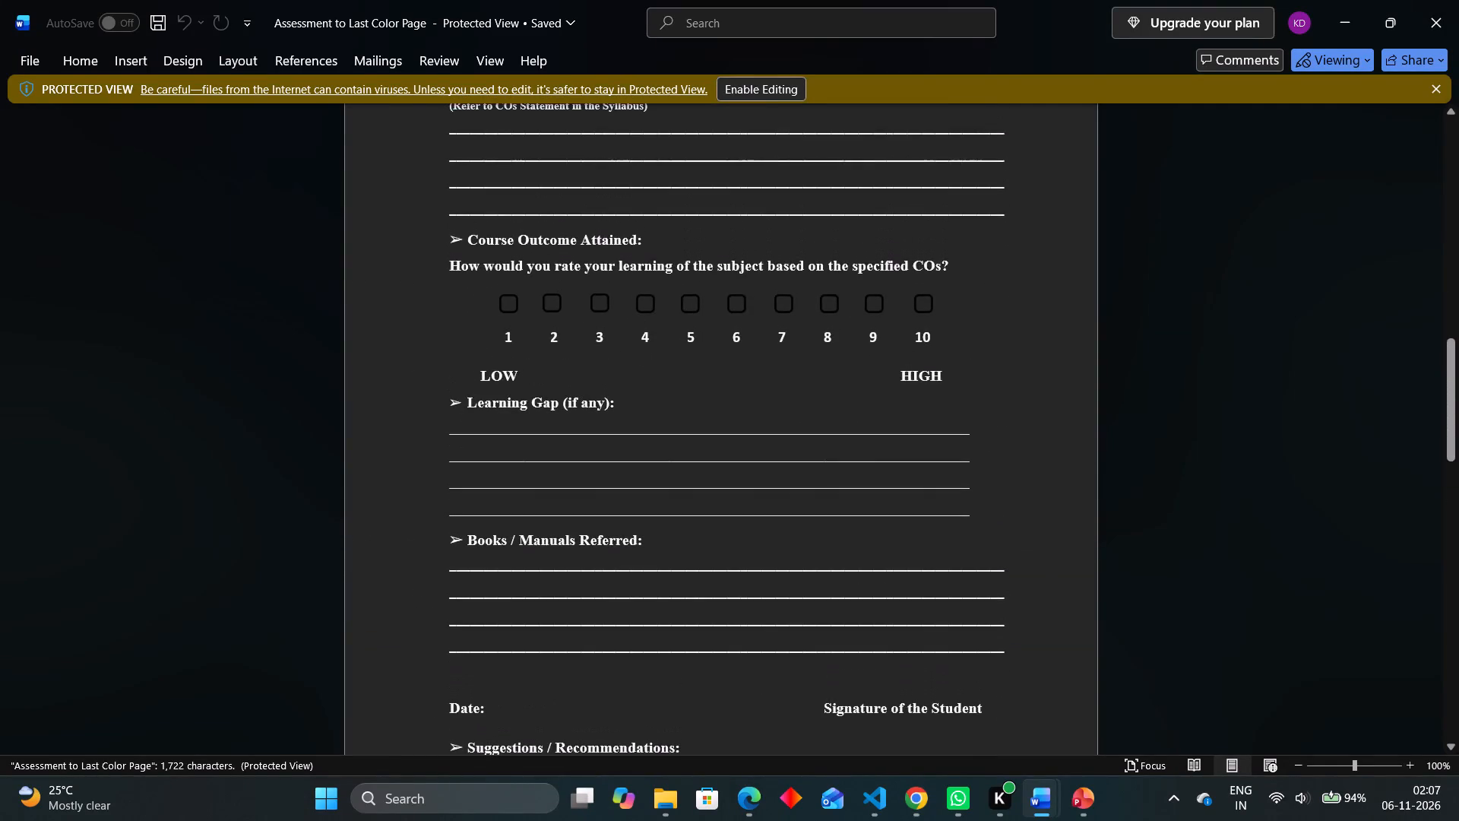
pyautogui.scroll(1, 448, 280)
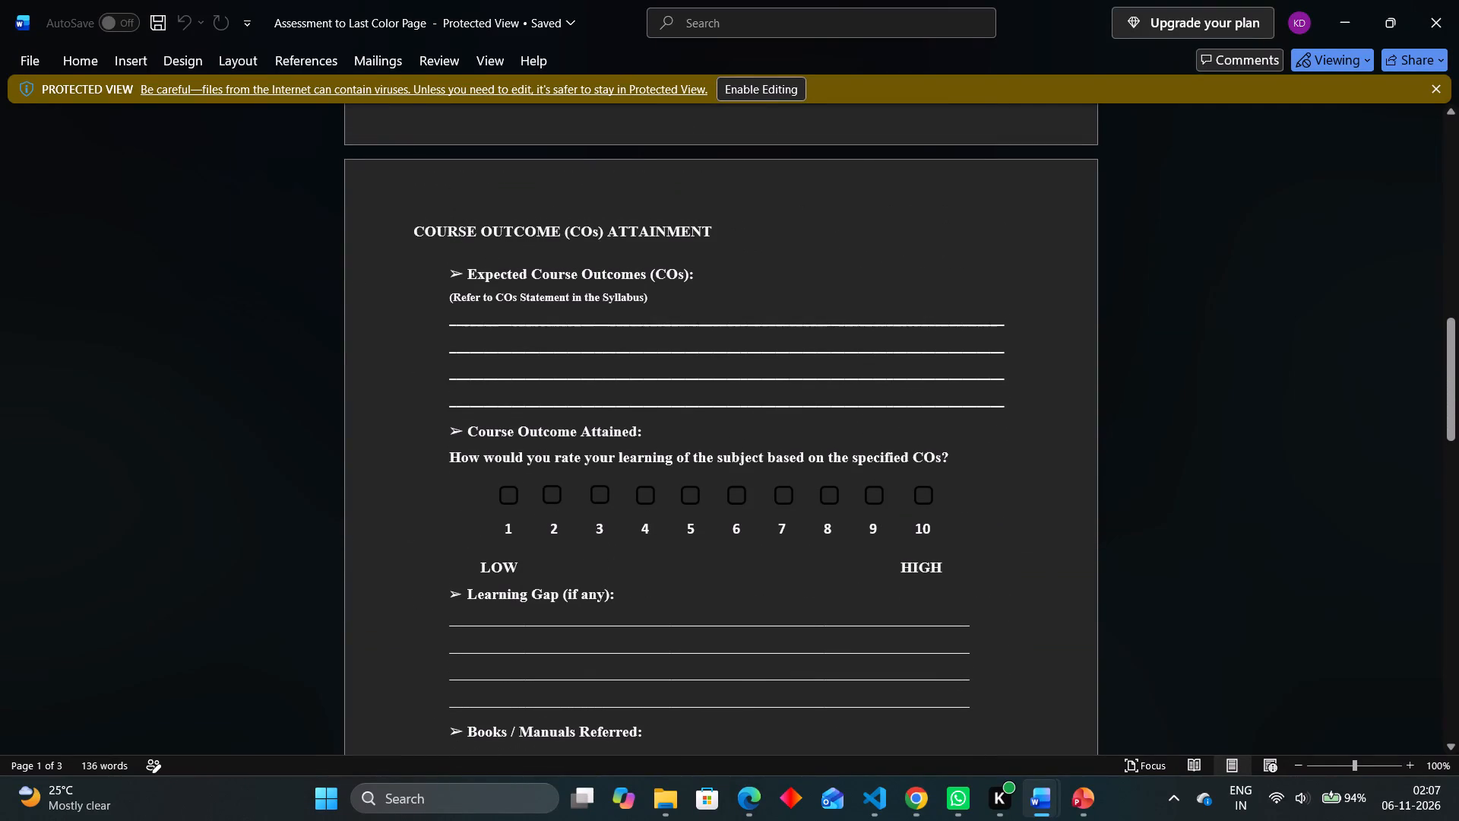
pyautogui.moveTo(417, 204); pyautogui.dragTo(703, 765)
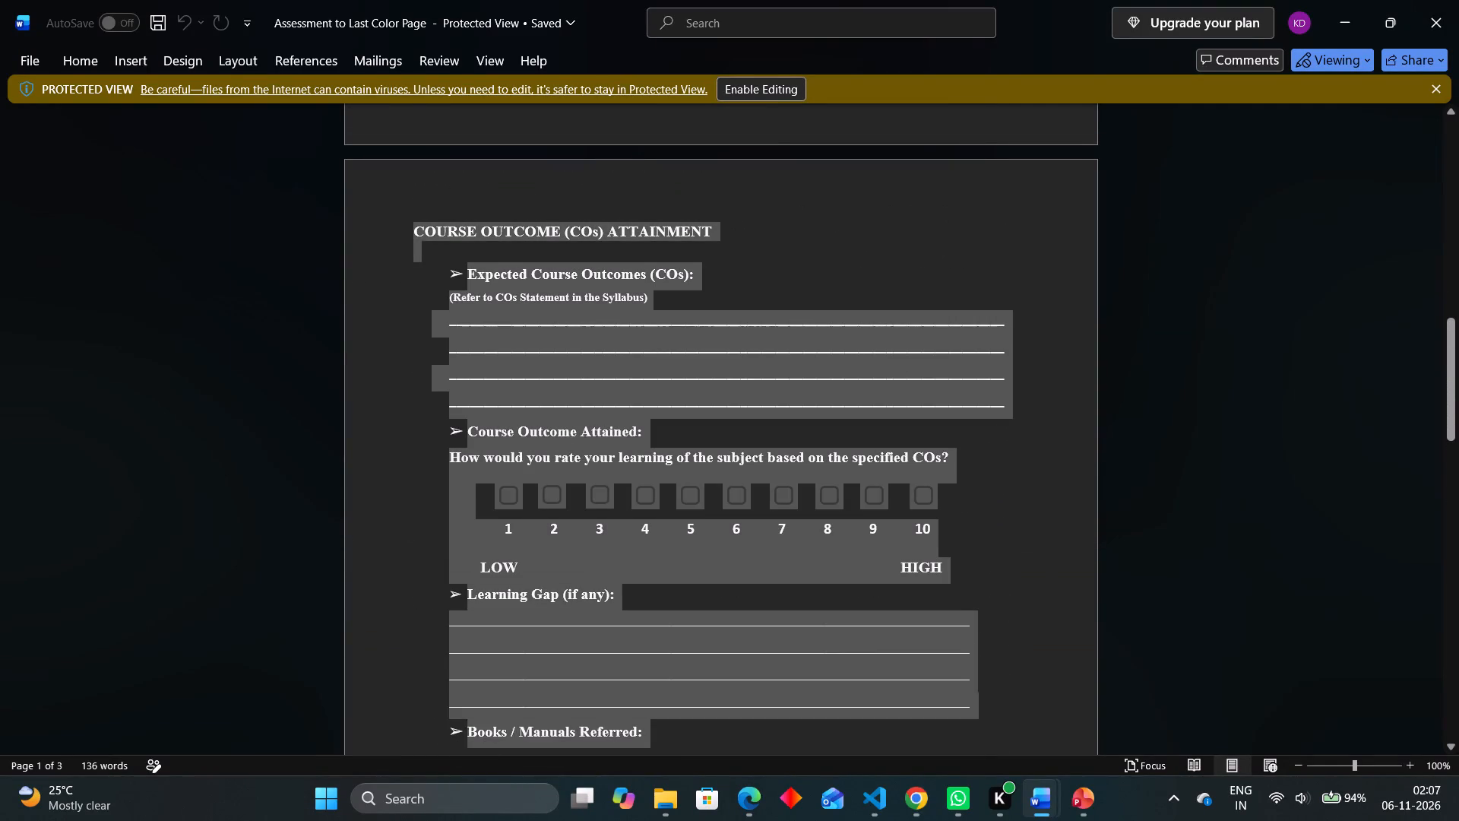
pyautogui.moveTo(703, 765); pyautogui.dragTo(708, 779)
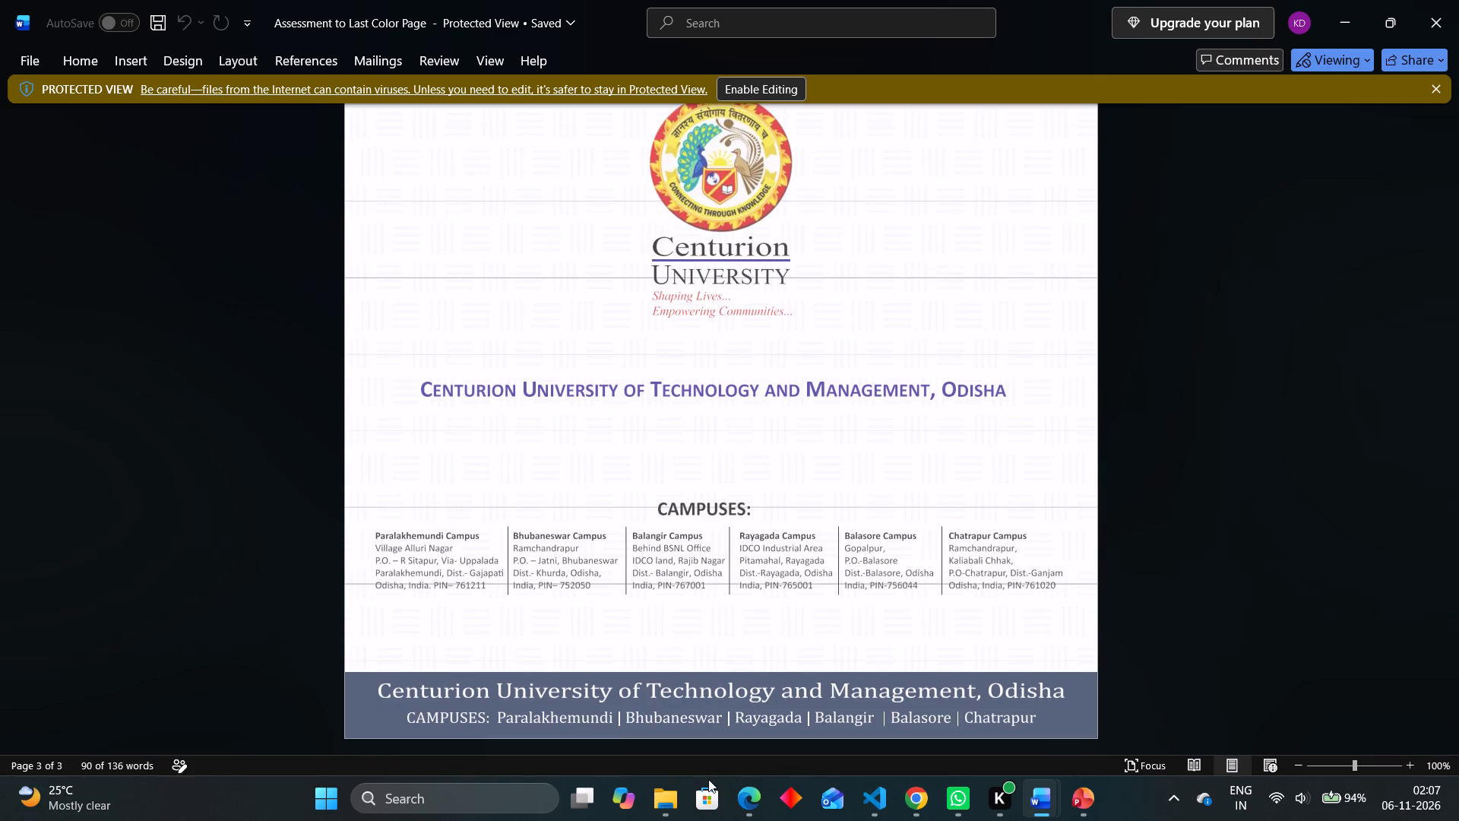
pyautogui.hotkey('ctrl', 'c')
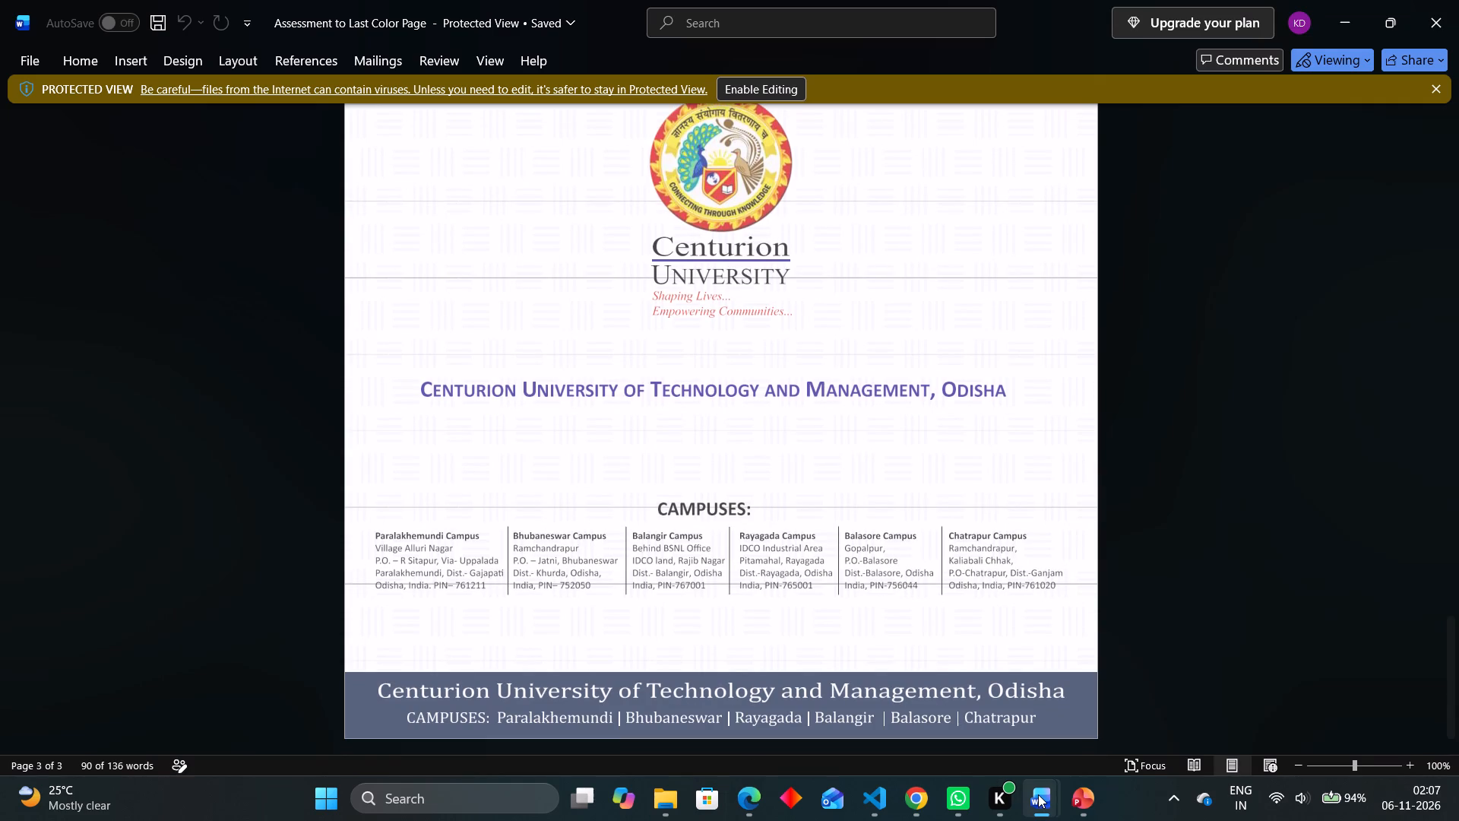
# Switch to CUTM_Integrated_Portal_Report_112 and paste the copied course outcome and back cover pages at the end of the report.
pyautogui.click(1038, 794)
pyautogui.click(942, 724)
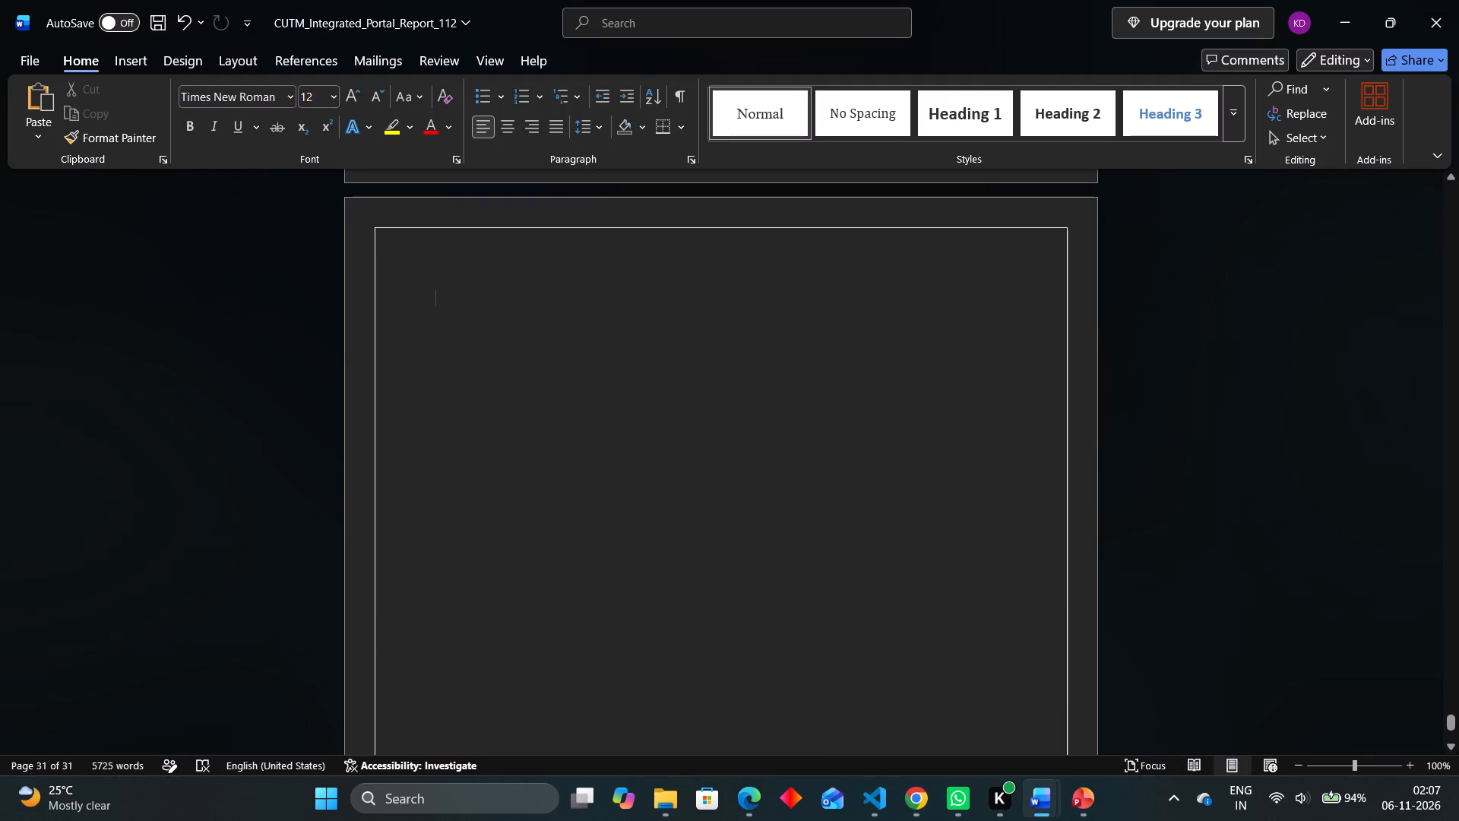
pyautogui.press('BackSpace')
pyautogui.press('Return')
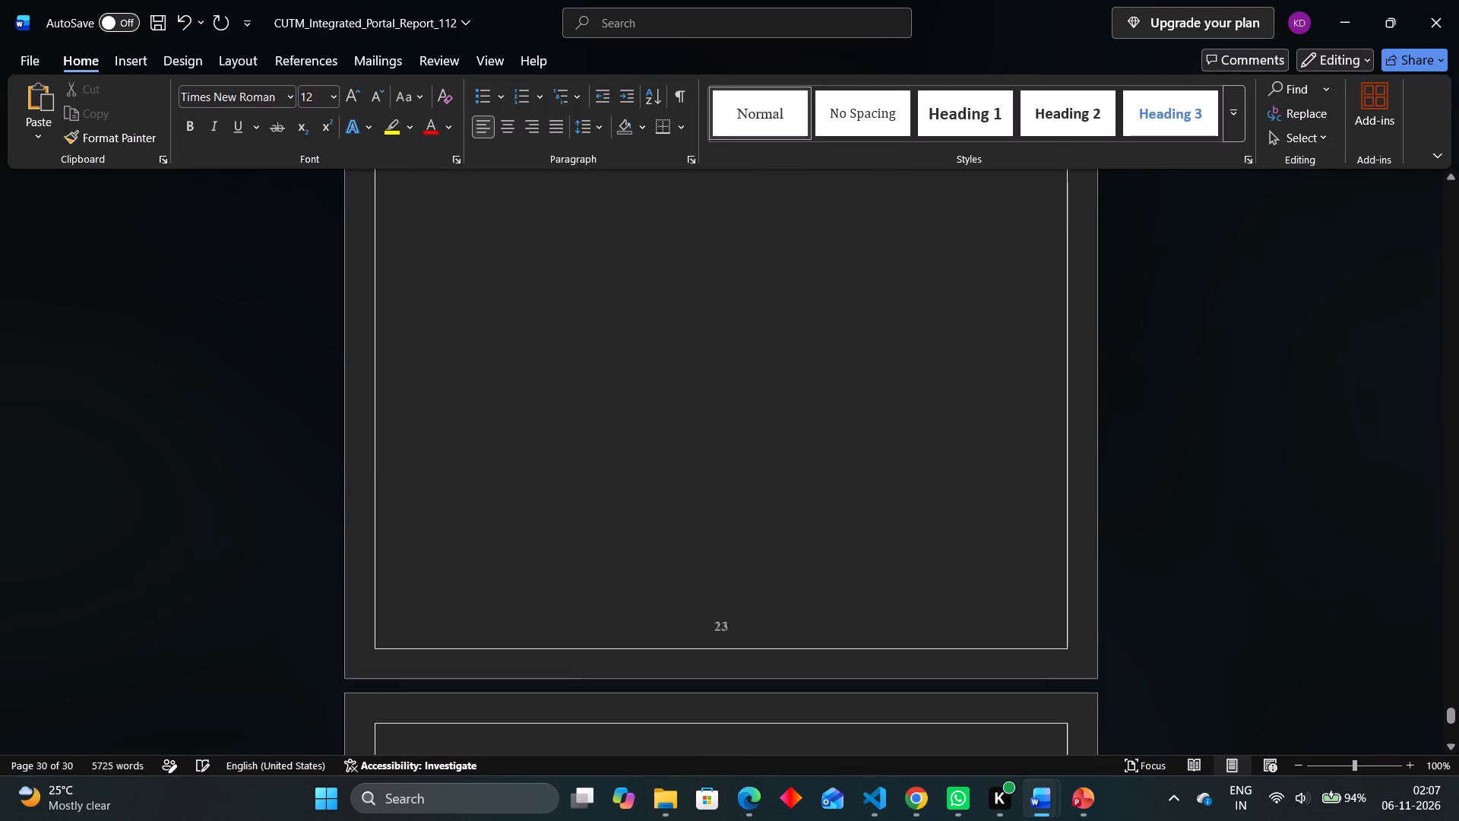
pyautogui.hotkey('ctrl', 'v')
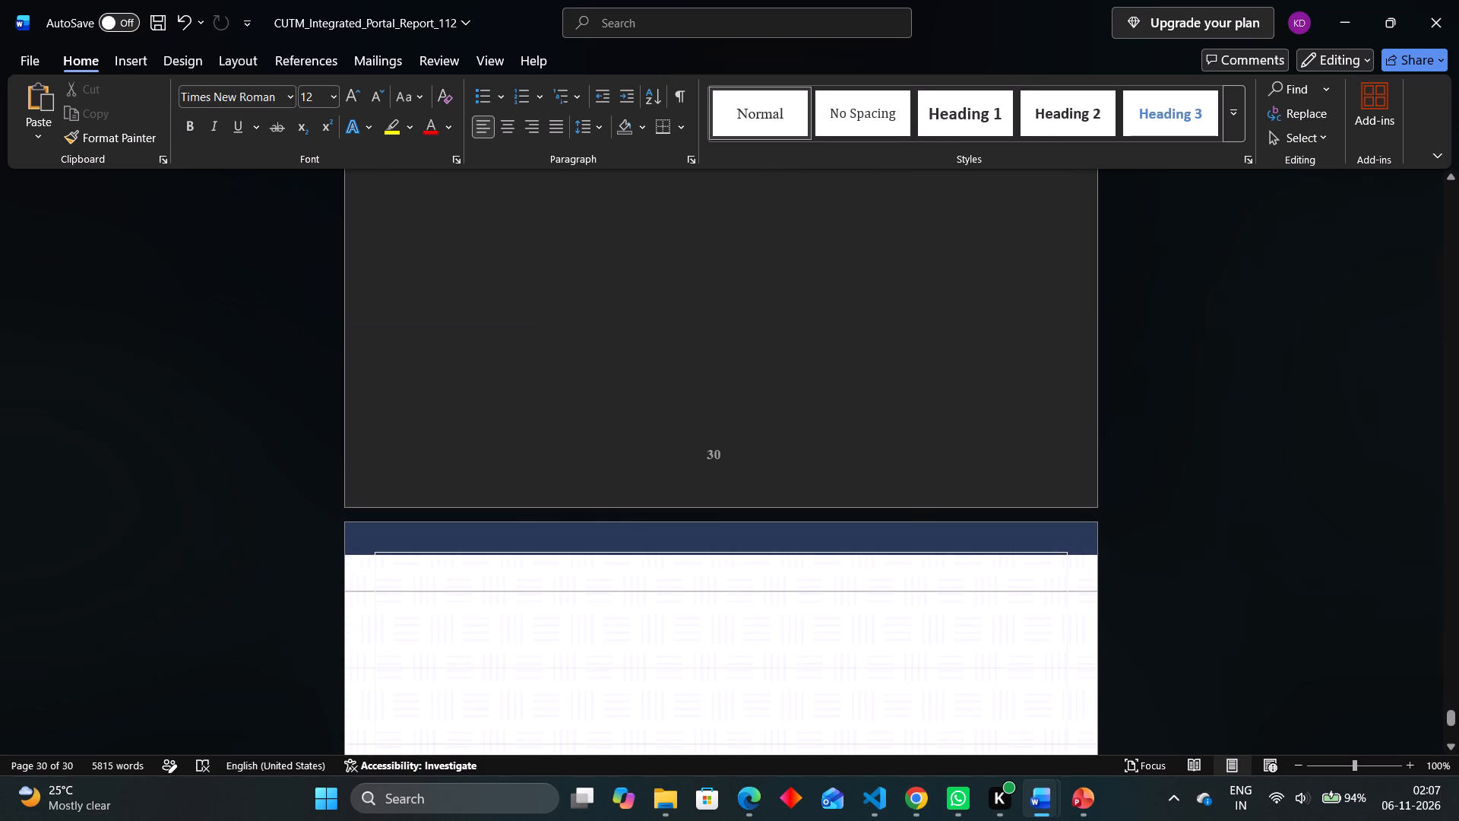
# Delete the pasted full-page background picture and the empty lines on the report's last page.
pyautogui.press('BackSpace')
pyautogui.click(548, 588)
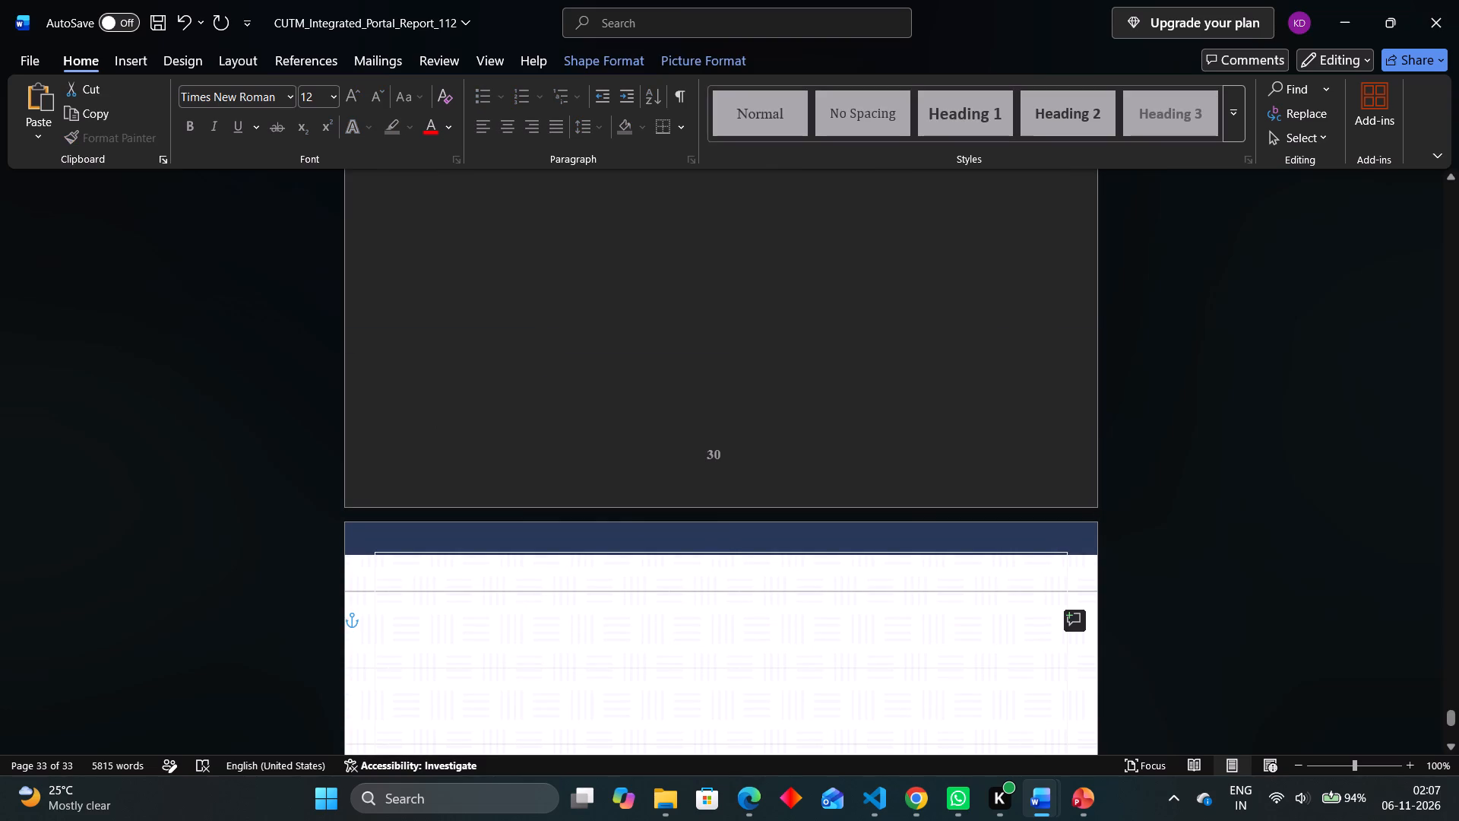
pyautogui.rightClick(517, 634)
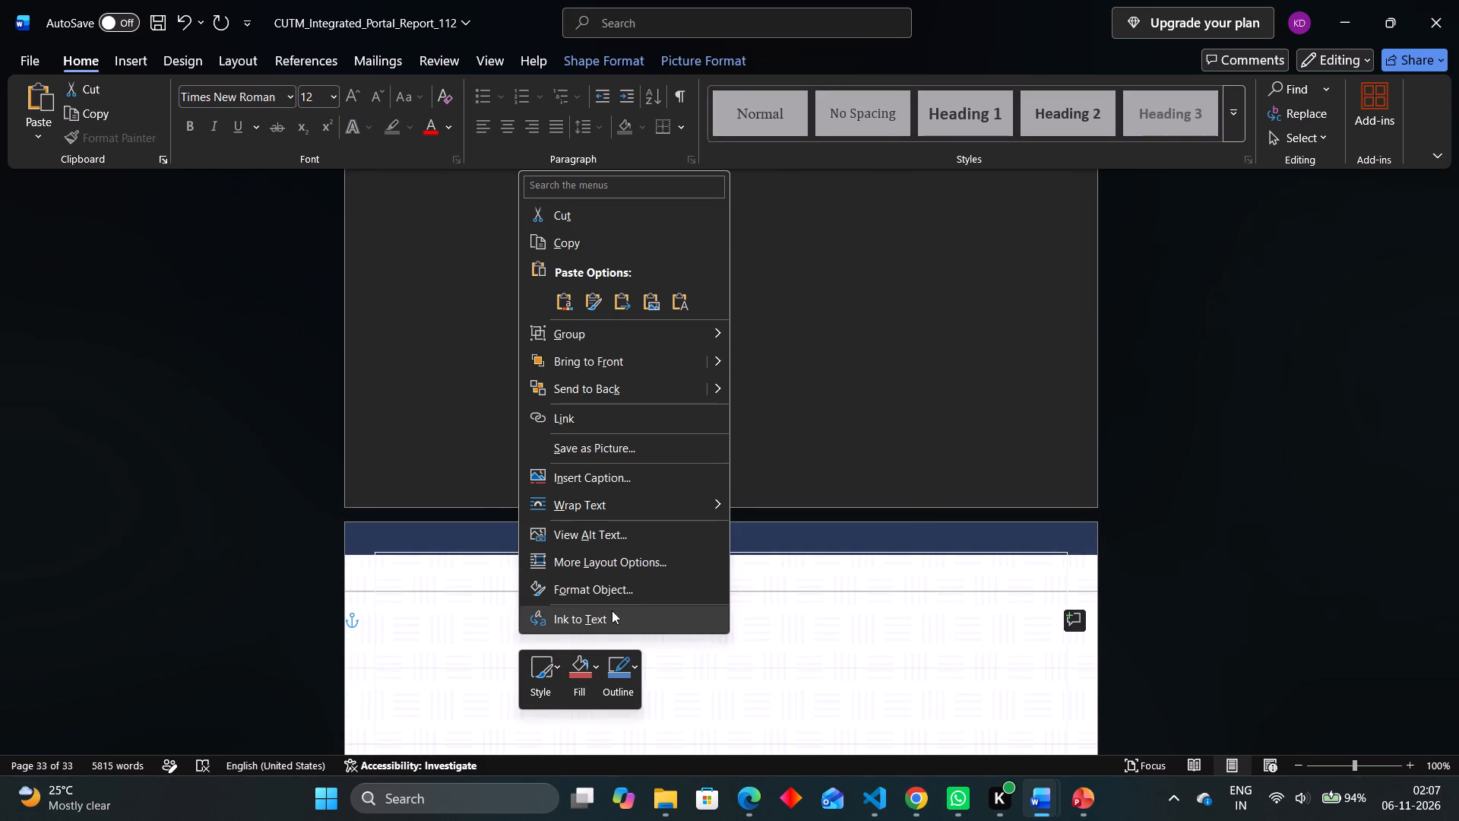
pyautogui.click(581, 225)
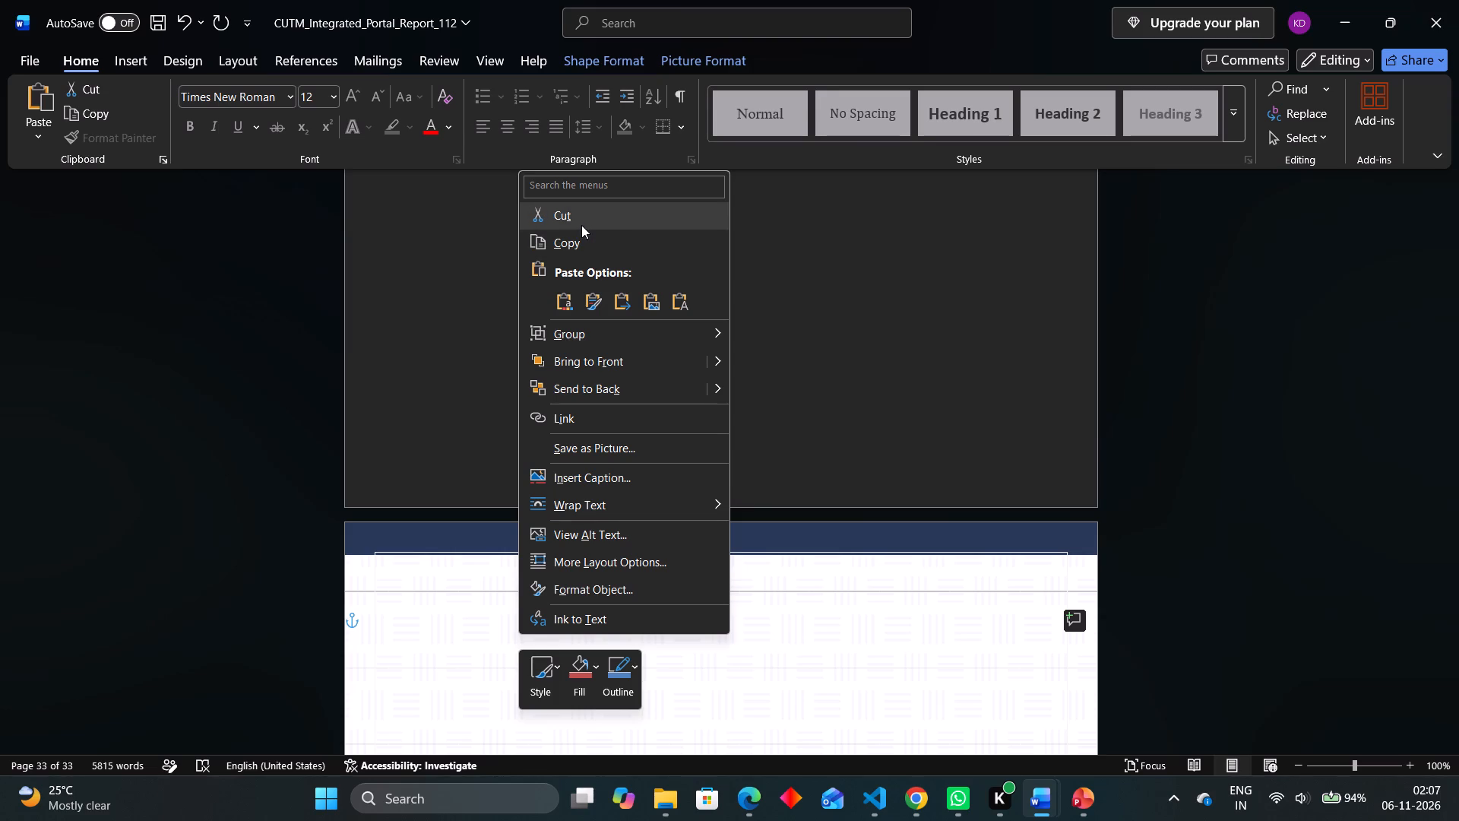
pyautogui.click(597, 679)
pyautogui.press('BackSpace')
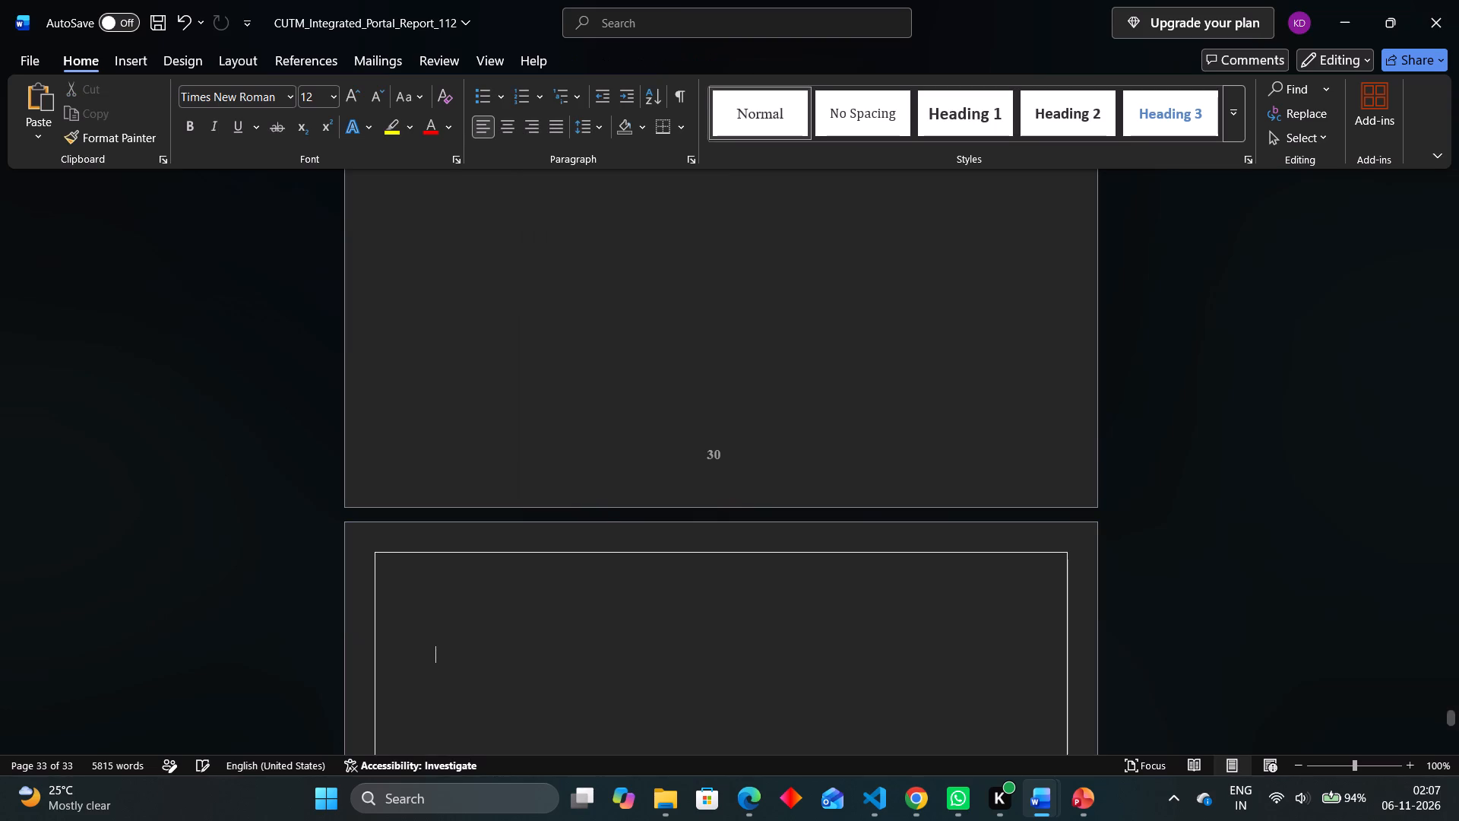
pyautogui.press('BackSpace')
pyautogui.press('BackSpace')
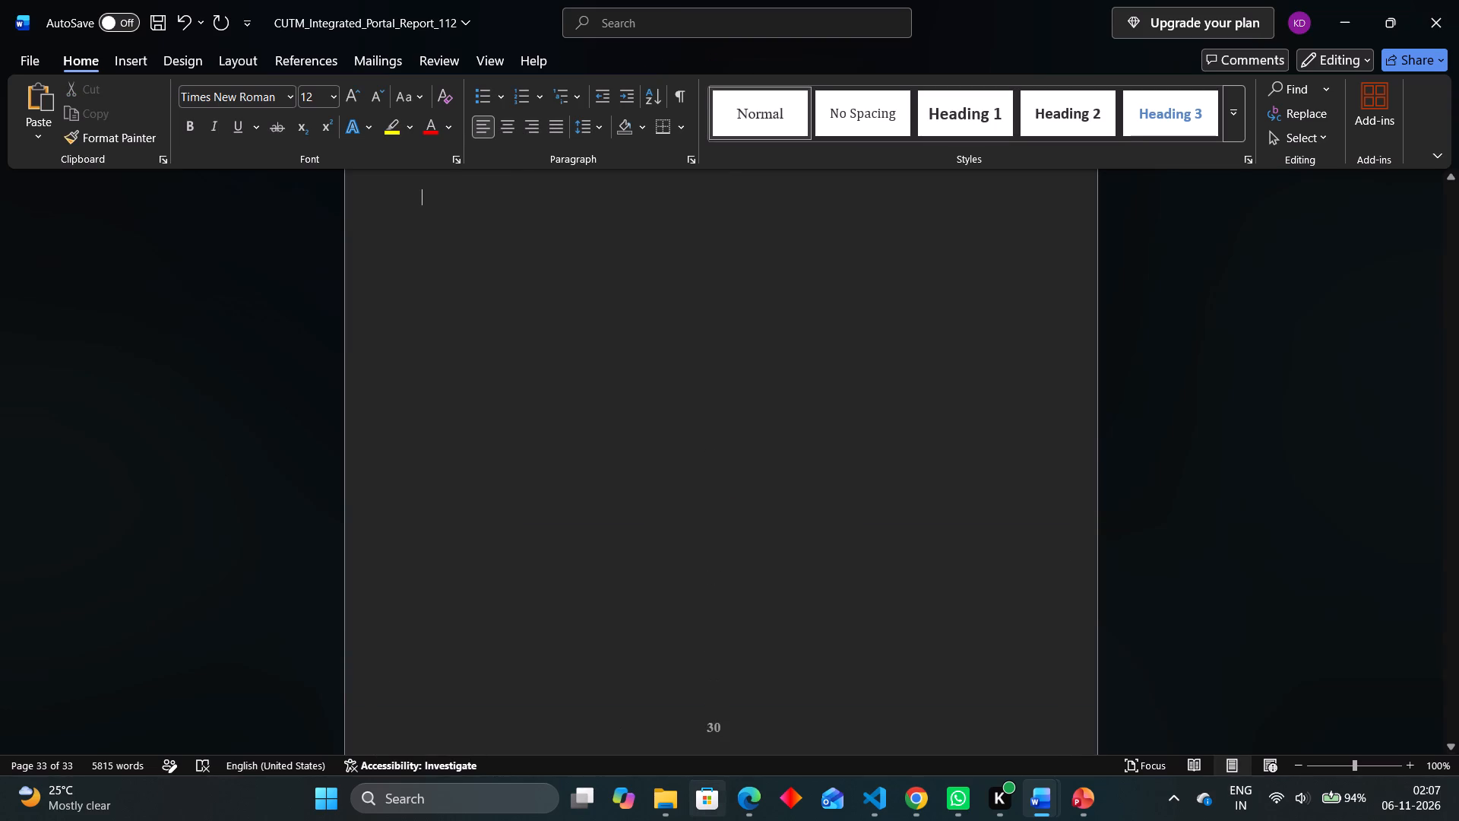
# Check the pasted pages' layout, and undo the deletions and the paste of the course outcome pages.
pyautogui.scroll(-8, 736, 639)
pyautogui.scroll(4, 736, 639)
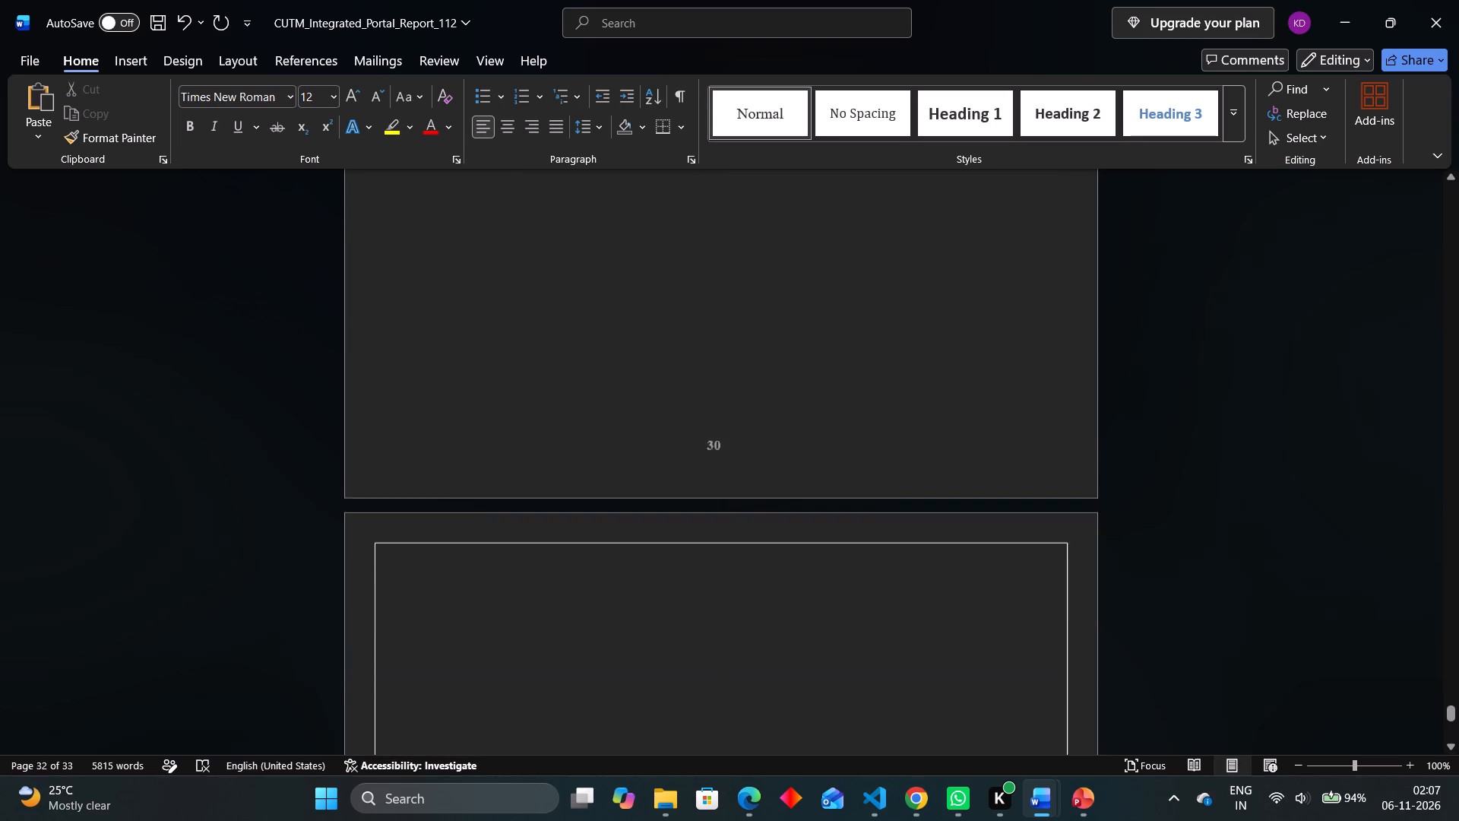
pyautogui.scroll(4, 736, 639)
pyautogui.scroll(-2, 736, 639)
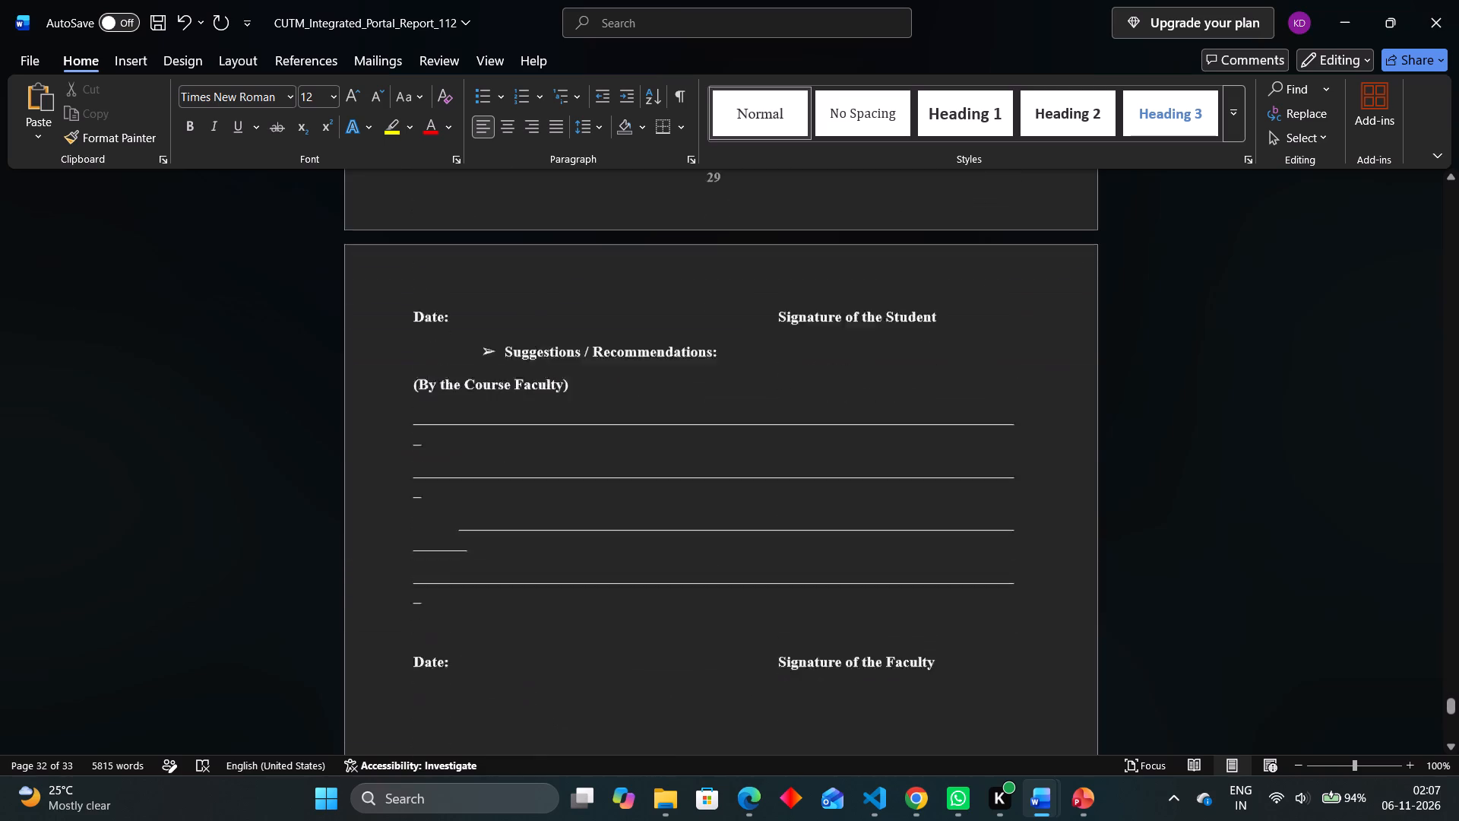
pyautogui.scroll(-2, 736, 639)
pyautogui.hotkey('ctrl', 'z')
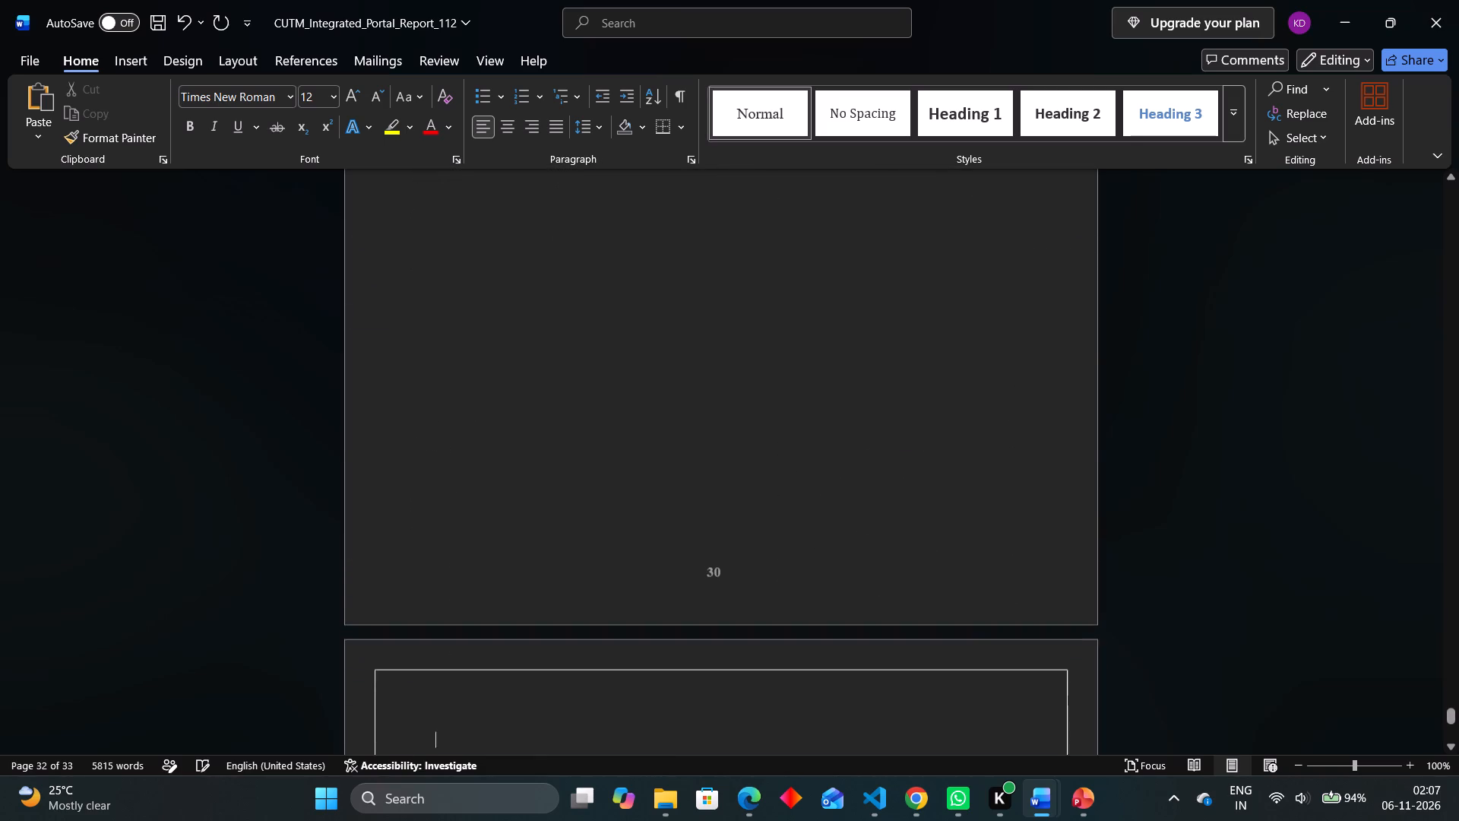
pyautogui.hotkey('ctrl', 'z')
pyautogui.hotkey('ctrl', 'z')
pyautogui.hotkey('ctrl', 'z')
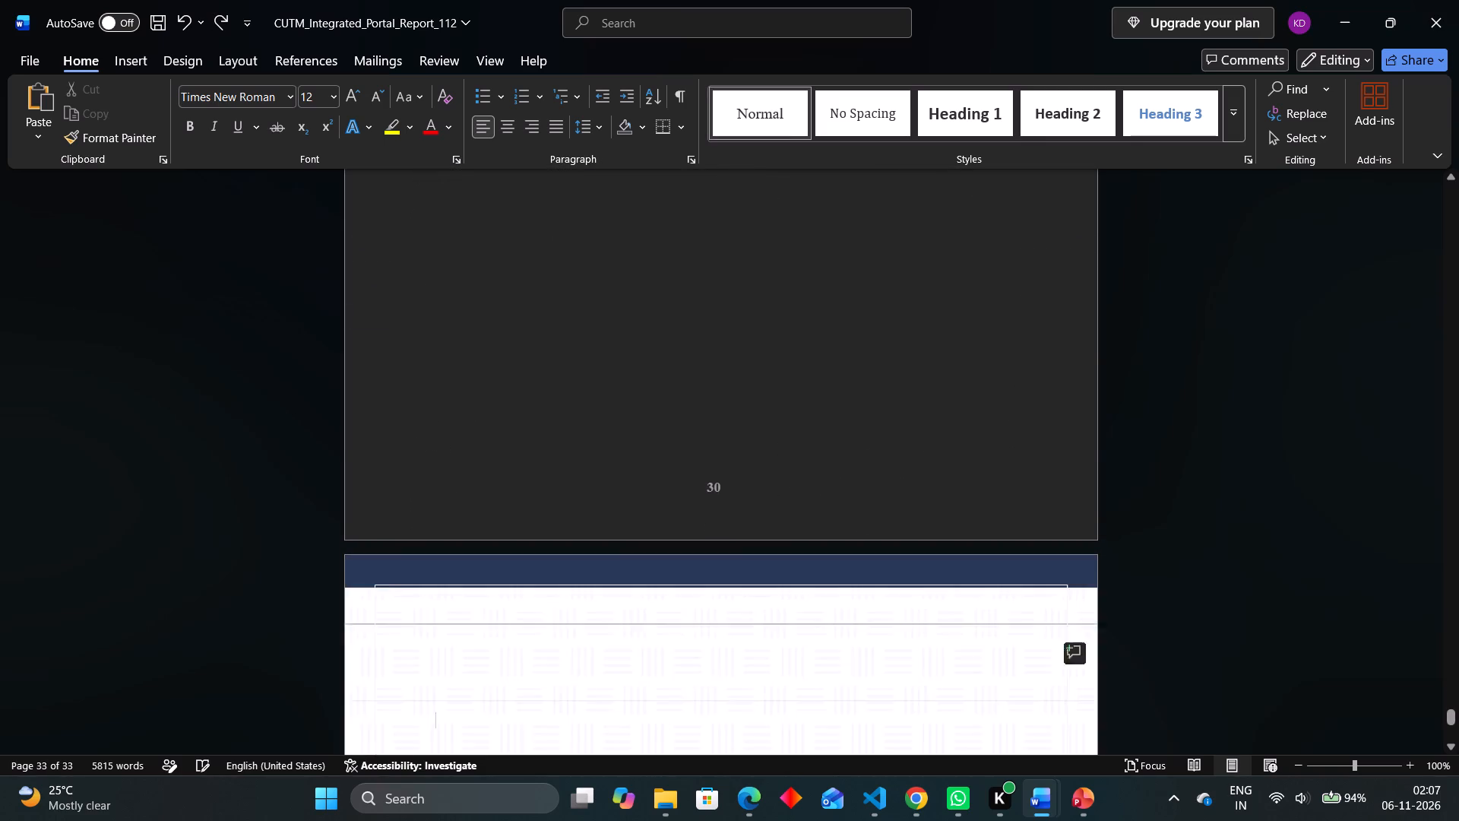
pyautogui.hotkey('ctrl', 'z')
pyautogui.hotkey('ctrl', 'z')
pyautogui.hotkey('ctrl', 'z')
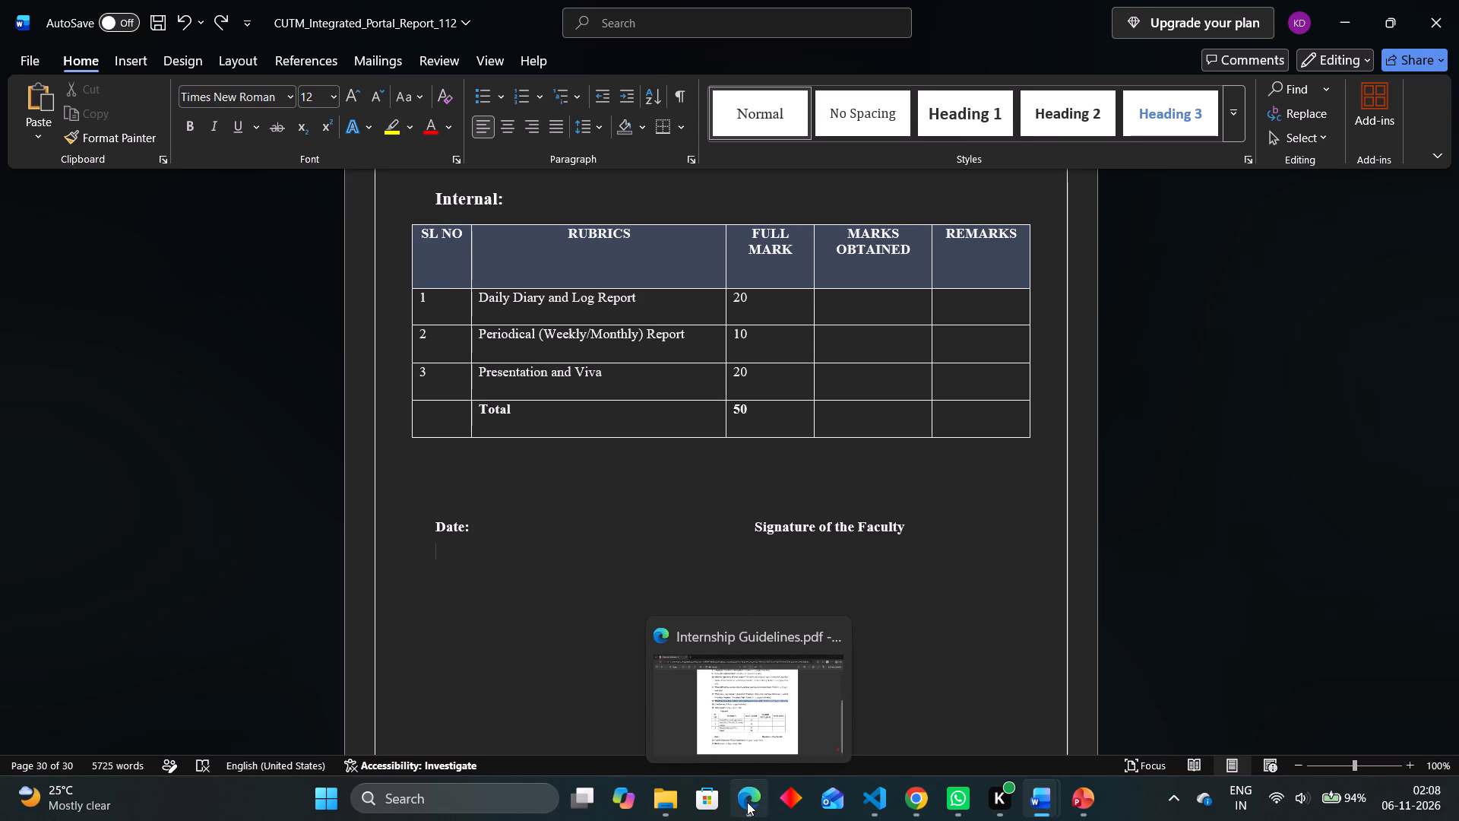
# Open Tableau Report from the Clg folder and copy its final COURSE OUTCOME (COs) ATTAINMENT page through the faculty signature line.
pyautogui.click(674, 798)
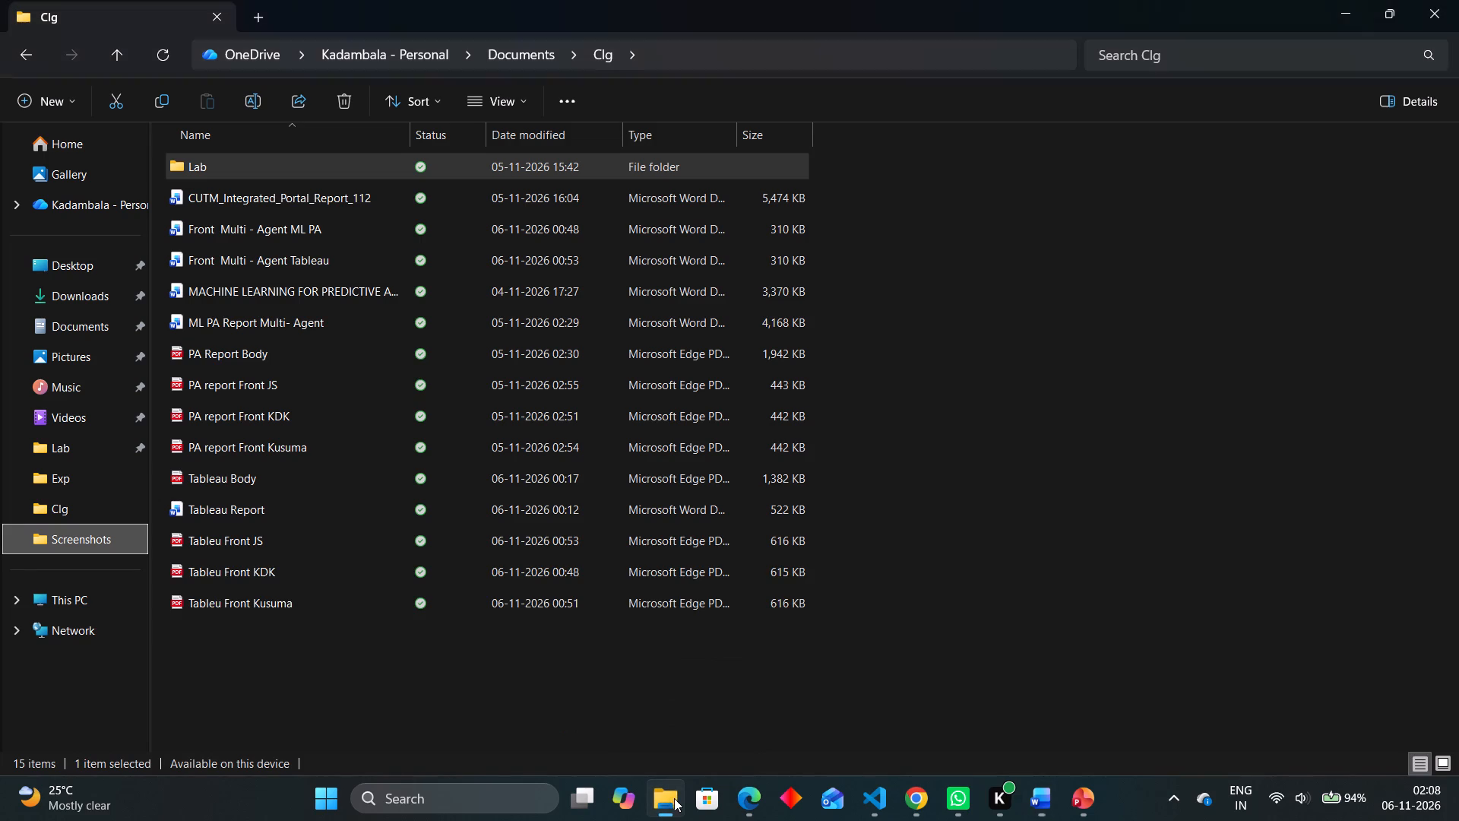
pyautogui.doubleClick(242, 520)
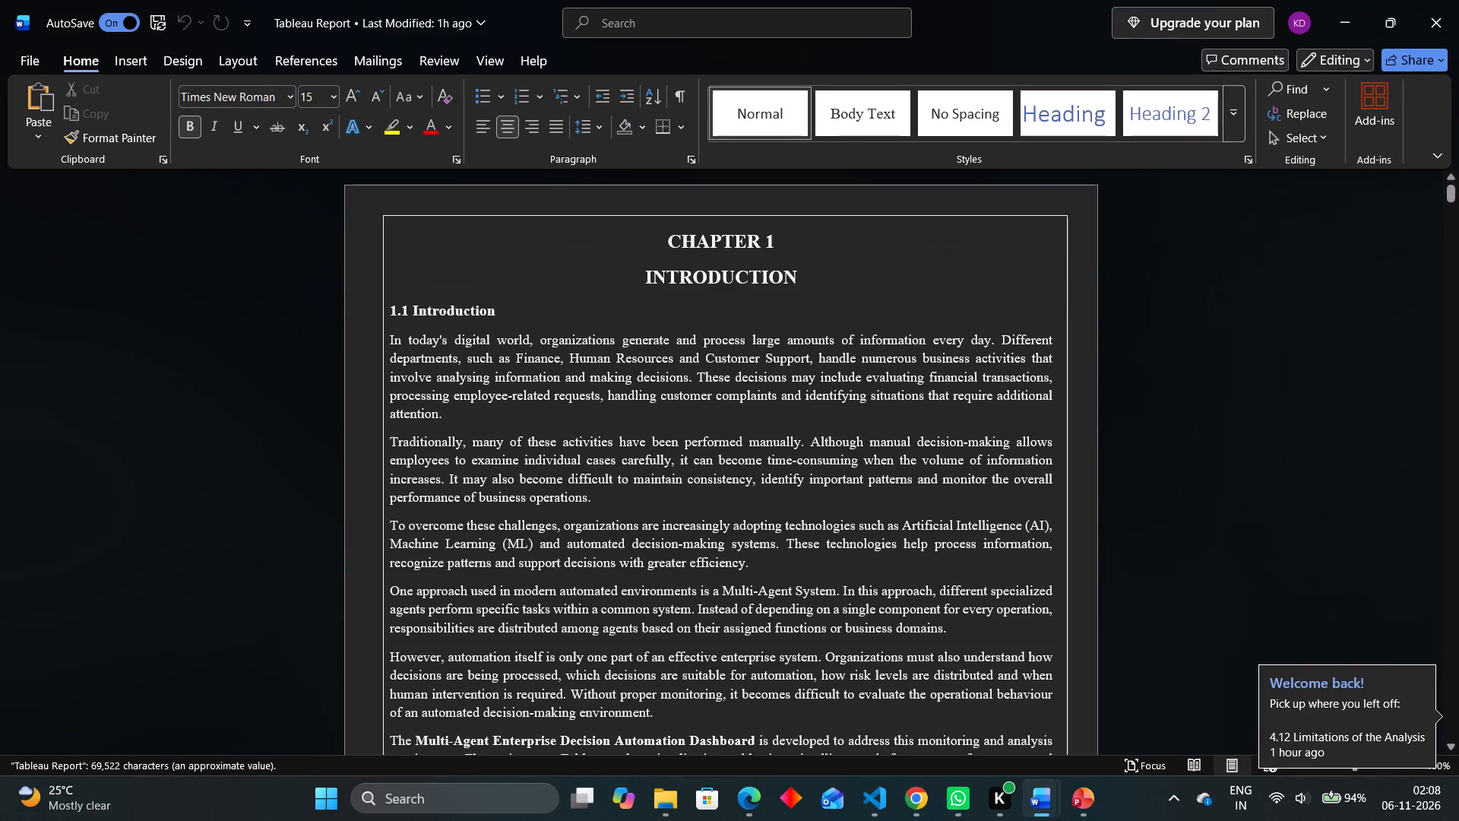
pyautogui.scroll(-1, 500, 521)
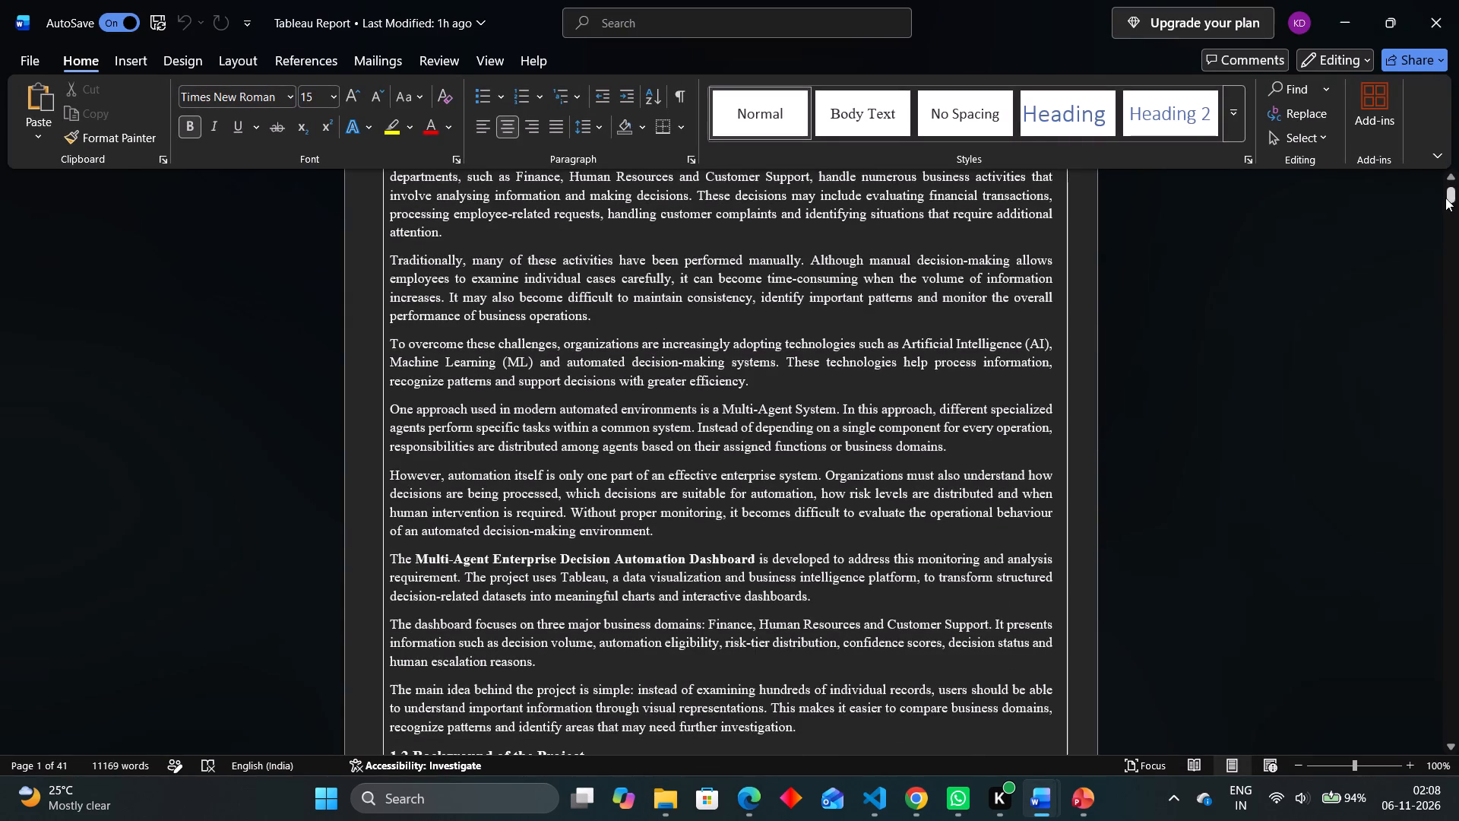
pyautogui.moveTo(1450, 198); pyautogui.dragTo(1458, 756)
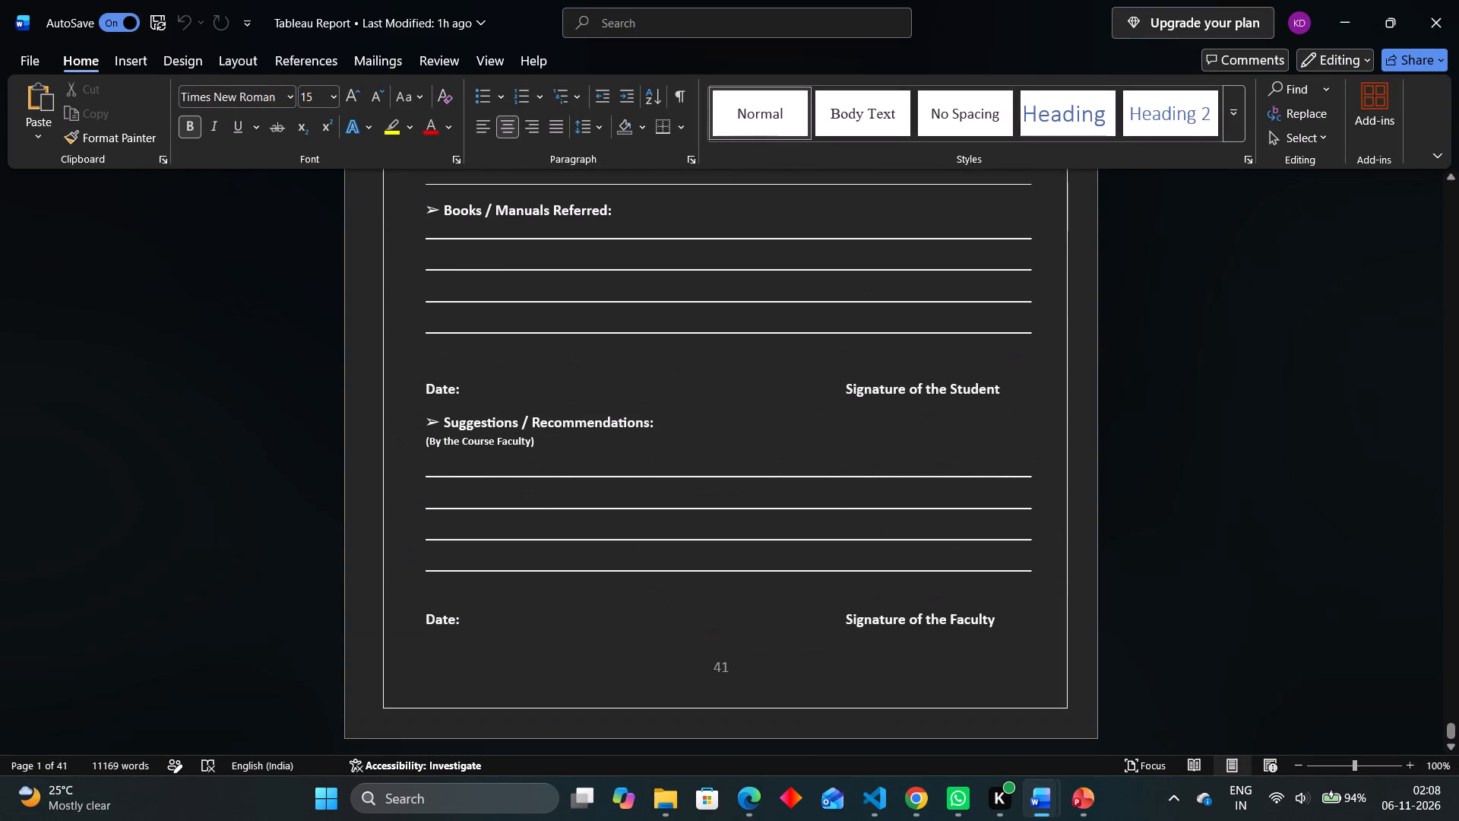
pyautogui.moveTo(991, 677); pyautogui.dragTo(643, 556)
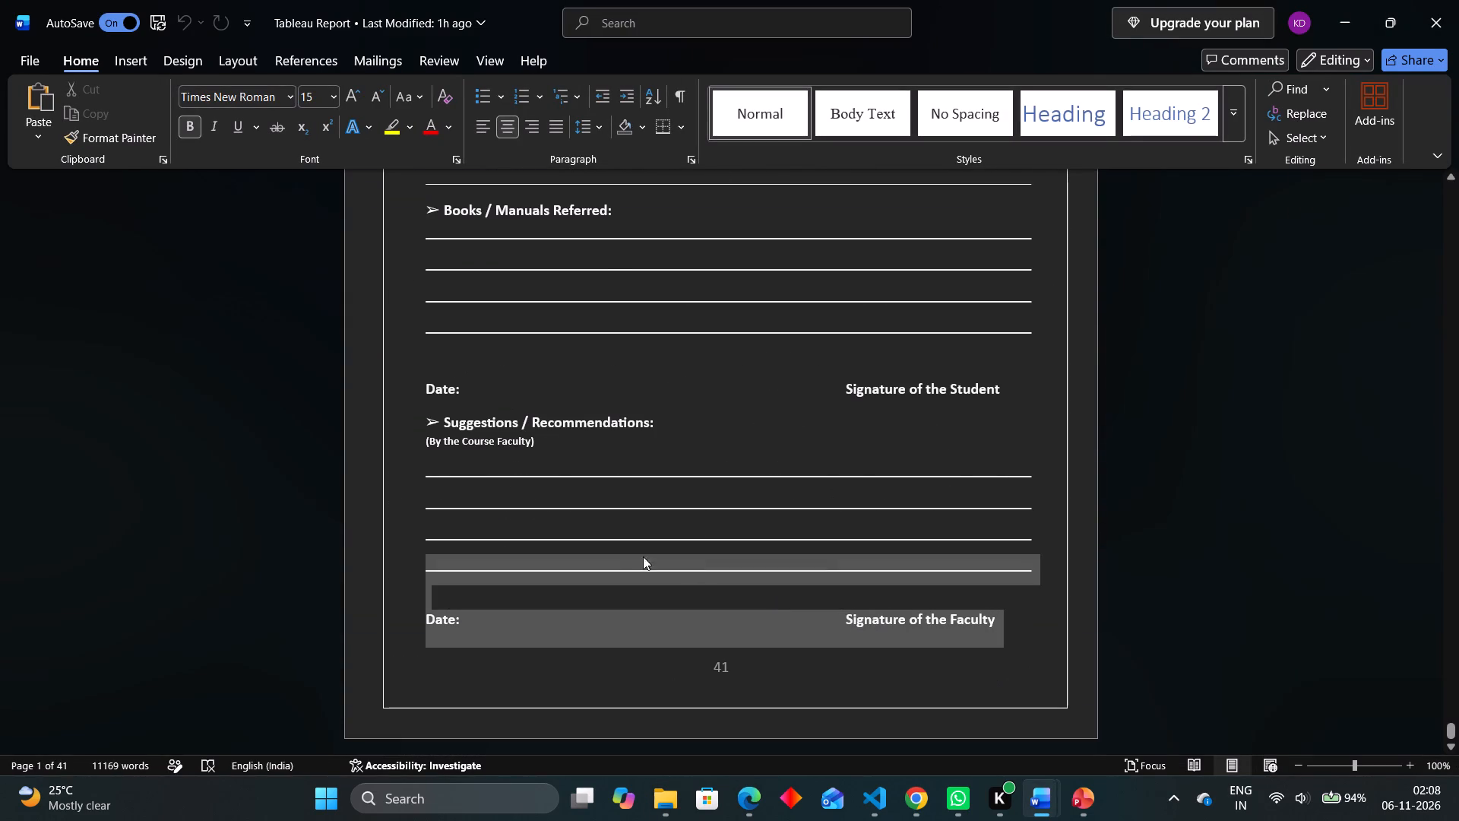
pyautogui.moveTo(643, 556); pyautogui.dragTo(413, 119)
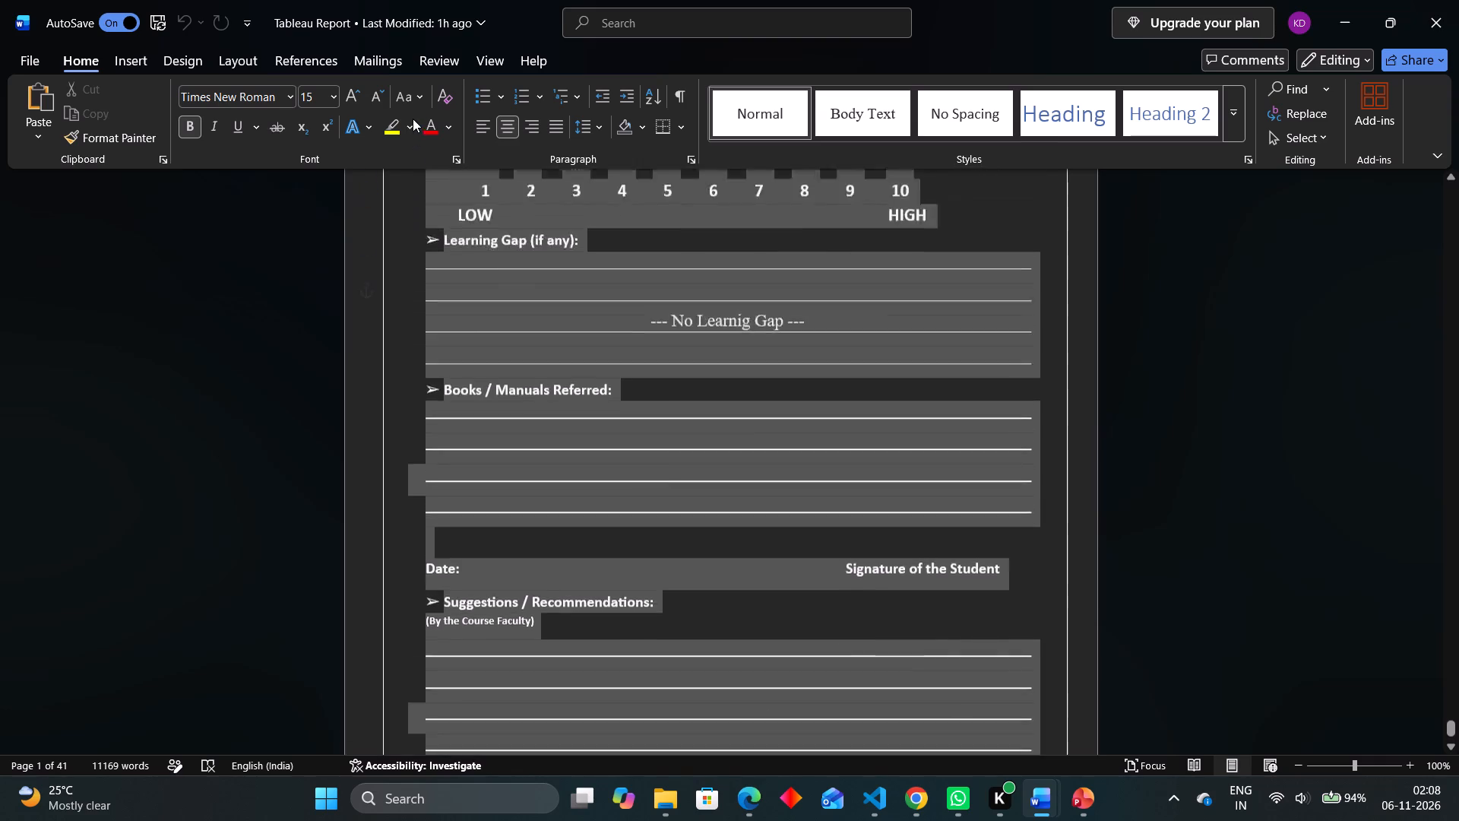
pyautogui.moveTo(413, 119); pyautogui.dragTo(390, 676)
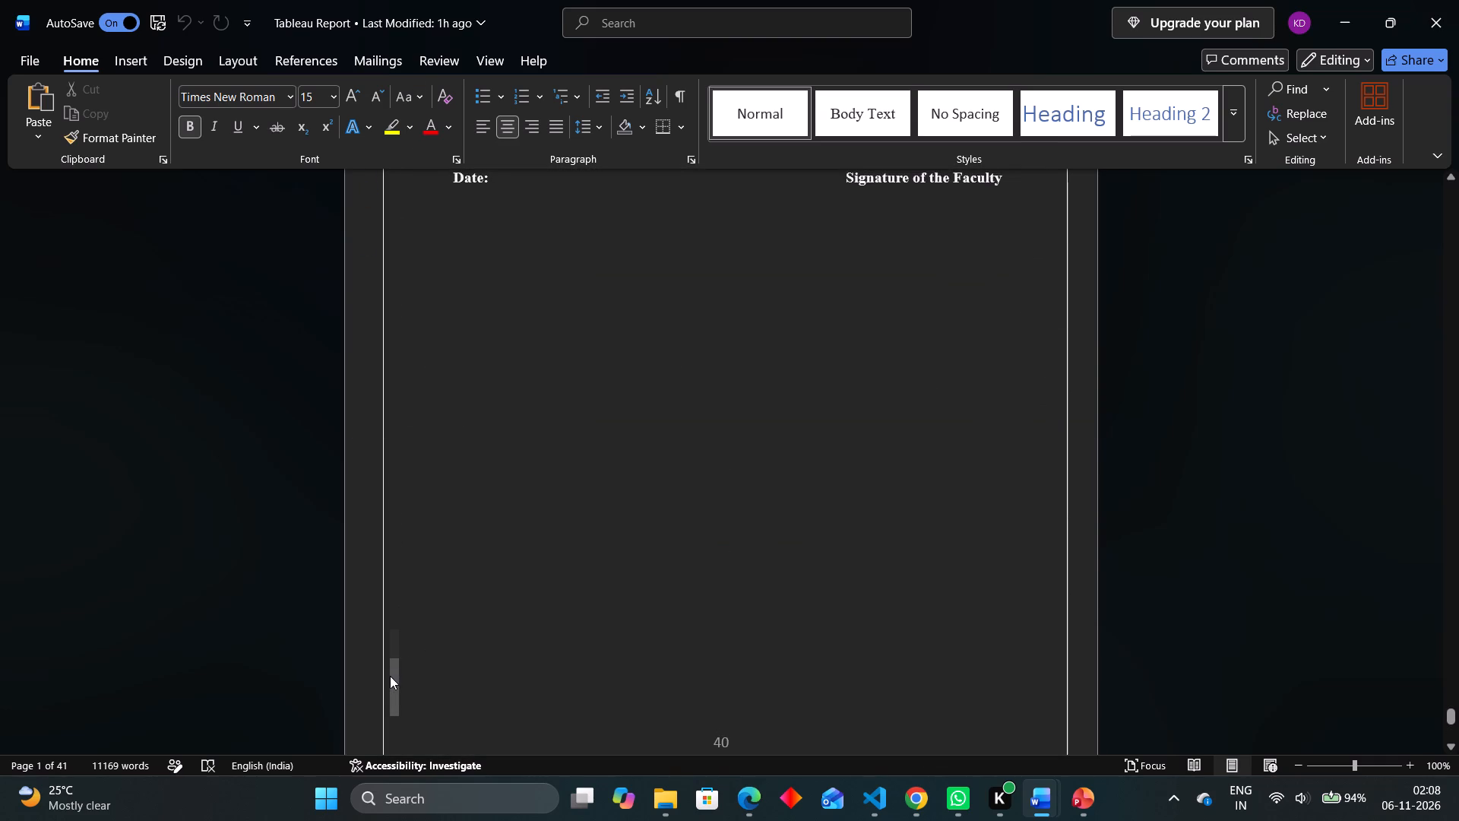
pyautogui.moveTo(390, 676); pyautogui.dragTo(465, 740)
pyautogui.moveTo(465, 740); pyautogui.dragTo(420, 781)
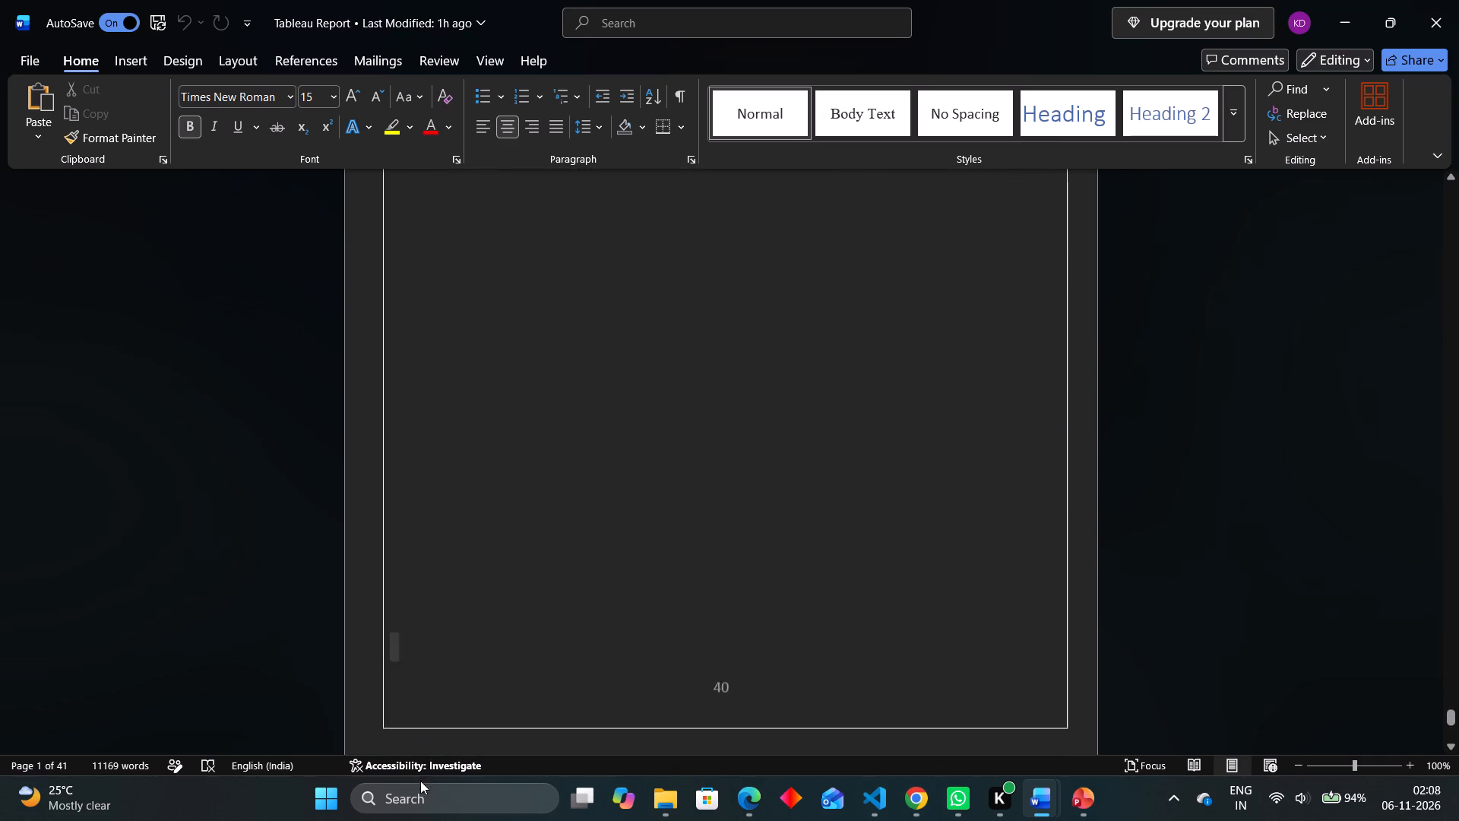
pyautogui.moveTo(420, 781); pyautogui.dragTo(398, 629)
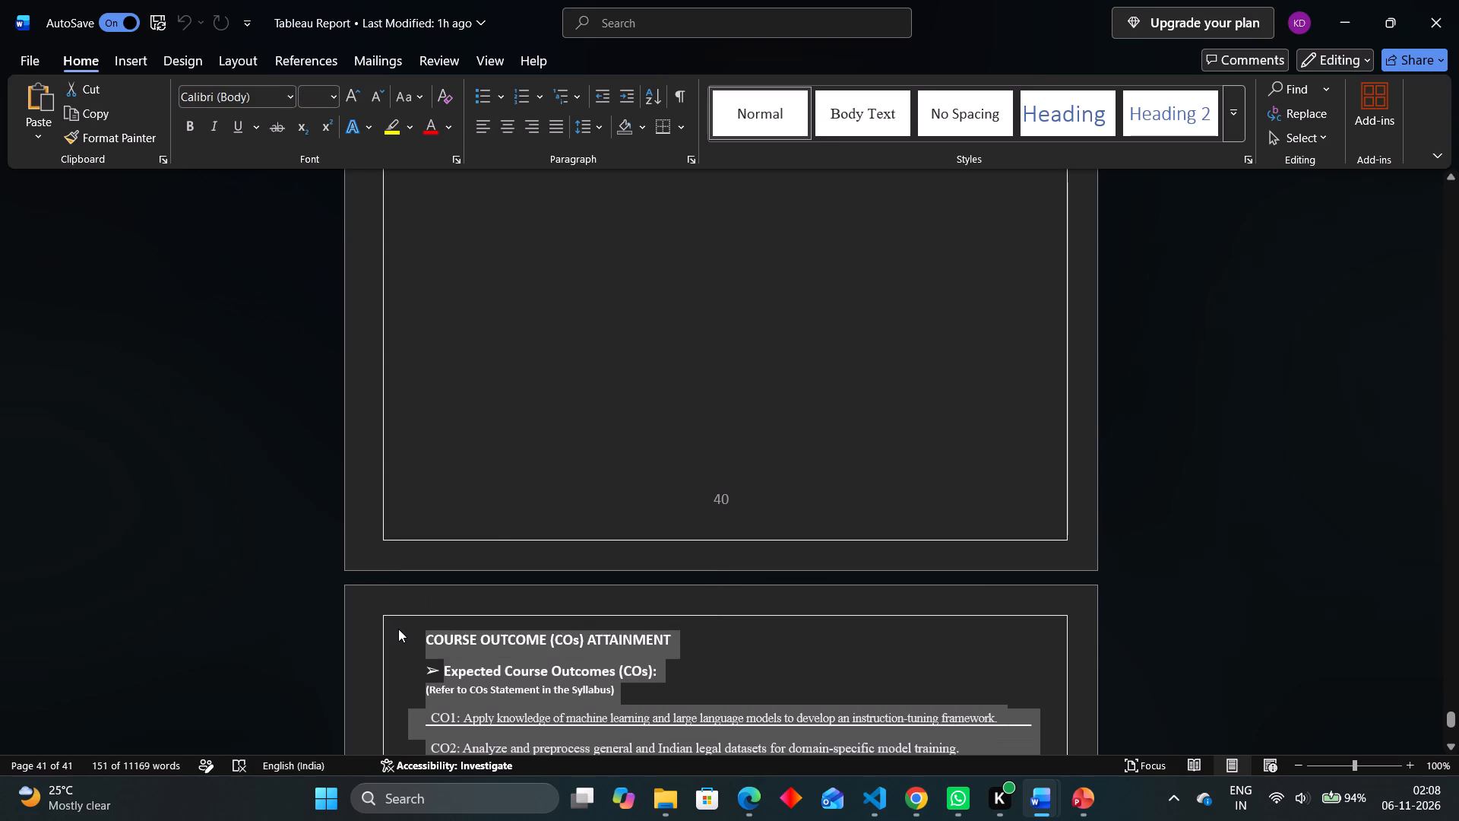
pyautogui.hotkey('ctrl', 'c')
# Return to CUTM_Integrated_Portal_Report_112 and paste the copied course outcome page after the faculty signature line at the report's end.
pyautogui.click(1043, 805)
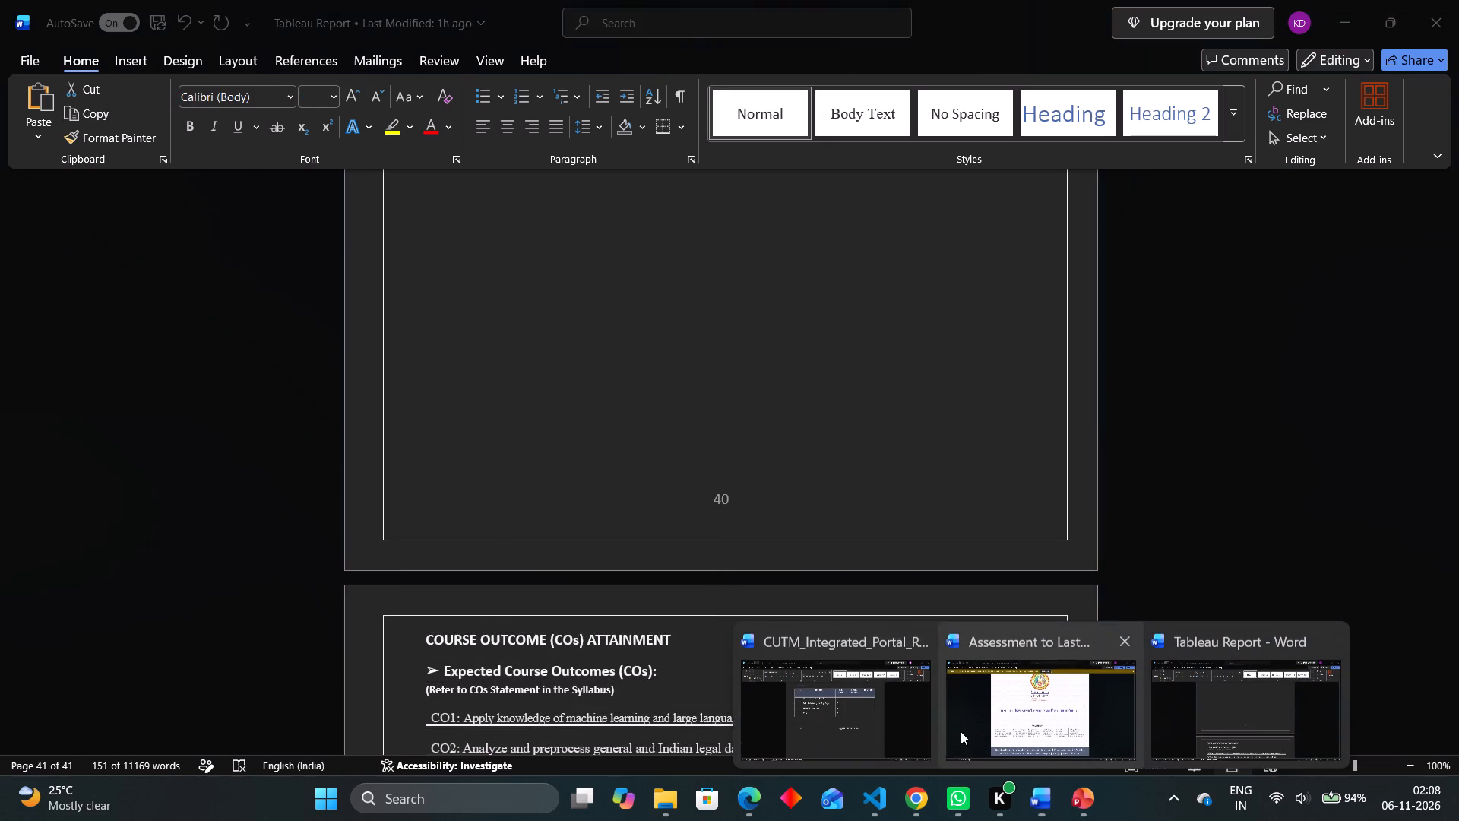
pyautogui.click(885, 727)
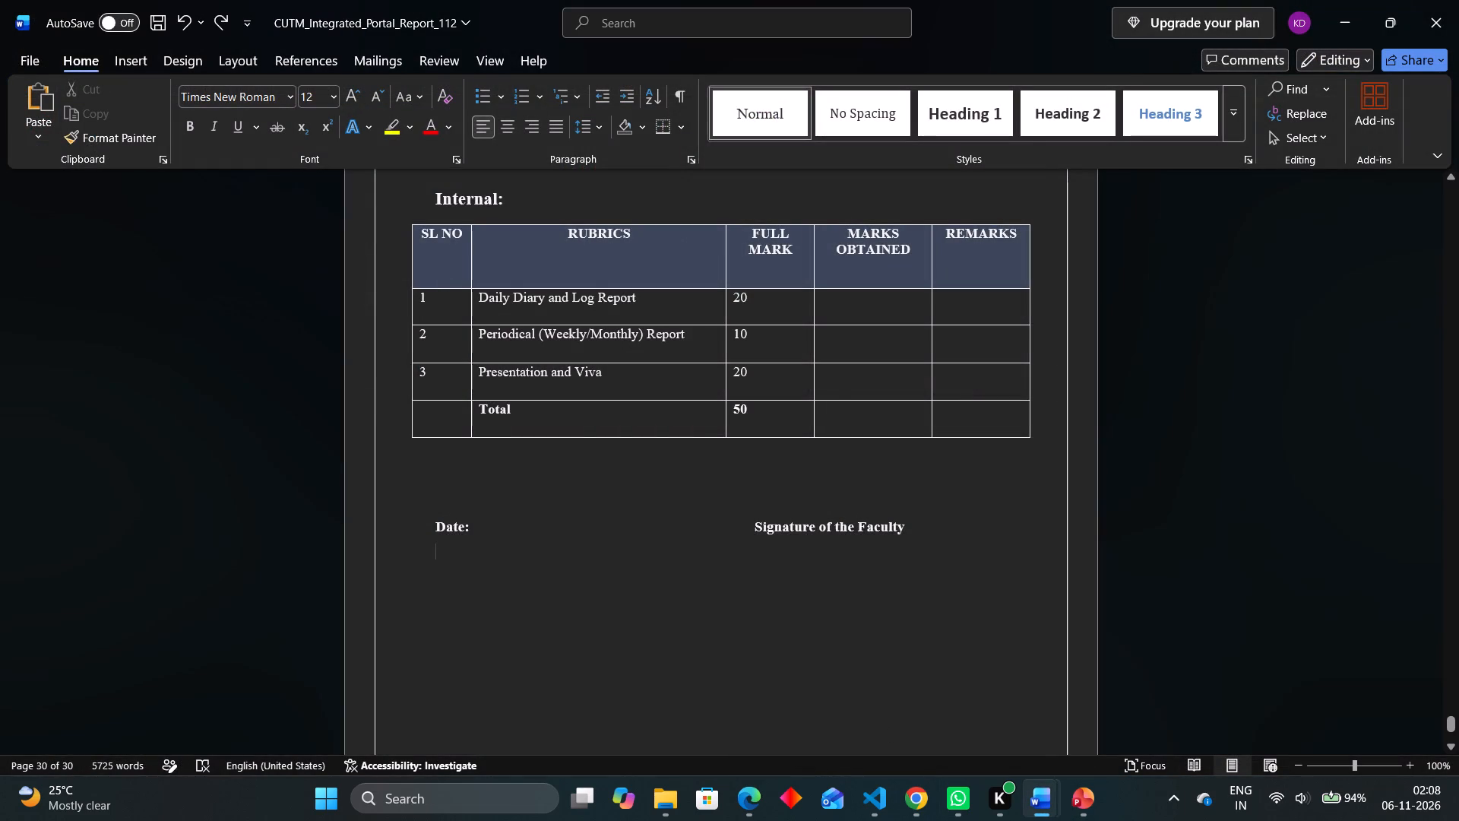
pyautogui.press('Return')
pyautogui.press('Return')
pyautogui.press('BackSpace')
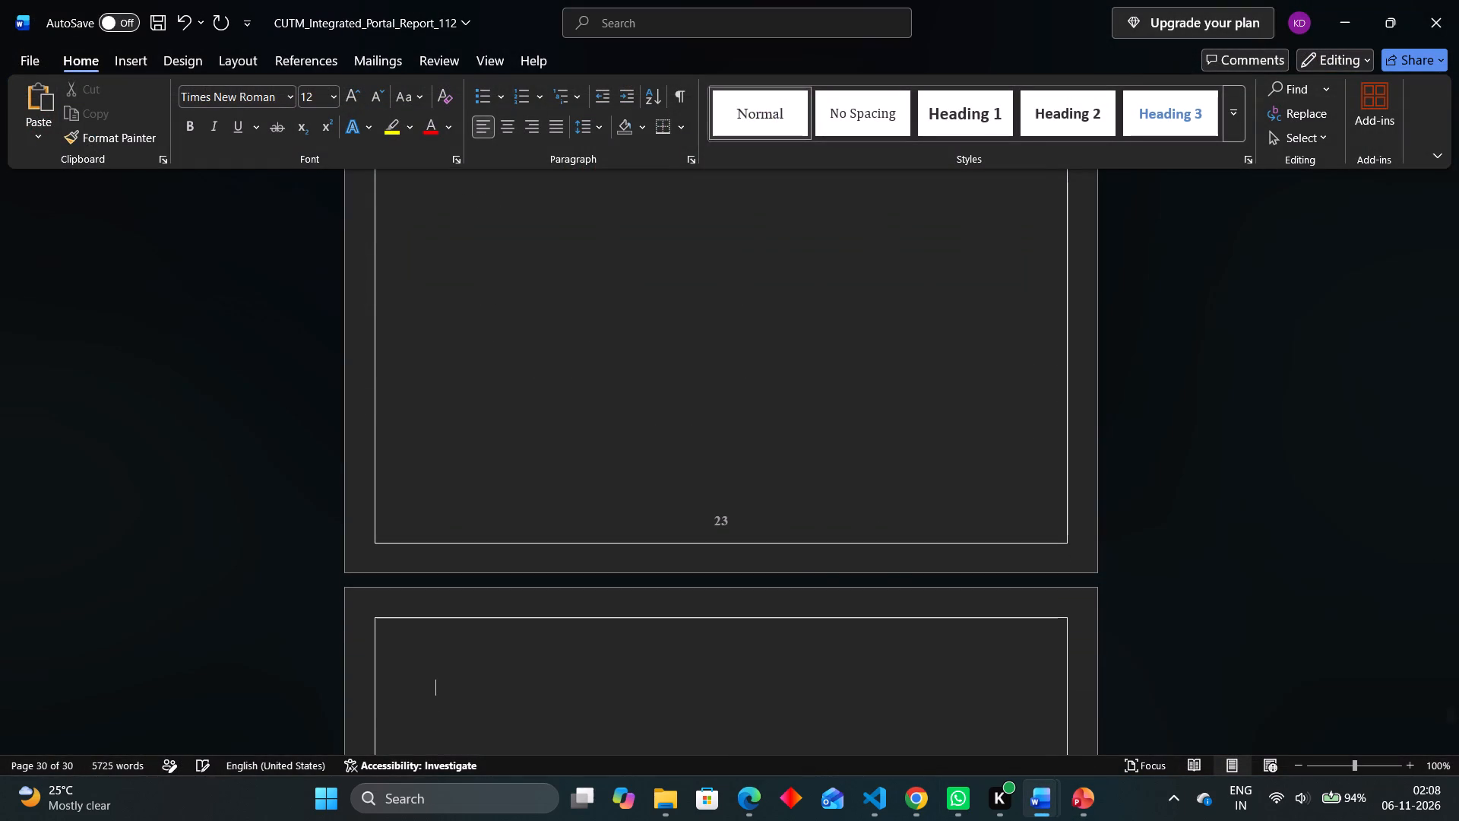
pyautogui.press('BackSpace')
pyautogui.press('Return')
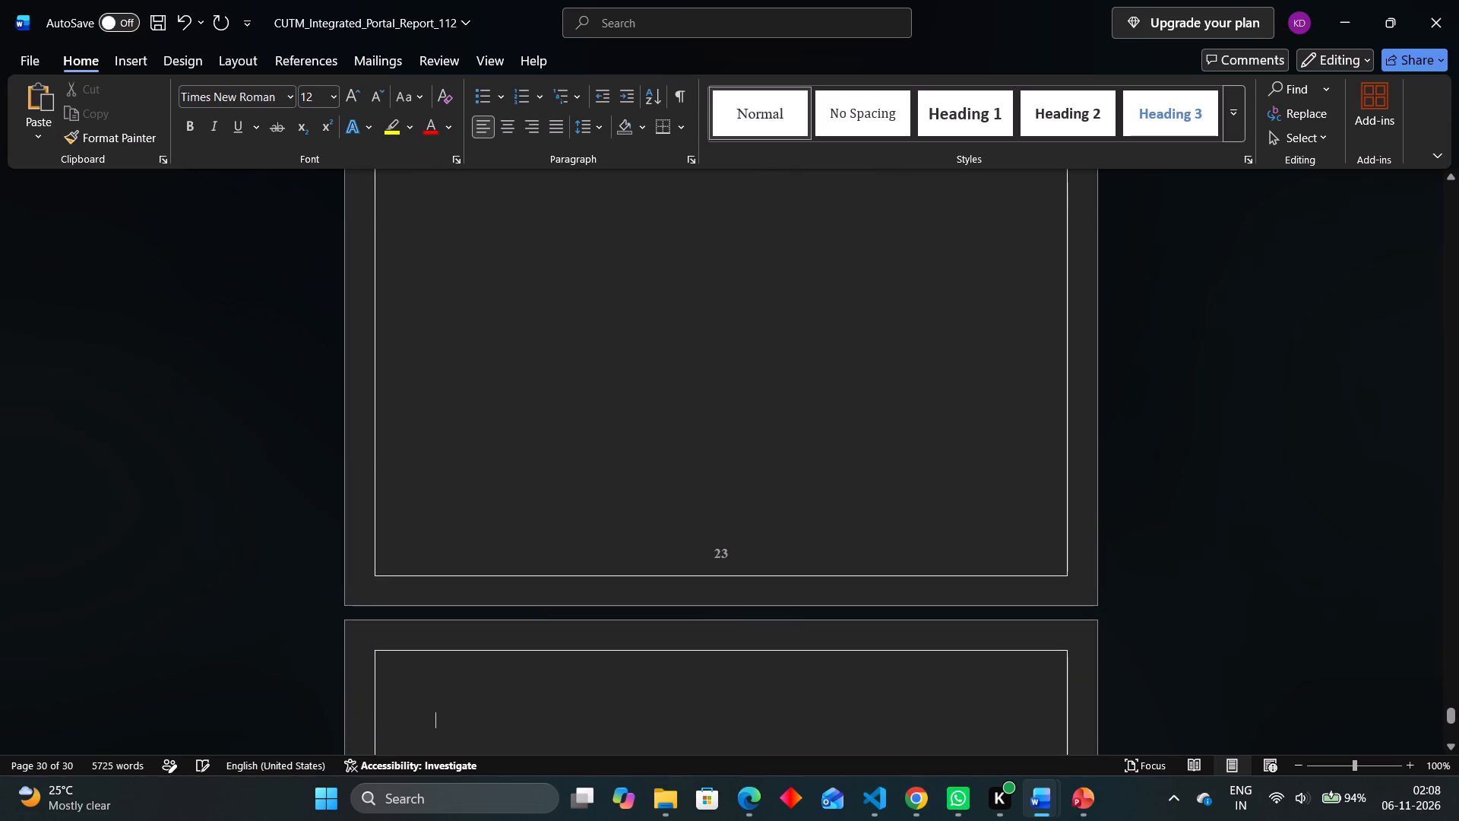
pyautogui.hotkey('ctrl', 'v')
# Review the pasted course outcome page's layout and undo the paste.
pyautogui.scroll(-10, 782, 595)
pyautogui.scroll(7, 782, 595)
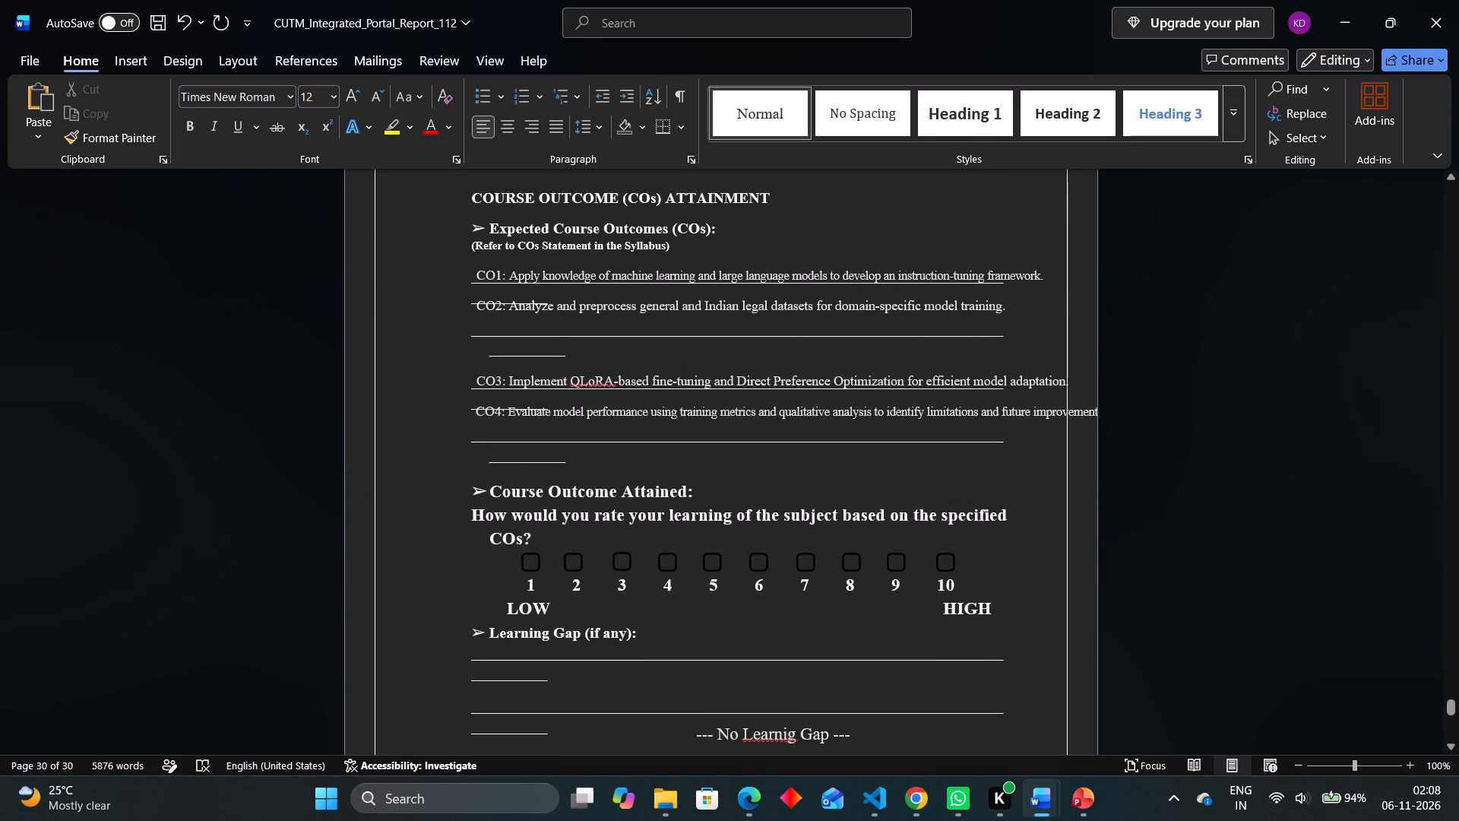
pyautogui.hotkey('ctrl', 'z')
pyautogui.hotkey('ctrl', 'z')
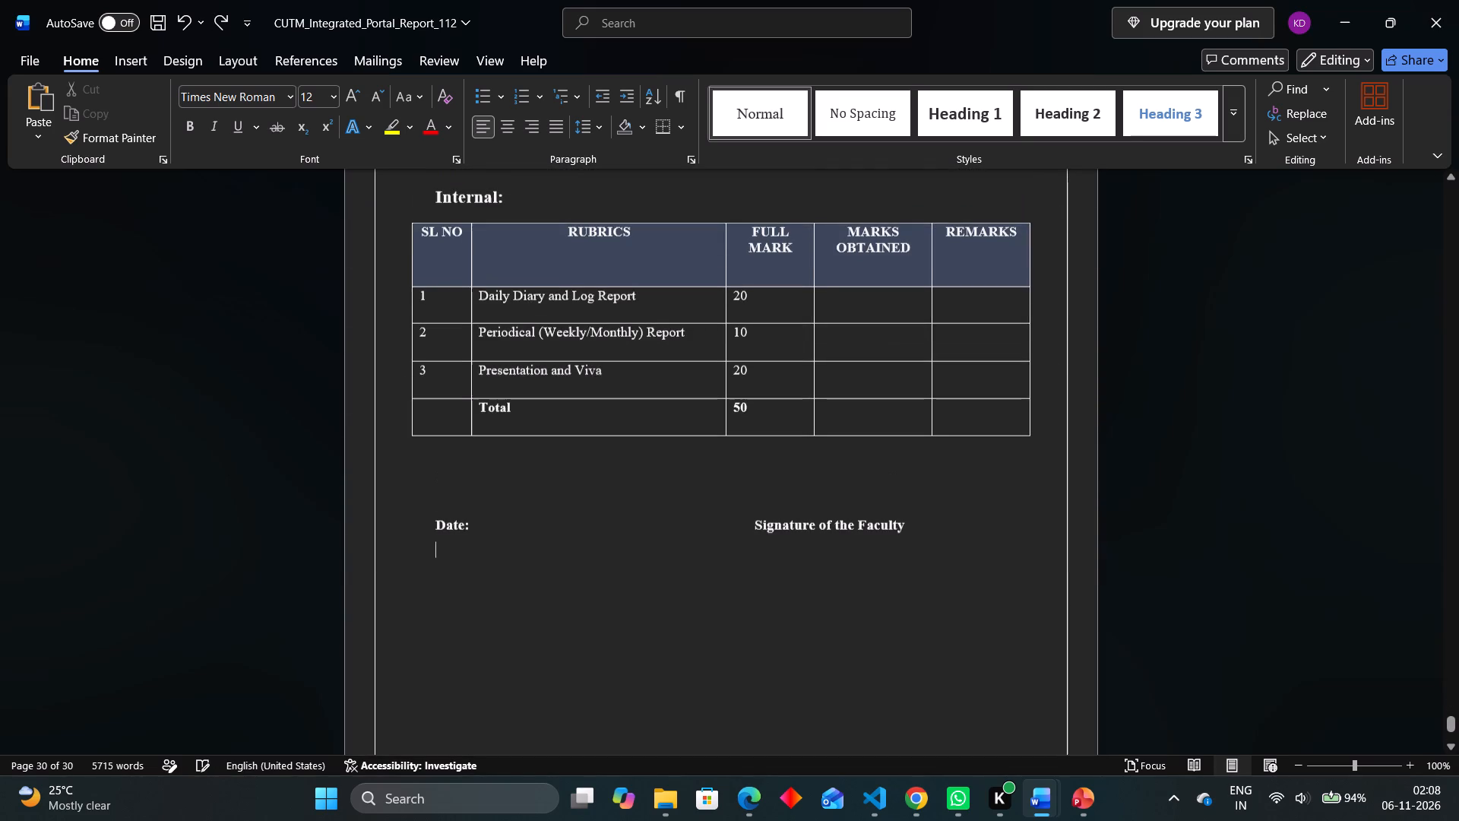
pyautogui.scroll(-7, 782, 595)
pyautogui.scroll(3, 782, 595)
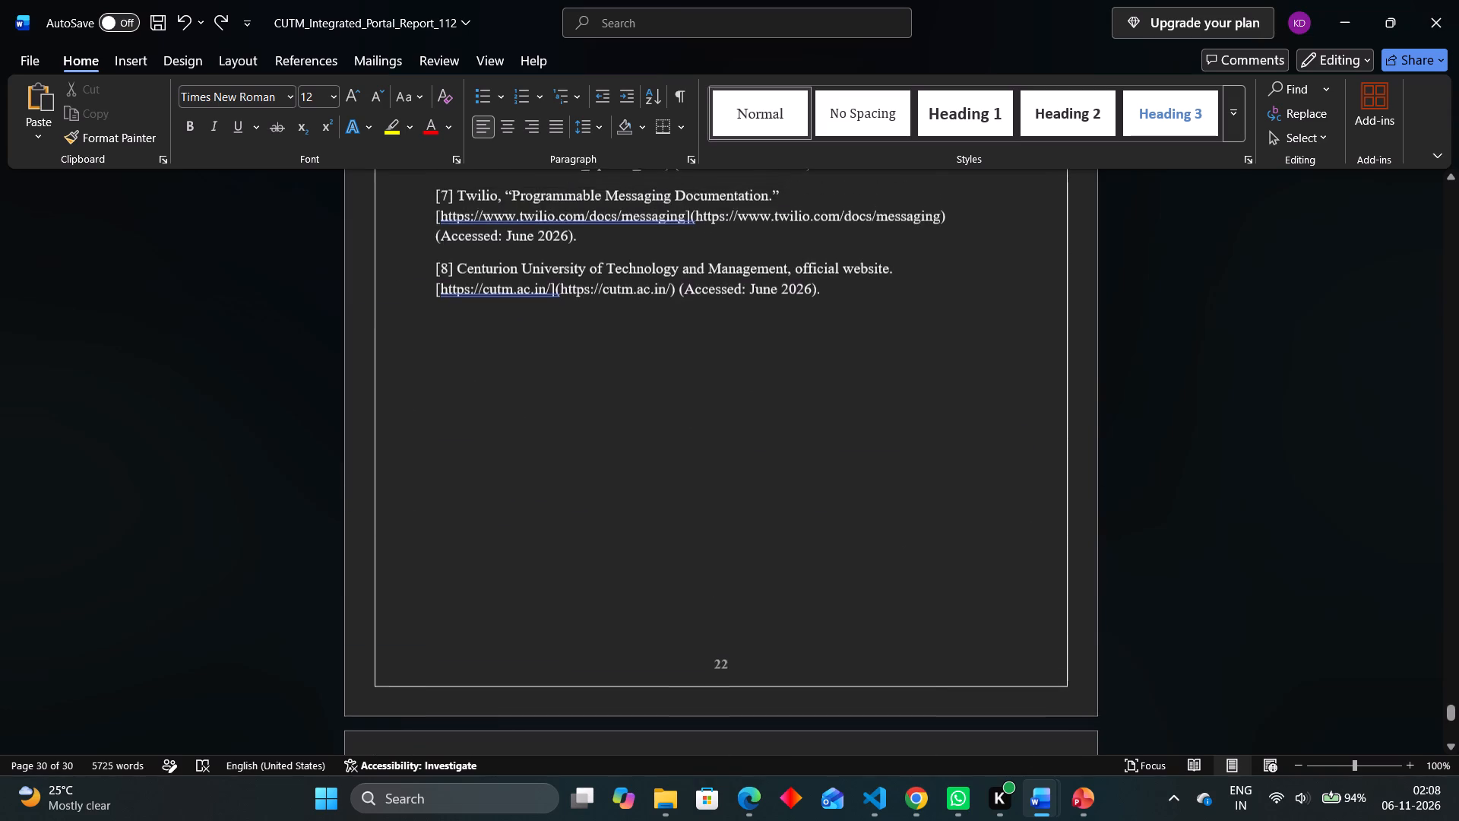
# Review the report's front matter from the cover page and certificates through the table of contents with its figure and table lists.
pyautogui.scroll(20, 782, 595)
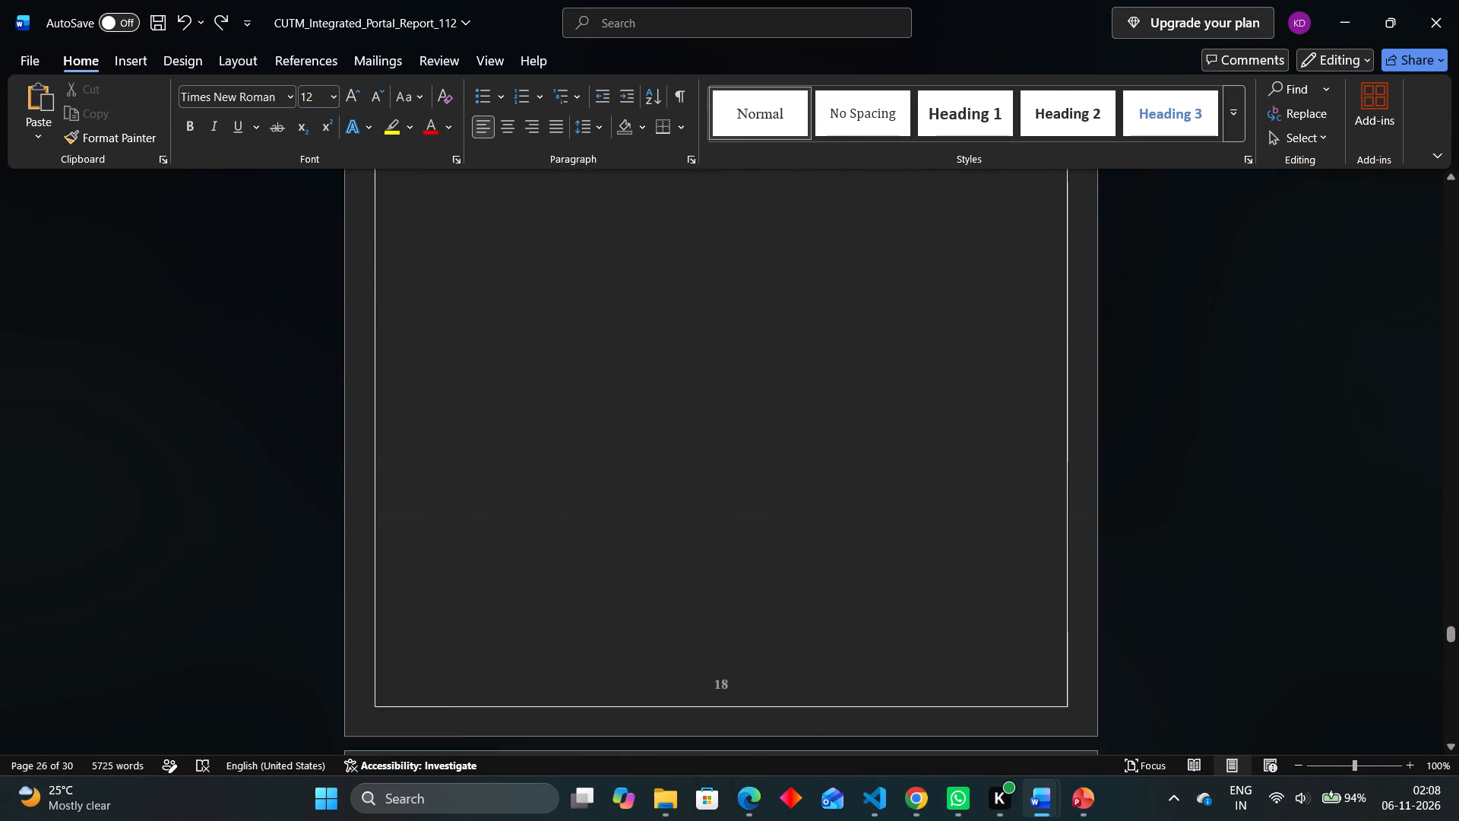
pyautogui.scroll(20, 782, 595)
pyautogui.scroll(20, 782, 595)
pyautogui.scroll(20, 782, 595)
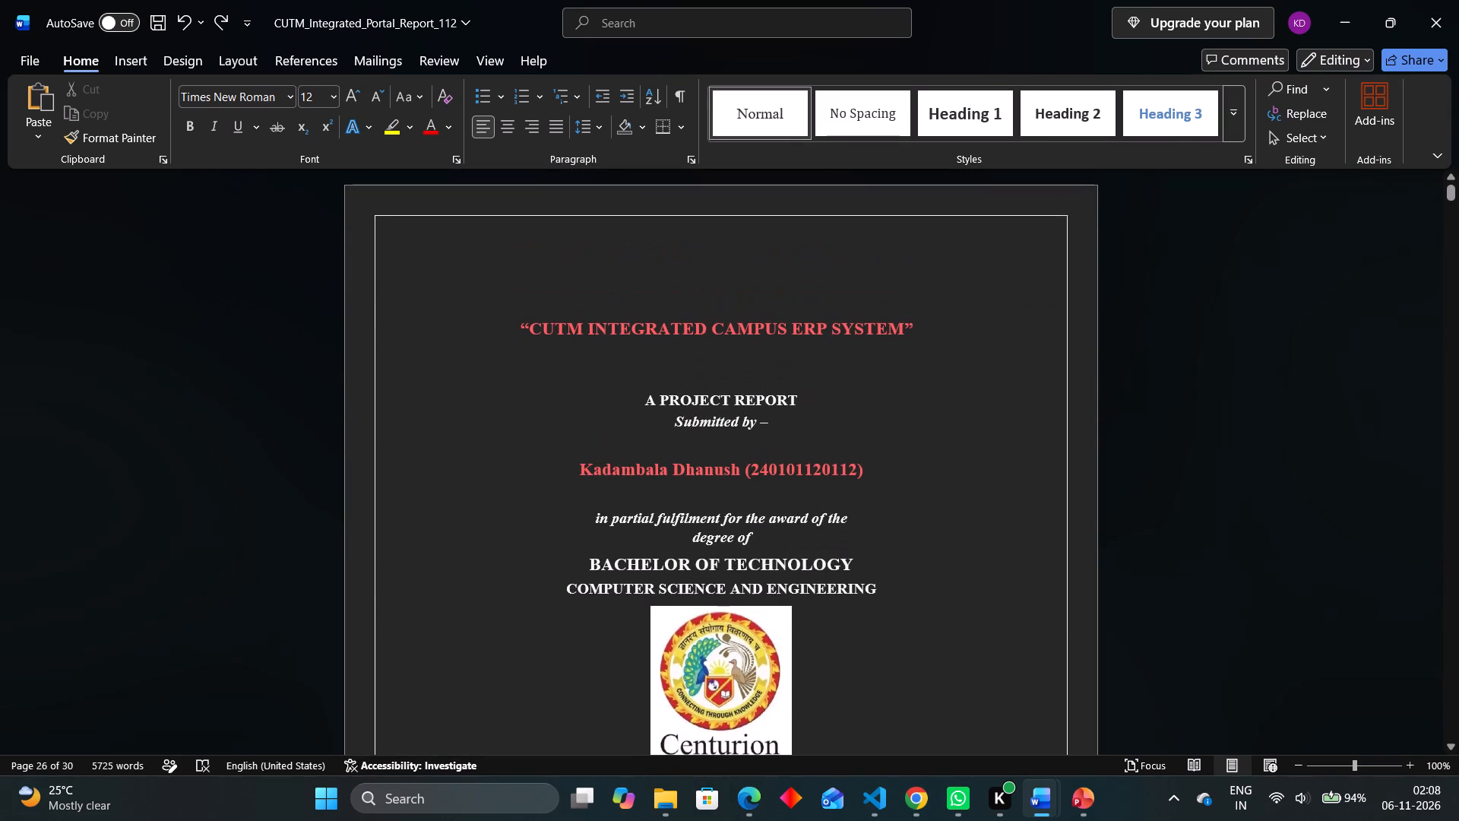
pyautogui.scroll(-2, 782, 595)
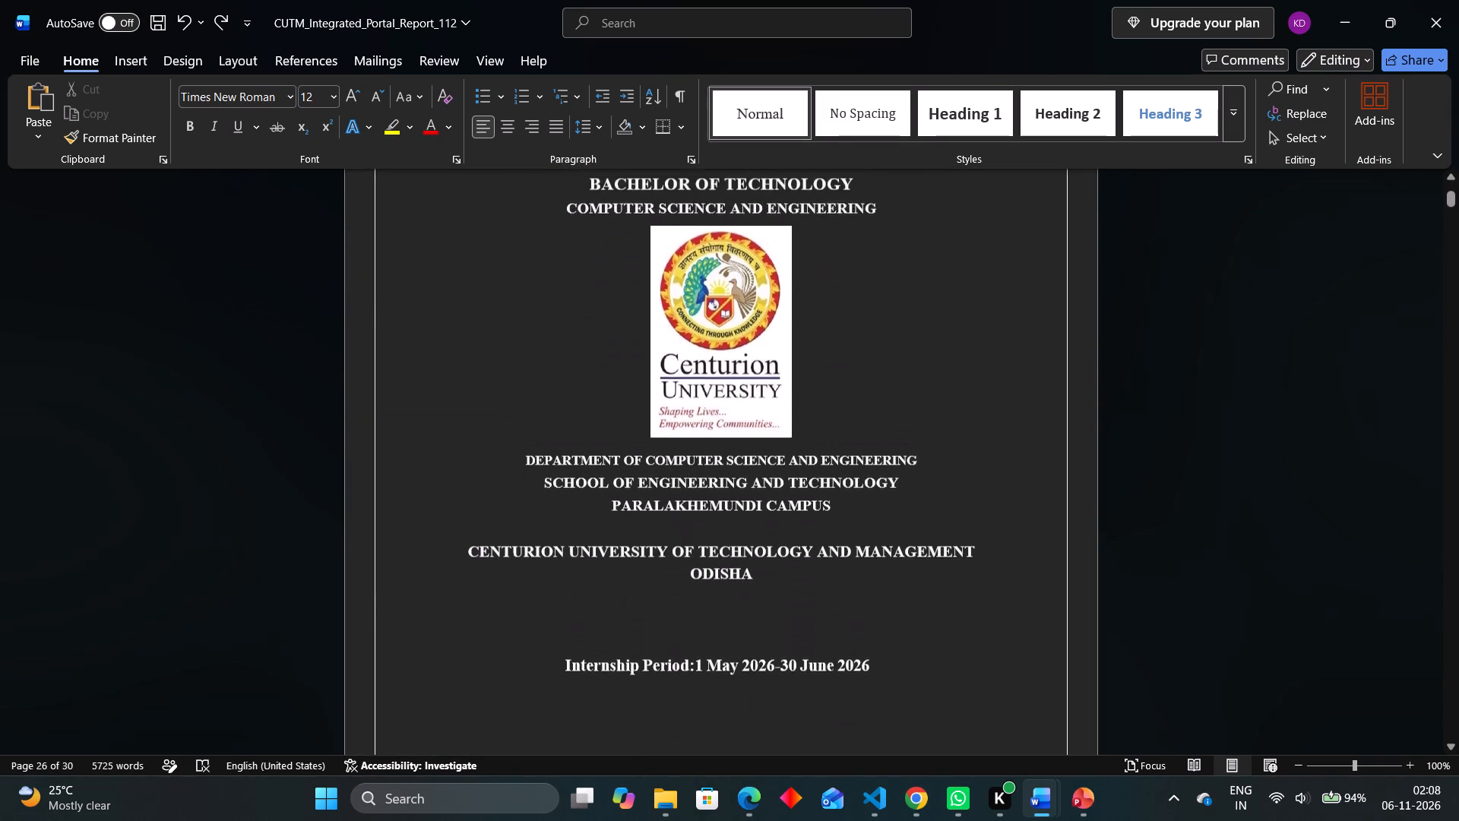
pyautogui.scroll(-1, 782, 595)
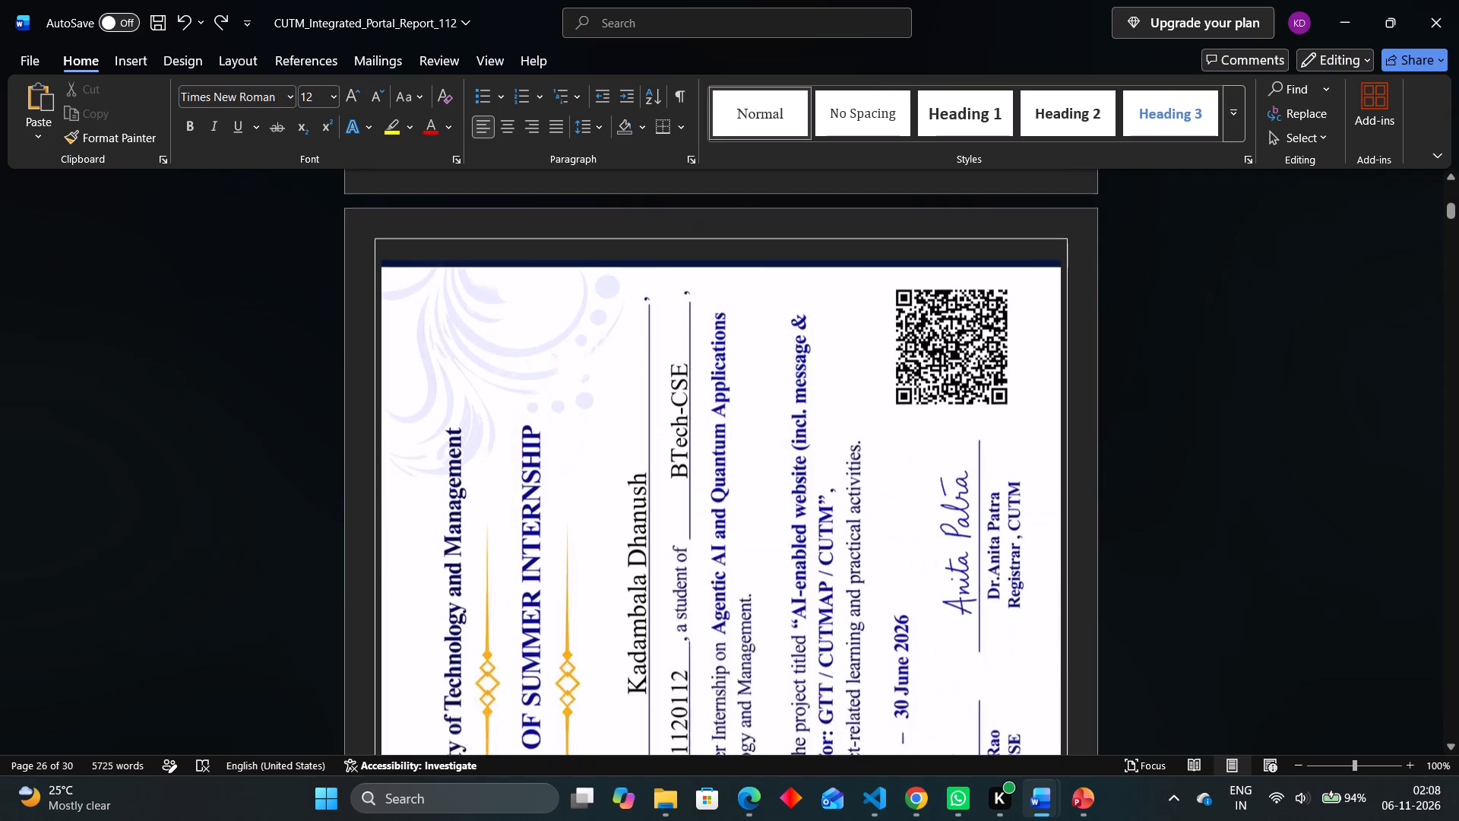
pyautogui.scroll(-2, 782, 595)
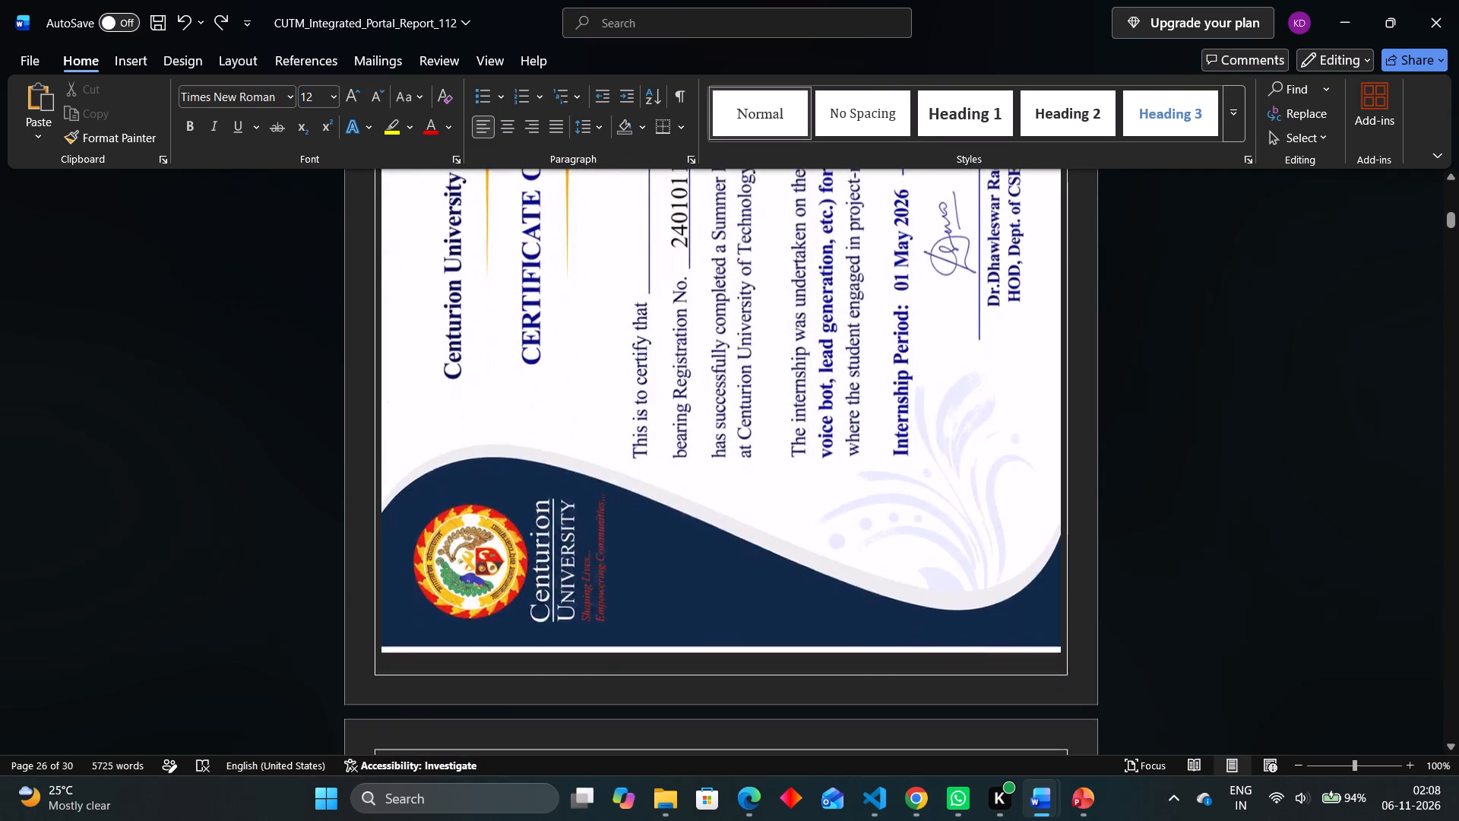
pyautogui.scroll(-4, 782, 595)
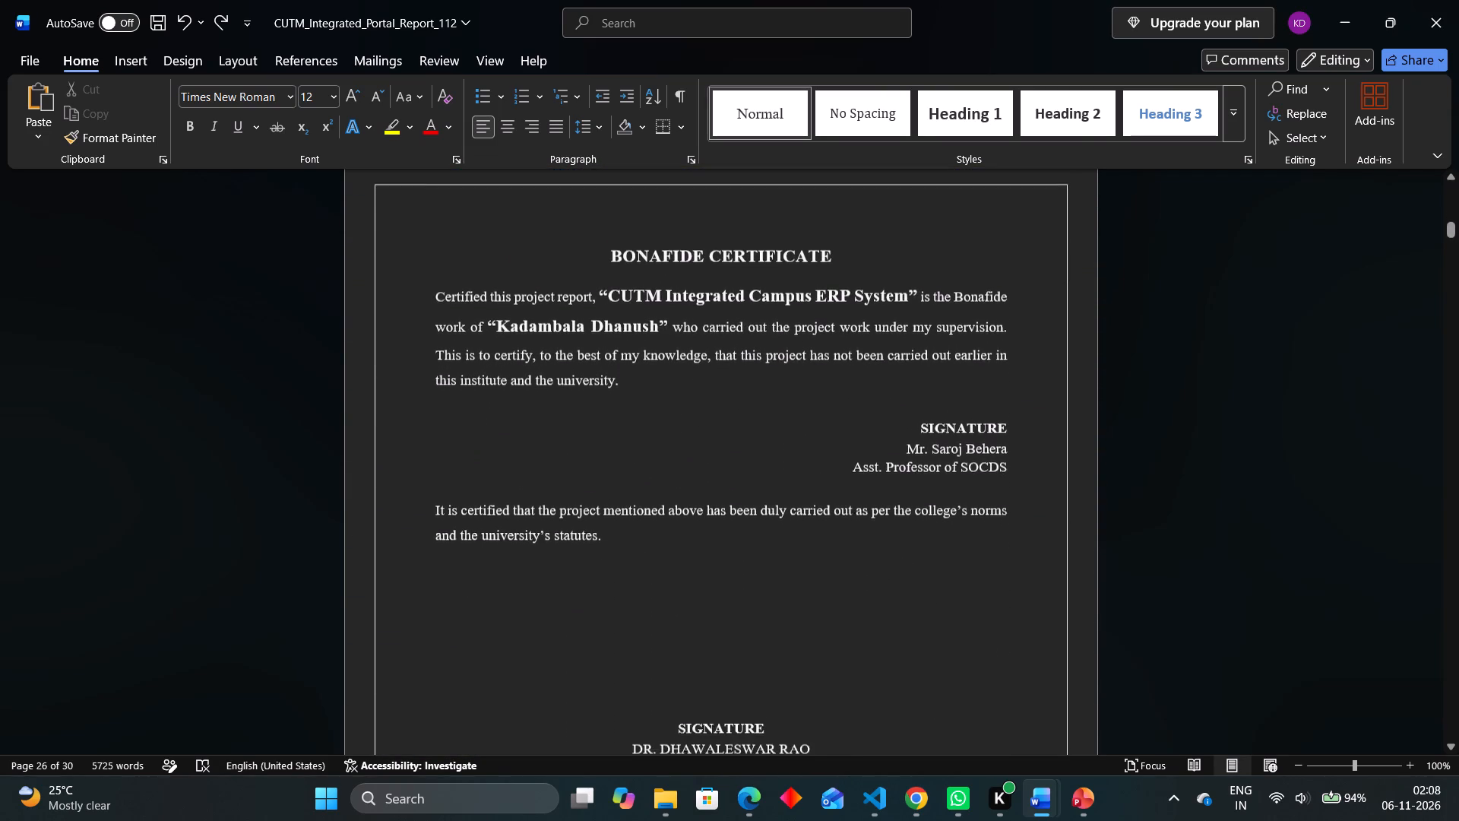
pyautogui.scroll(-2, 782, 595)
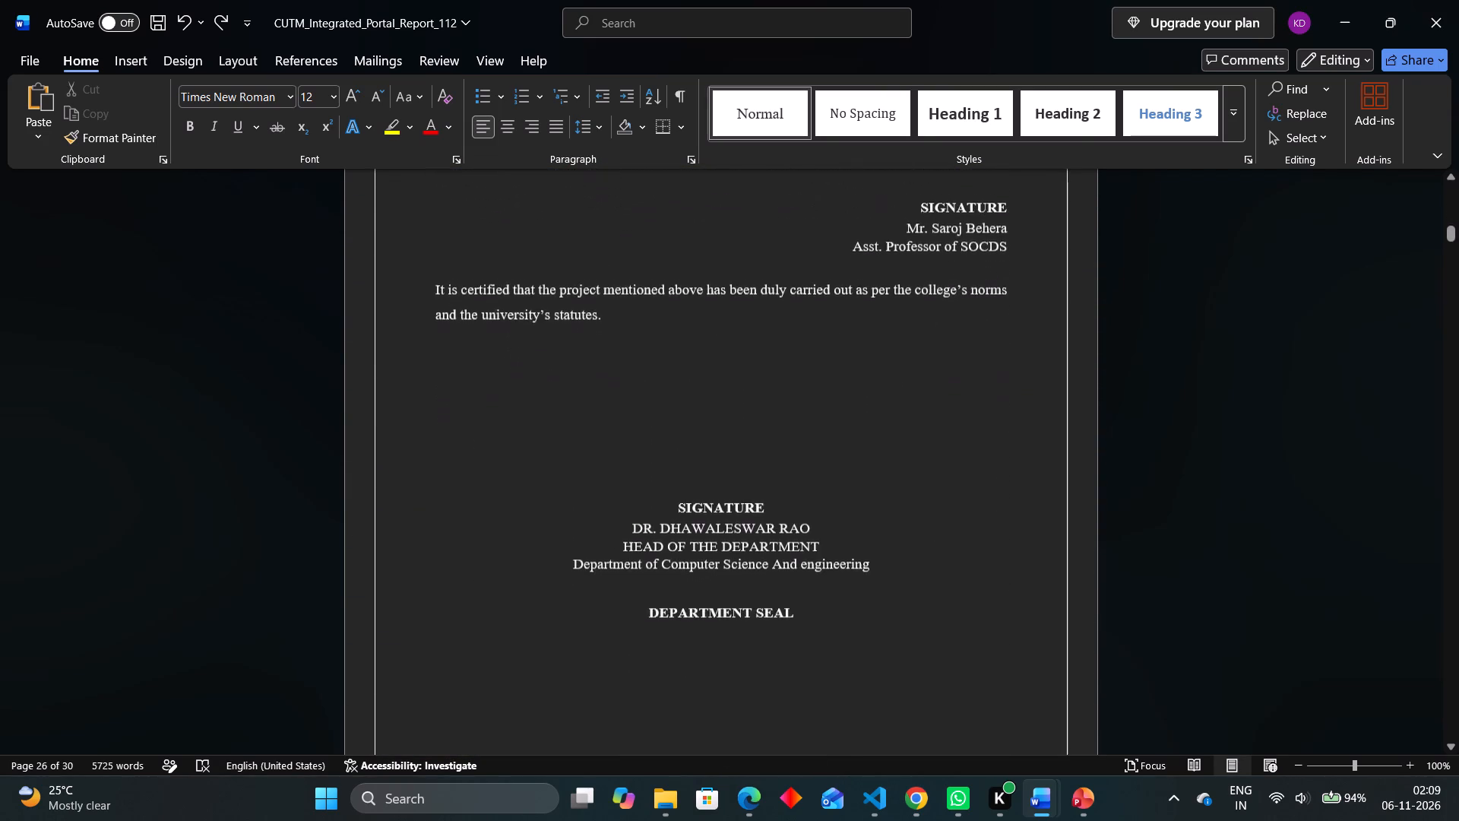
pyautogui.scroll(-3, 782, 595)
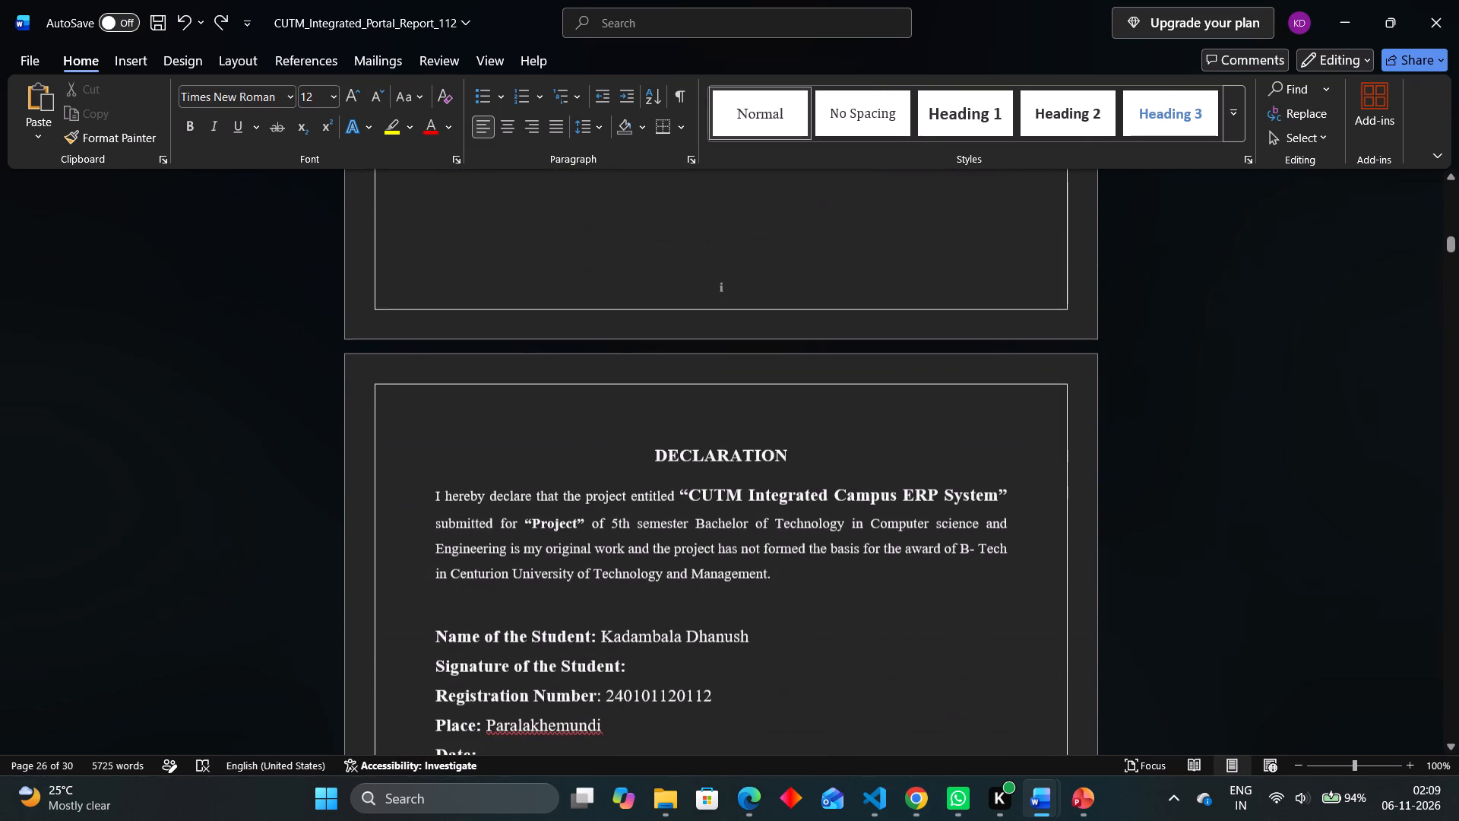
pyautogui.scroll(-1, 782, 595)
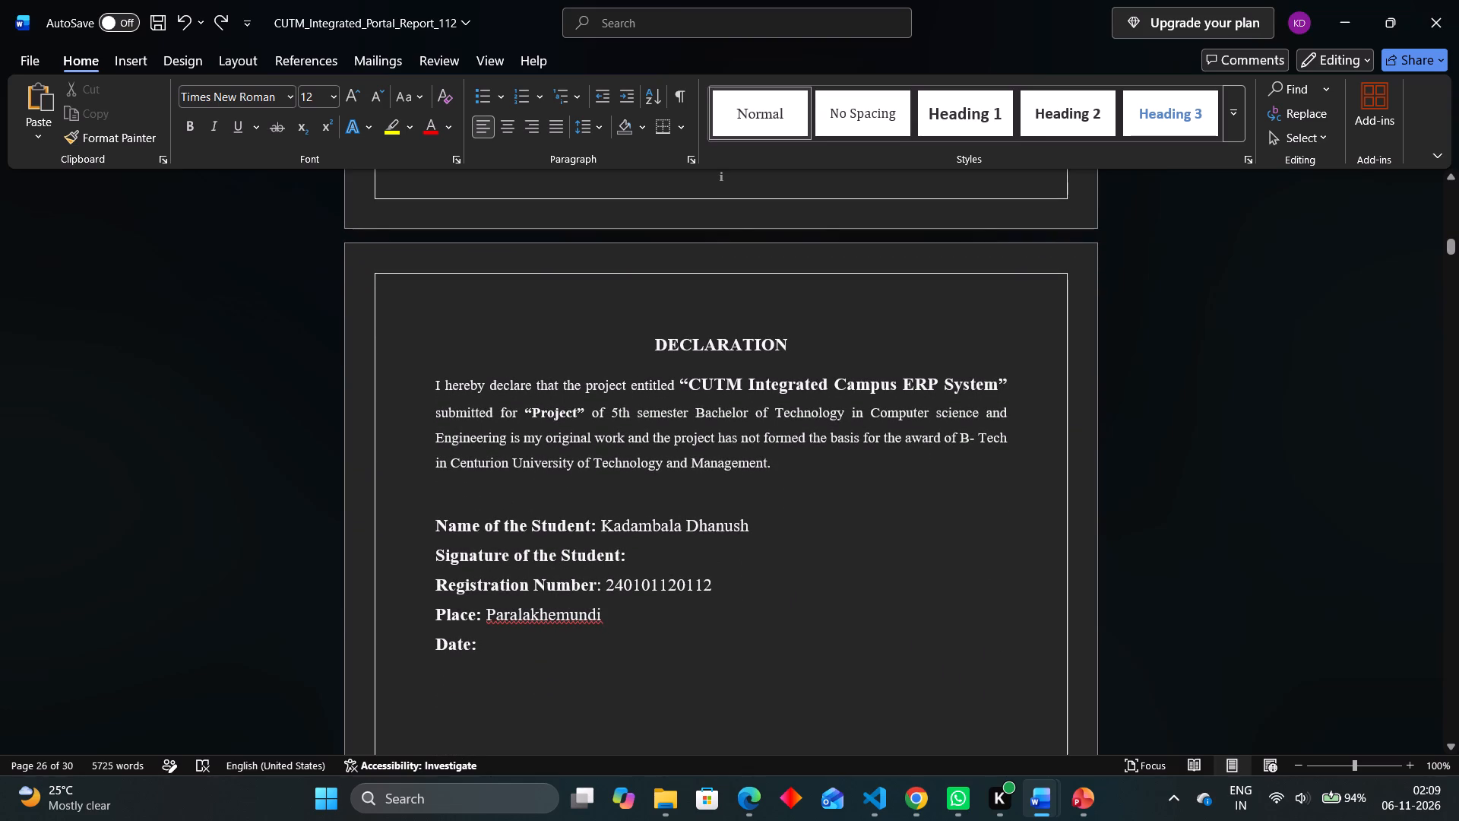
pyautogui.scroll(-2, 622, 531)
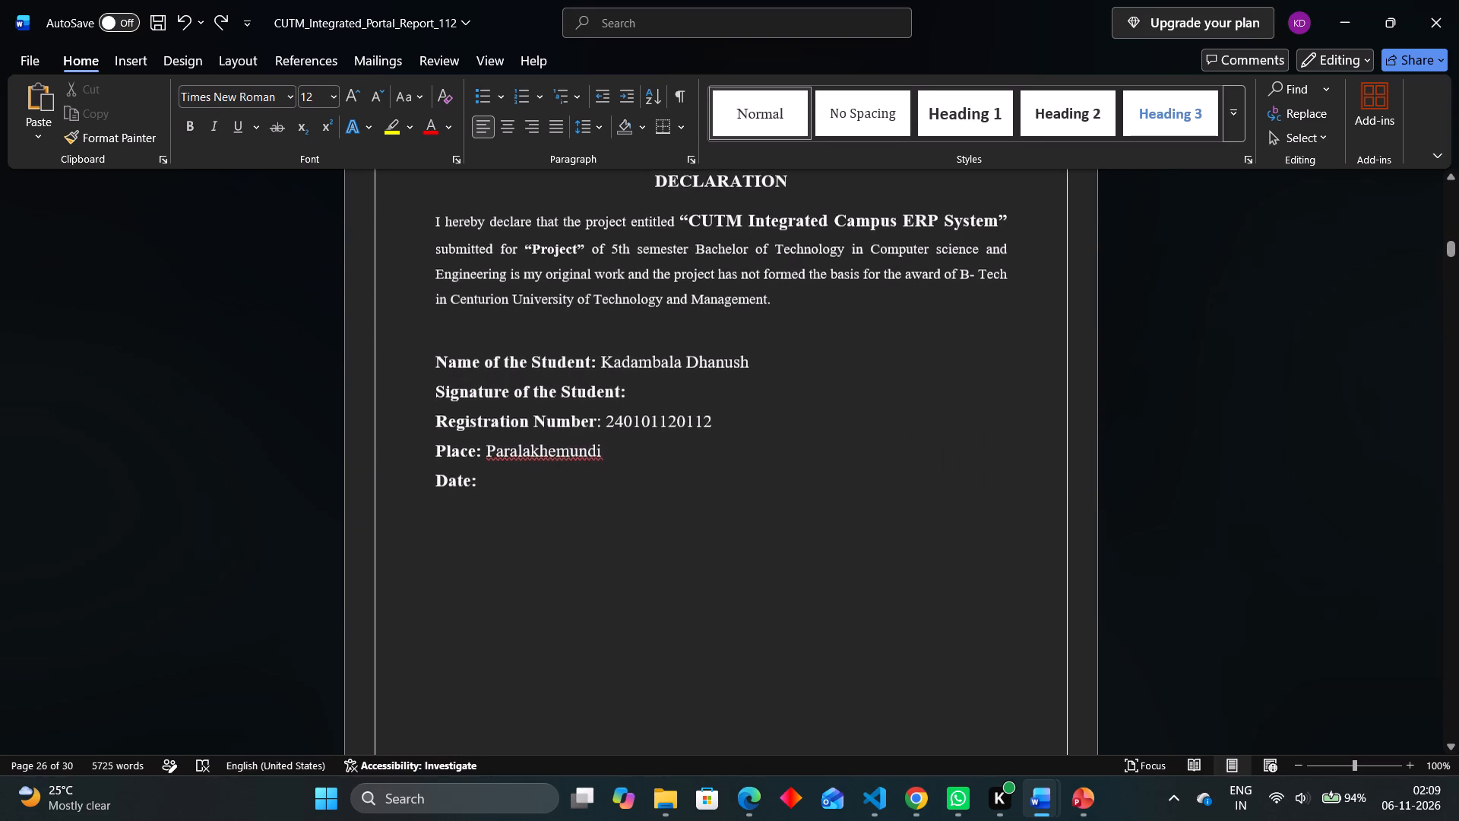
pyautogui.scroll(-3, 622, 531)
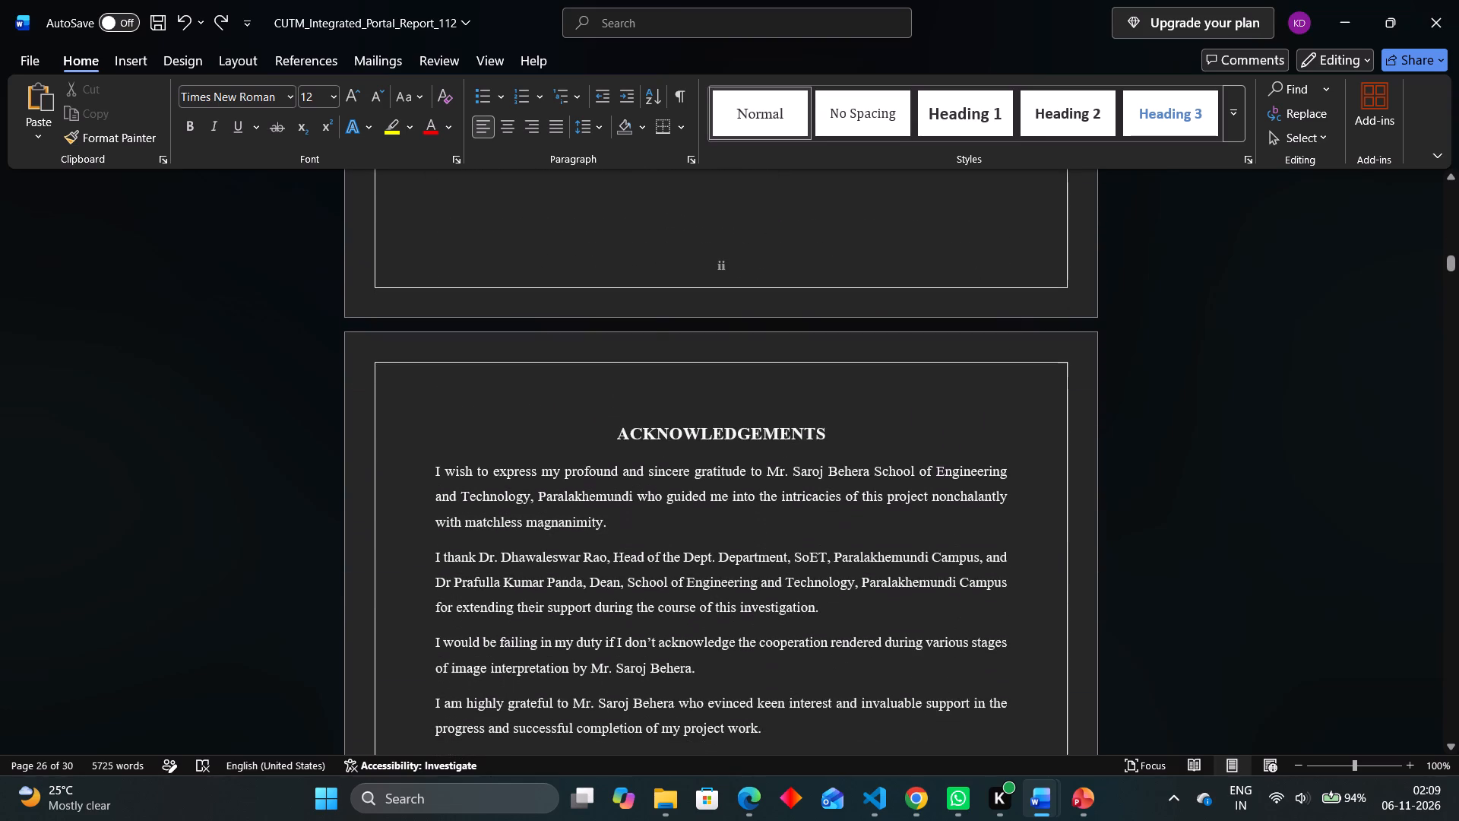
pyautogui.scroll(-5, 622, 531)
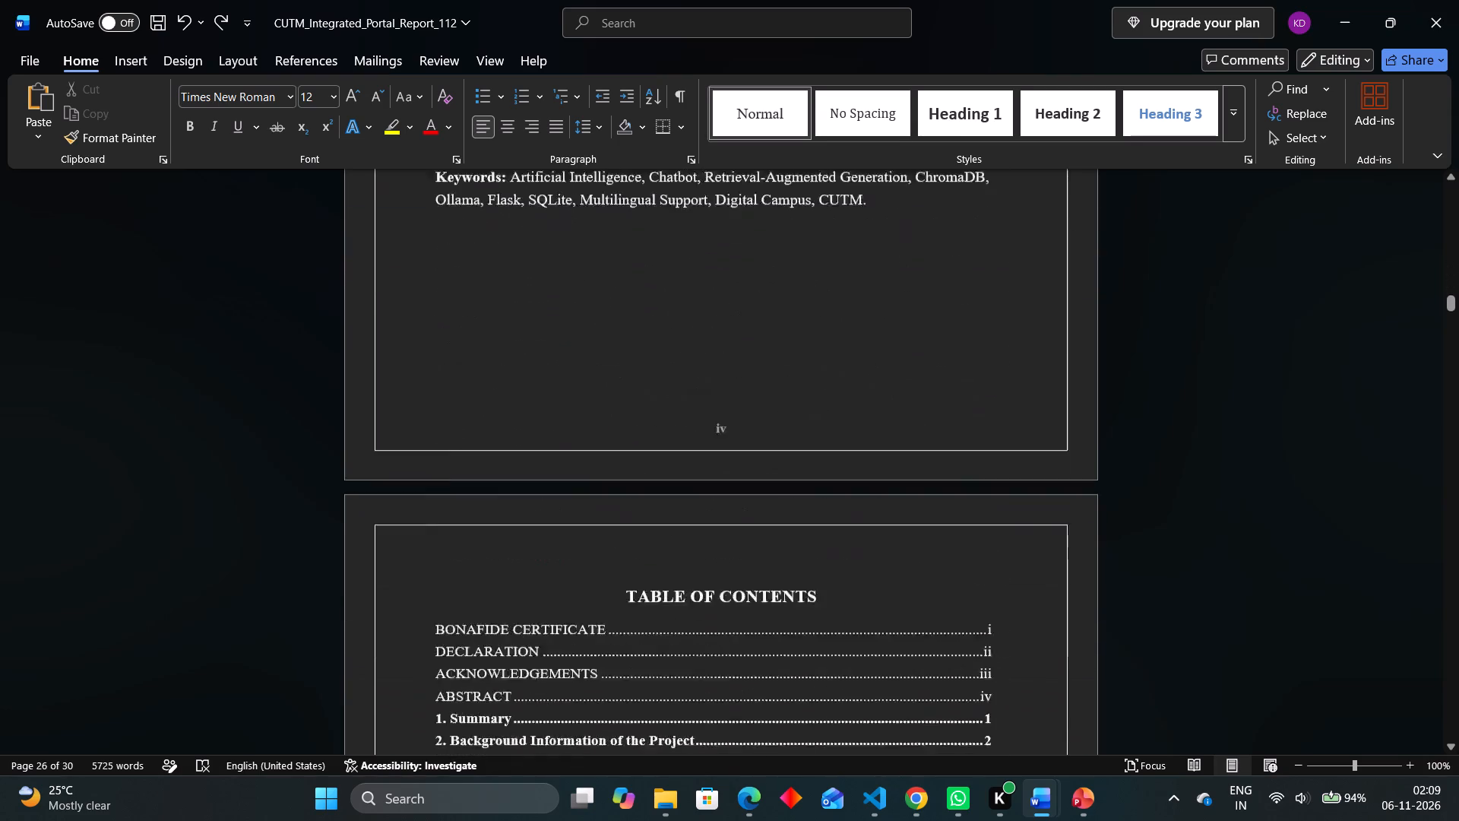
pyautogui.scroll(2, 622, 531)
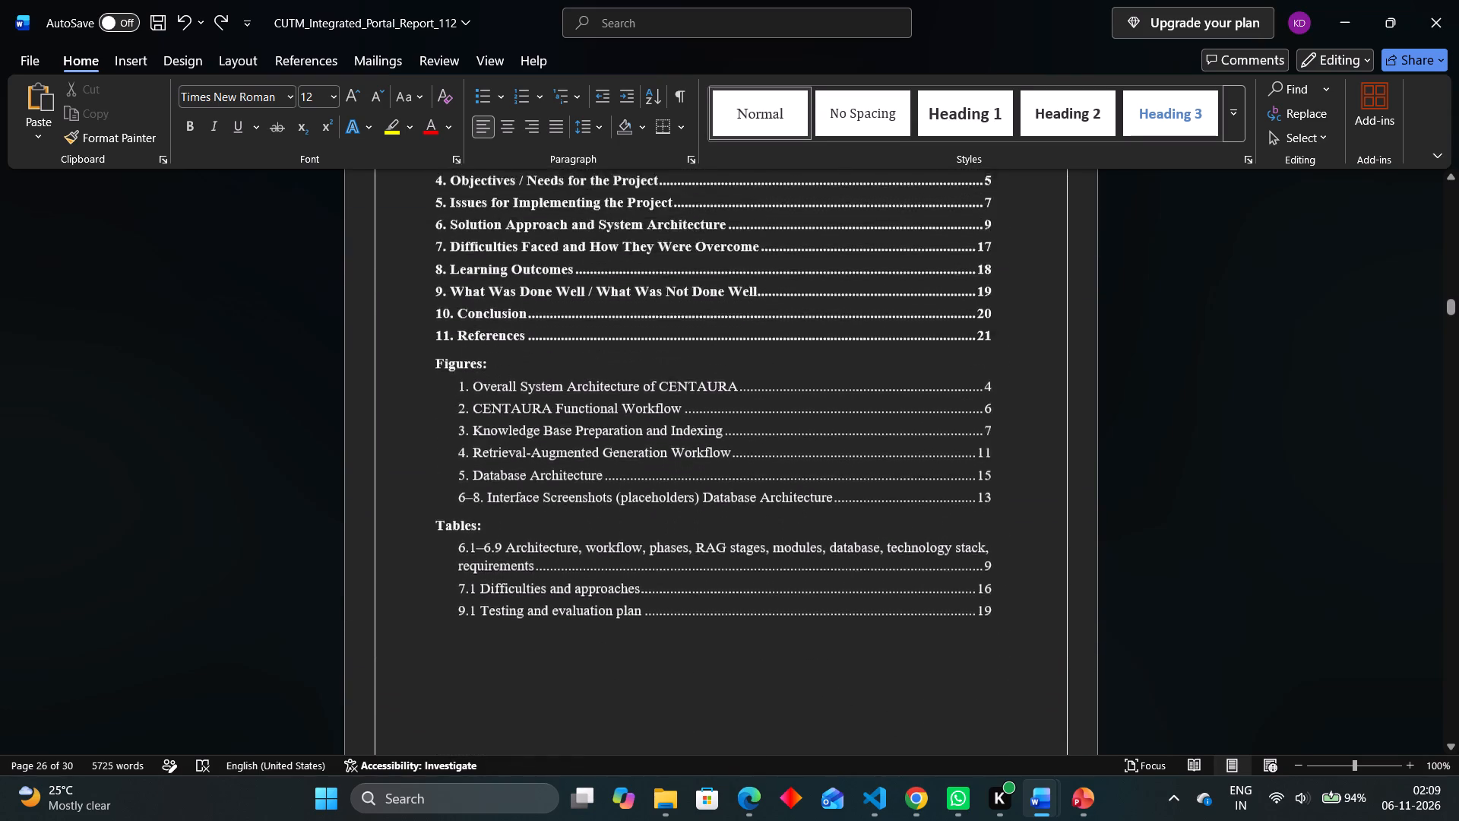
pyautogui.scroll(1, 622, 531)
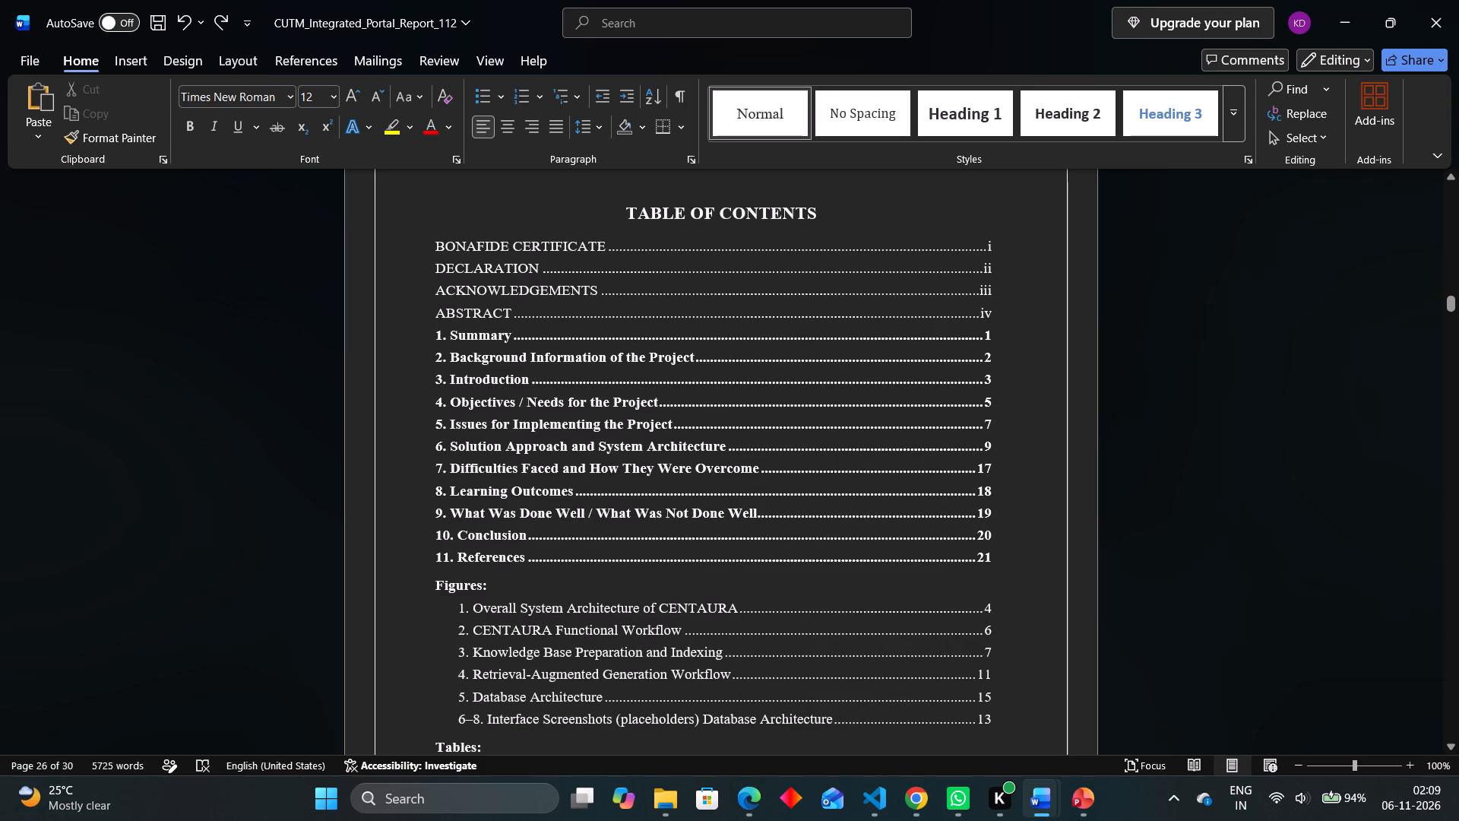
pyautogui.scroll(-1, 622, 531)
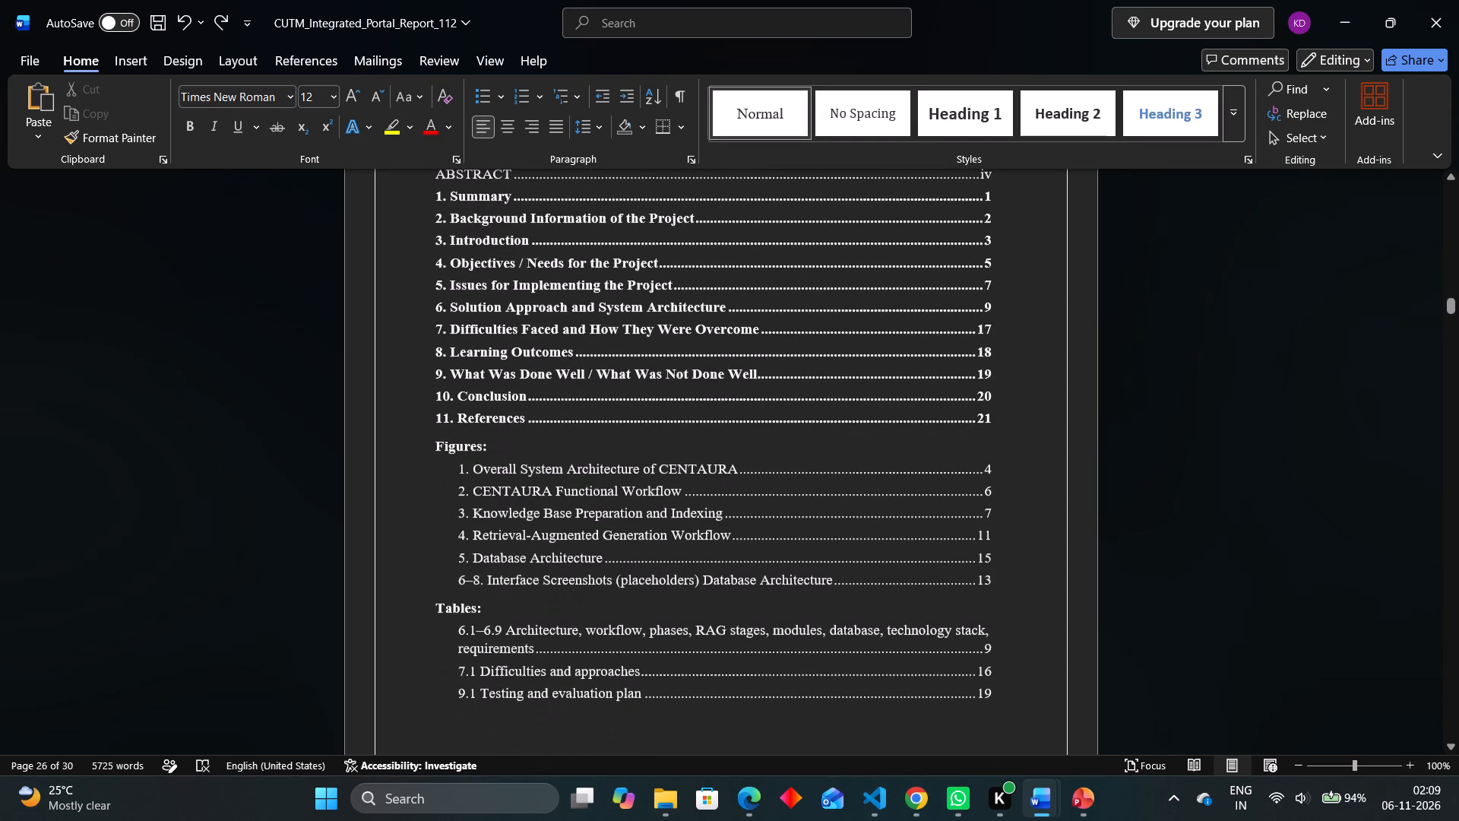
# Select the entries under Tables in the contents page, and check the required report sections in the Internship Guidelines PDF.
pyautogui.moveTo(992, 695); pyautogui.dragTo(991, 695)
pyautogui.moveTo(991, 695); pyautogui.dragTo(459, 636)
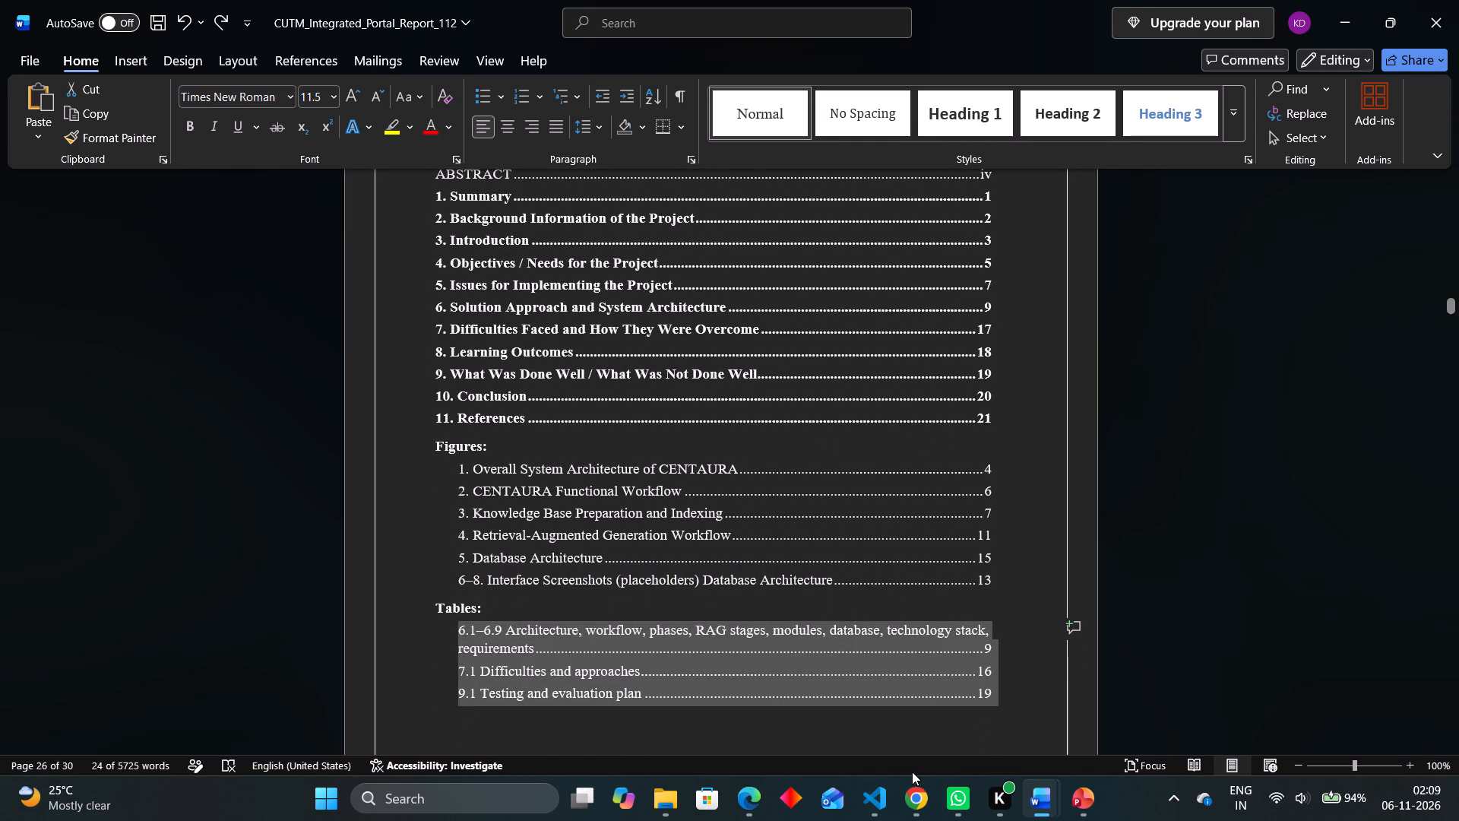
pyautogui.click(741, 805)
pyautogui.scroll(1, 657, 577)
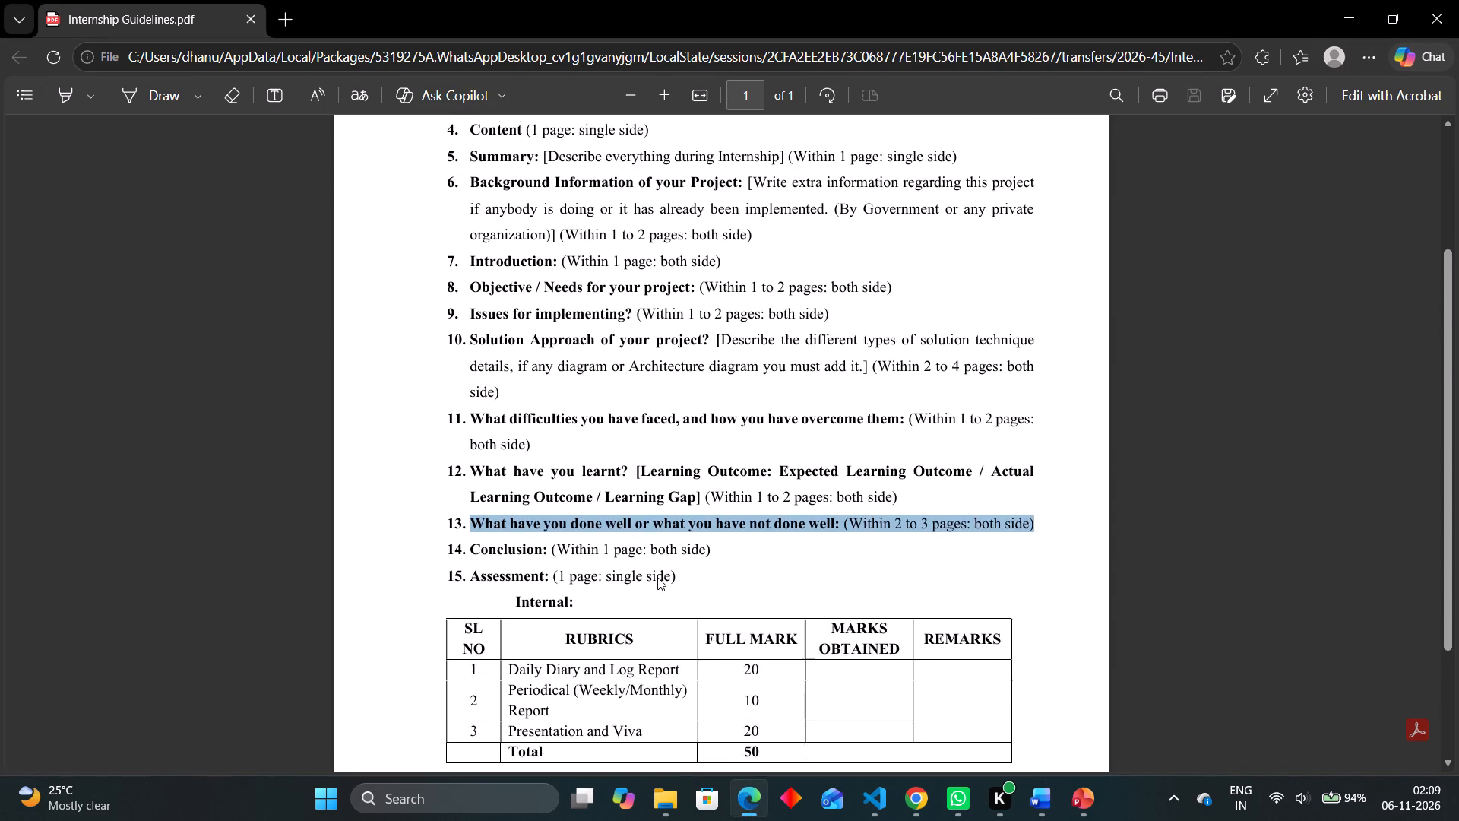
pyautogui.scroll(2, 657, 577)
pyautogui.click(679, 428)
pyautogui.scroll(-2, 679, 428)
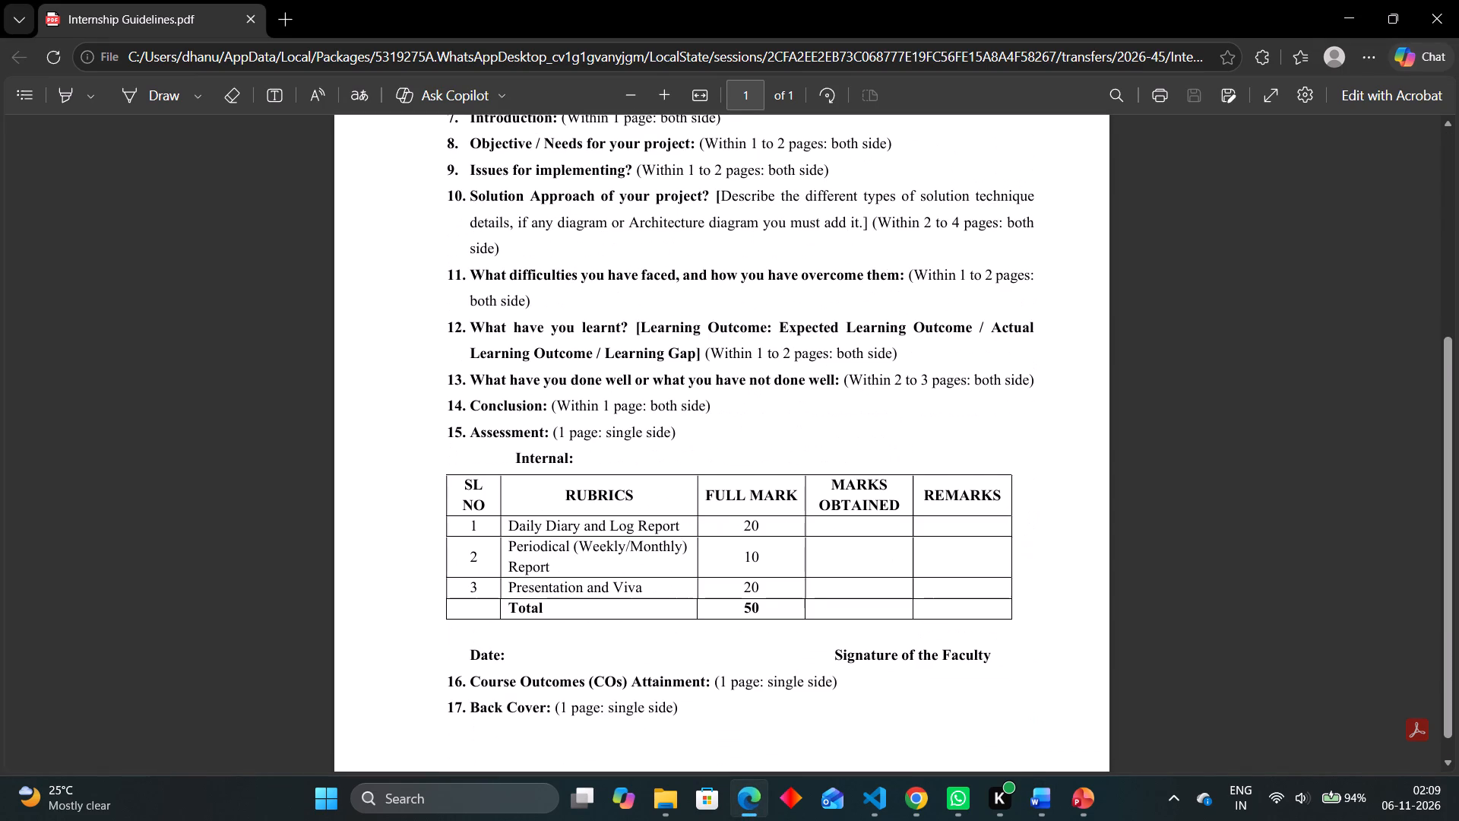
pyautogui.scroll(5, 679, 428)
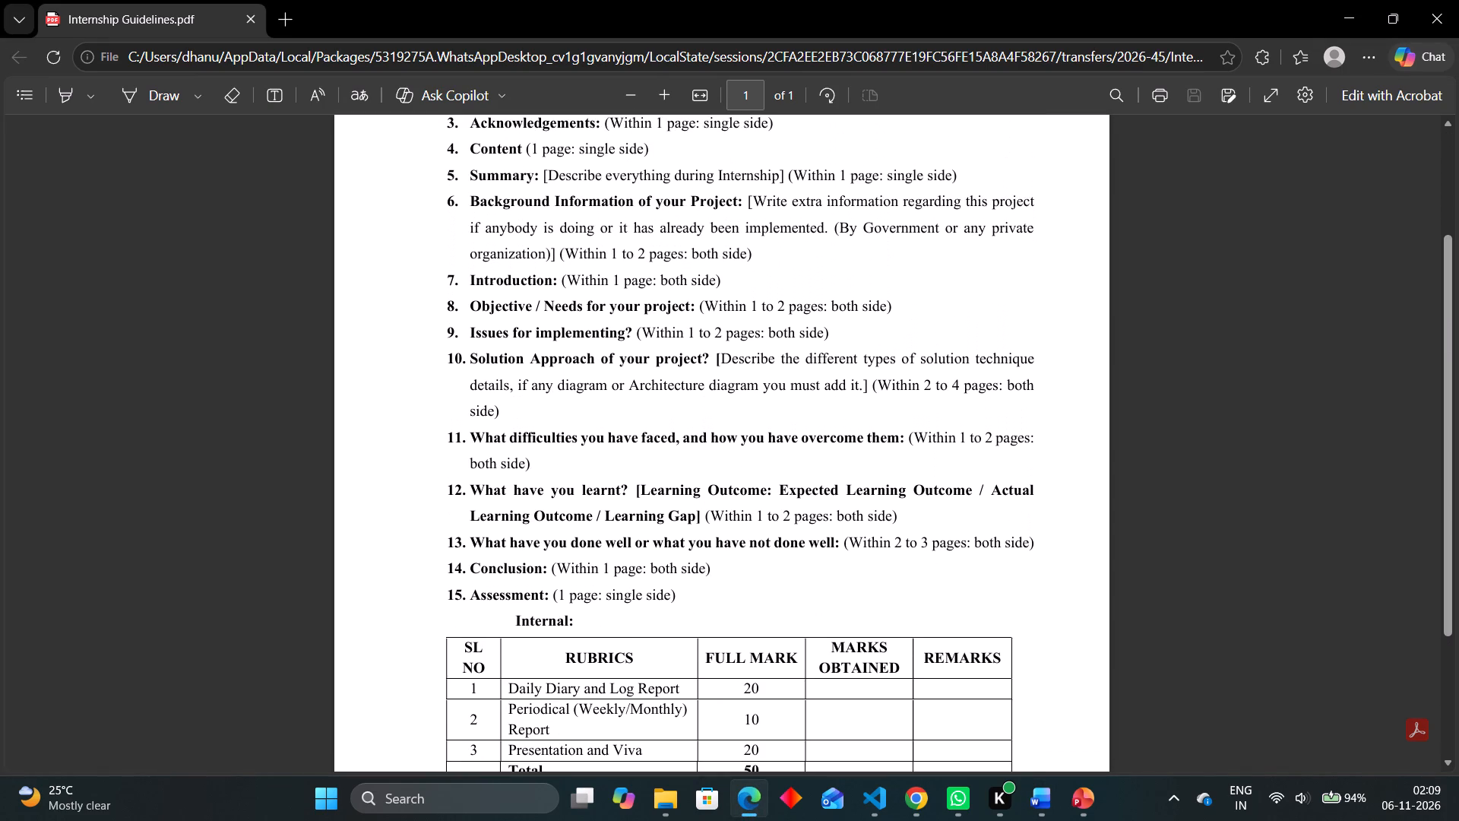
pyautogui.scroll(1, 679, 428)
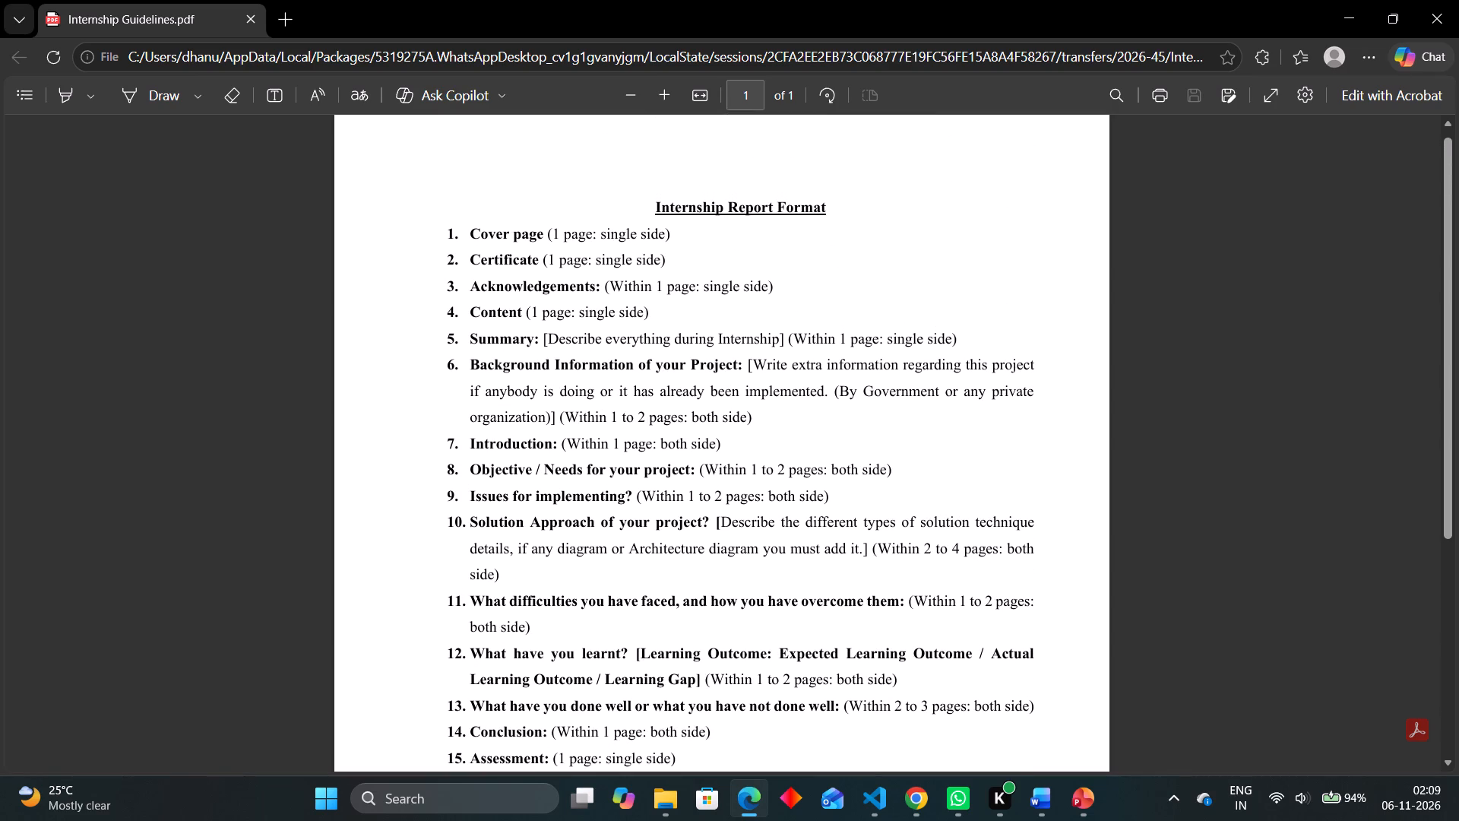
# Close the Assessment to Last and Tableau Report documents and return to CUTM_Integrated_Portal_Report_112.
pyautogui.click(1049, 806)
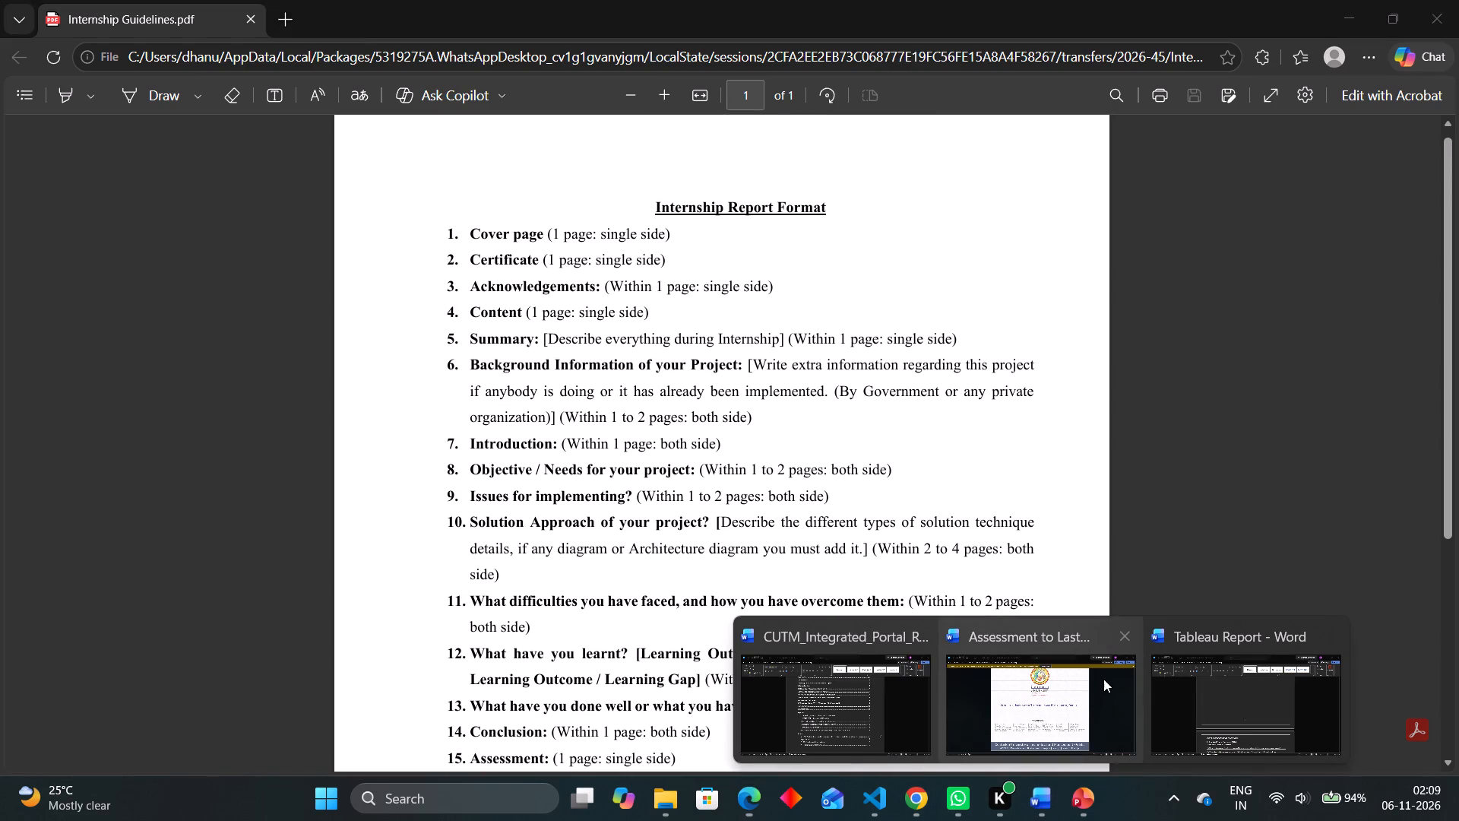
pyautogui.click(1119, 637)
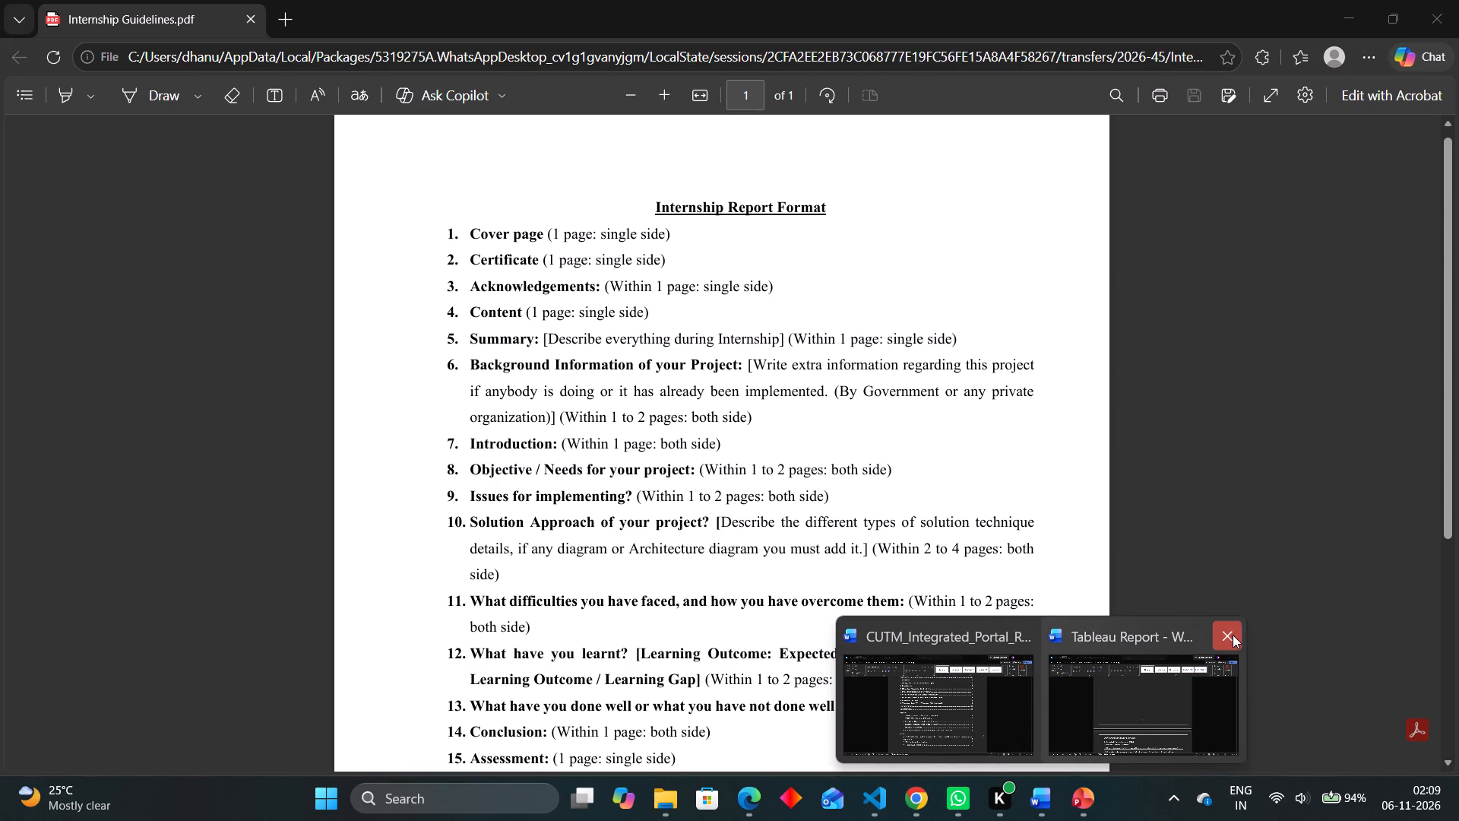
pyautogui.click(1233, 635)
pyautogui.click(1027, 693)
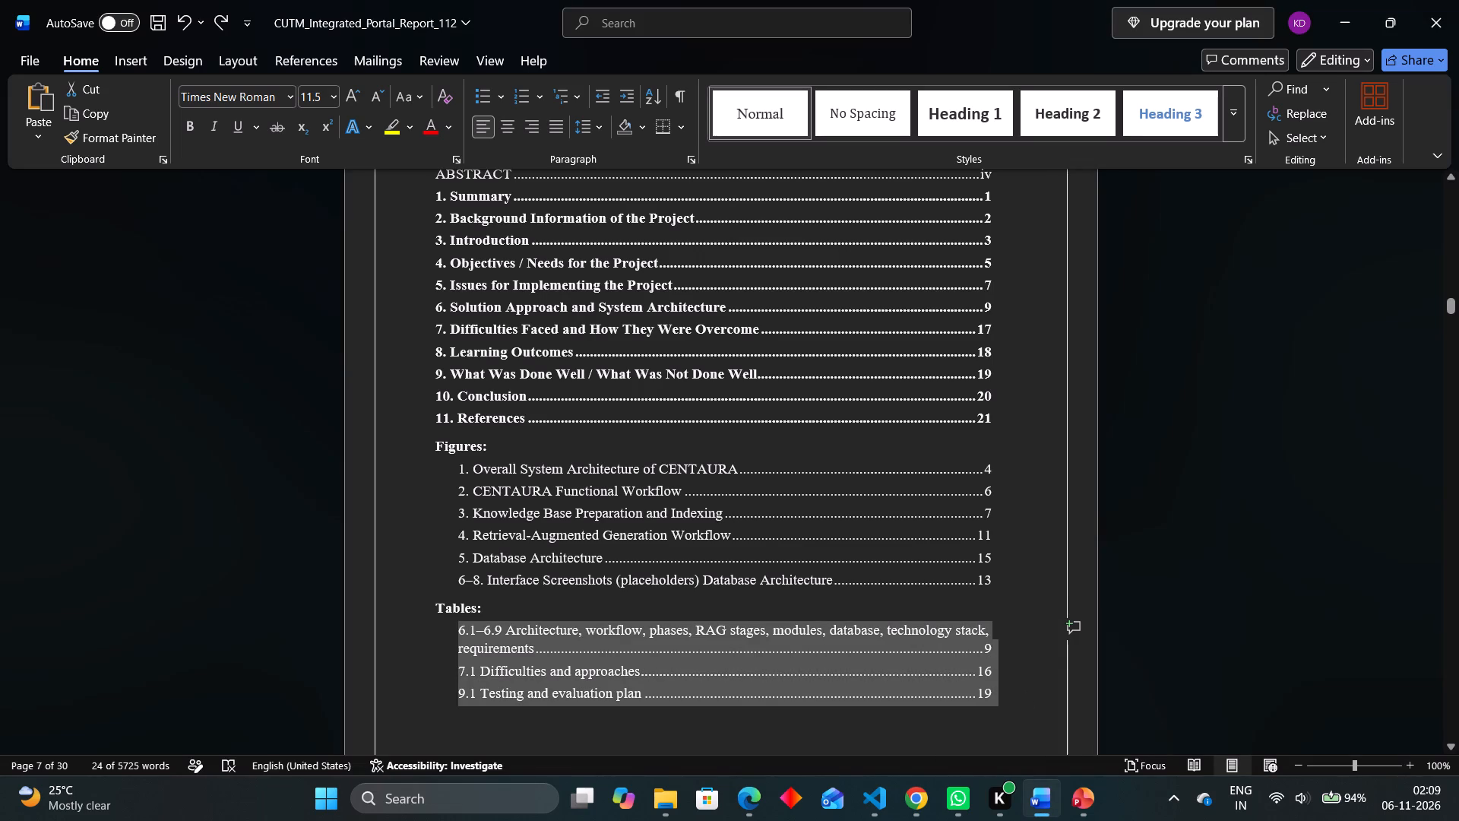
# Delete the selected table entries and the Tables heading from the end of the table of contents.
pyautogui.press('BackSpace')
pyautogui.press('BackSpace')
pyautogui.press('BackSpace')
pyautogui.press('BackSpace')
pyautogui.press('BackSpace')
pyautogui.press('BackSpace')
pyautogui.press('BackSpace')
pyautogui.press('BackSpace')
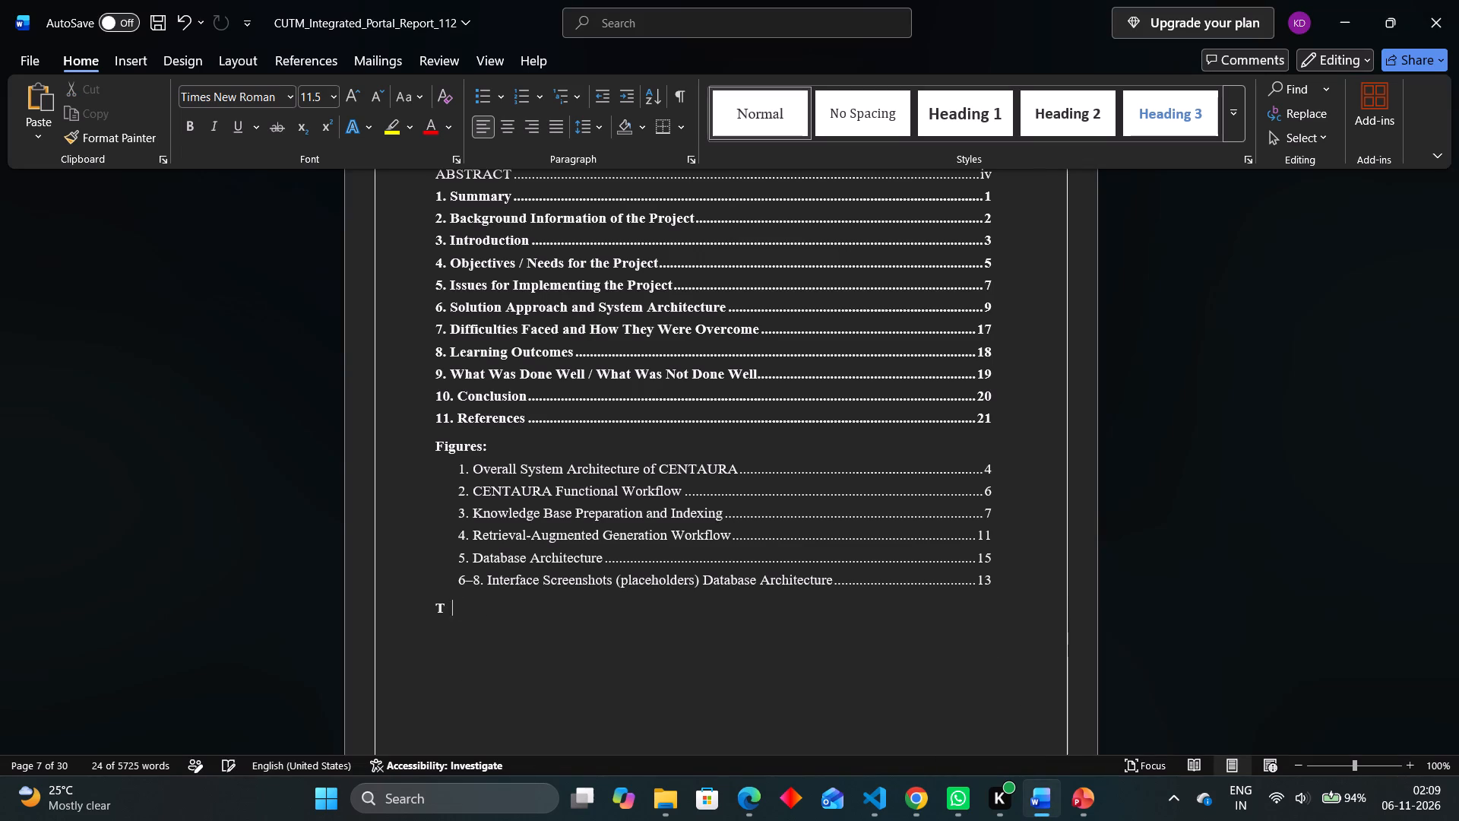
pyautogui.press('BackSpace')
# Check the page numbers of sections 1 to 5 in the report body against the table of contents.
pyautogui.scroll(1, 897, 594)
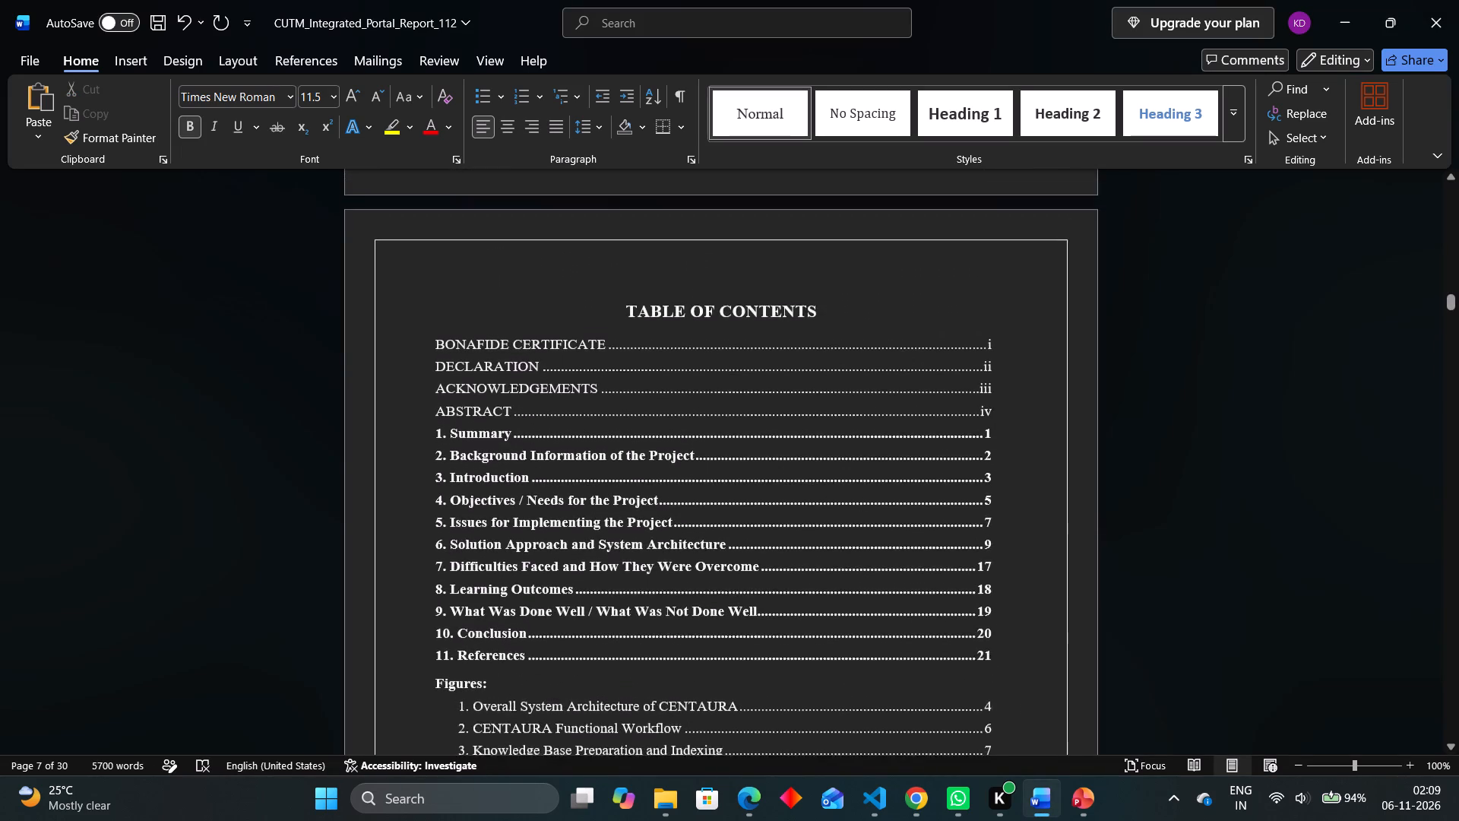
pyautogui.scroll(1, 897, 594)
pyautogui.scroll(-2, 986, 647)
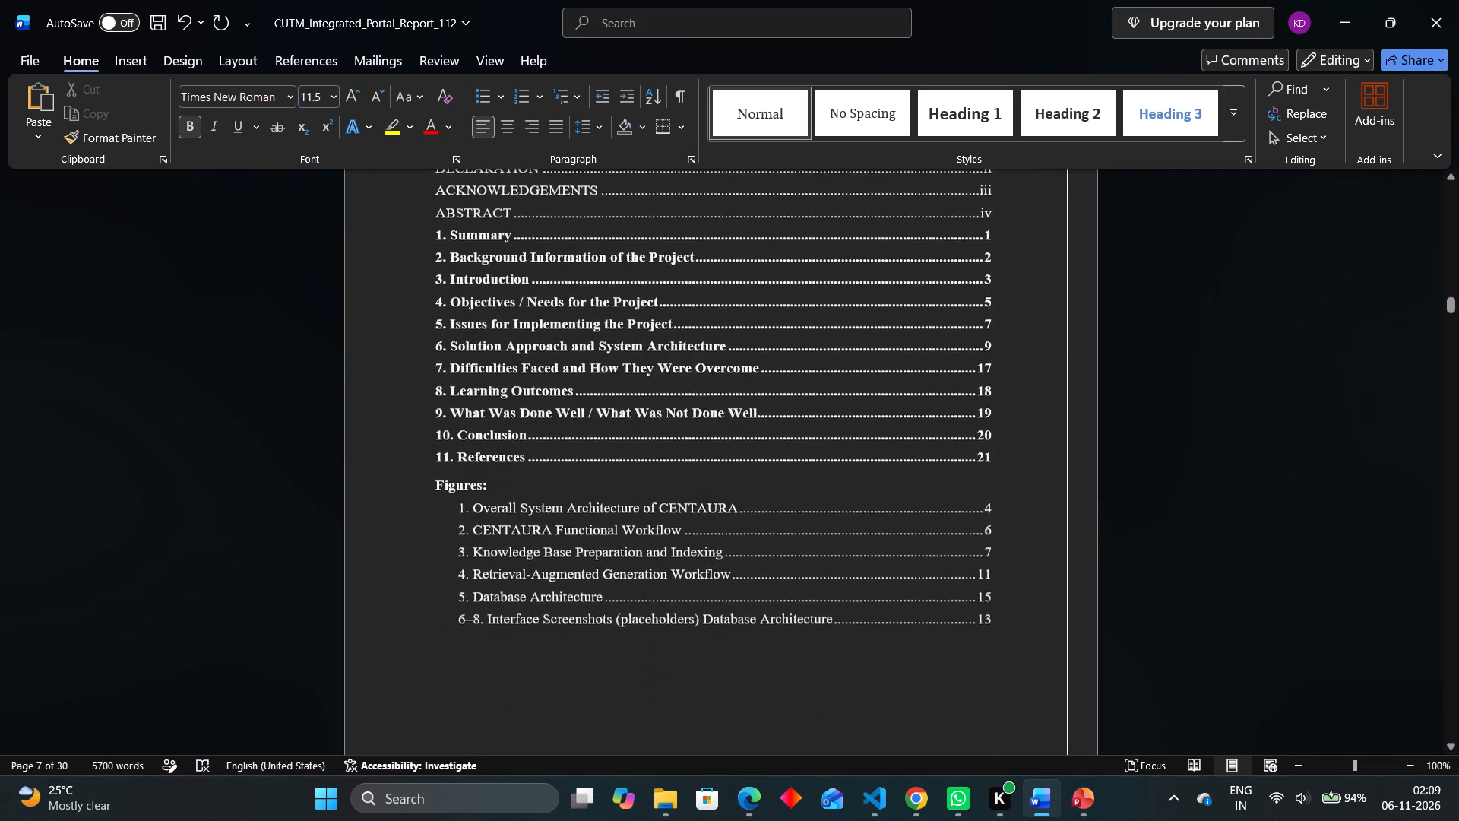
pyautogui.scroll(-6, 986, 647)
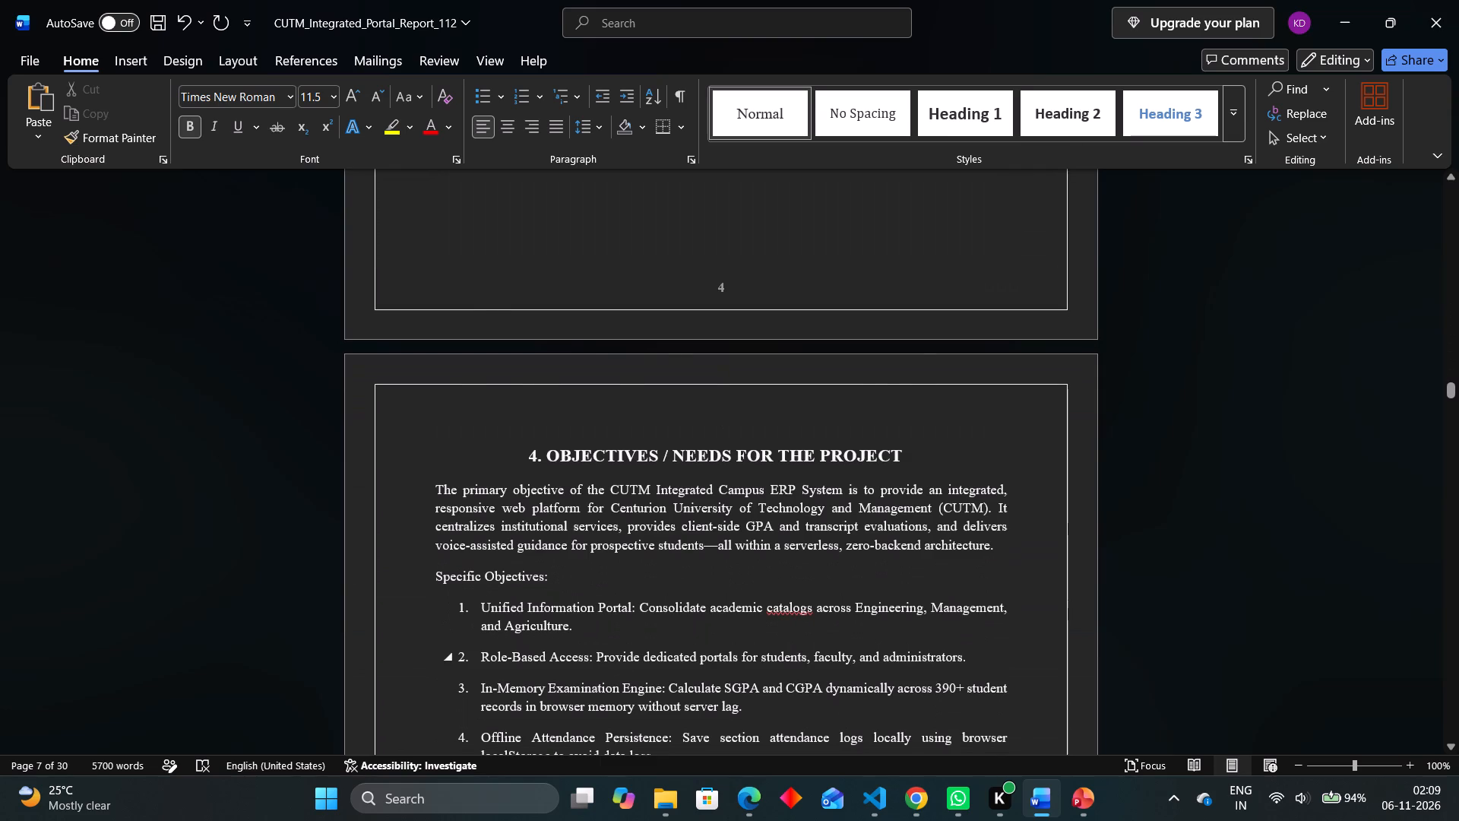
pyautogui.scroll(-3, 986, 647)
pyautogui.scroll(8, 986, 647)
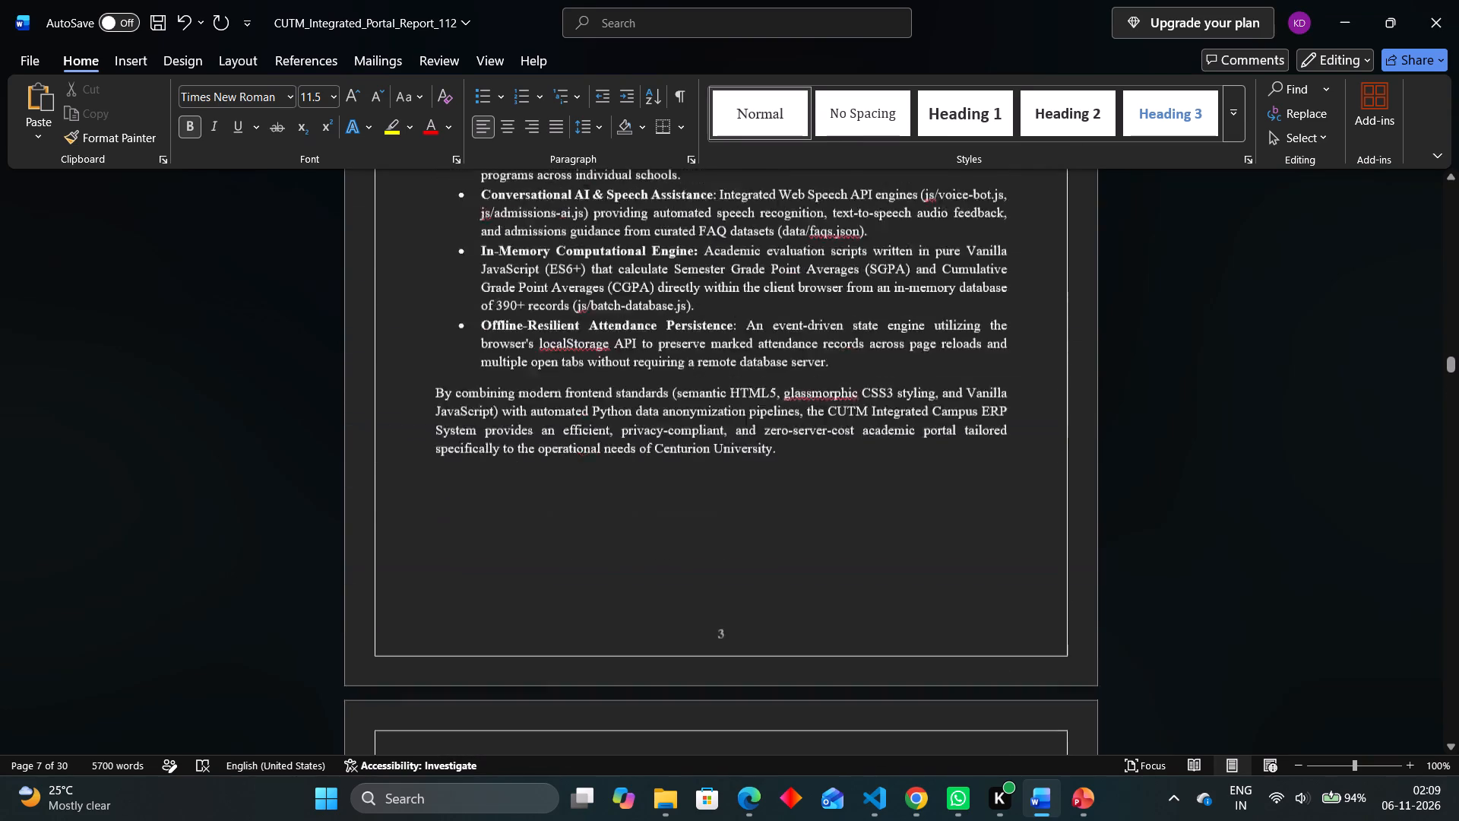
pyautogui.scroll(6, 986, 647)
pyautogui.scroll(-1, 986, 647)
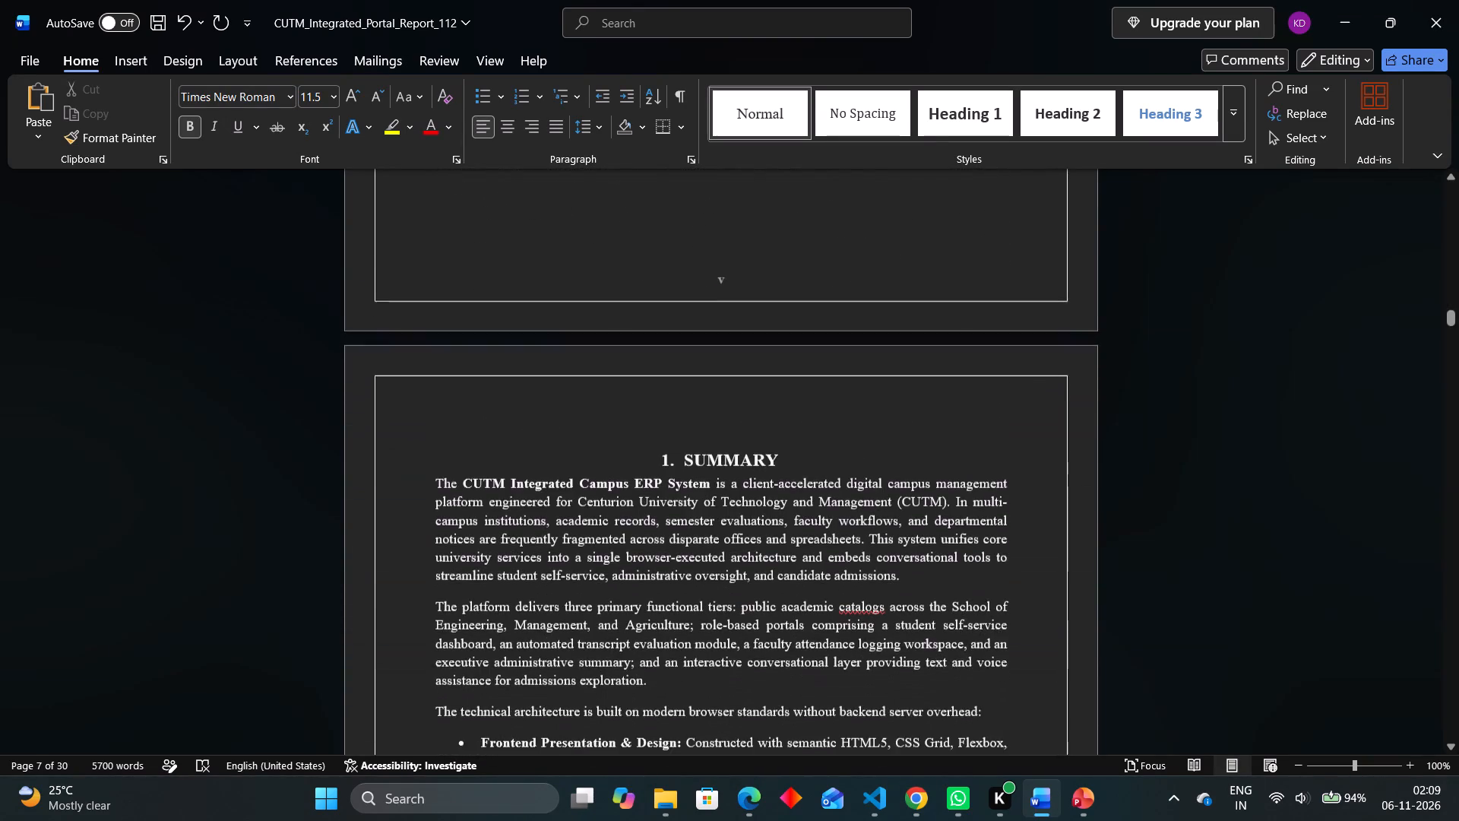
pyautogui.scroll(-4, 986, 647)
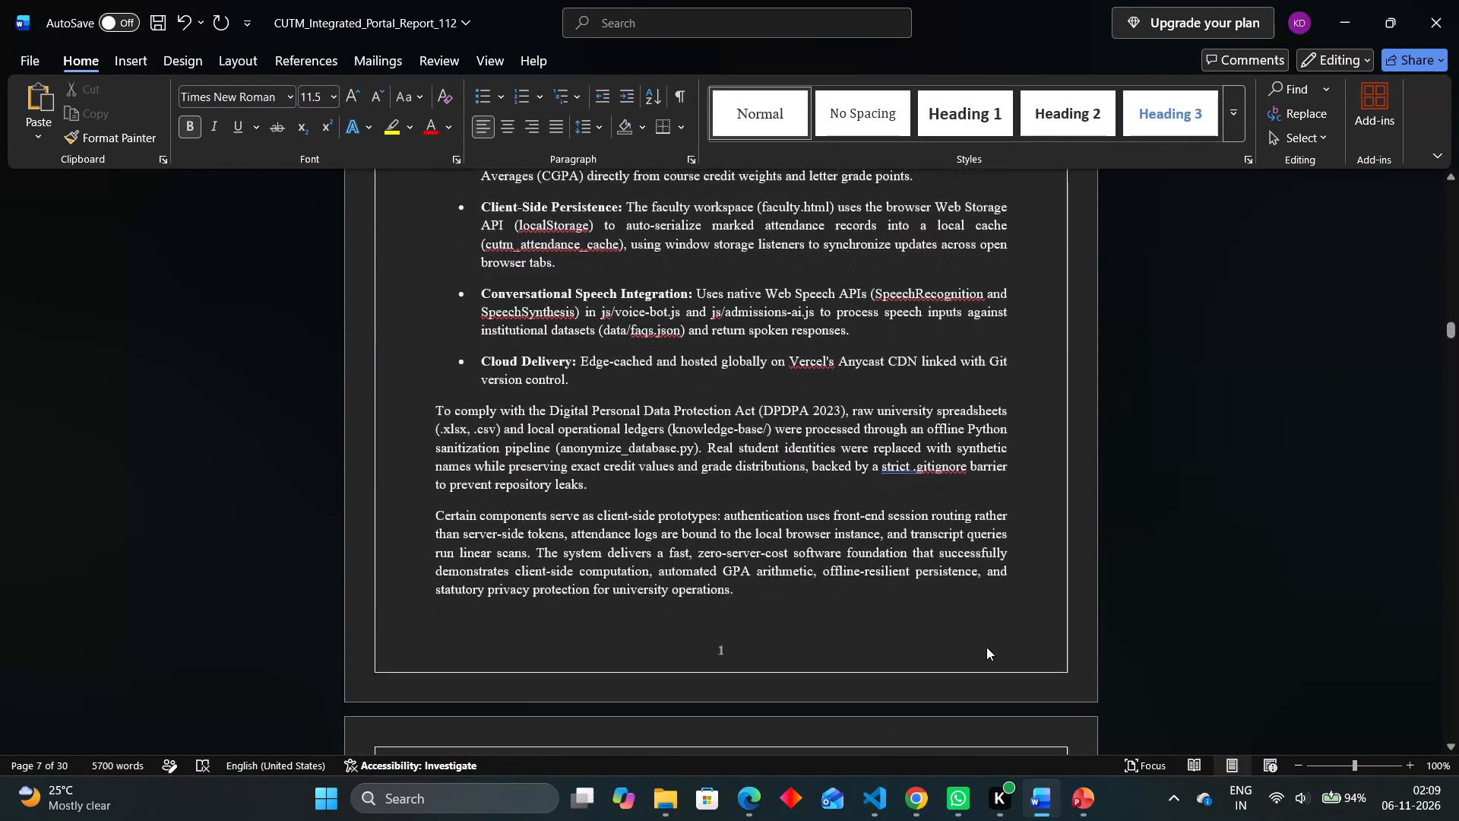
pyautogui.scroll(-4, 986, 647)
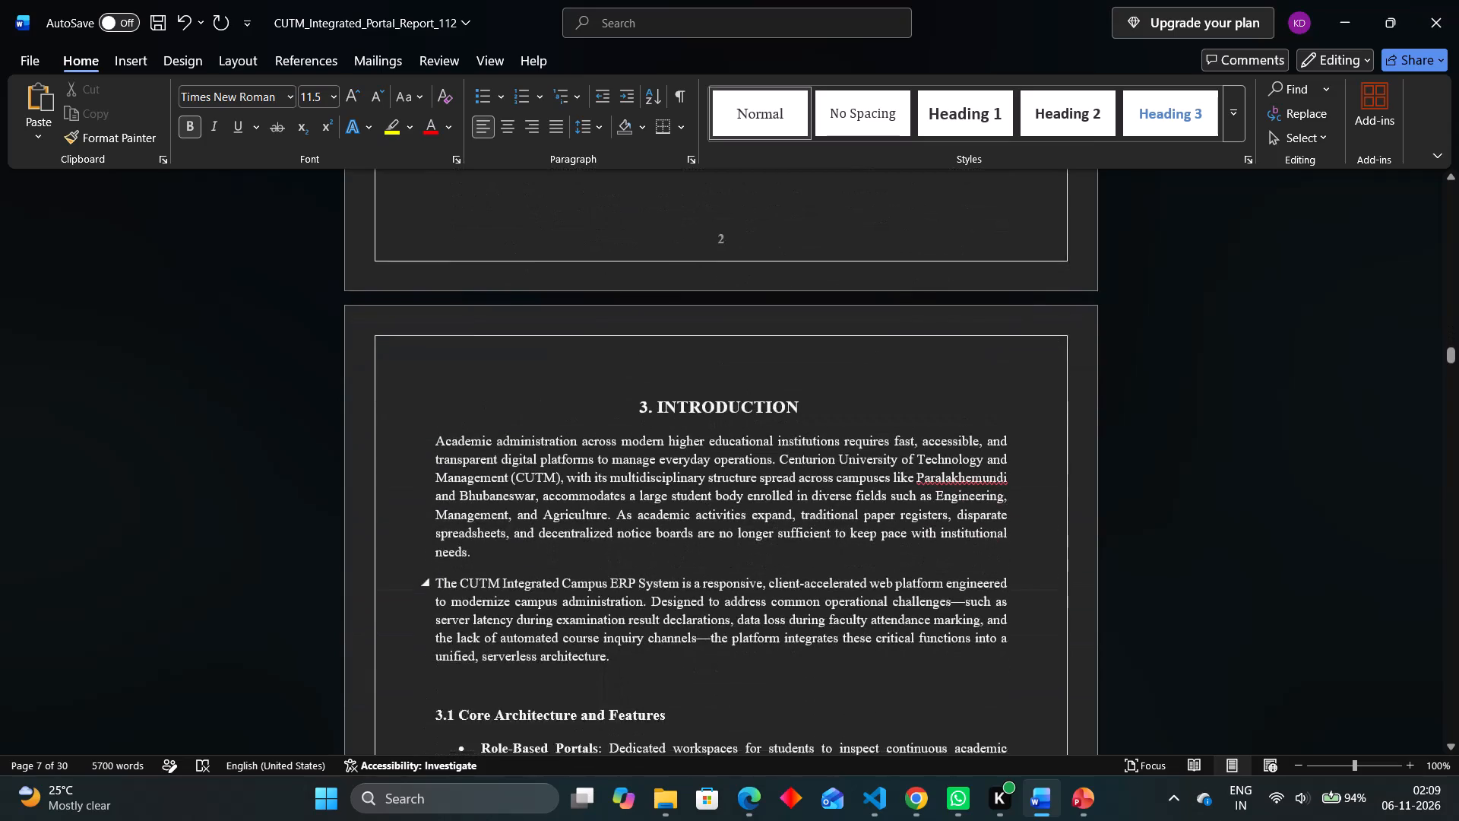
pyautogui.scroll(-6, 986, 647)
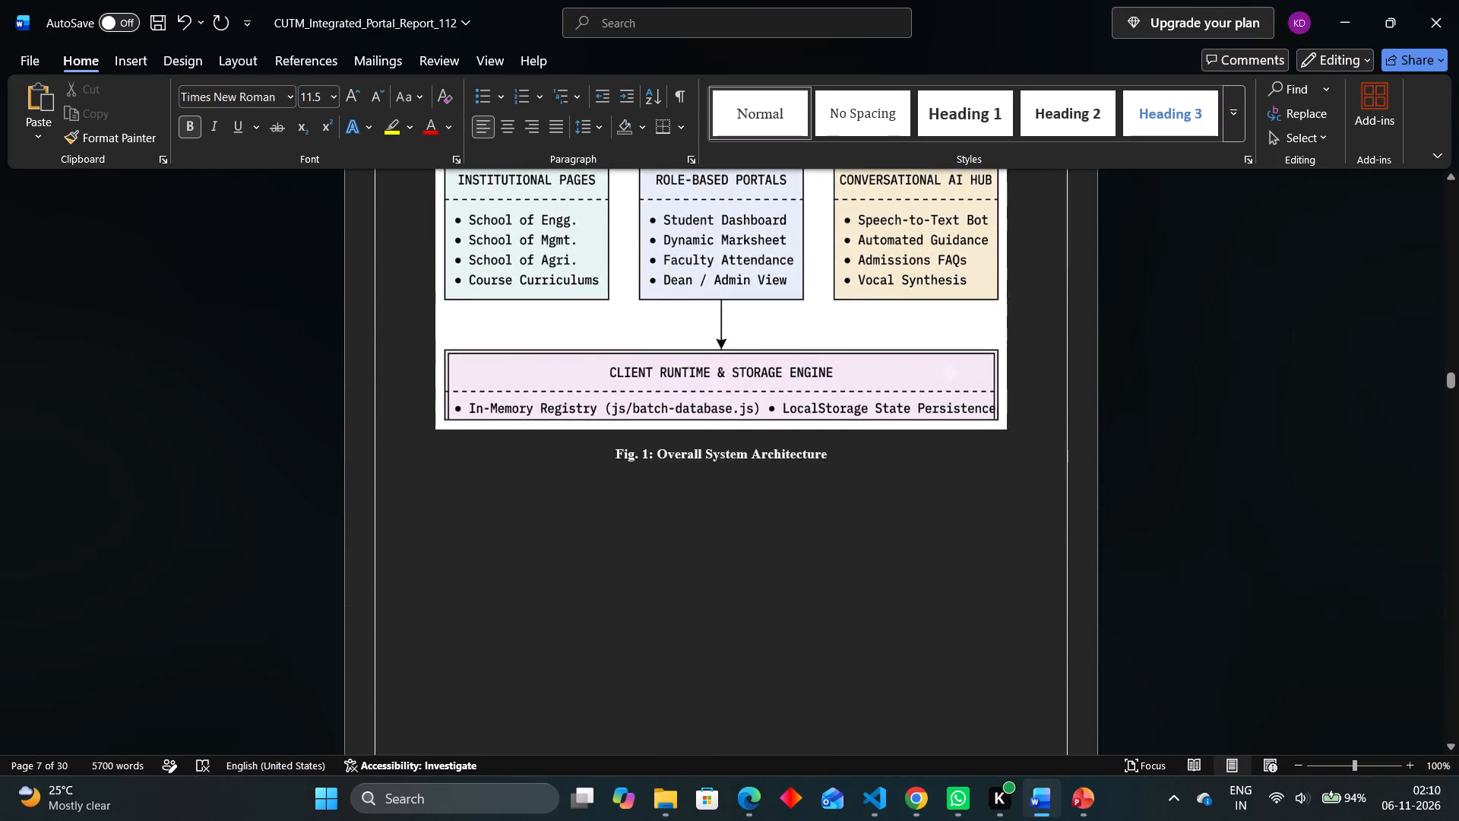
pyautogui.scroll(-4, 986, 647)
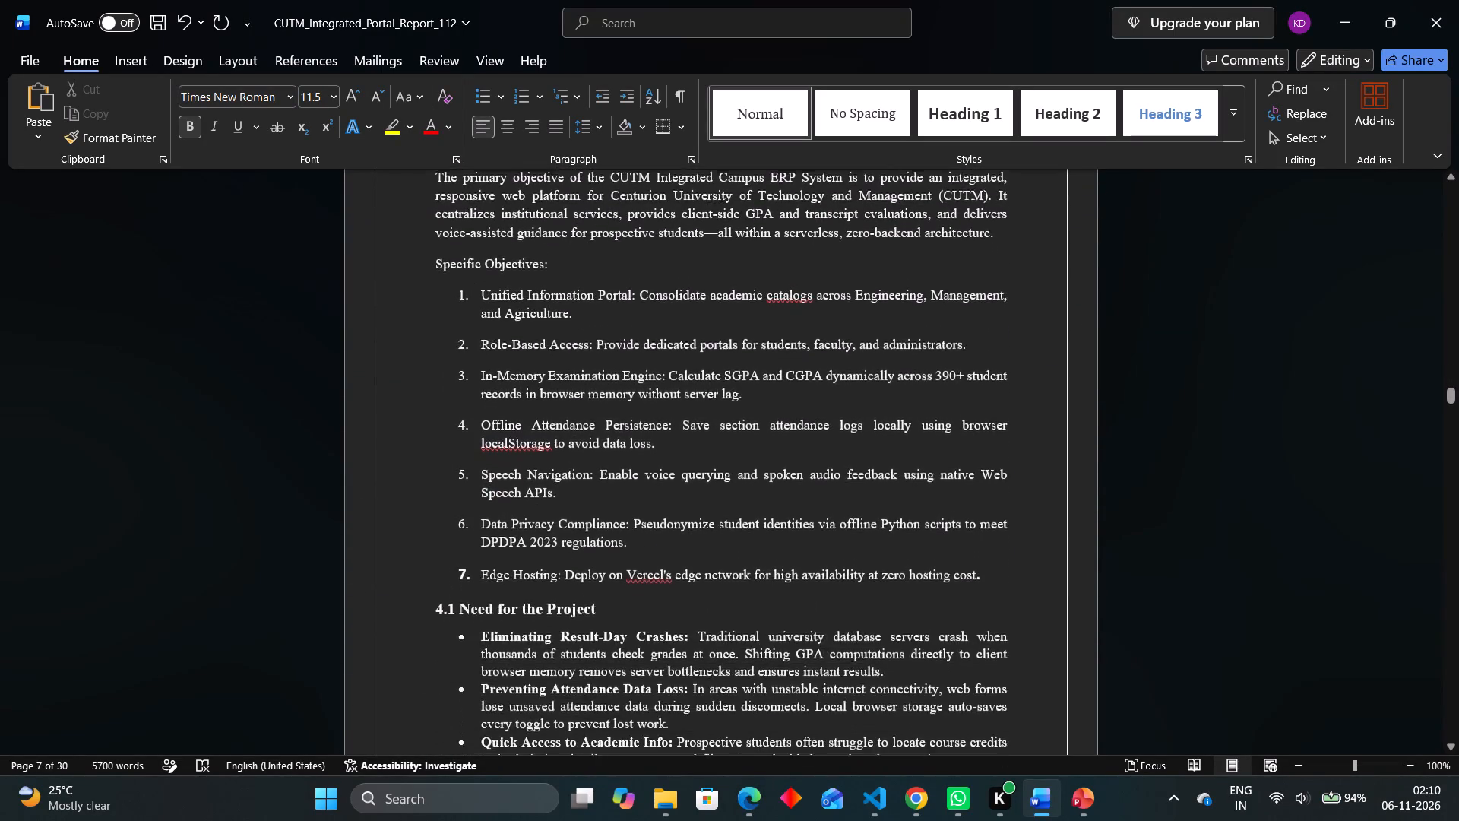
pyautogui.scroll(-3, 986, 647)
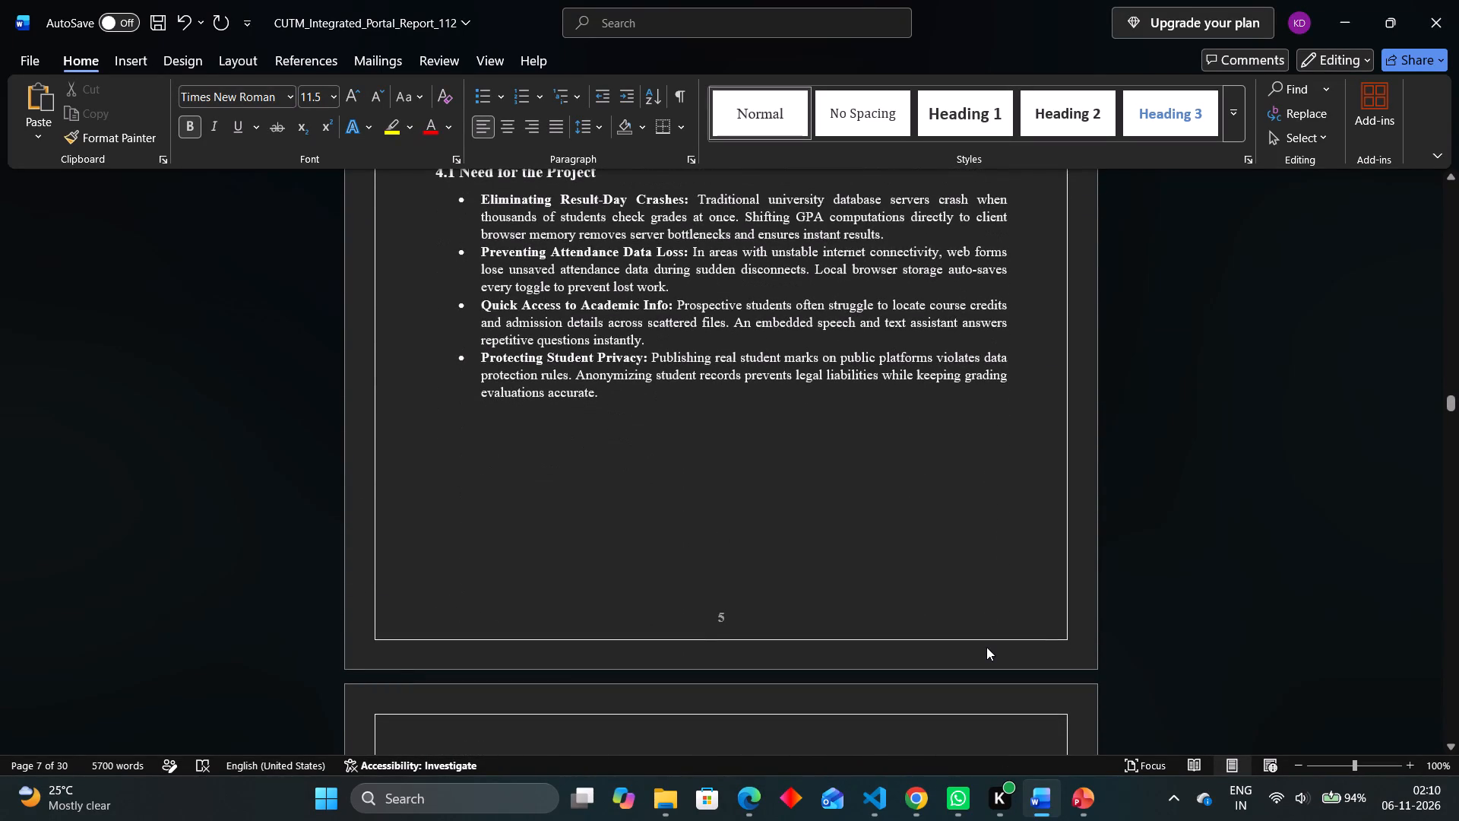
pyautogui.scroll(-4, 986, 647)
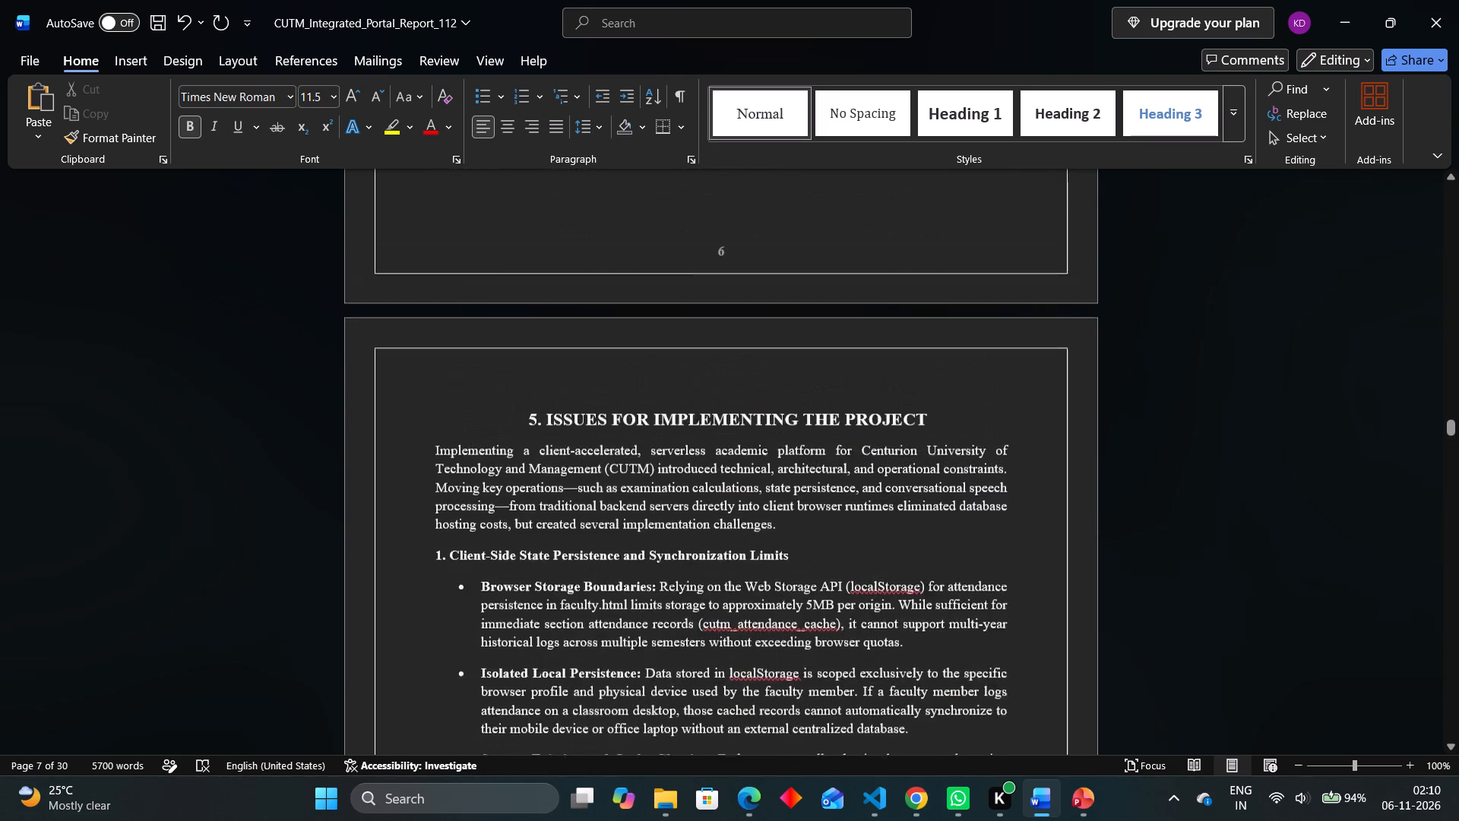
pyautogui.scroll(-4, 986, 647)
# Recheck the table of contents entries, and compare them with the starting pages of sections 6, 7 and 8 in the report body.
pyautogui.scroll(1, 986, 647)
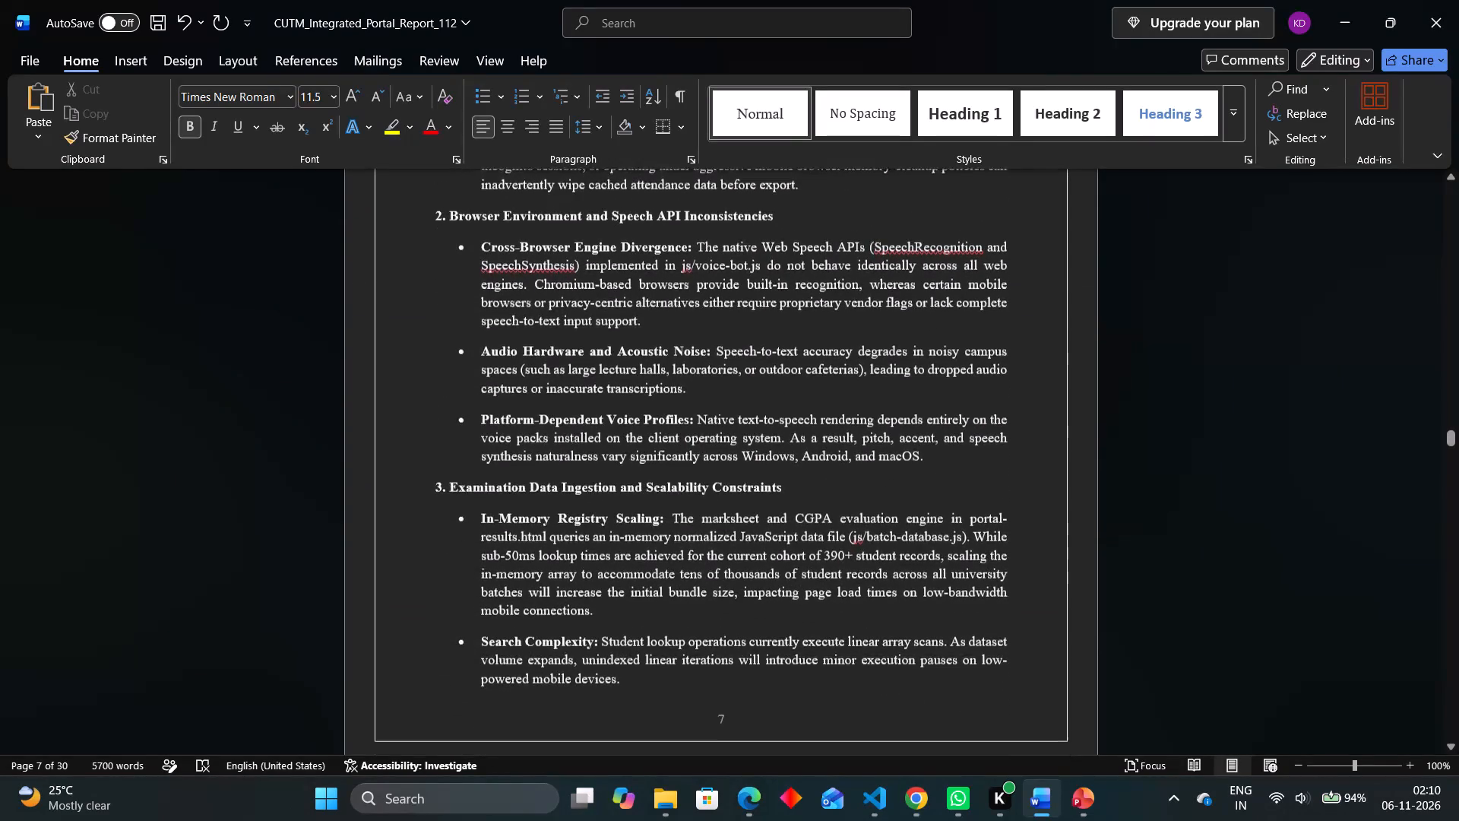
pyautogui.scroll(7, 986, 647)
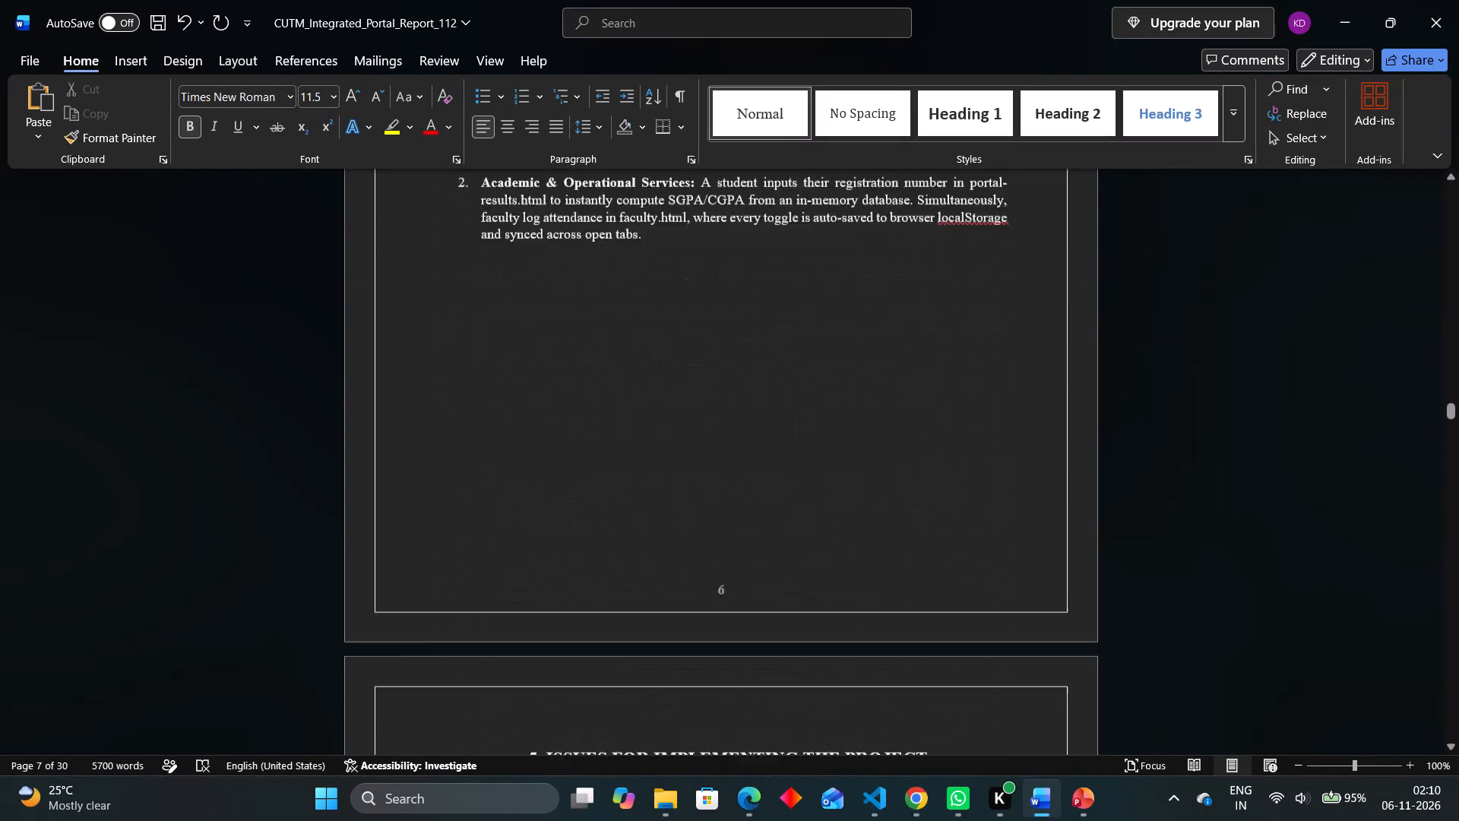
pyautogui.scroll(20, 986, 647)
pyautogui.scroll(12, 986, 647)
pyautogui.scroll(-3, 986, 647)
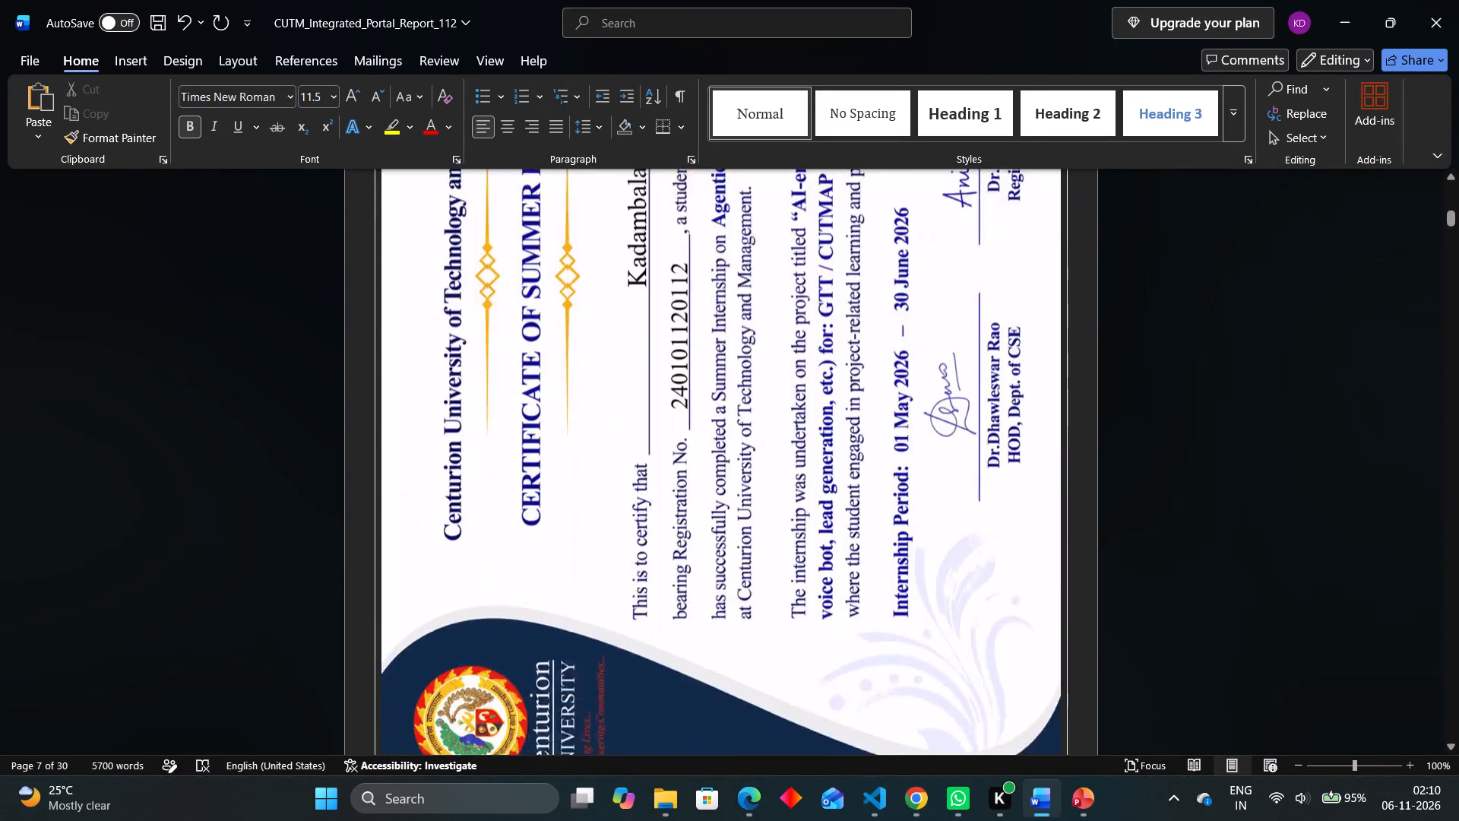
pyautogui.scroll(-8, 986, 647)
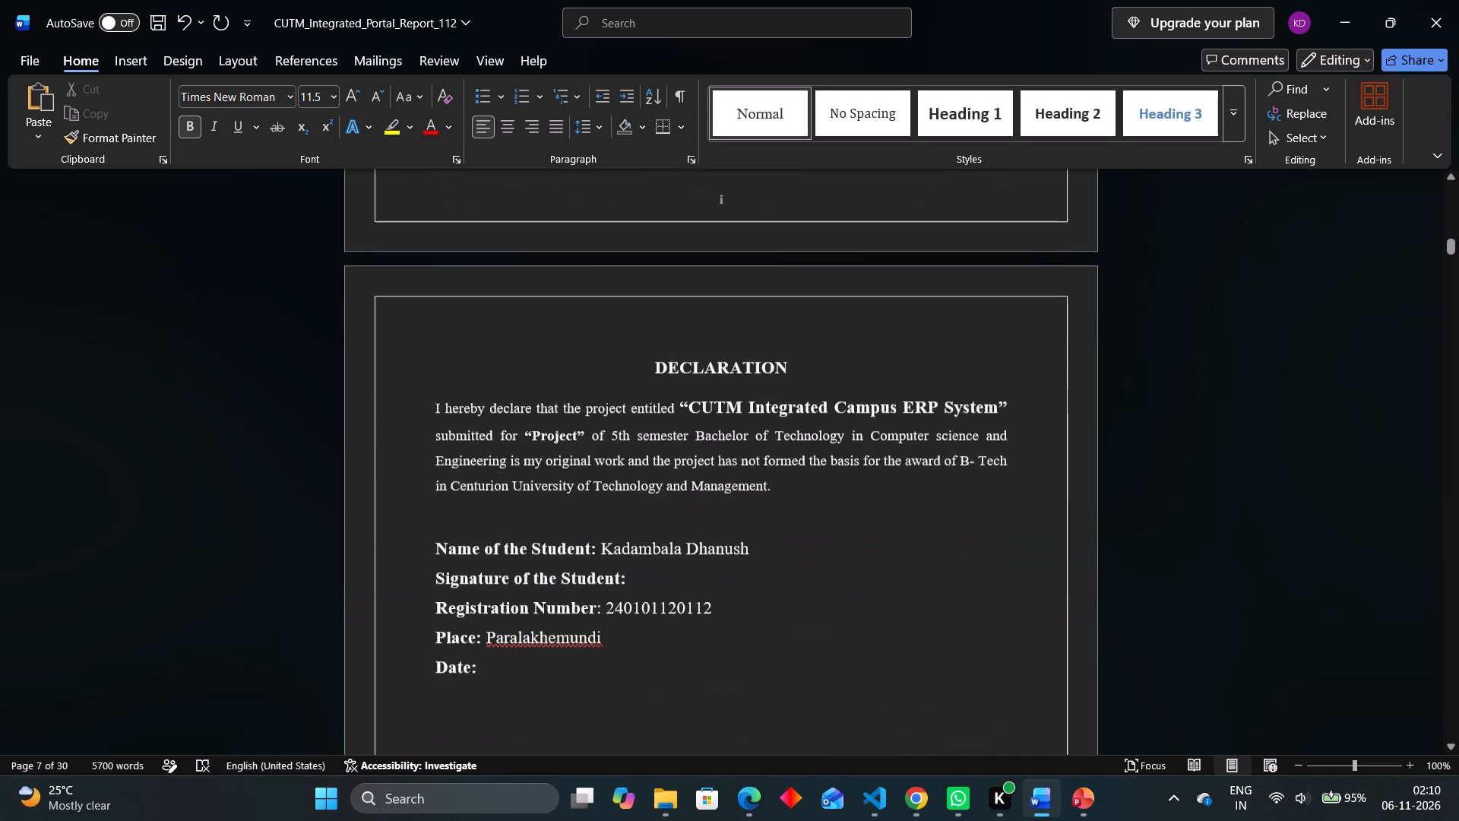
pyautogui.scroll(-7, 986, 647)
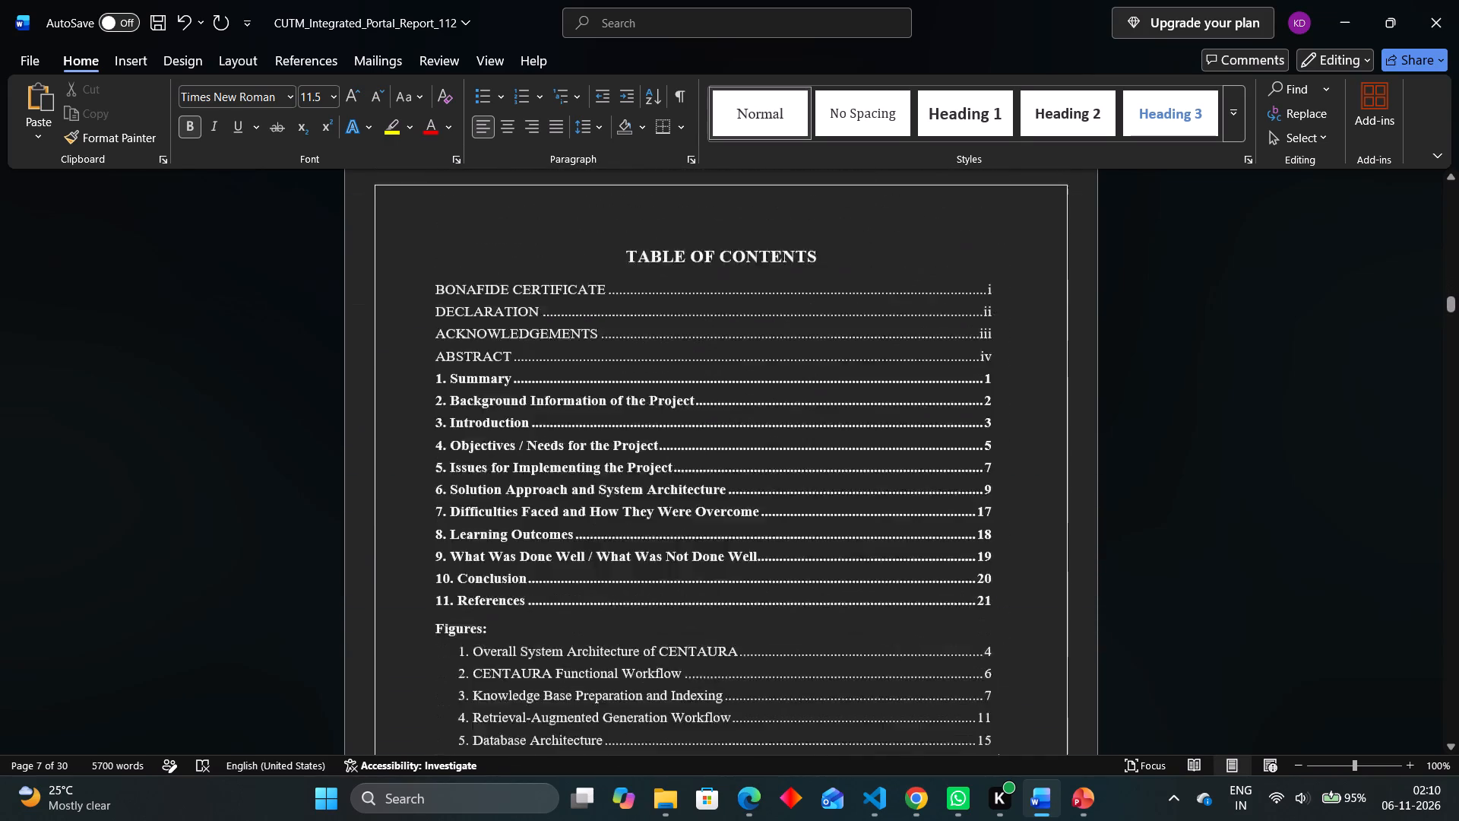
pyautogui.scroll(6, 986, 647)
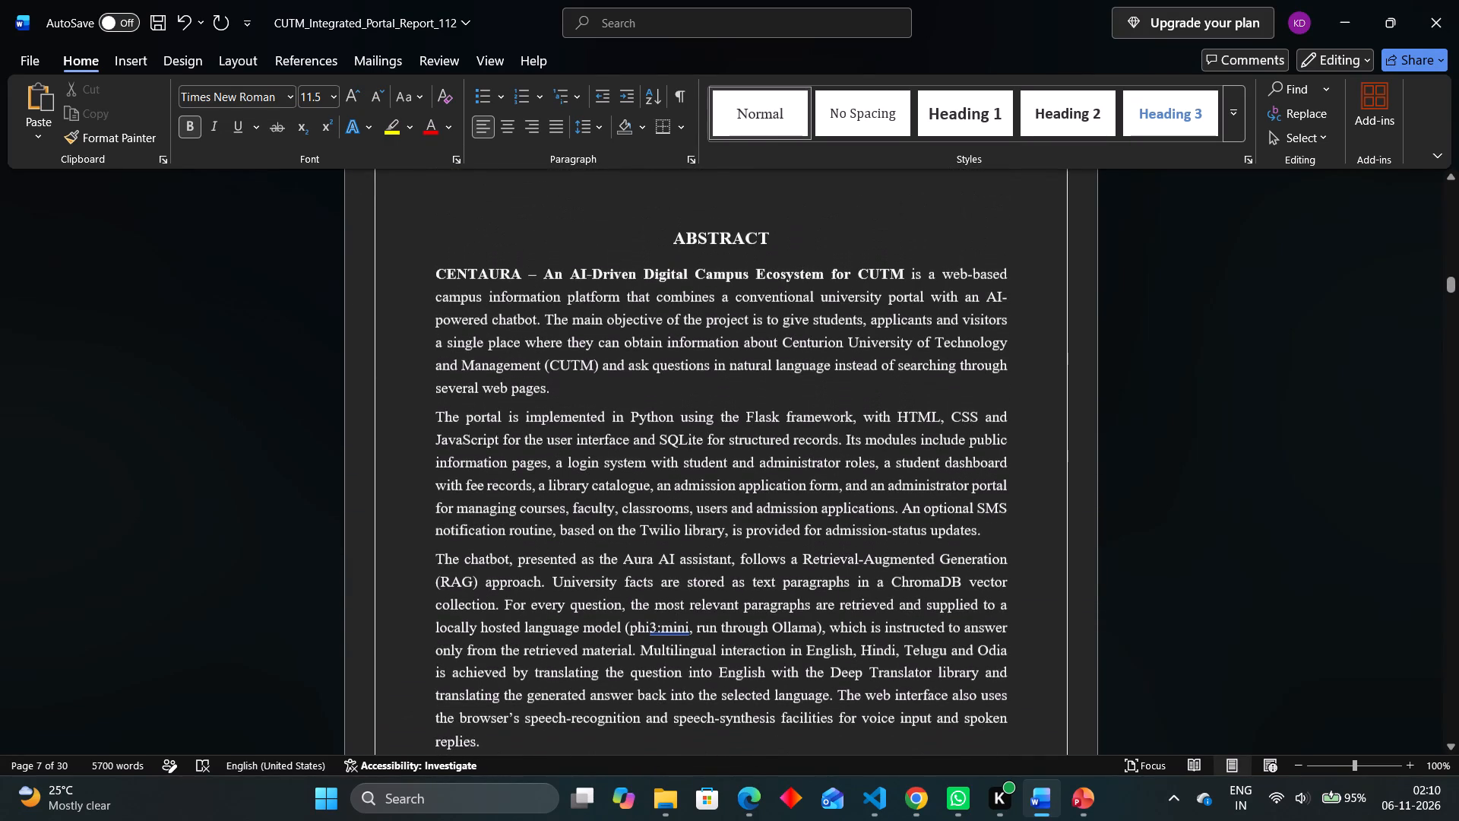
pyautogui.scroll(-3, 986, 647)
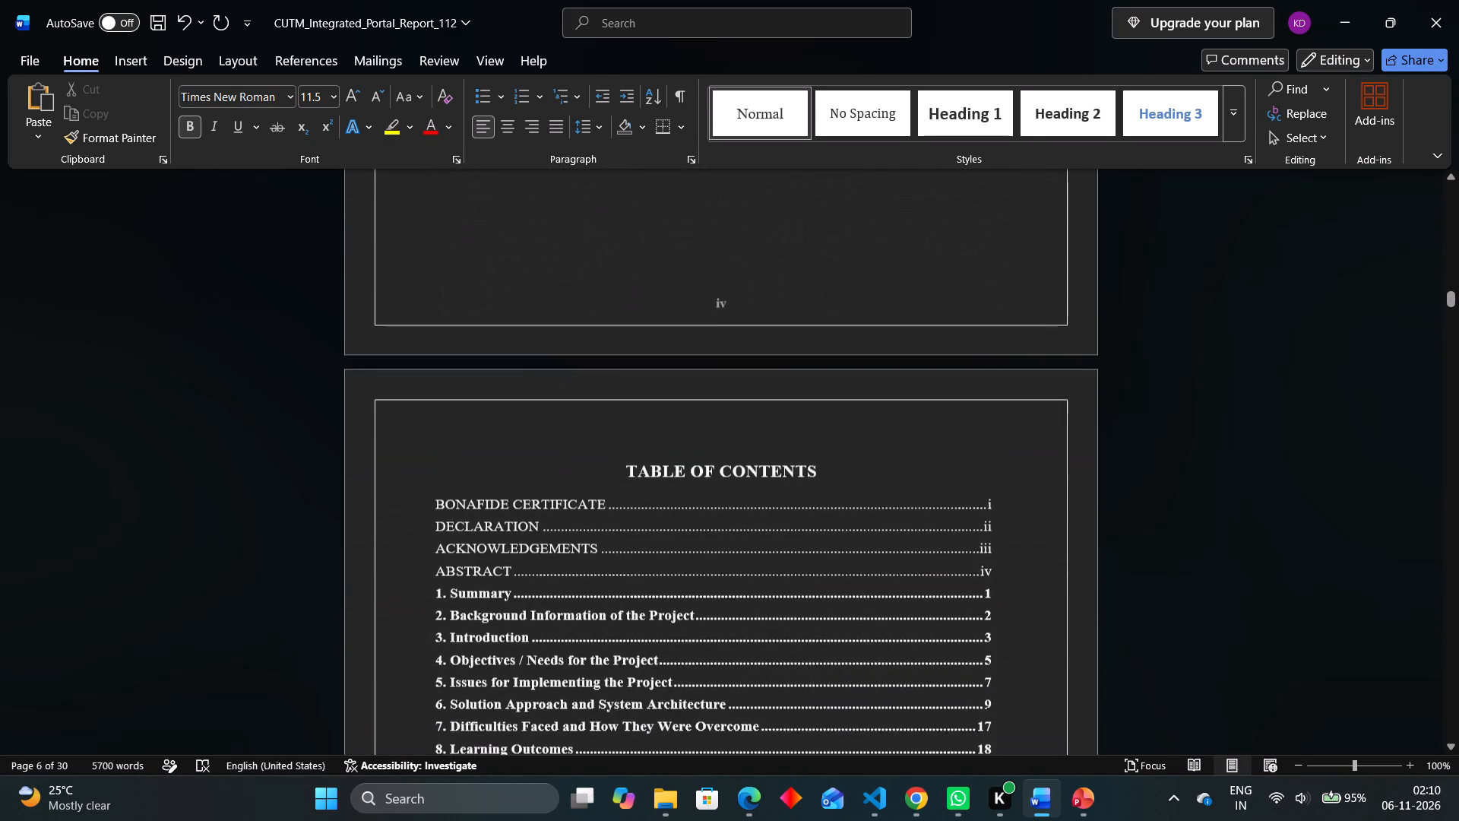
pyautogui.scroll(-3, 986, 647)
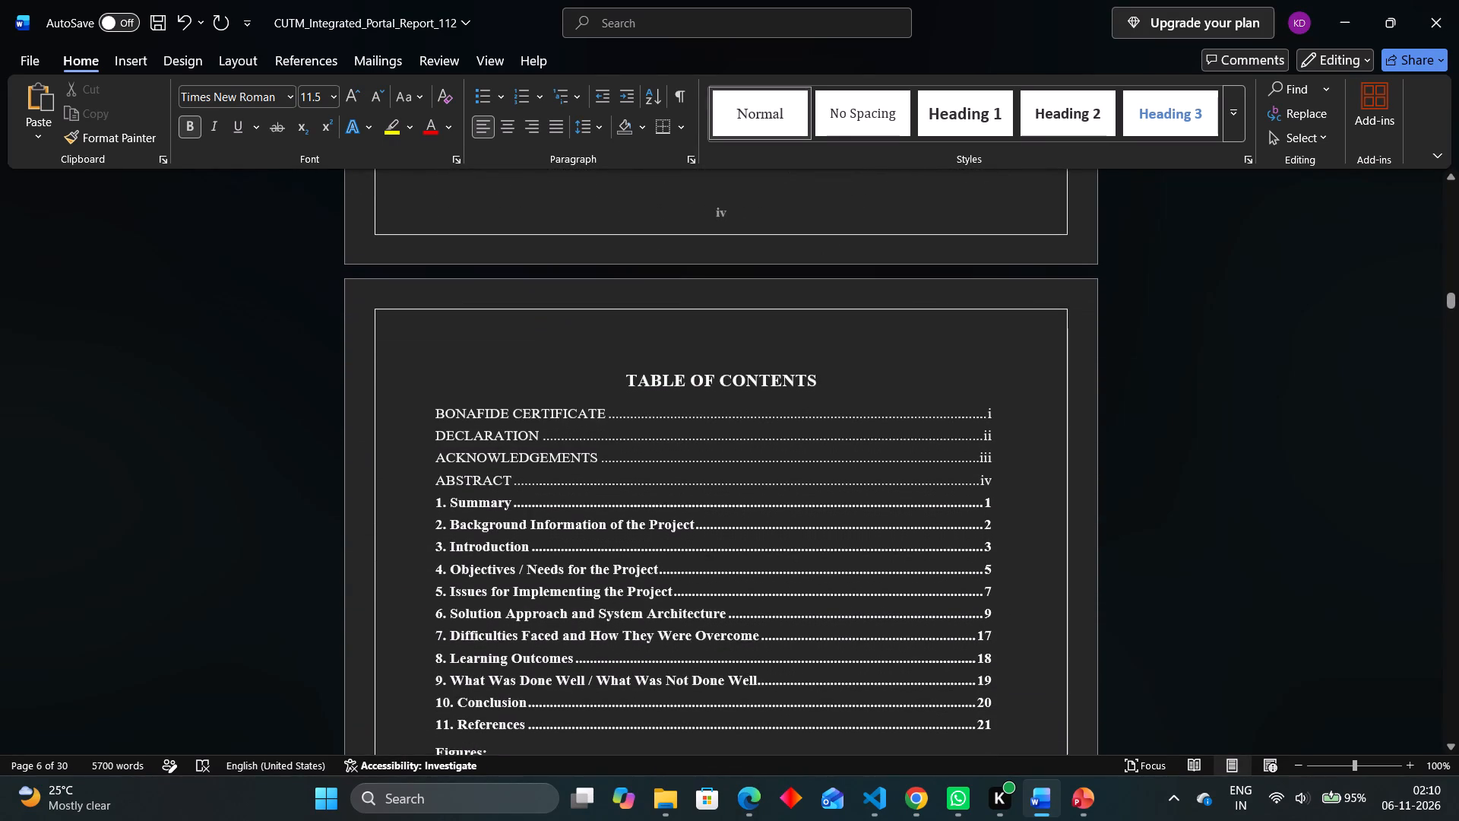
pyautogui.scroll(-1, 986, 647)
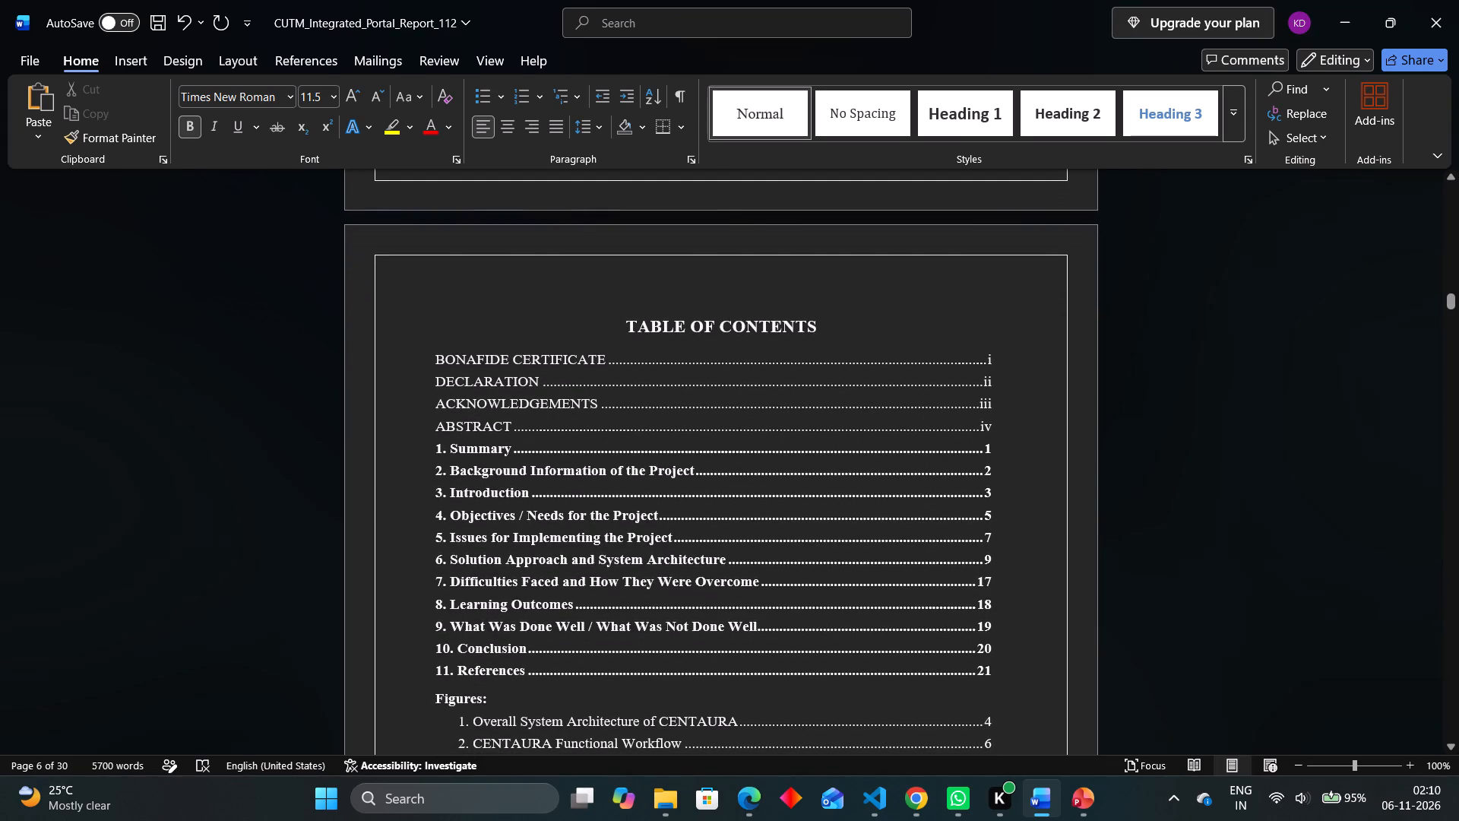
pyautogui.scroll(-13, 986, 647)
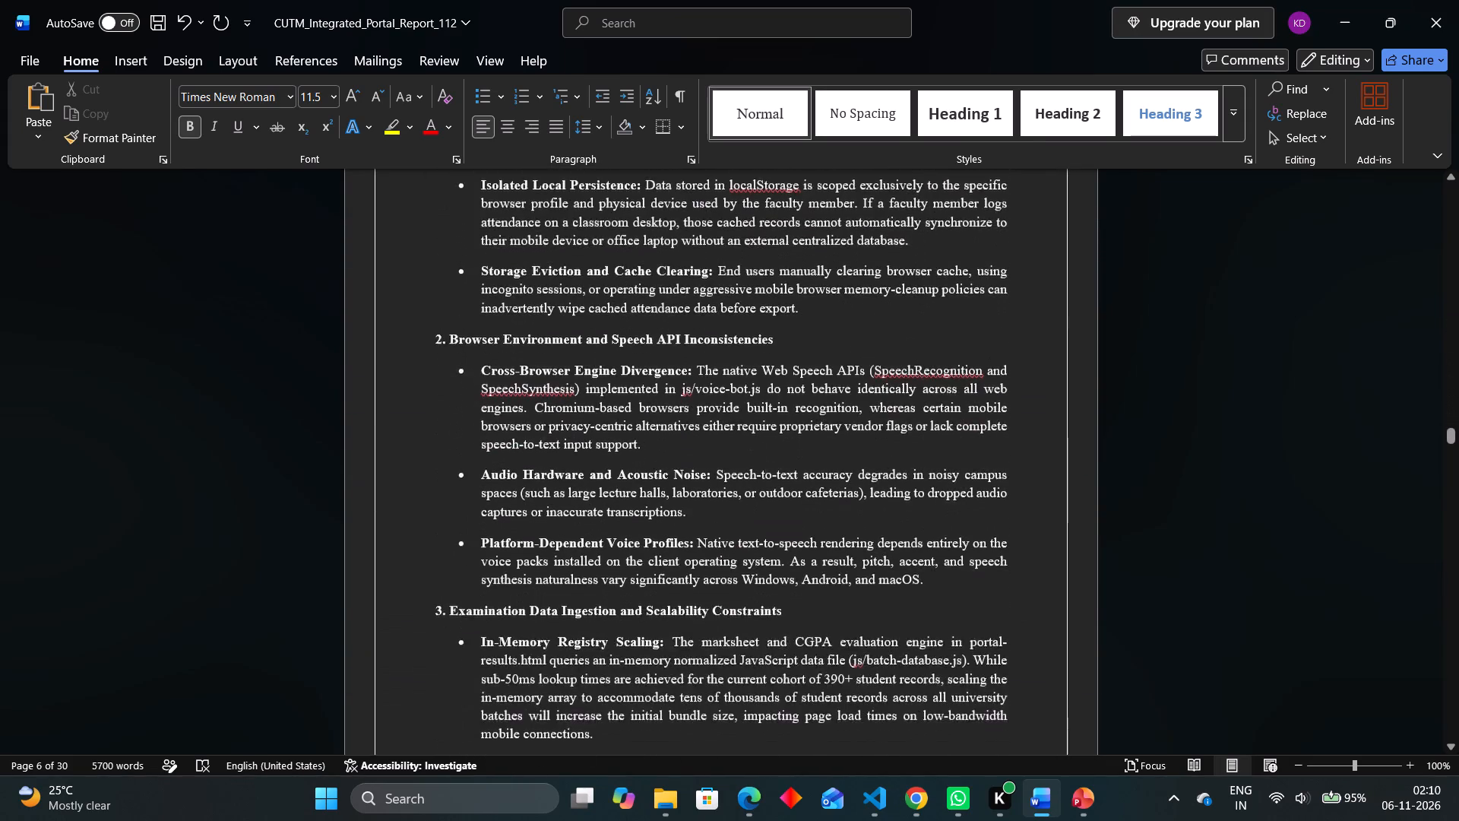
pyautogui.scroll(-4, 986, 647)
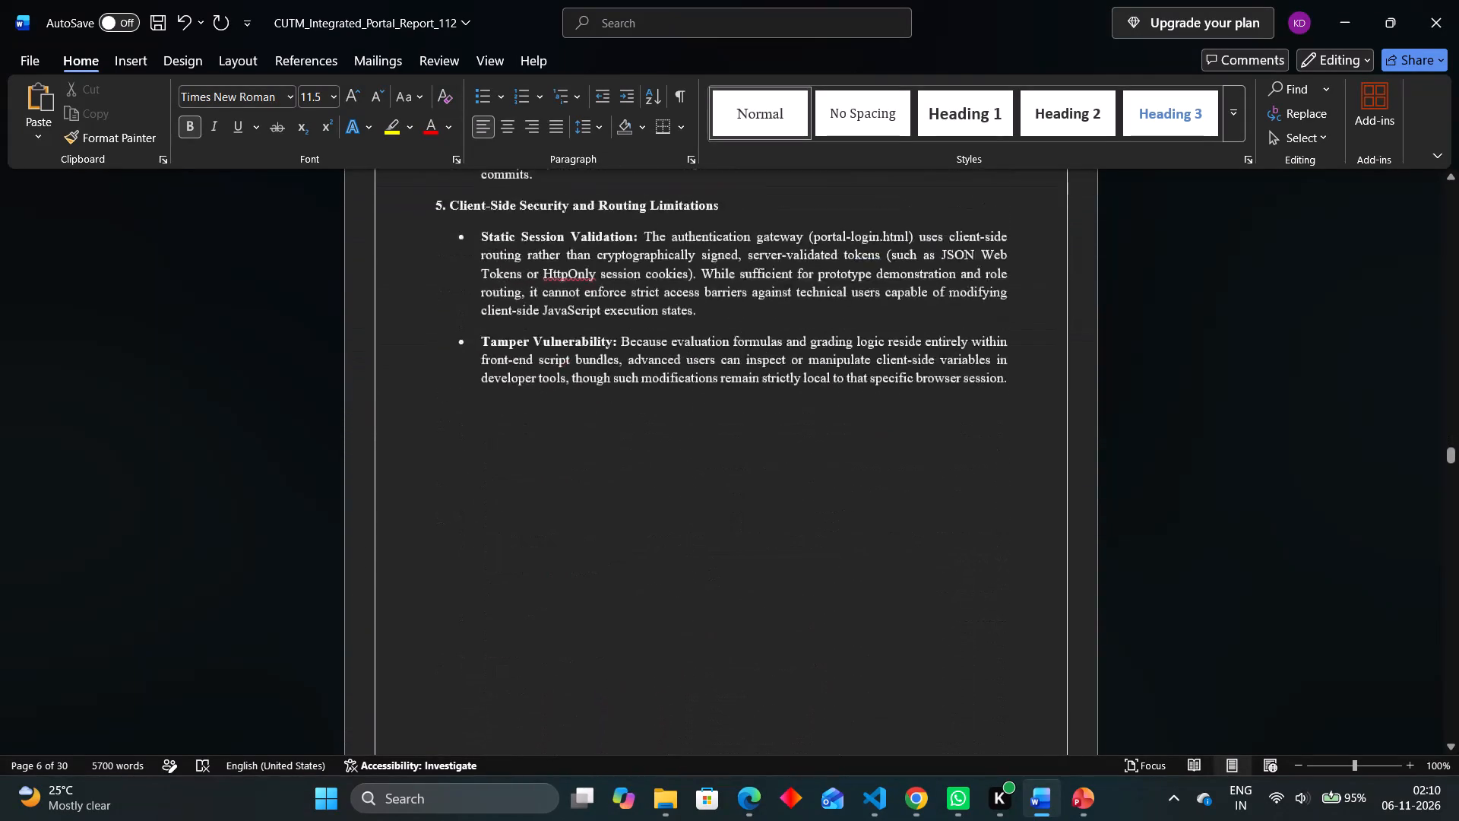
pyautogui.scroll(-5, 986, 647)
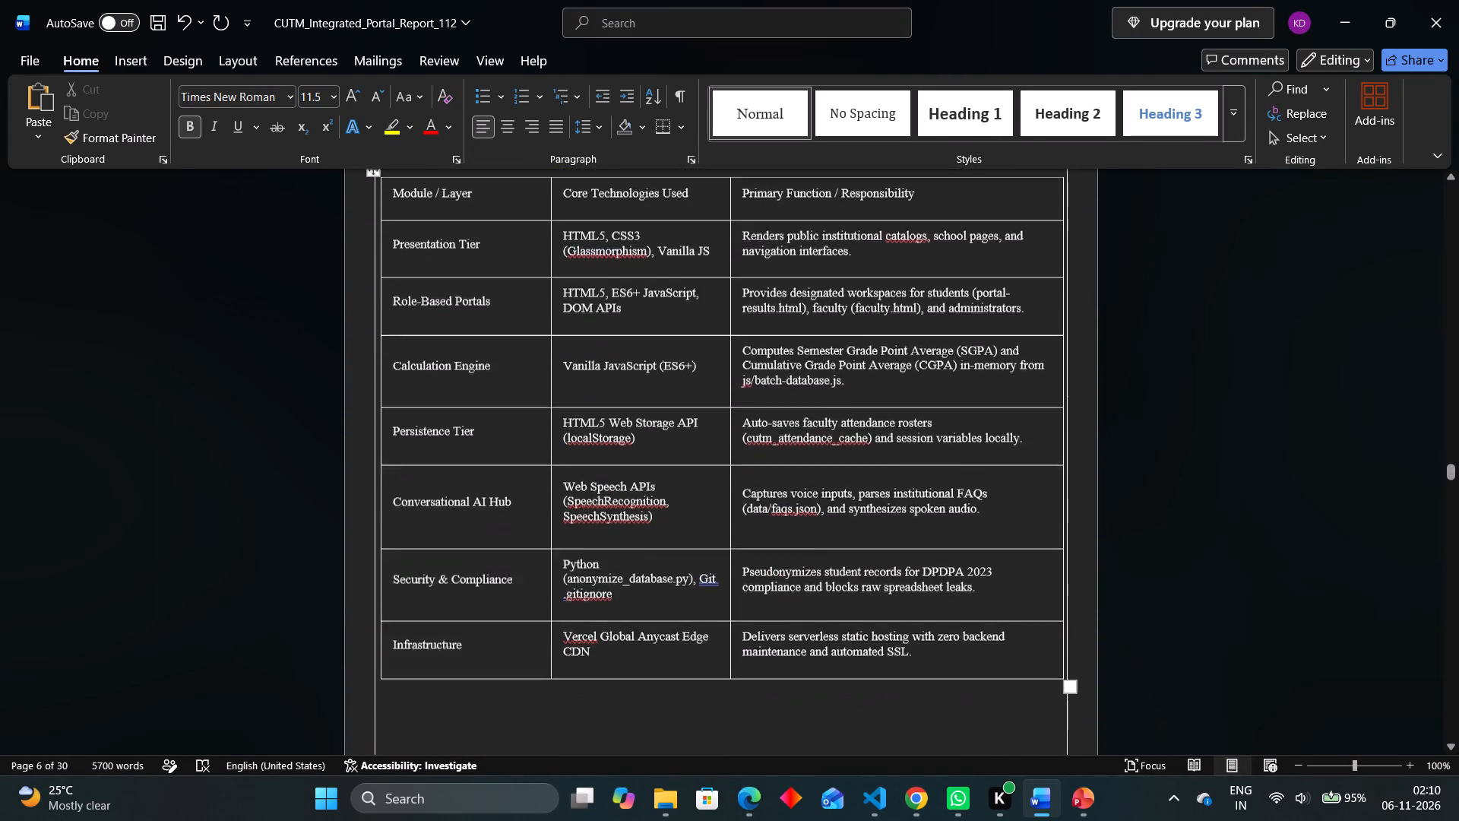
pyautogui.scroll(-5, 986, 647)
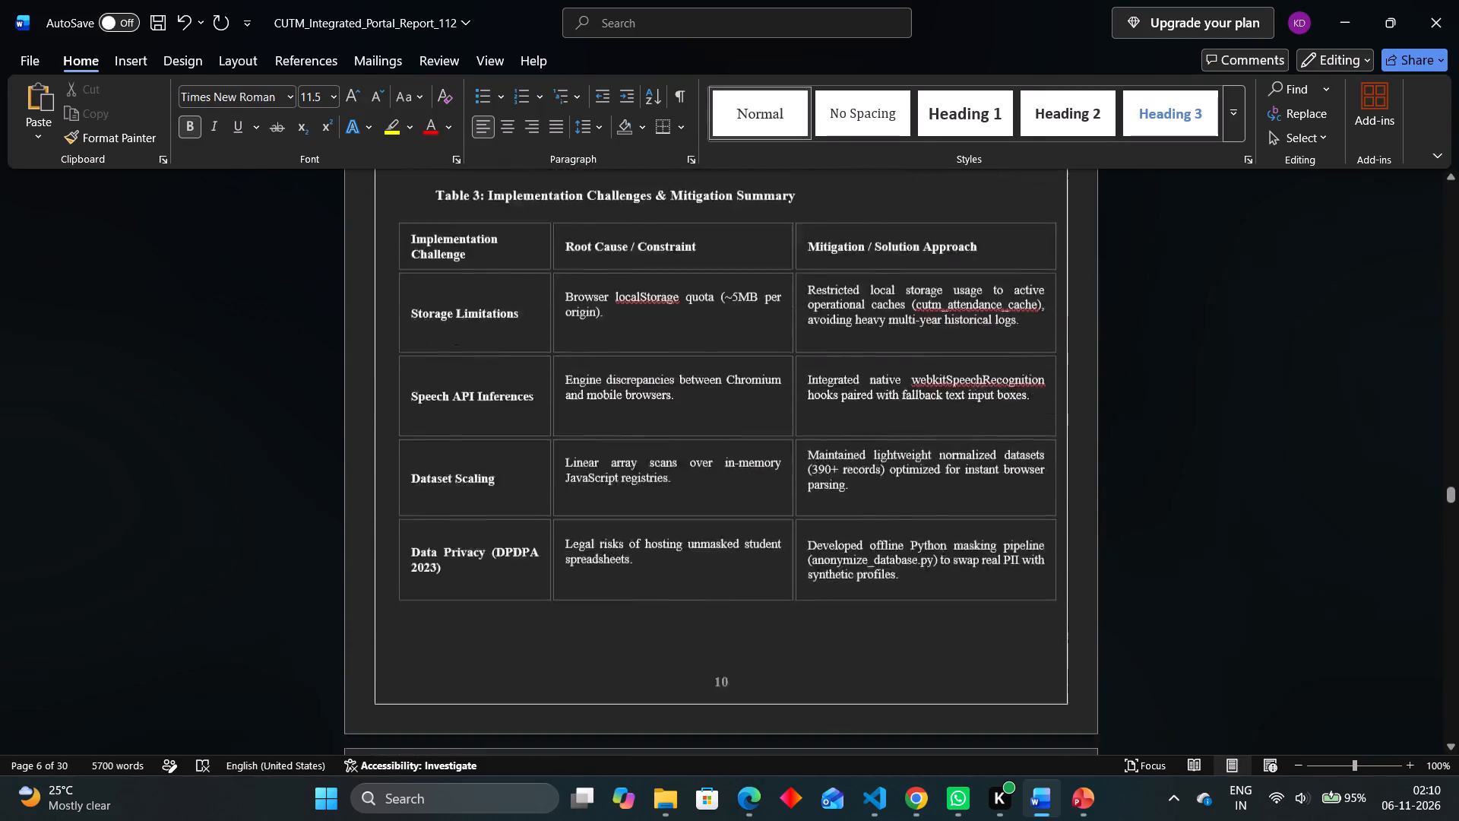
pyautogui.scroll(-4, 986, 647)
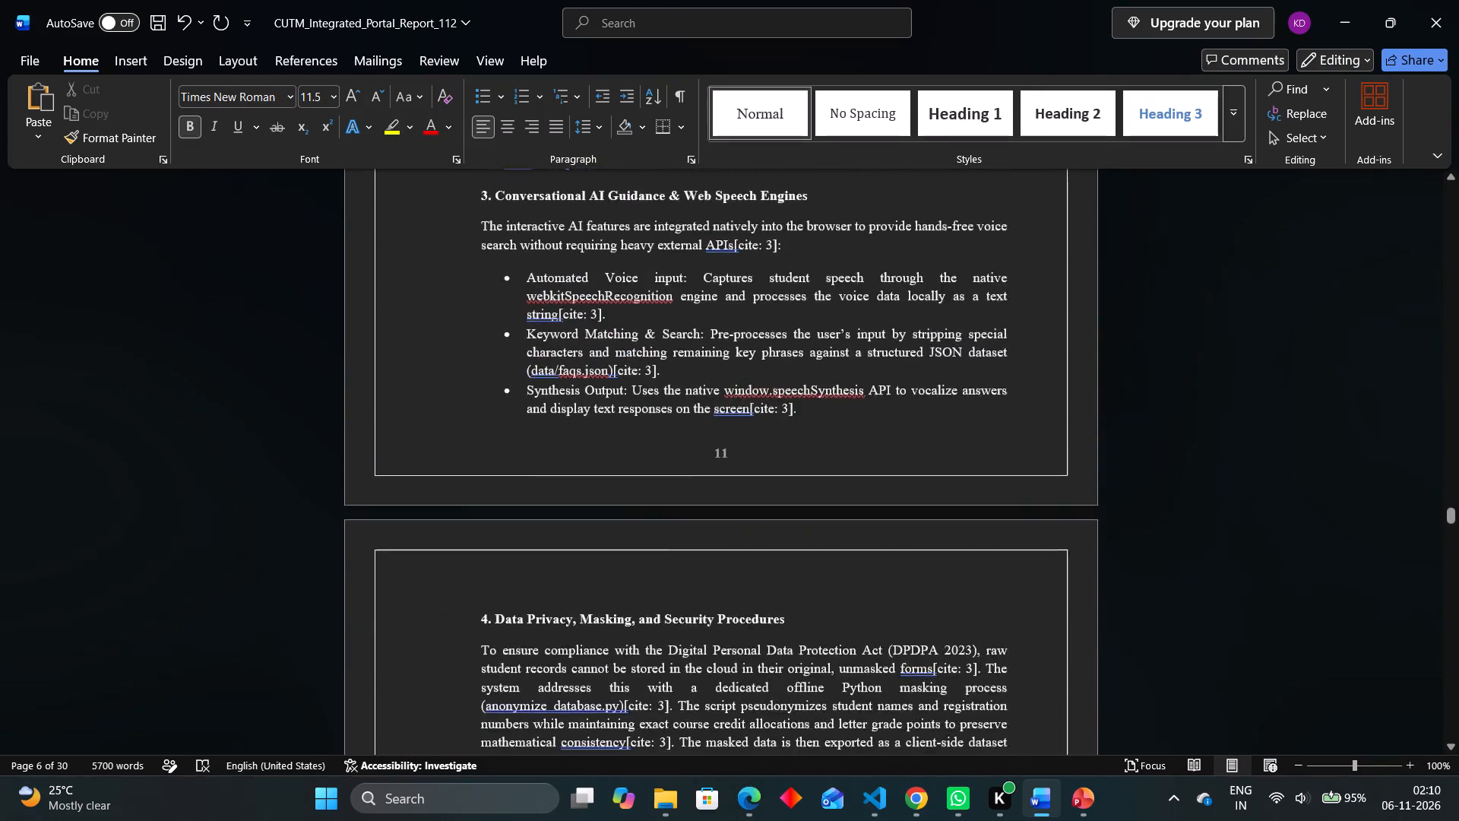
pyautogui.scroll(-8, 986, 647)
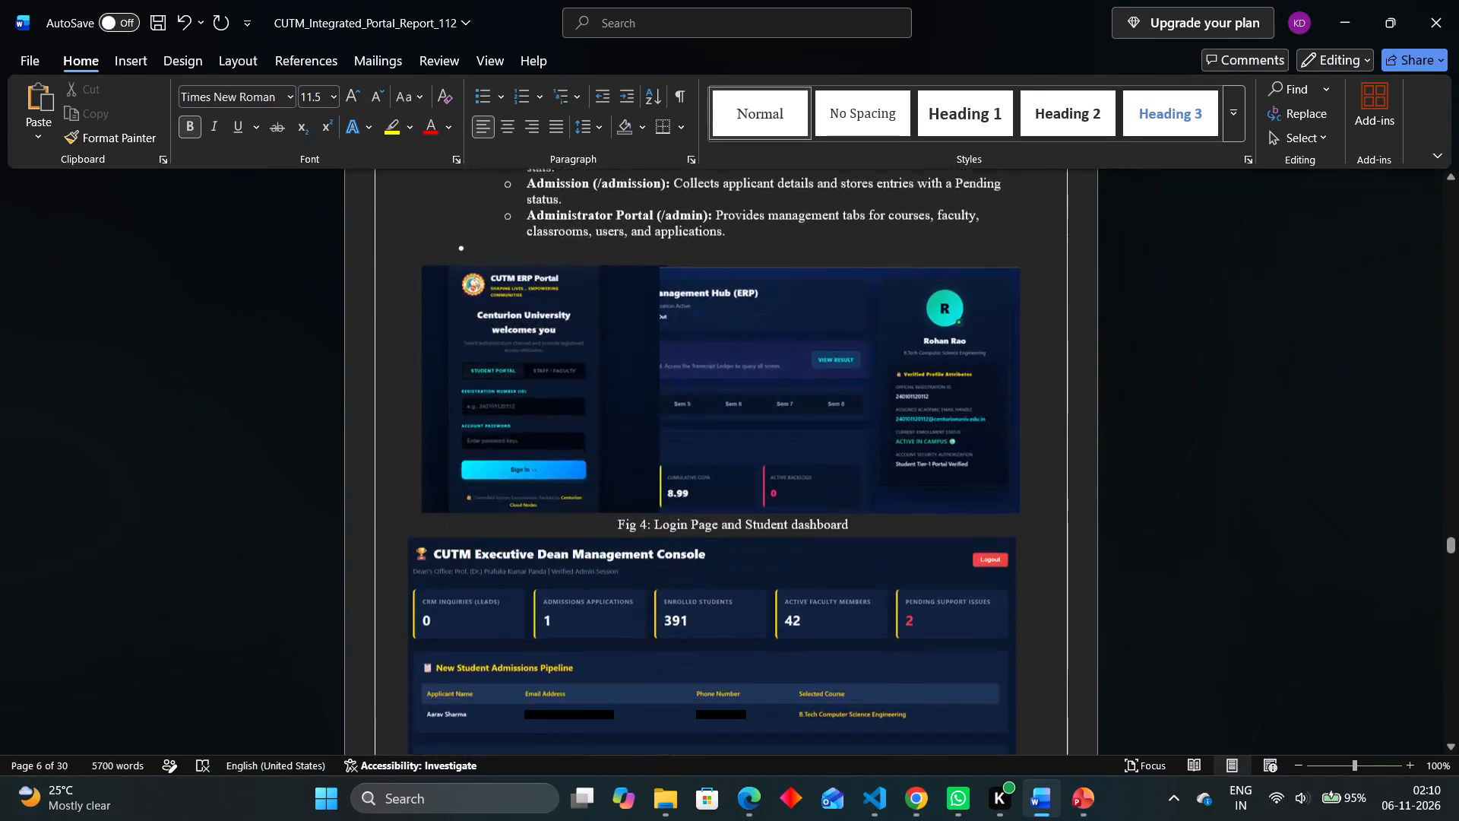
pyautogui.scroll(-1, 986, 647)
pyautogui.scroll(2, 986, 647)
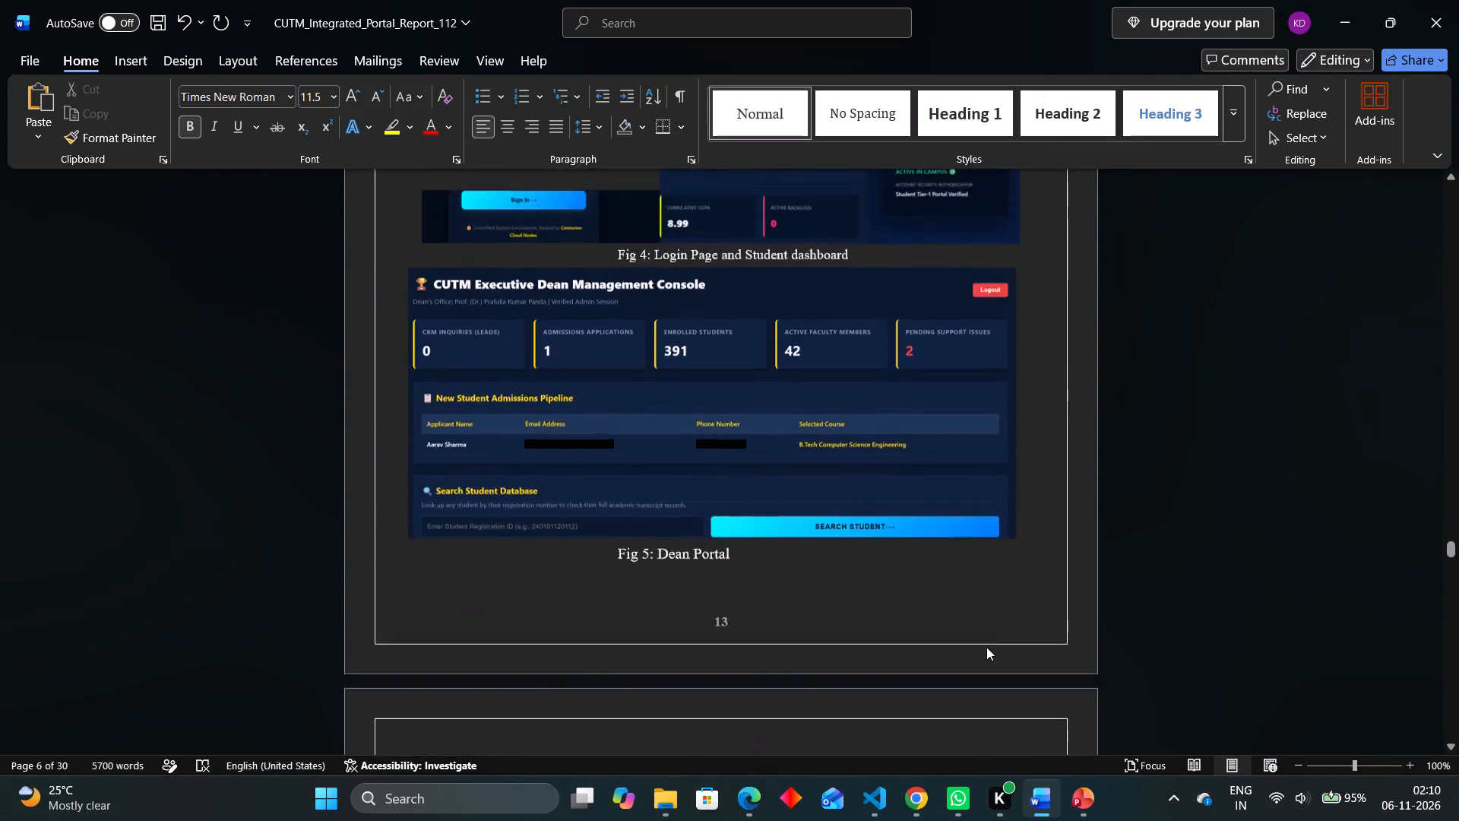
pyautogui.scroll(-3, 986, 647)
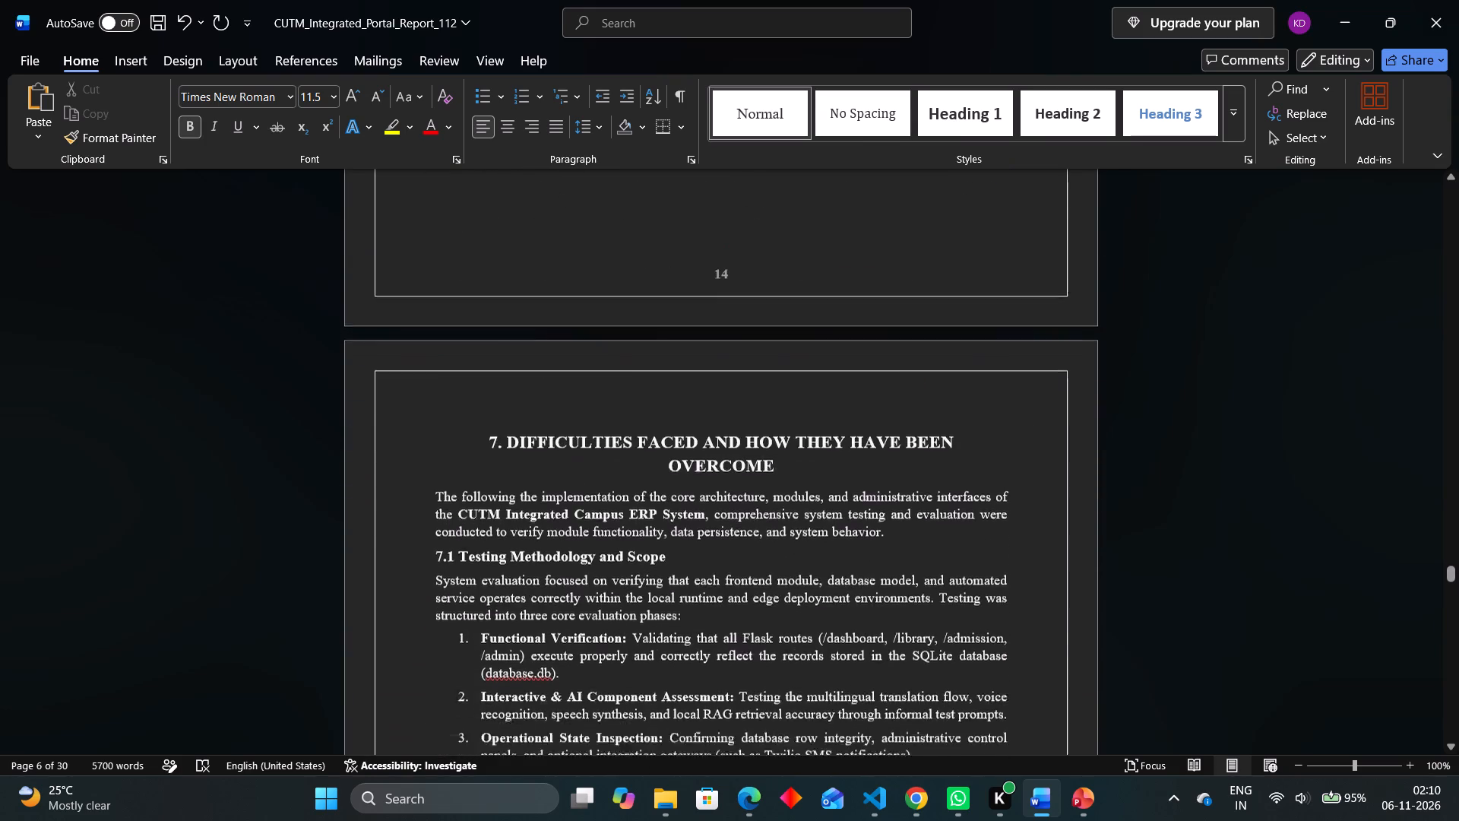
pyautogui.scroll(-3, 986, 647)
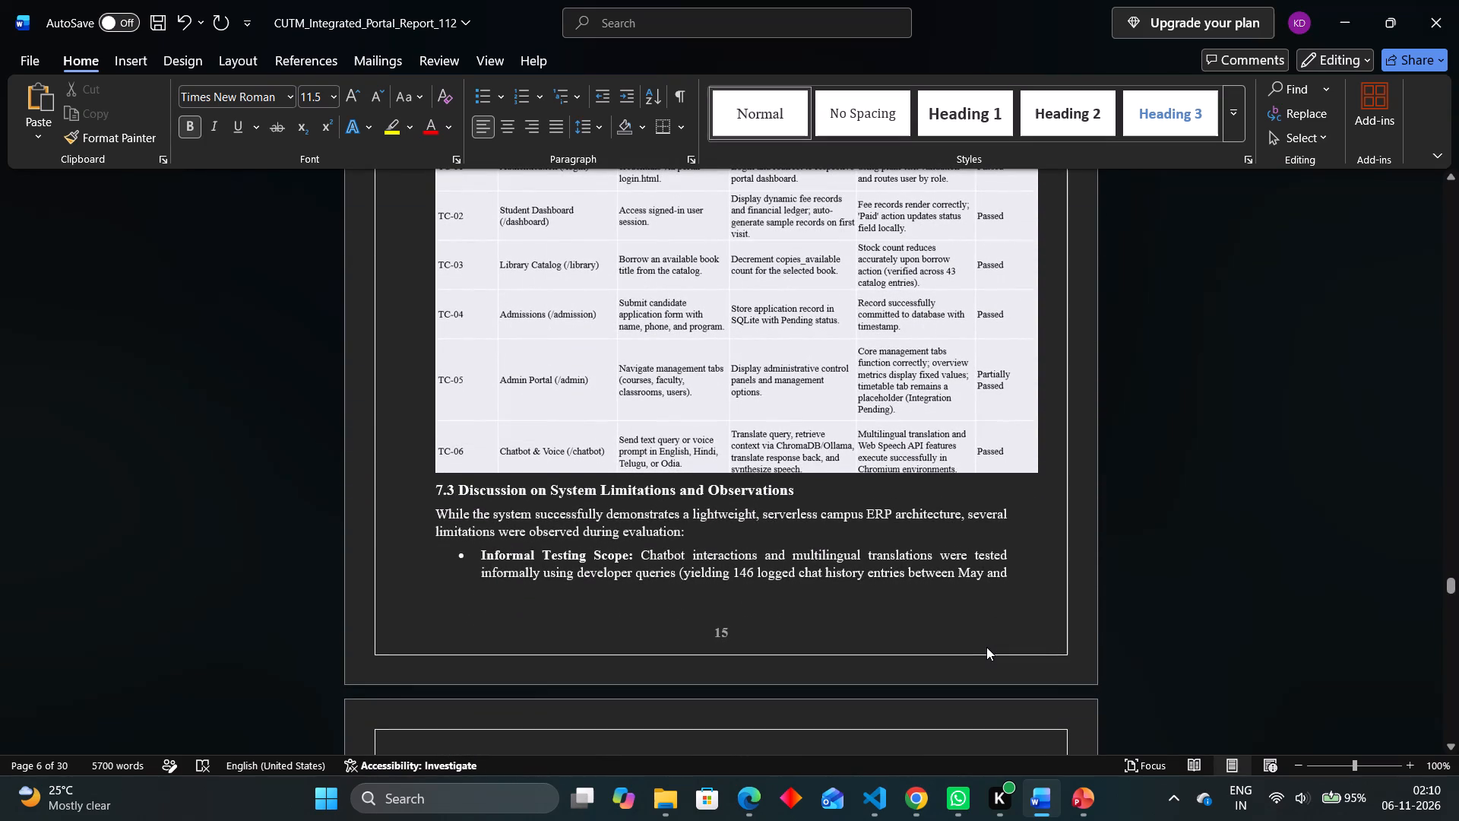
pyautogui.scroll(-5, 986, 647)
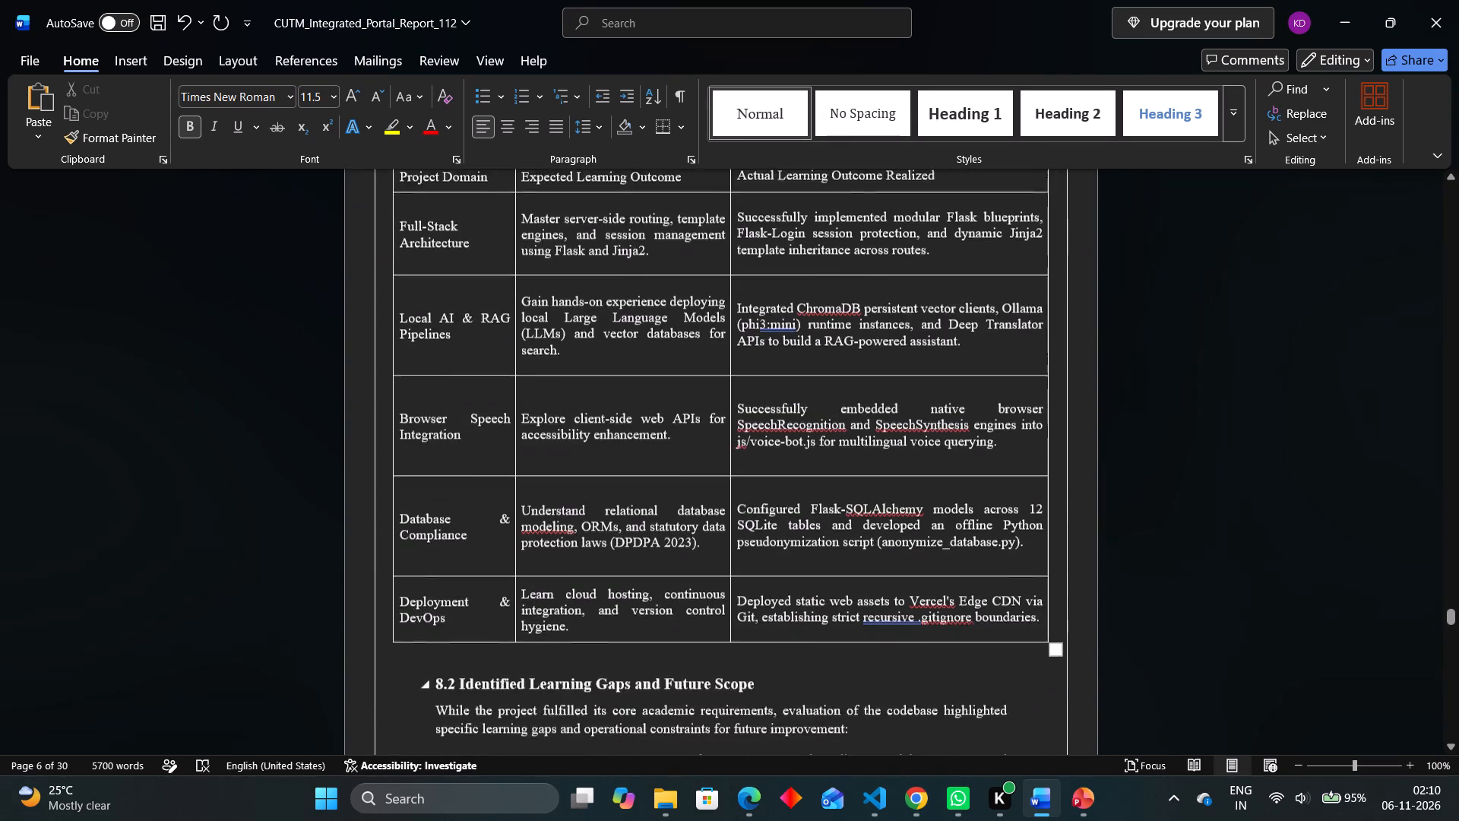
pyautogui.scroll(-2, 986, 647)
# In the table of contents, set the page number of section 7 to 15 and of section 8 to 17.
pyautogui.scroll(2, 986, 647)
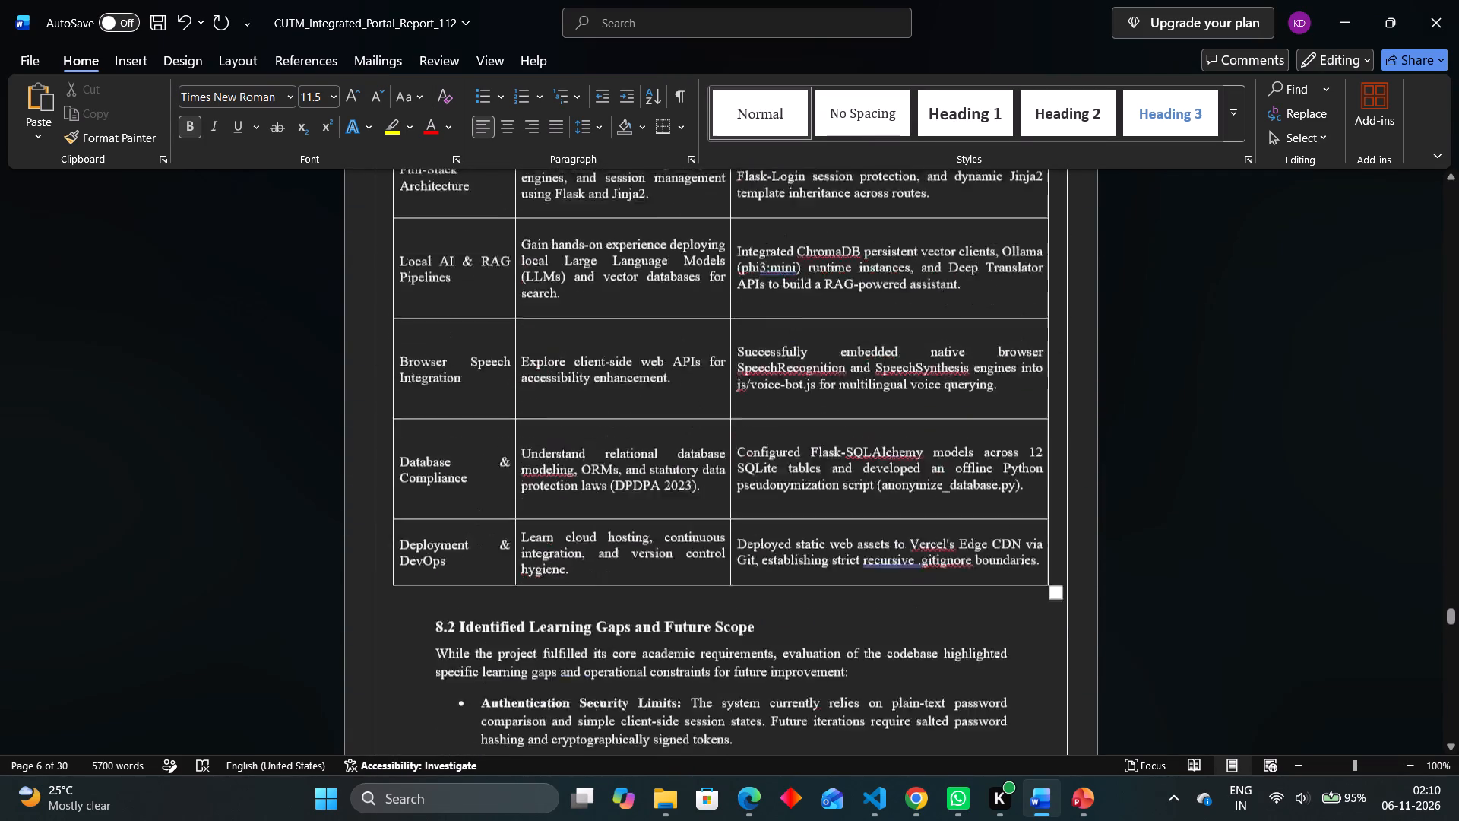
pyautogui.scroll(1, 986, 647)
pyautogui.scroll(20, 986, 647)
pyautogui.scroll(9, 986, 647)
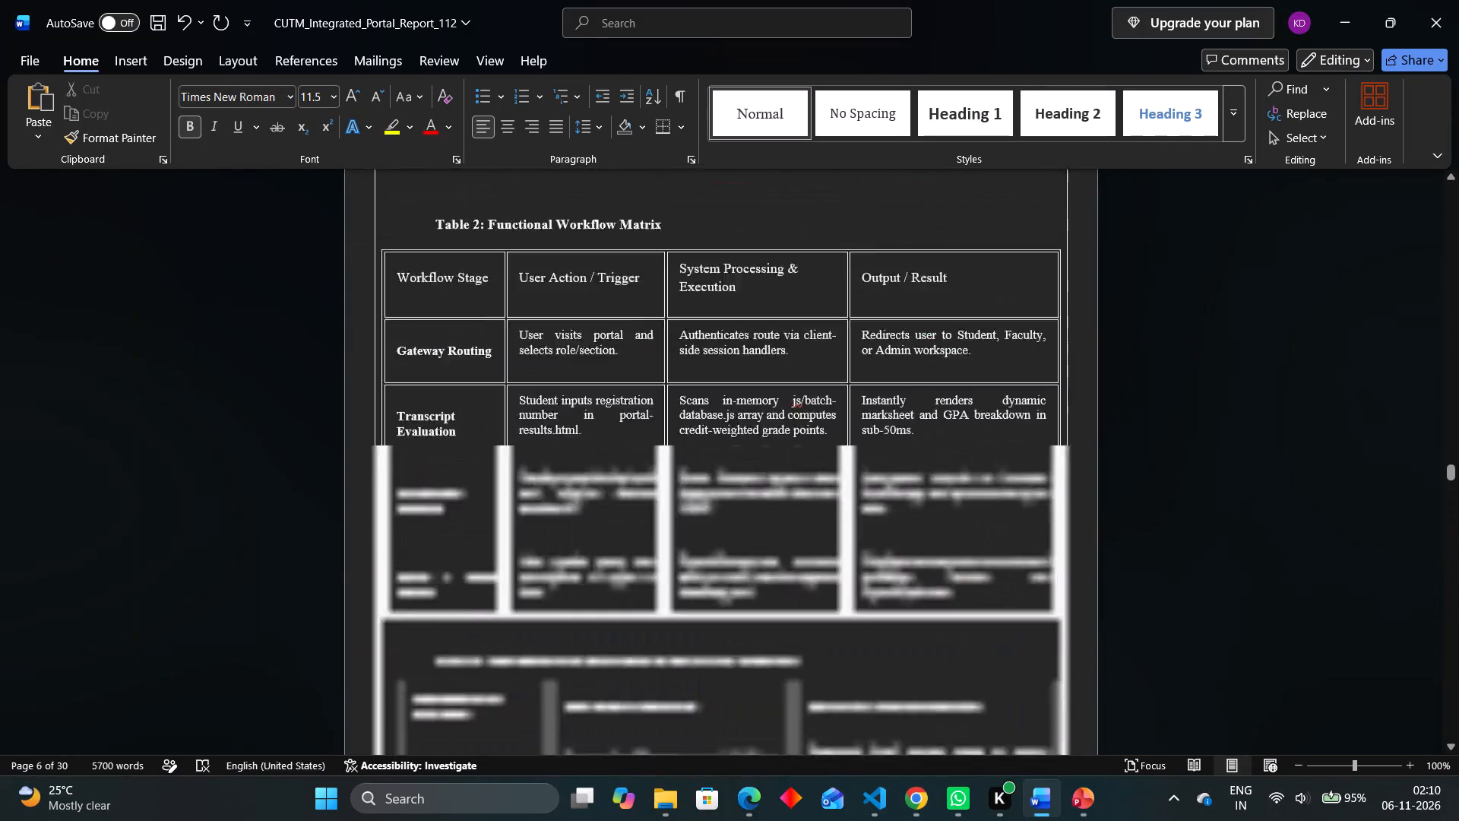
pyautogui.scroll(20, 986, 647)
pyautogui.scroll(2, 986, 647)
pyautogui.scroll(-11, 986, 647)
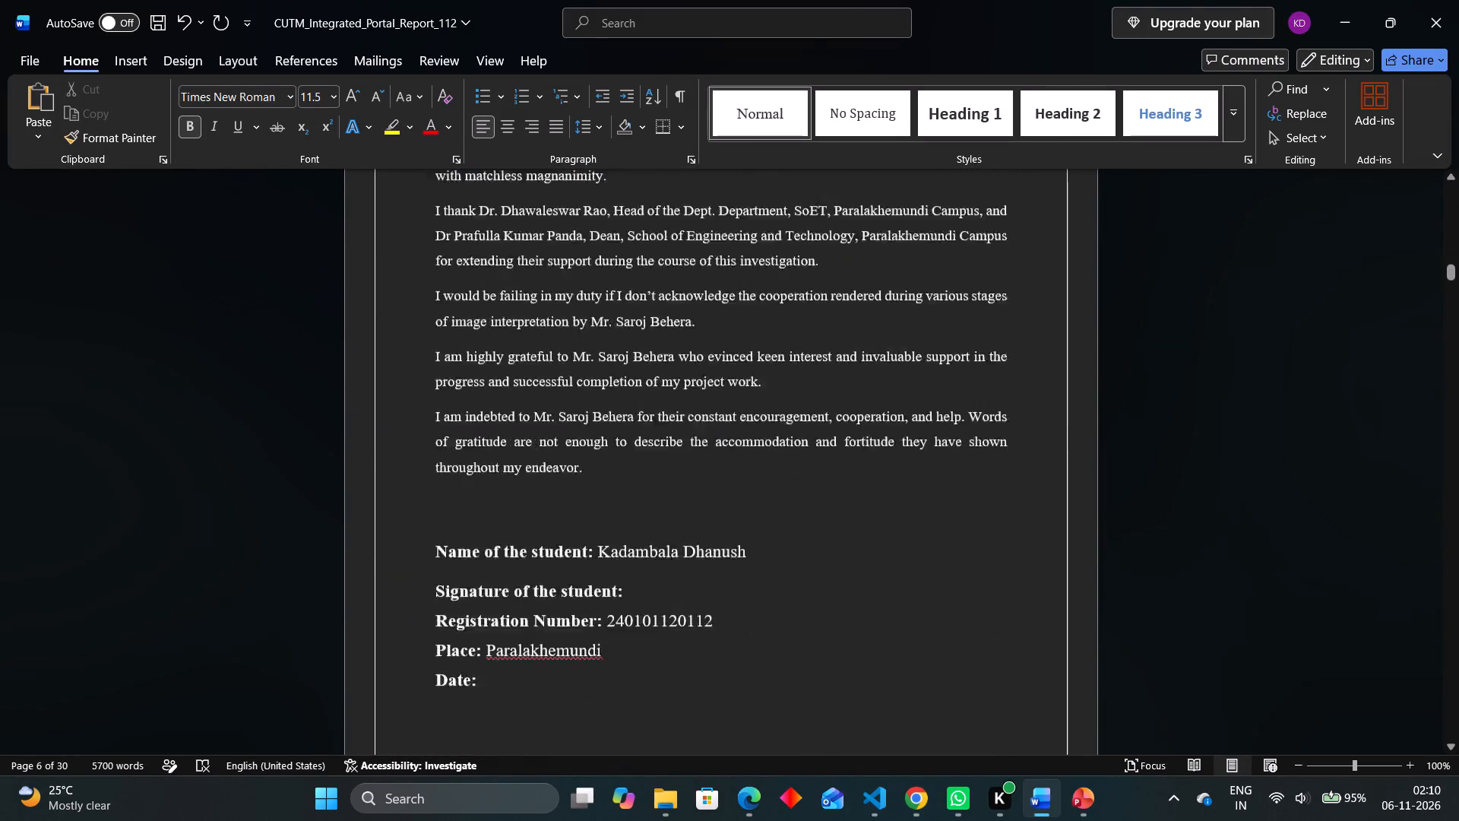
pyautogui.scroll(-3, 986, 647)
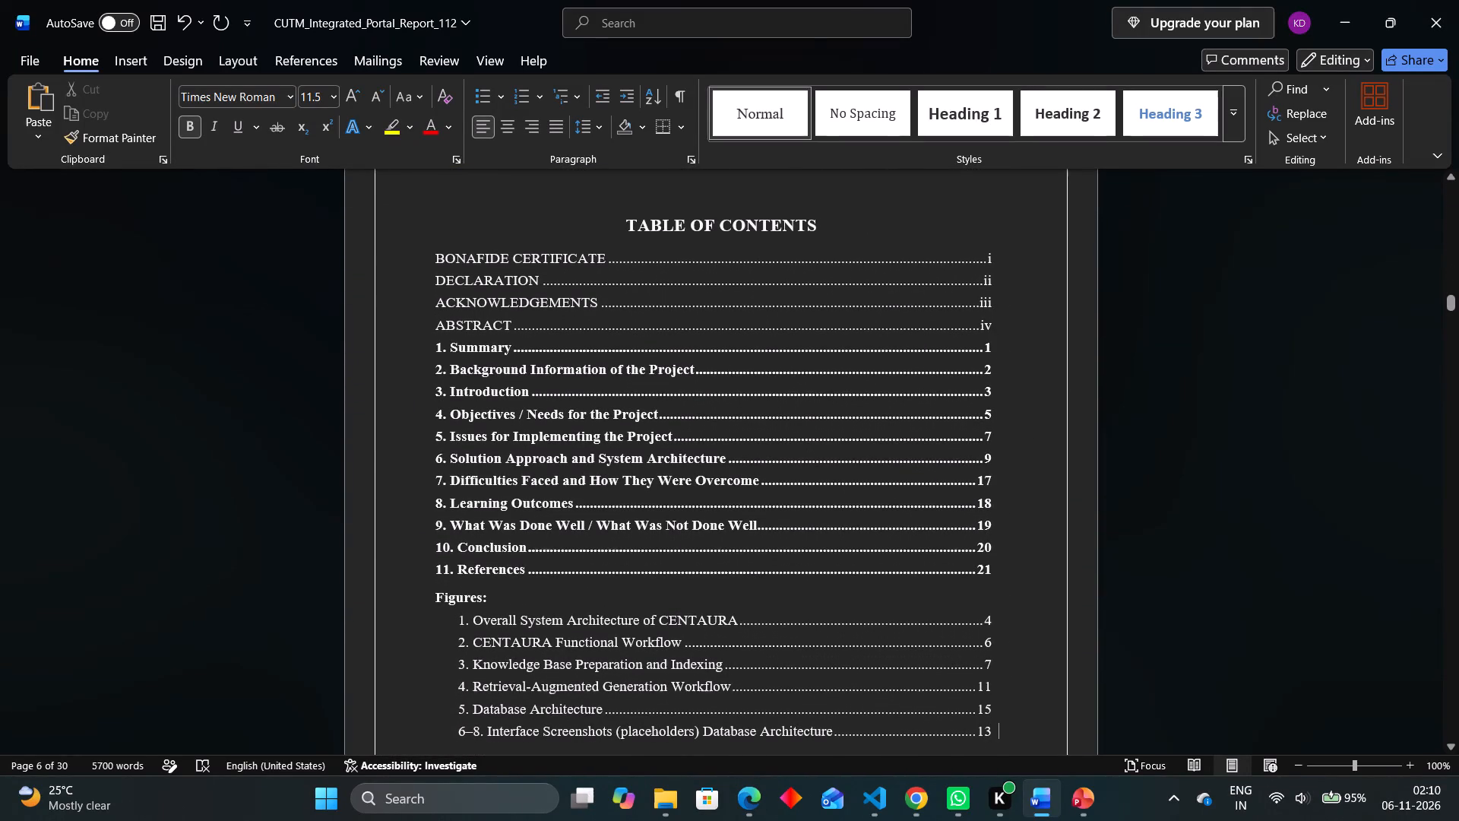
pyautogui.click(992, 481)
pyautogui.press('BackSpace')
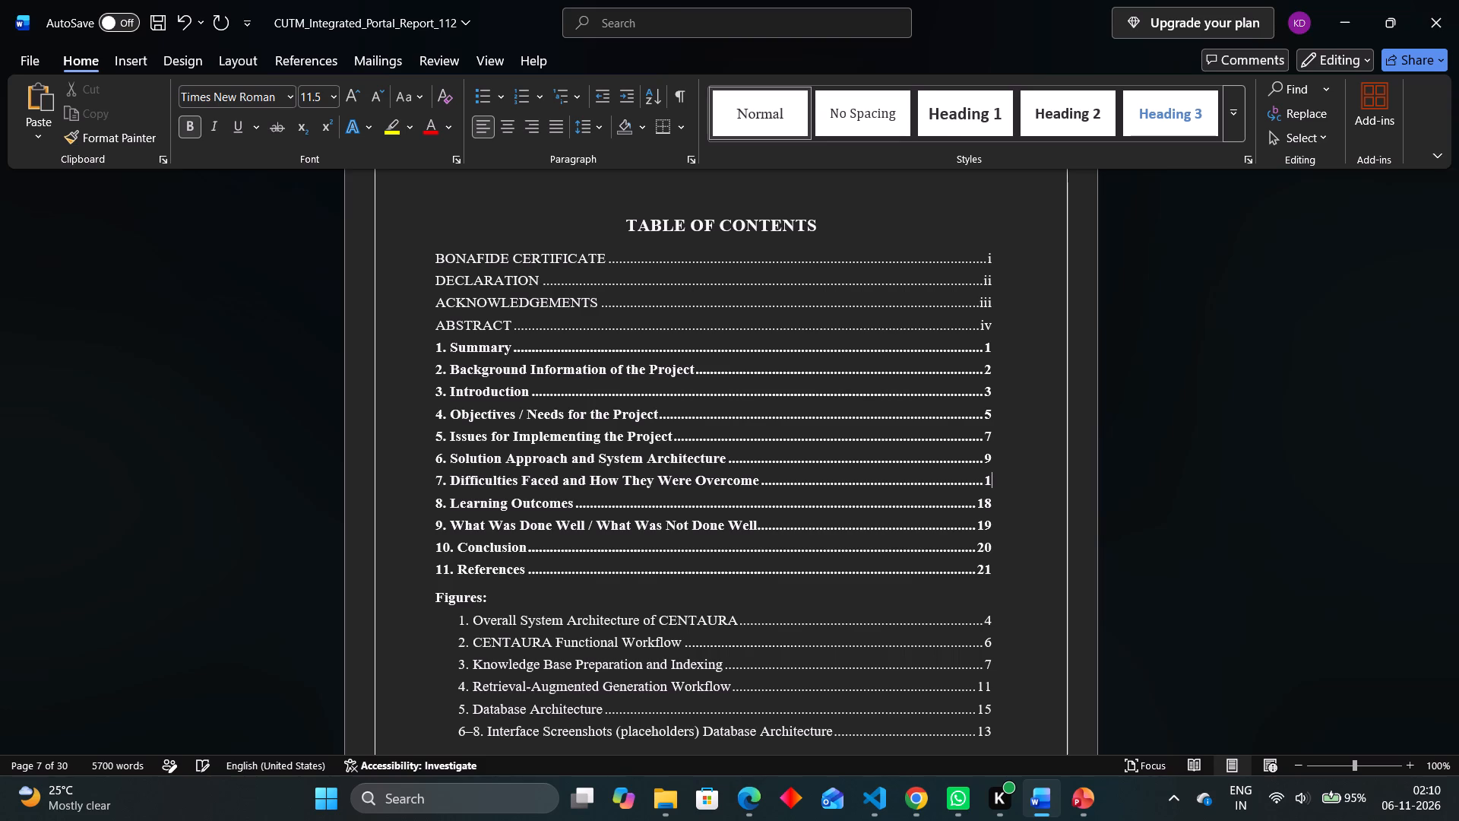
pyautogui.press('5')
pyautogui.press('Down')
pyautogui.press('BackSpace')
pyautogui.press('7')
# Check the starting pages of sections 9, 10 and 11 in the report body against the table of contents.
pyautogui.scroll(-10, 1136, 521)
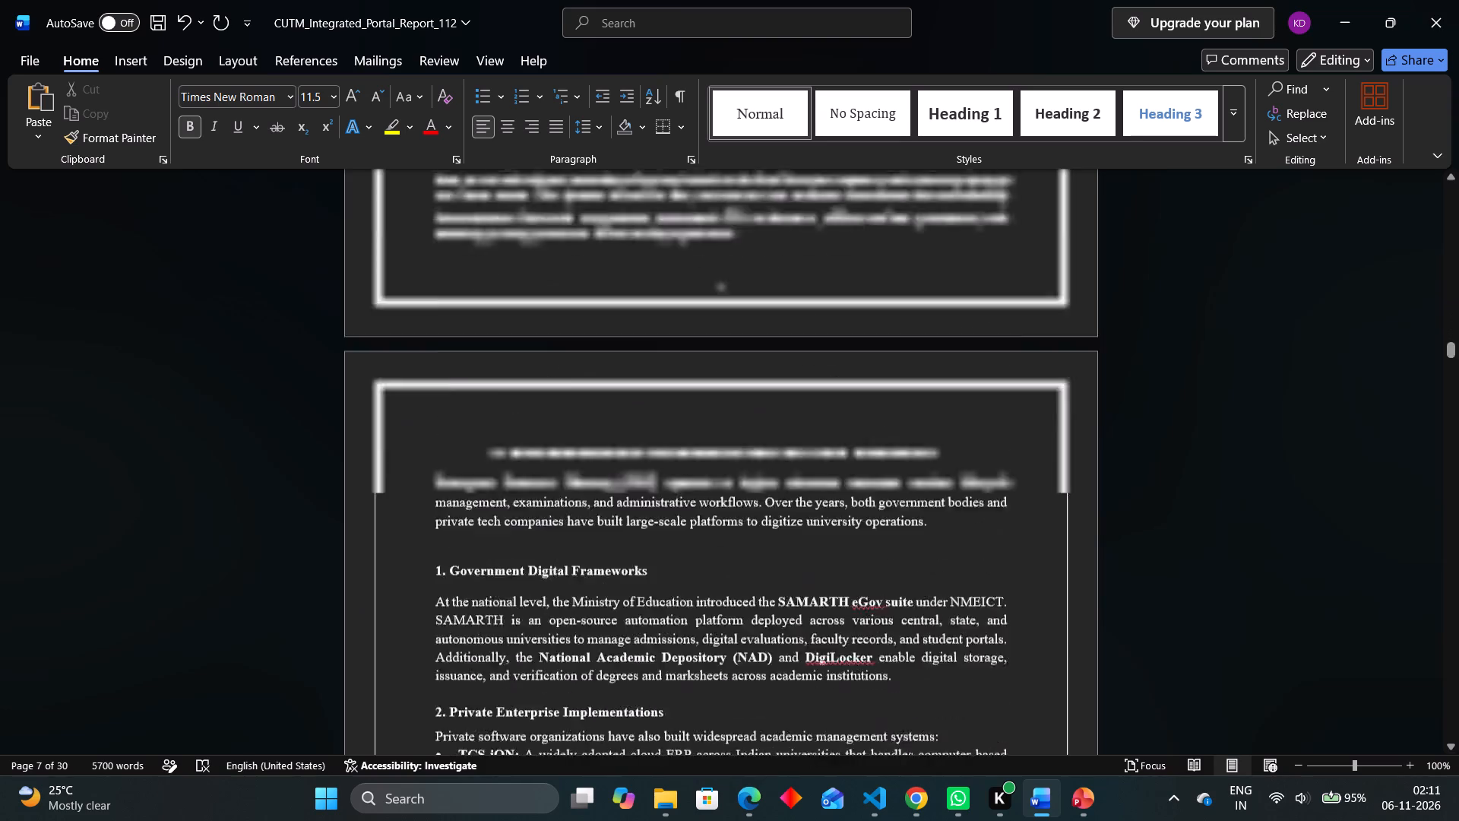
pyautogui.scroll(-15, 1136, 521)
pyautogui.scroll(-11, 1136, 521)
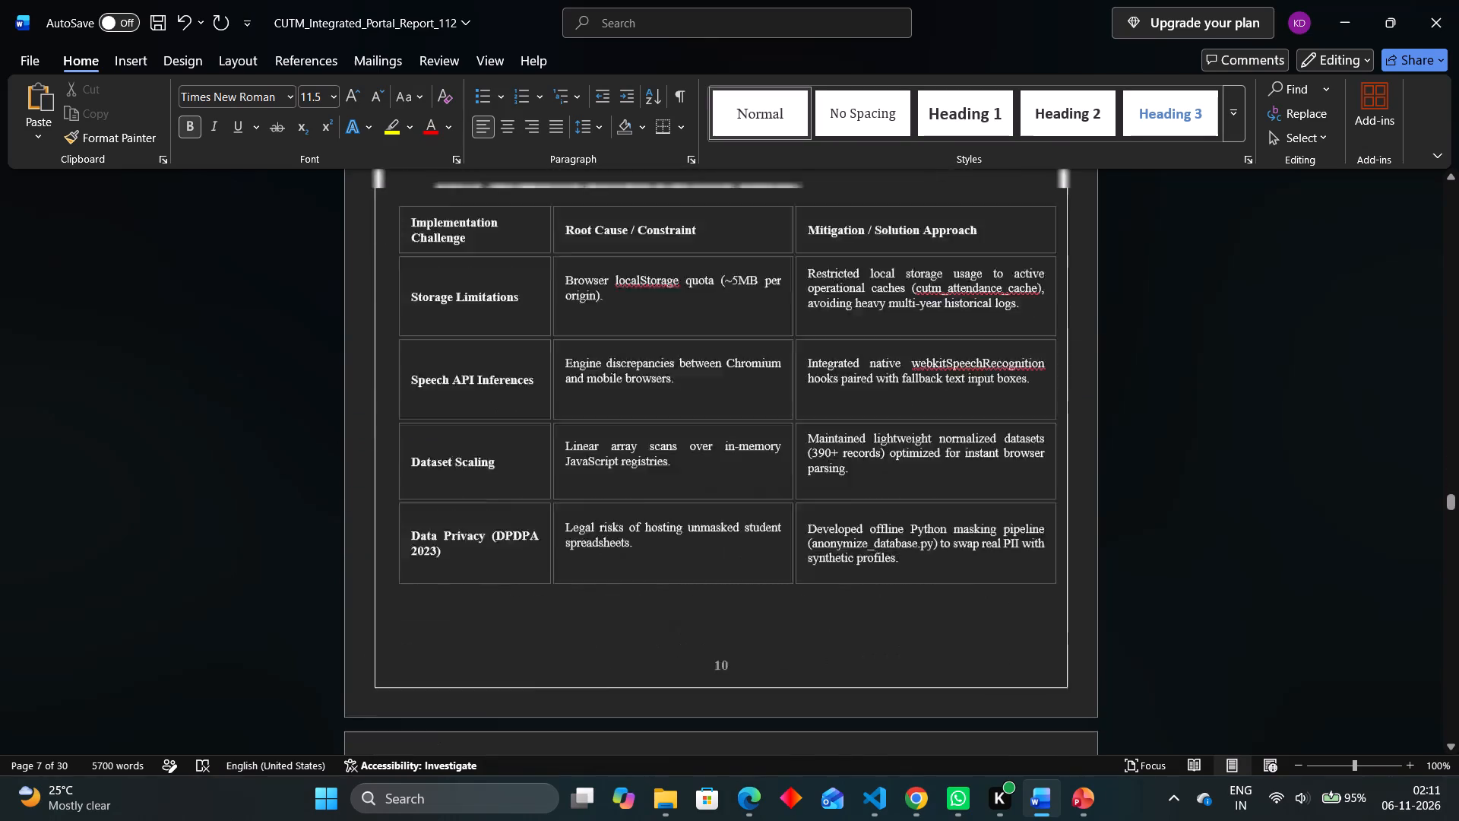
pyautogui.scroll(-11, 1136, 521)
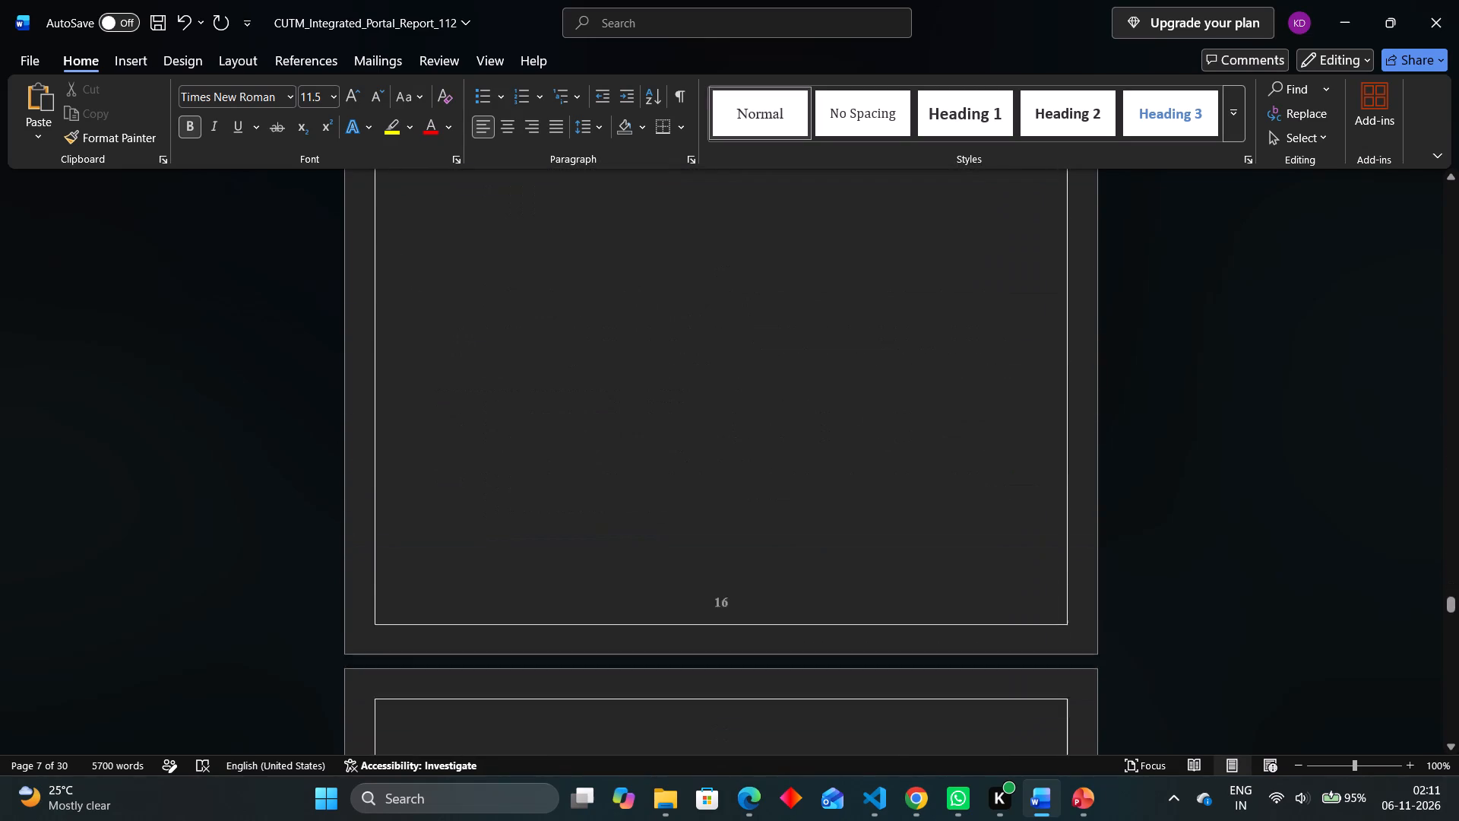
pyautogui.scroll(-4, 1136, 521)
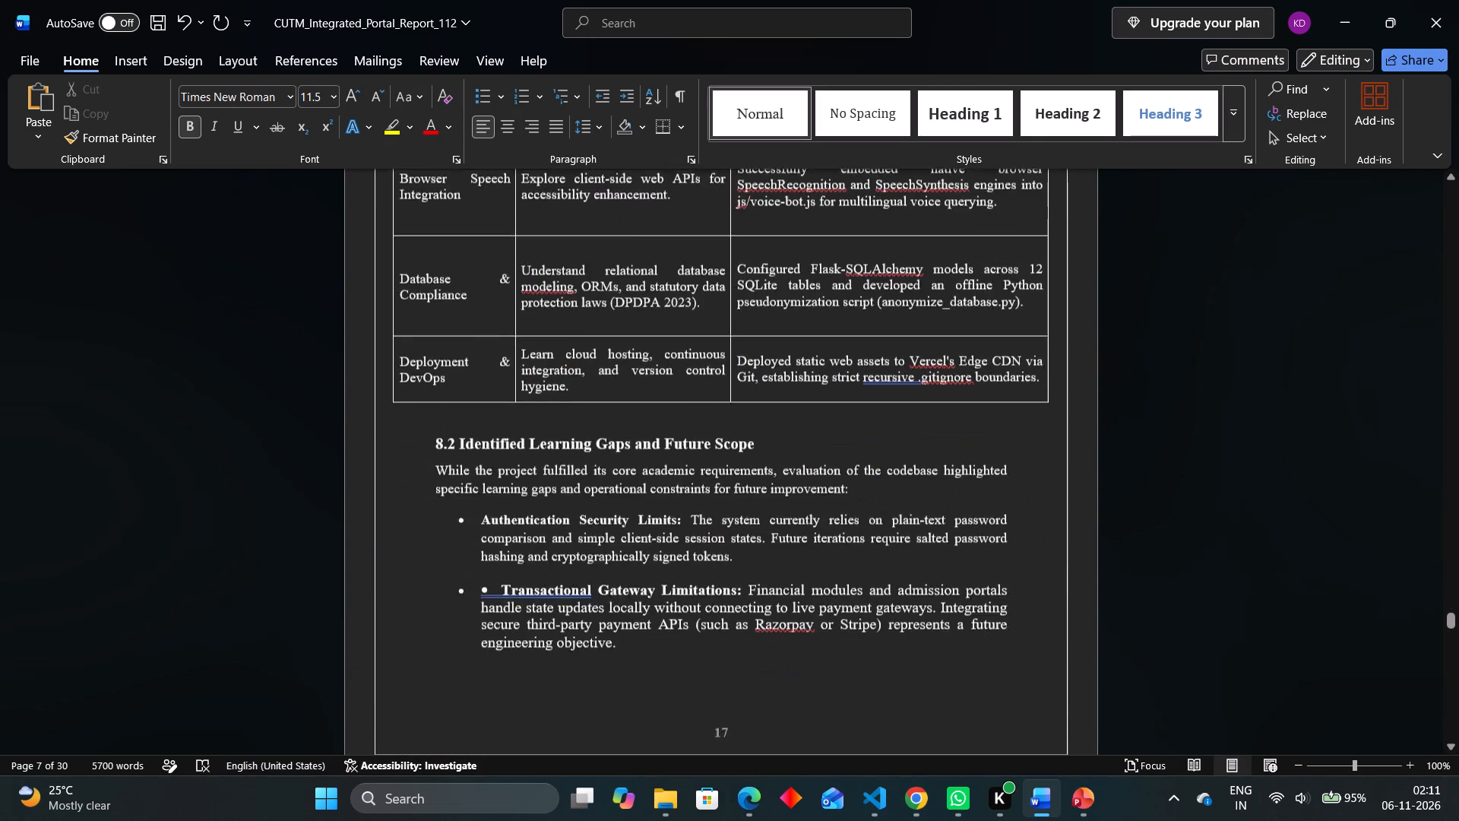
pyautogui.scroll(-5, 1136, 521)
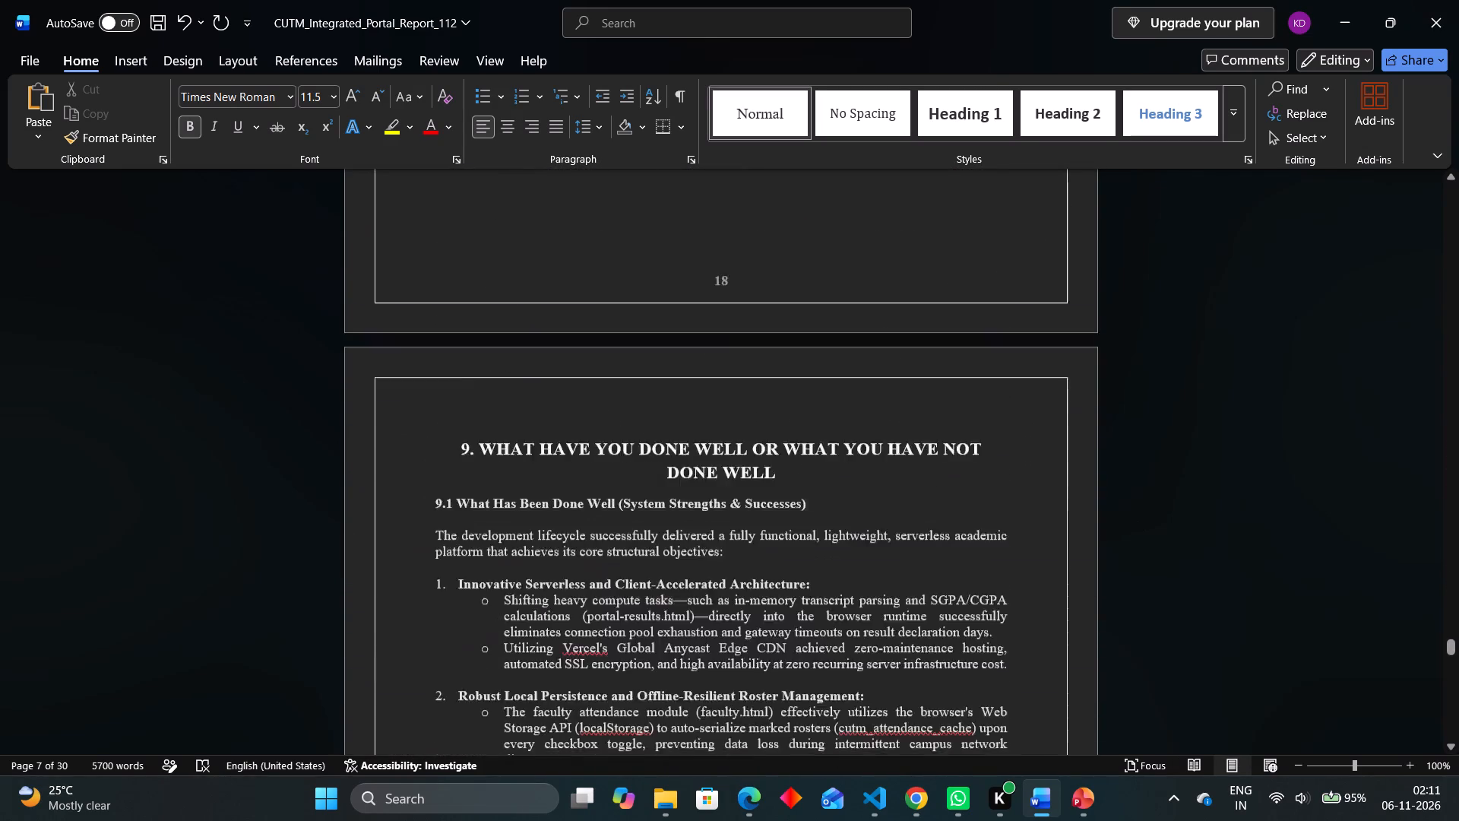
pyautogui.scroll(-5, 1136, 521)
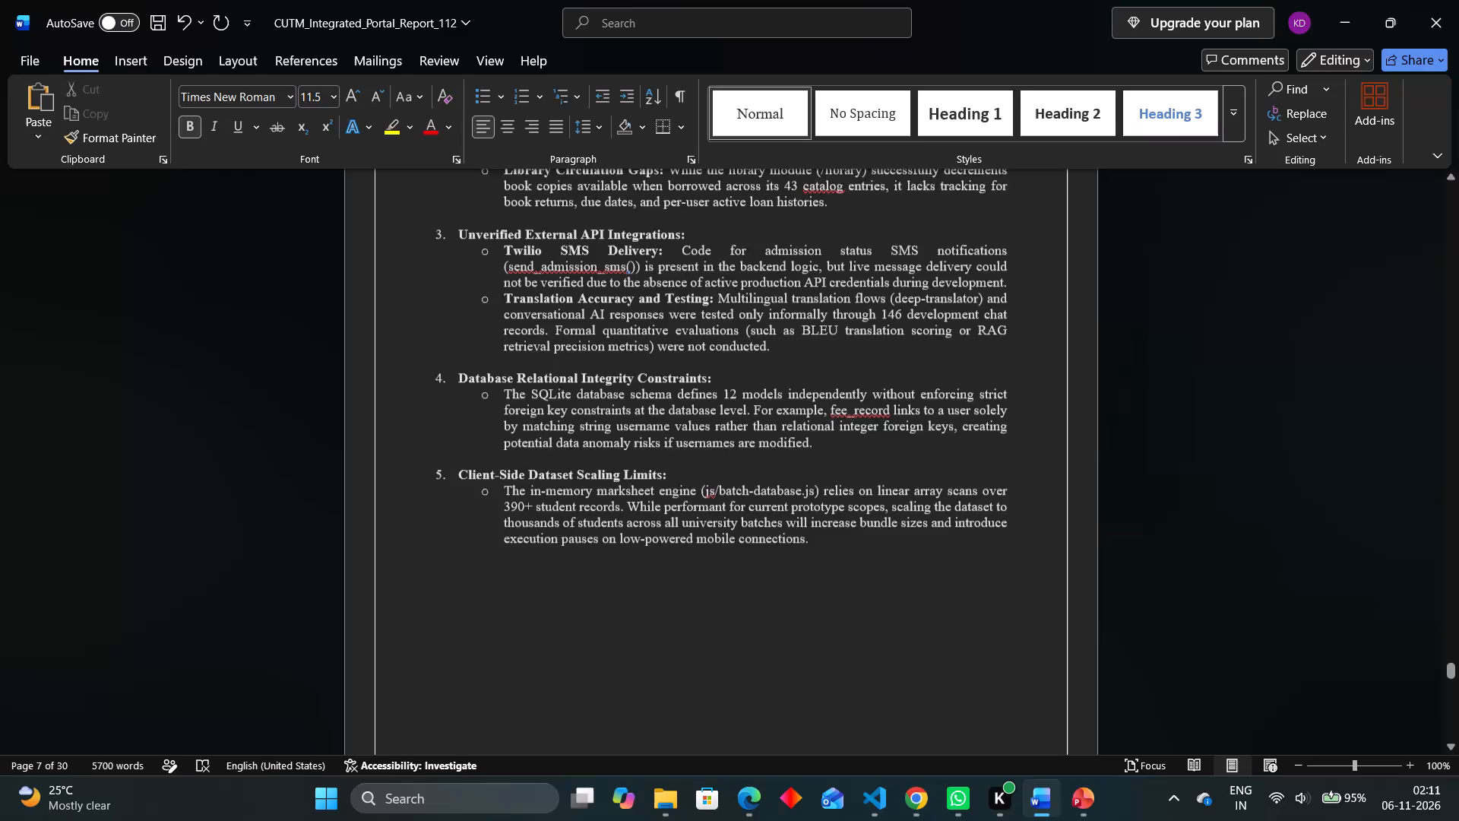
pyautogui.scroll(-5, 1136, 521)
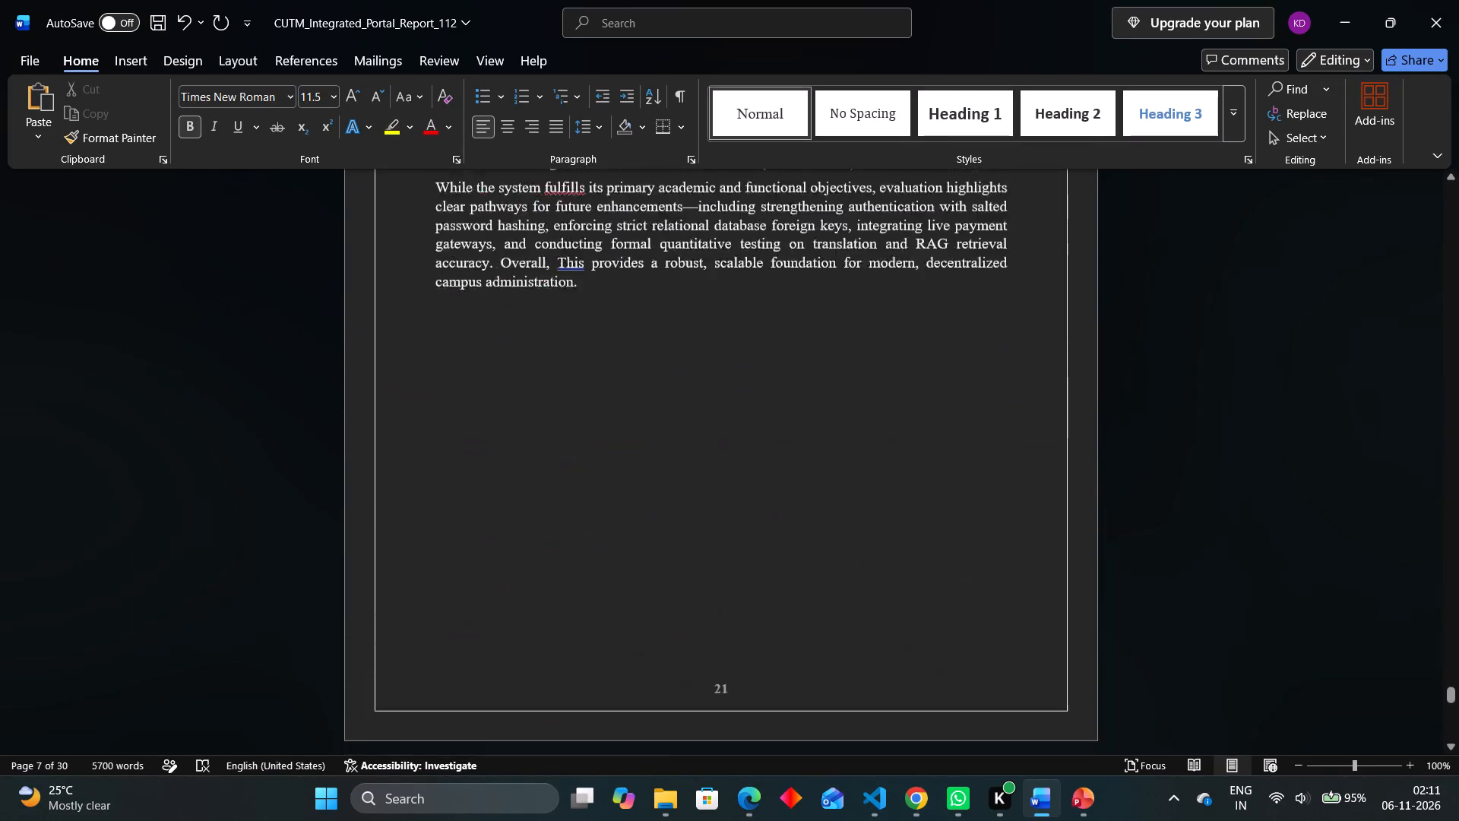
pyautogui.scroll(-2, 1136, 521)
# In the table of contents, set the page number of 10. Conclusion to 21 and of 11. References to 22.
pyautogui.scroll(20, 1136, 521)
pyautogui.scroll(15, 1136, 521)
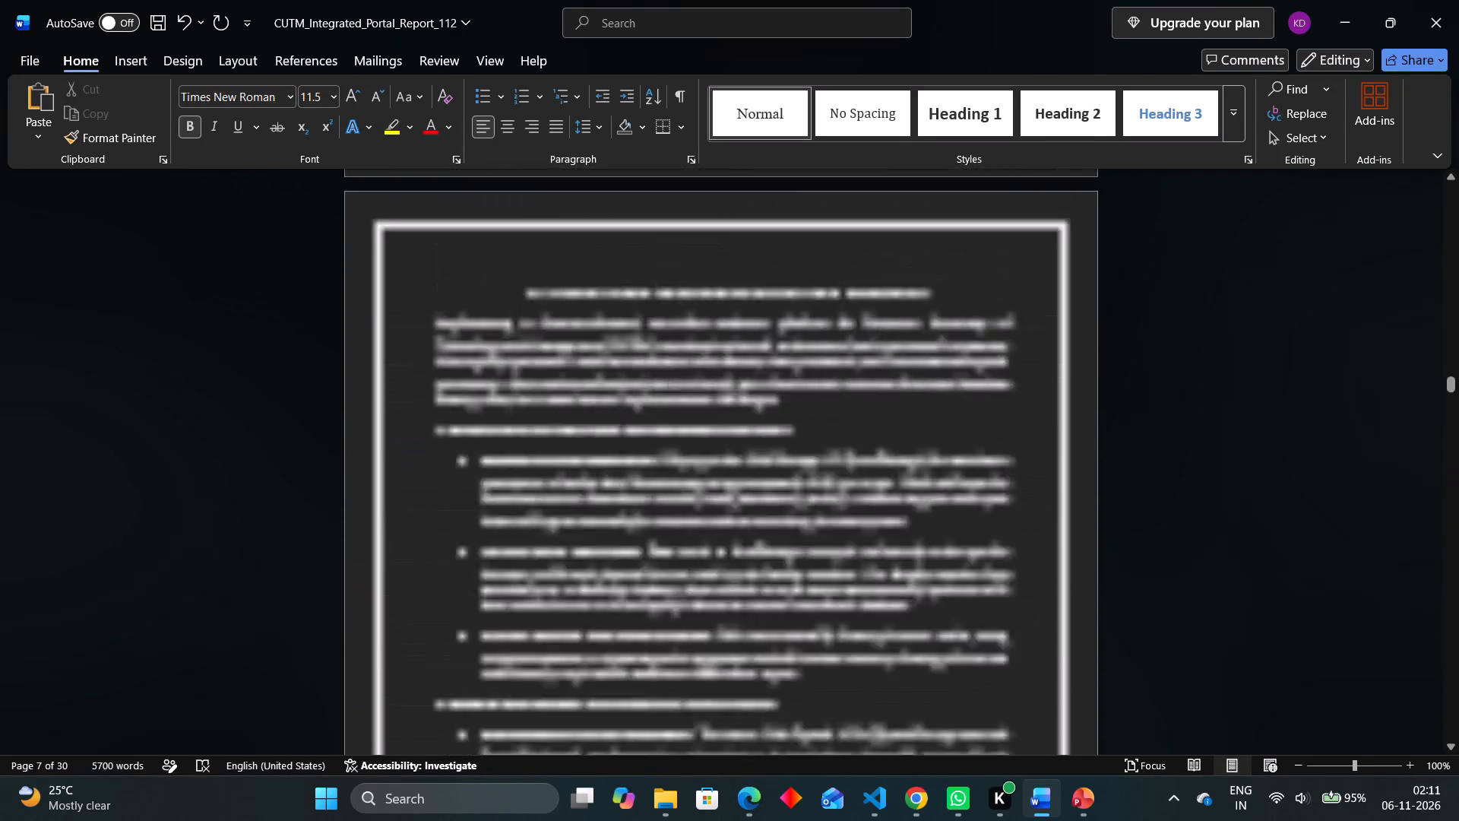
pyautogui.scroll(8, 1136, 521)
pyautogui.scroll(-14, 1136, 521)
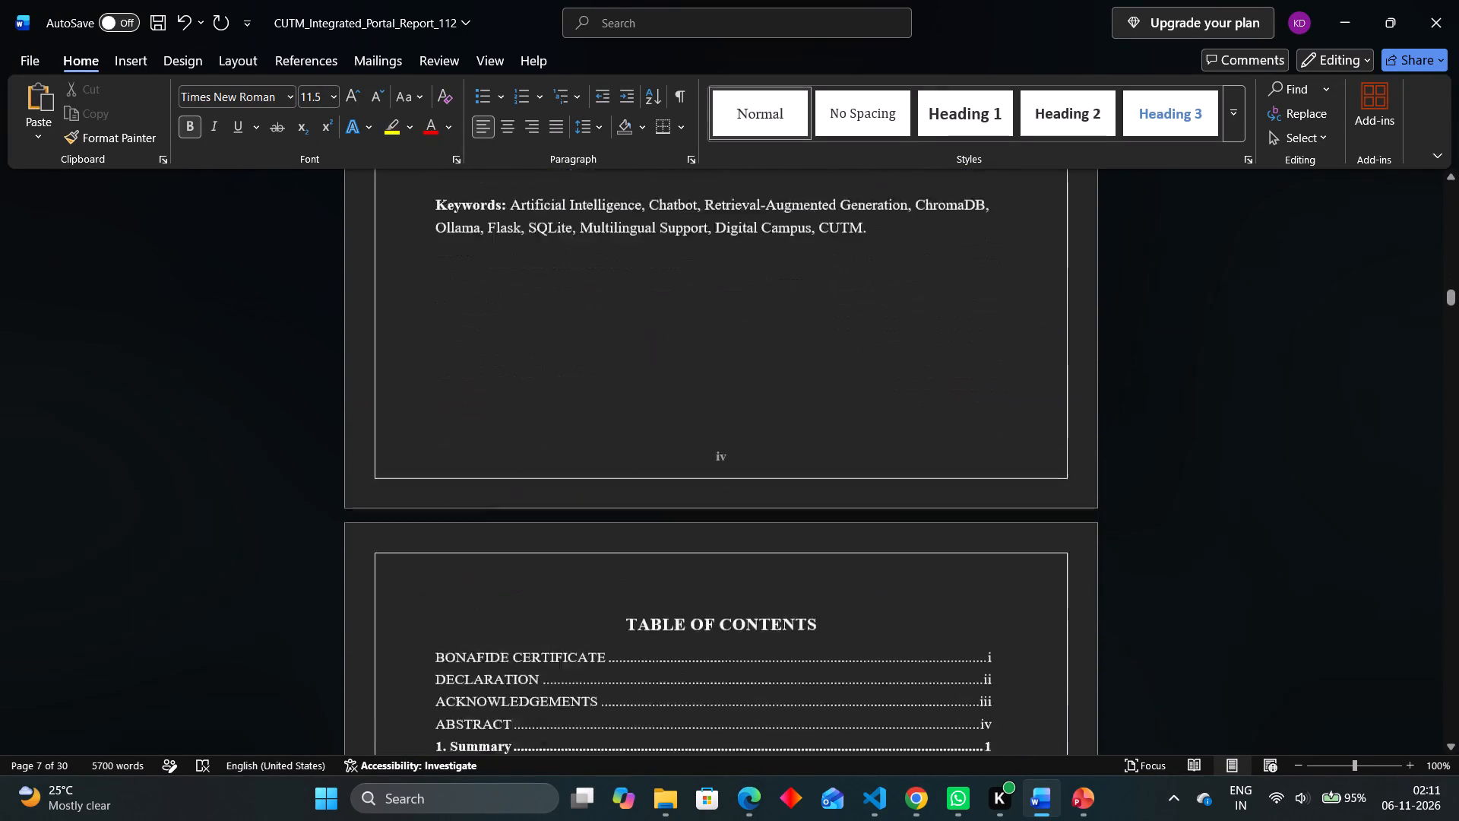
pyautogui.scroll(-3, 1136, 521)
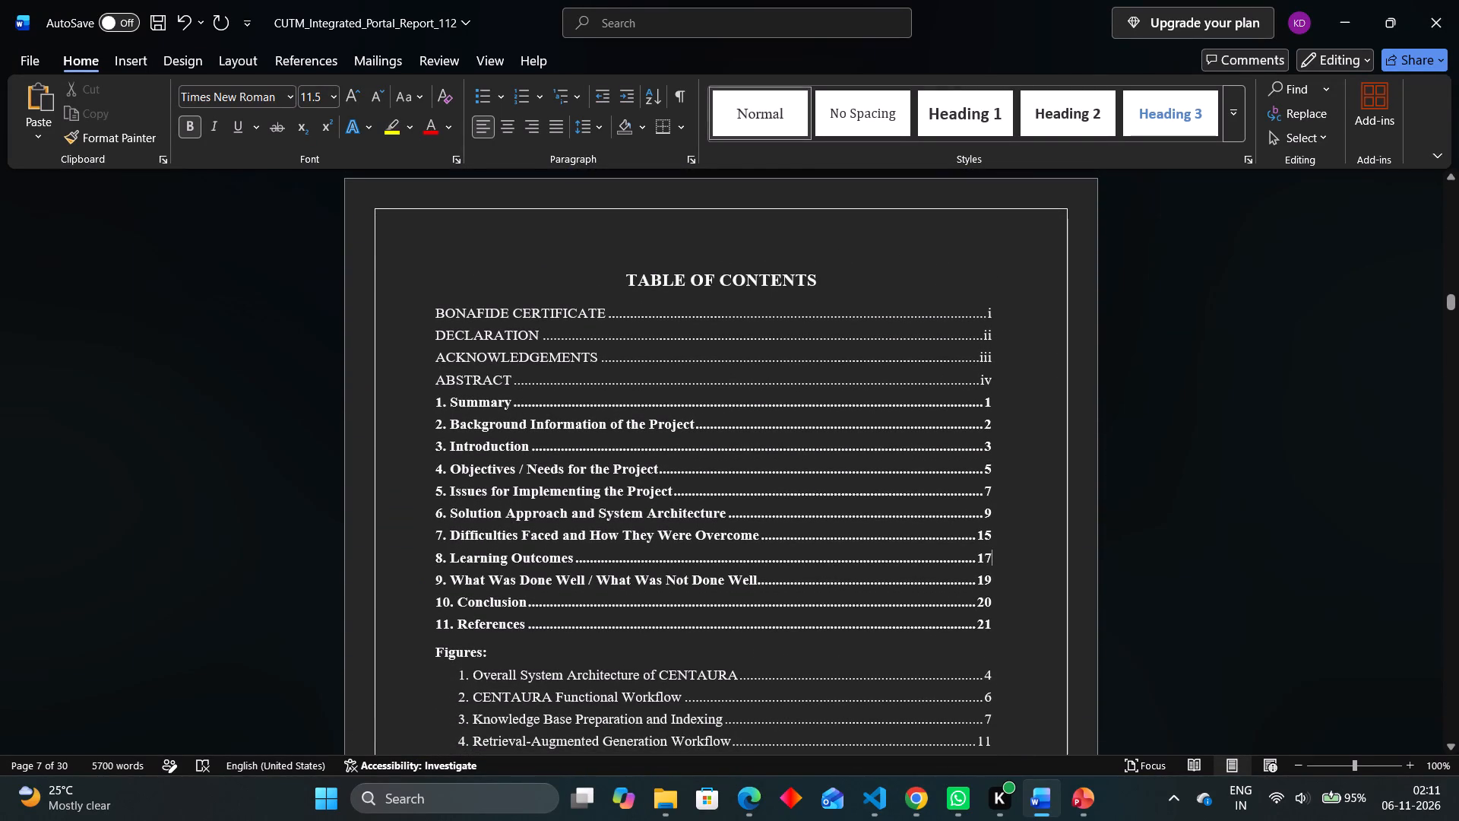
pyautogui.click(995, 600)
pyautogui.press('BackSpace')
pyautogui.press('1')
pyautogui.press('Down')
pyautogui.press('BackSpace')
pyautogui.press('2')
pyautogui.scroll(-1, 995, 600)
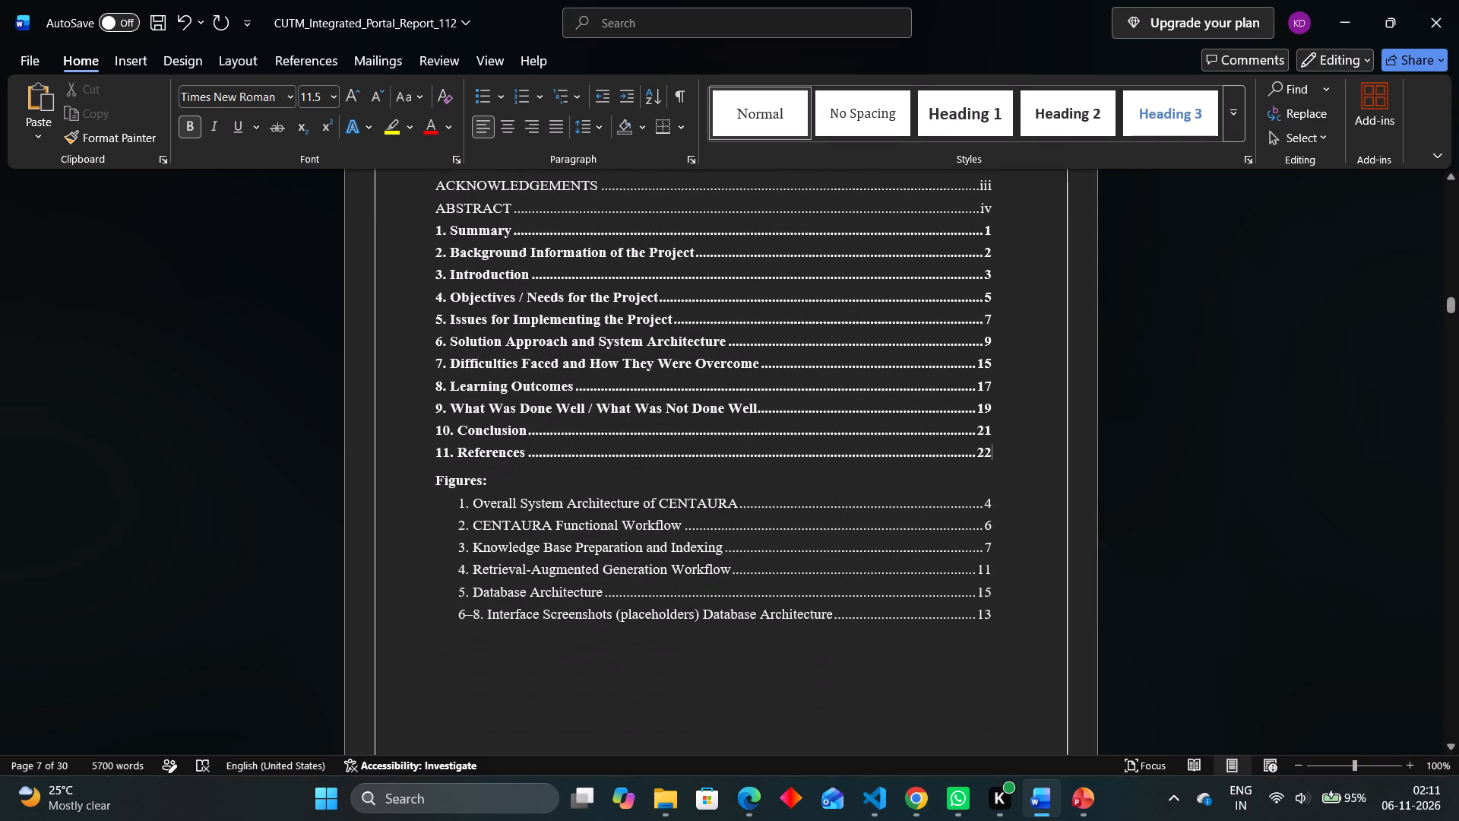
pyautogui.scroll(1, 995, 600)
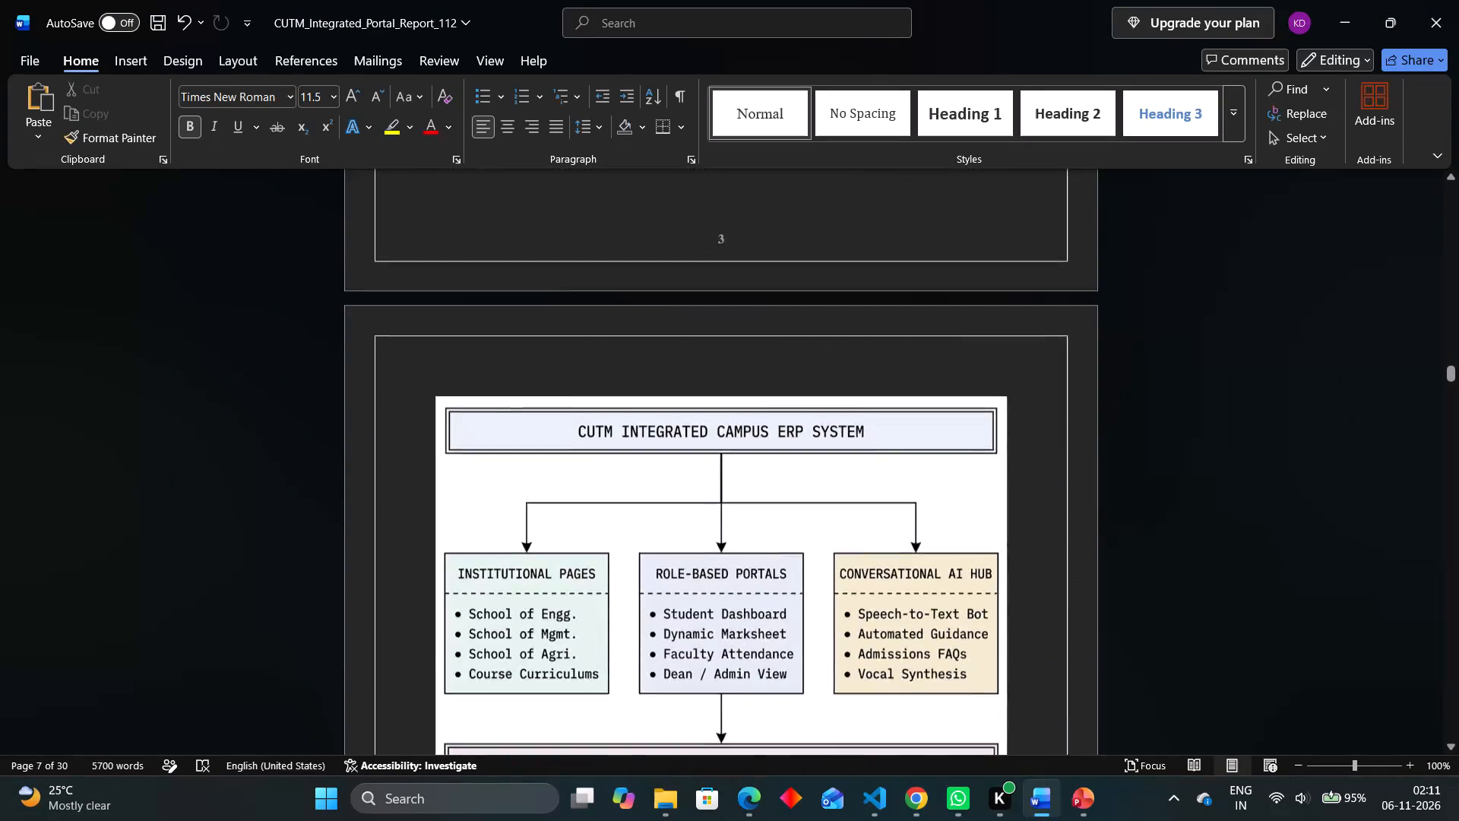
pyautogui.scroll(-5, 937, 636)
pyautogui.scroll(3, 937, 636)
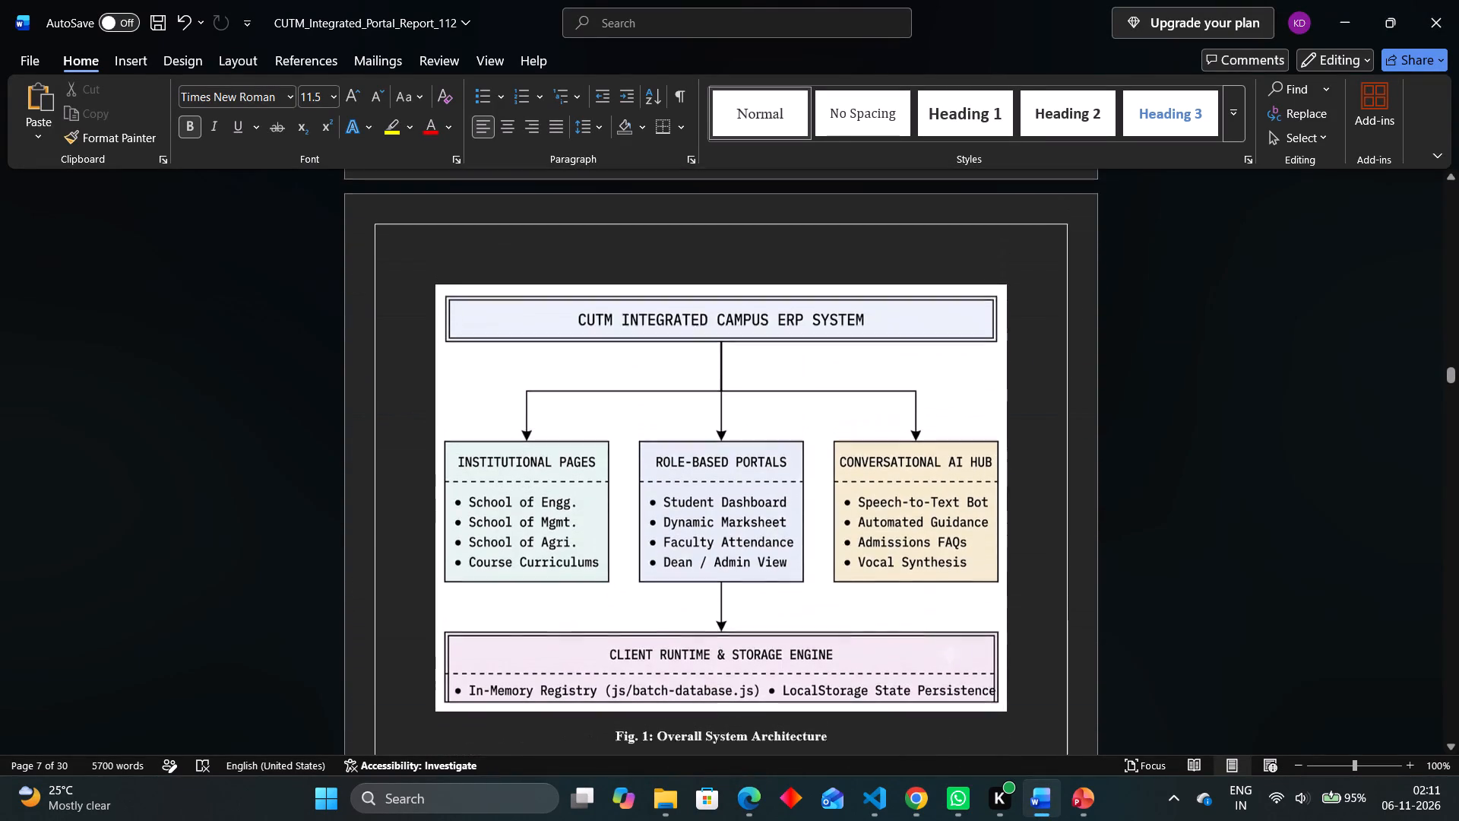
pyautogui.scroll(-1, 937, 636)
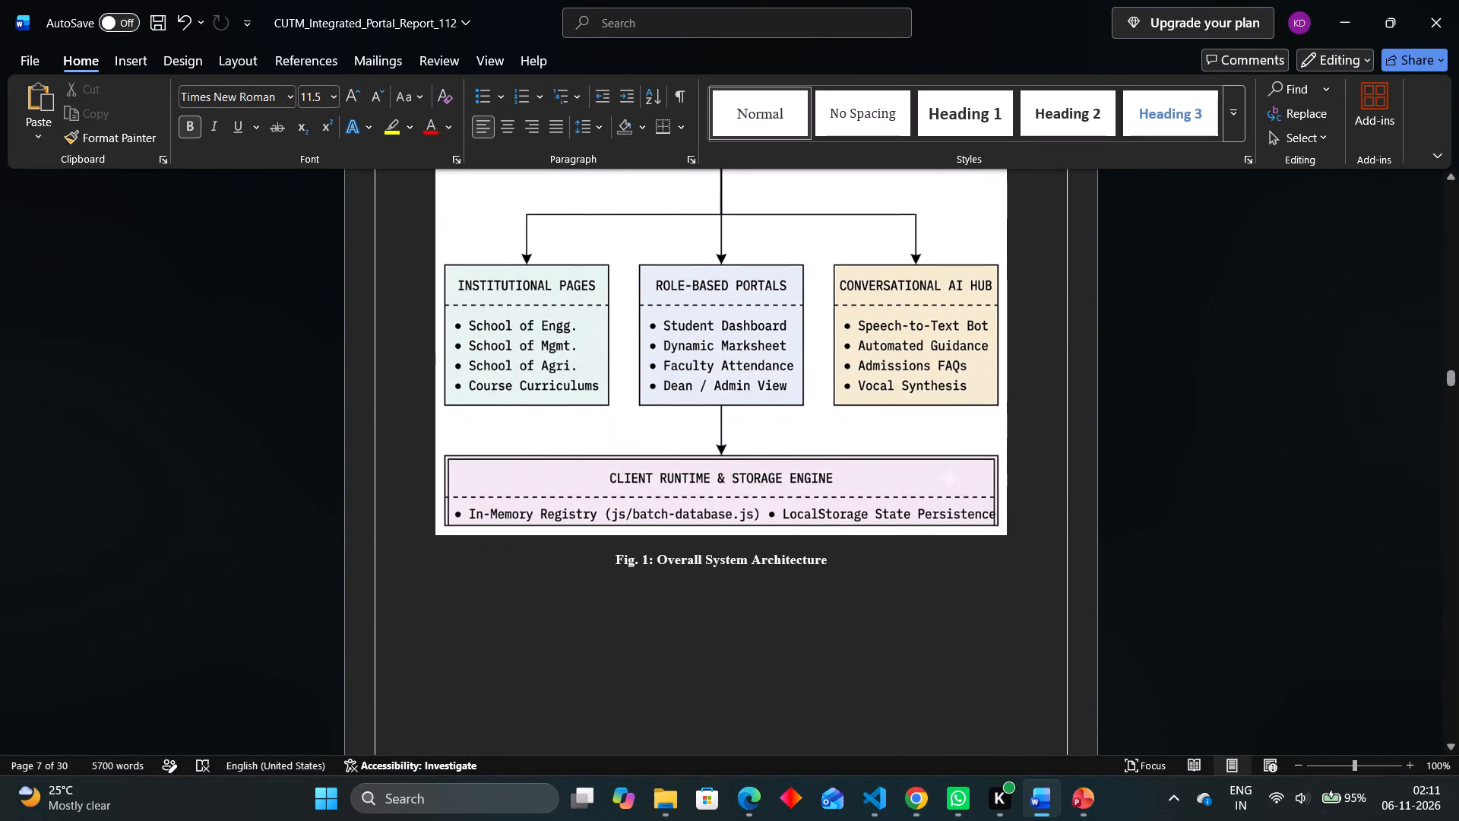
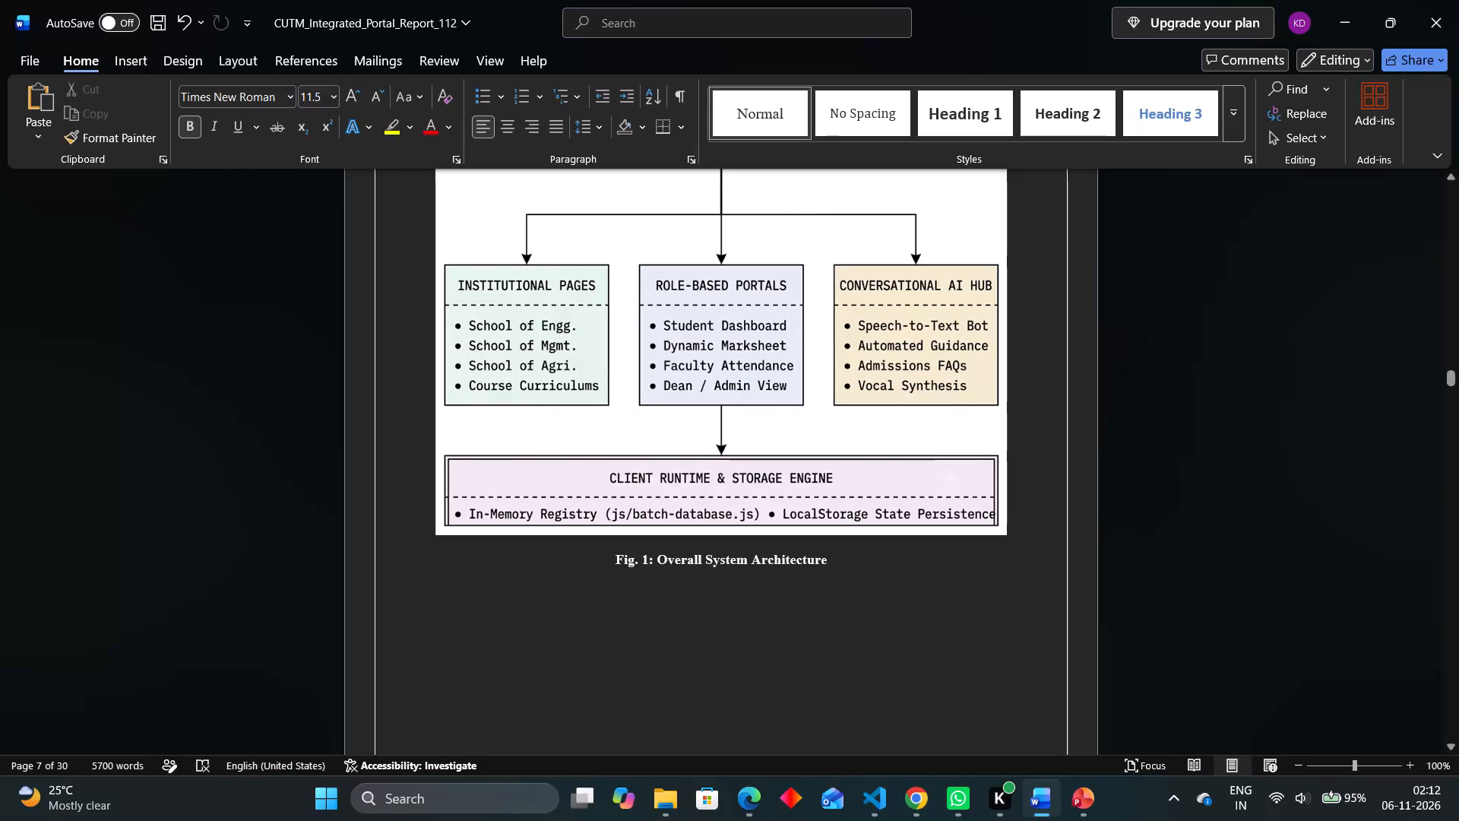
# Copy the caption "Fig. 1: Overall System Architecture" below the architecture diagram.
pyautogui.moveTo(830, 558); pyautogui.dragTo(707, 565)
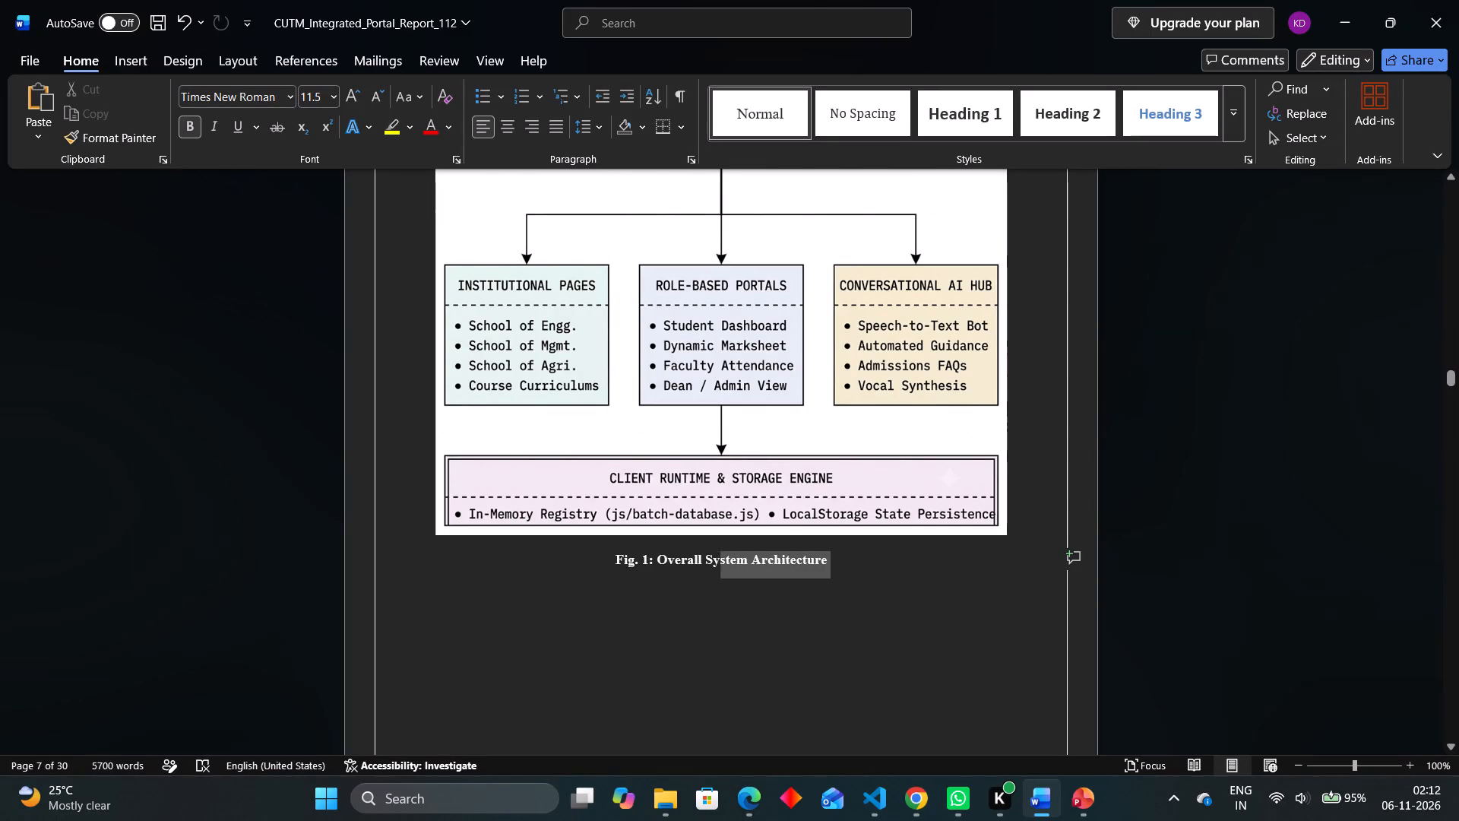
pyautogui.moveTo(707, 565); pyautogui.dragTo(620, 561)
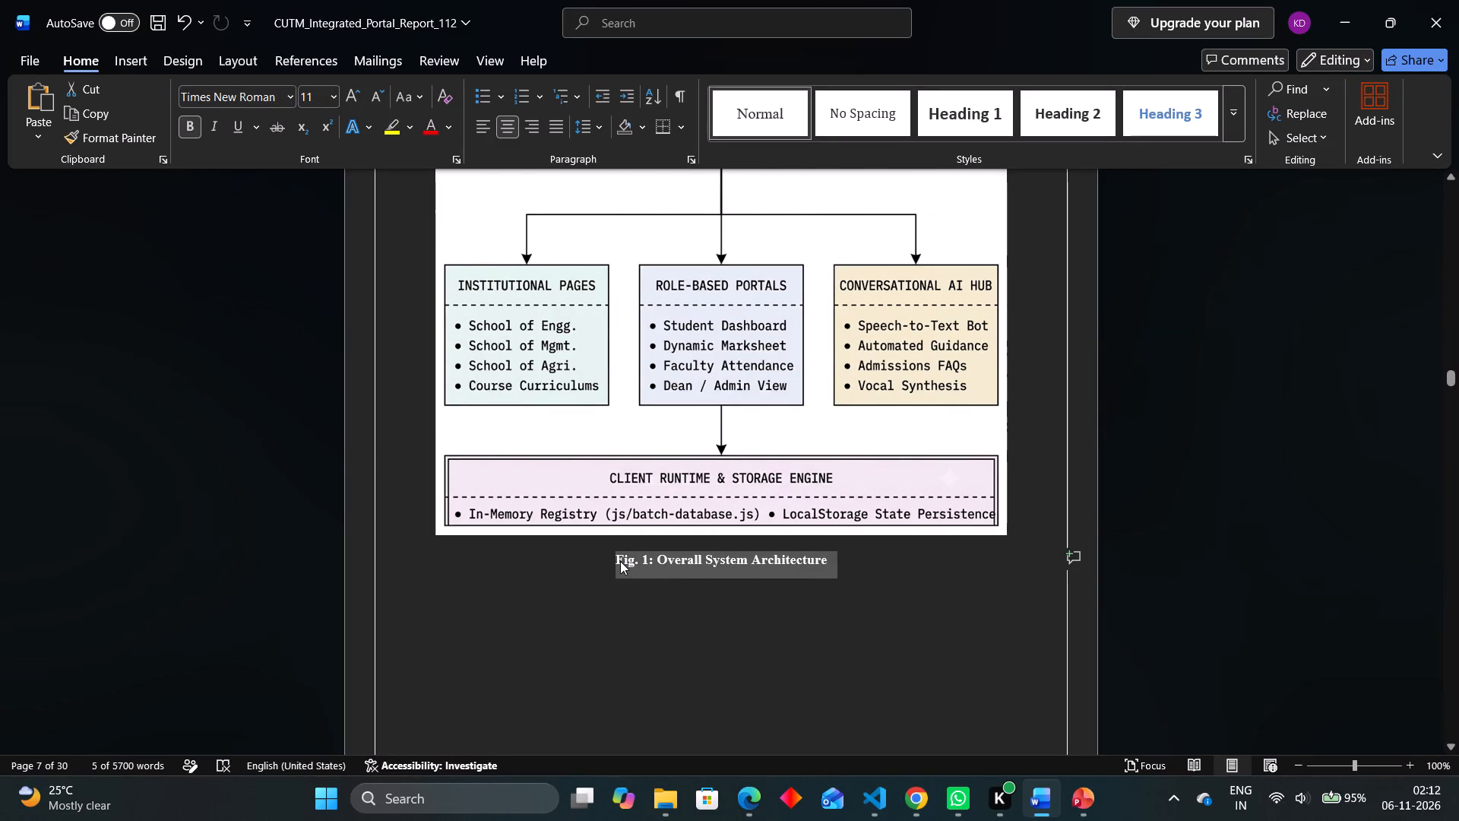
pyautogui.hotkey('ctrl', 'c')
# Find the functional workflow diagram in the report body and copy its caption "Fig. 2: Functional Workflow".
pyautogui.scroll(-1, 806, 609)
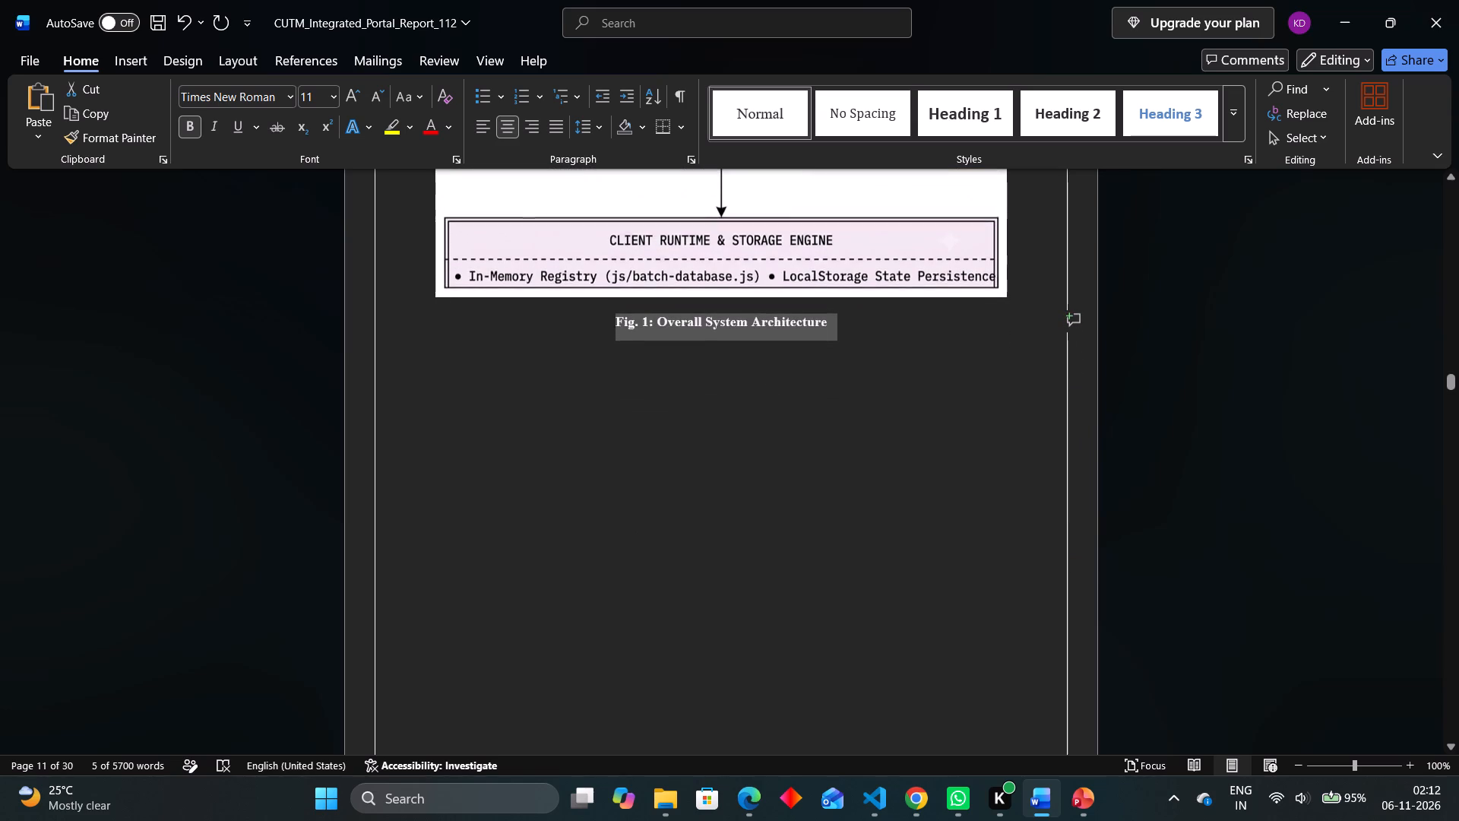
pyautogui.scroll(-2, 806, 609)
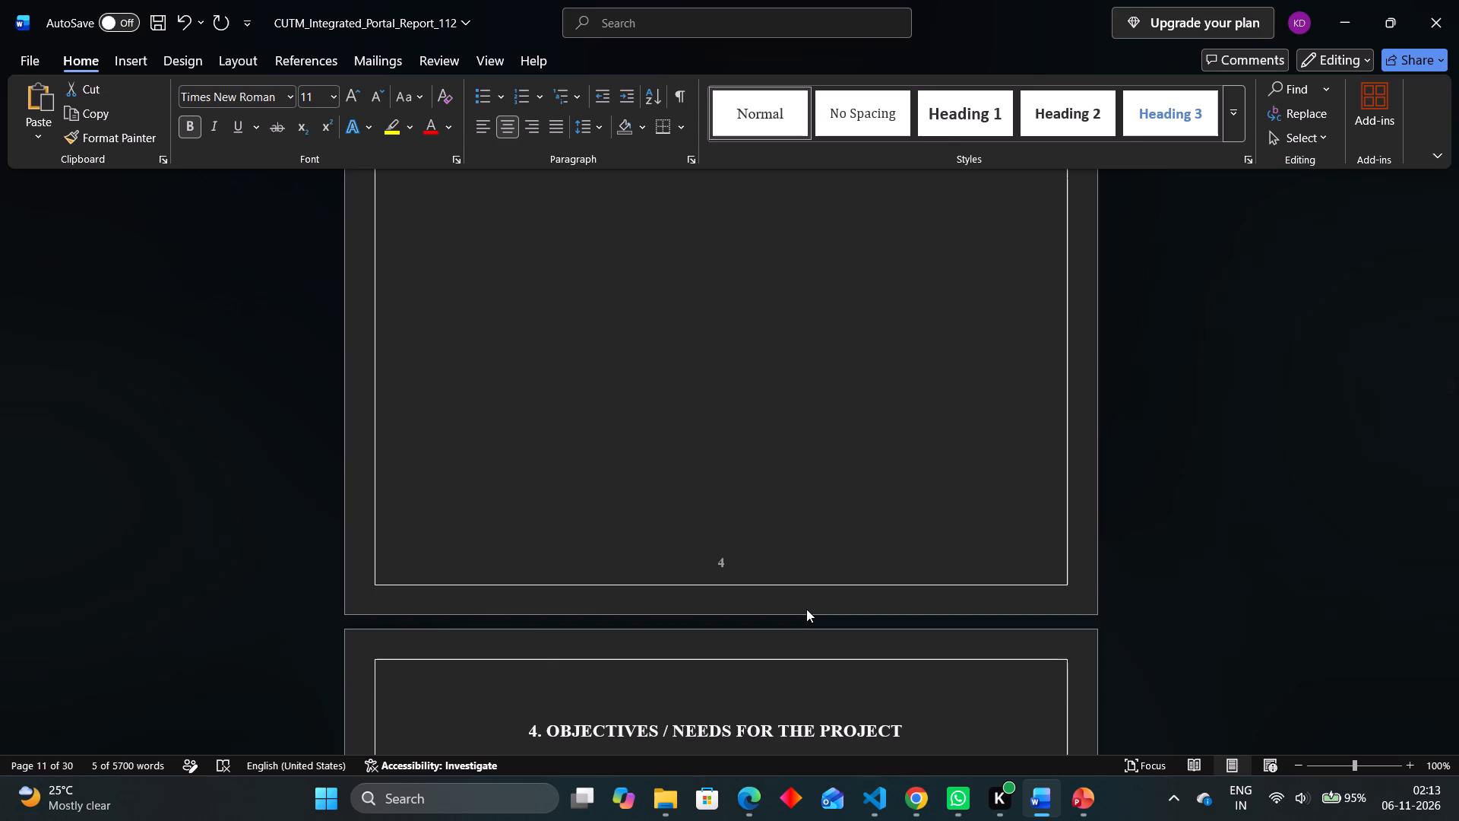
pyautogui.scroll(-3, 806, 609)
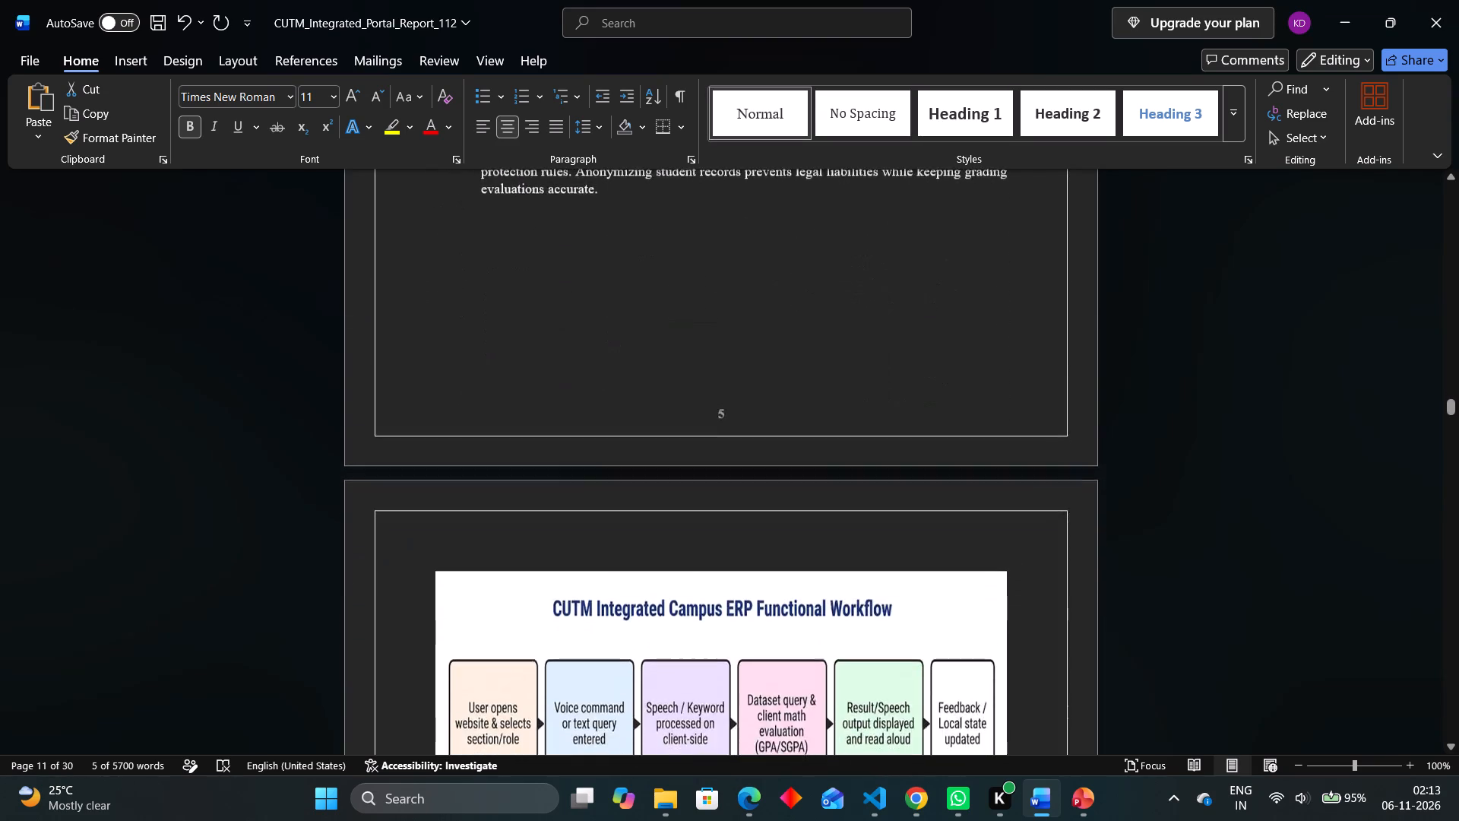
pyautogui.scroll(-2, 806, 609)
pyautogui.moveTo(809, 611); pyautogui.dragTo(686, 618)
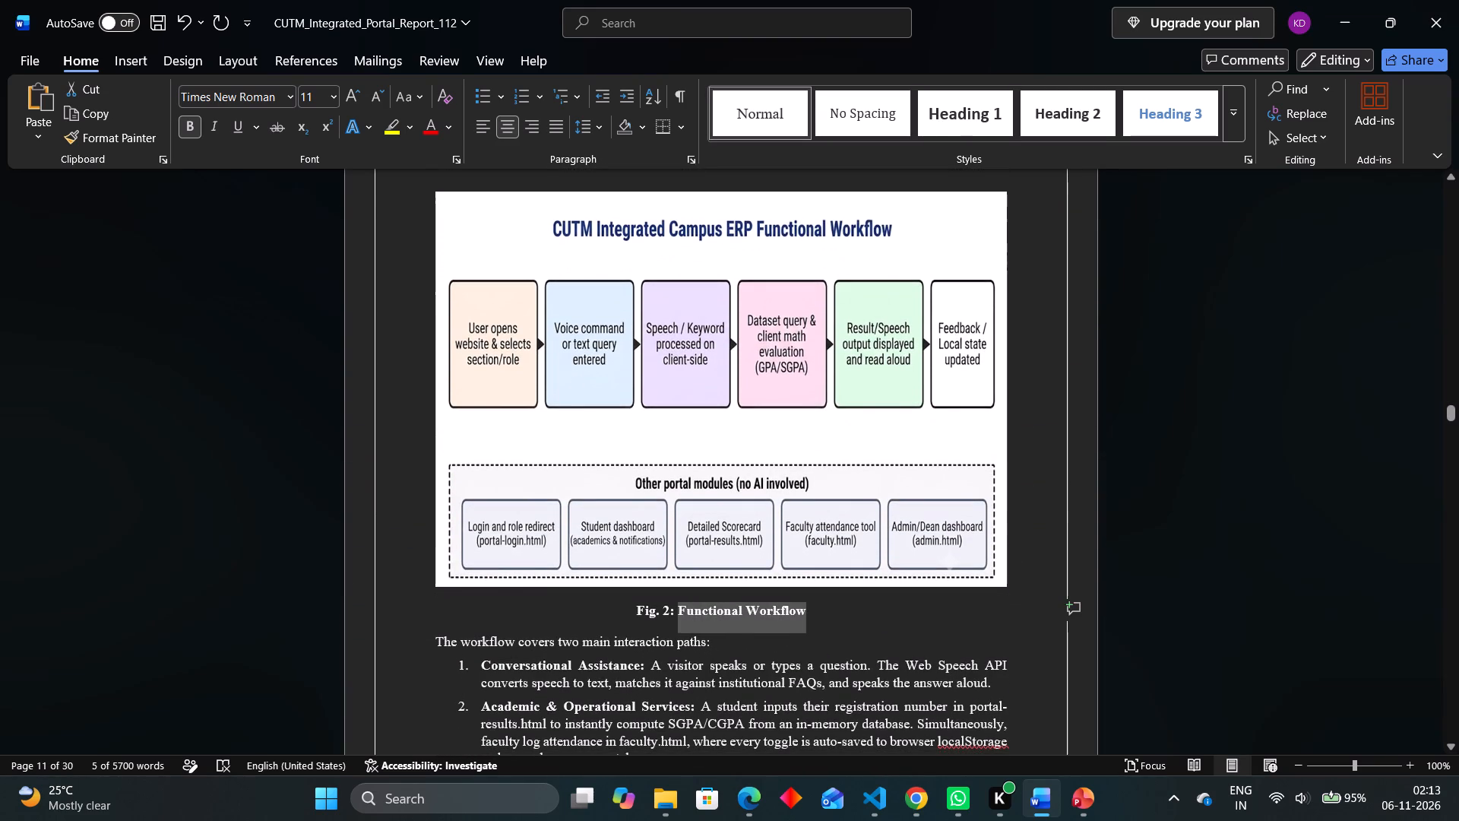
pyautogui.moveTo(686, 618); pyautogui.dragTo(638, 617)
pyautogui.hotkey('ctrl', 'c')
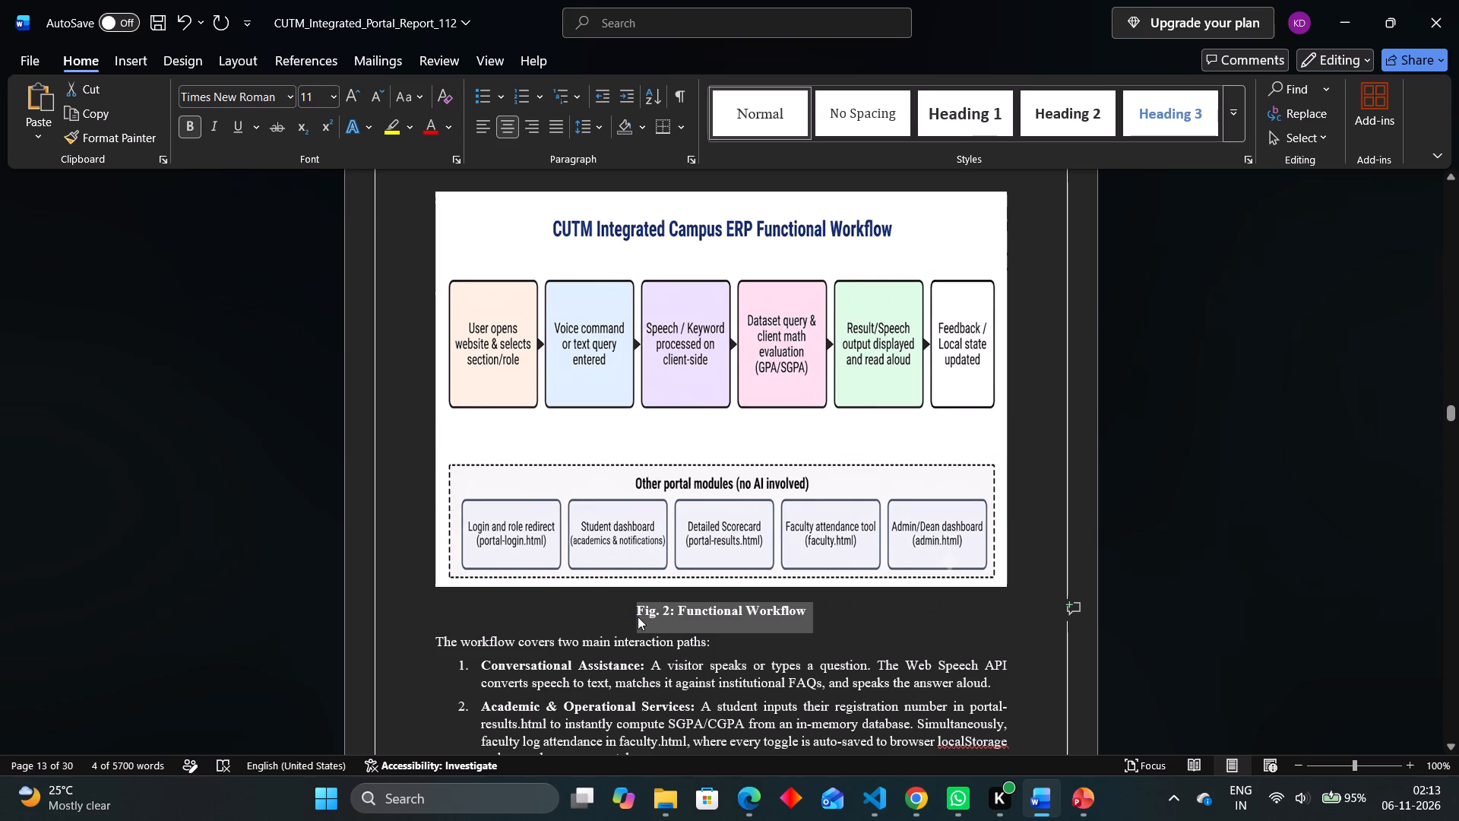
# Find the block diagram in section 6.2 and copy its caption "Fig 3: CUTM Integrated Campus ERP System Solution Block Diagram".
pyautogui.scroll(-2, 638, 617)
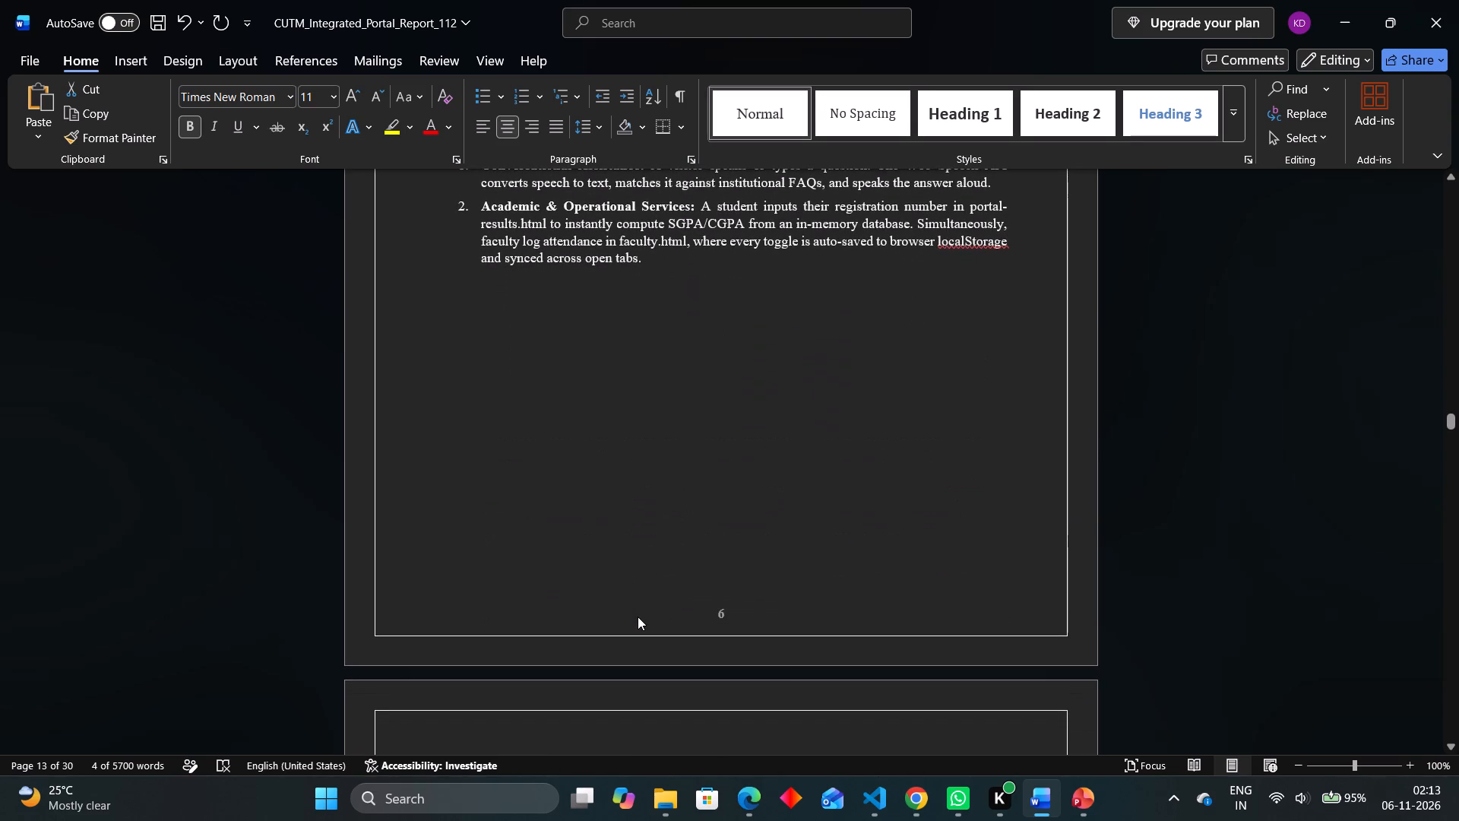
pyautogui.scroll(-3, 638, 617)
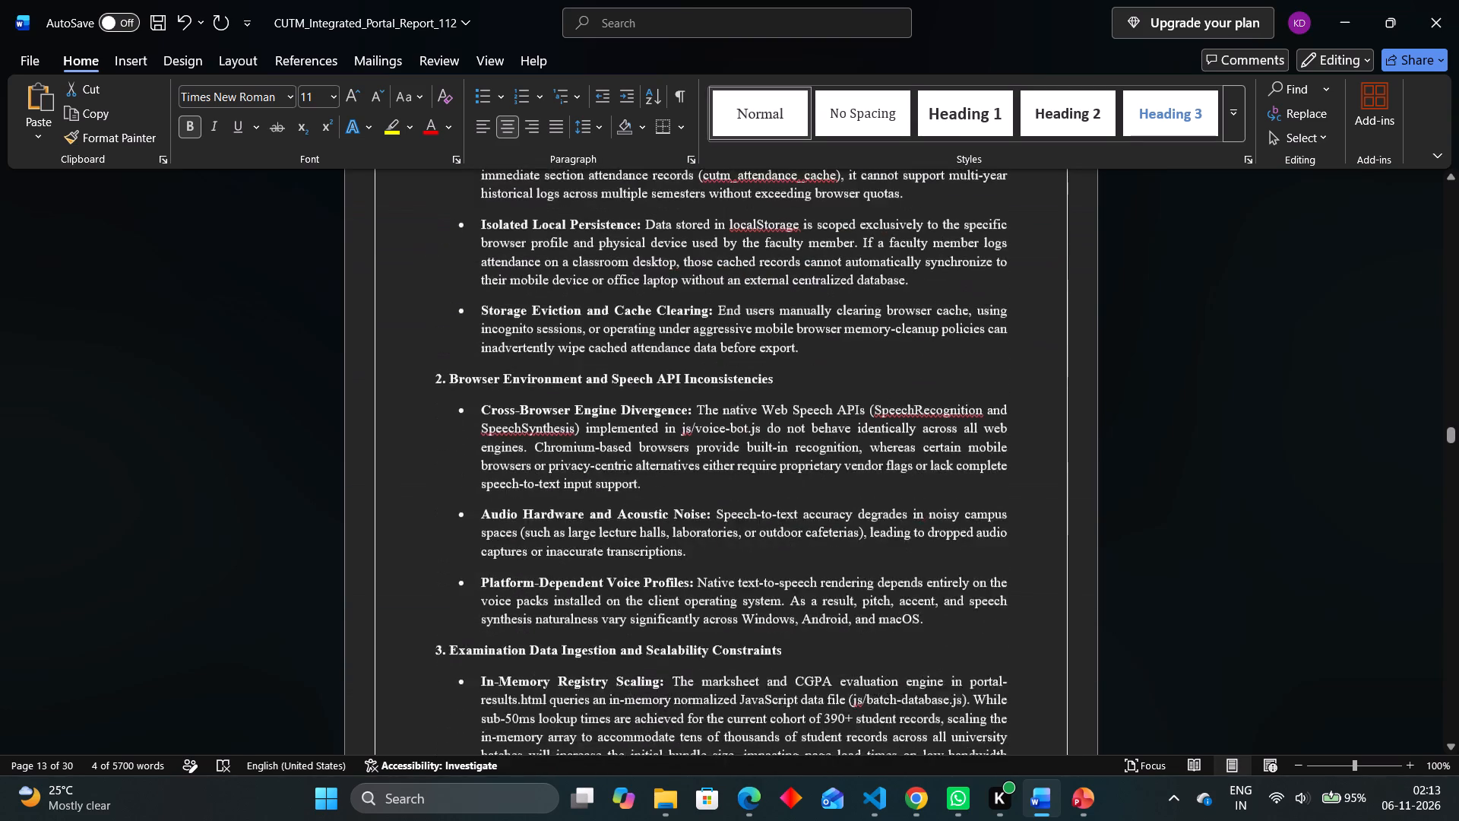
pyautogui.scroll(-6, 638, 617)
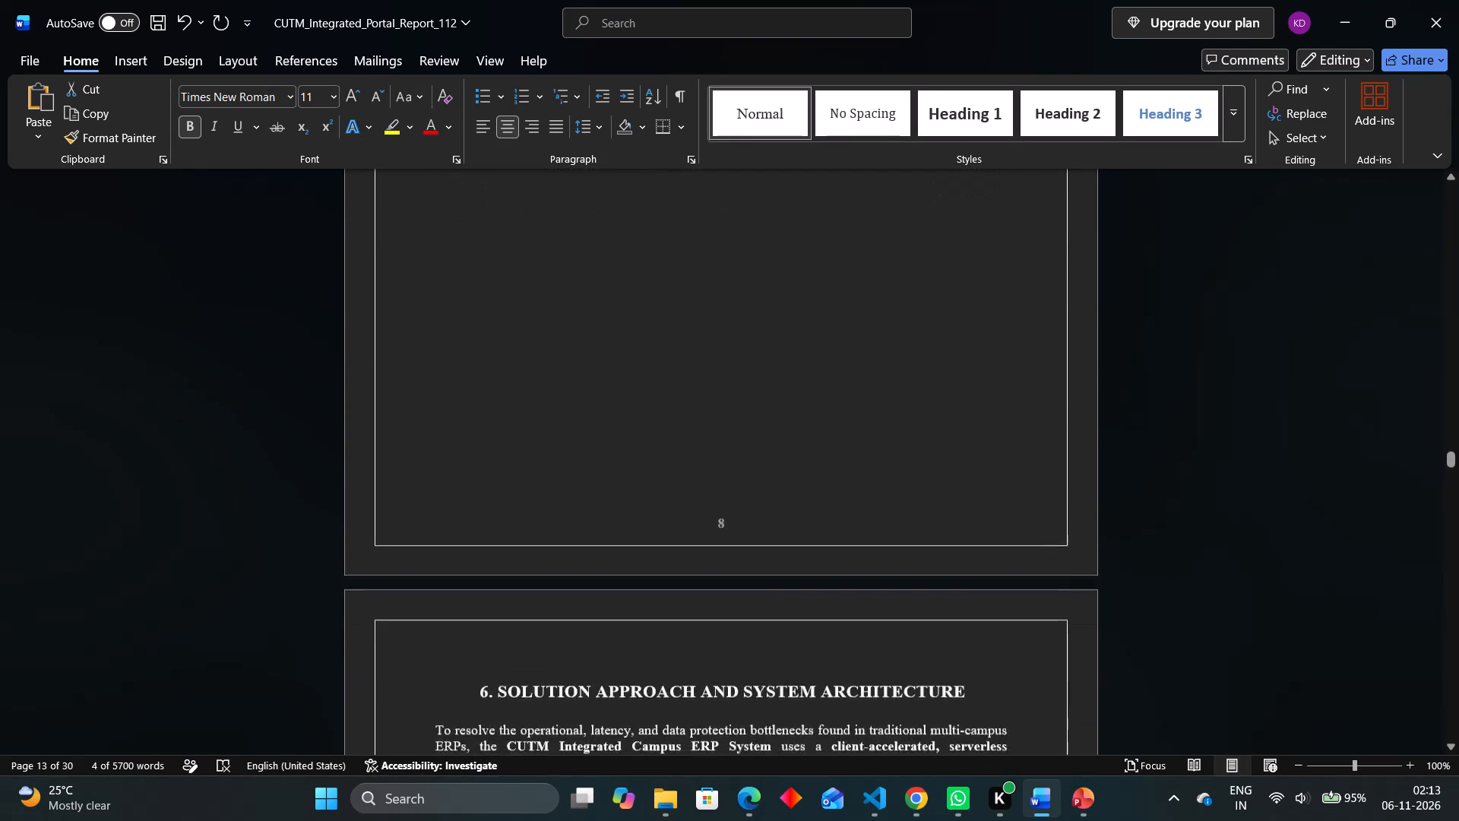
pyautogui.scroll(-6, 638, 617)
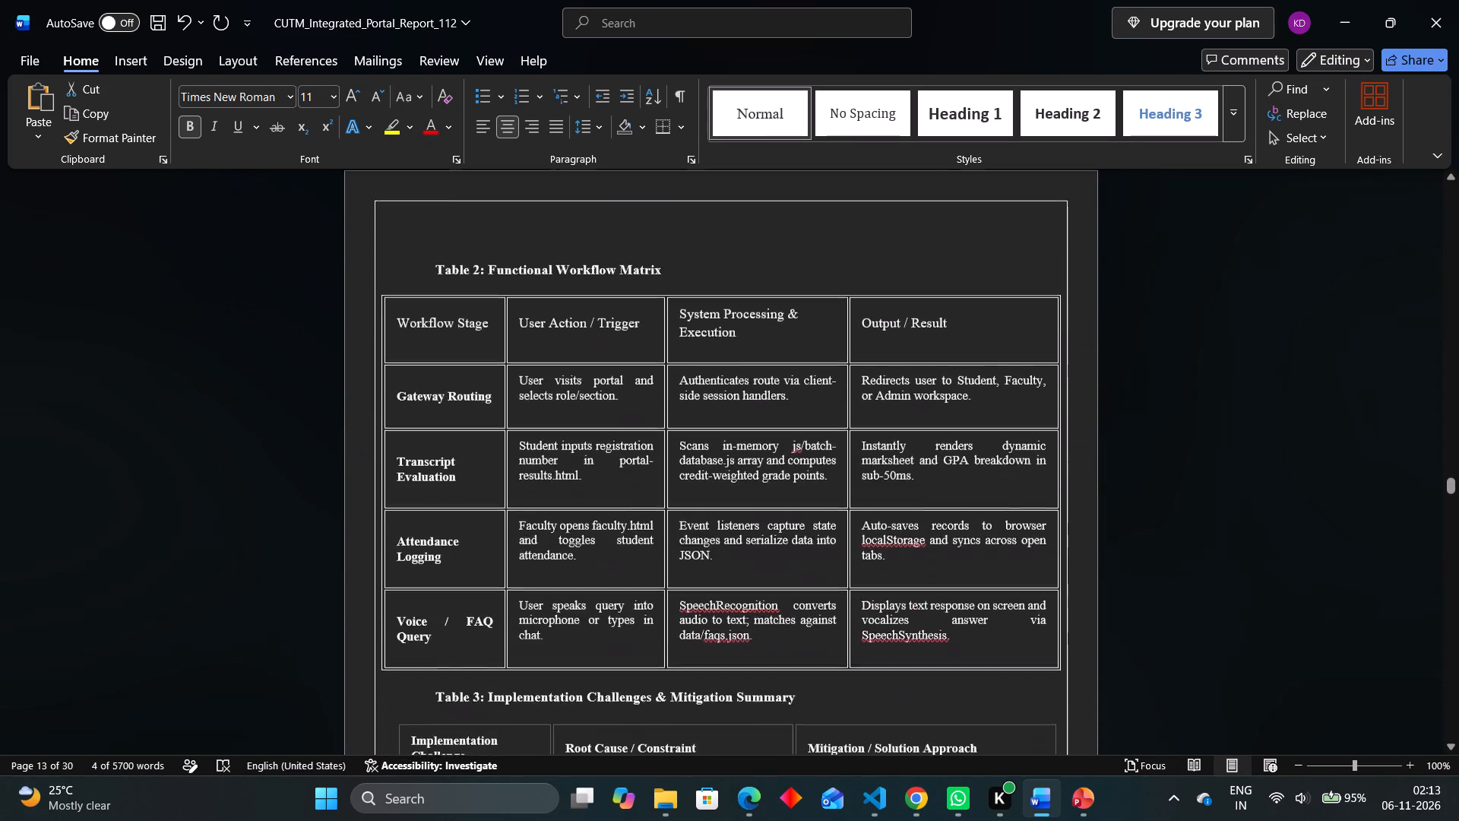
pyautogui.scroll(-5, 638, 617)
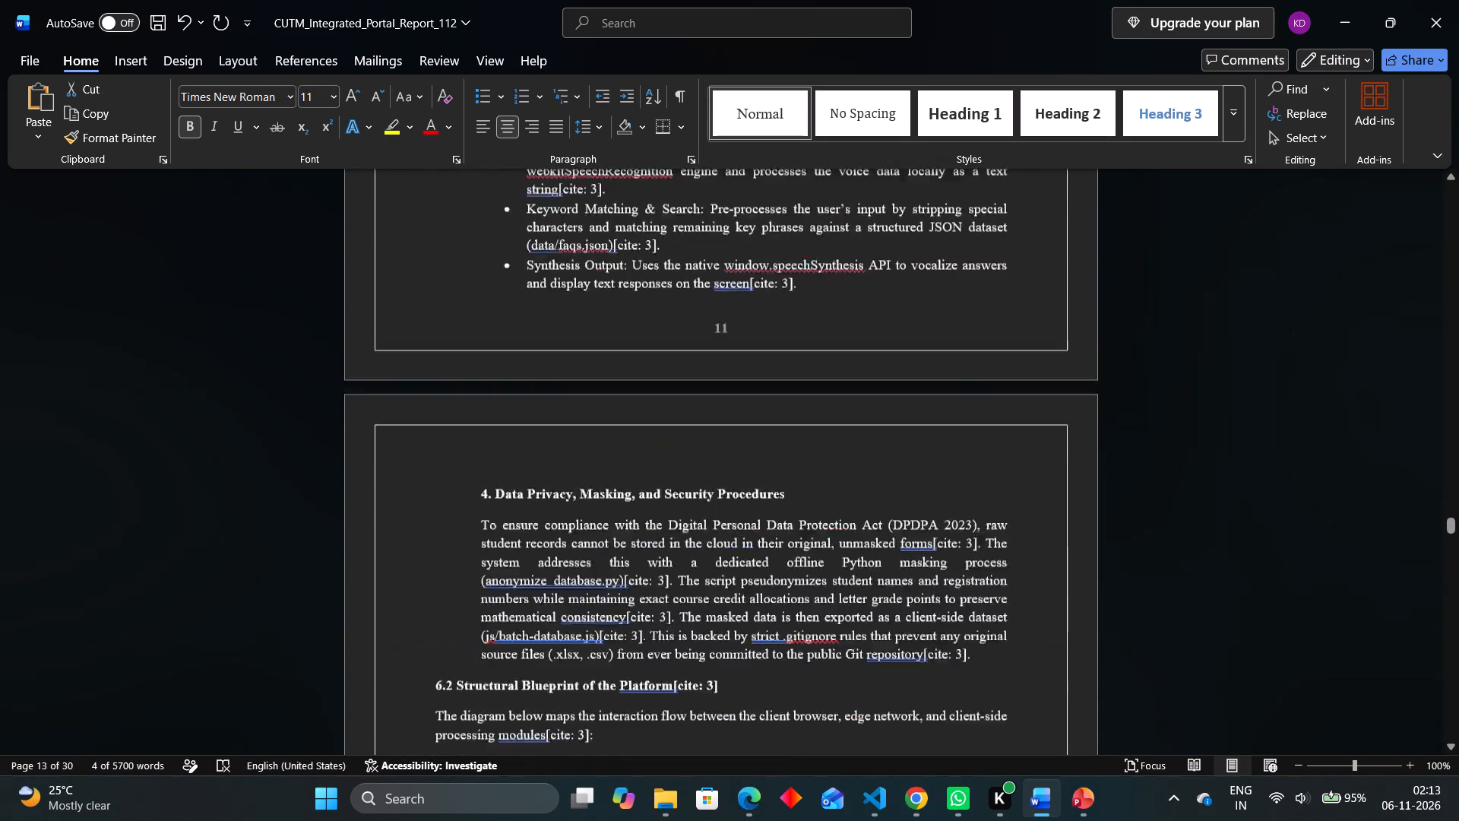
pyautogui.scroll(-1, 638, 617)
pyautogui.scroll(2, 638, 617)
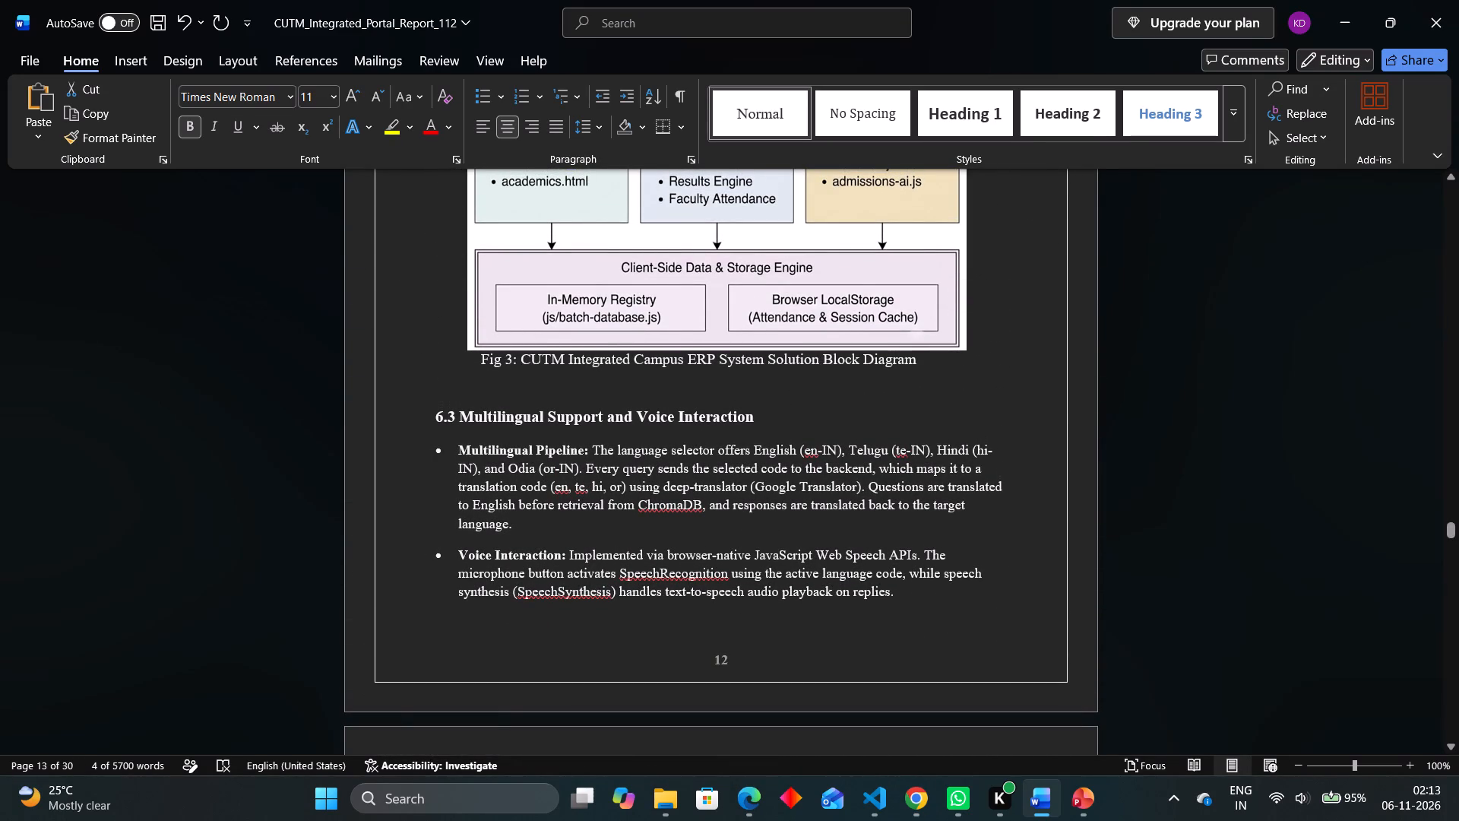
pyautogui.moveTo(920, 363); pyautogui.dragTo(502, 363)
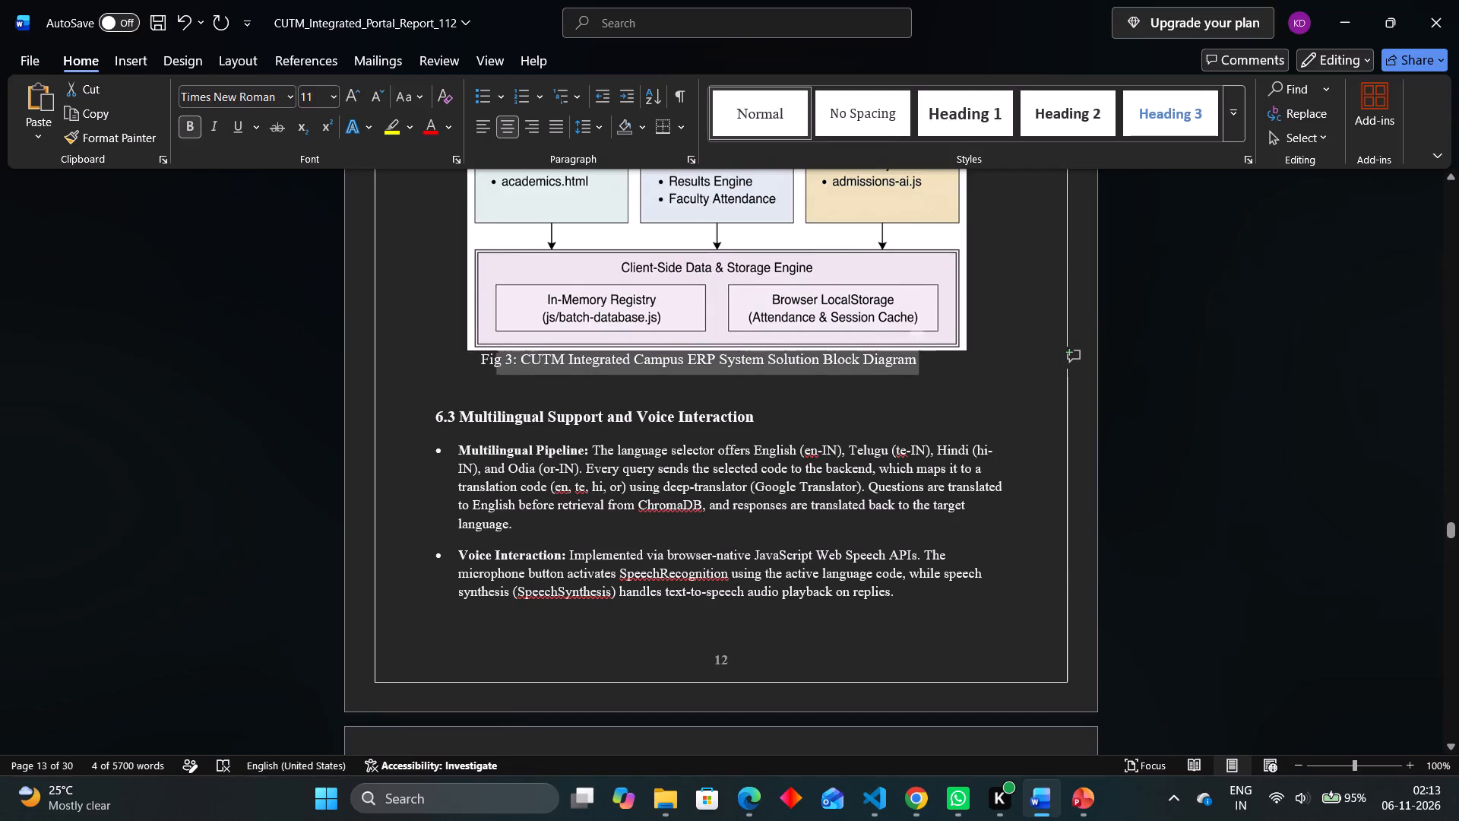
pyautogui.moveTo(502, 363); pyautogui.dragTo(490, 363)
pyautogui.hotkey('ctrl', 'c')
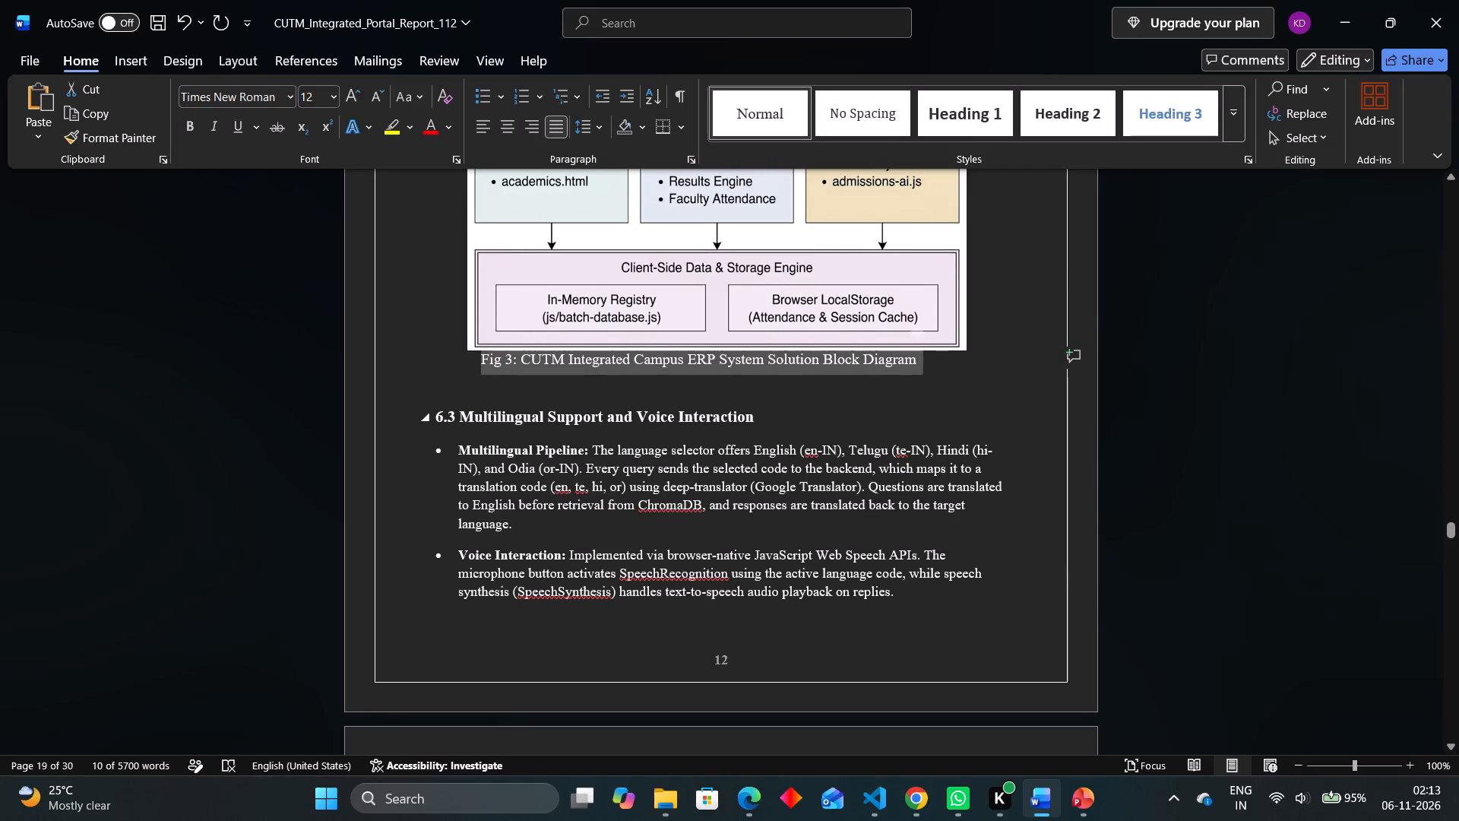
# Copy the caption "Fig 4: Login Page and Student dashboard" below the login and dashboard screenshots.
pyautogui.scroll(-4, 632, 517)
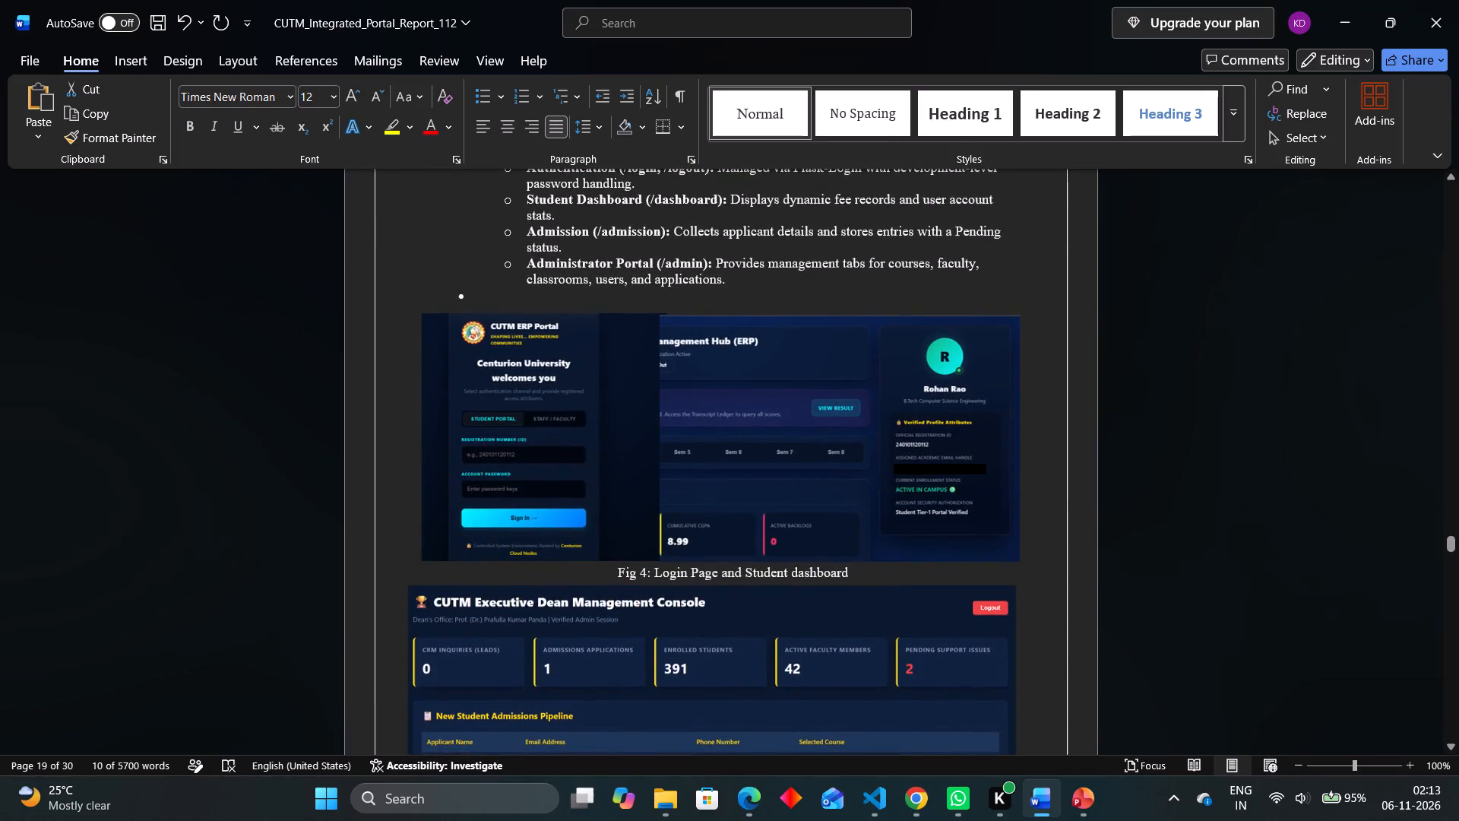
pyautogui.moveTo(618, 574); pyautogui.dragTo(854, 565)
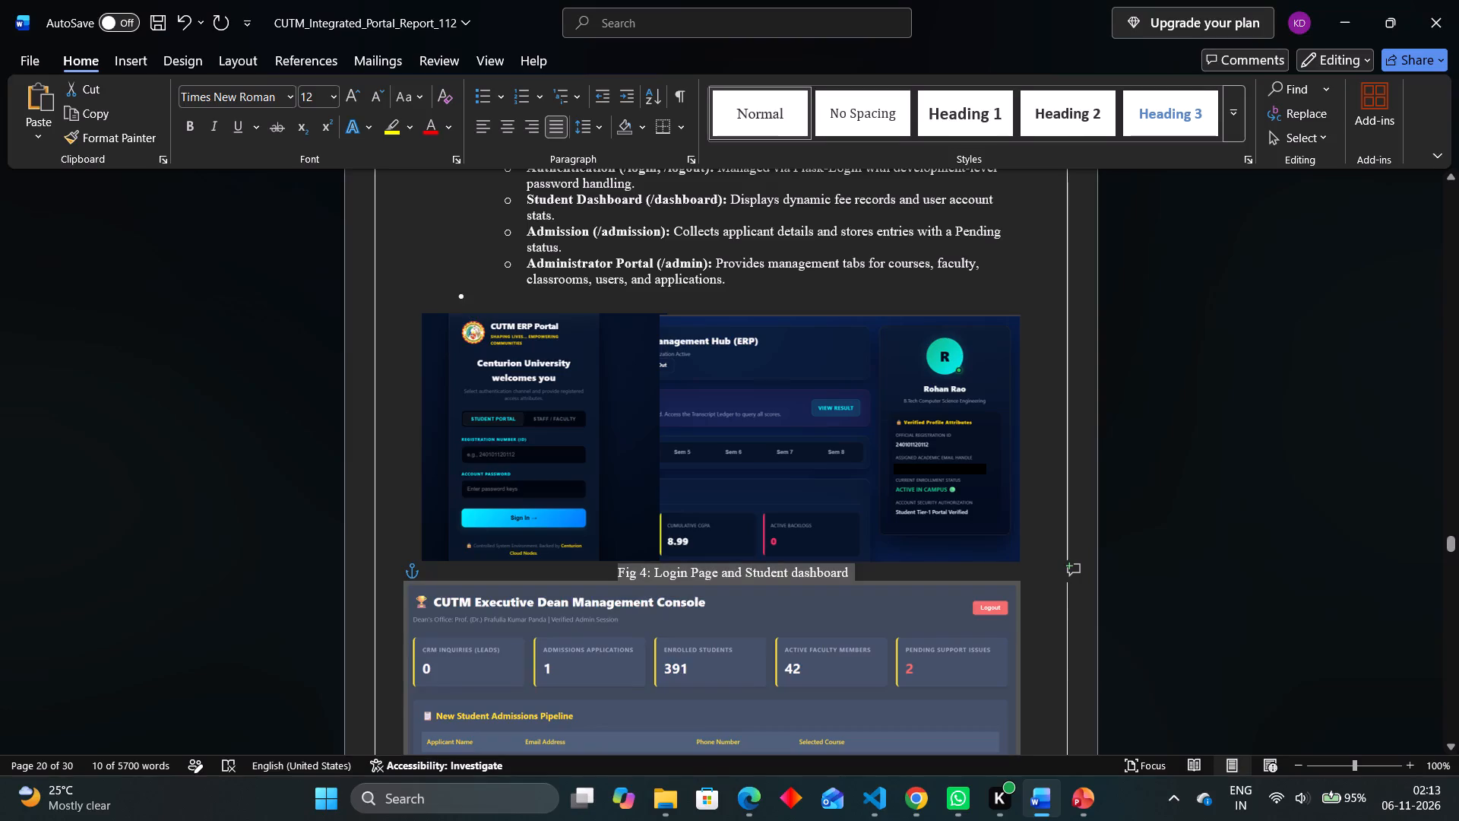
pyautogui.moveTo(854, 565); pyautogui.dragTo(846, 564)
pyautogui.moveTo(846, 564); pyautogui.dragTo(843, 563)
pyautogui.hotkey('ctrl', 'c')
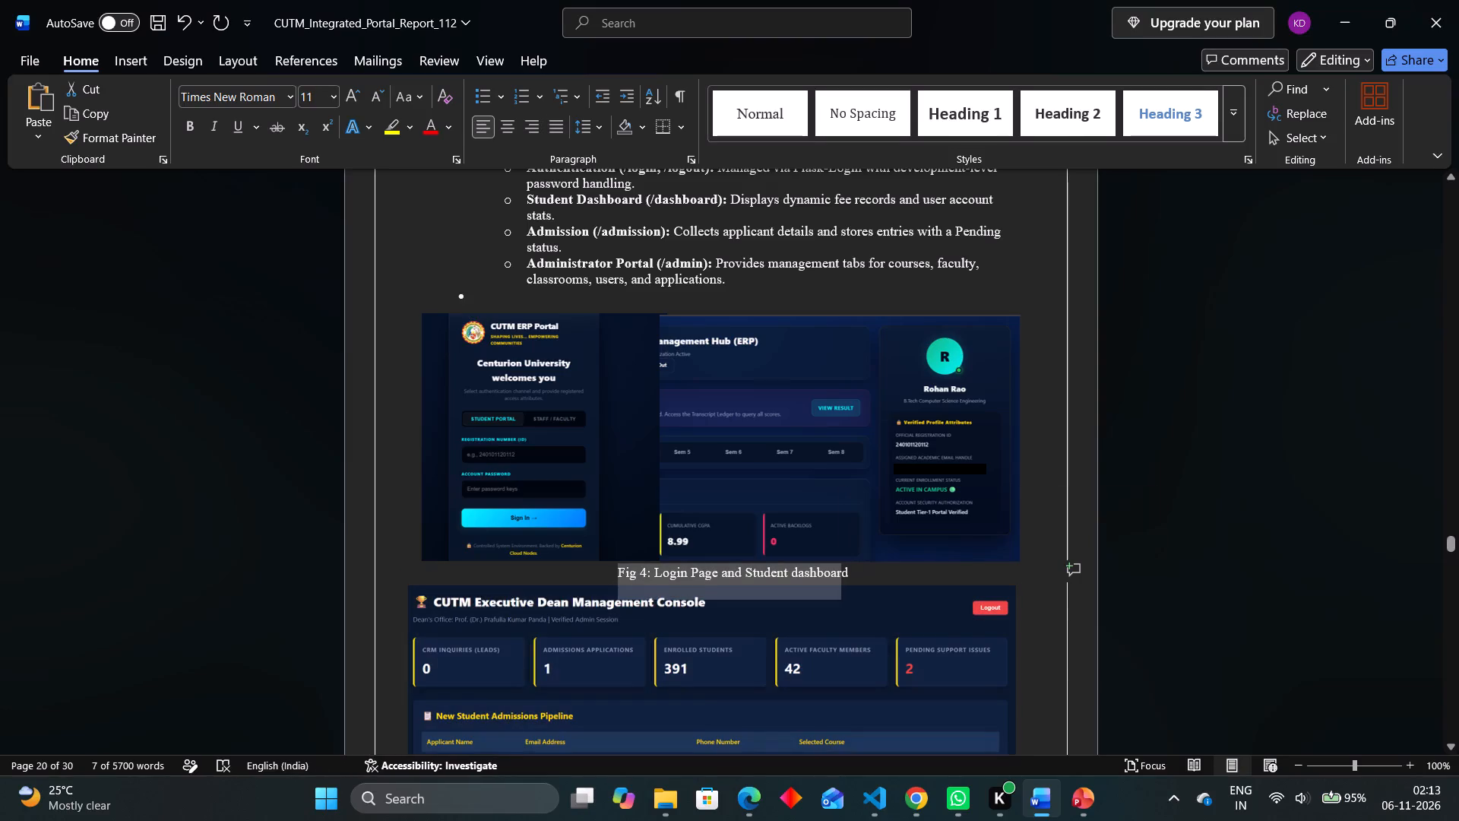
# Change the Fig 5 caption below the management console screenshot to read "Administrative Portal".
pyautogui.scroll(-1, 843, 563)
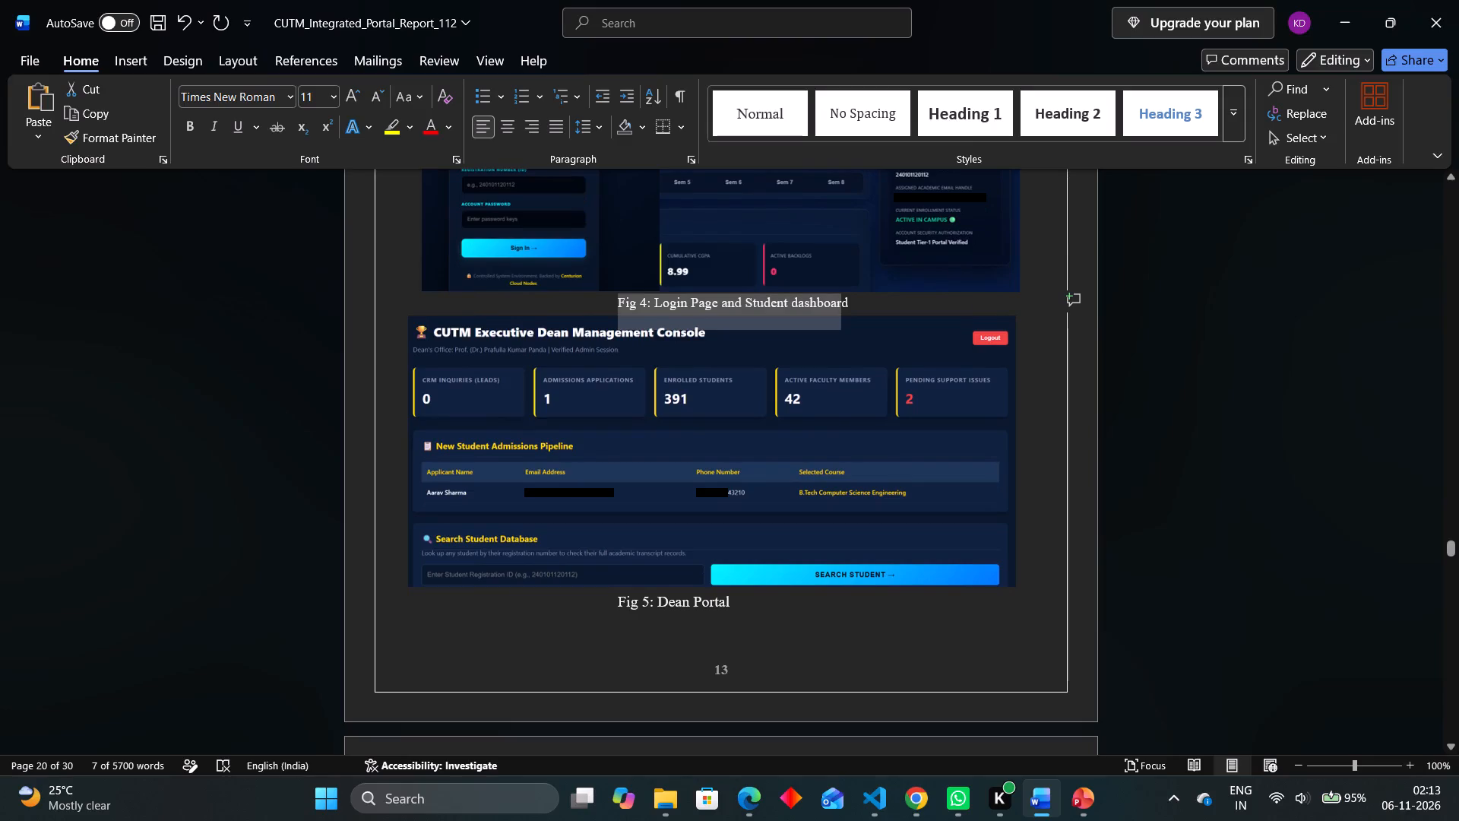
pyautogui.moveTo(728, 601); pyautogui.dragTo(695, 601)
pyautogui.click(675, 601)
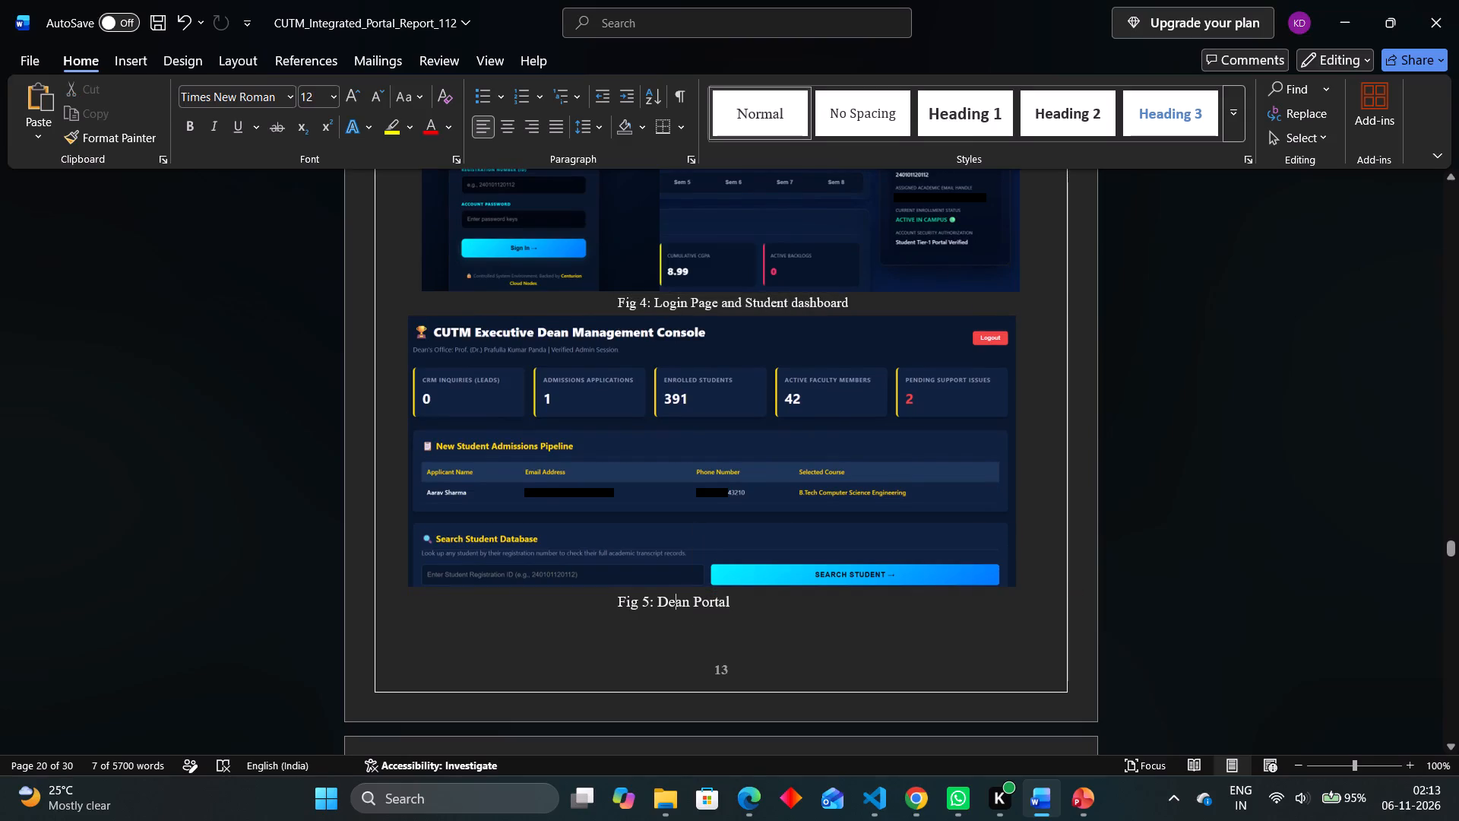
pyautogui.doubleClick(675, 601)
pyautogui.write('Administrative')
pyautogui.press('space')
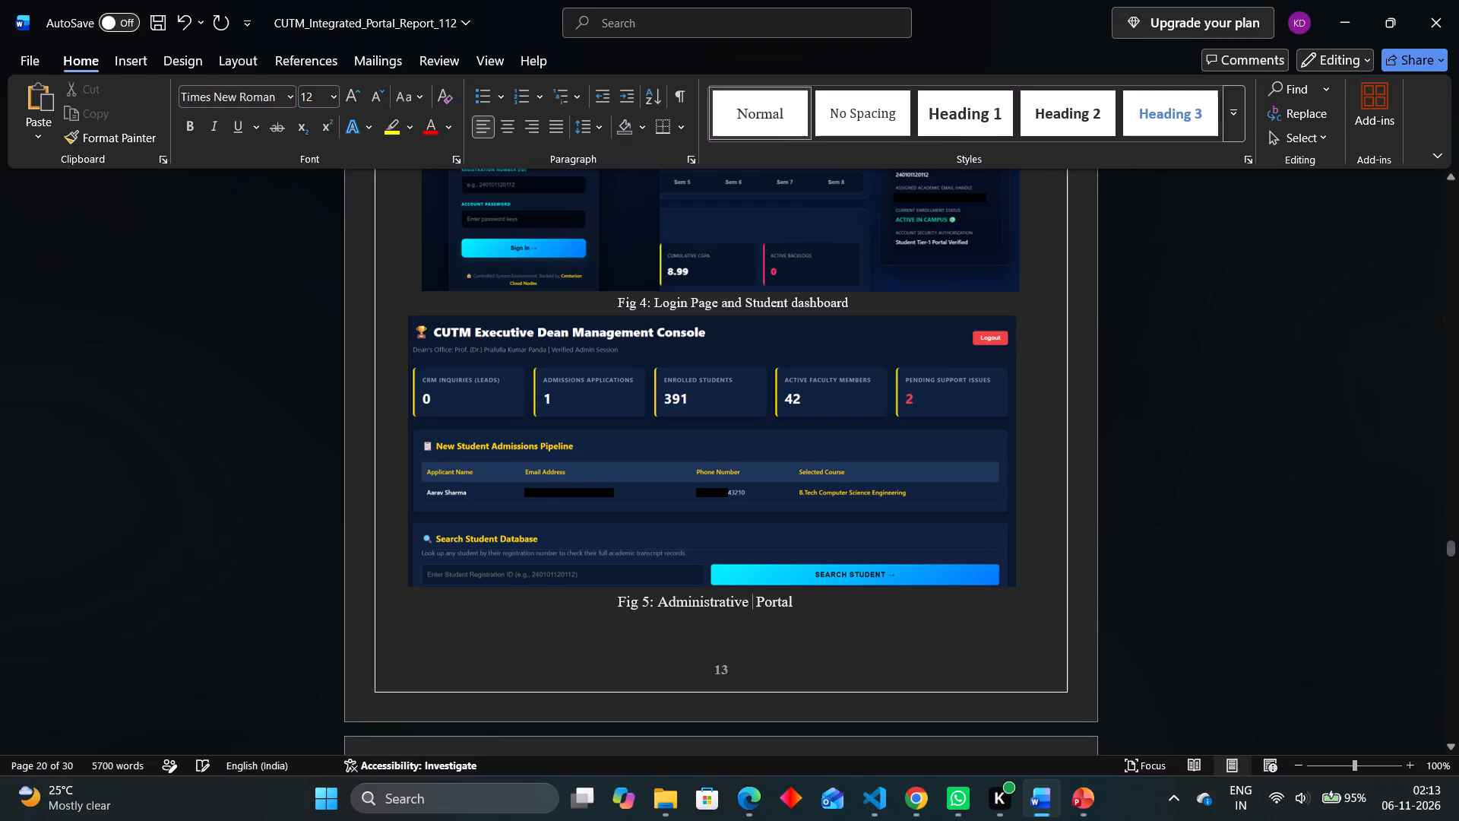
# Copy the full caption "Fig 5: Administrative Portal".
pyautogui.moveTo(798, 604); pyautogui.dragTo(650, 601)
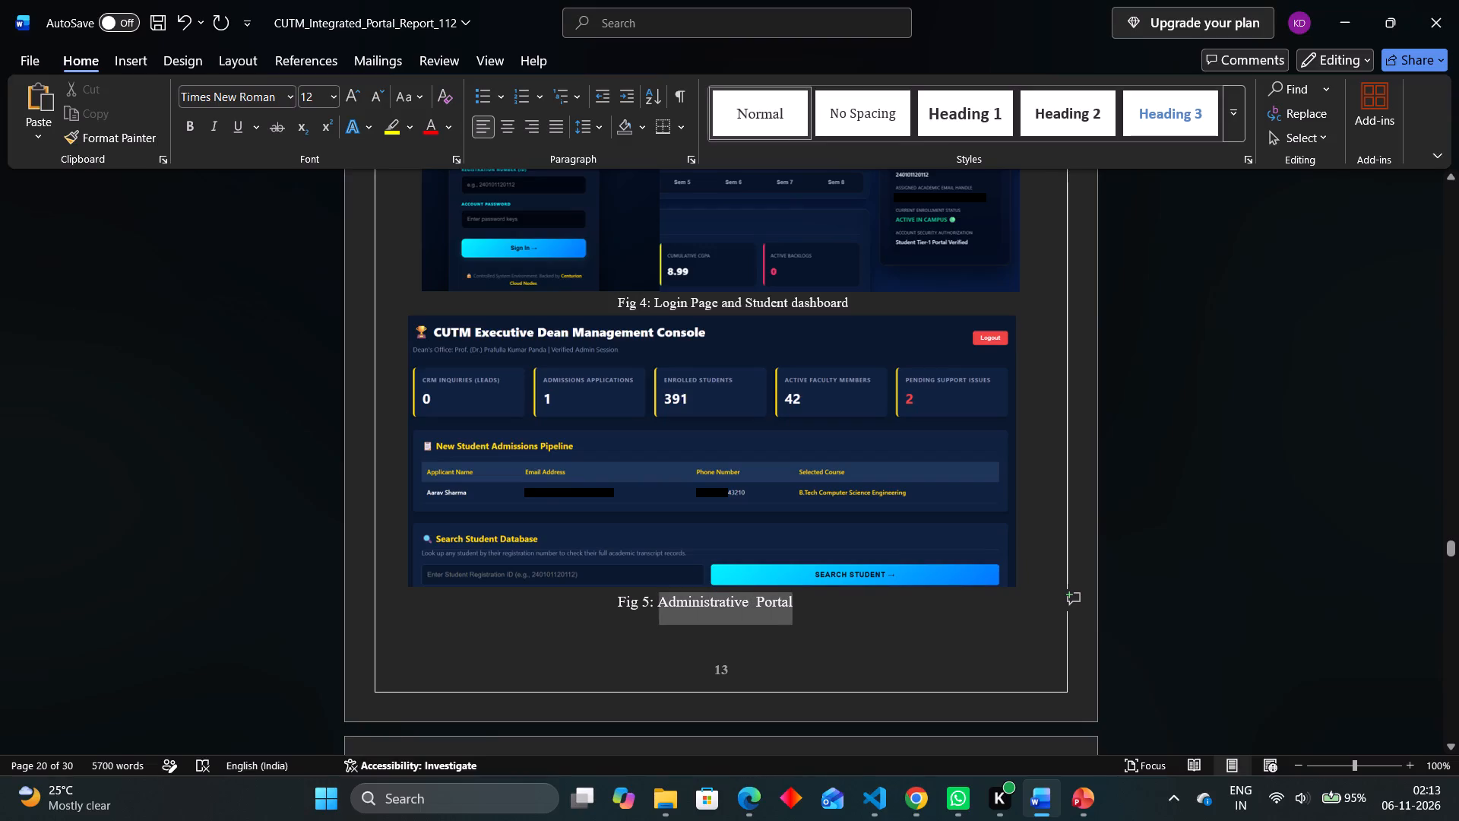
pyautogui.moveTo(650, 601); pyautogui.dragTo(616, 601)
pyautogui.hotkey('ctrl', 'c')
# Look through the remaining report pages for further figure captions, and return to the Figures list below the table of contents.
pyautogui.scroll(-10, 766, 636)
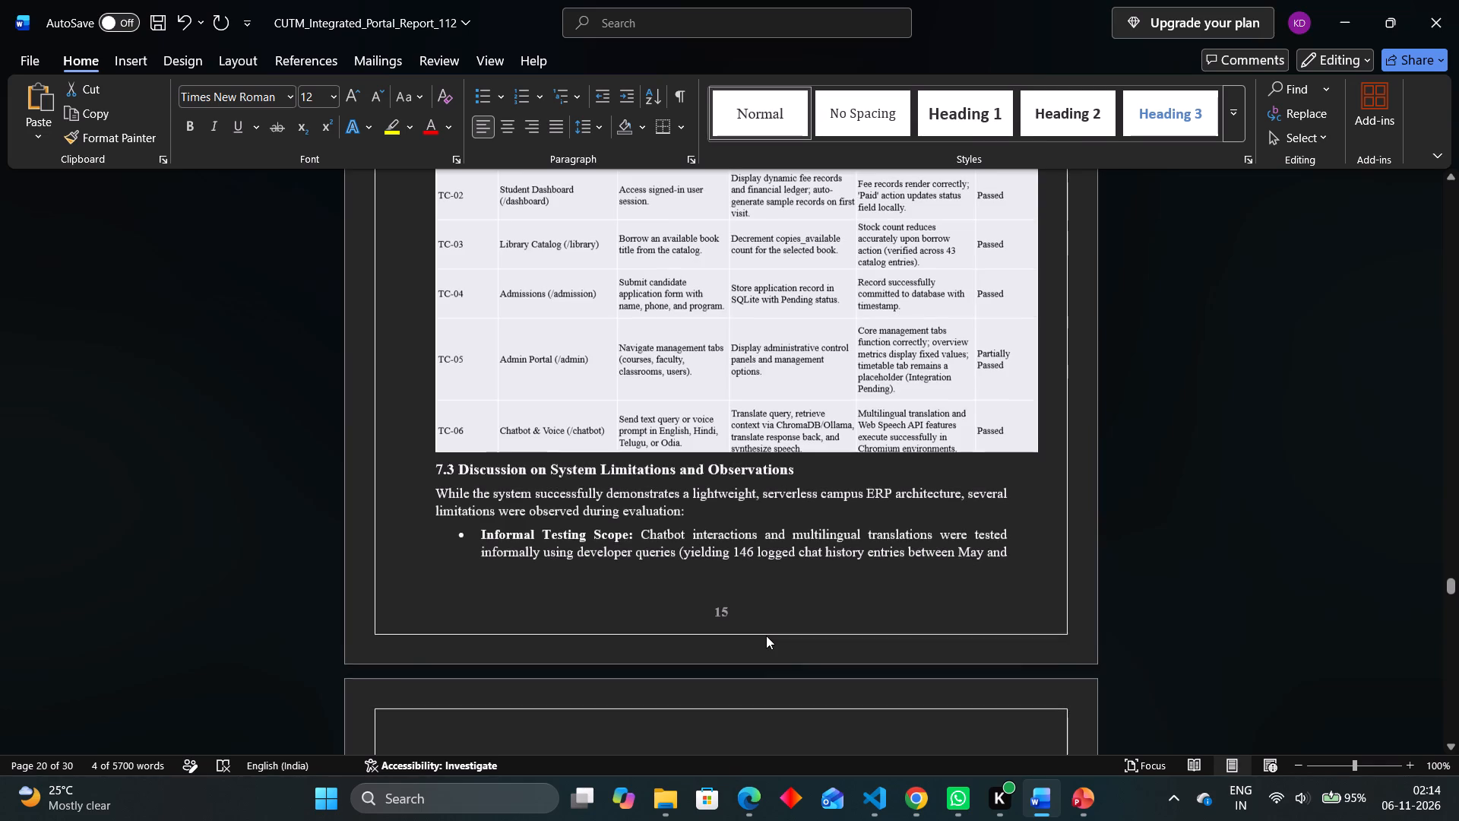
pyautogui.scroll(-7, 766, 636)
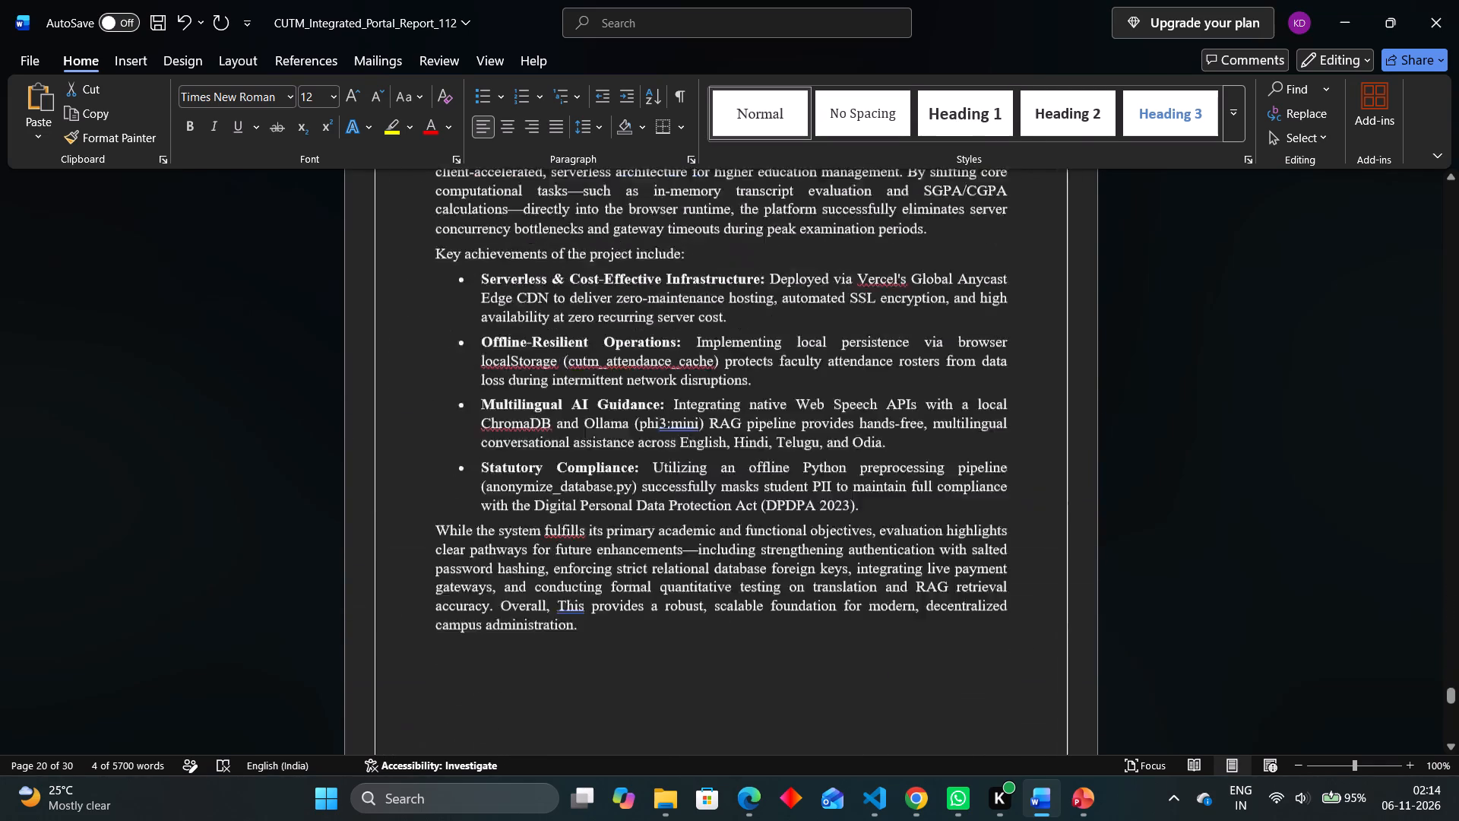
pyautogui.scroll(-3, 766, 636)
pyautogui.scroll(20, 766, 636)
pyautogui.scroll(12, 766, 636)
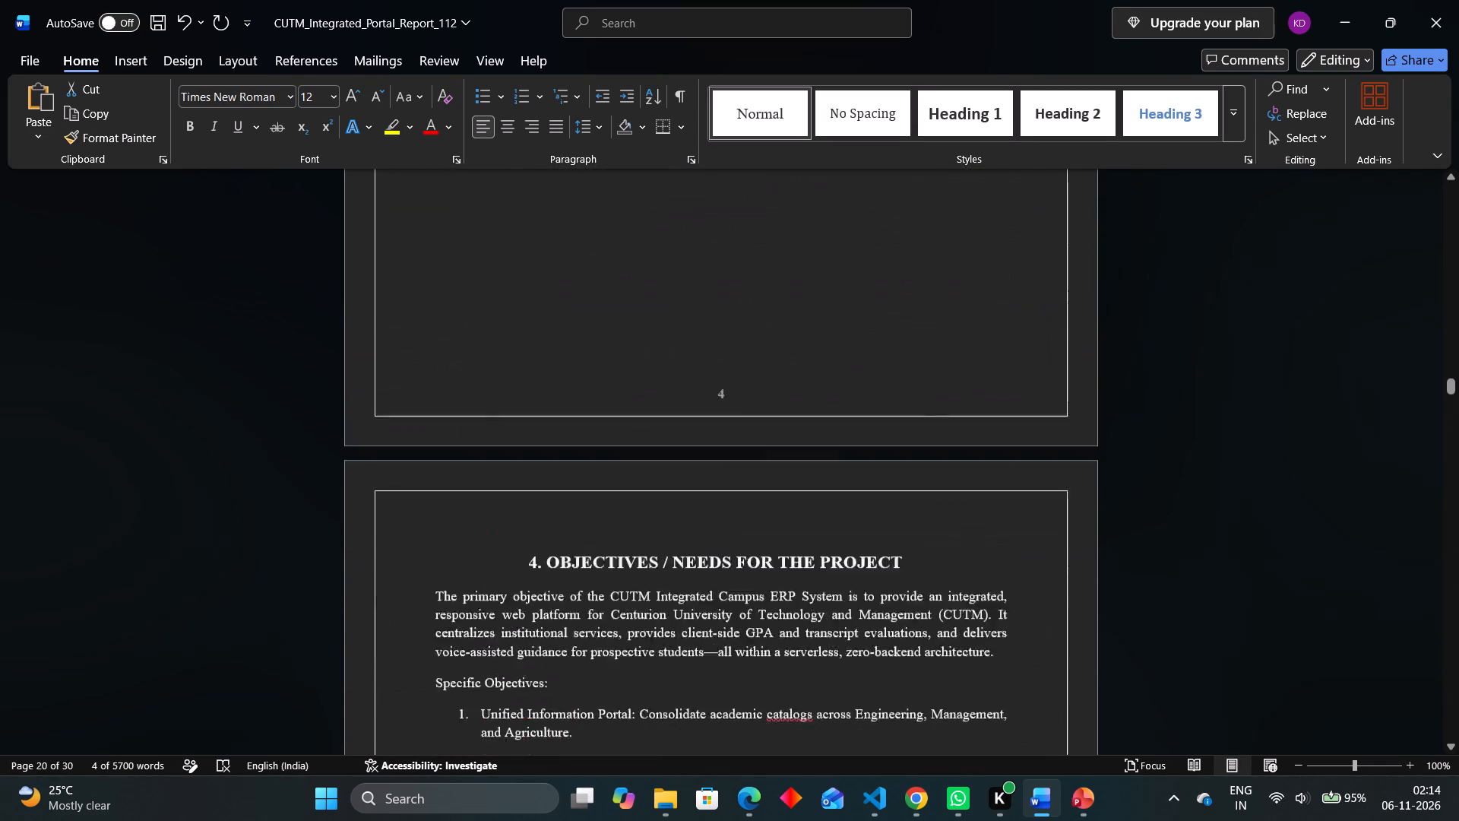
pyautogui.scroll(18, 766, 636)
pyautogui.scroll(4, 766, 636)
pyautogui.scroll(-1, 766, 636)
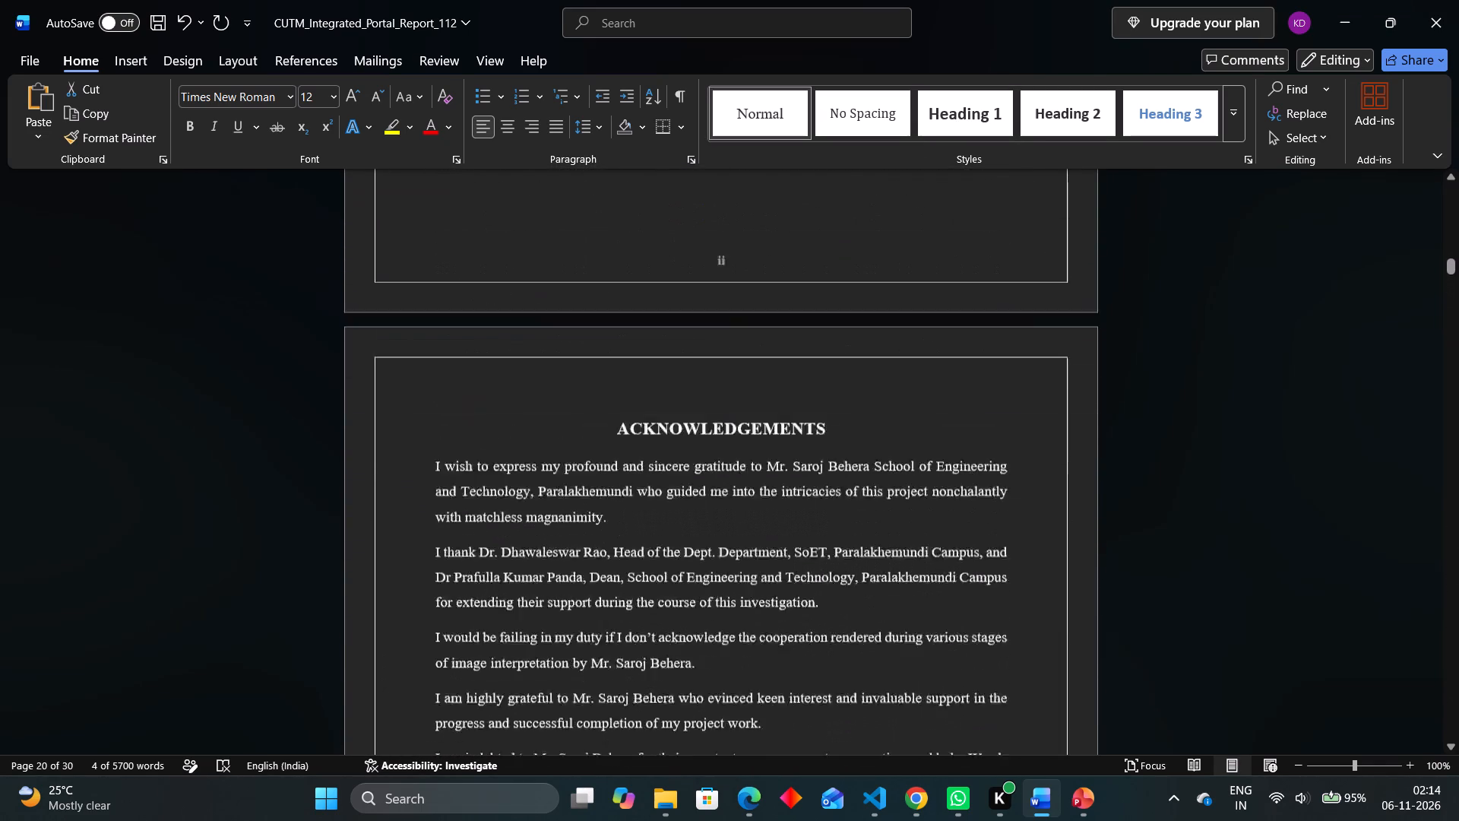
pyautogui.scroll(-5, 766, 636)
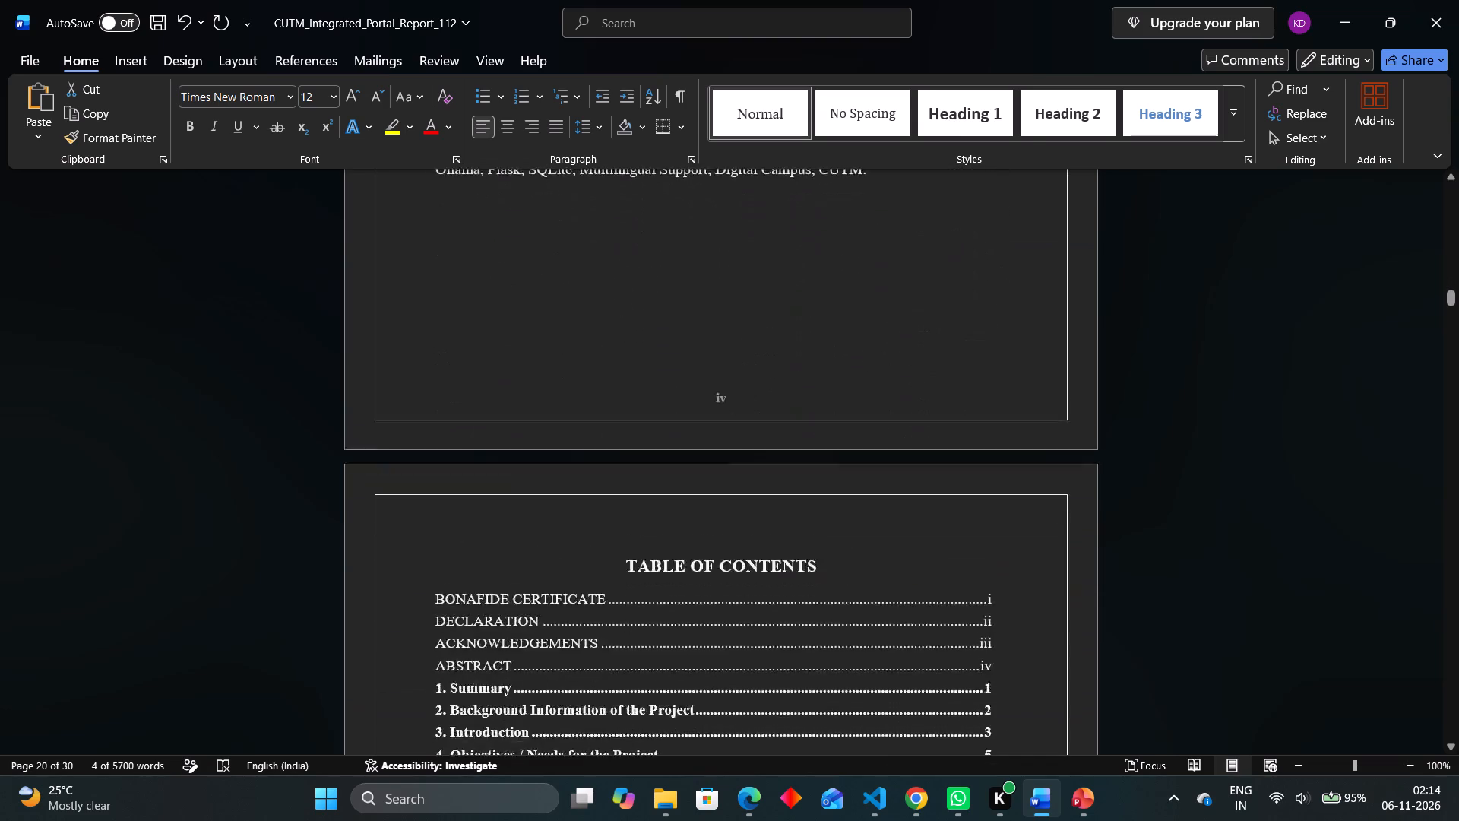
pyautogui.scroll(-3, 766, 636)
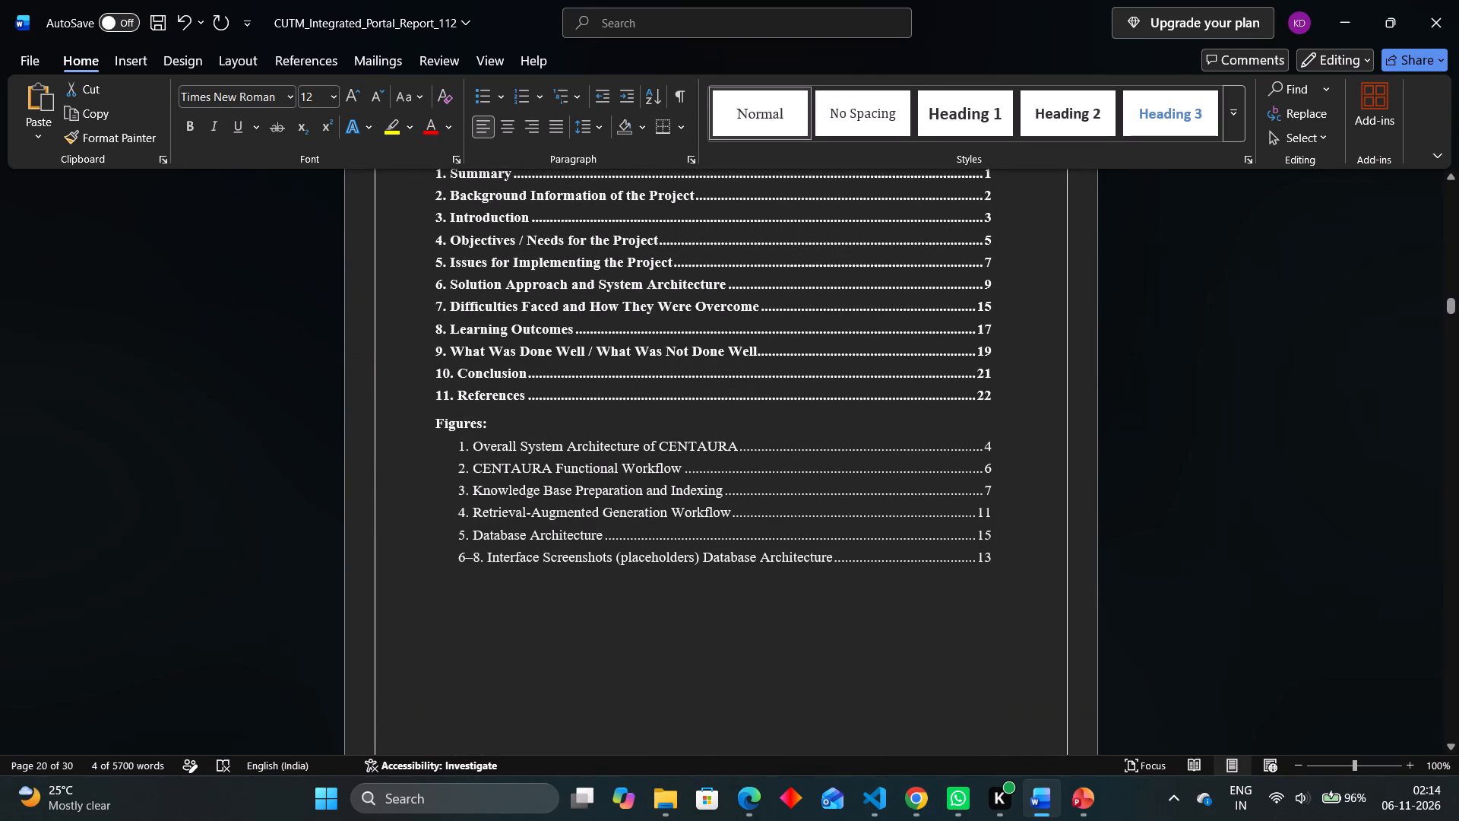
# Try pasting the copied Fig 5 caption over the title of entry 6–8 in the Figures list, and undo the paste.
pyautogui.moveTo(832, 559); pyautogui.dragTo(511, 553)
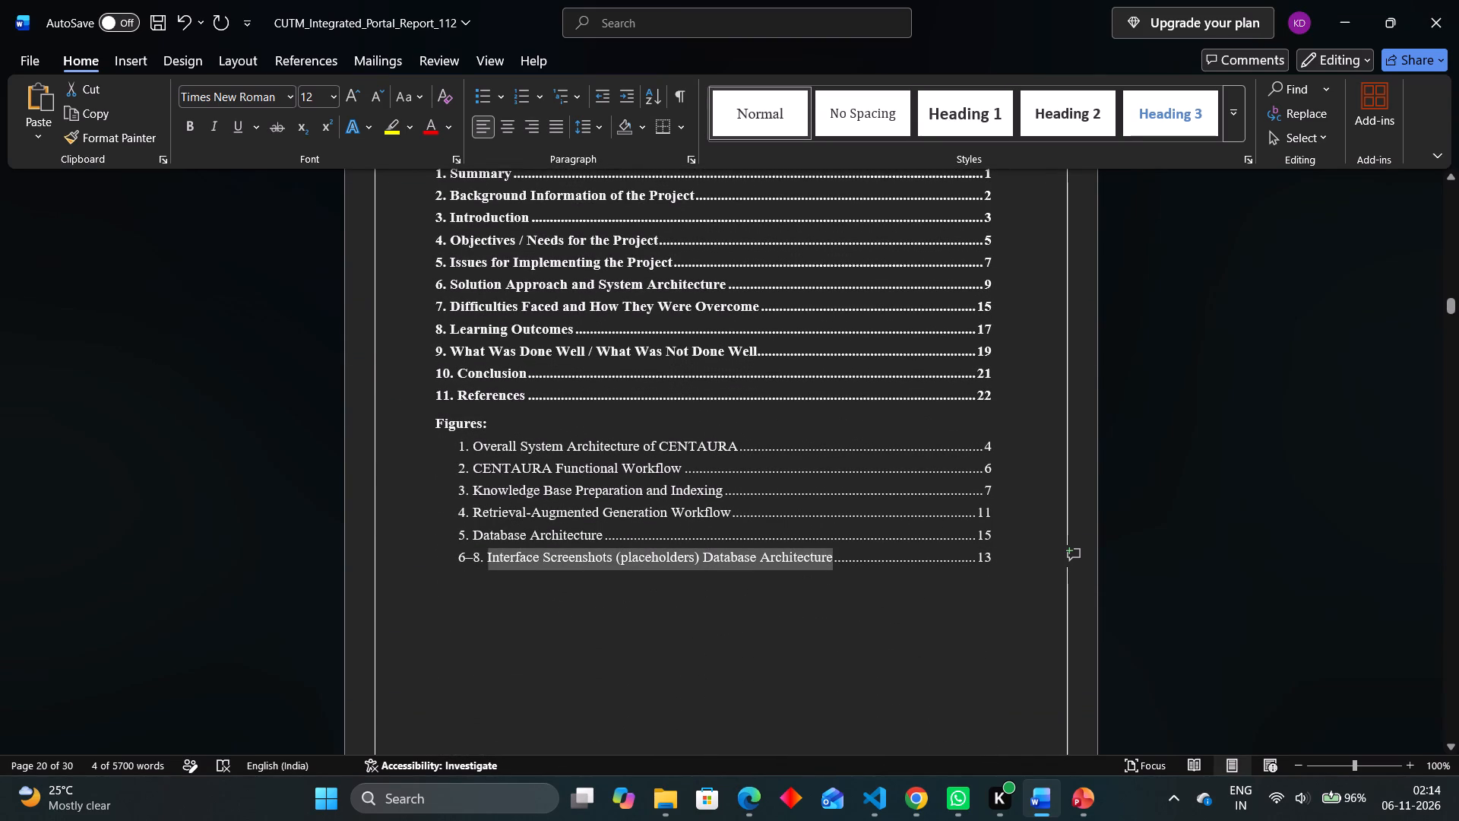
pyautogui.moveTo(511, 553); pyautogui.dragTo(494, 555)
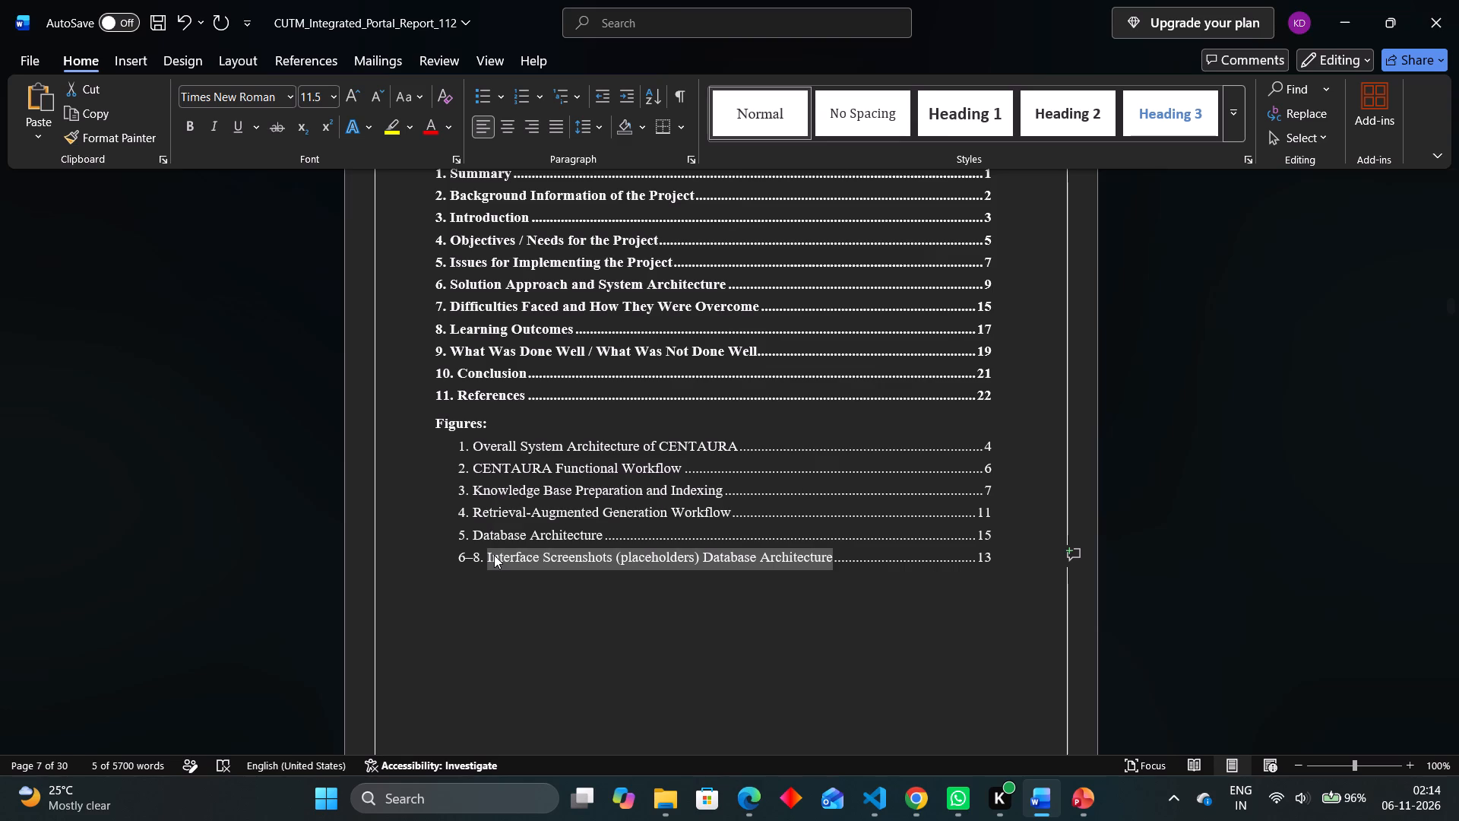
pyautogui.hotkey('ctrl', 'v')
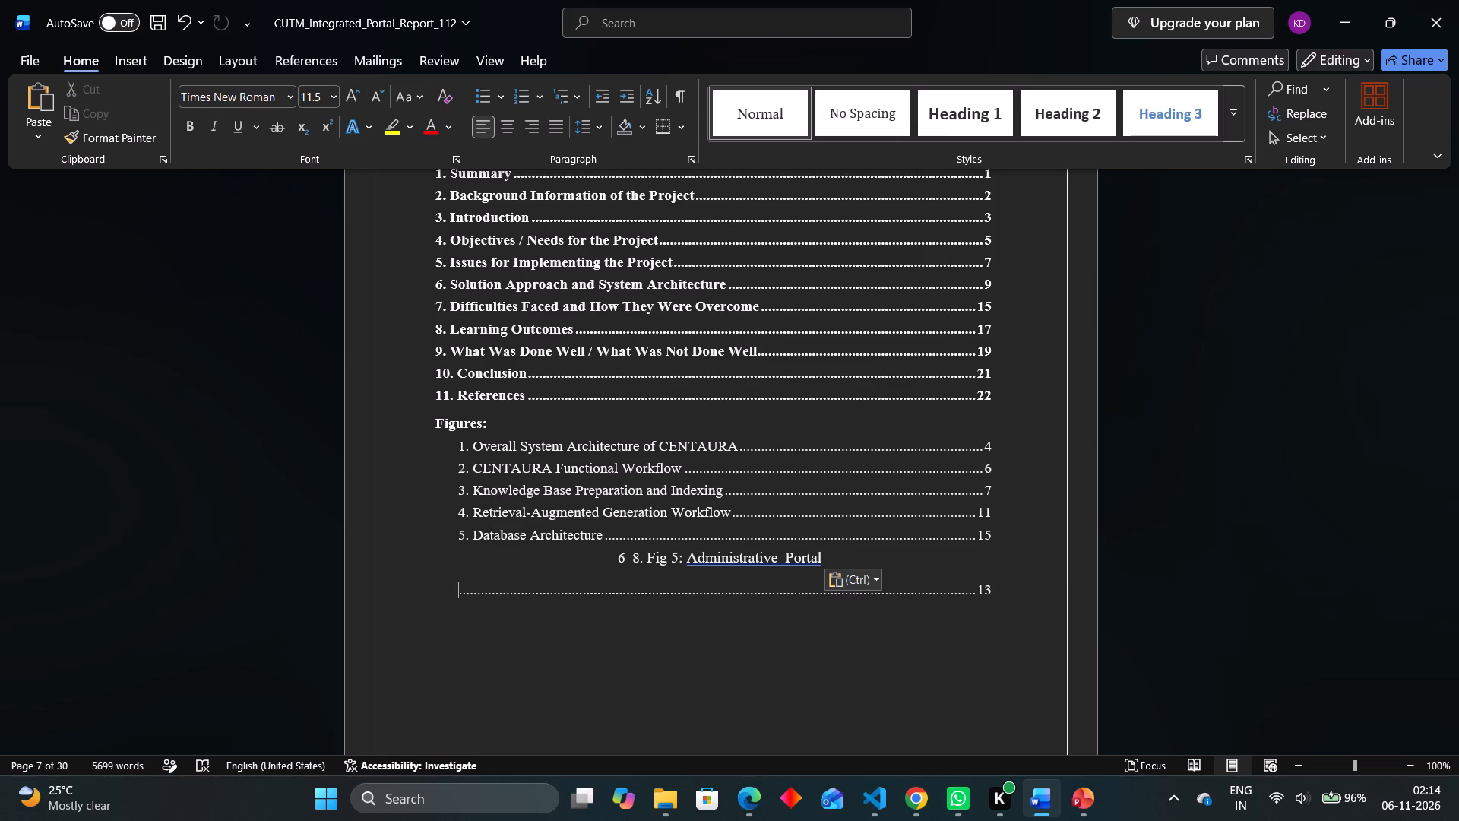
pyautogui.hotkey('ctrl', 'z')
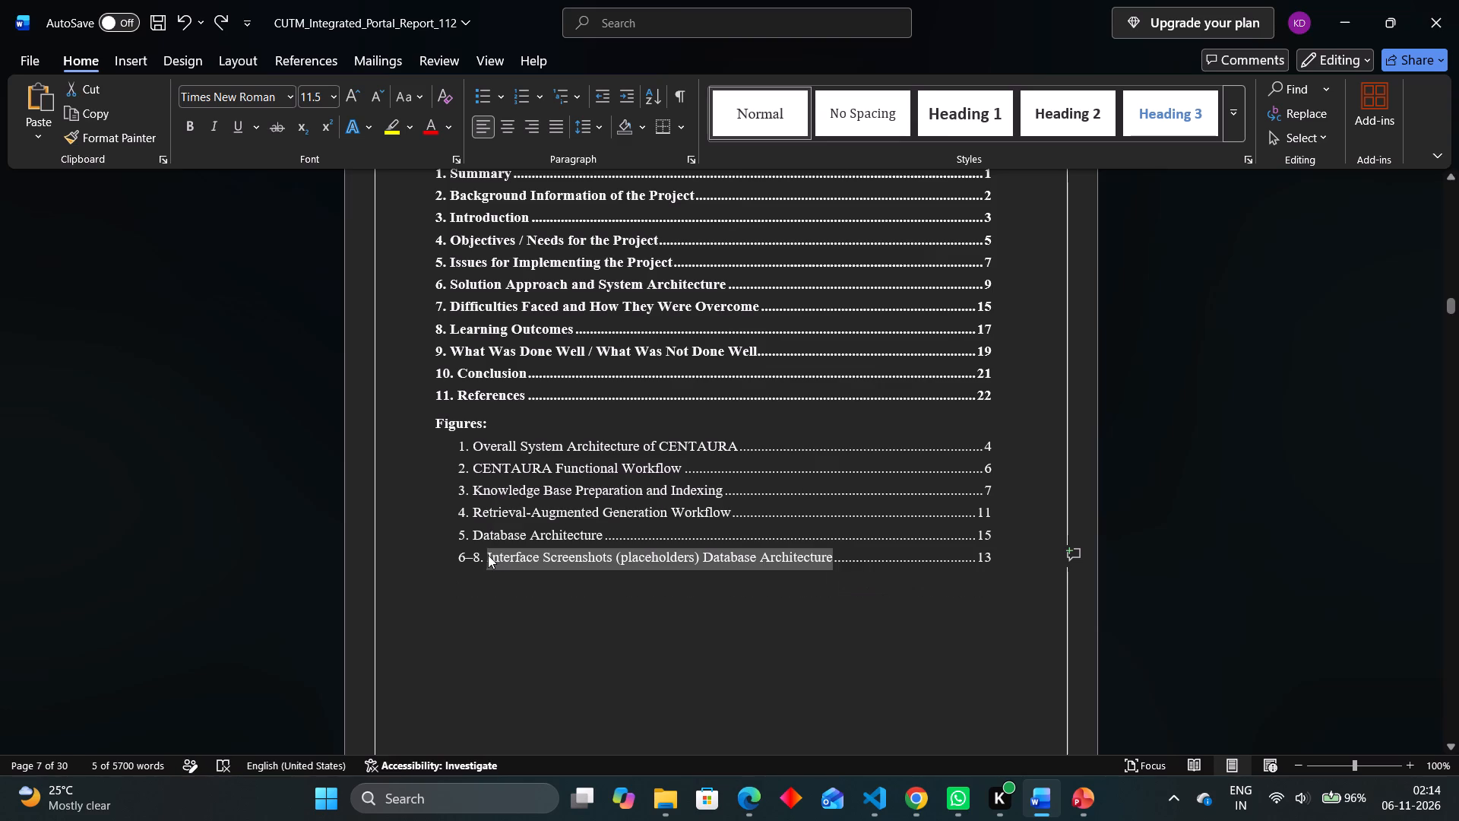
# Delete the whole entry 6–8 from the Figures list, including its title and page number.
pyautogui.press('BackSpace')
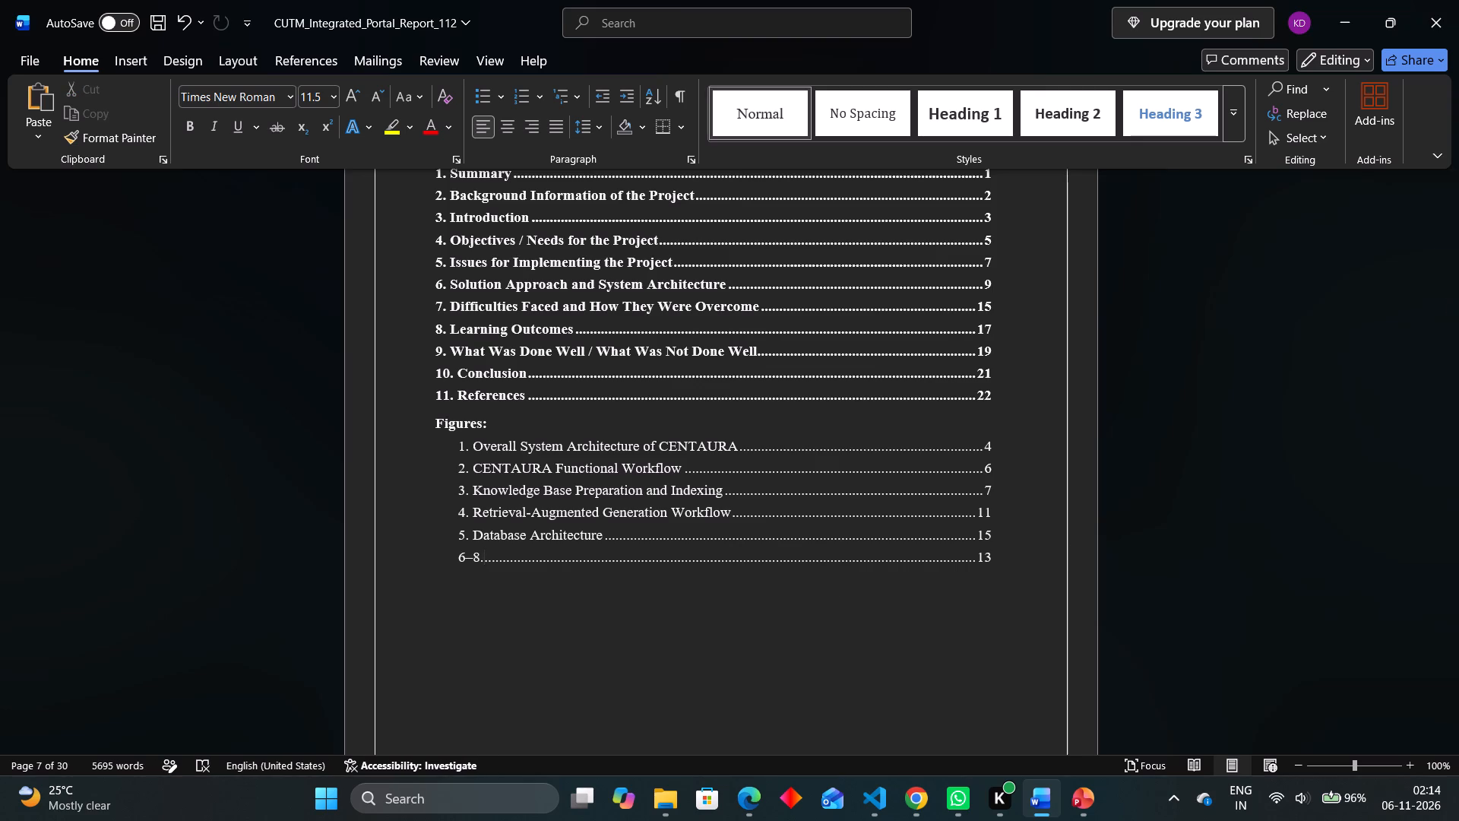
pyautogui.press('Left')
pyautogui.press('Left')
pyautogui.press('Left')
pyautogui.moveTo(999, 559); pyautogui.dragTo(742, 529)
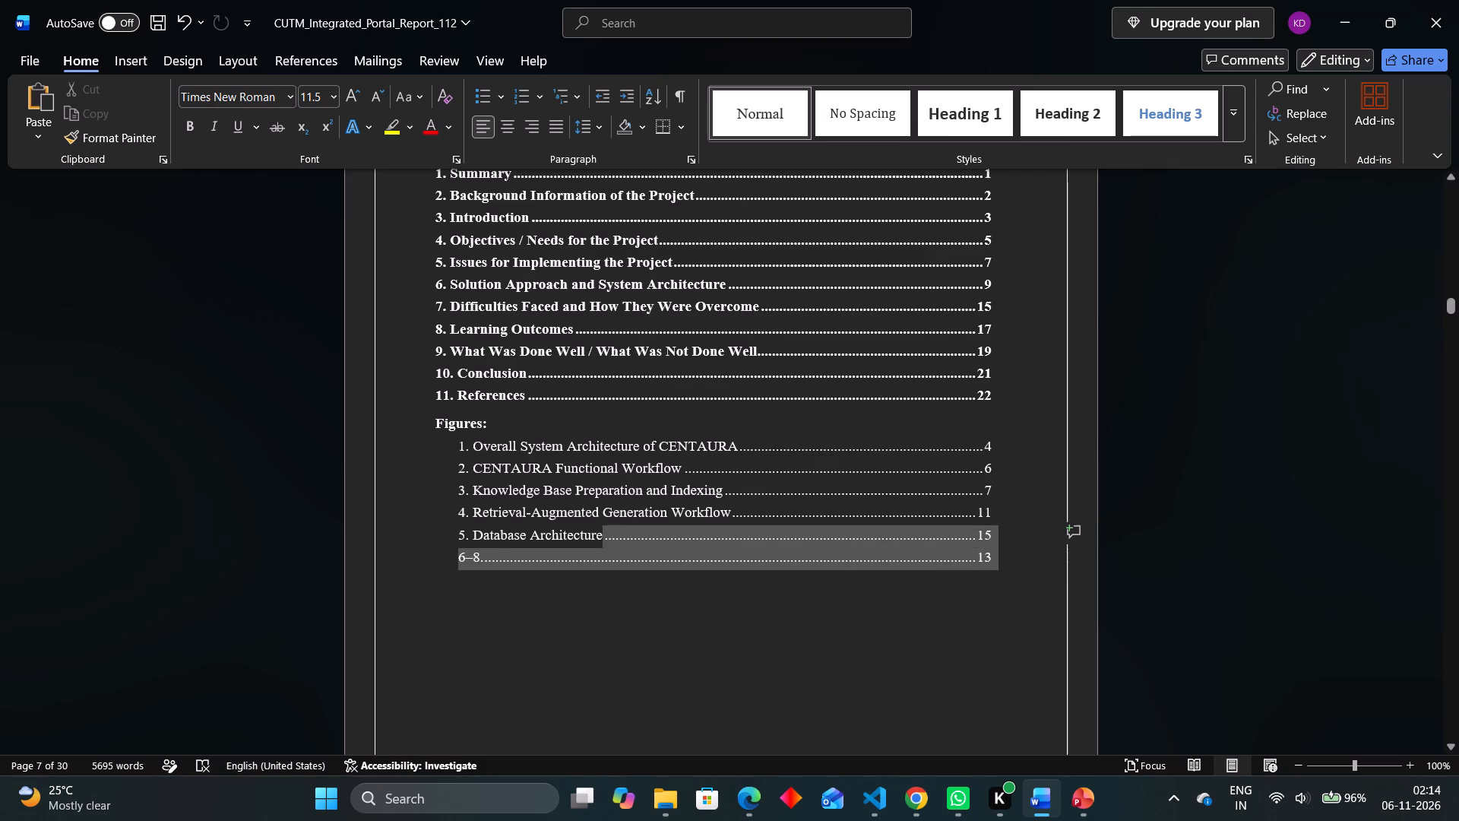
pyautogui.moveTo(742, 529); pyautogui.dragTo(452, 567)
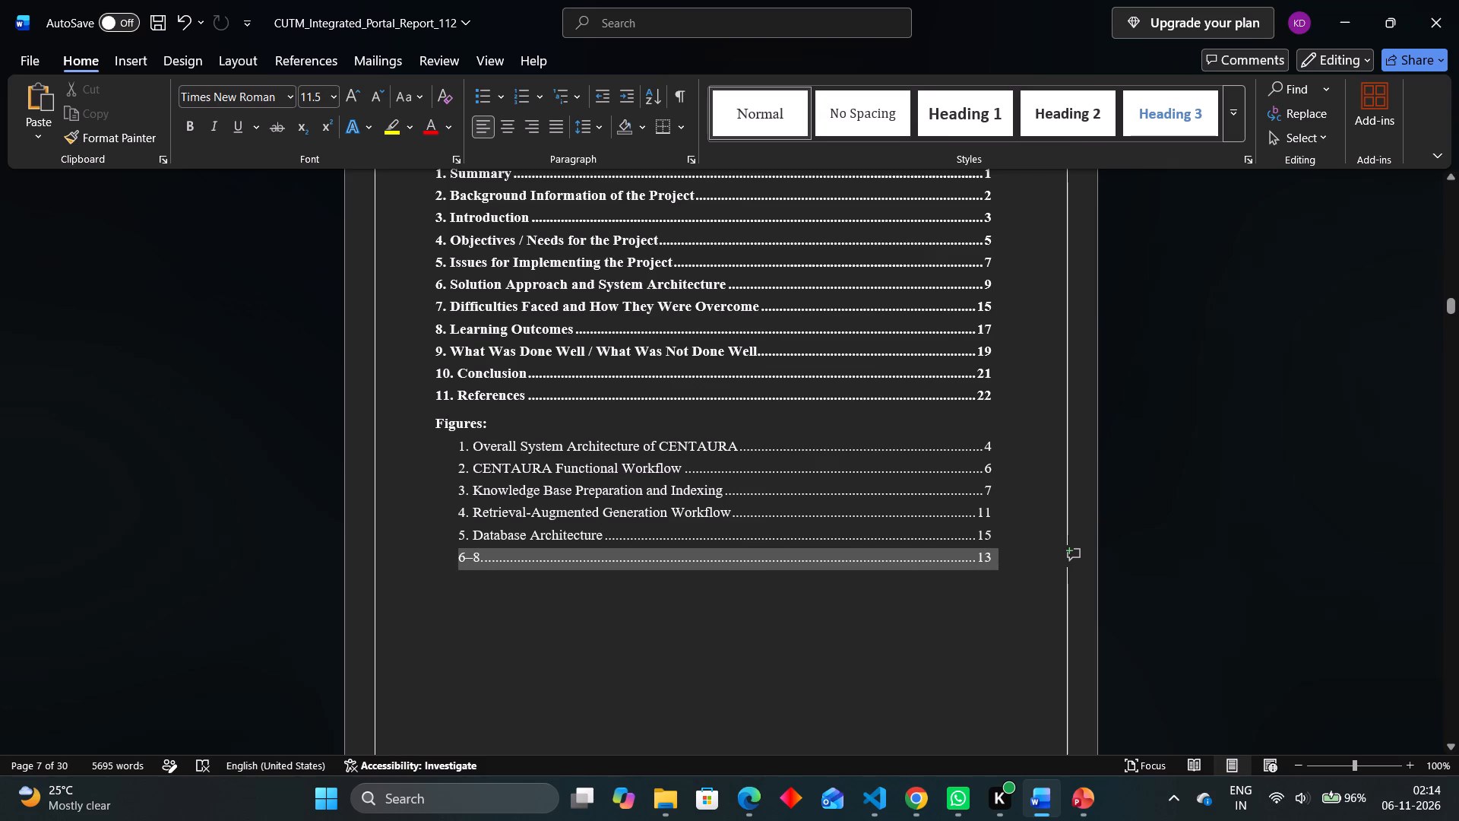
pyautogui.moveTo(452, 567); pyautogui.dragTo(448, 566)
pyautogui.press('BackSpace')
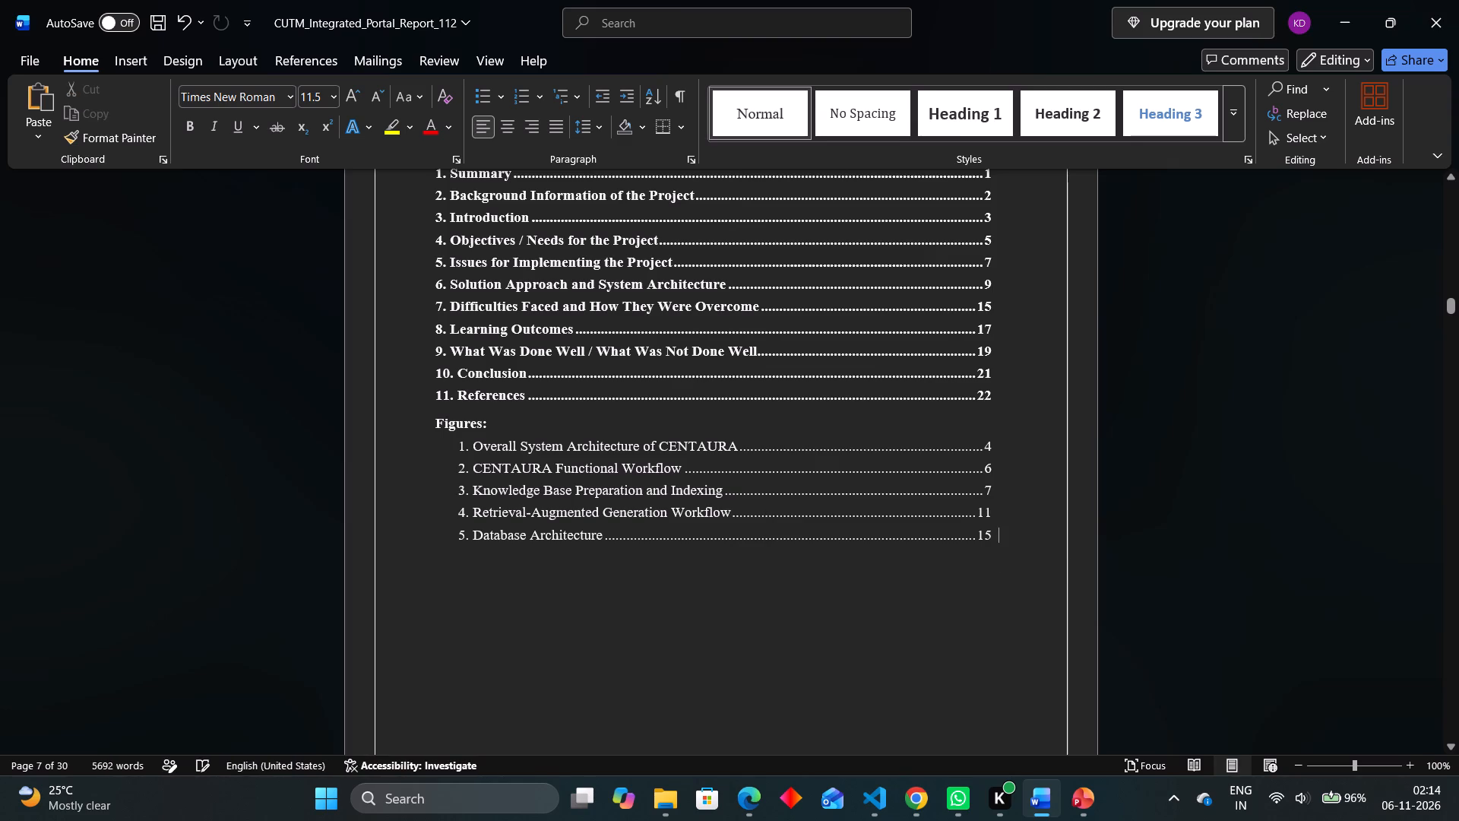
# Delete entry 5, Database Architecture, from the end of the Figures list.
pyautogui.click(457, 533)
pyautogui.moveTo(1002, 537); pyautogui.dragTo(1021, 515)
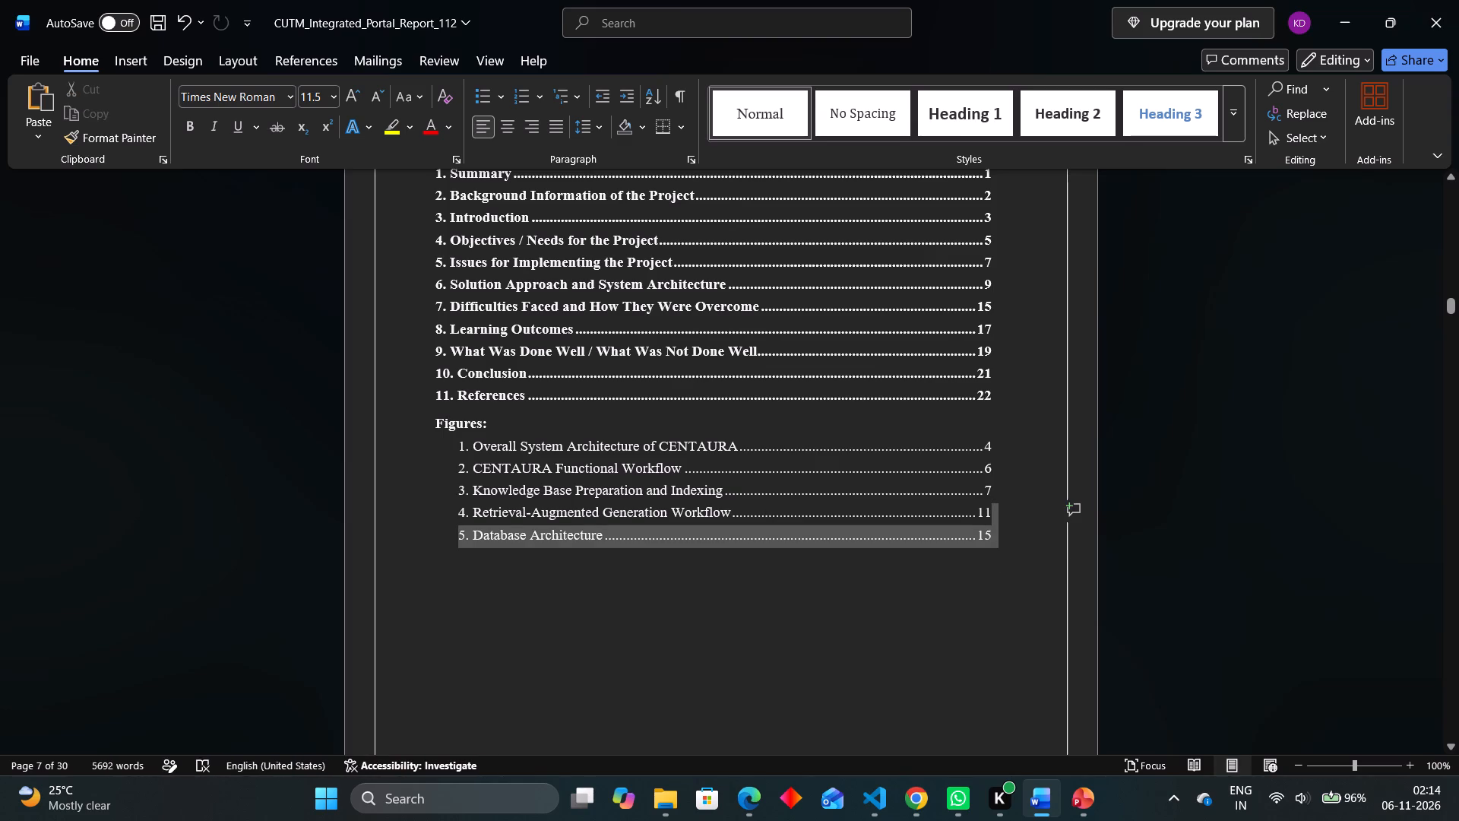
pyautogui.moveTo(1021, 515); pyautogui.dragTo(1021, 515)
pyautogui.press('BackSpace')
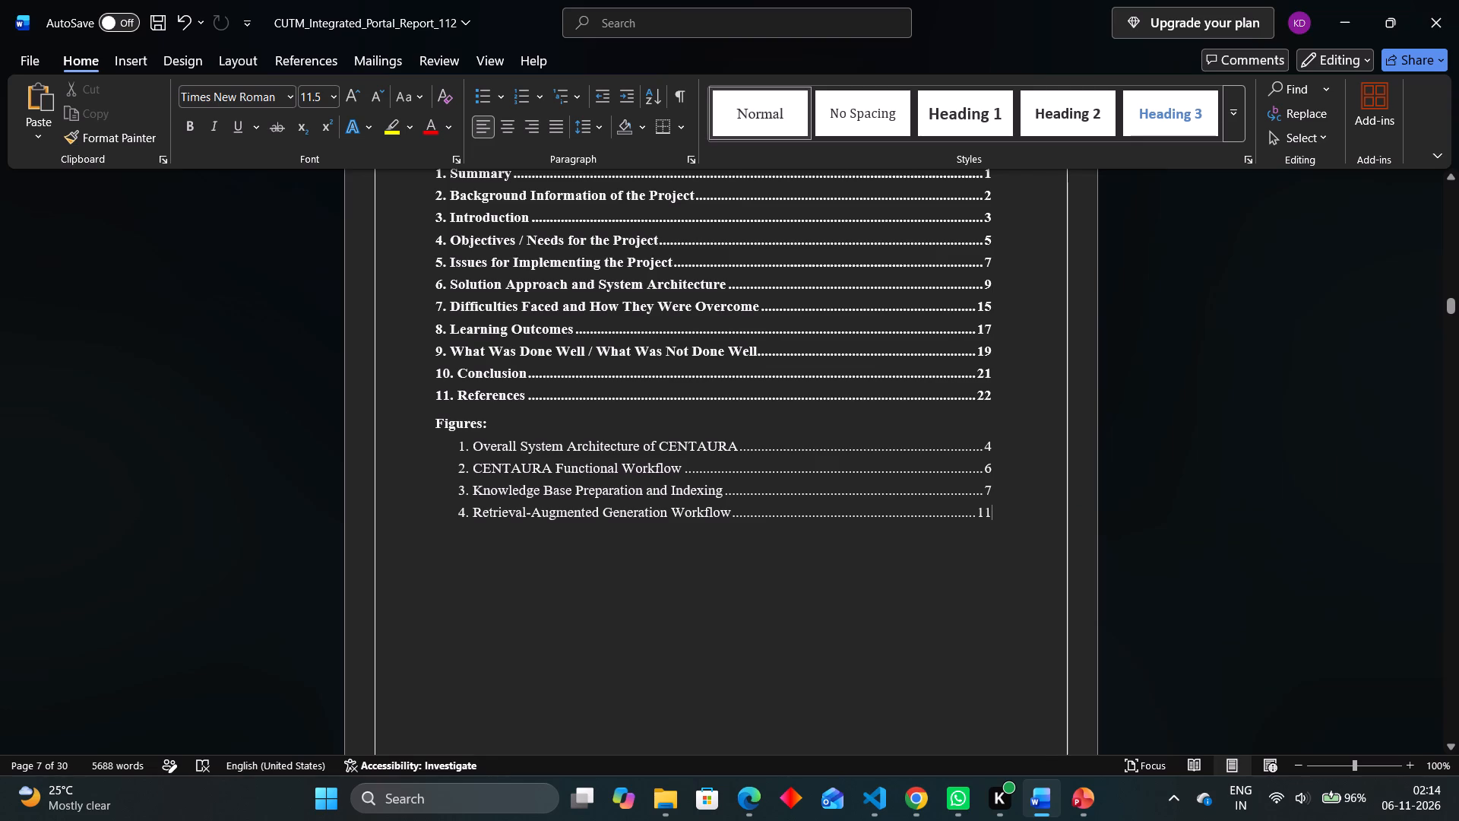
# Renumber the Retrieval-Augmented Generation Workflow entry in the Figures list as 4-5.
pyautogui.press('super+v')
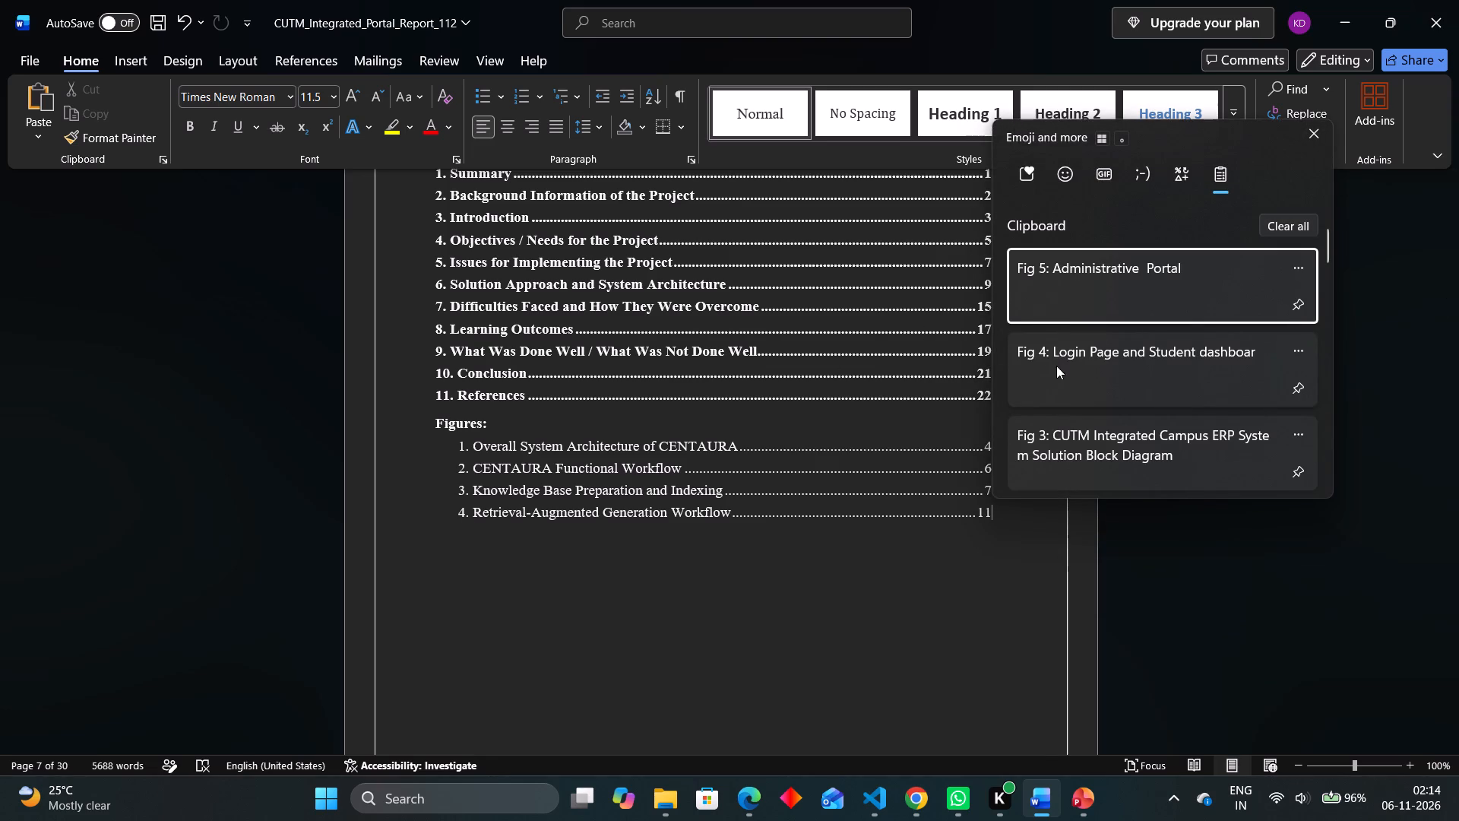
pyautogui.scroll(-2, 1054, 379)
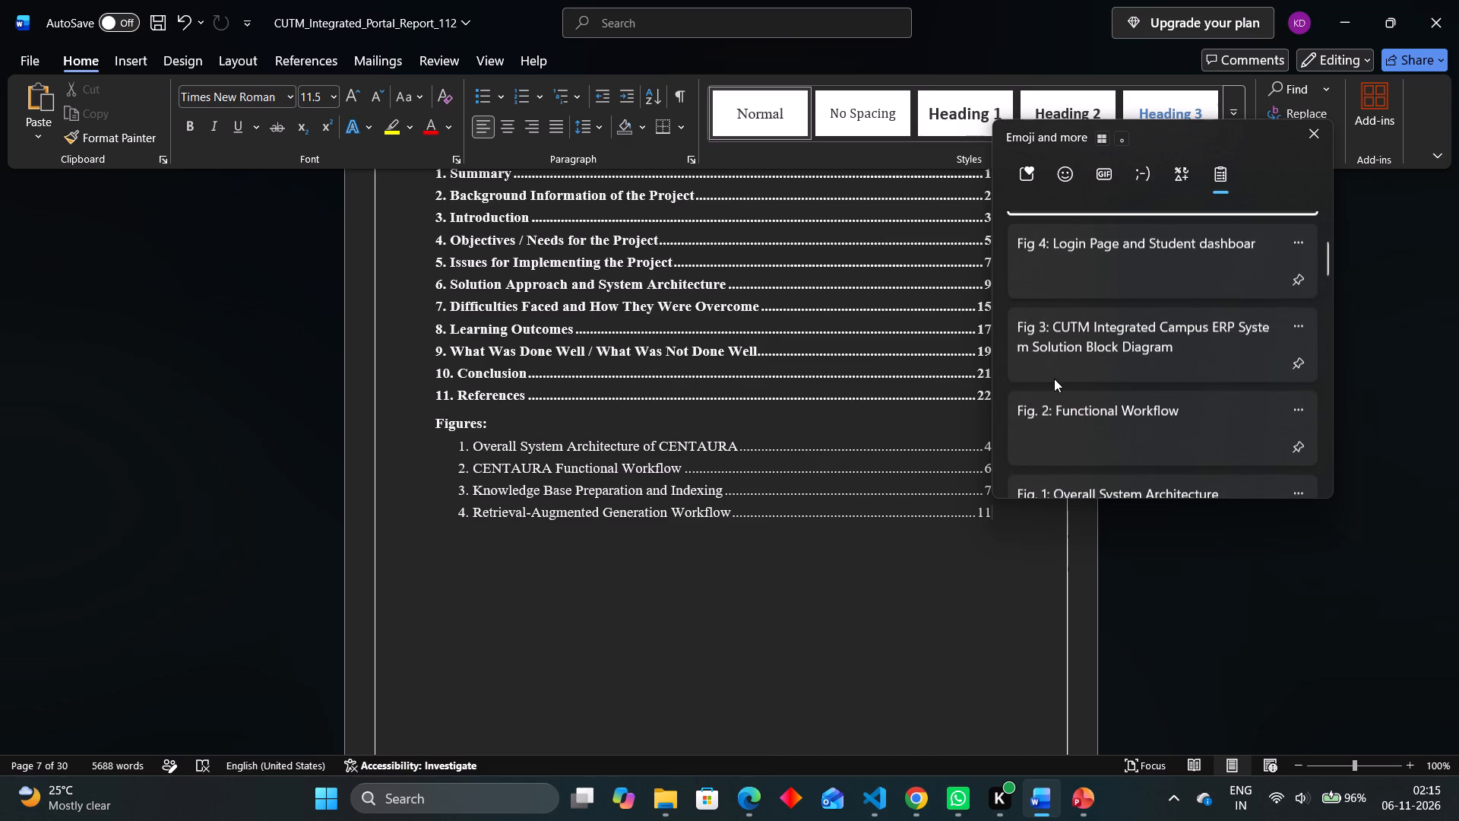
pyautogui.scroll(1, 1054, 379)
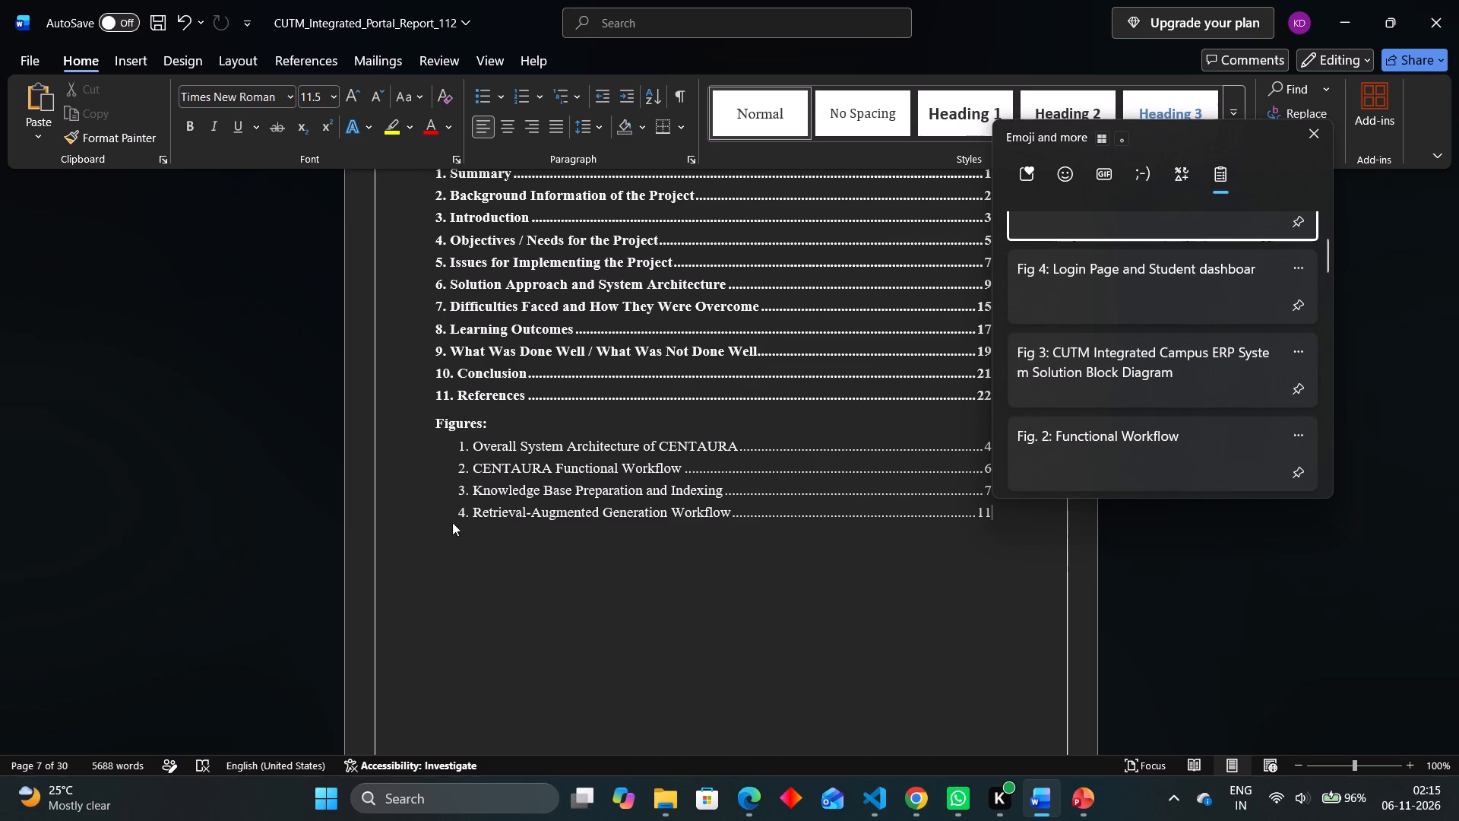
pyautogui.click(466, 510)
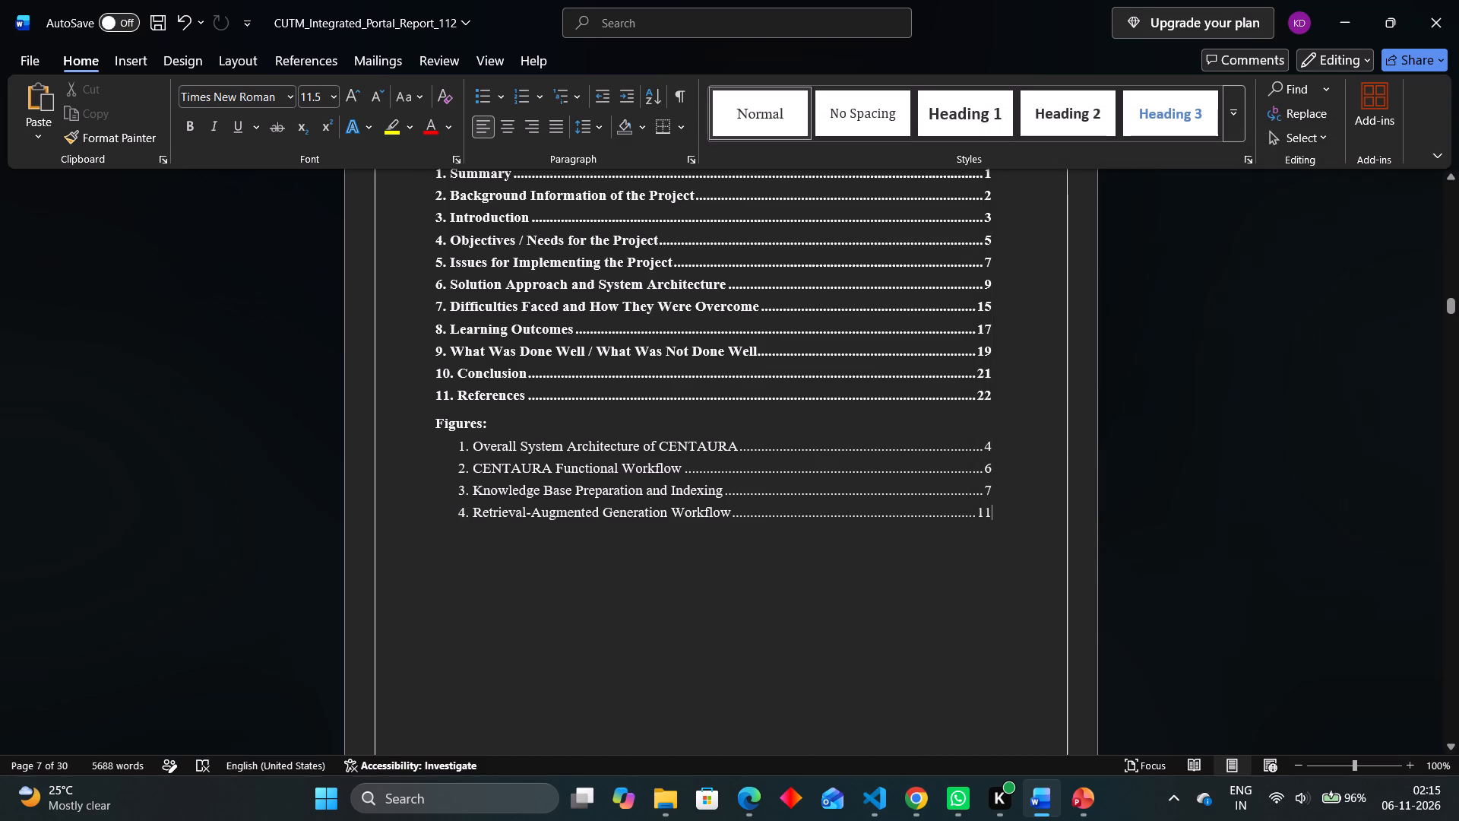
pyautogui.click(465, 516)
pyautogui.write('-5')
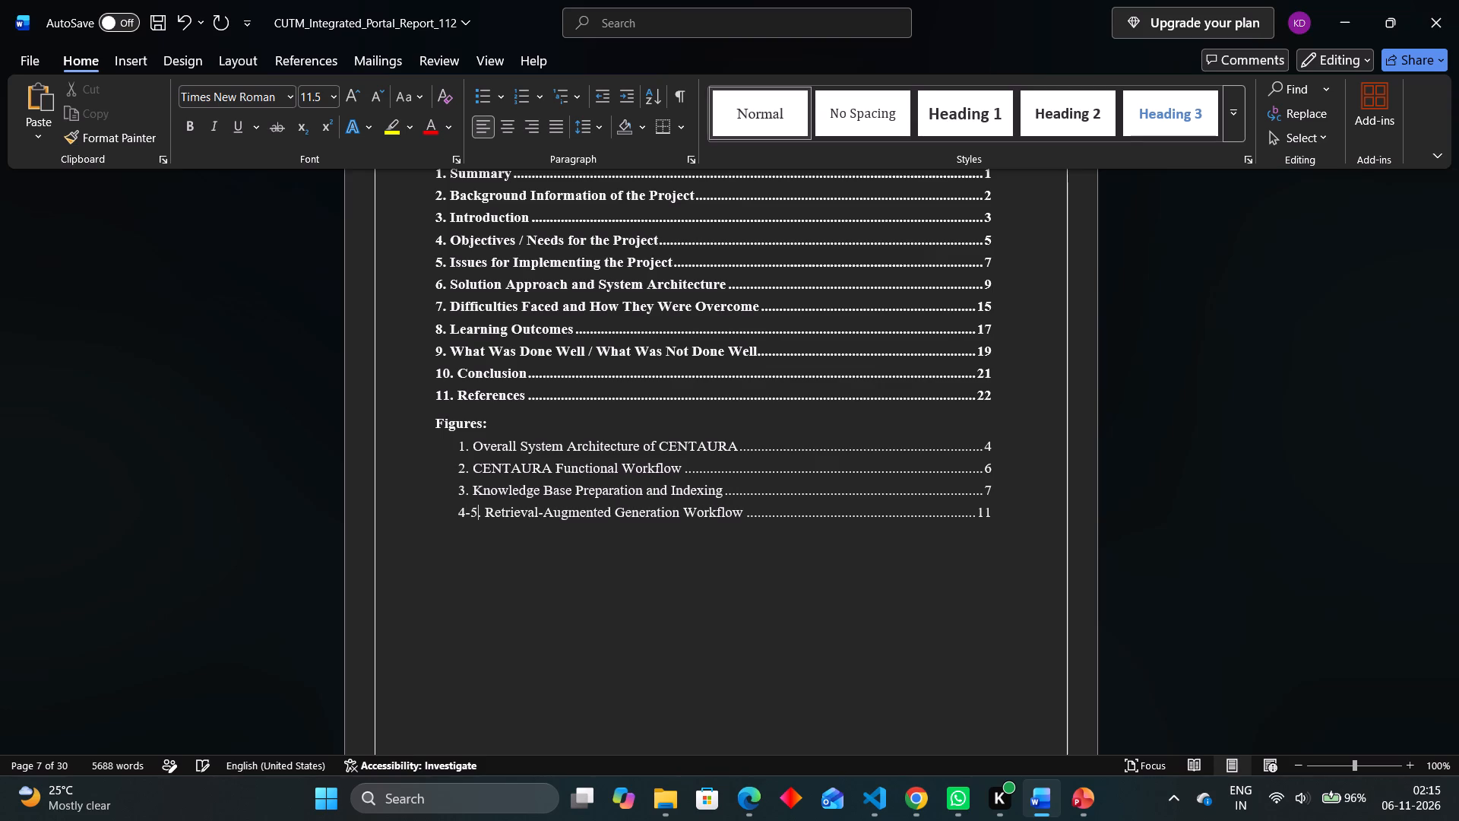
# Set the page number of the 4-5 entry in the Figures list to 13.
pyautogui.press('Right')
pyautogui.press('Right')
pyautogui.press('Right')
pyautogui.press('Right')
pyautogui.press('Right')
pyautogui.press('Right')
pyautogui.press('Right')
pyautogui.press('Right')
pyautogui.press('Right')
pyautogui.press('Right')
pyautogui.press('Right')
pyautogui.press('Right')
pyautogui.press('Right')
pyautogui.press('Right')
pyautogui.press('Right')
pyautogui.press('Right')
pyautogui.press('Right')
pyautogui.press('Right')
pyautogui.press('Right')
pyautogui.press('Right')
pyautogui.press('Right')
pyautogui.press('Right')
pyautogui.press('BackSpace')
pyautogui.press('3')
# Replace the title of the 4-5 entry in the Figures list with "Frontend Login & Administrative portal".
pyautogui.press('Left')
pyautogui.press('Left')
pyautogui.press('Left')
pyautogui.press('Left')
pyautogui.press('Left')
pyautogui.press('Left')
pyautogui.press('Left')
pyautogui.press('Left')
pyautogui.press('Left')
pyautogui.press('Left')
pyautogui.press('Left')
pyautogui.press('Left')
pyautogui.press('Left')
pyautogui.press('Left')
pyautogui.press('Right')
pyautogui.press('Right')
pyautogui.press('Right')
pyautogui.press('Right')
pyautogui.press('Right')
pyautogui.press('Right')
pyautogui.press('Right')
pyautogui.press('Right')
pyautogui.press('Right')
pyautogui.press('Right')
pyautogui.press('Right')
pyautogui.press('Right')
pyautogui.press('Left')
pyautogui.press('BackSpace')
pyautogui.press('BackSpace')
pyautogui.press('BackSpace')
pyautogui.press('BackSpace')
pyautogui.press('BackSpace')
pyautogui.press('BackSpace')
pyautogui.press('BackSpace')
pyautogui.press('BackSpace')
pyautogui.press('BackSpace')
pyautogui.press('BackSpace')
pyautogui.press('BackSpace')
pyautogui.press('BackSpace')
pyautogui.press('BackSpace')
pyautogui.press('BackSpace')
pyautogui.press('BackSpace')
pyautogui.press('BackSpace')
pyautogui.press('BackSpace')
pyautogui.press('BackSpace')
pyautogui.press('BackSpace')
pyautogui.press('BackSpace')
pyautogui.press('BackSpace')
pyautogui.press('BackSpace')
pyautogui.press('BackSpace')
pyautogui.press('BackSpace')
pyautogui.press('BackSpace')
pyautogui.press('BackSpace')
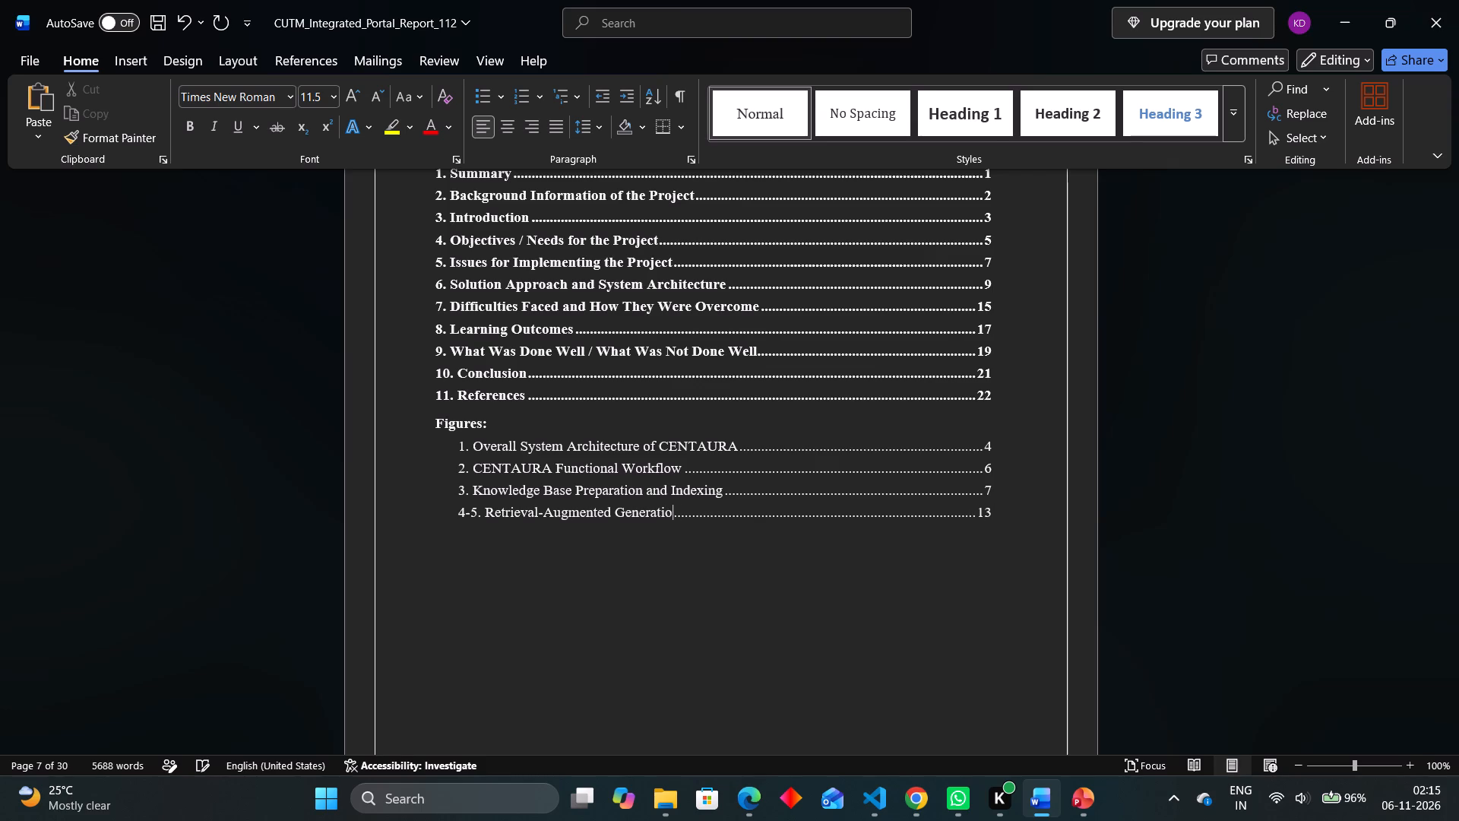
pyautogui.press('BackSpace')
pyautogui.press('BackSpace')
pyautogui.press('BackSpace')
pyautogui.press('BackSpace')
pyautogui.press('BackSpace')
pyautogui.press('BackSpace')
pyautogui.press('BackSpace')
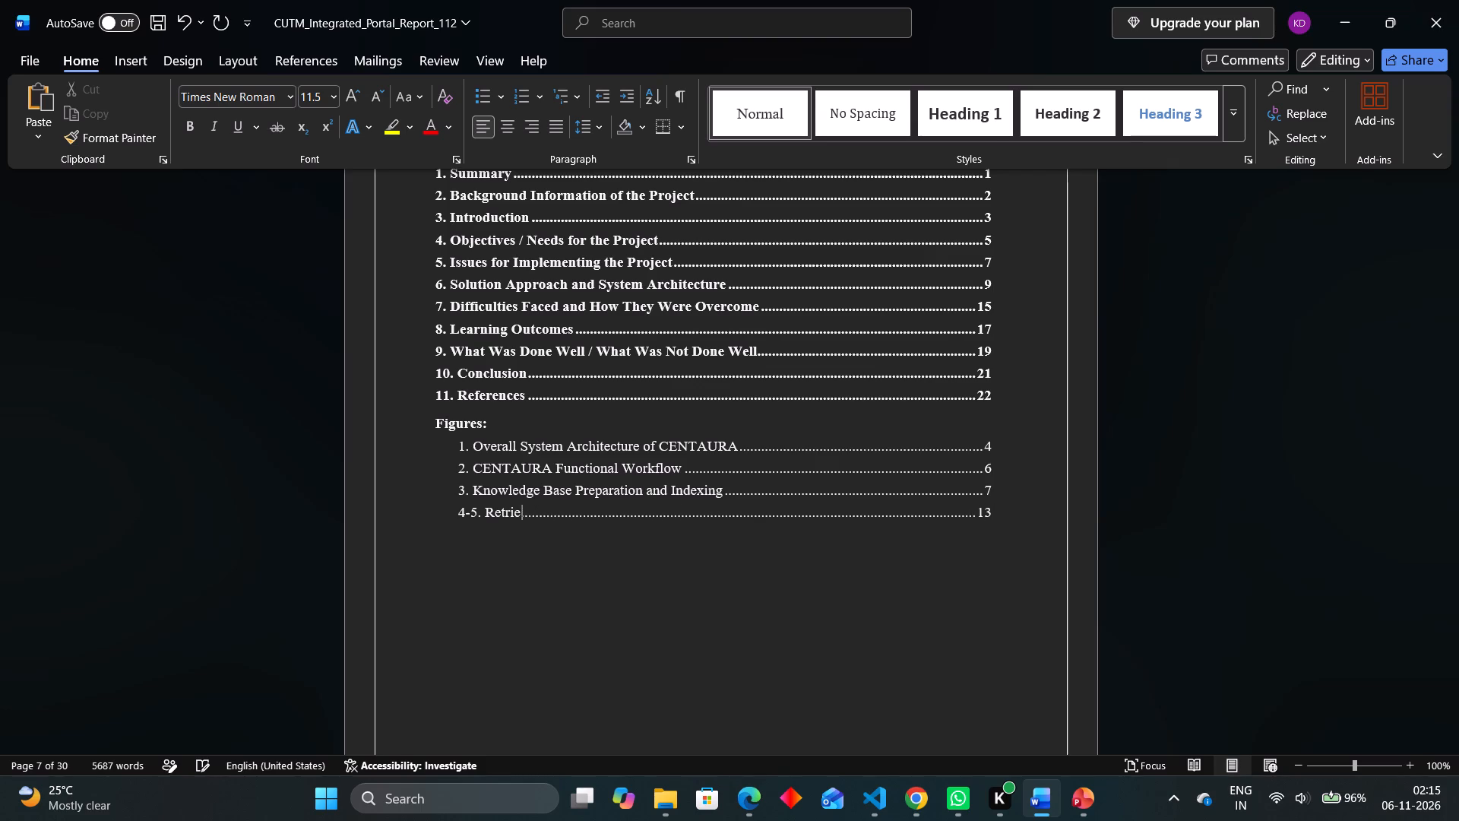
pyautogui.press('BackSpace')
pyautogui.press('BackSpace')
pyautogui.press('BackSpace')
pyautogui.press('BackSpace')
pyautogui.press('BackSpace')
pyautogui.press('BackSpace')
pyautogui.hotkey('shift', 'f')
pyautogui.press('r')
pyautogui.write('ontend')
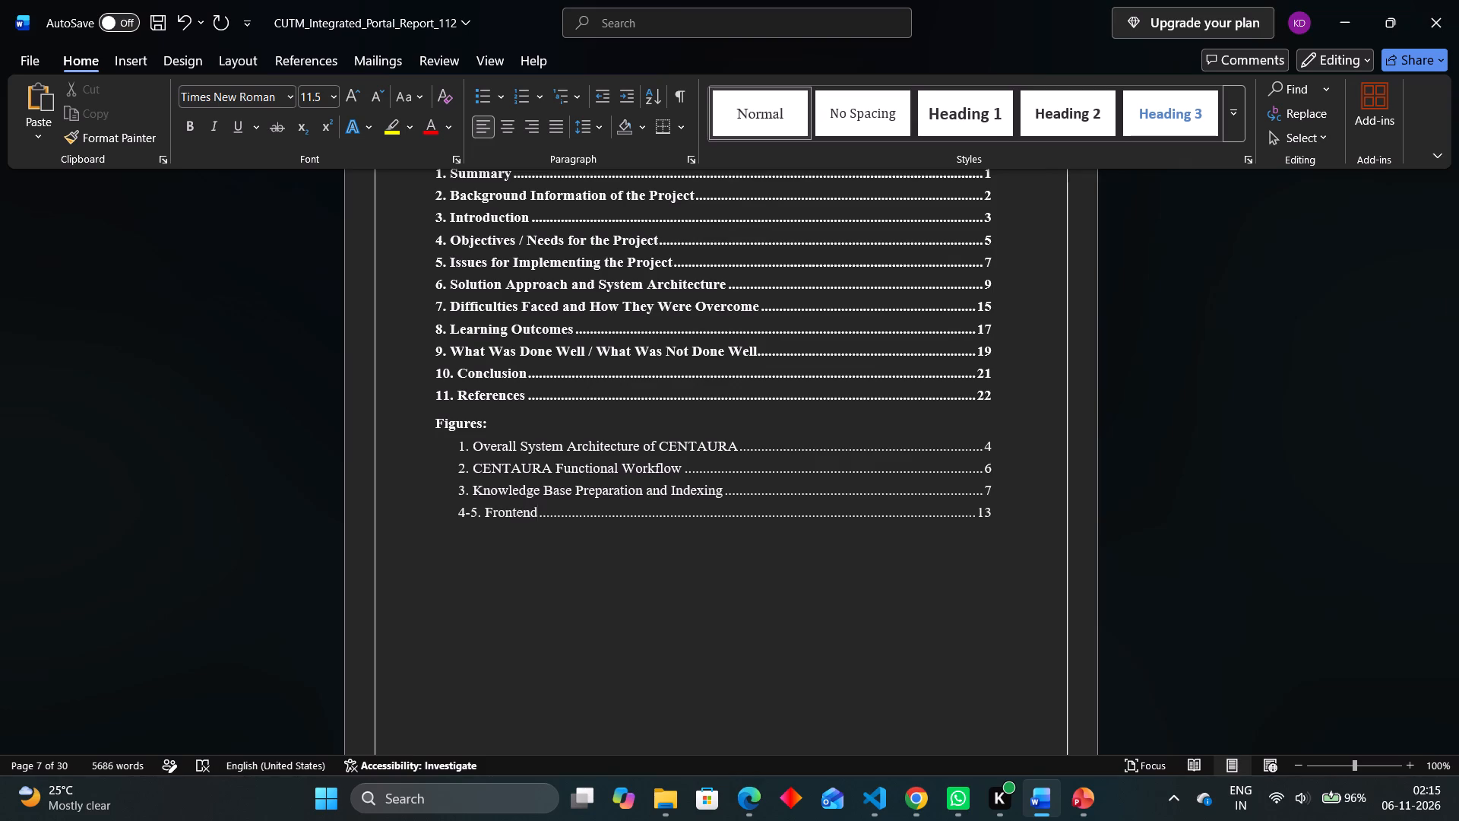
pyautogui.press('space')
pyautogui.write('Login')
pyautogui.press('space')
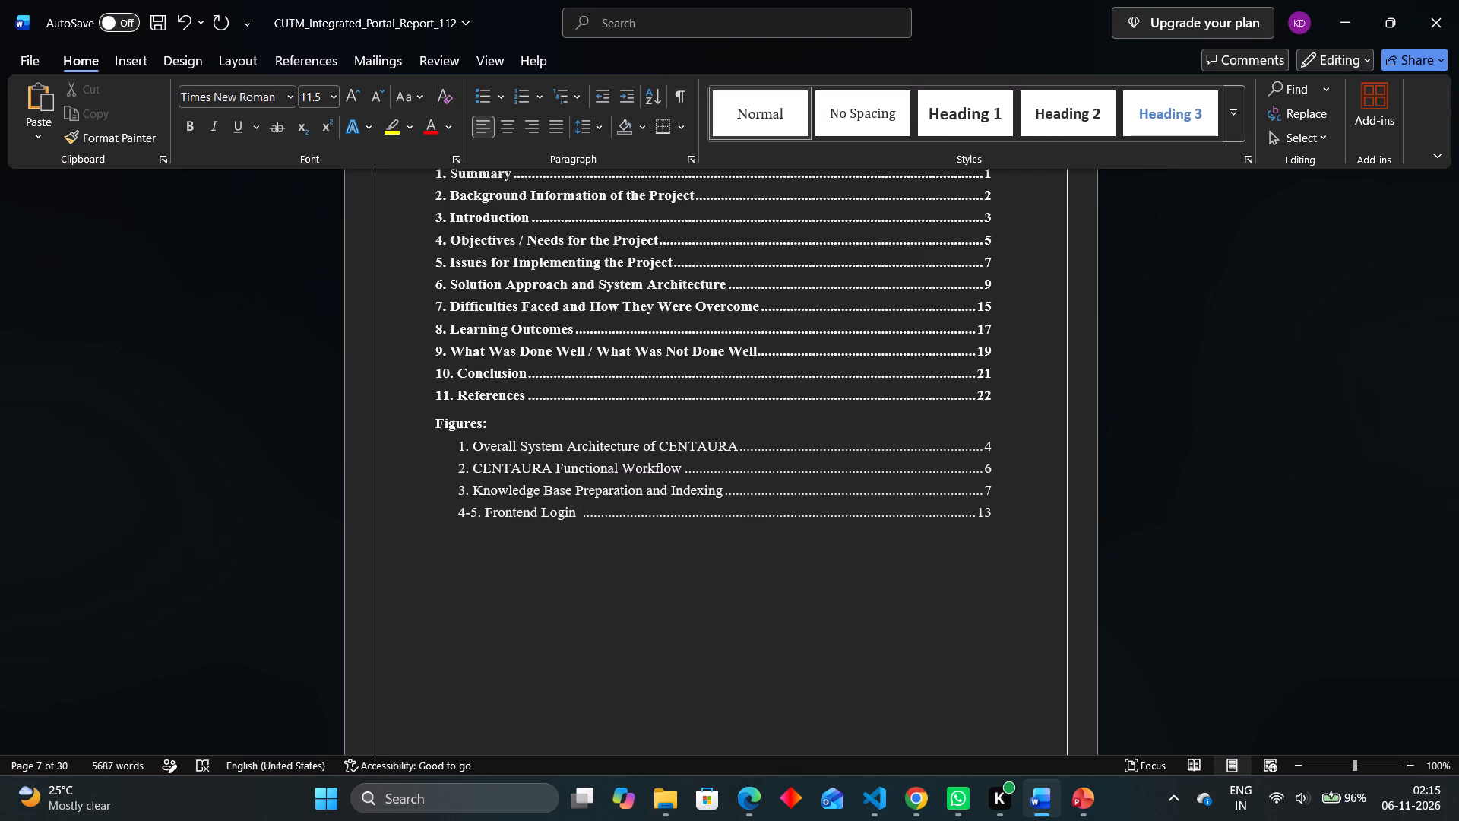
pyautogui.write('& Administrative porta')
pyautogui.press('l')
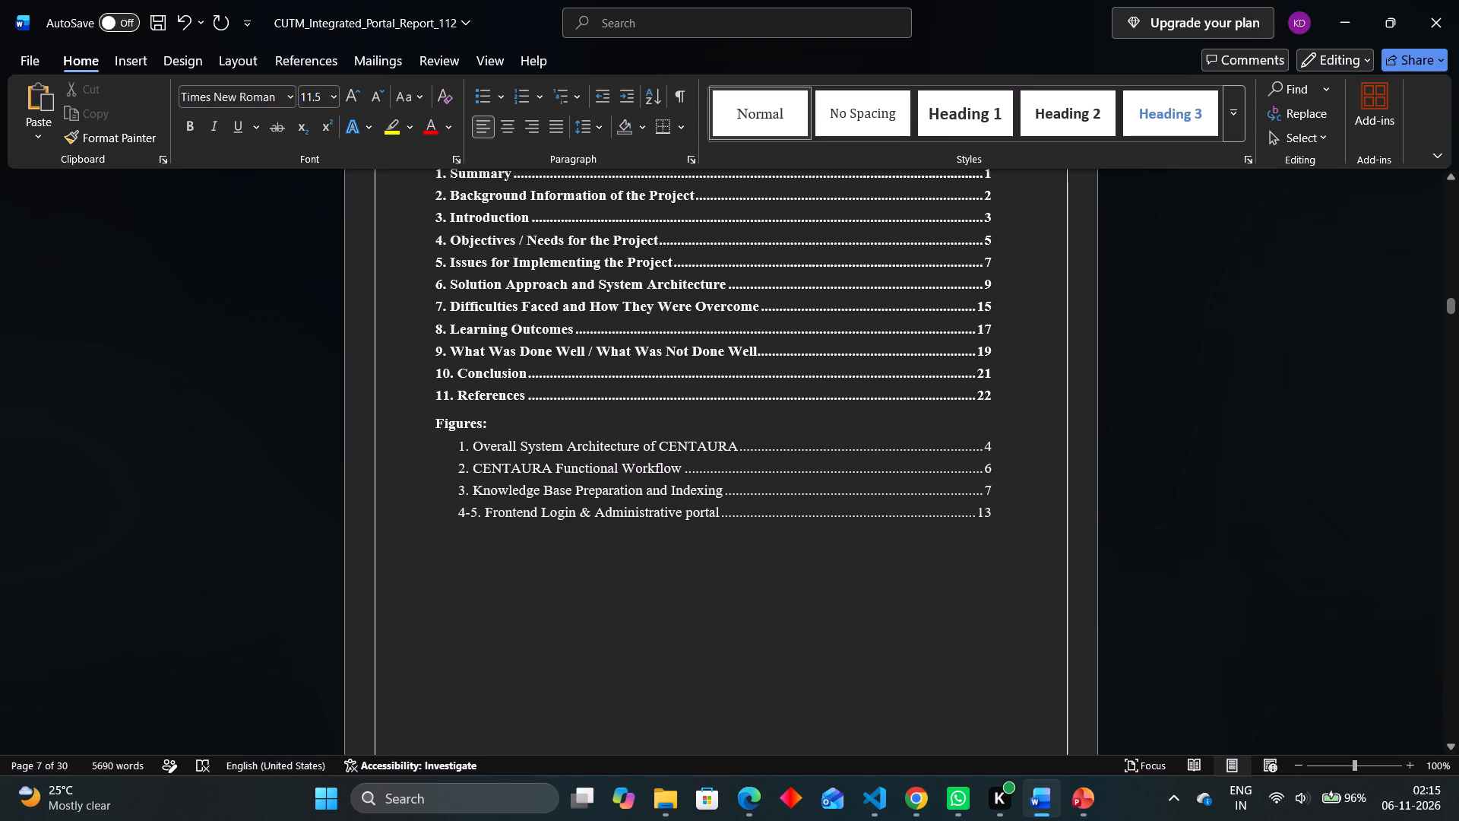
# Replace the title of entry 3 in the Figures list with "Block Diagram".
pyautogui.click(725, 496)
pyautogui.press('BackSpace')
pyautogui.press('BackSpace')
pyautogui.press('BackSpace')
pyautogui.press('BackSpace')
pyautogui.press('BackSpace')
pyautogui.press('BackSpace')
pyautogui.press('BackSpace')
pyautogui.press('BackSpace')
pyautogui.press('BackSpace')
pyautogui.press('BackSpace')
pyautogui.press('BackSpace')
pyautogui.press('BackSpace')
pyautogui.press('BackSpace')
pyautogui.press('BackSpace')
pyautogui.press('BackSpace')
pyautogui.press('BackSpace')
pyautogui.press('BackSpace')
pyautogui.press('BackSpace')
pyautogui.press('BackSpace')
pyautogui.press('BackSpace')
pyautogui.press('BackSpace')
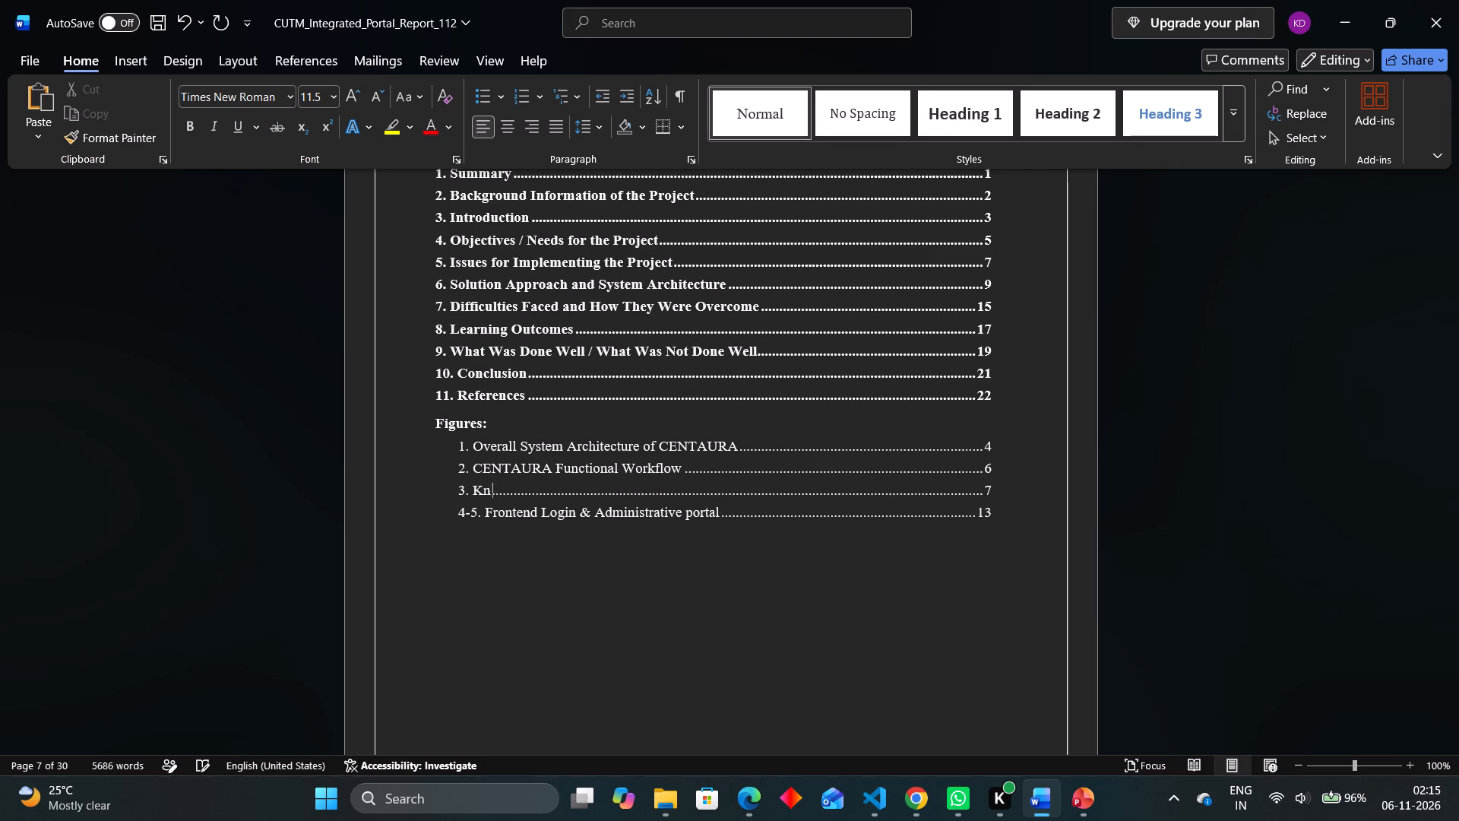
pyautogui.press('BackSpace')
pyautogui.press('BackSpace')
pyautogui.press('super+v')
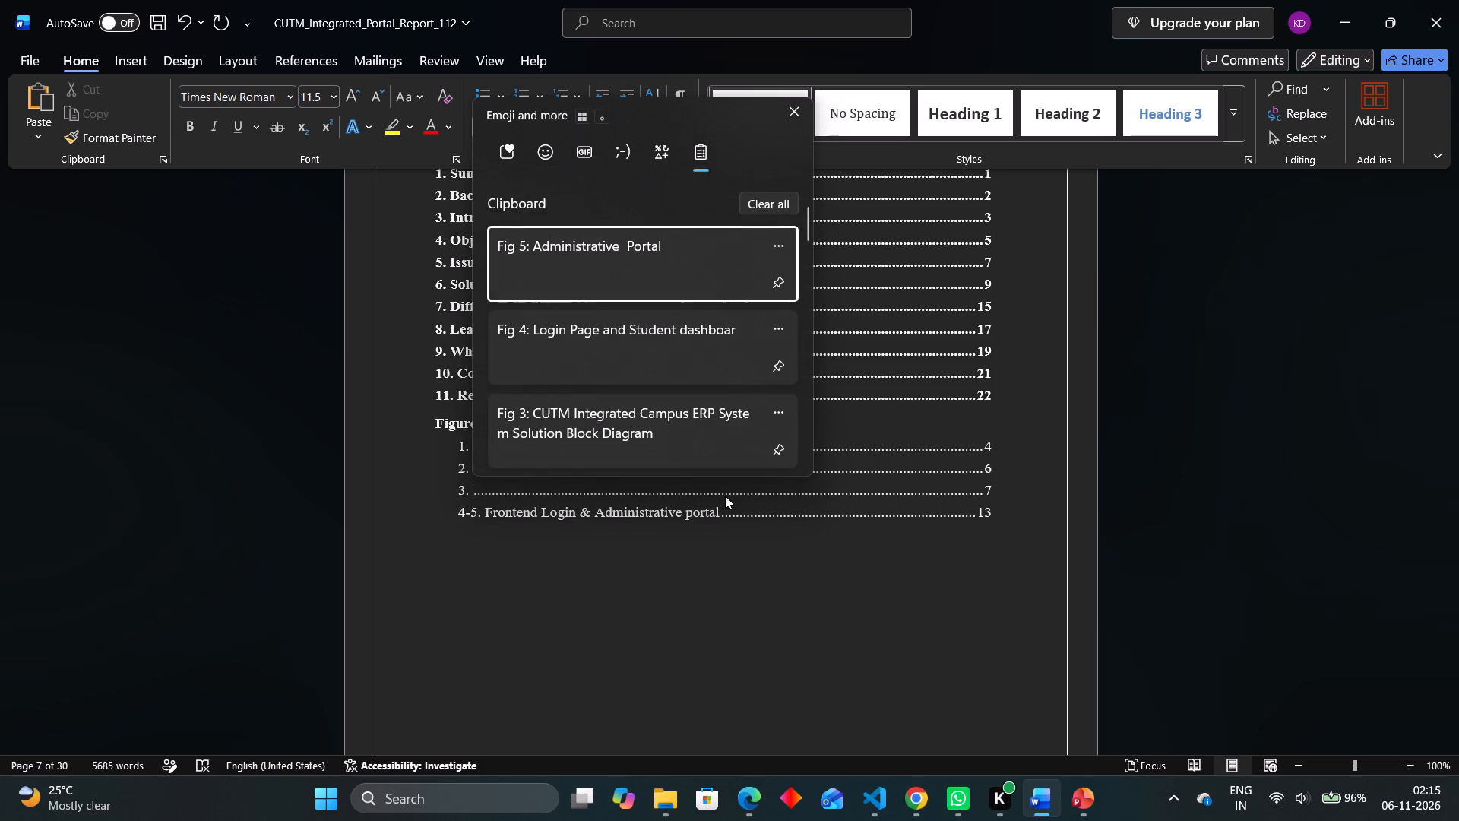
pyautogui.scroll(-1, 633, 388)
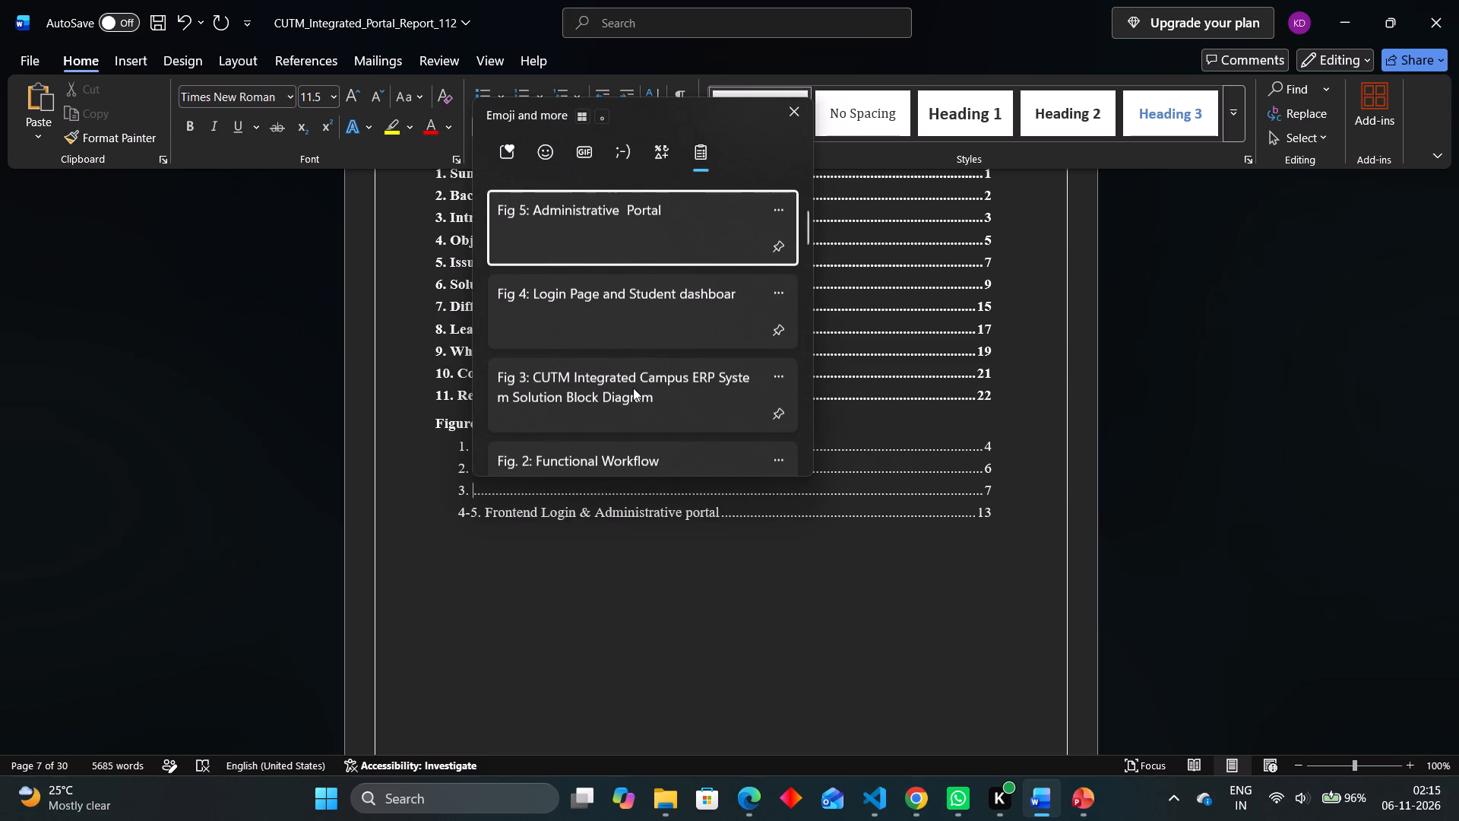
pyautogui.scroll(-1, 633, 388)
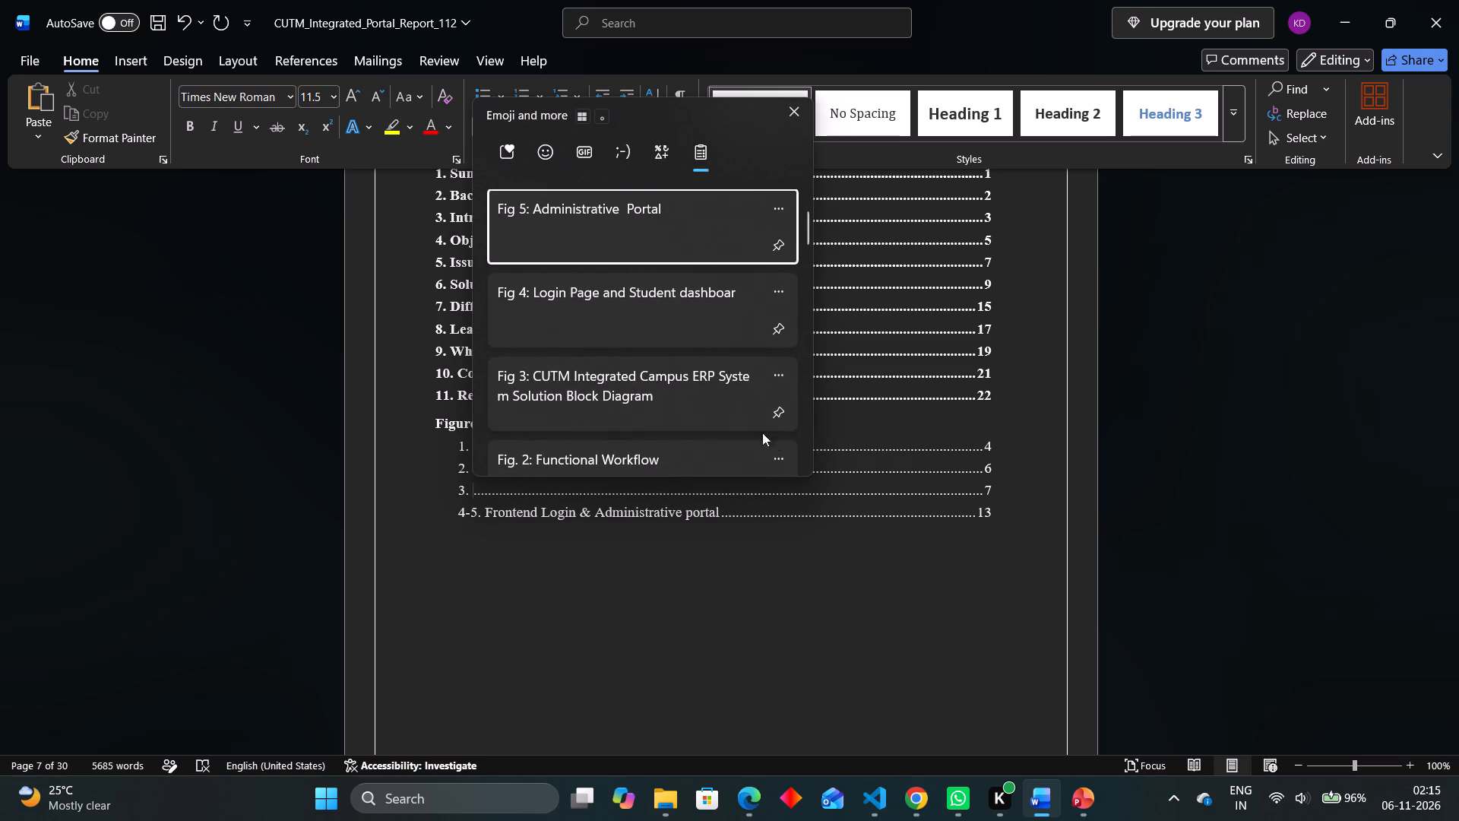
pyautogui.click(837, 474)
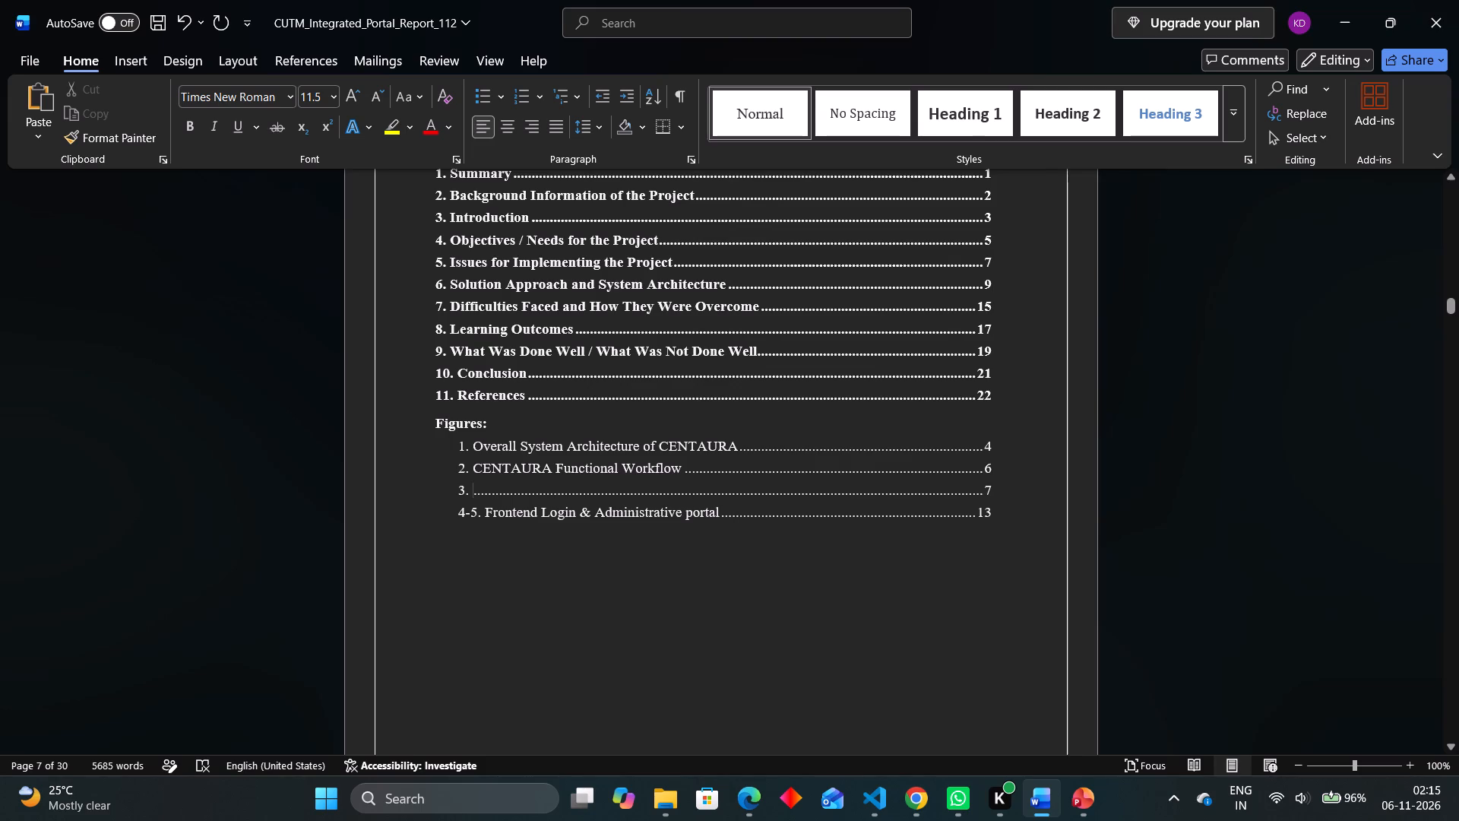
pyautogui.write('Block Diagram')
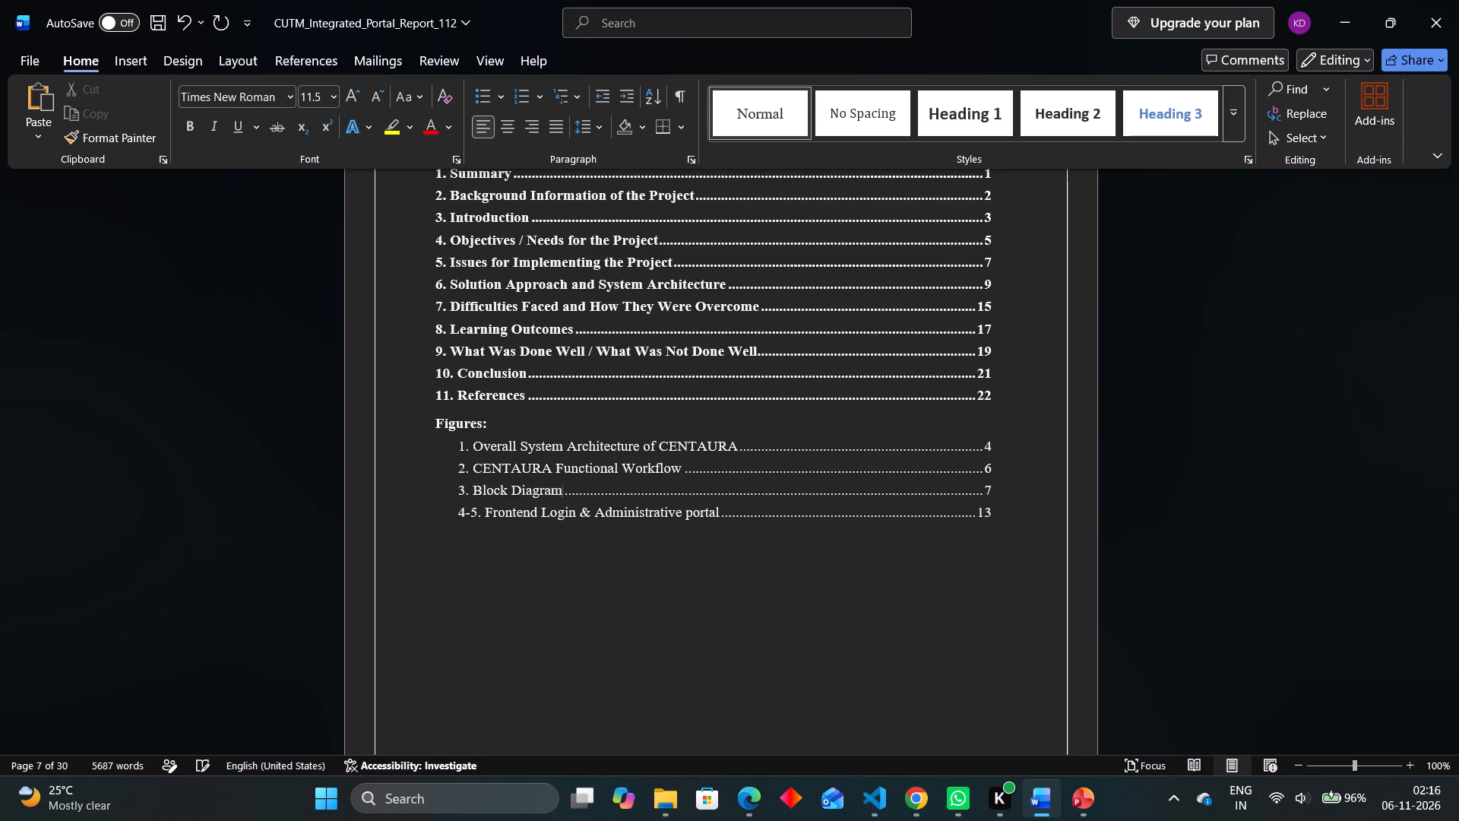
# Insert "CUTM Integrated Campus ERP System" before "Block Diagram" in the title of entry 3 in the Figures list.
pyautogui.press('Left')
pyautogui.press('Left')
pyautogui.press('Left')
pyautogui.press('Left')
pyautogui.press('Left')
pyautogui.press('Left')
pyautogui.press('Left')
pyautogui.press('Left')
pyautogui.press('Left')
pyautogui.press('Left')
pyautogui.press('Left')
pyautogui.press('Left')
pyautogui.press('Left')
pyautogui.write('CUTM')
pyautogui.press('space')
pyautogui.write('Integrated')
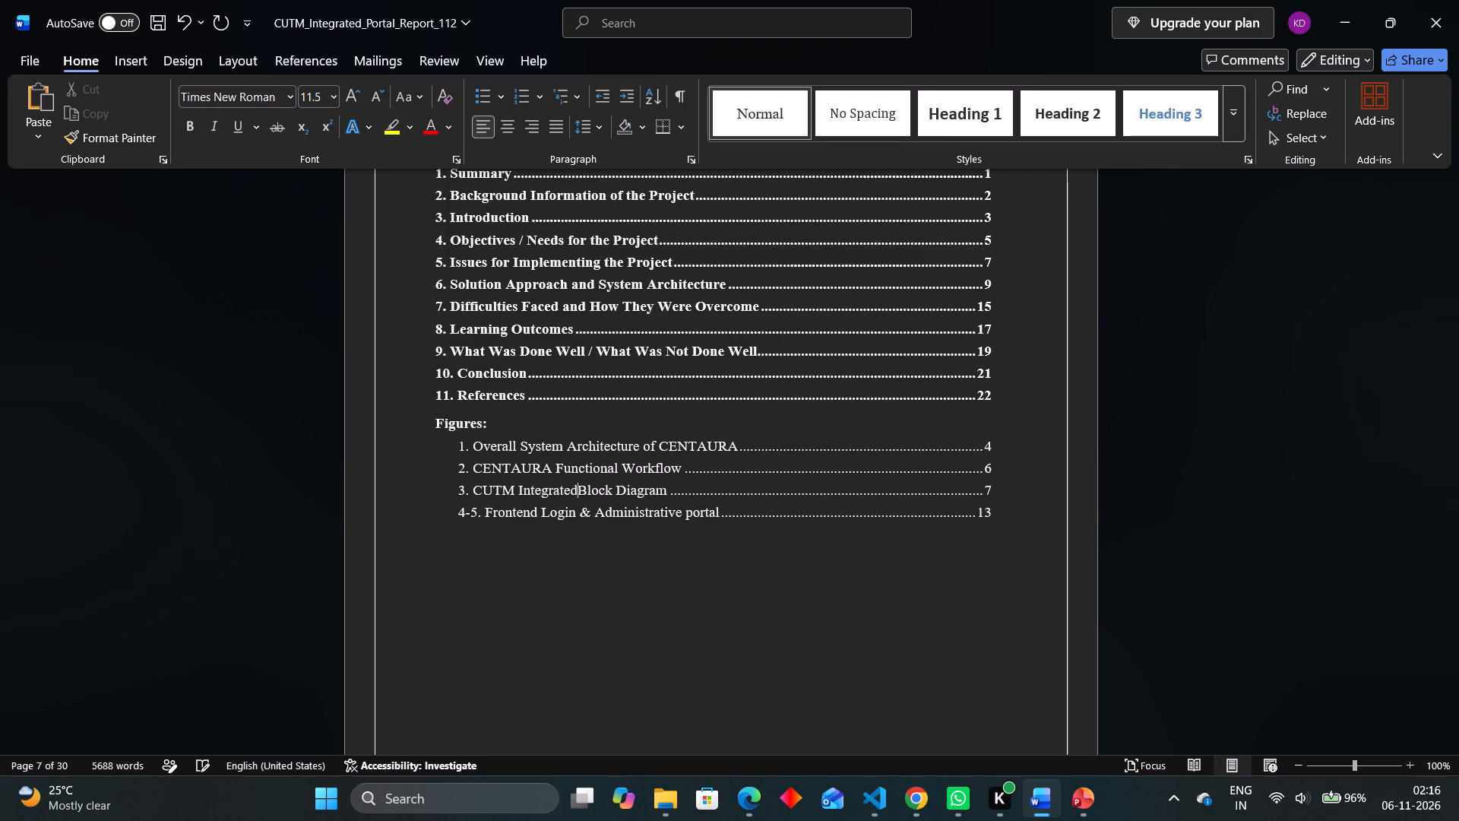
pyautogui.press('space')
pyautogui.press('super+v')
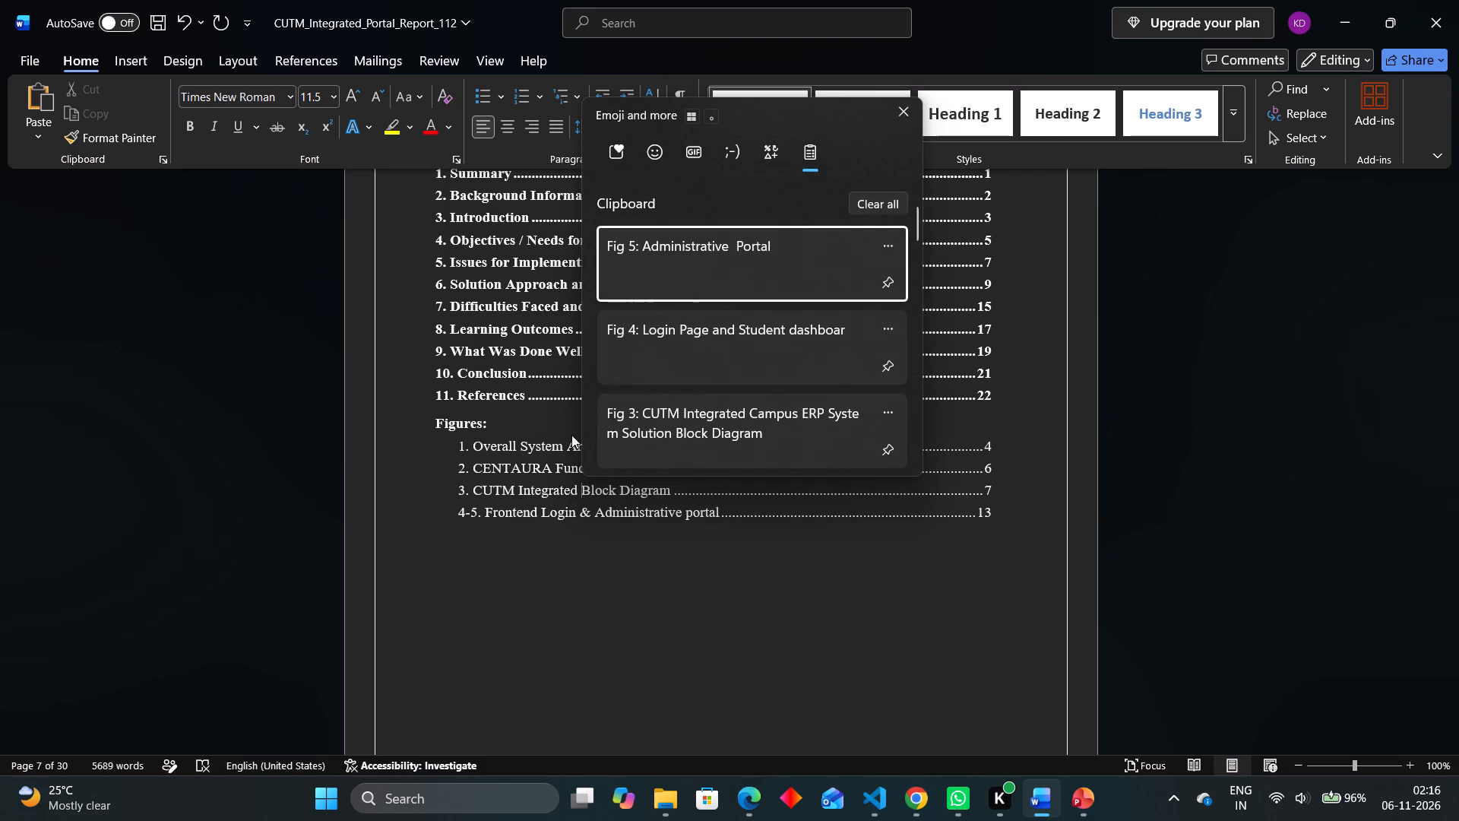
pyautogui.click(577, 477)
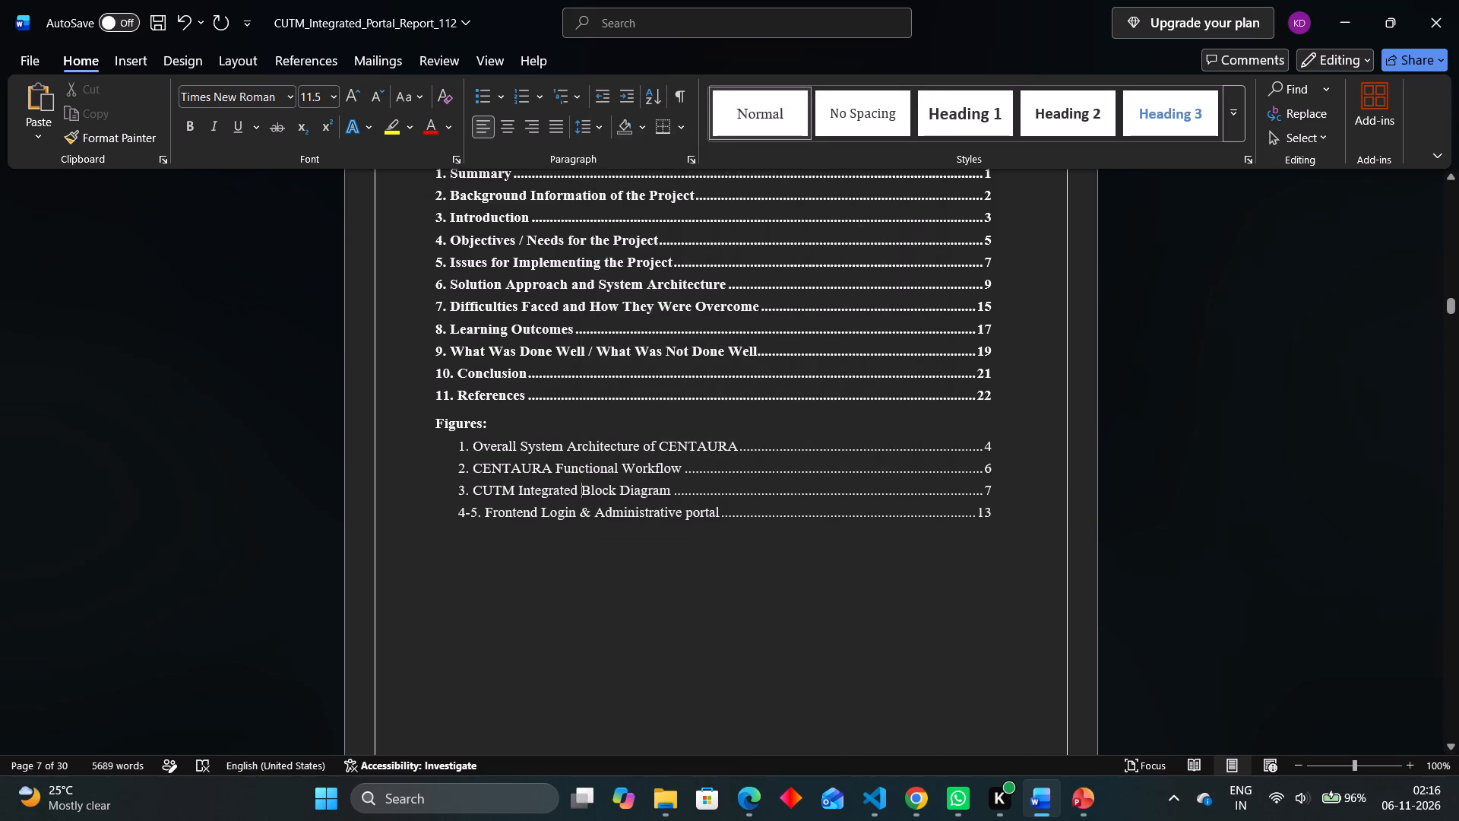
pyautogui.write('Campus')
pyautogui.press('space')
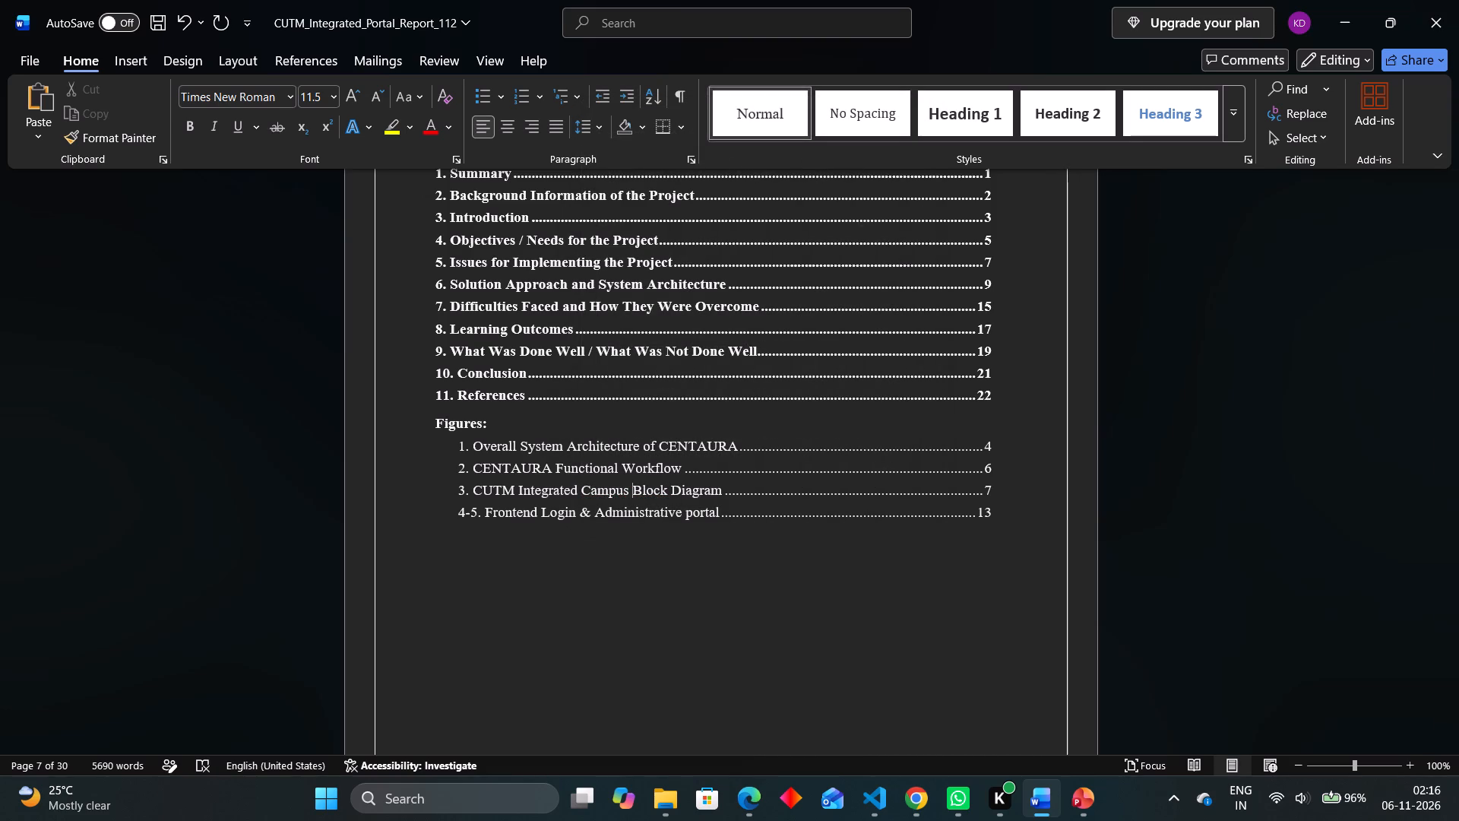
pyautogui.write('ERP Syst')
pyautogui.write('em')
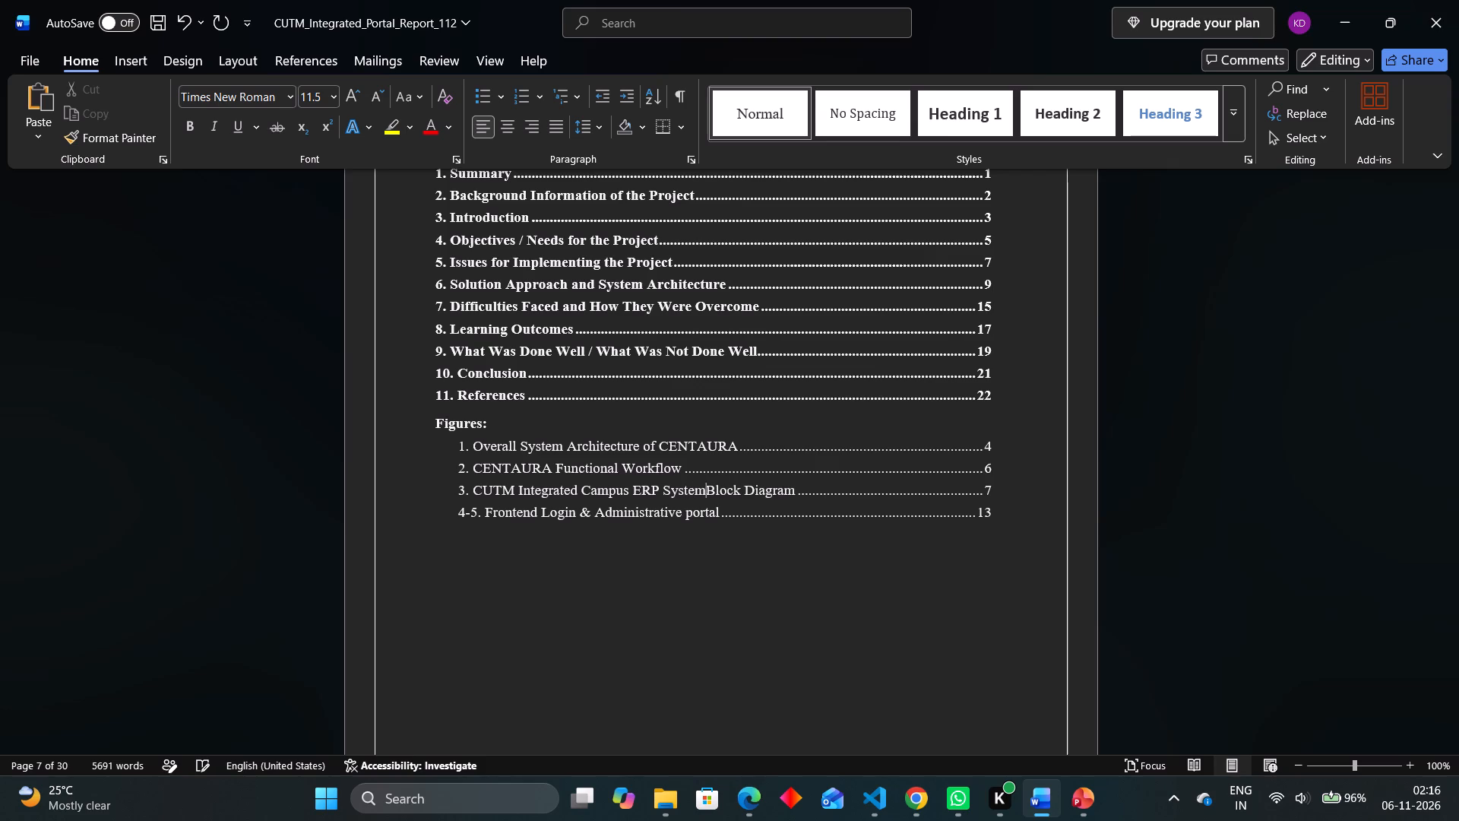
pyautogui.press('space')
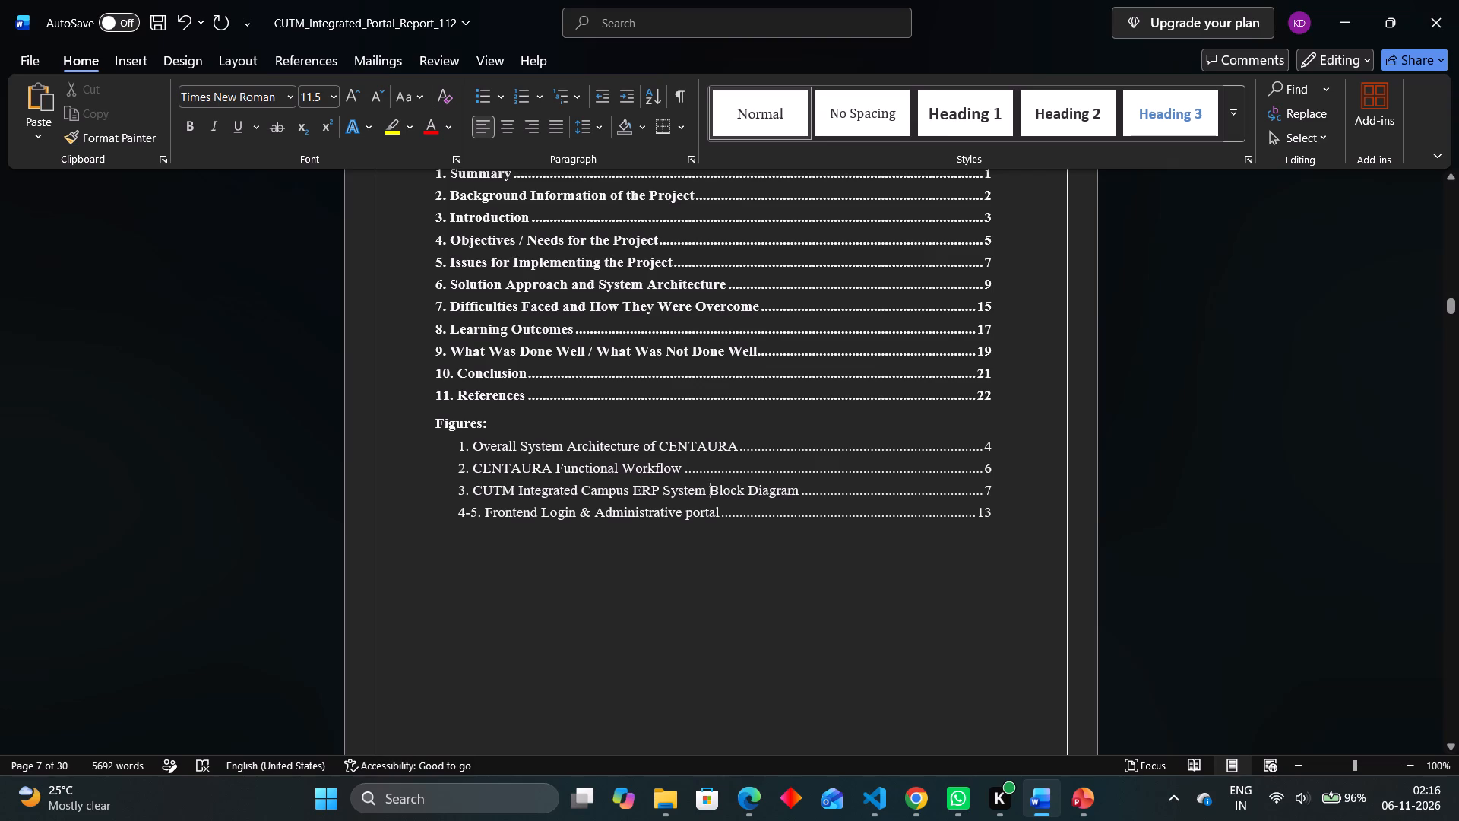
# Remove "CENTAURA" from the title of entry 2 in the Figures list, keeping its number and "Functional Workflow".
pyautogui.click(680, 468)
pyautogui.click(557, 468)
pyautogui.press('BackSpace')
pyautogui.press('BackSpace')
pyautogui.press('BackSpace')
pyautogui.press('BackSpace')
pyautogui.press('BackSpace')
pyautogui.press('BackSpace')
pyautogui.press('BackSpace')
pyautogui.press('BackSpace')
pyautogui.press('BackSpace')
pyautogui.press('BackSpace')
pyautogui.press('BackSpace')
pyautogui.press('BackSpace')
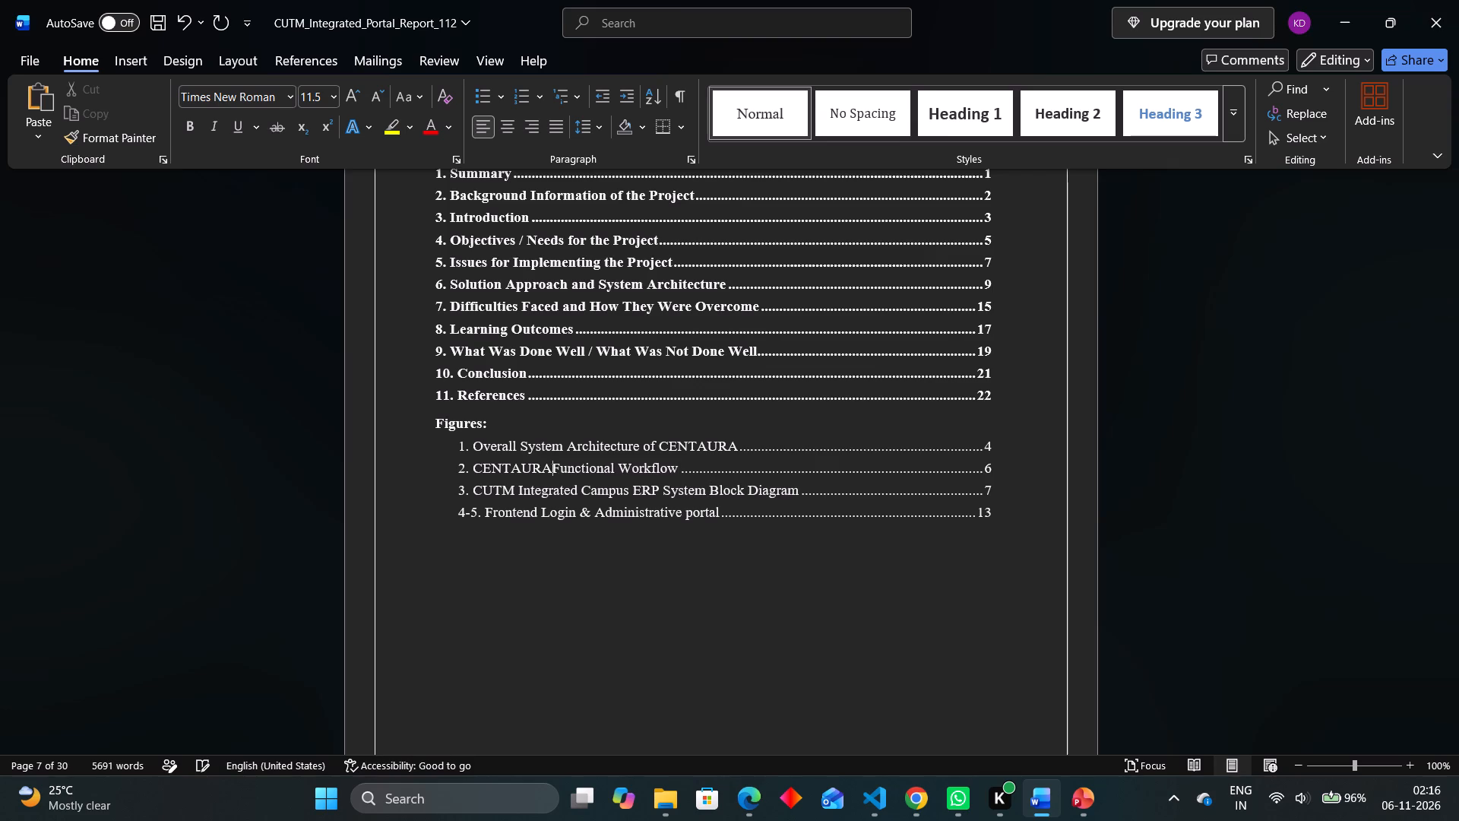
pyautogui.hotkey('ctrl', 'z')
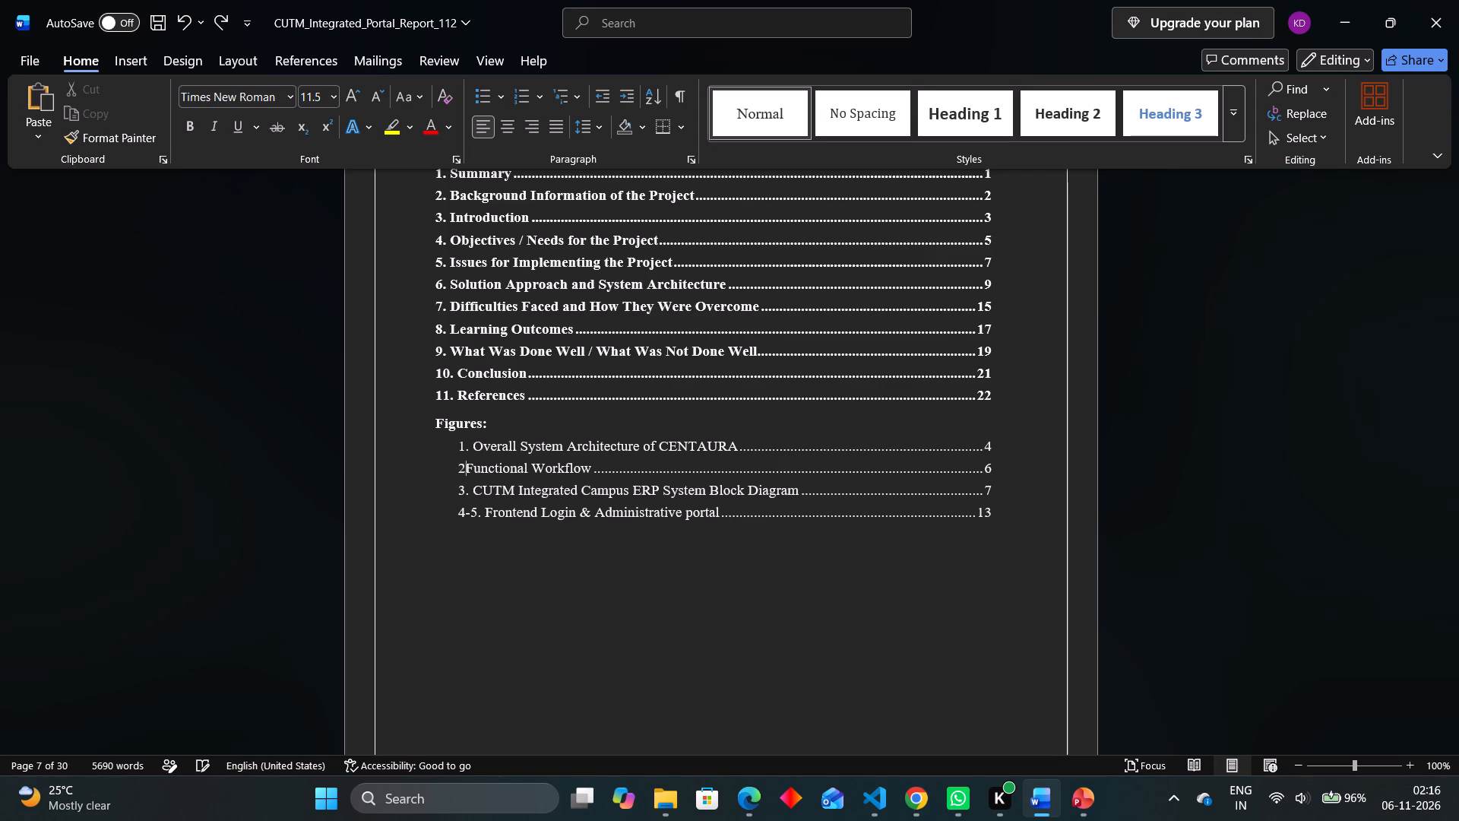
pyautogui.hotkey('ctrl', 'z')
pyautogui.hotkey('ctrl', 'z')
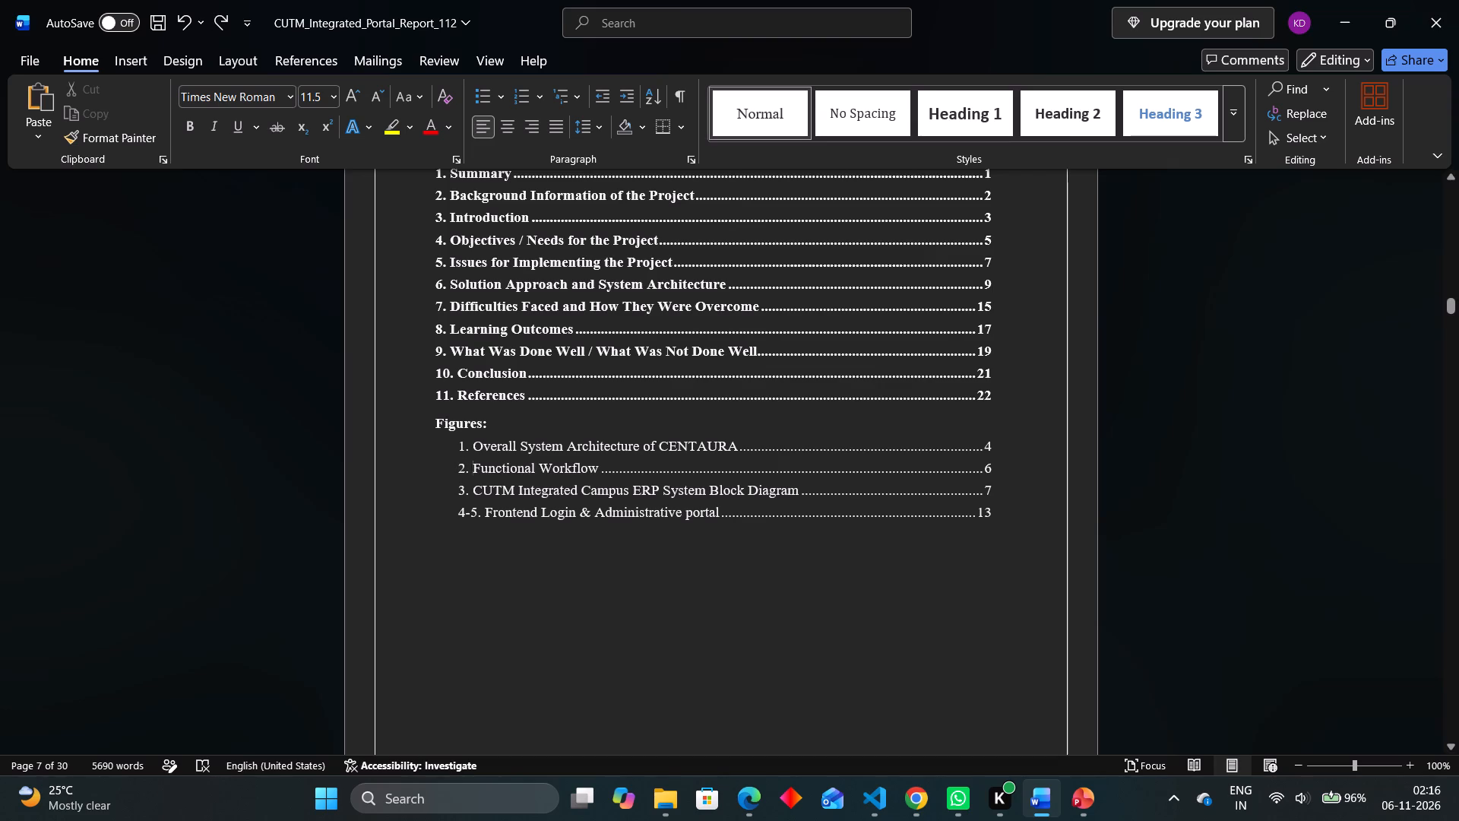
# Remove "of CENTAURA" from the title of entry 1 in the Figures list.
pyautogui.doubleClick(698, 449)
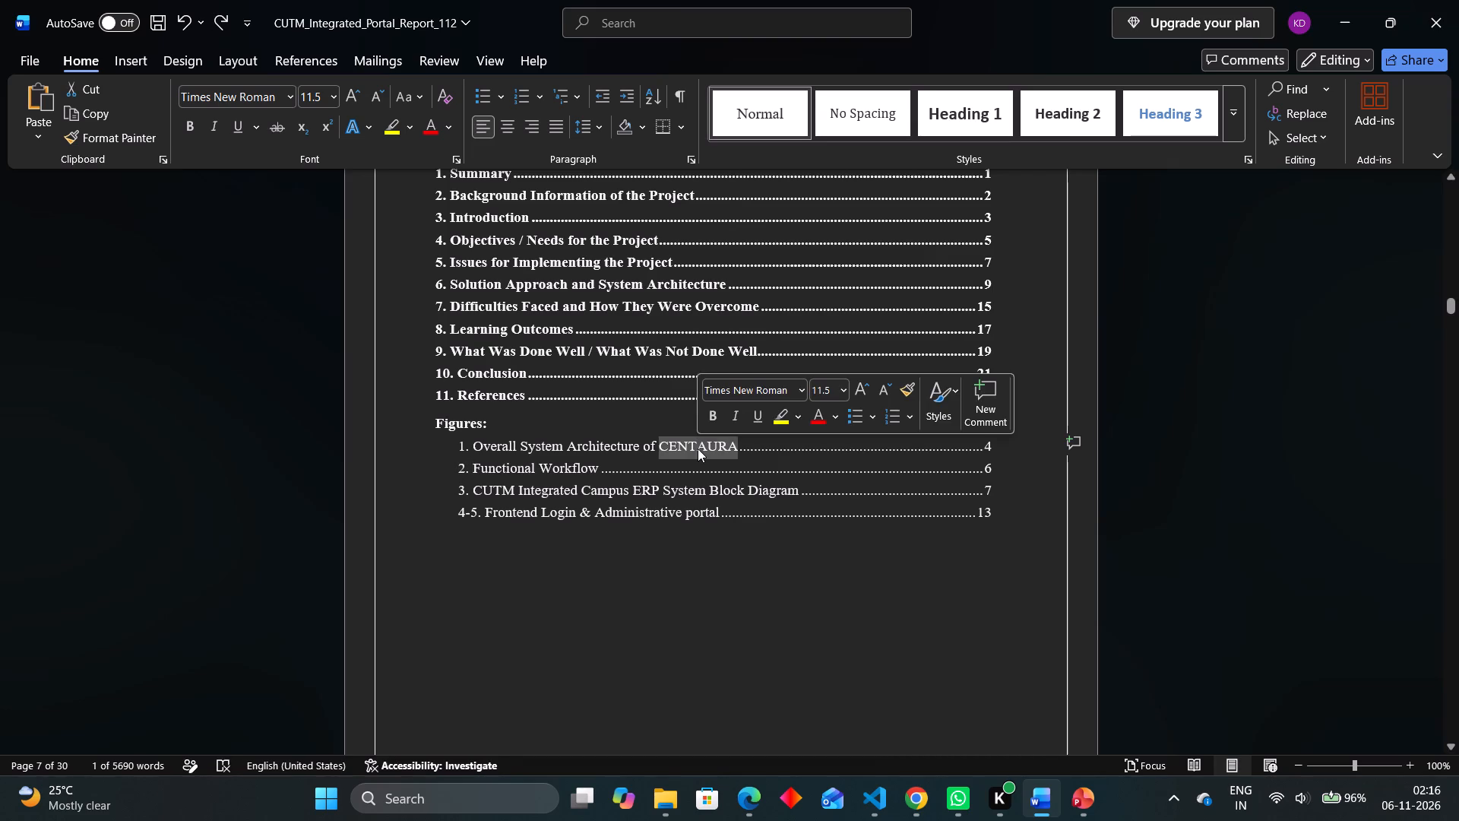
pyautogui.press('BackSpace')
pyautogui.press('BackSpace')
pyautogui.press('BackSpace')
pyautogui.press('BackSpace')
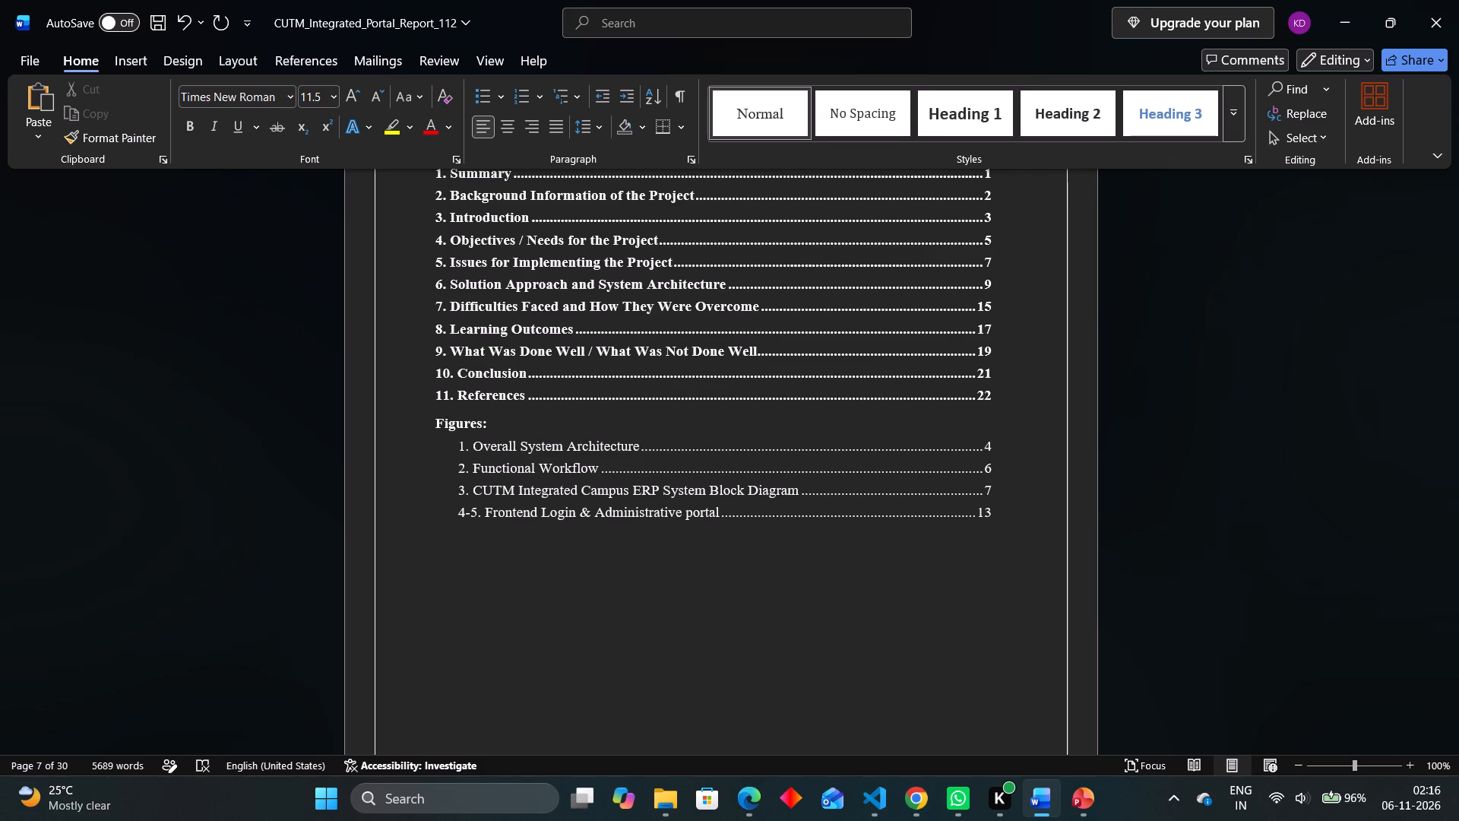
# Check the copied figure captions in the clipboard history and insert "solution" before "Block Diagram" in Figures entry 3.
pyautogui.click(900, 508)
pyautogui.press('super+v')
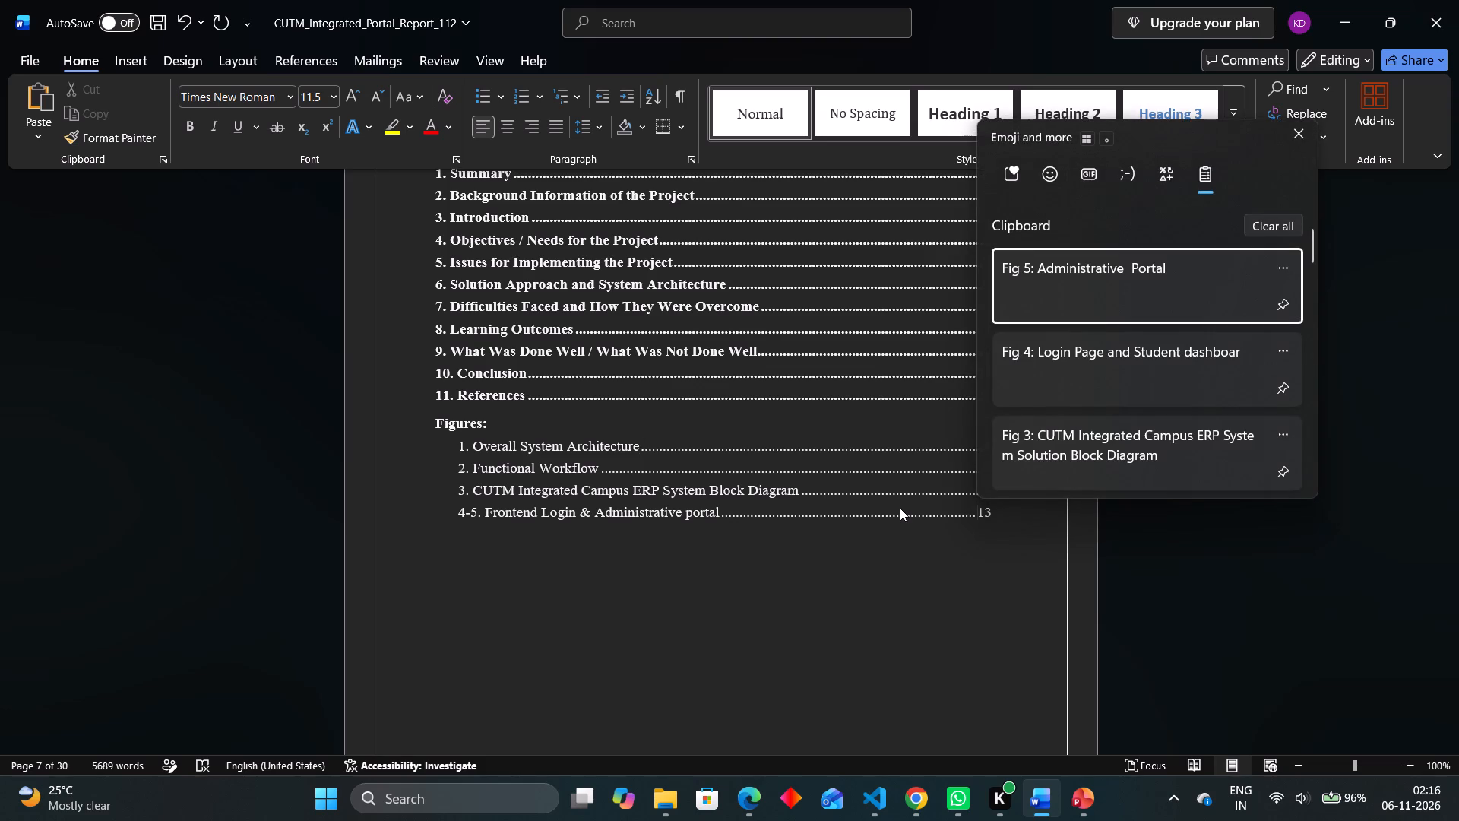
pyautogui.scroll(-2, 1062, 422)
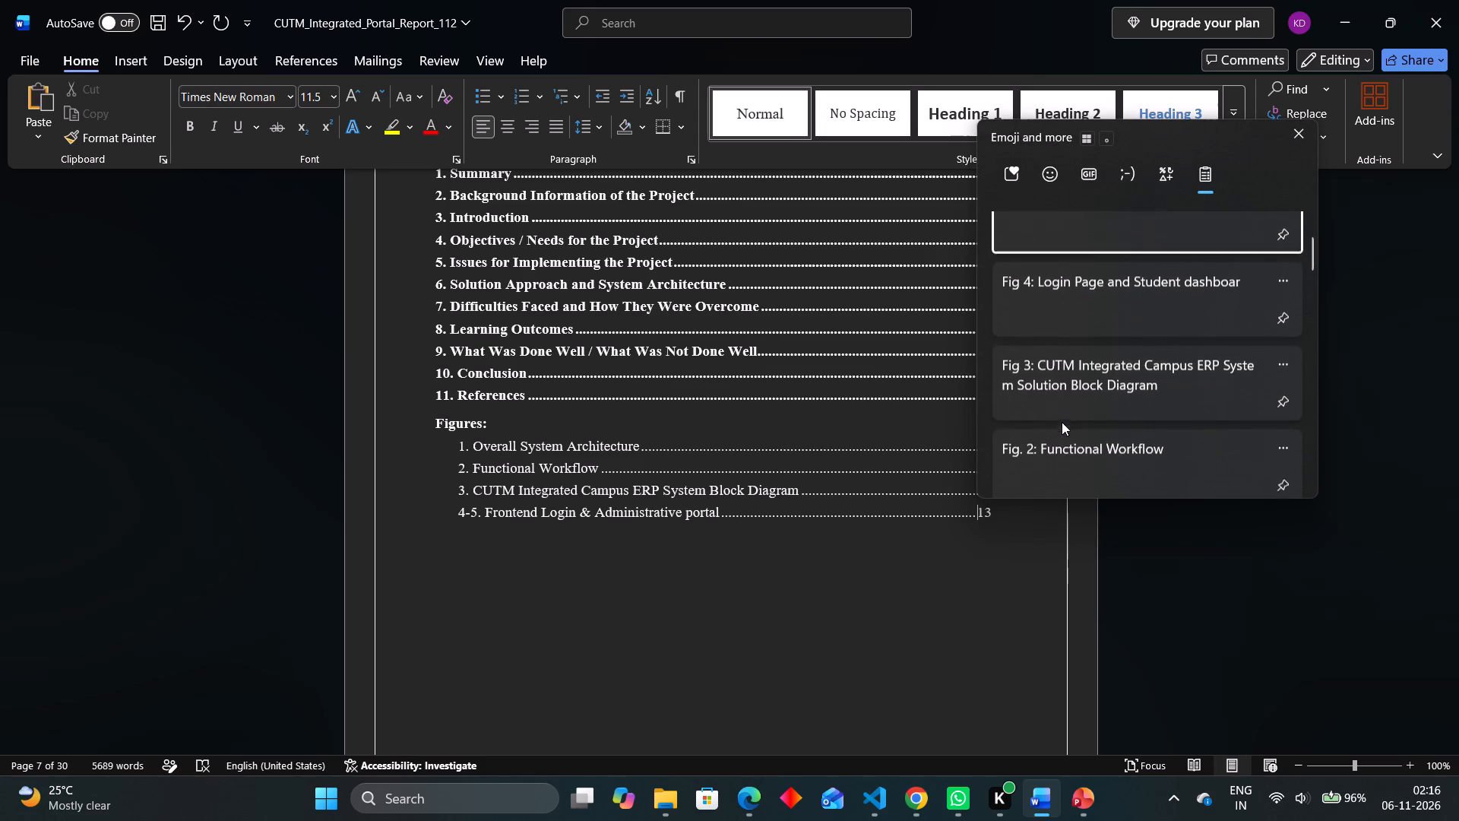
pyautogui.scroll(-1, 1062, 422)
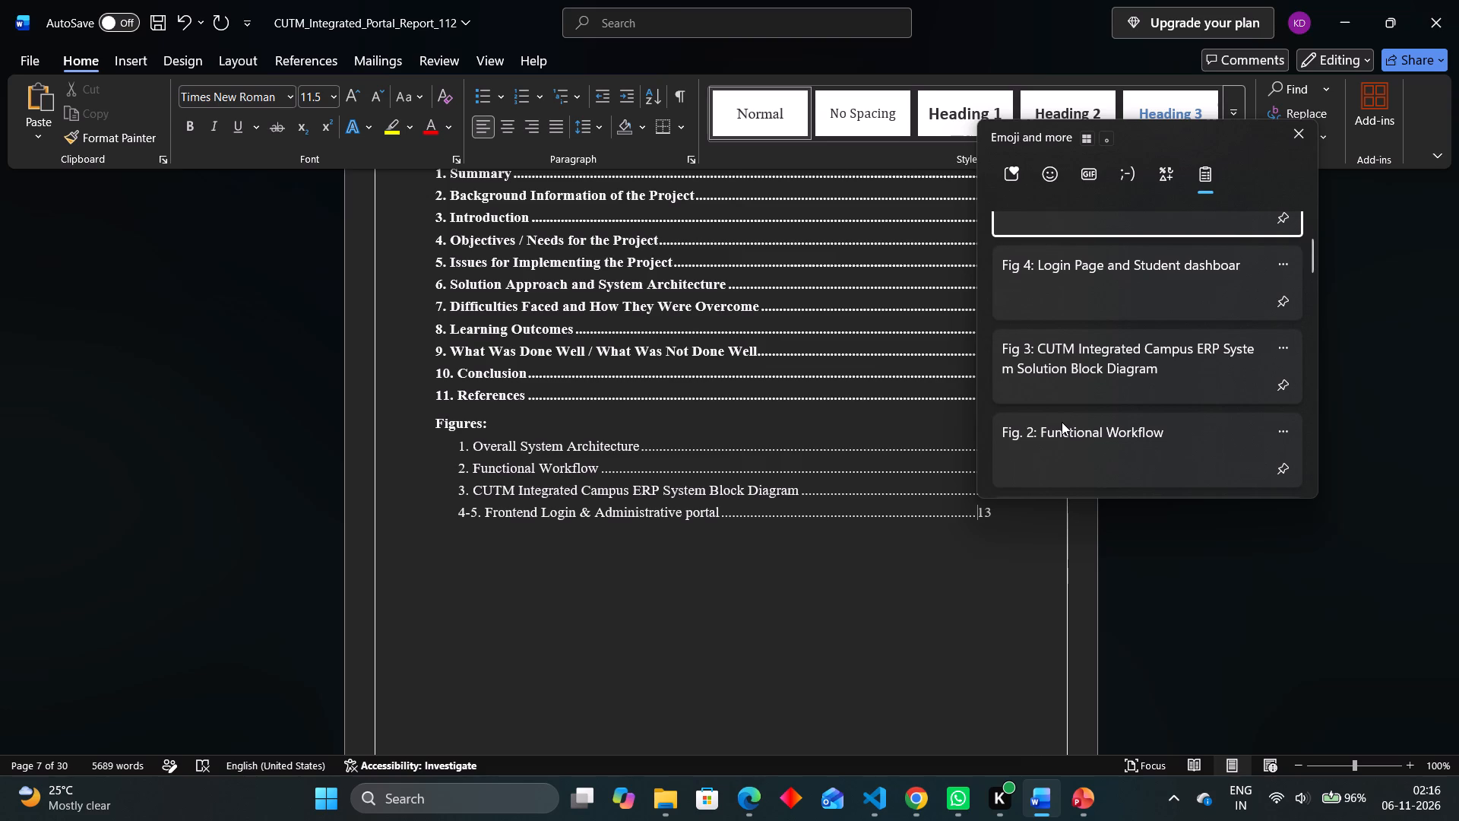
pyautogui.scroll(-1, 1062, 422)
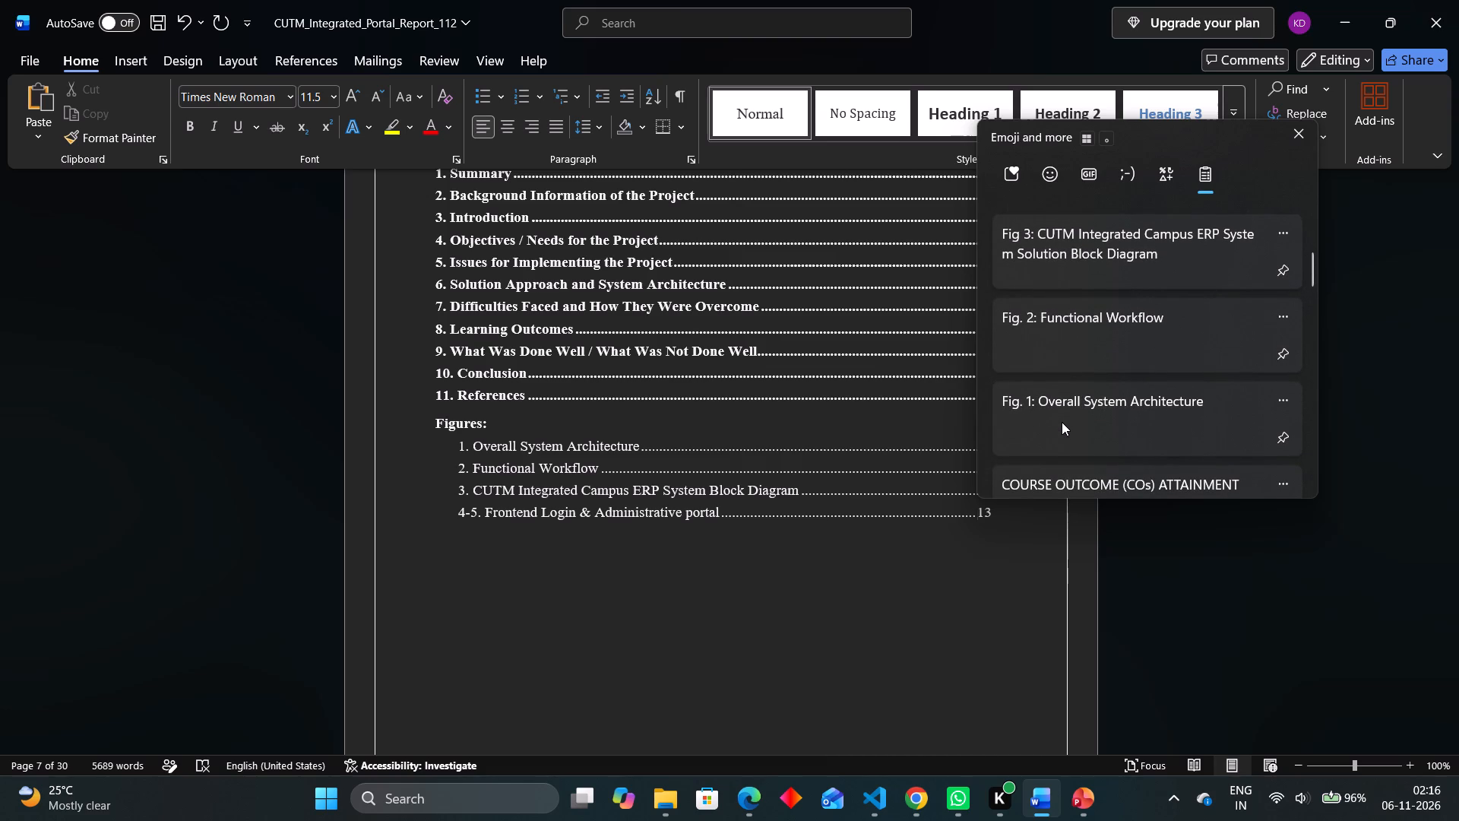
pyautogui.scroll(1, 1062, 422)
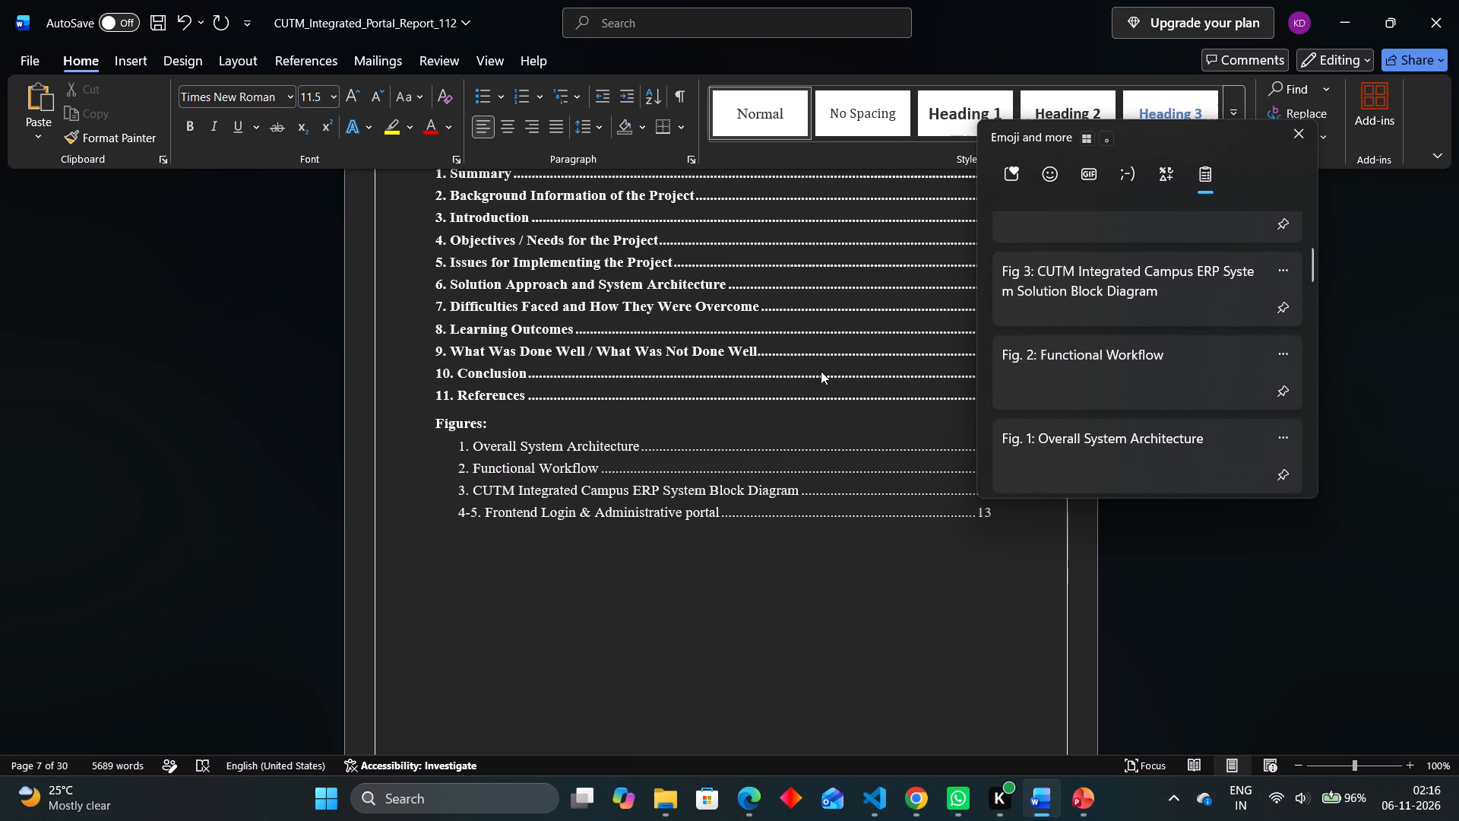
pyautogui.click(706, 487)
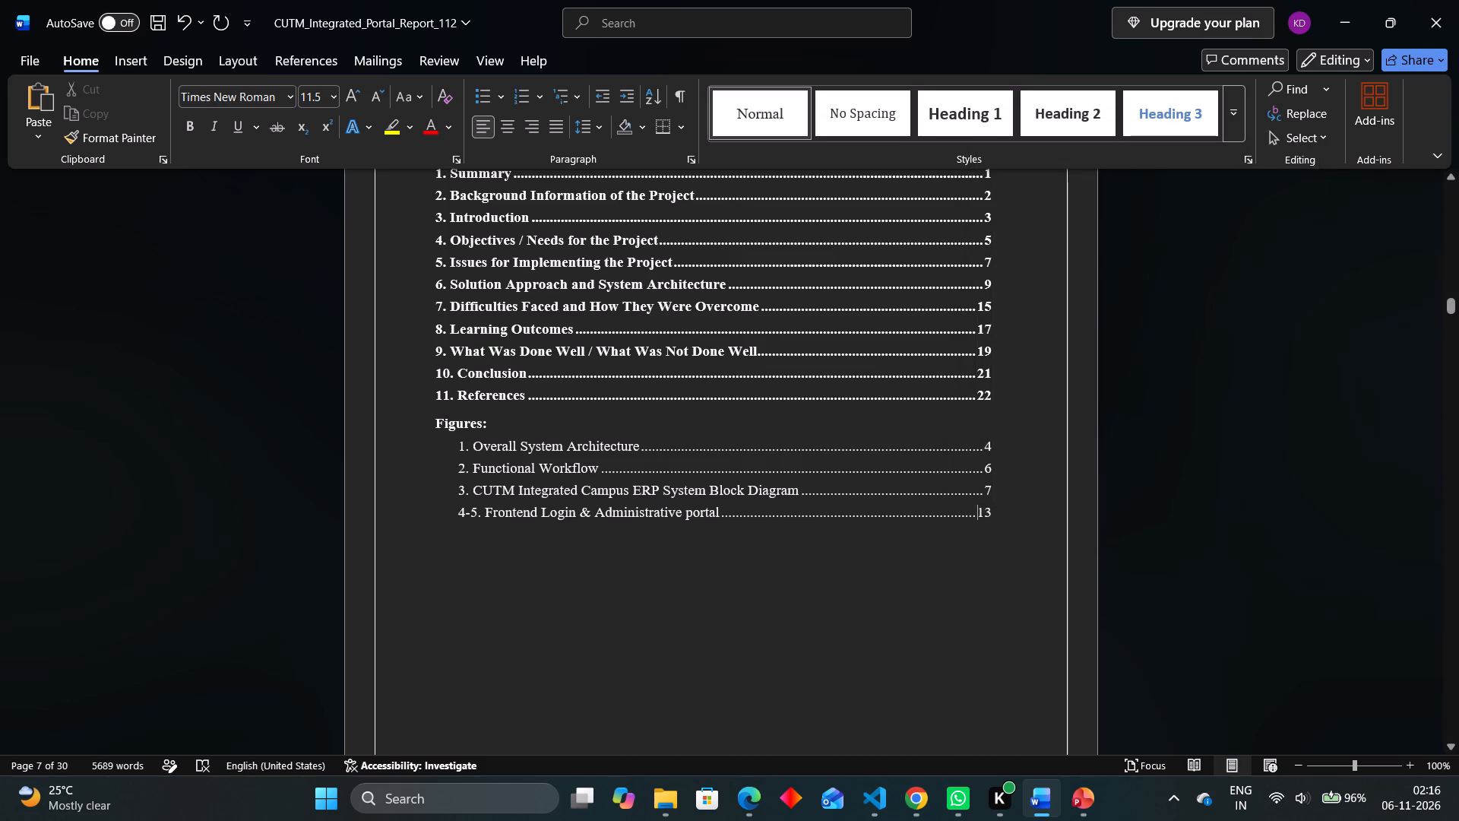
pyautogui.click(710, 489)
pyautogui.write('solution')
pyautogui.press('space')
# Set the page number of entry 3 in the Figures list to 12.
pyautogui.click(993, 489)
pyautogui.press('BackSpace')
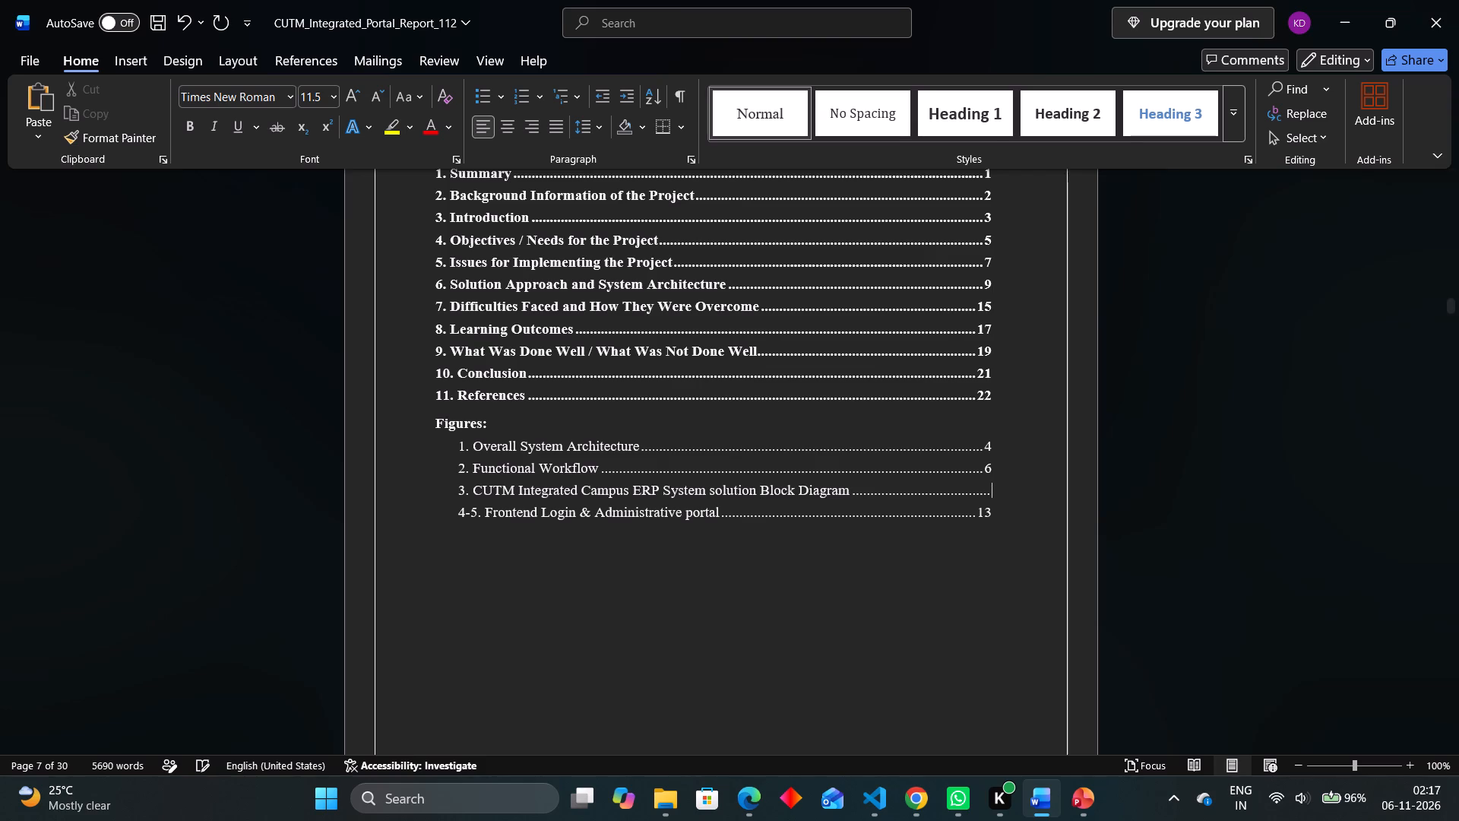
pyautogui.write('12')
pyautogui.scroll(1, 1128, 490)
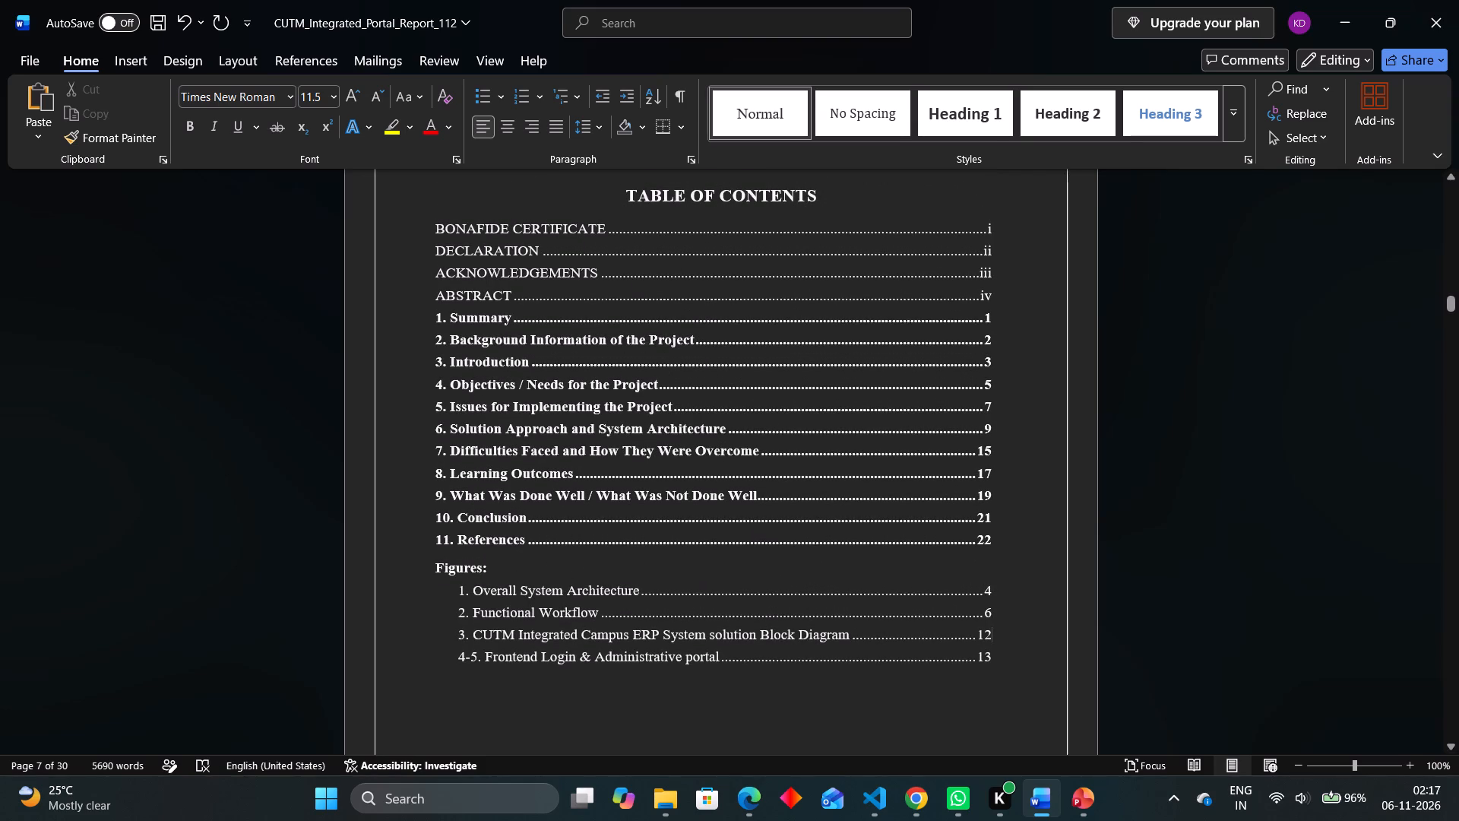
pyautogui.scroll(2, 1027, 489)
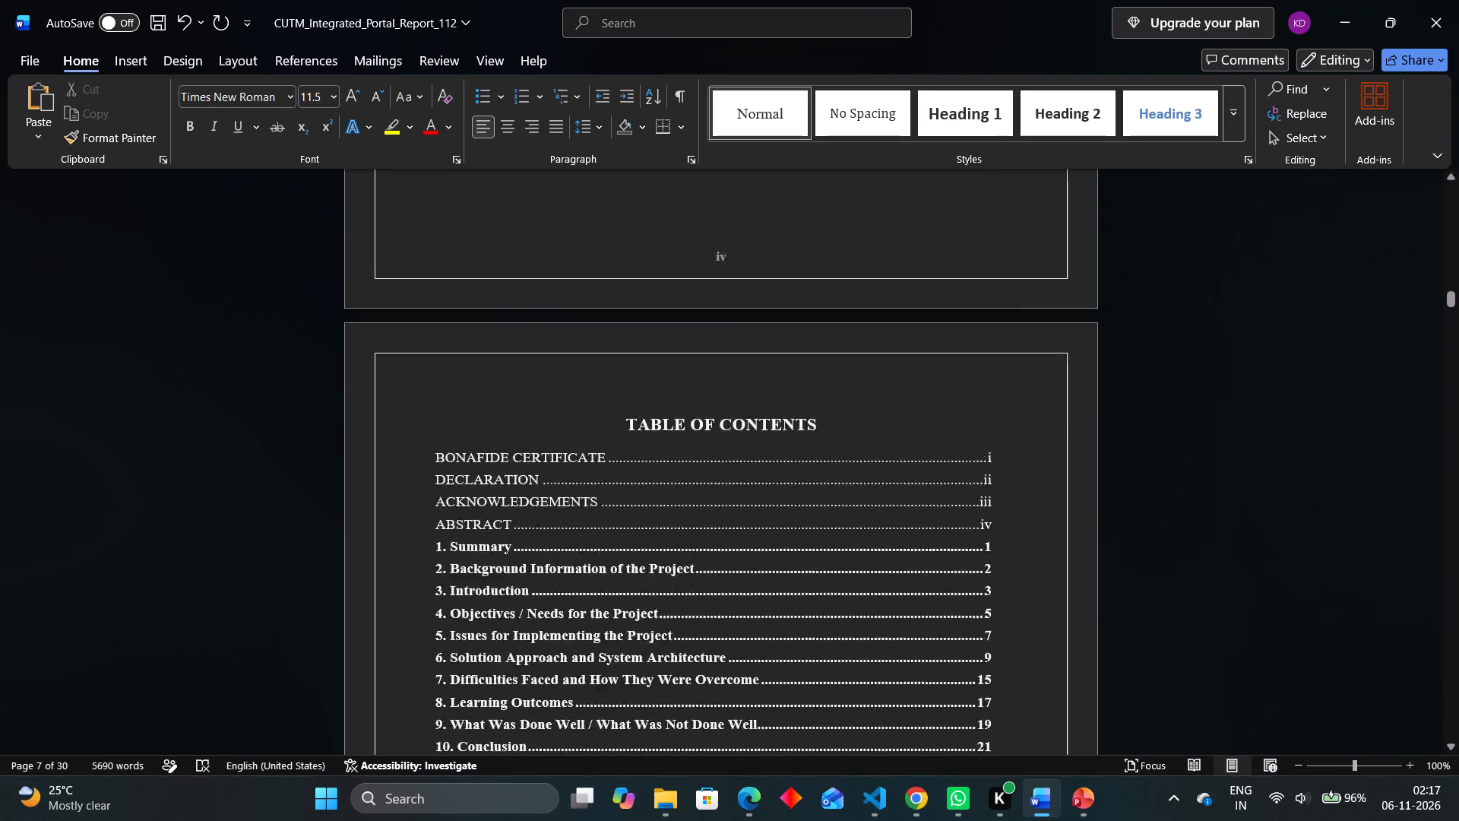
pyautogui.scroll(3, 1027, 489)
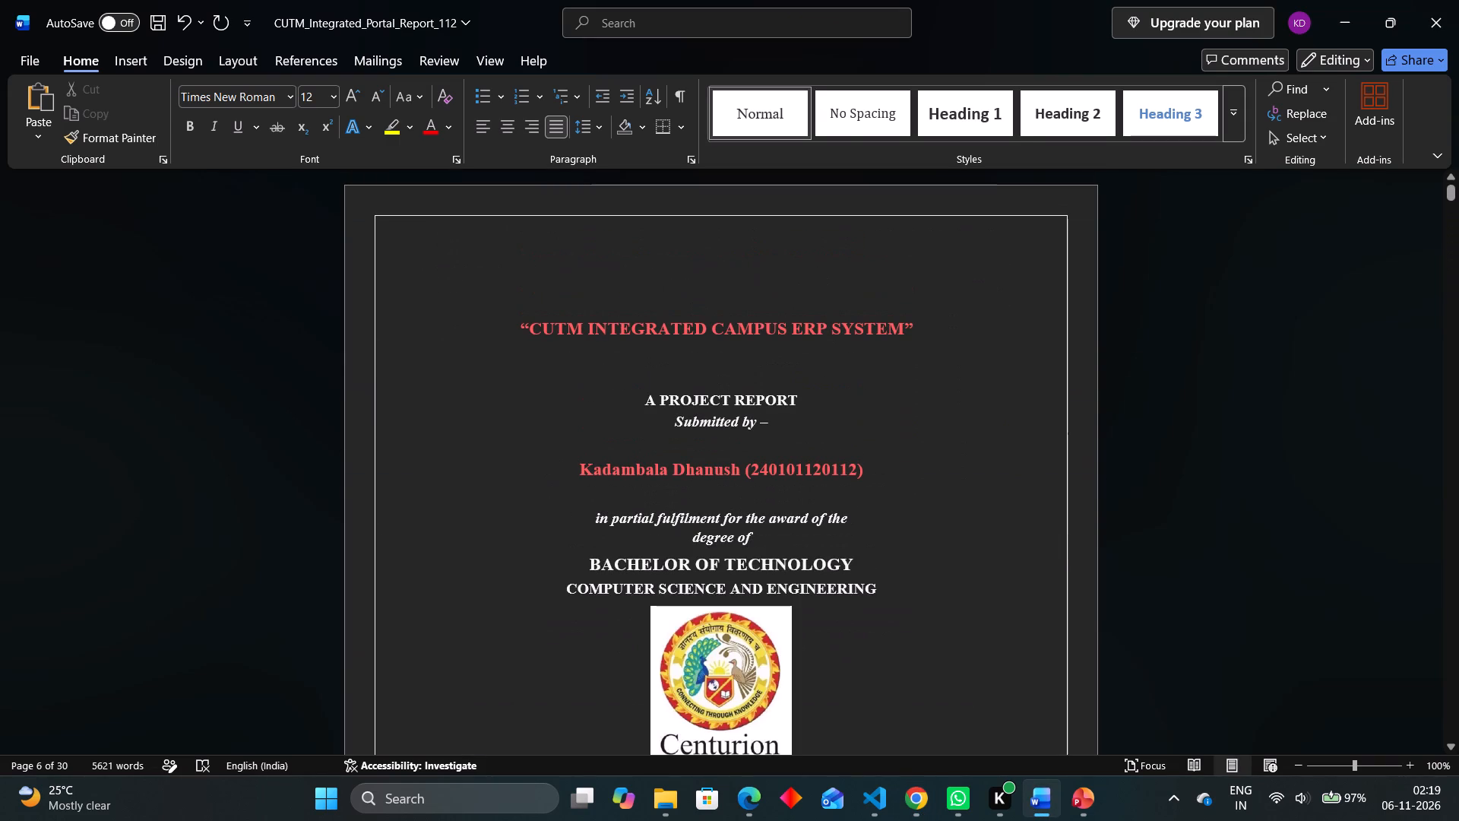
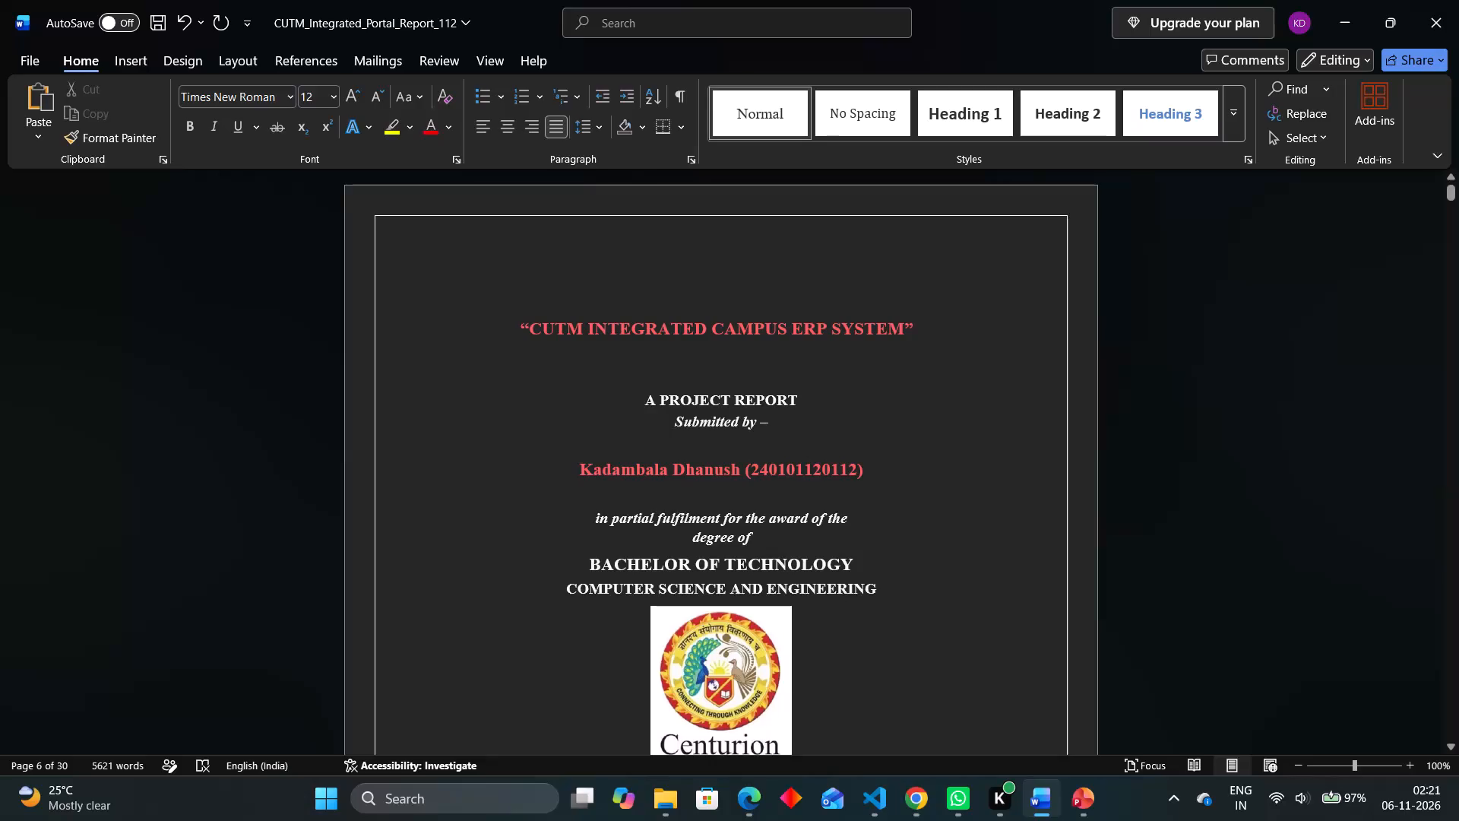
# Look through the report from the cover page to the section 6 system architecture table and the architecture figure.
pyautogui.scroll(-3, 831, 370)
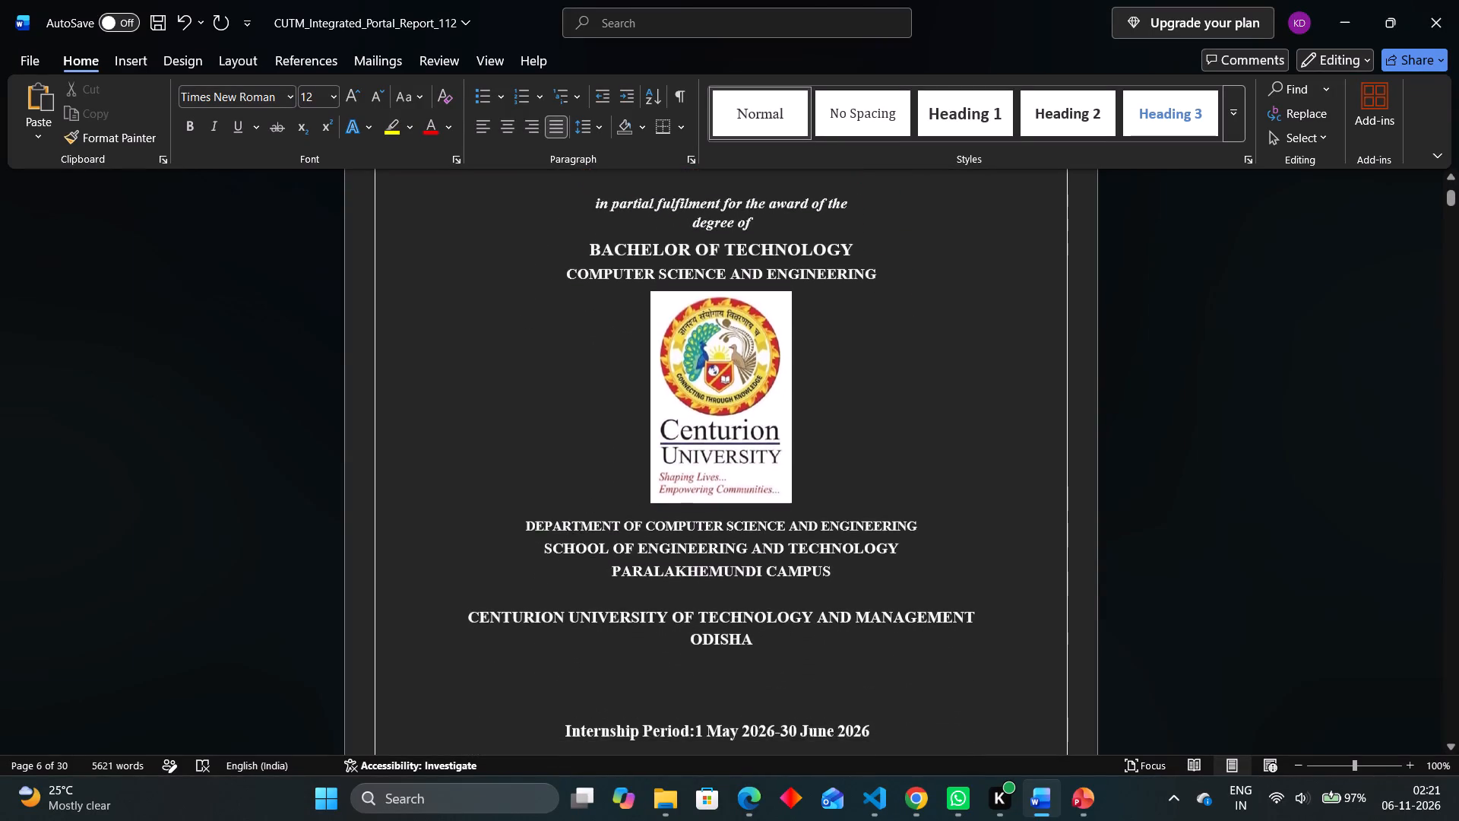
pyautogui.scroll(-6, 831, 370)
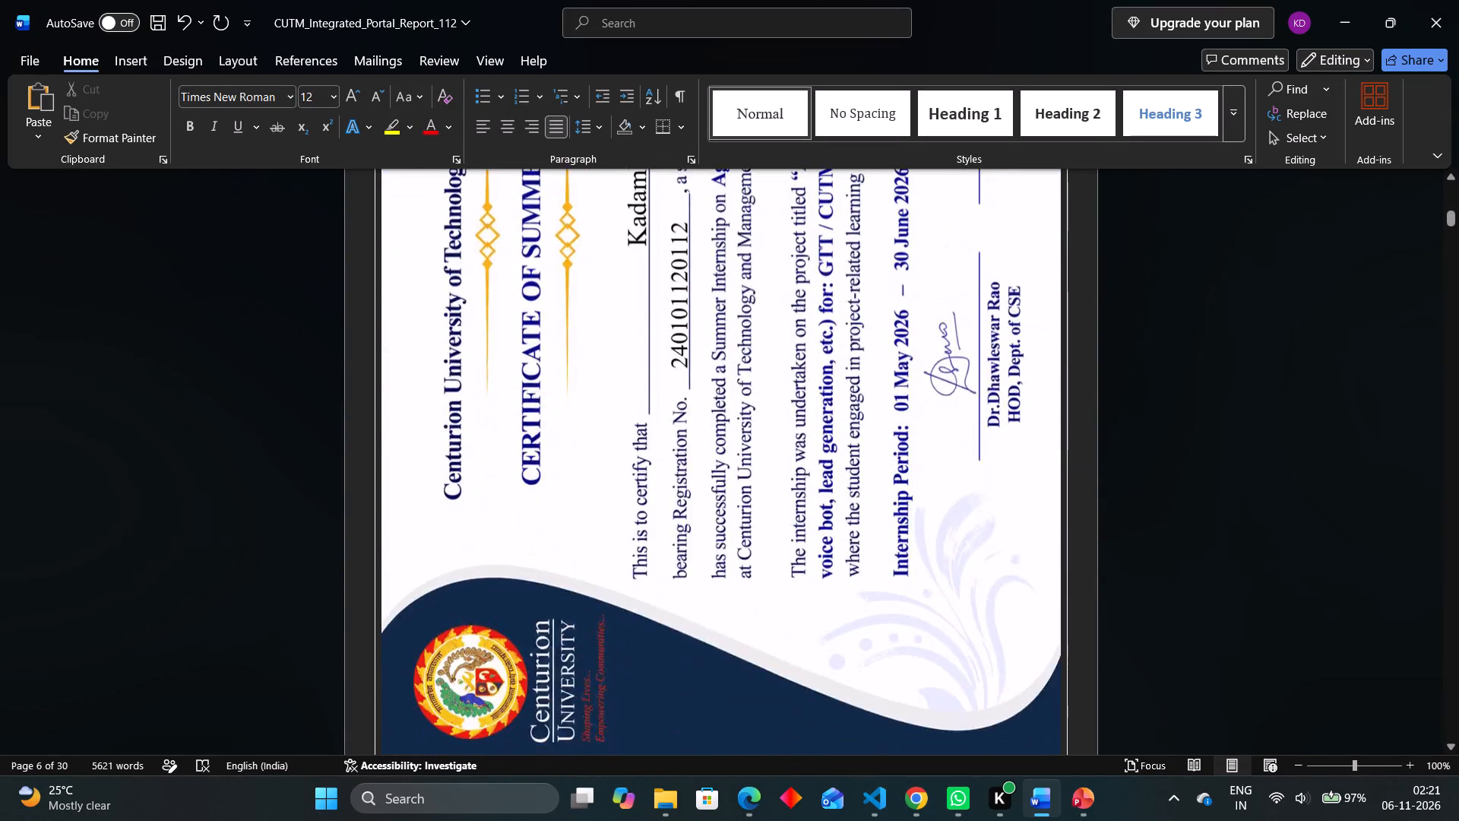
pyautogui.scroll(-3, 831, 370)
pyautogui.scroll(-18, 831, 370)
pyautogui.scroll(-4, 831, 370)
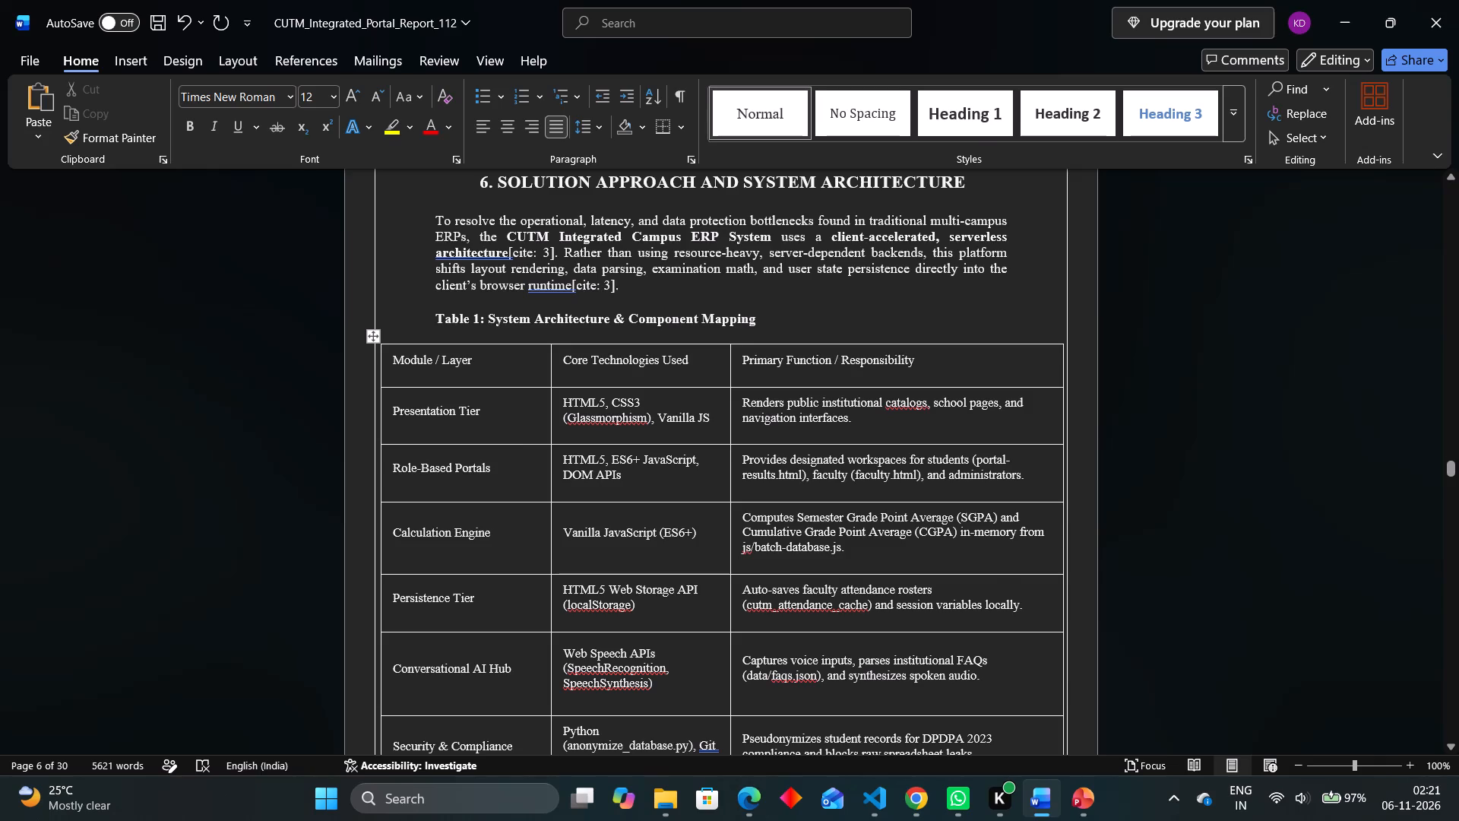
pyautogui.scroll(17, 831, 370)
# Save the report.
pyautogui.hotkey('ctrl', 's')
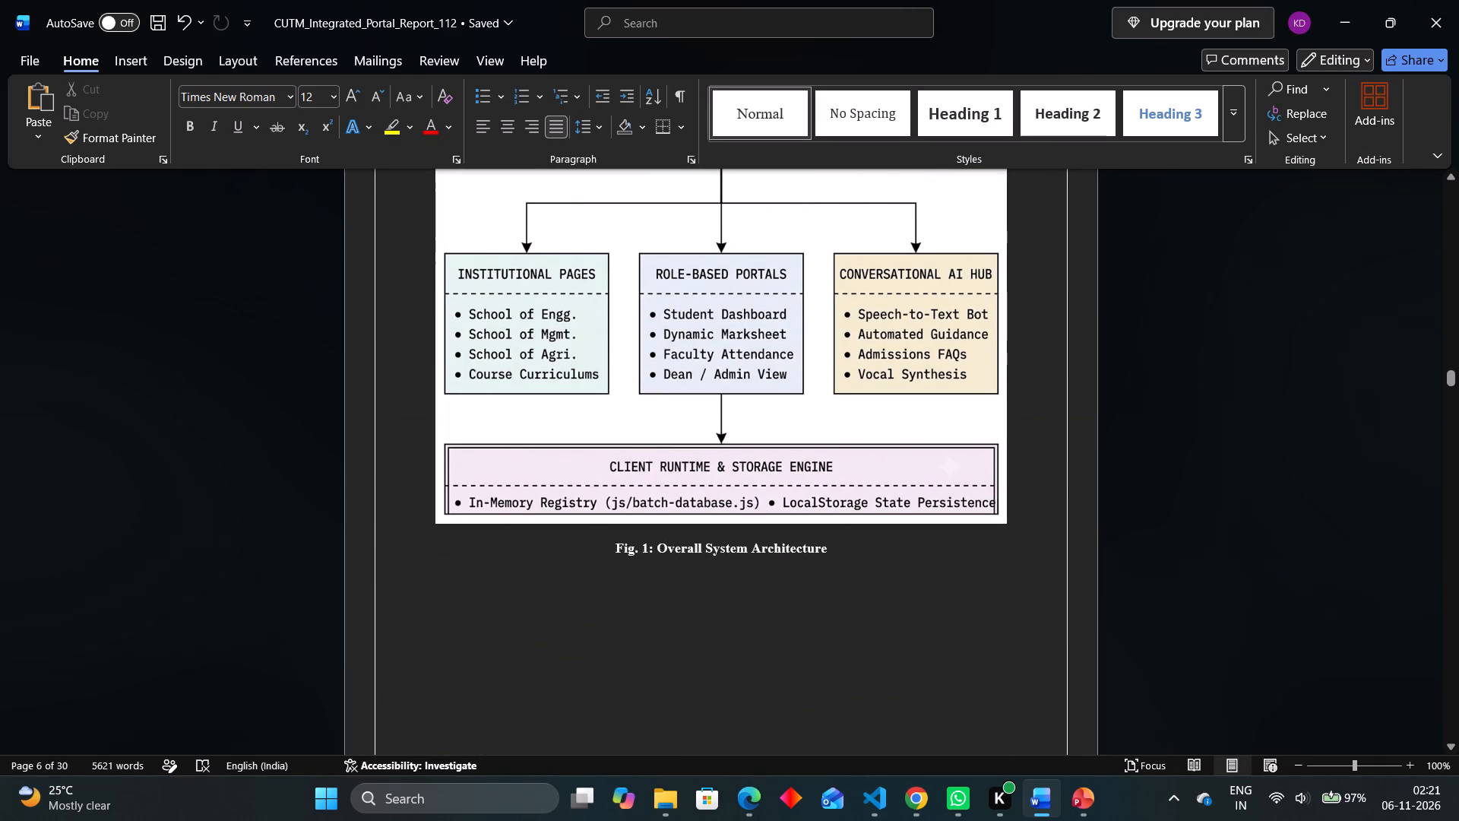
# Open the report's print preview and go back to the cover page.
pyautogui.hotkey('ctrl', 'p')
pyautogui.click(832, 329)
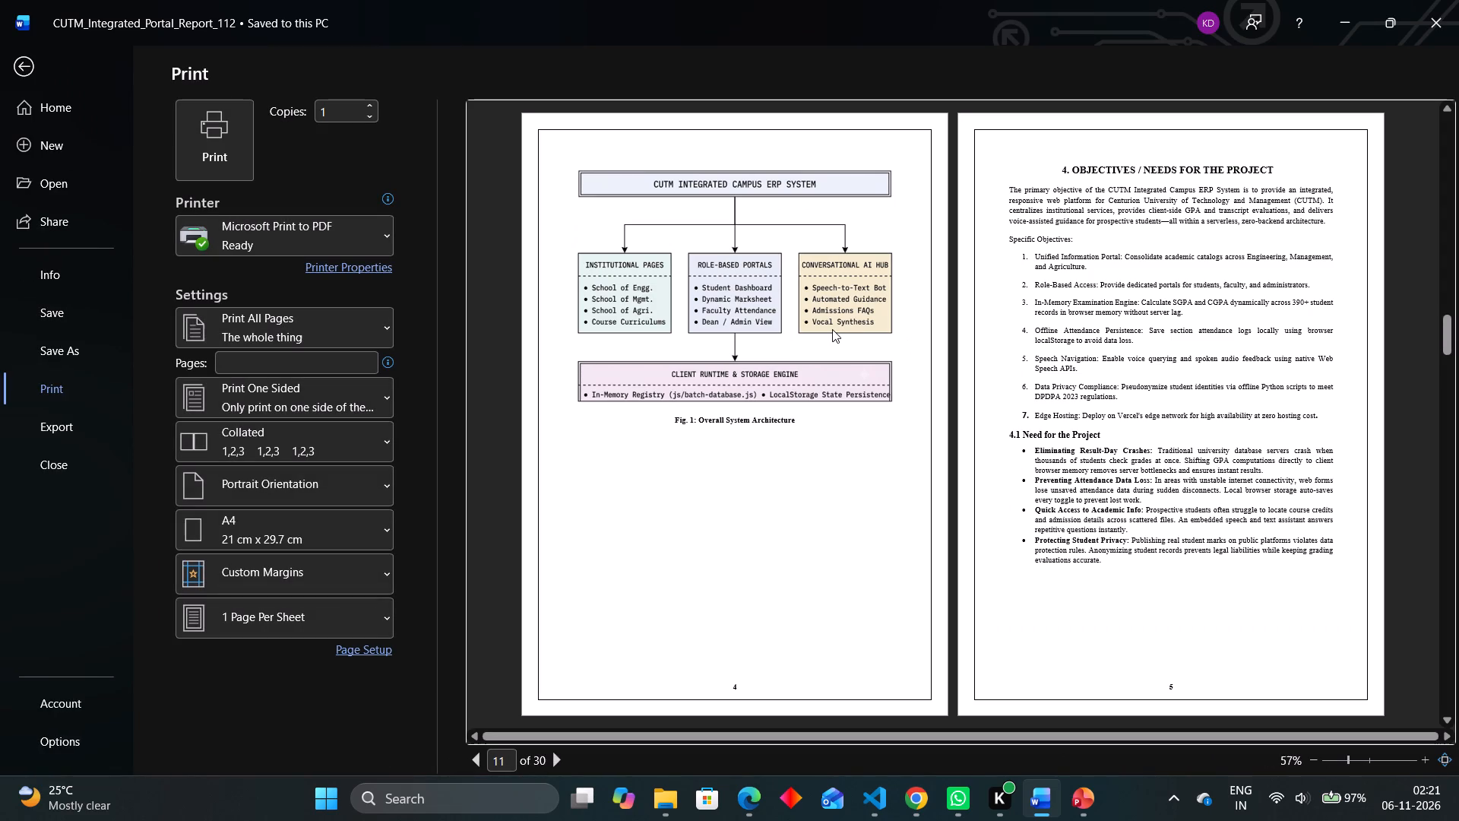
pyautogui.click(832, 329)
pyautogui.press('Up')
pyautogui.press('Up')
pyautogui.press('Up')
pyautogui.press('Up')
pyautogui.press('Up')
pyautogui.press('Up')
pyautogui.press('Up')
pyautogui.press('Up')
pyautogui.press('Up')
pyautogui.press('Up')
pyautogui.press('Up')
pyautogui.press('Up')
pyautogui.press('Up')
pyautogui.press('Up')
pyautogui.press('Up')
pyautogui.press('Up')
pyautogui.press('Up')
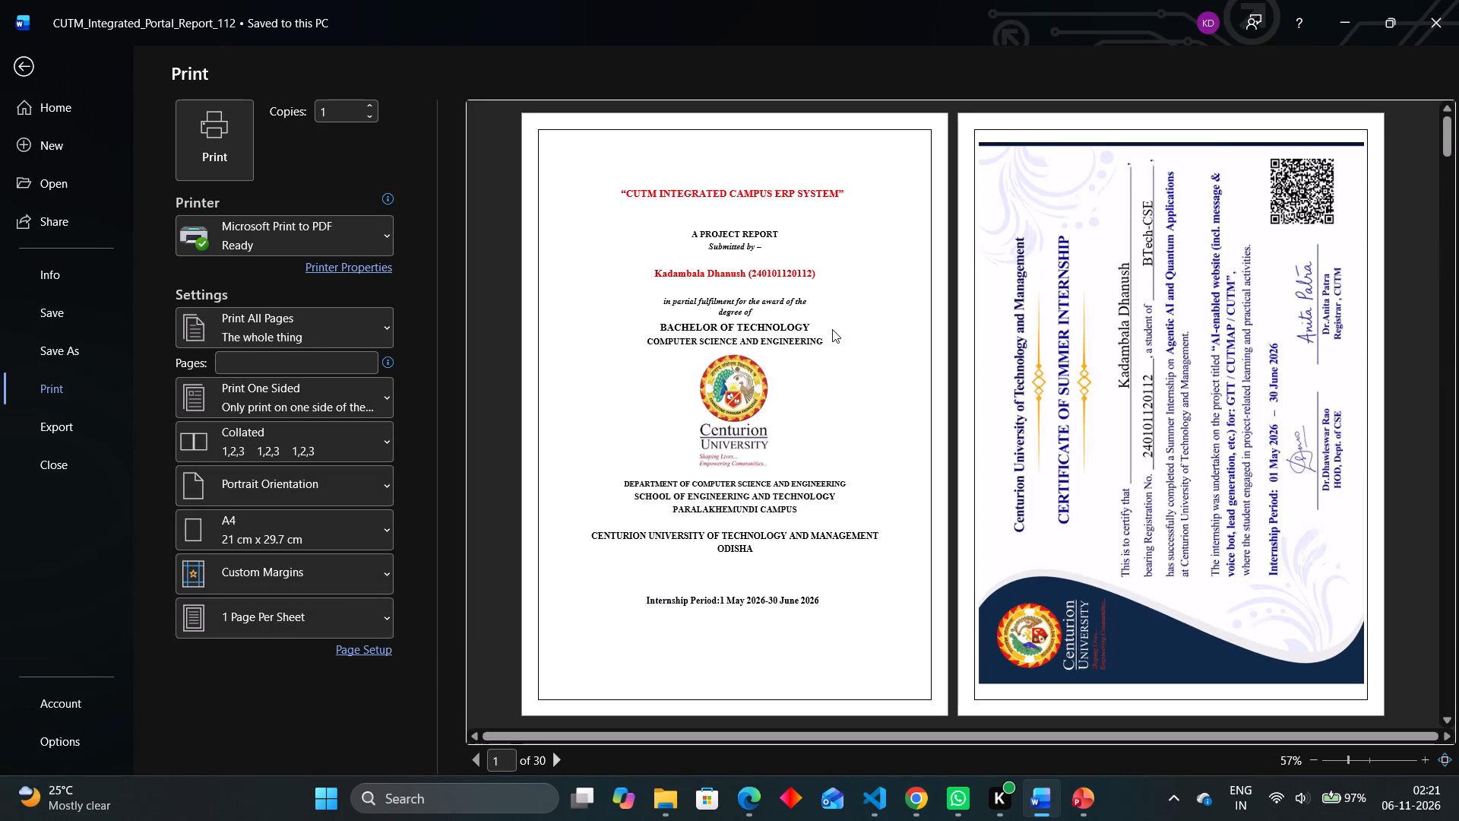
# Check the previewed pages from the bonafide certificate and contents through to the references and internal marks rubric.
pyautogui.press('Down')
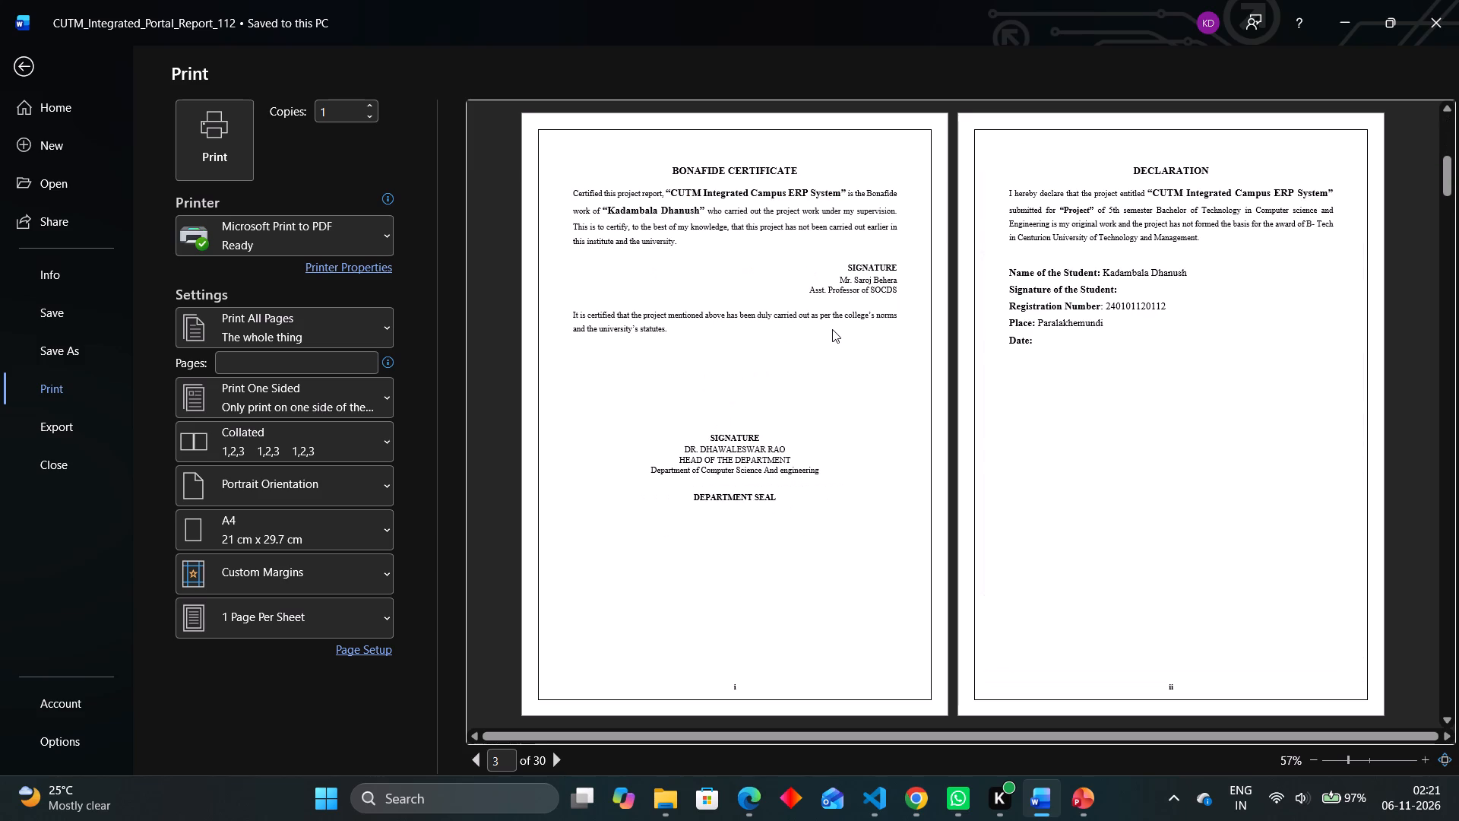
pyautogui.press('Down')
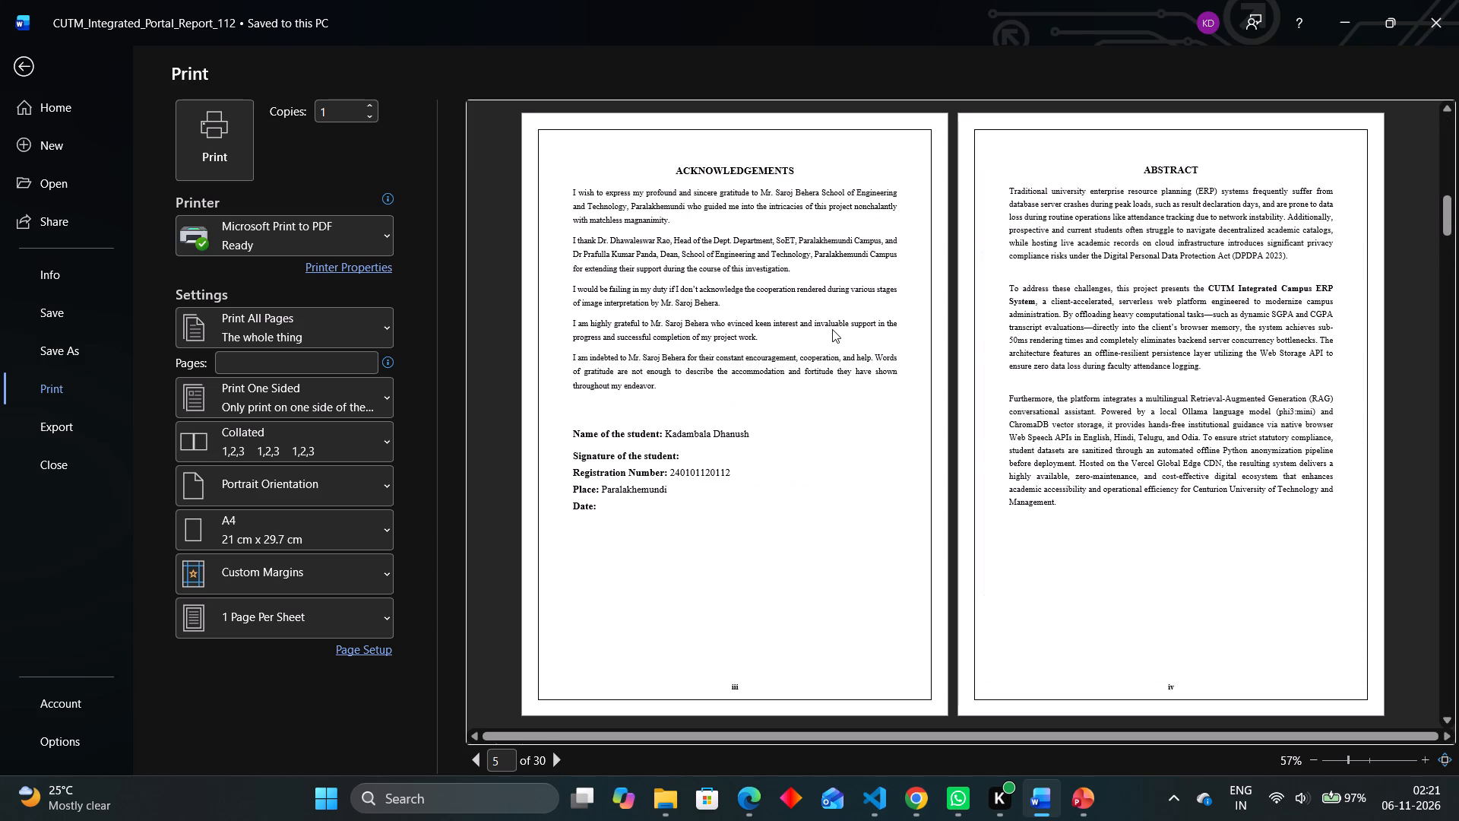
pyautogui.press('Down')
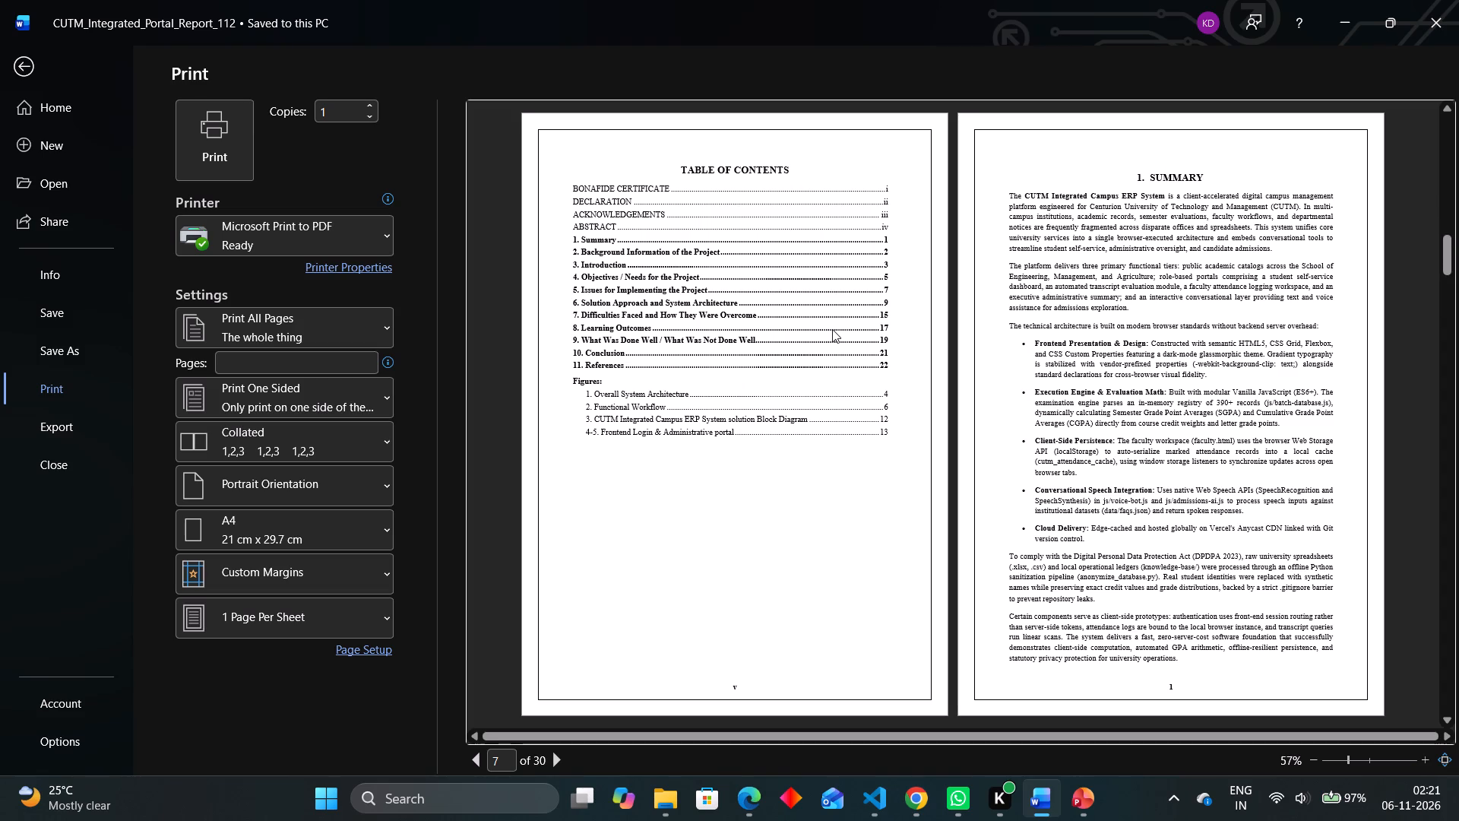
pyautogui.press('Down')
pyautogui.press('Down')
pyautogui.press('Down')
pyautogui.press('Down')
pyautogui.press('Down')
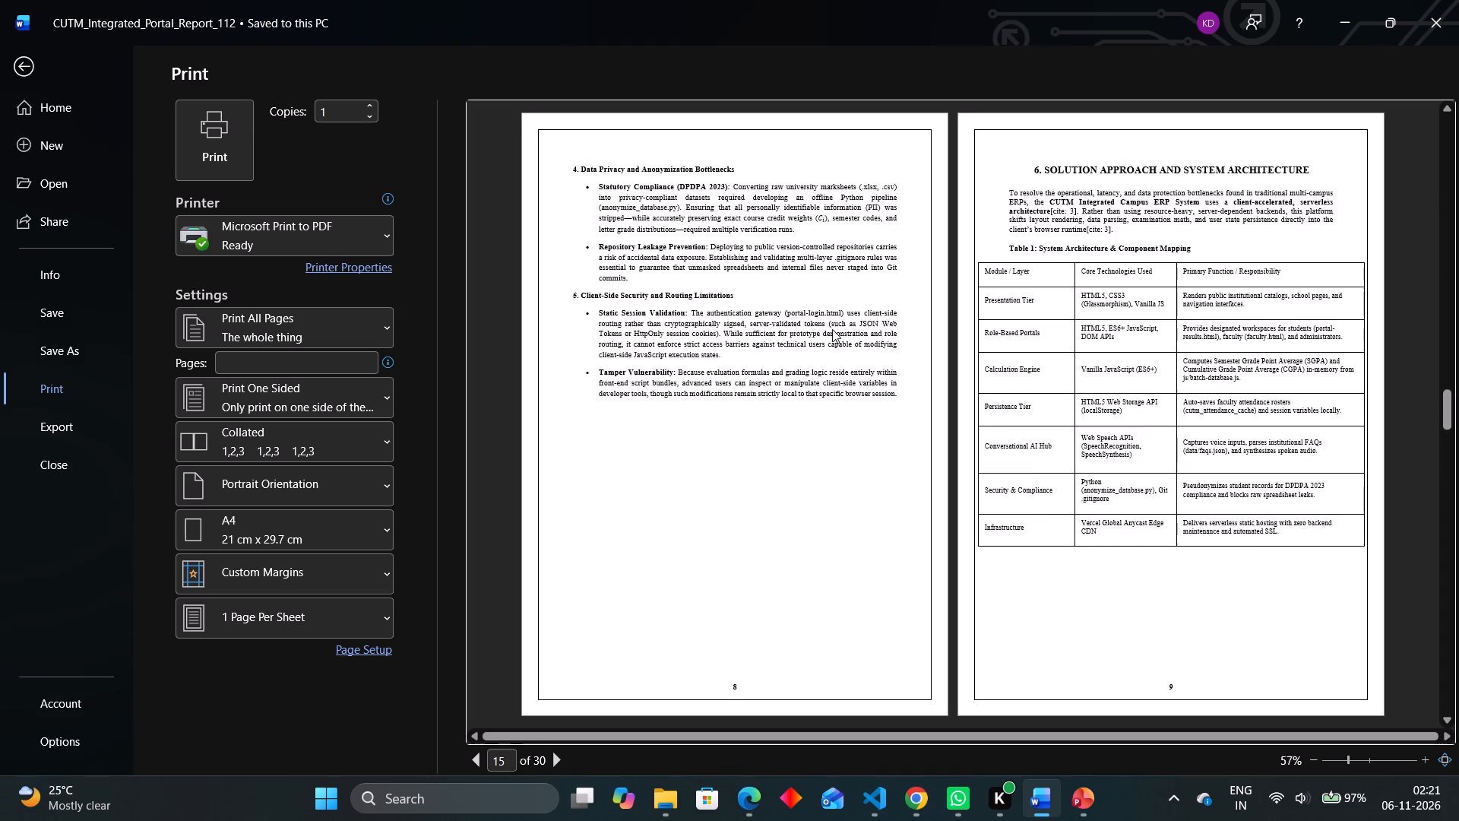
pyautogui.press('Down')
pyautogui.press('Down')
pyautogui.press('Down')
pyautogui.press('Down')
pyautogui.press('Down')
pyautogui.press('Down')
pyautogui.press('Down')
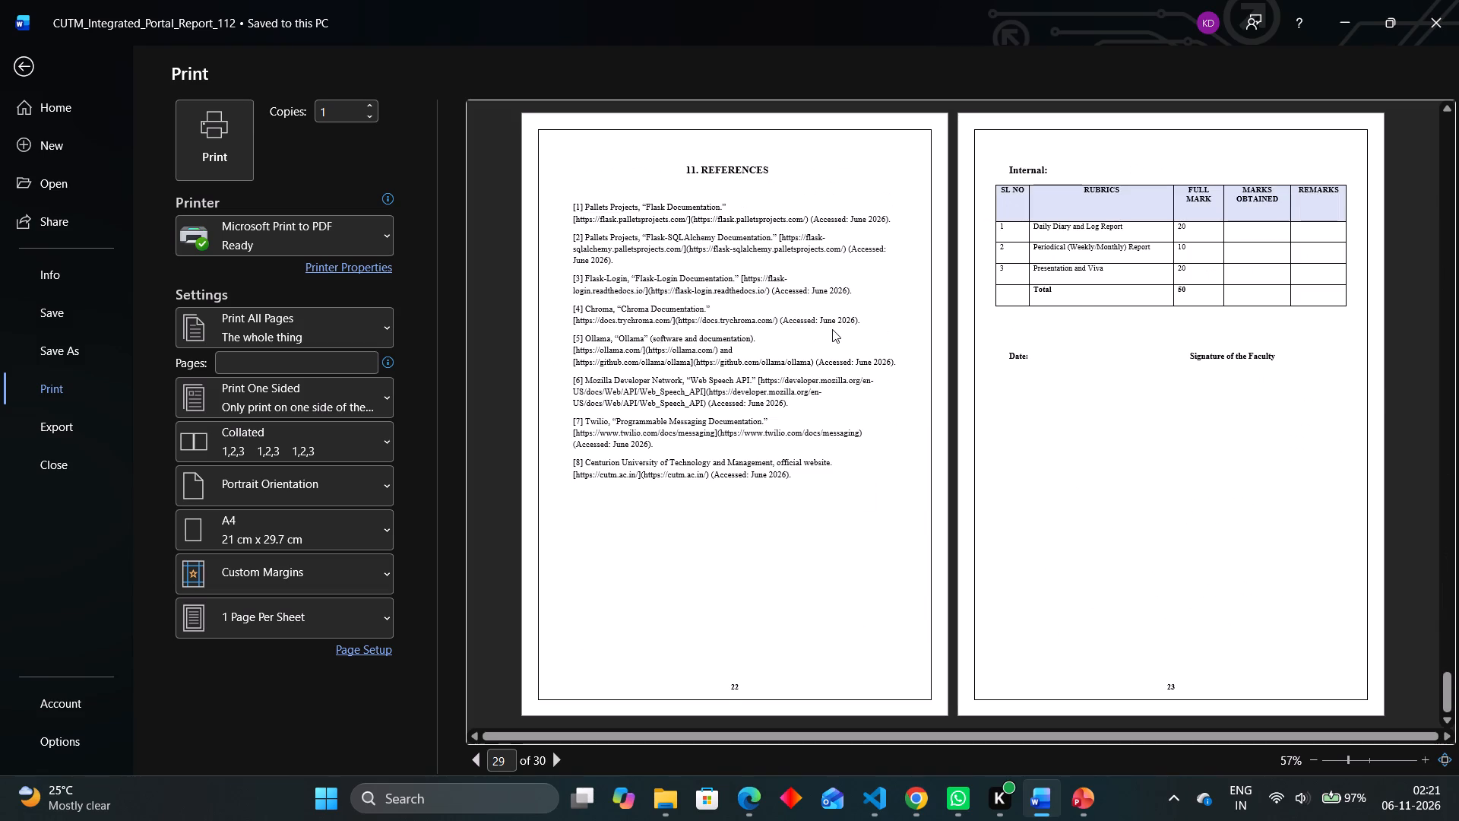
# Re-examine the section 6 pages and the start of section 7 in the preview, and return to editing.
pyautogui.press('Up')
pyautogui.press('Up')
pyautogui.press('Up')
pyautogui.press('Up')
pyautogui.press('Up')
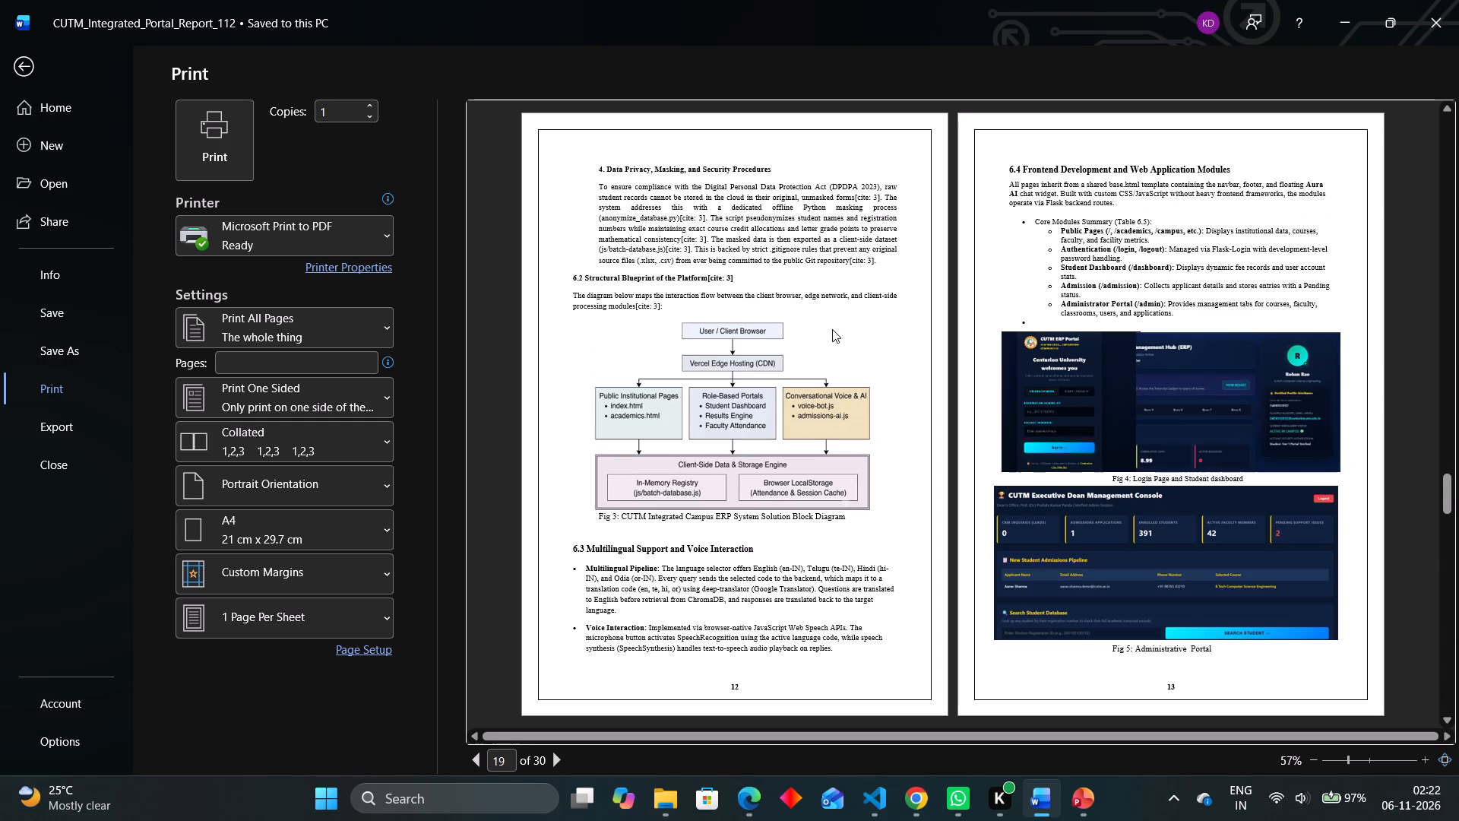
pyautogui.press('Up')
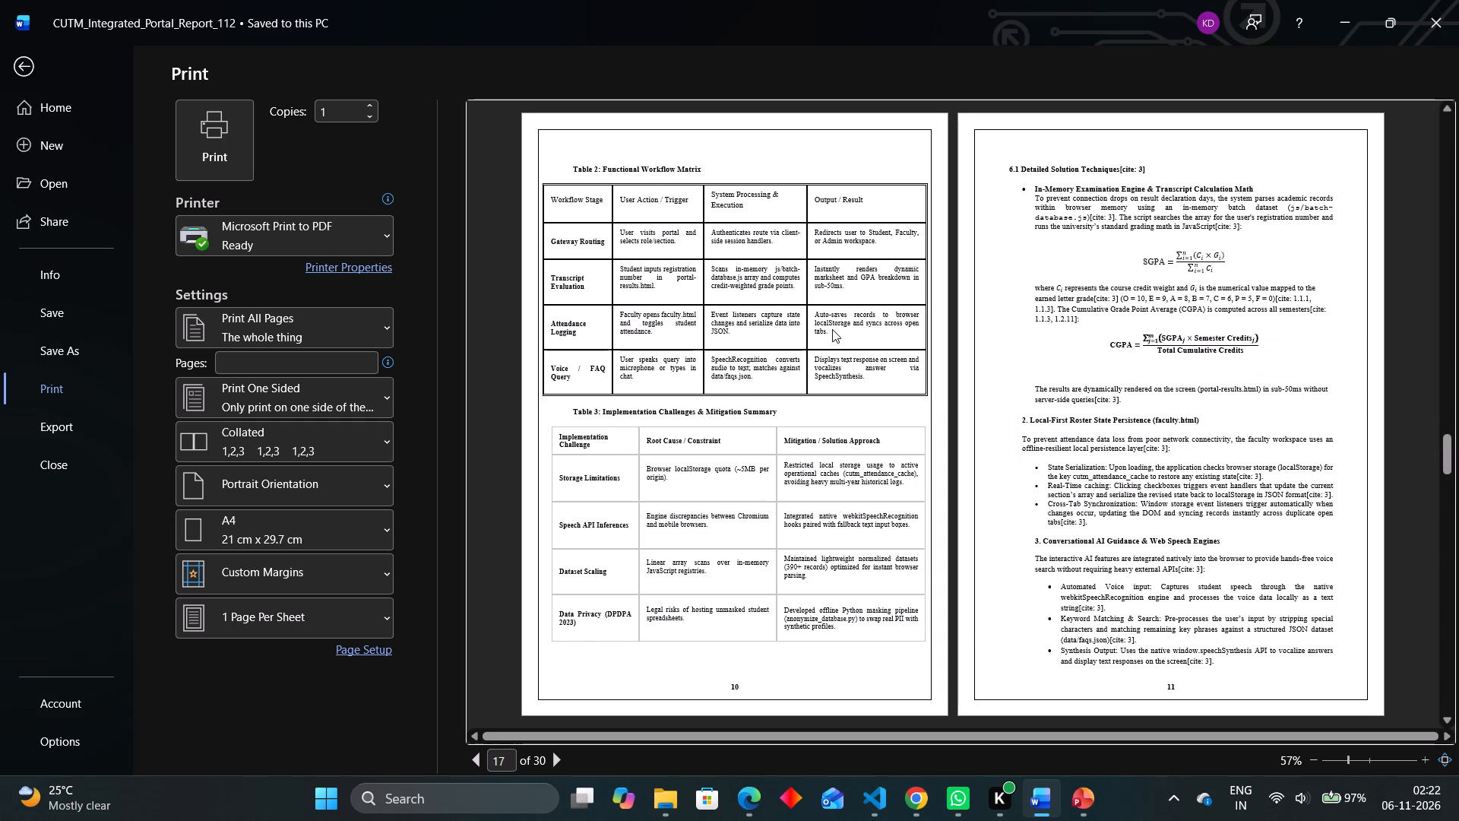
pyautogui.press('Down')
pyautogui.press('Down')
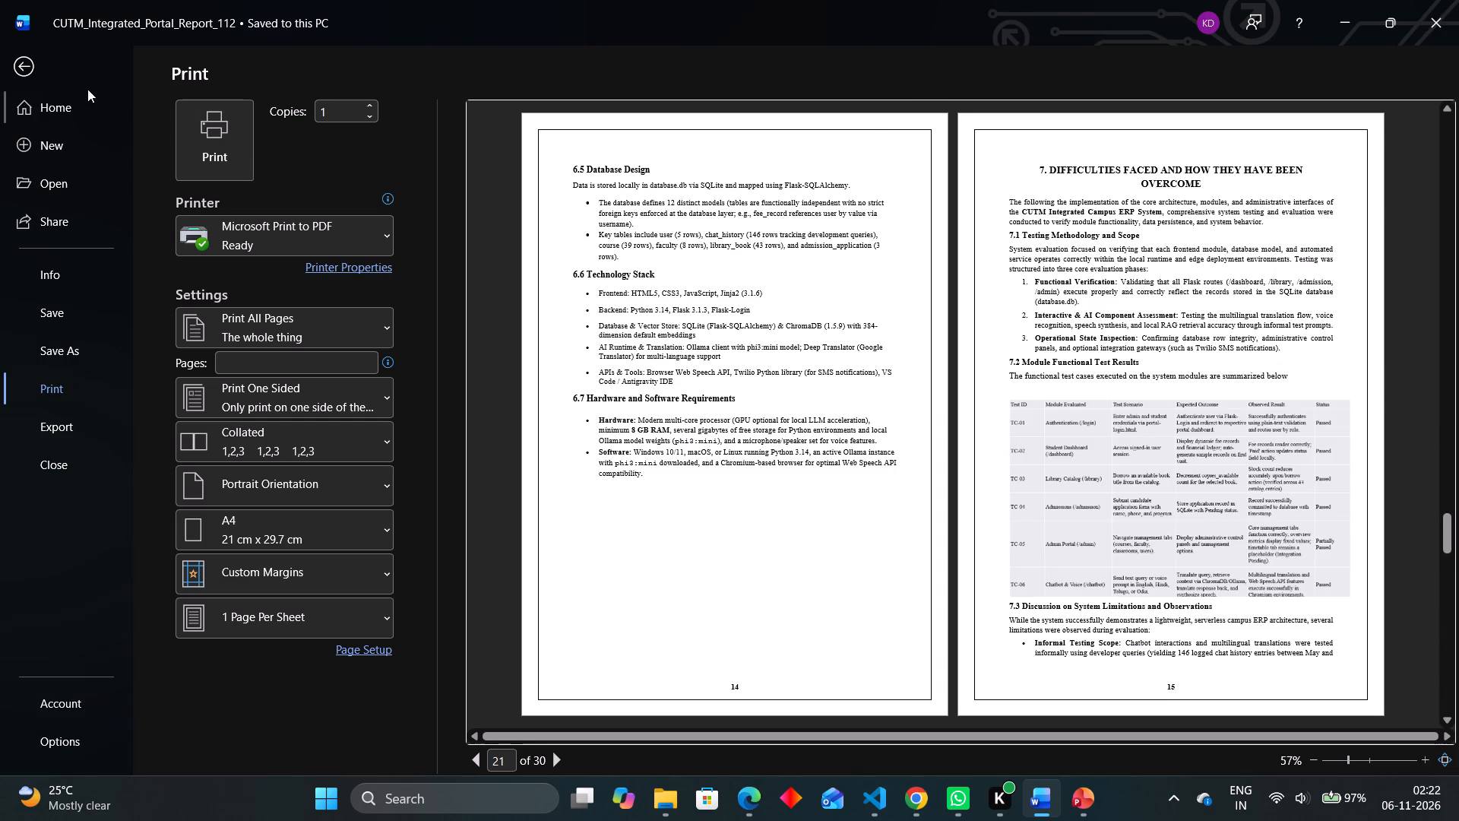
pyautogui.click(30, 71)
# Add blank non-bulleted lines below the Software bullet ending section 6.7 Hardware and Software Requirements.
pyautogui.scroll(-7, 303, 431)
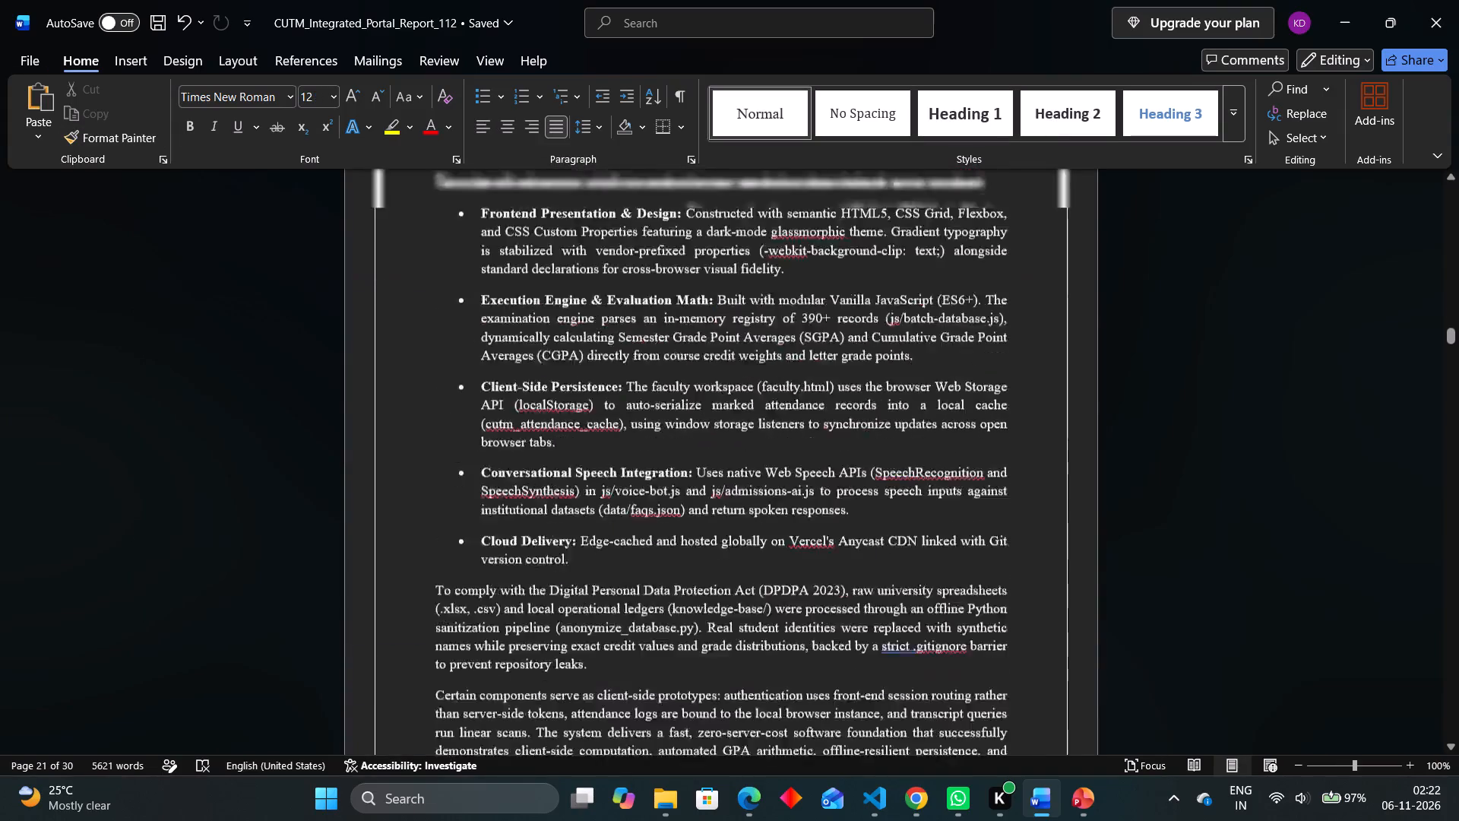
pyautogui.scroll(-15, 303, 431)
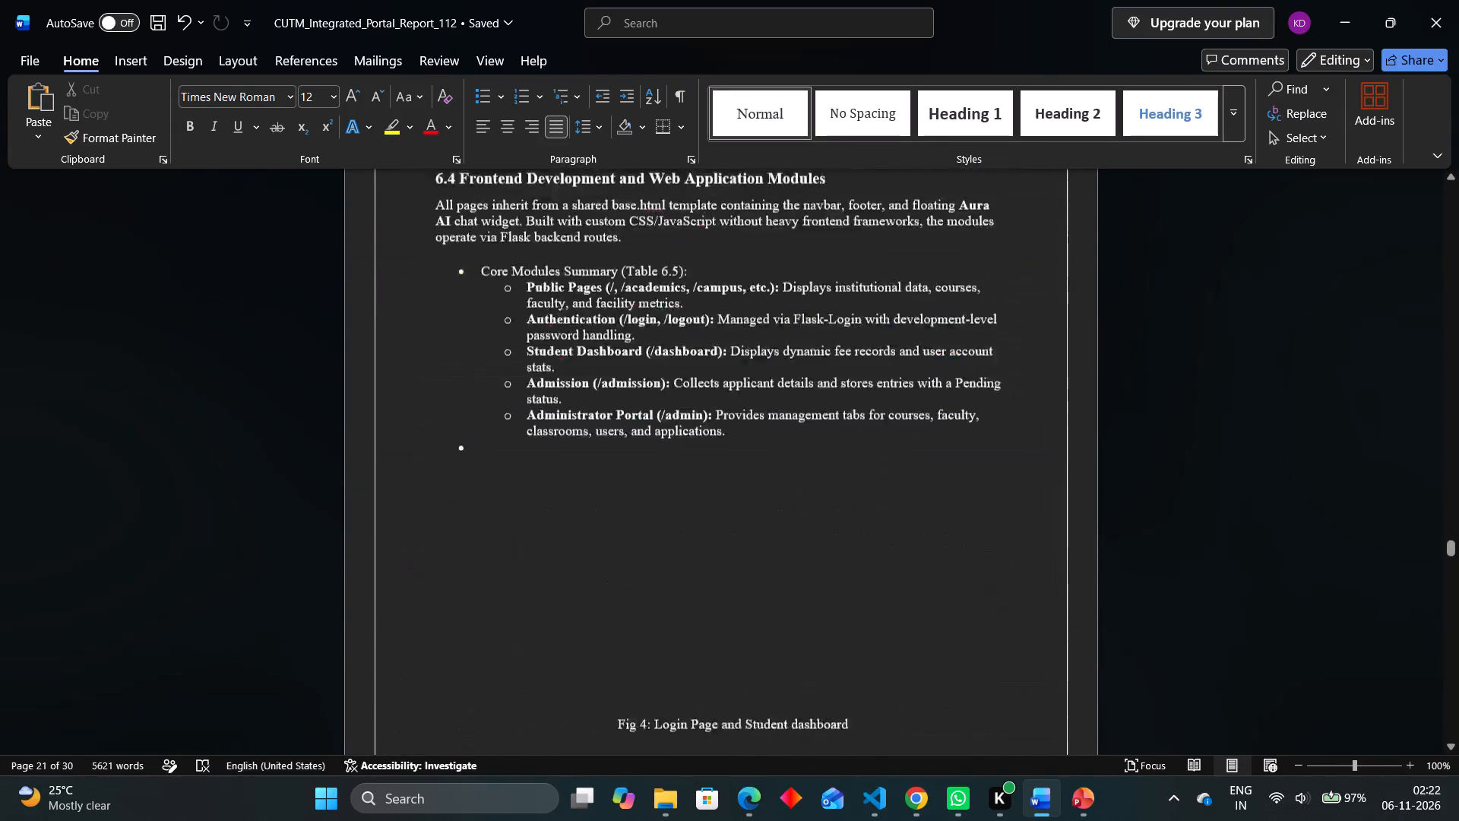
pyautogui.scroll(-2, 303, 431)
pyautogui.scroll(1, 303, 431)
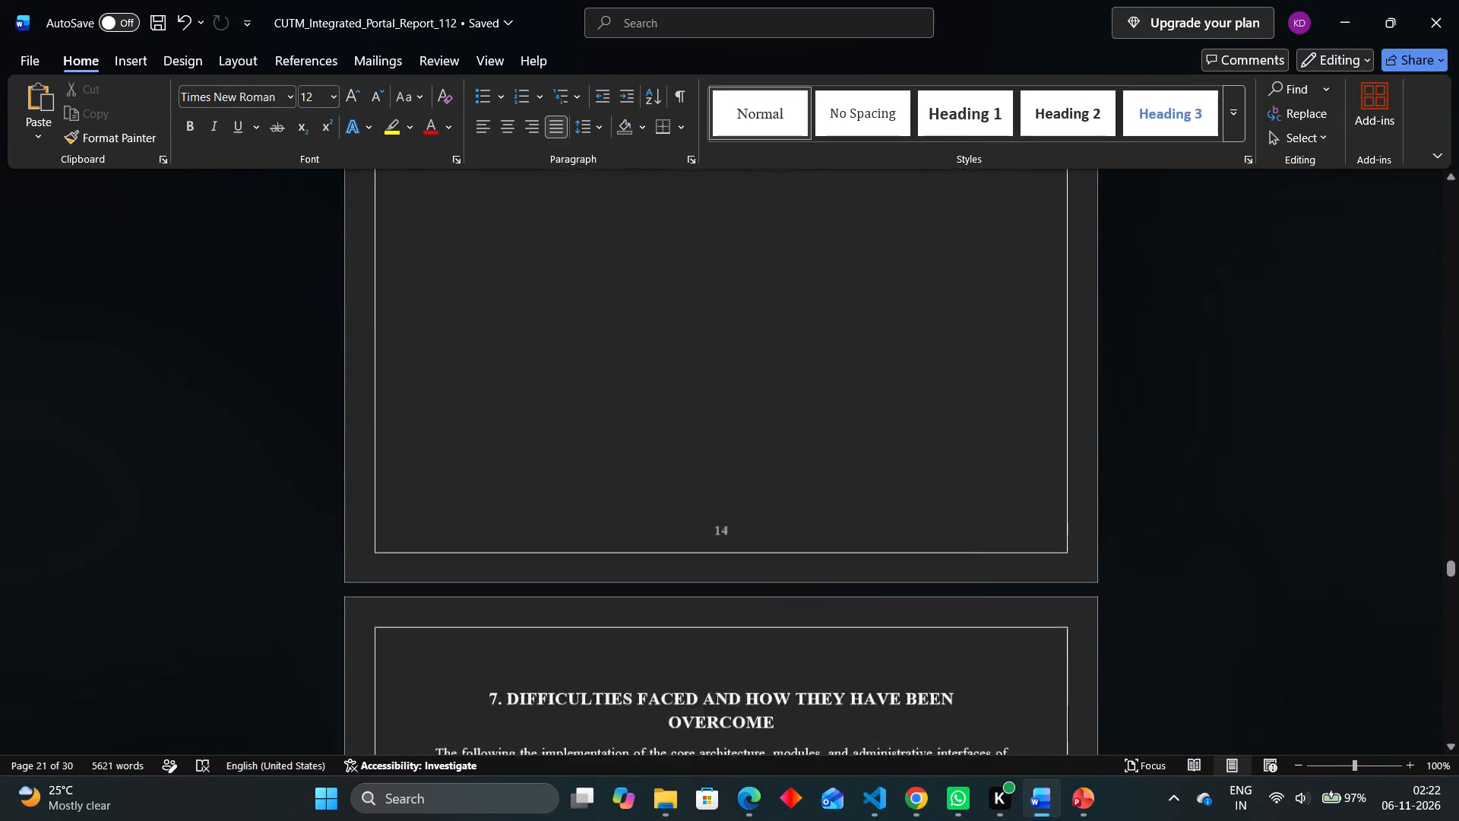
pyautogui.scroll(1, 303, 431)
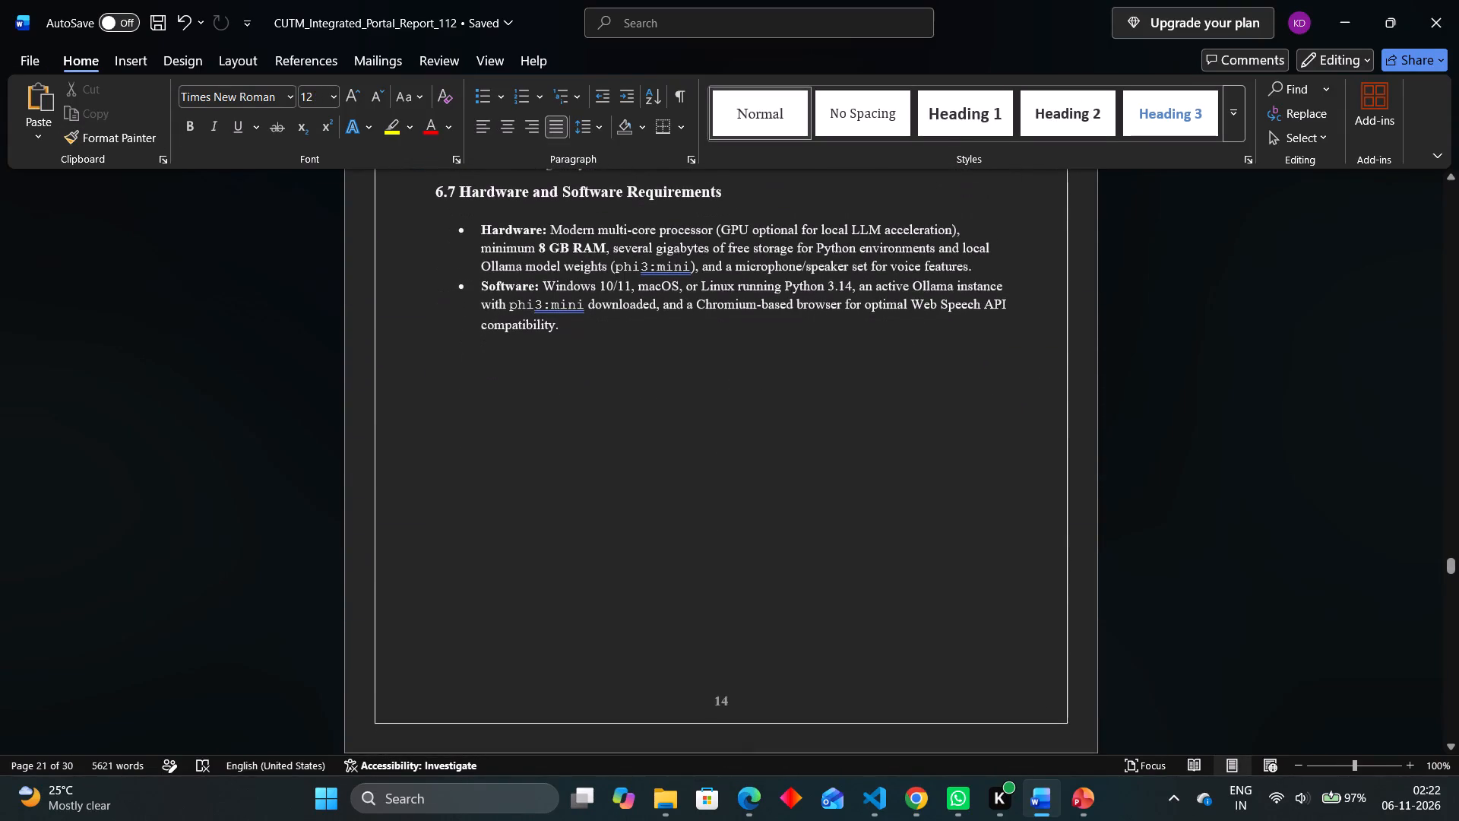
pyautogui.click(584, 325)
pyautogui.press('Return')
pyautogui.press('Return')
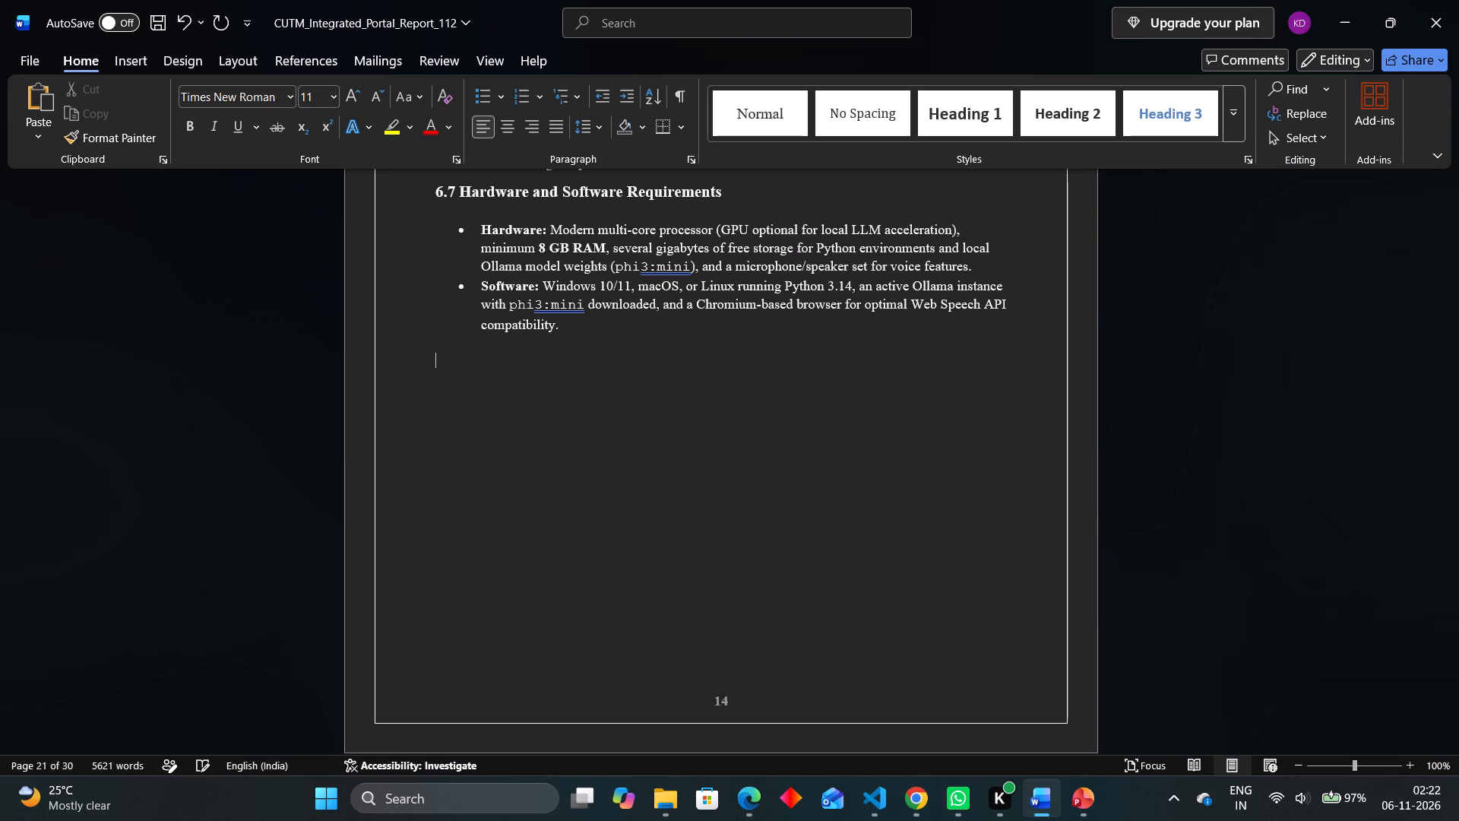
pyautogui.press('Return')
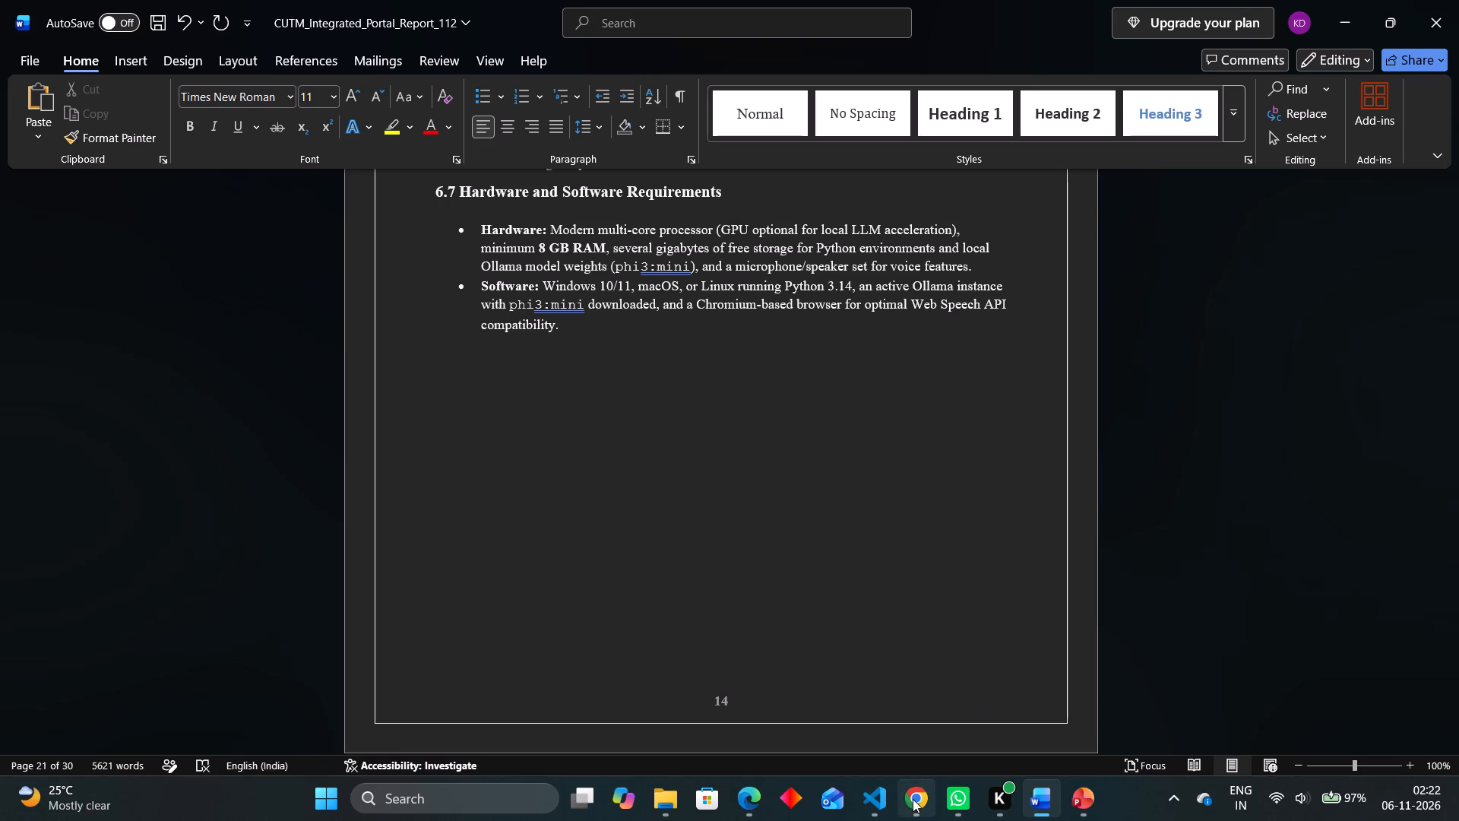
# Switch to Chrome and log out of the CUTM Executive Dean Management Console.
pyautogui.click(913, 799)
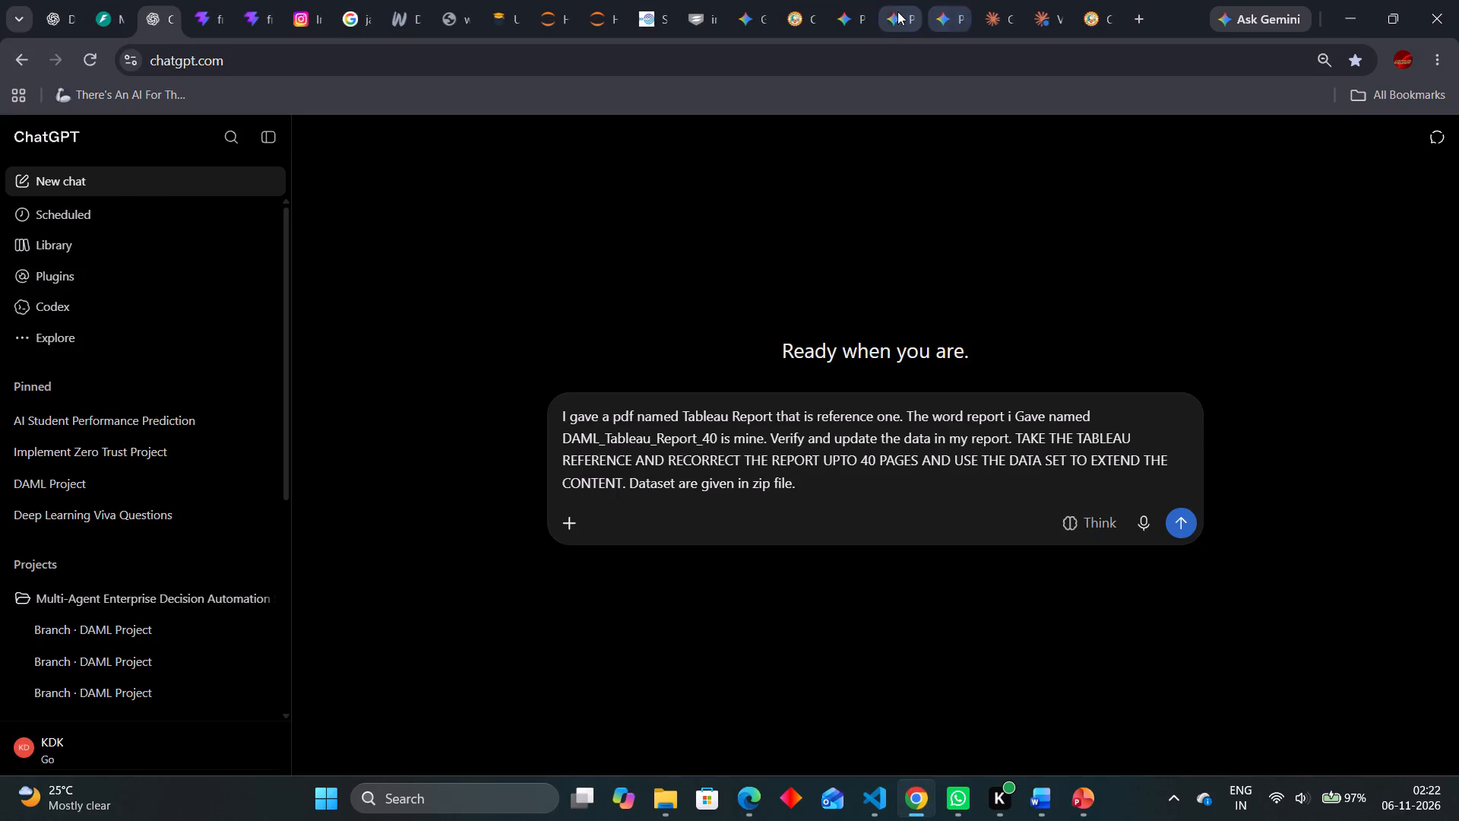
pyautogui.click(1094, 10)
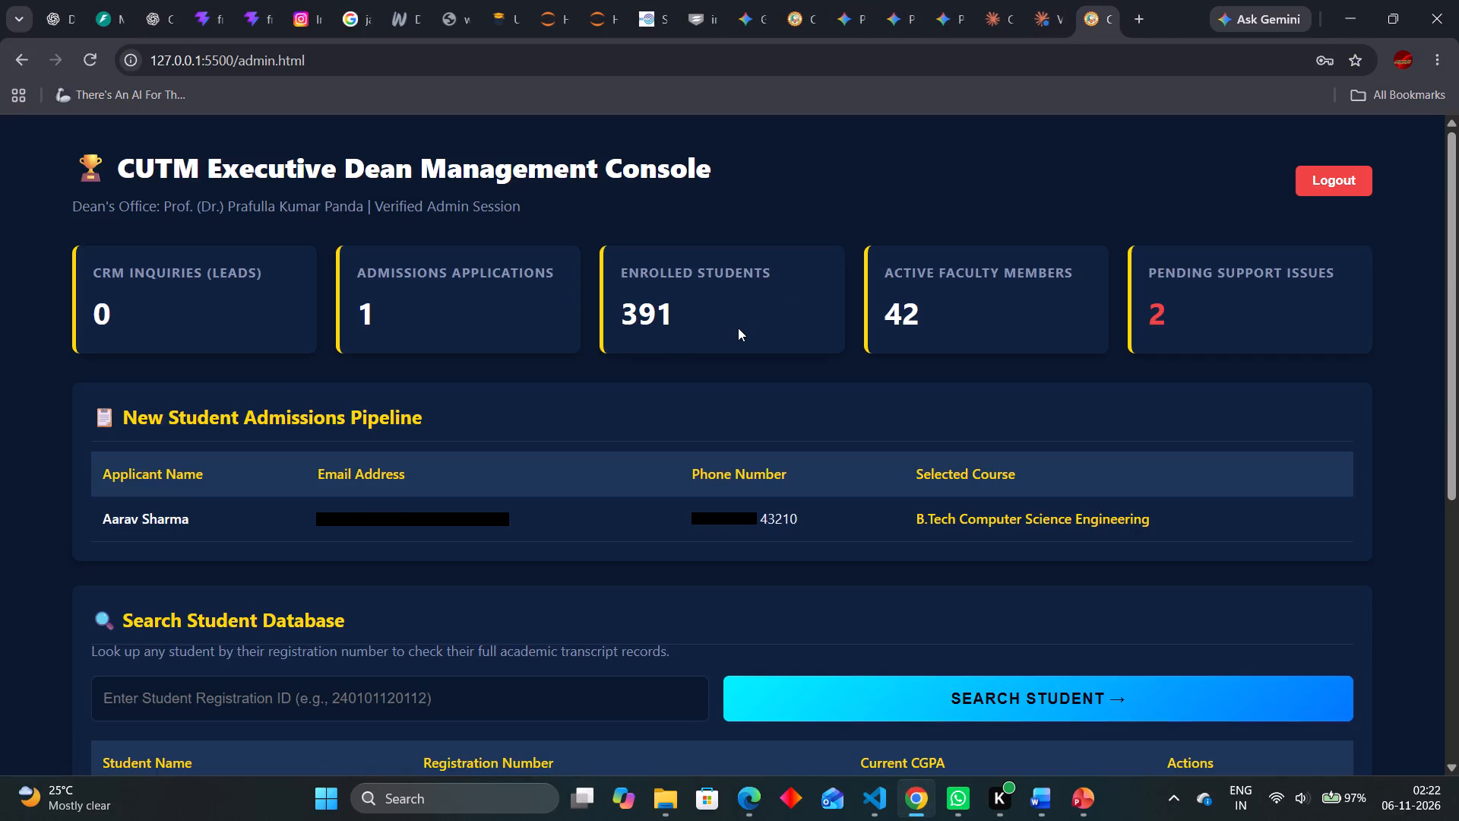
pyautogui.scroll(1, 738, 328)
pyautogui.click(1318, 181)
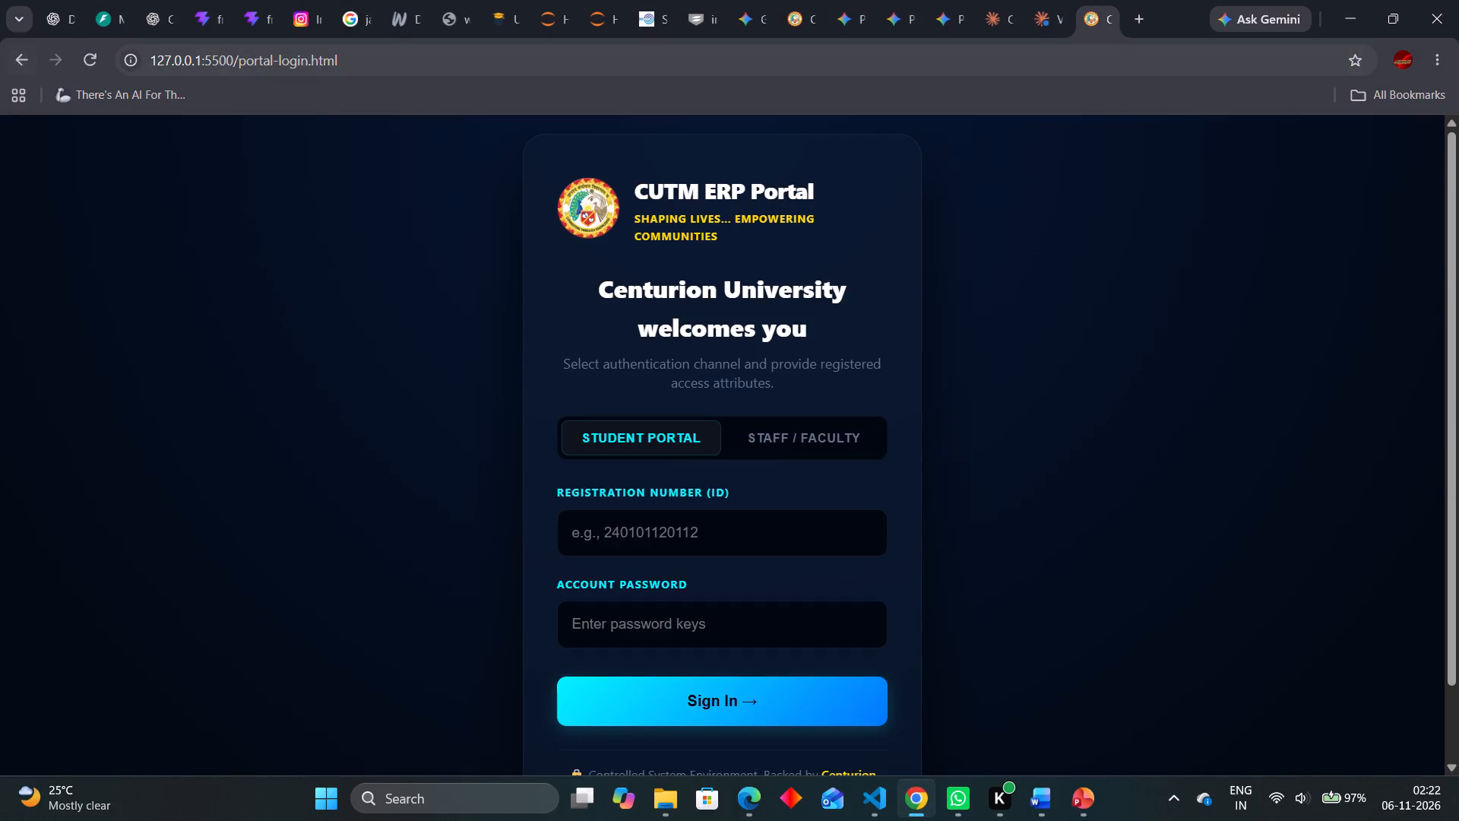
# Trim the portal login address to 127.0.0.1:5500/ and open the site's About page, about.html.
pyautogui.click(346, 64)
pyautogui.press('Right')
pyautogui.press('BackSpace')
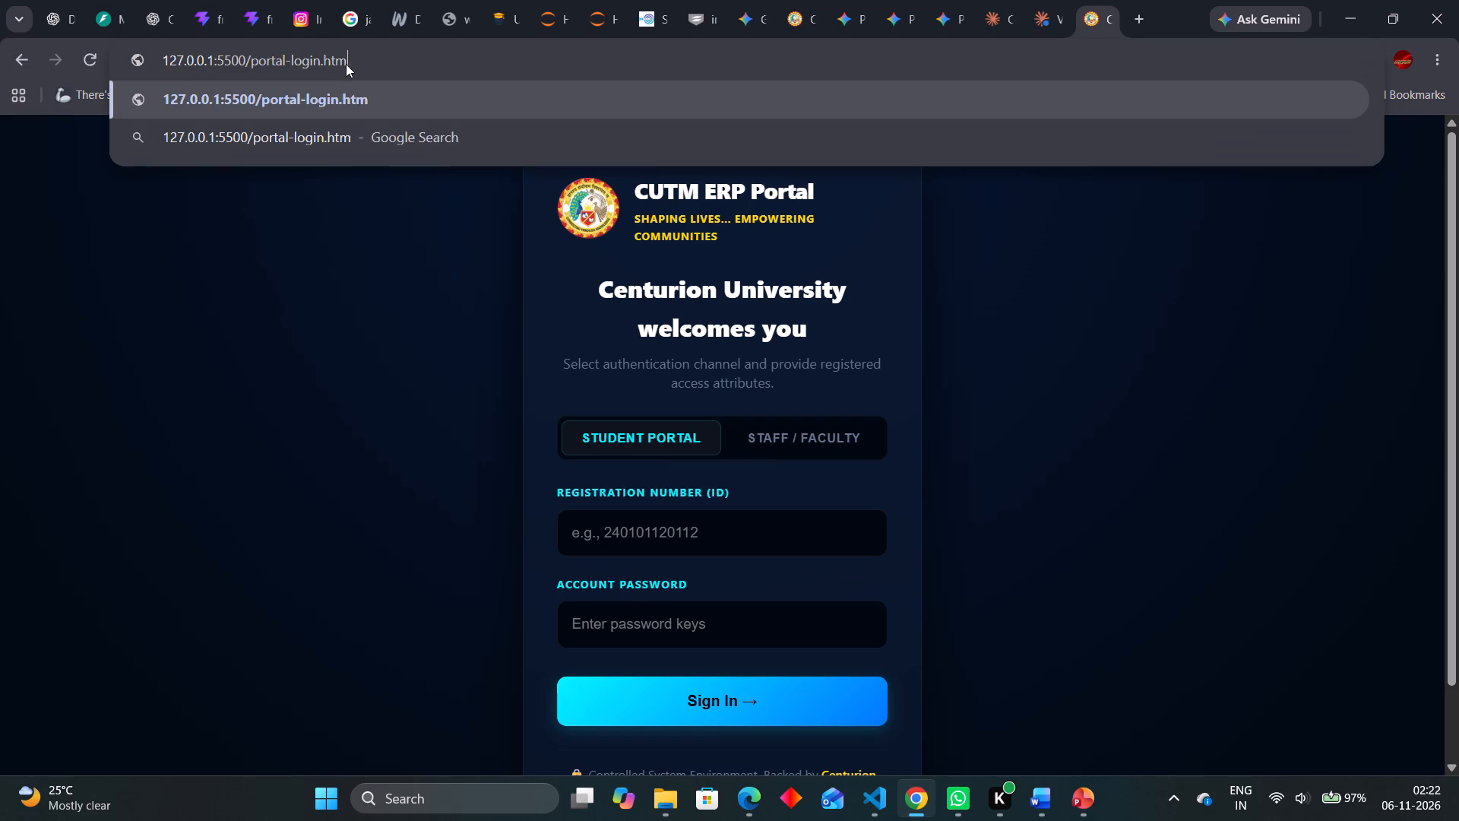
pyautogui.press('BackSpace')
pyautogui.press('BackSpace')
pyautogui.press('BackSpace')
pyautogui.press('BackSpace')
pyautogui.press('BackSpace')
pyautogui.press('BackSpace')
pyautogui.press('BackSpace')
pyautogui.press('BackSpace')
pyautogui.press('BackSpace')
pyautogui.press('BackSpace')
pyautogui.press('BackSpace')
pyautogui.press('BackSpace')
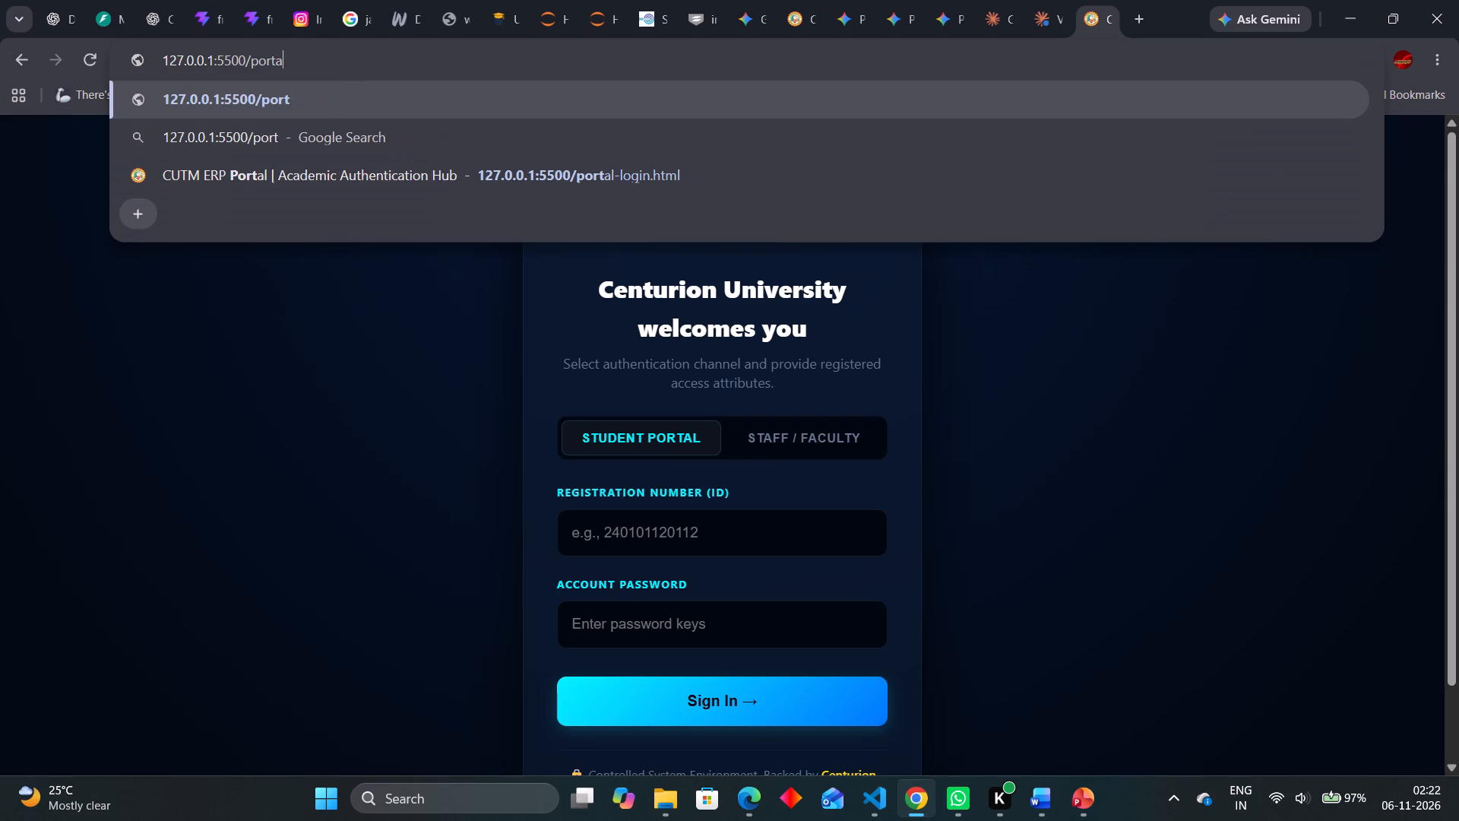
pyautogui.press('BackSpace')
pyautogui.press('BackSpace')
pyautogui.press('BackSpace')
pyautogui.press('BackSpace')
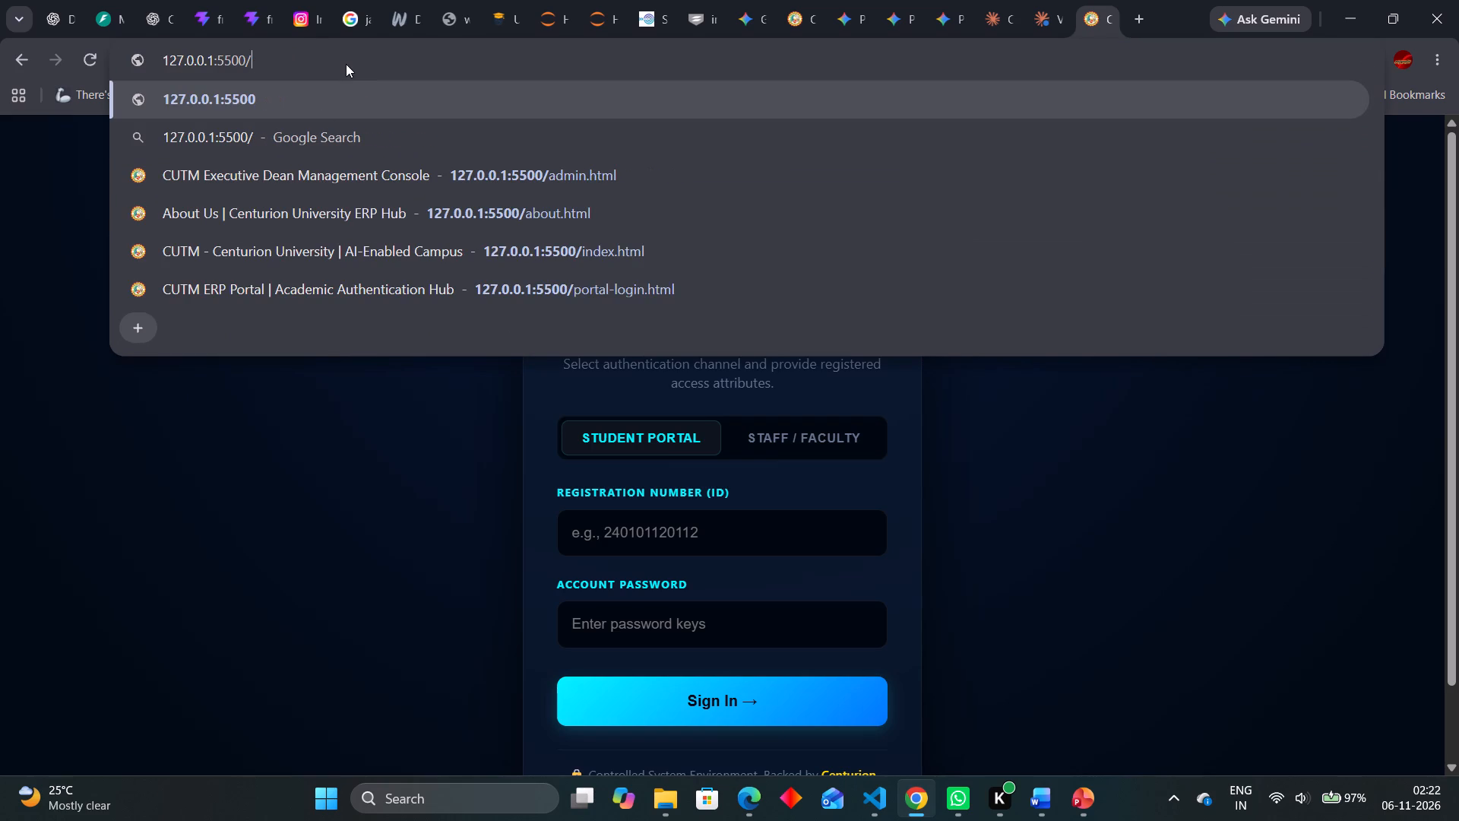
pyautogui.click(460, 214)
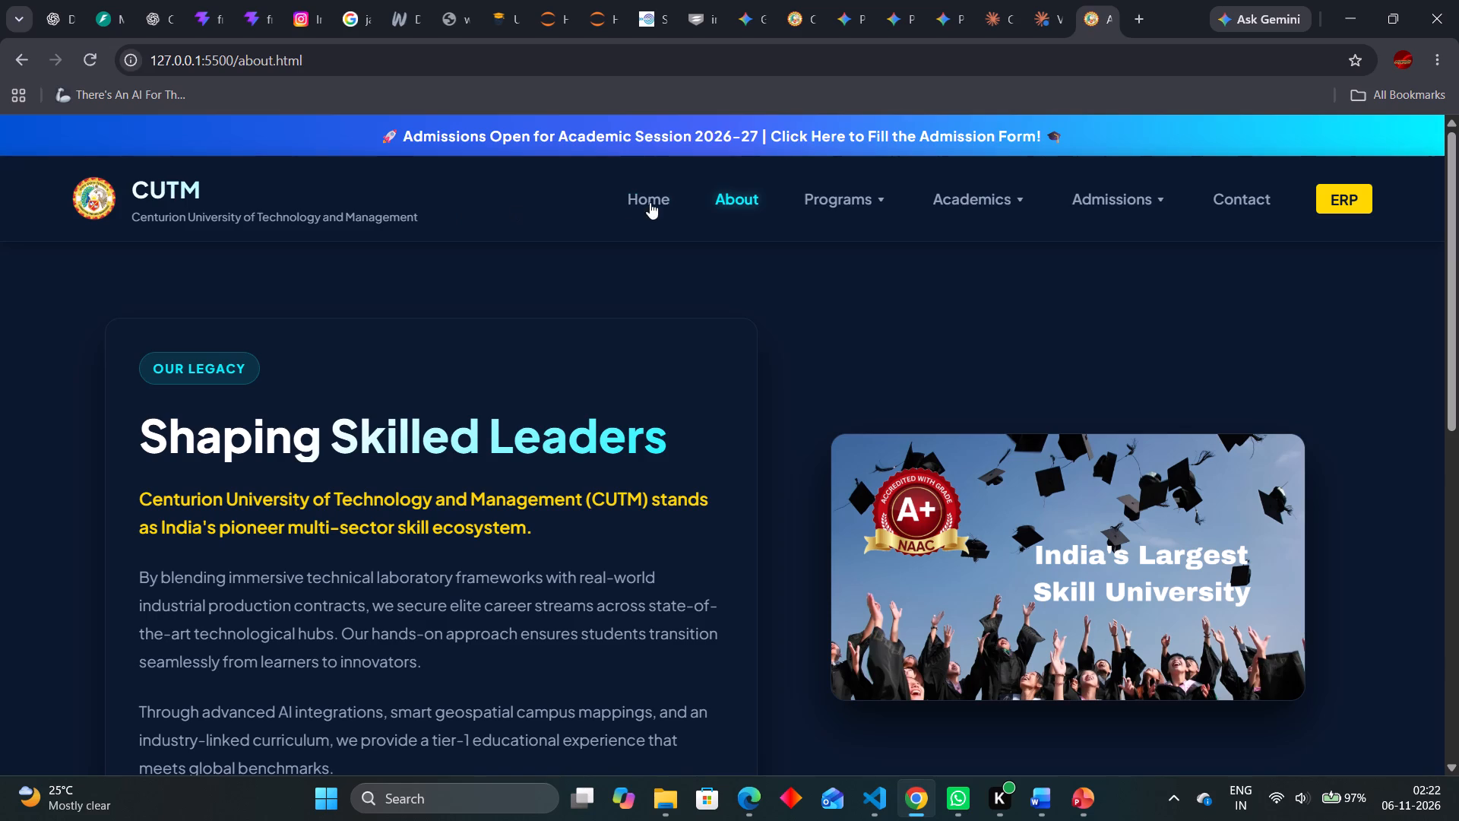
# Open the CUTM site's Home page and look through its sections, including the campus map and footer.
pyautogui.click(635, 196)
pyautogui.scroll(-2, 635, 196)
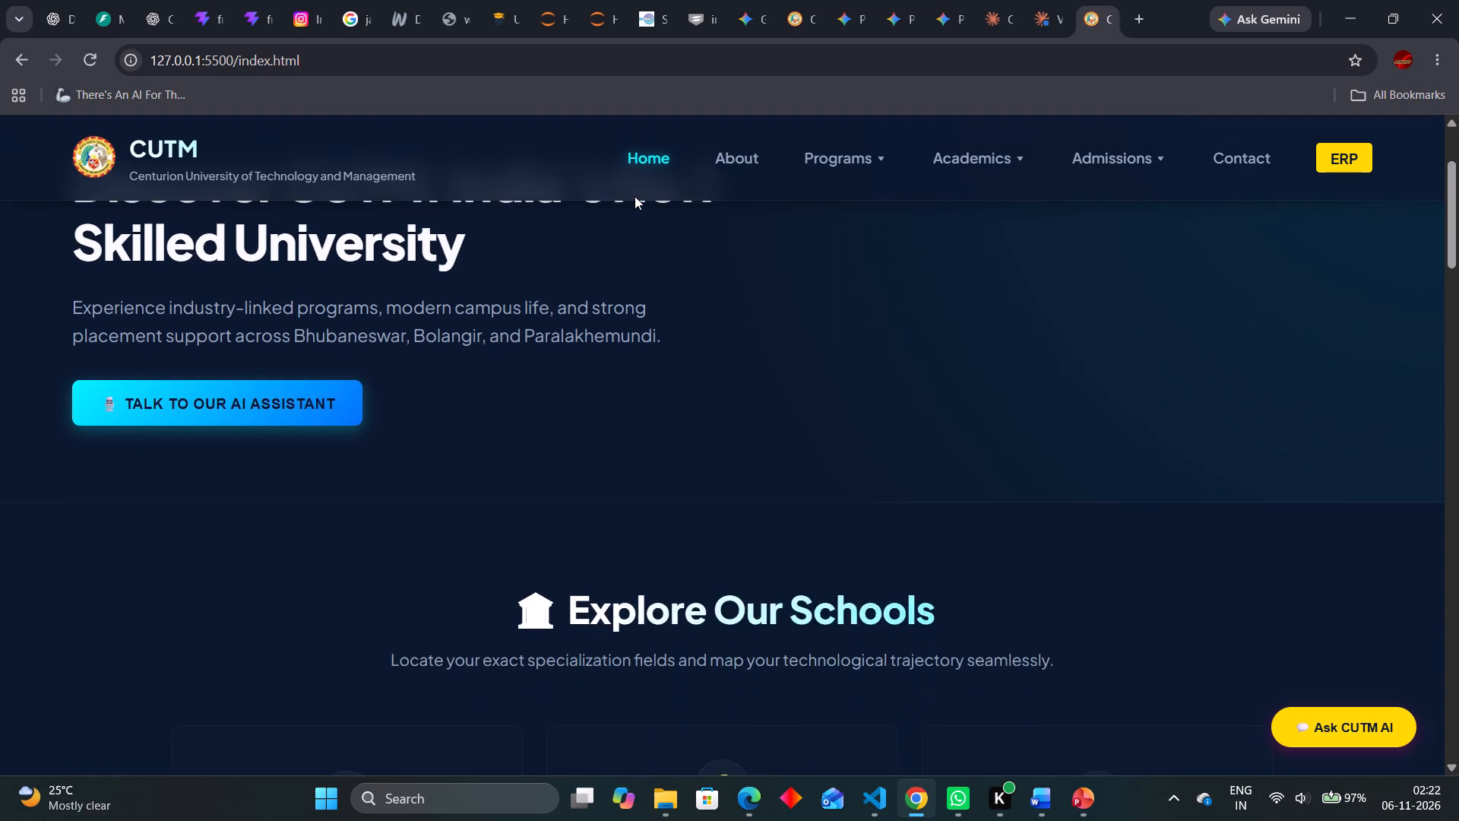
pyautogui.scroll(-2, 635, 196)
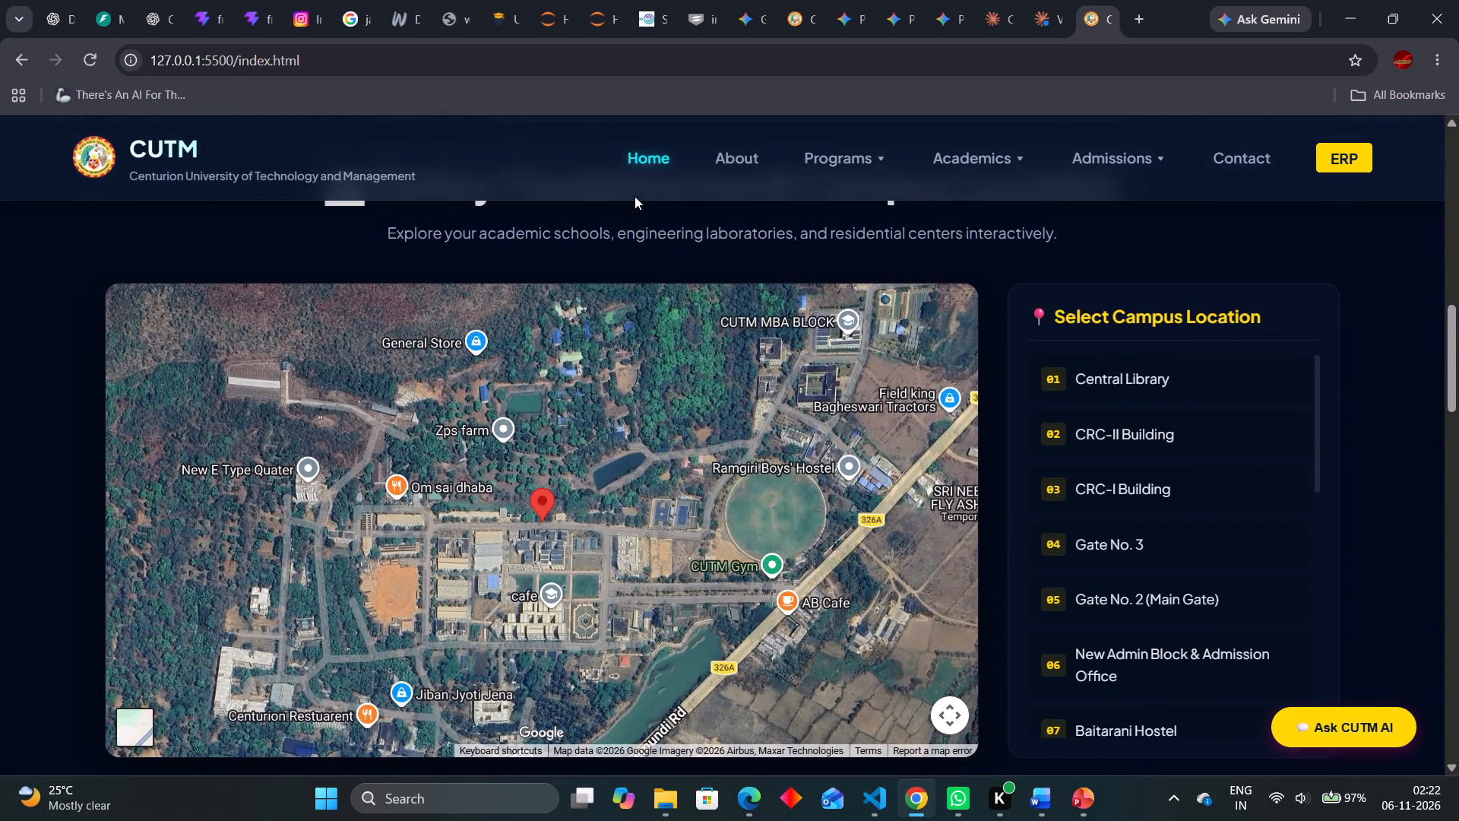
pyautogui.scroll(-2, 635, 196)
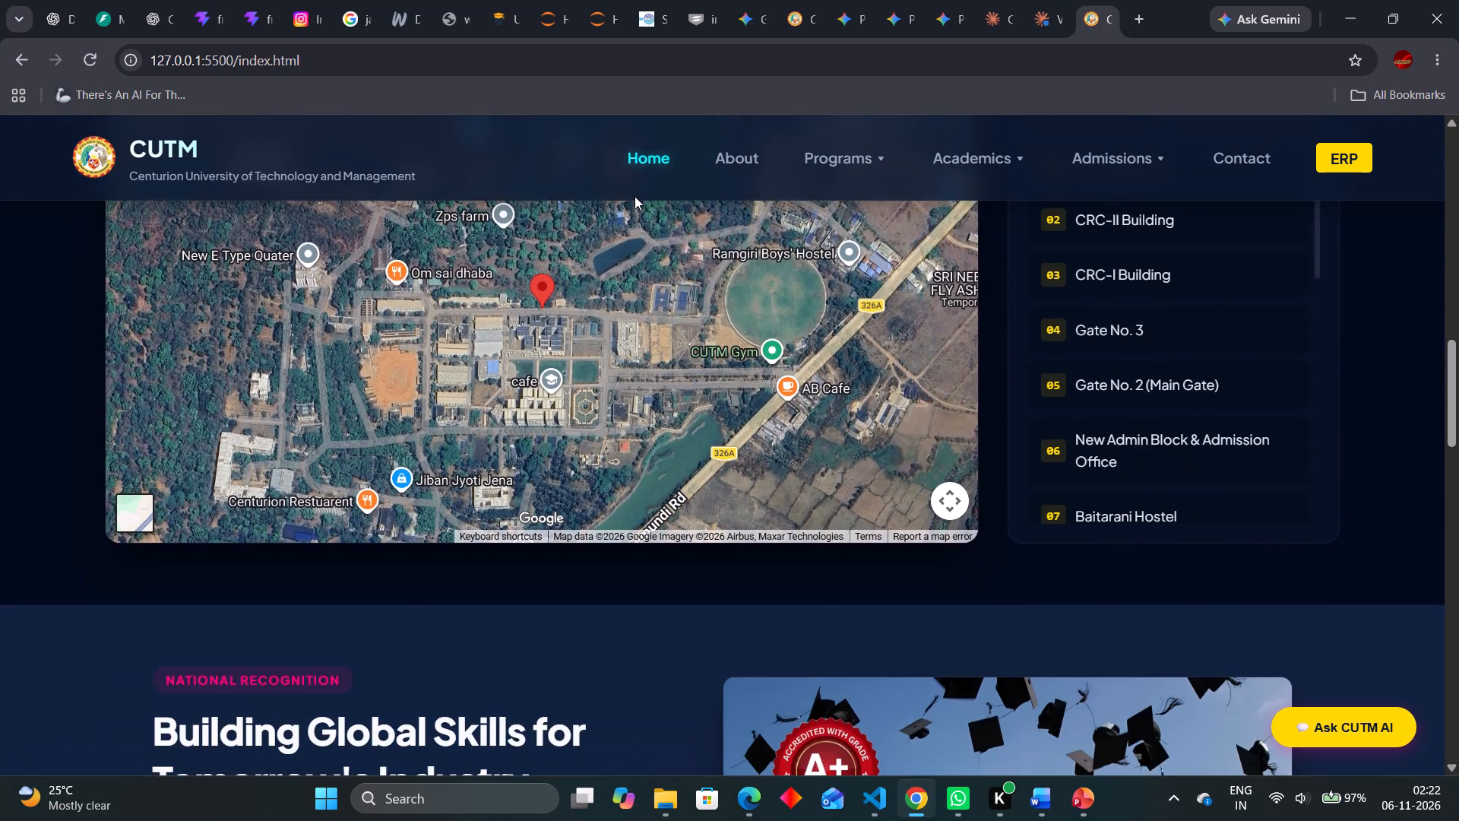
pyautogui.scroll(-5, 635, 196)
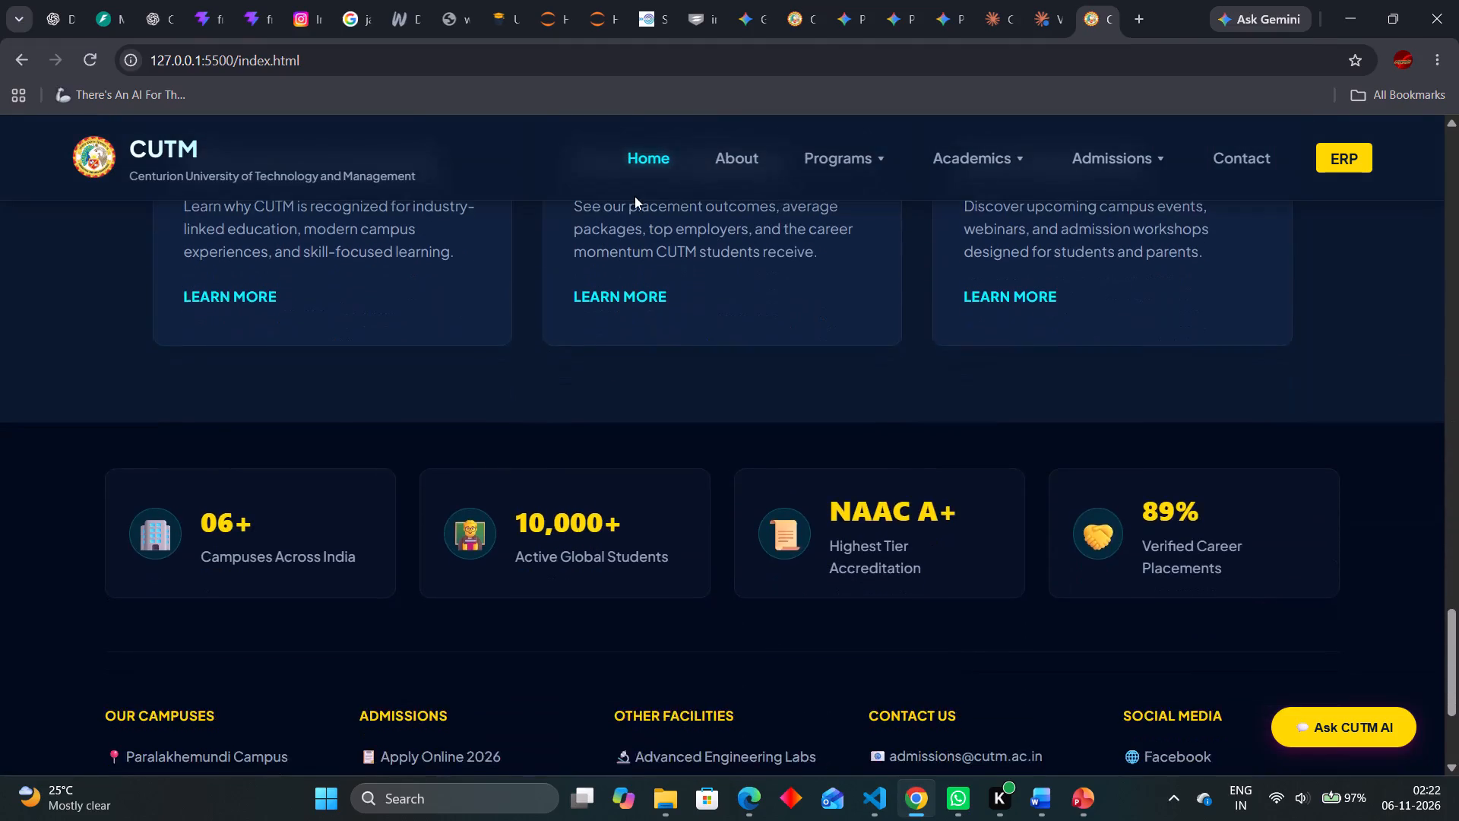
pyautogui.scroll(-2, 635, 196)
pyautogui.scroll(10, 635, 196)
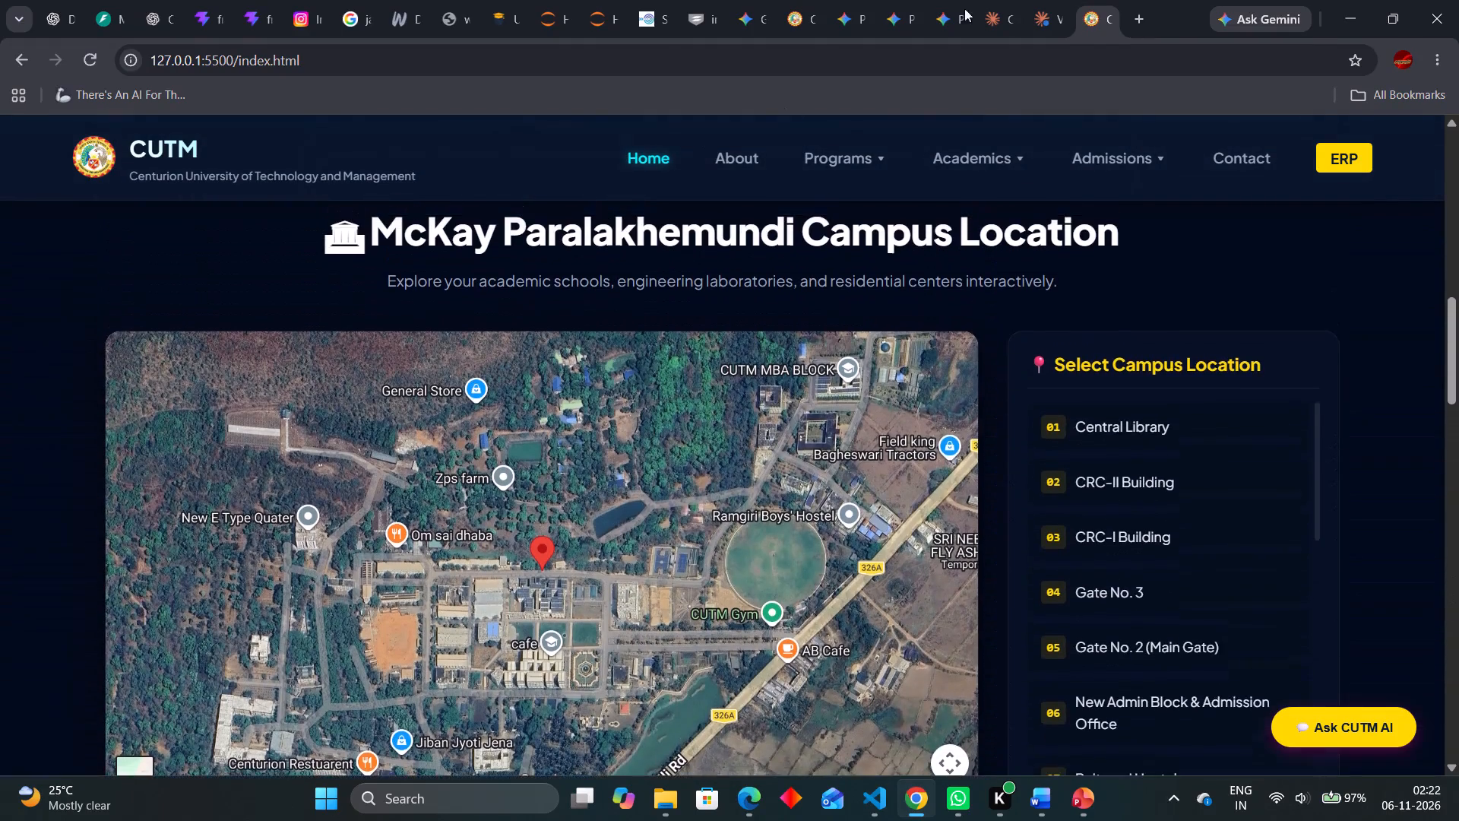
# Open the CUTM site's Contact page.
pyautogui.click(1231, 147)
pyautogui.click(1239, 160)
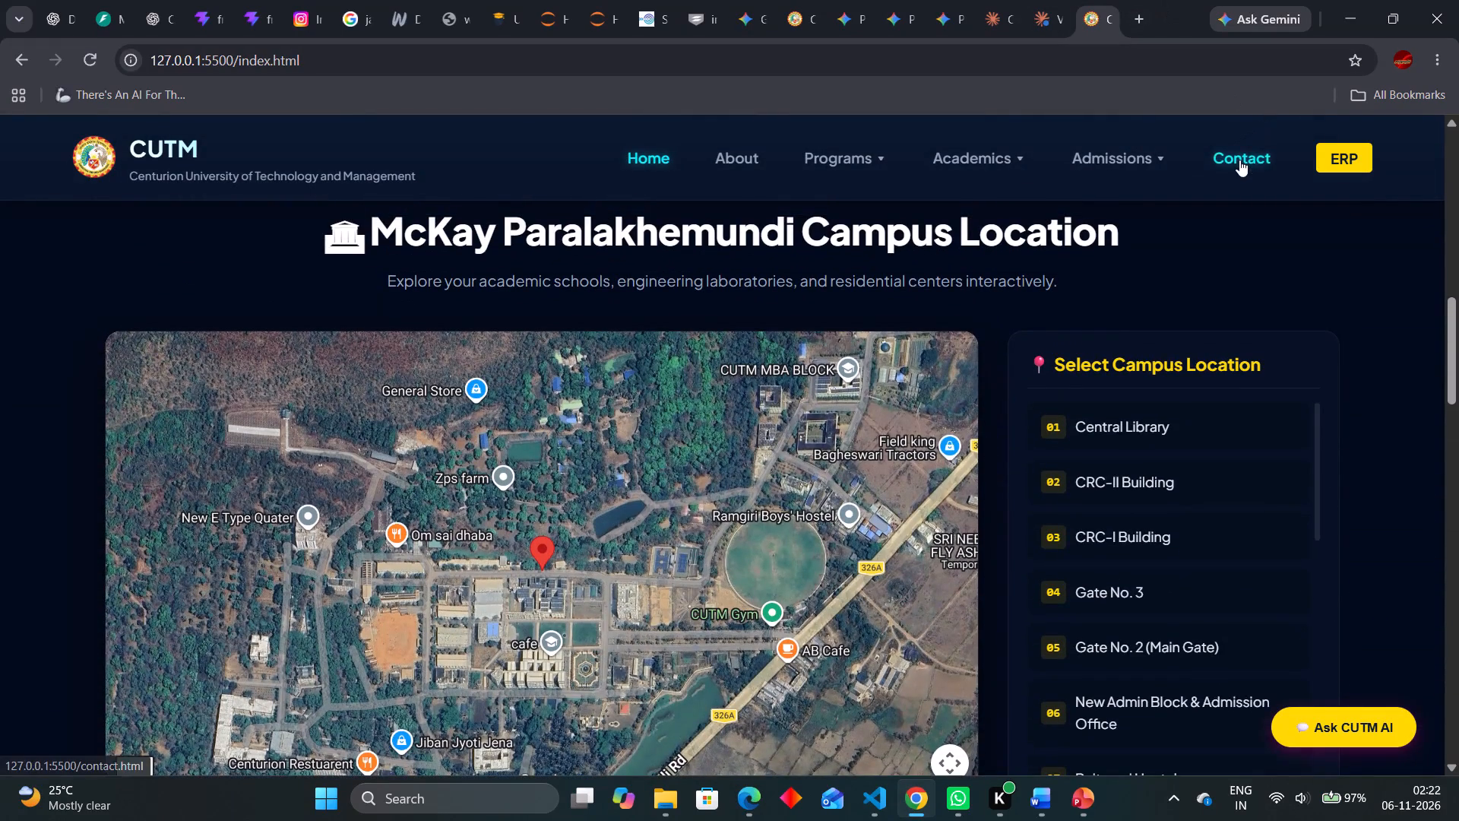
# Look through the Contact page's campuses, message form, Find Us map and footer.
pyautogui.scroll(-3, 917, 320)
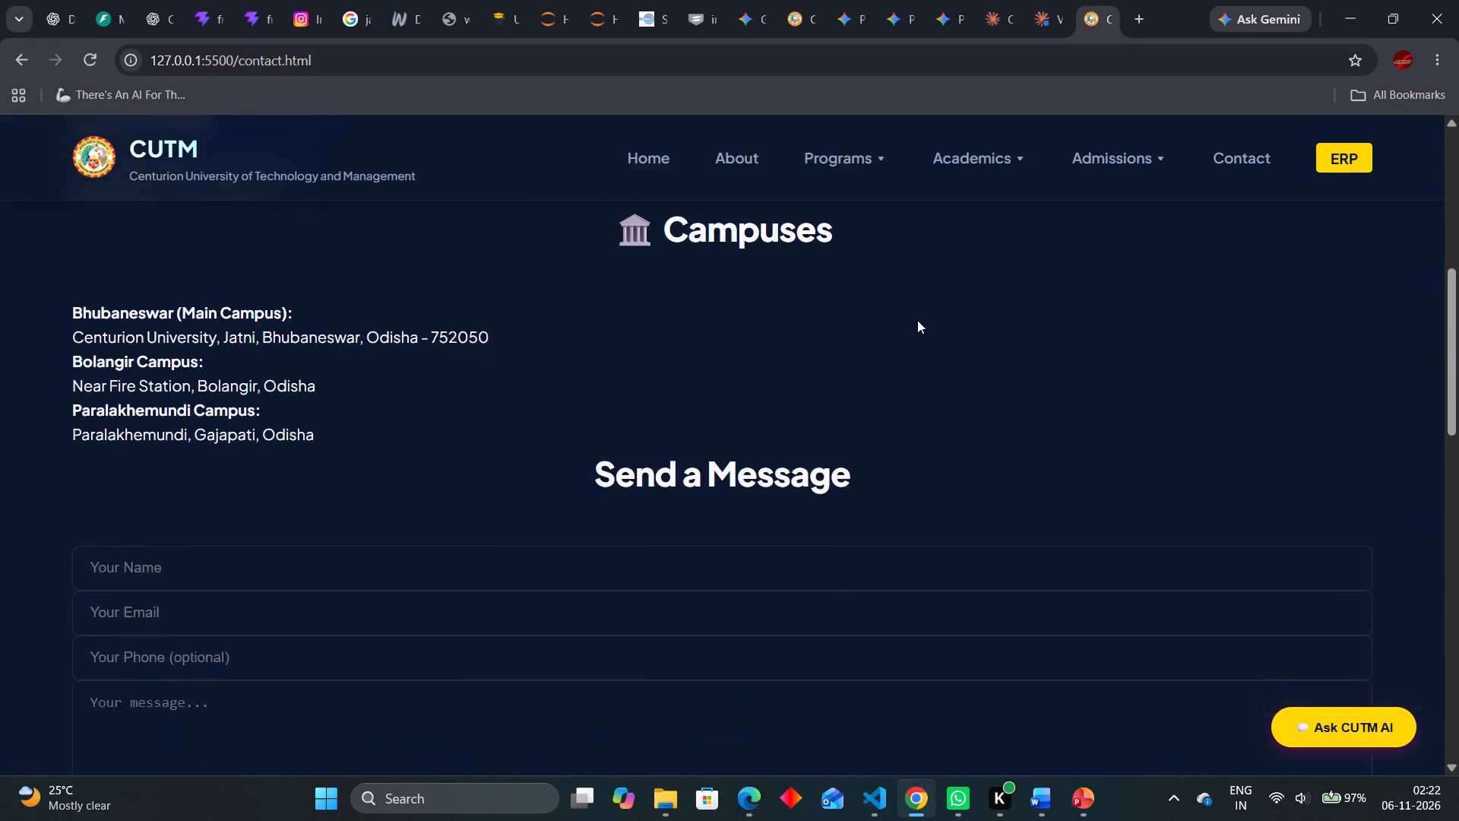
pyautogui.scroll(-3, 917, 320)
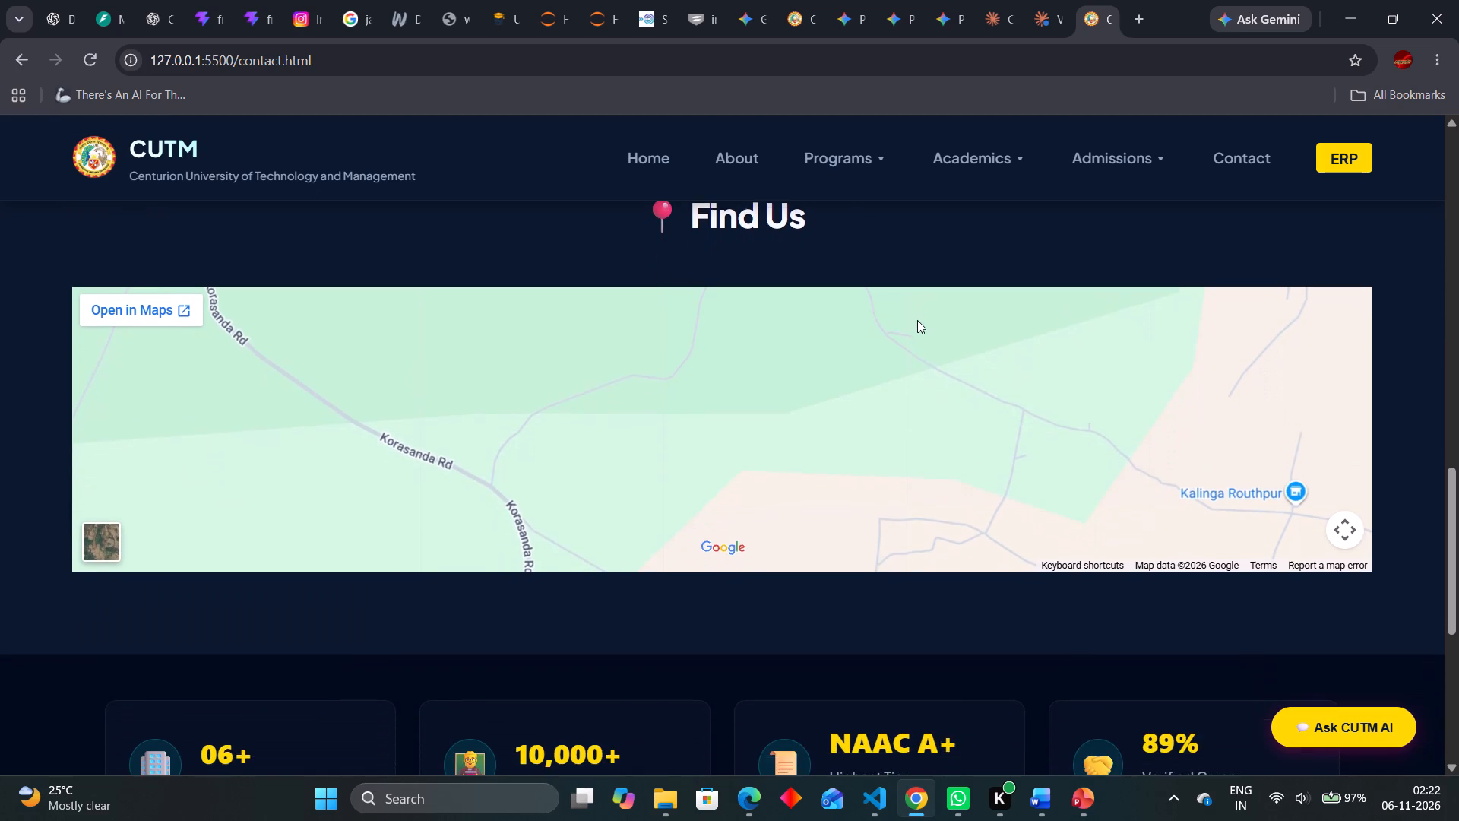
pyautogui.scroll(-2, 917, 320)
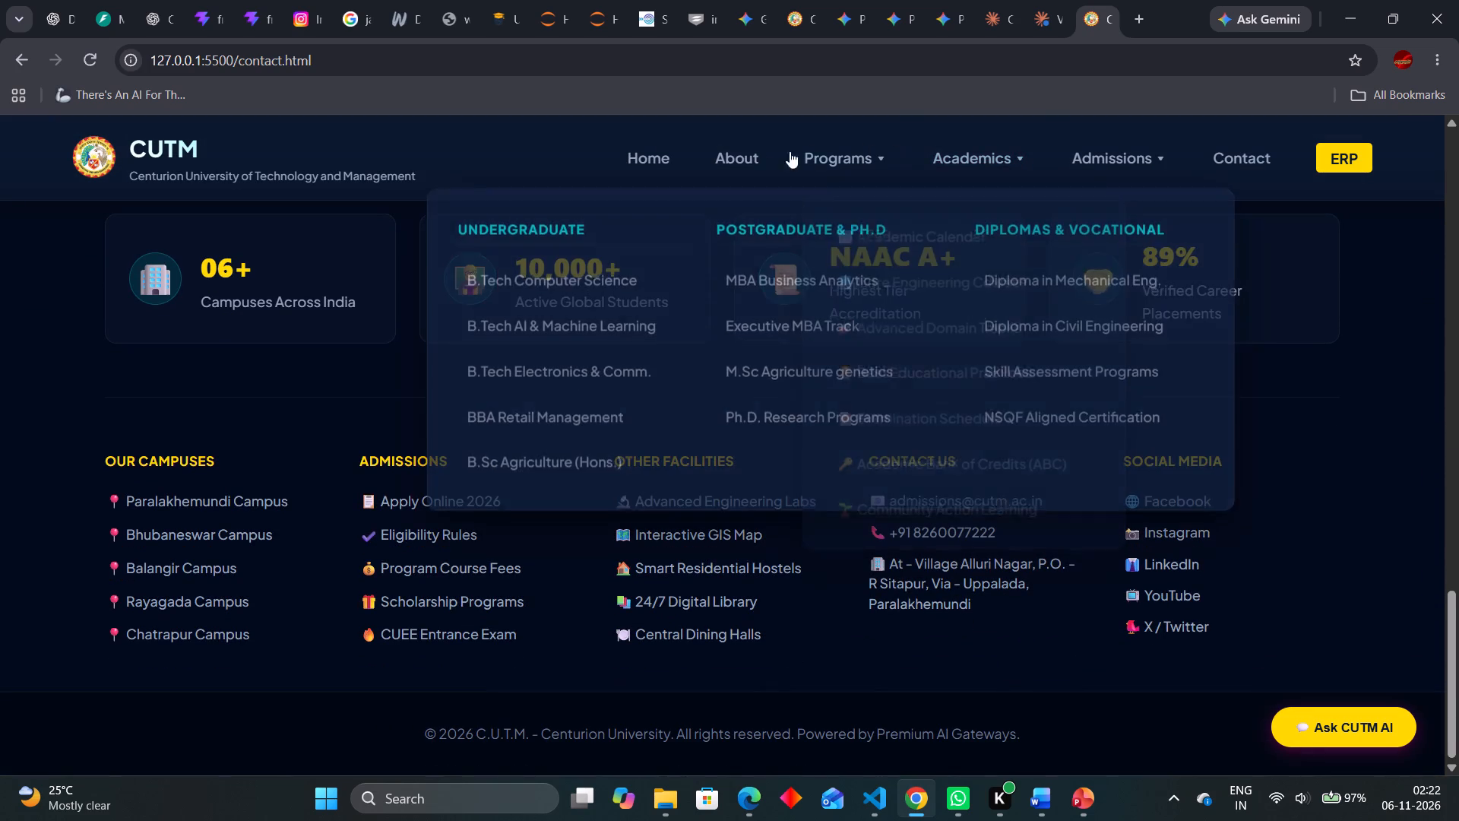
# Return to the CUTM site's Home page and examine its schools and campus map sections.
pyautogui.click(618, 166)
pyautogui.click(636, 160)
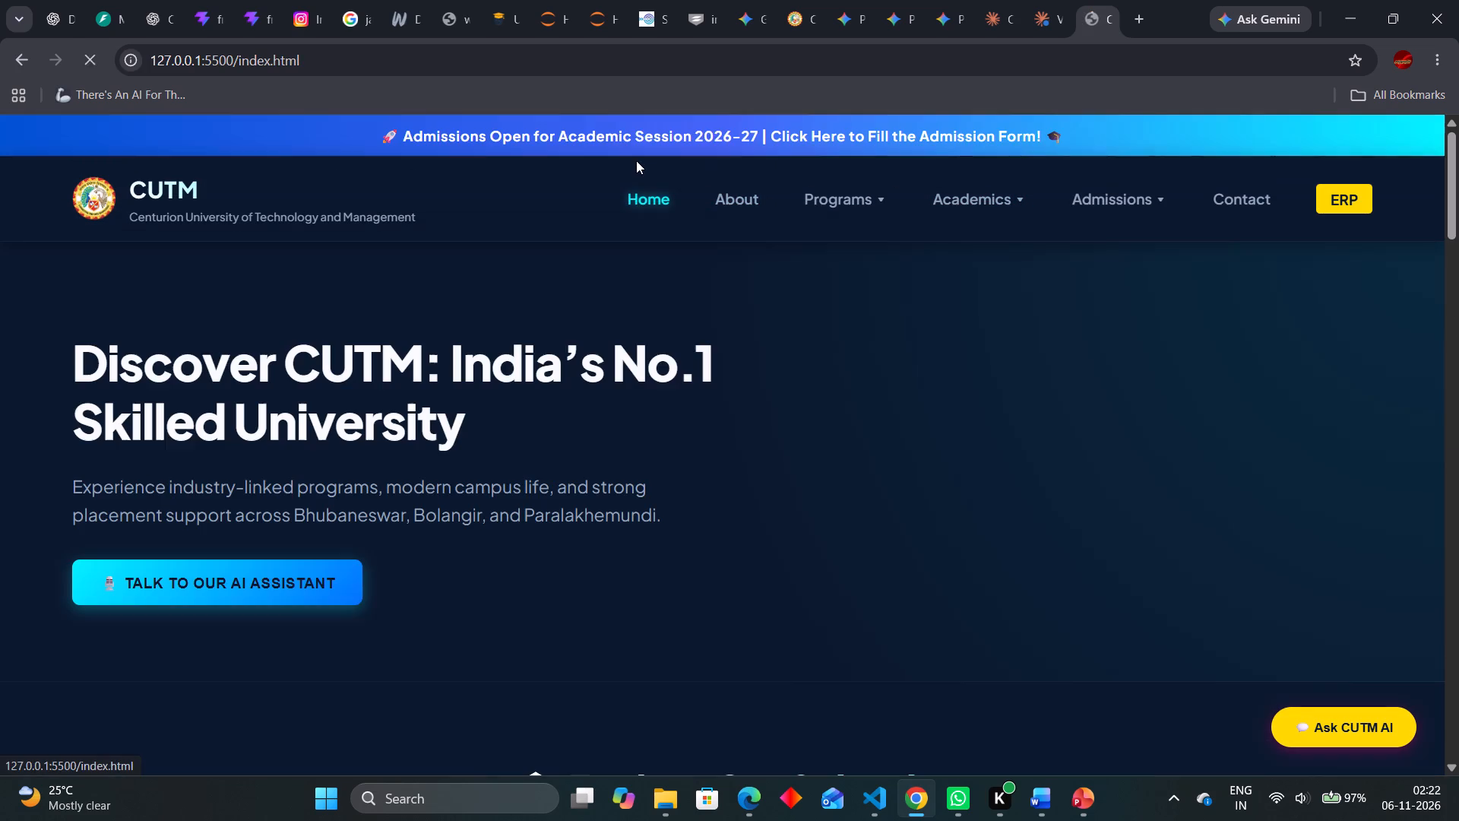
pyautogui.scroll(-3, 635, 435)
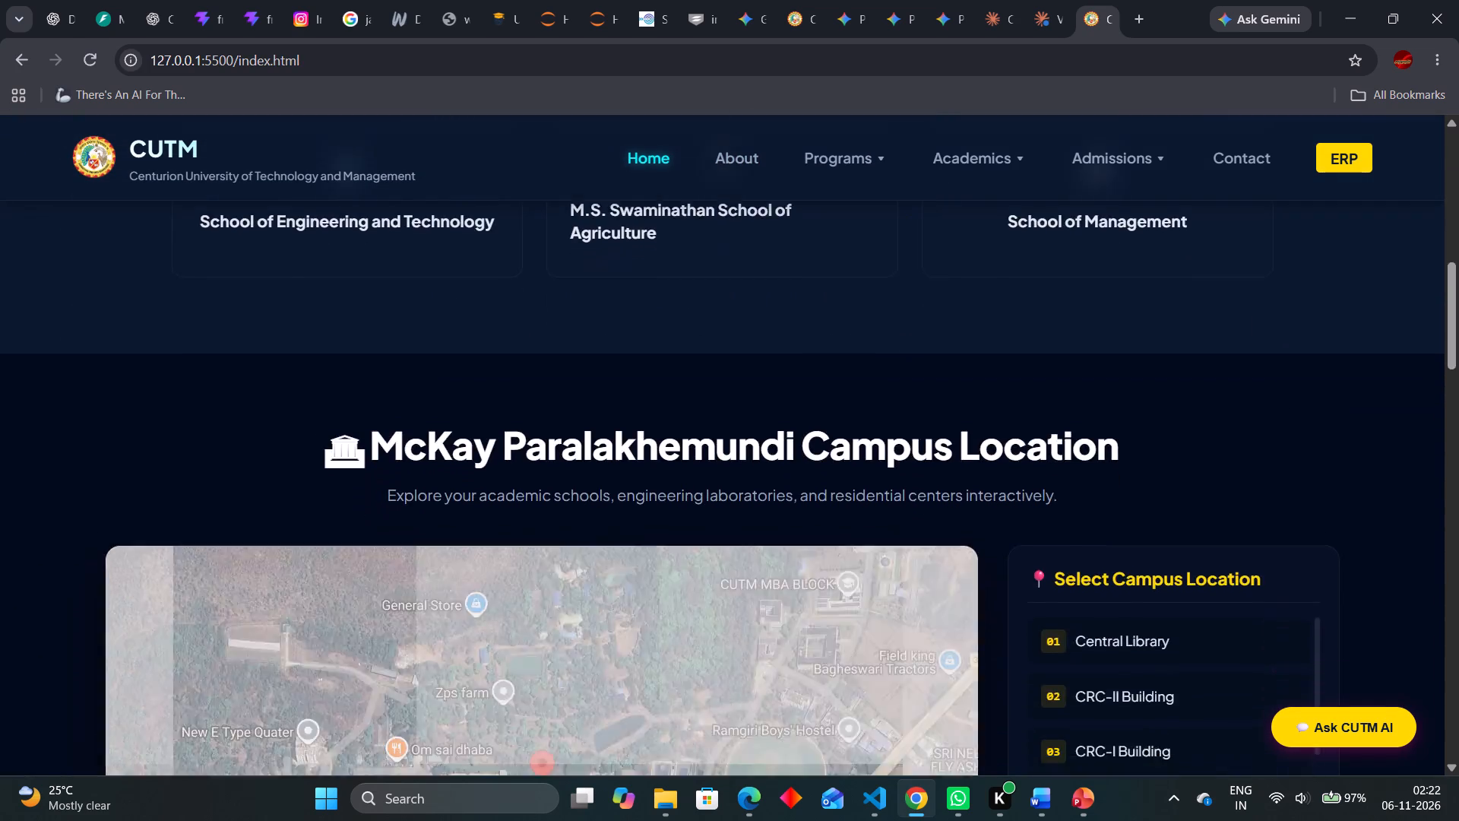
pyautogui.hscroll(1, 635, 435)
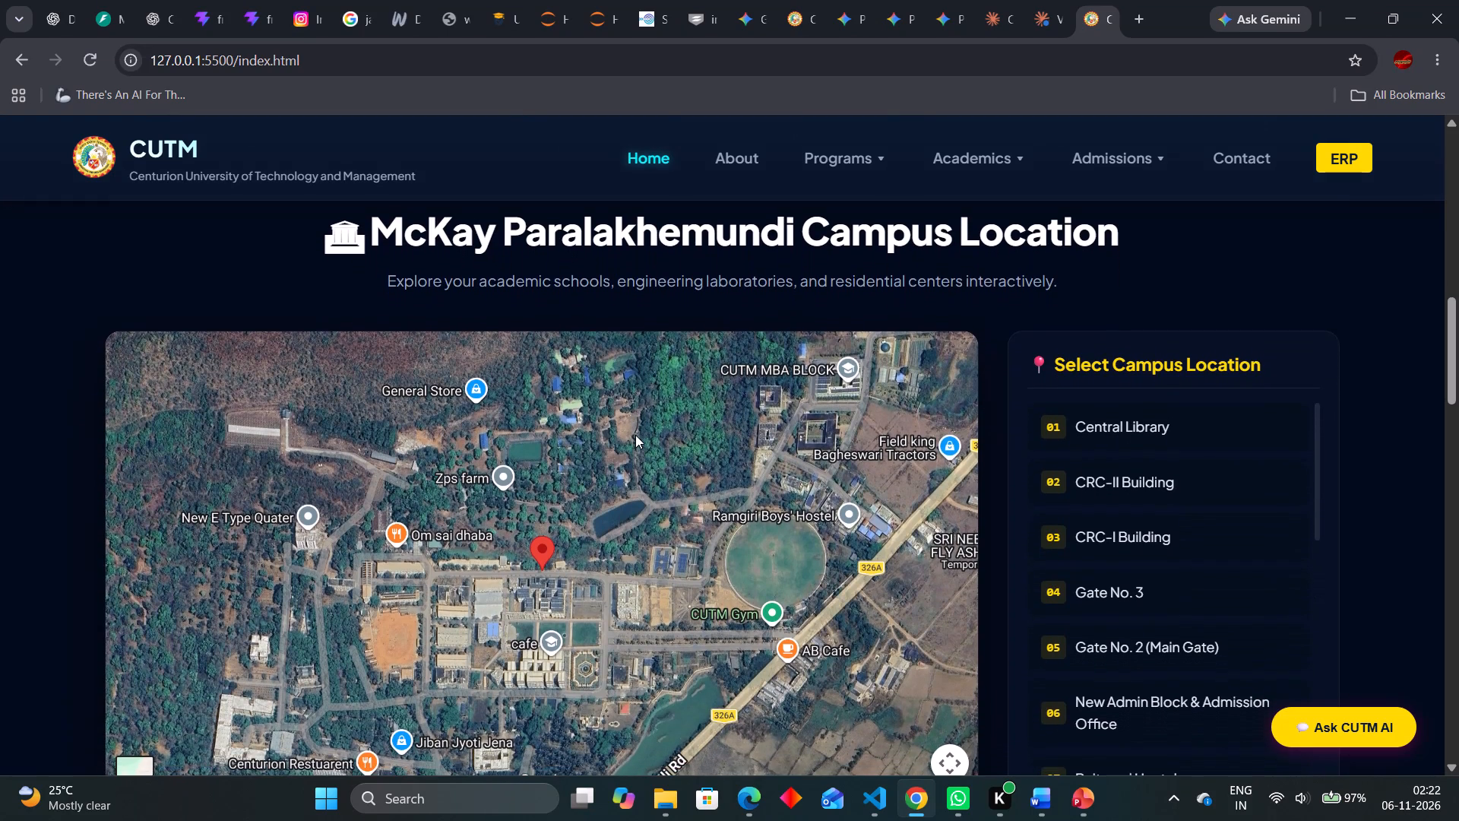
pyautogui.hscroll(2, 635, 435)
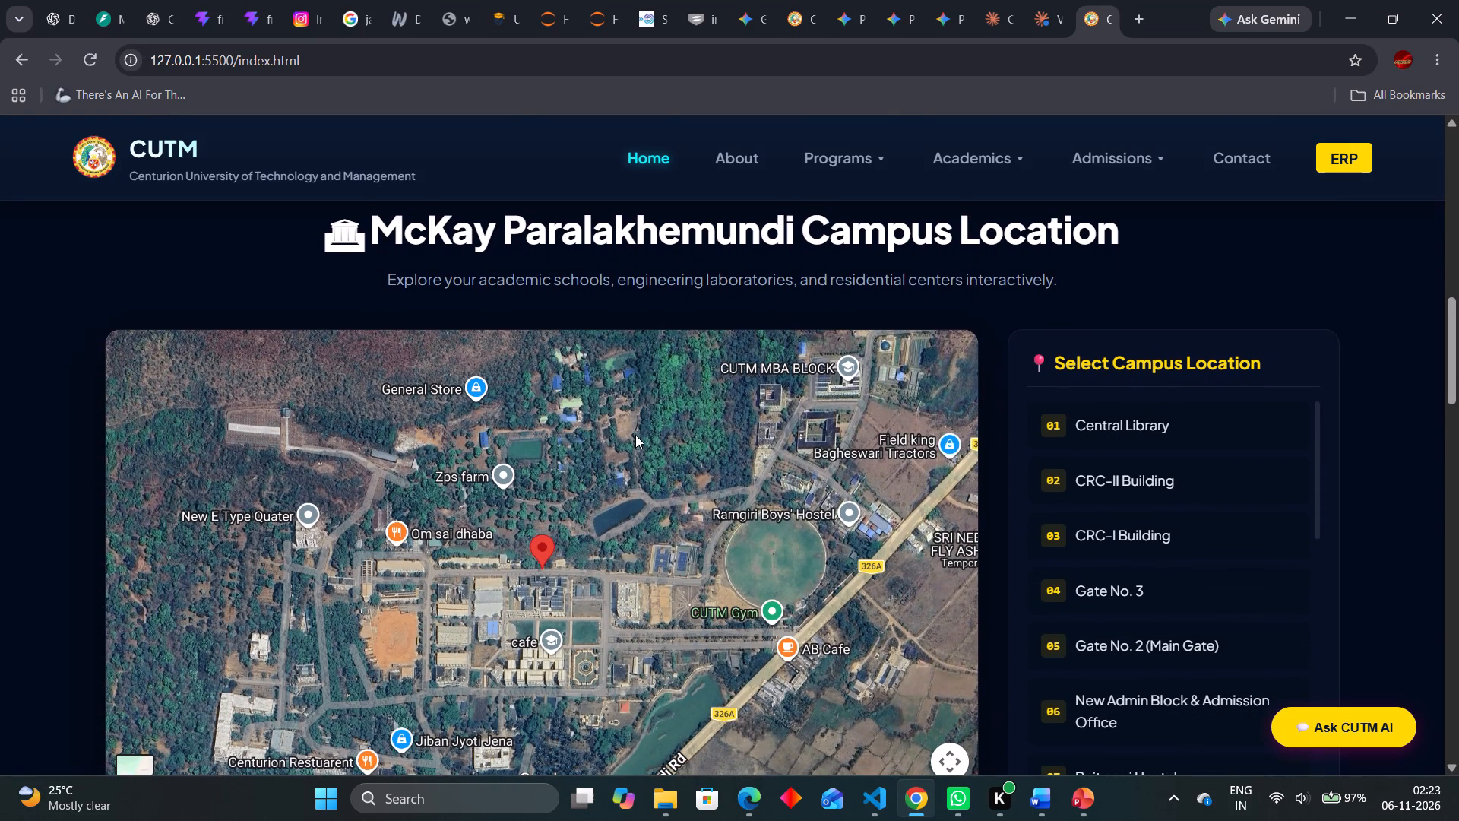
pyautogui.hscroll(1, 635, 435)
pyautogui.scroll(1, 635, 435)
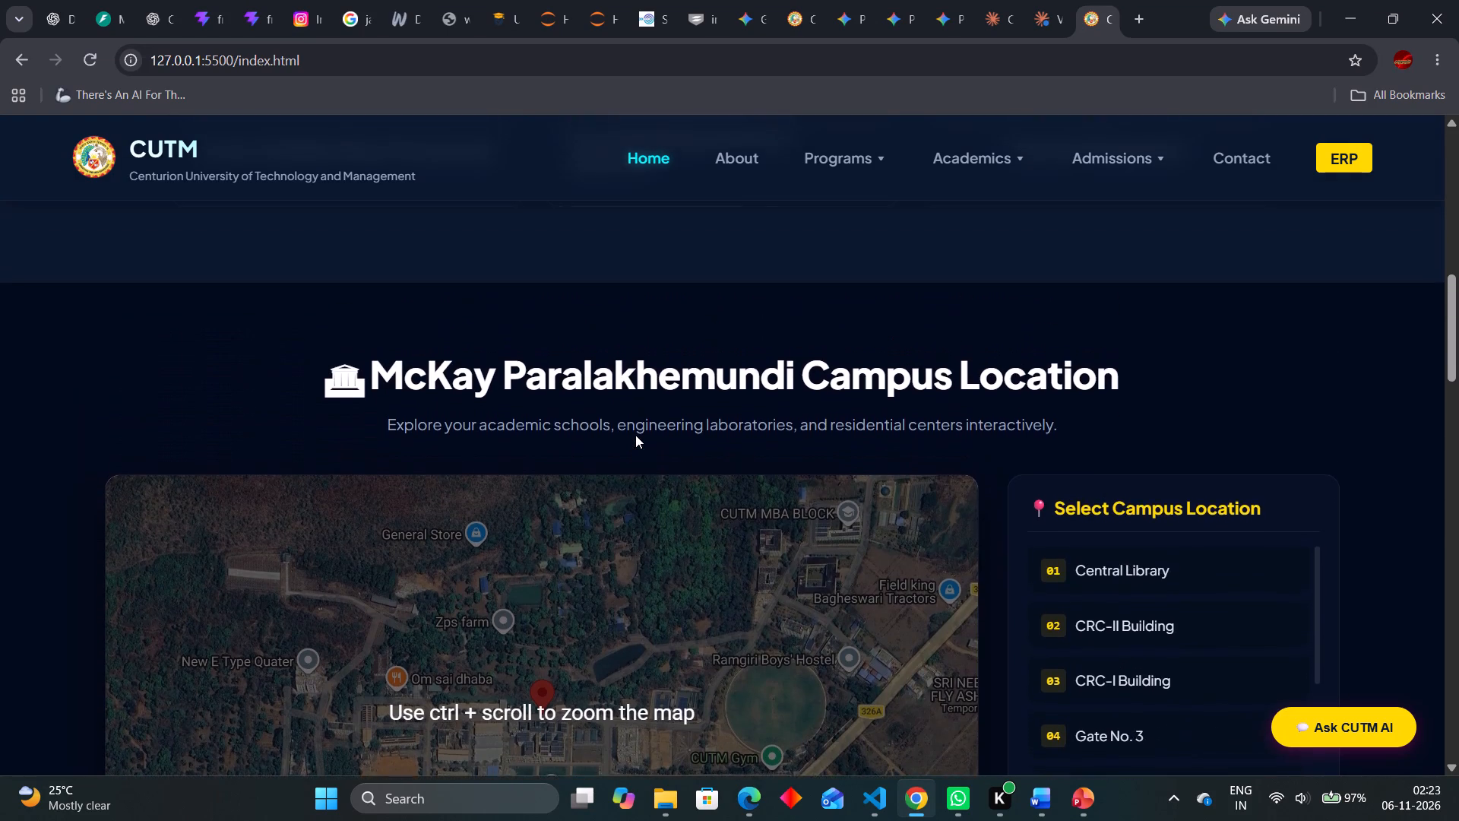
pyautogui.scroll(3, 635, 435)
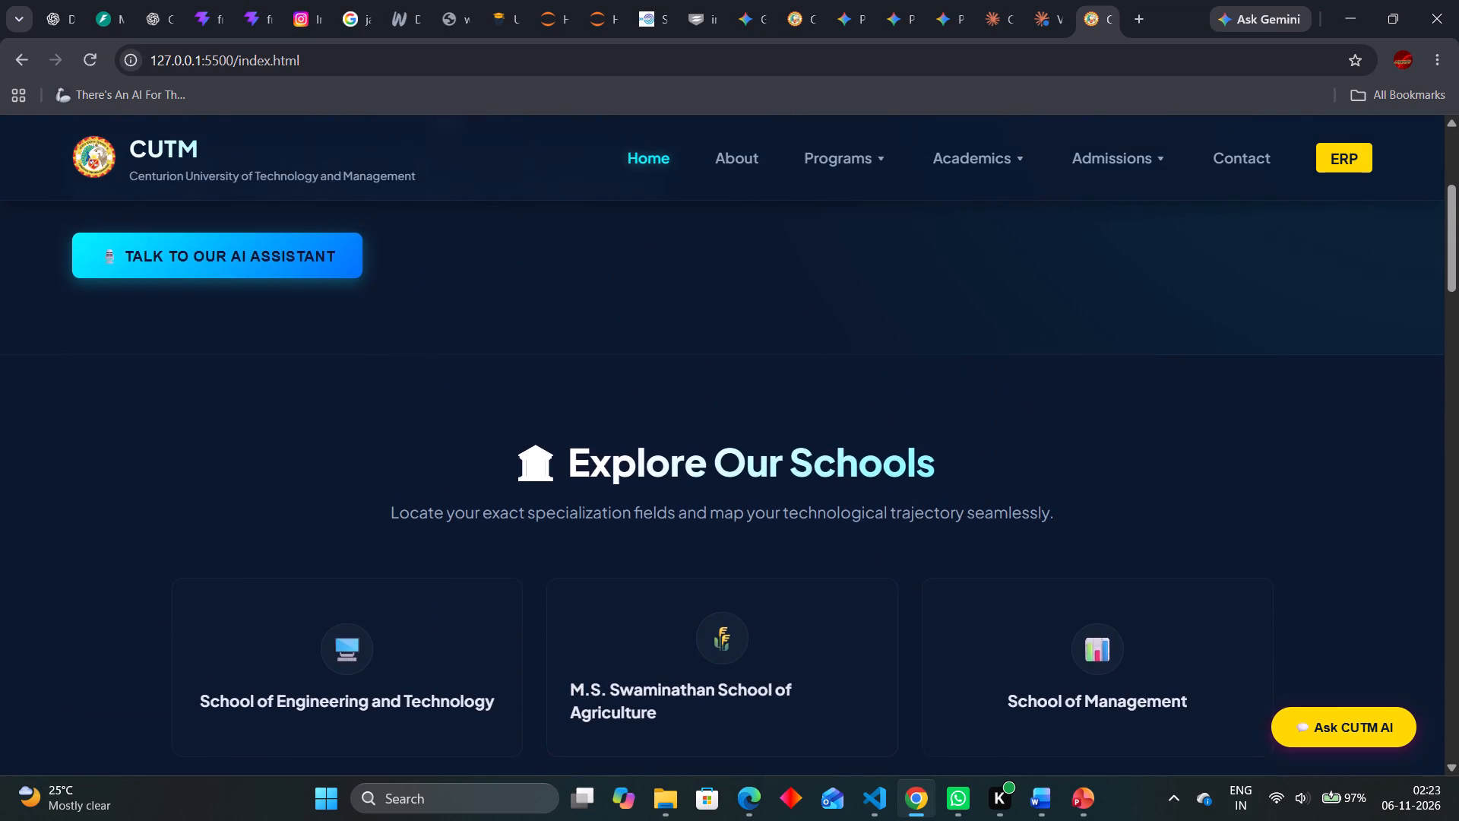
pyautogui.scroll(3, 635, 435)
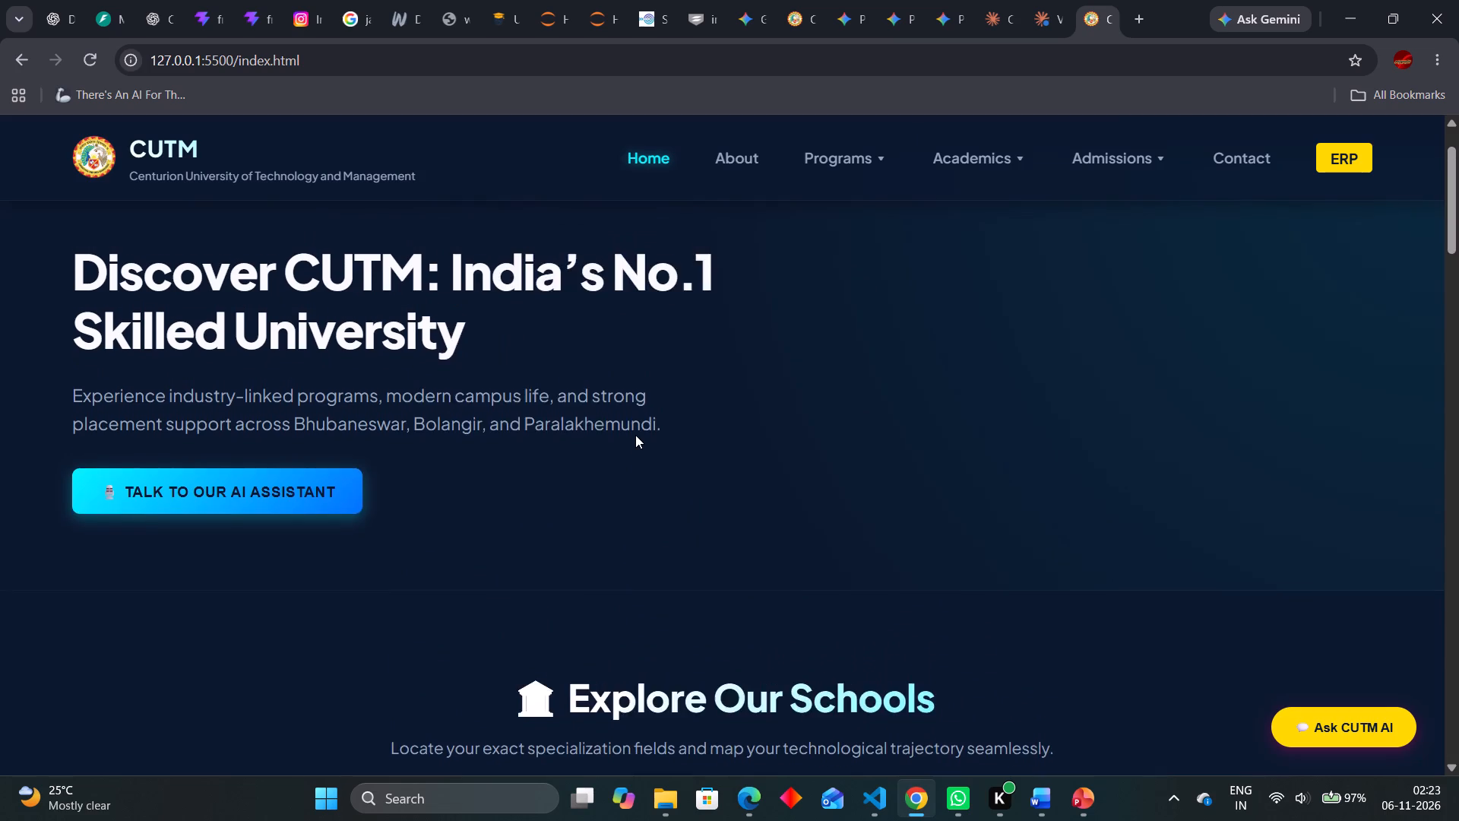
pyautogui.scroll(1, 635, 435)
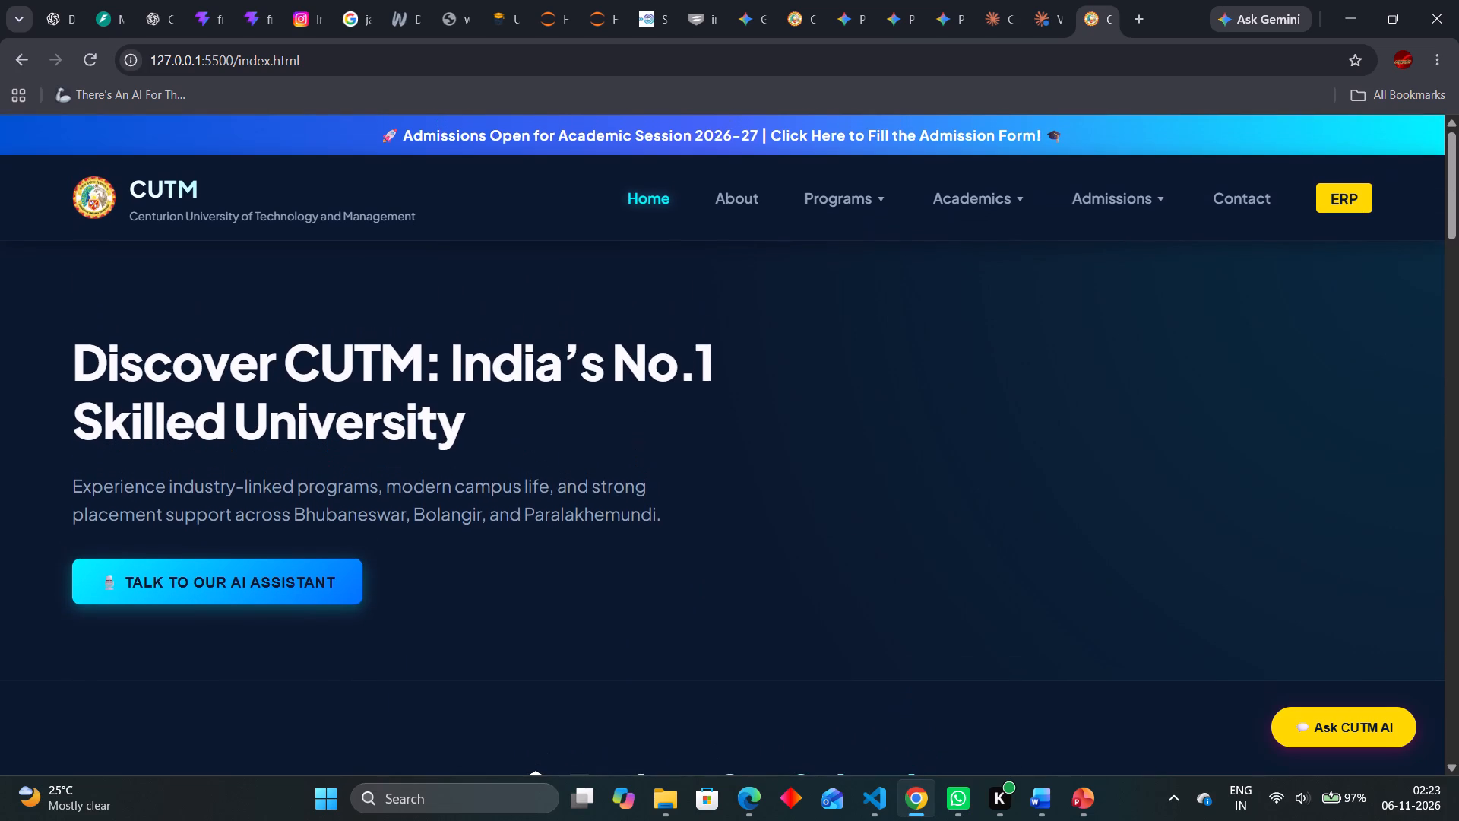
# Open the admission form from the 2026-27 admissions banner and look it over.
pyautogui.click(839, 134)
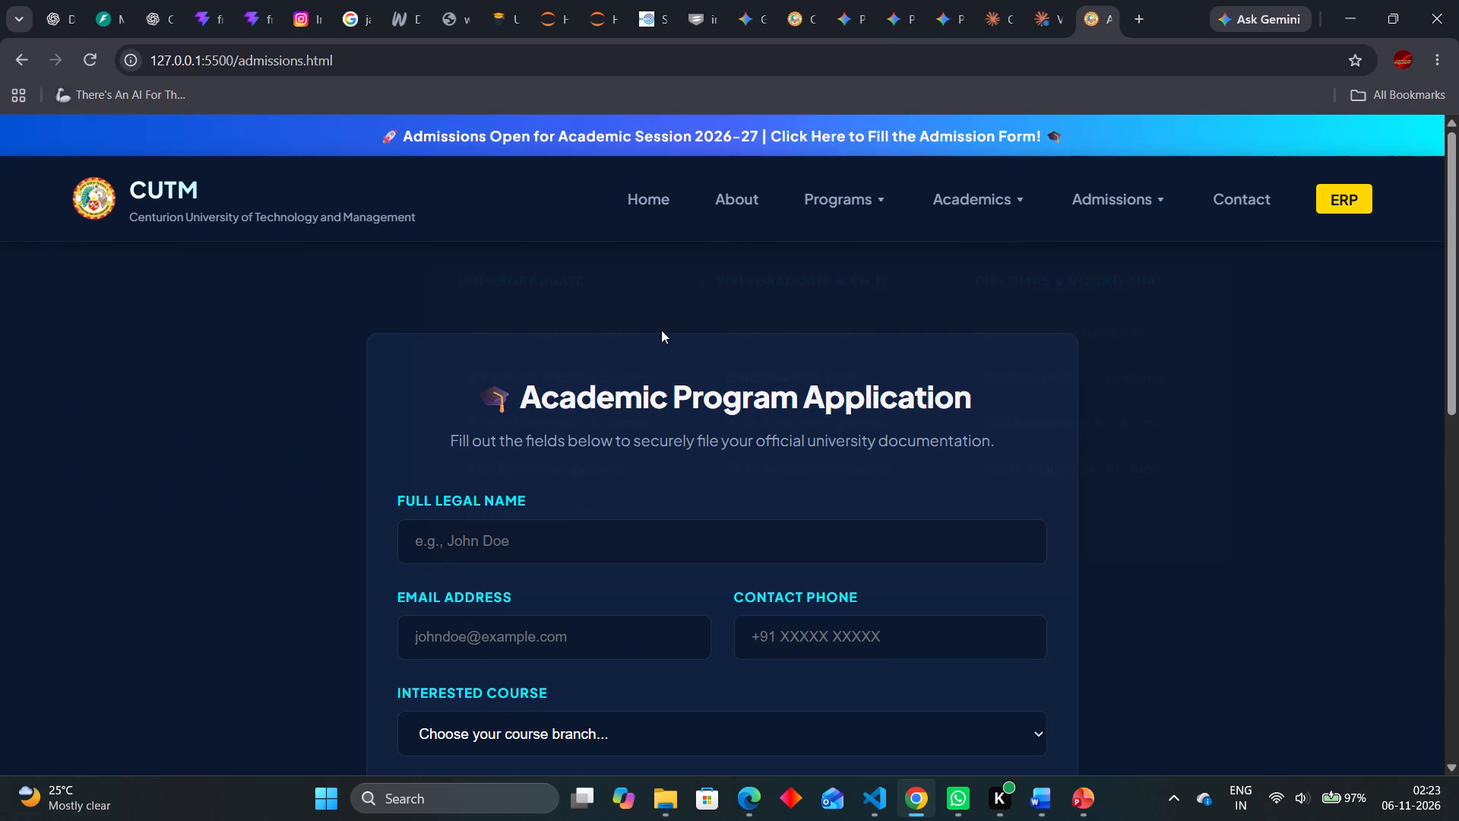
pyautogui.scroll(-2, 661, 330)
pyautogui.scroll(2, 661, 330)
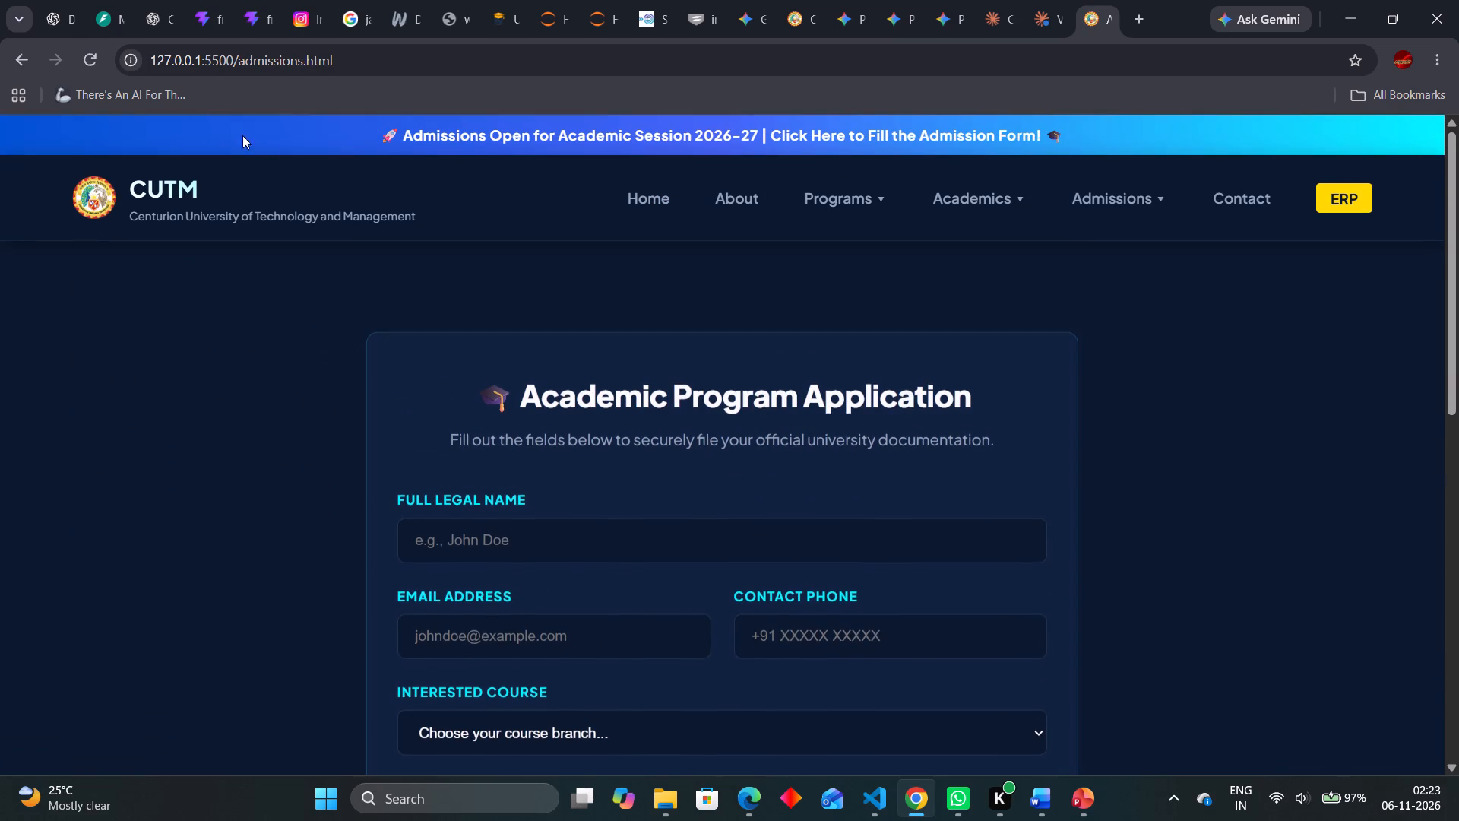
# Go back to the Home page and review the campus map, Explore Our Schools and opening sections again.
pyautogui.click(169, 181)
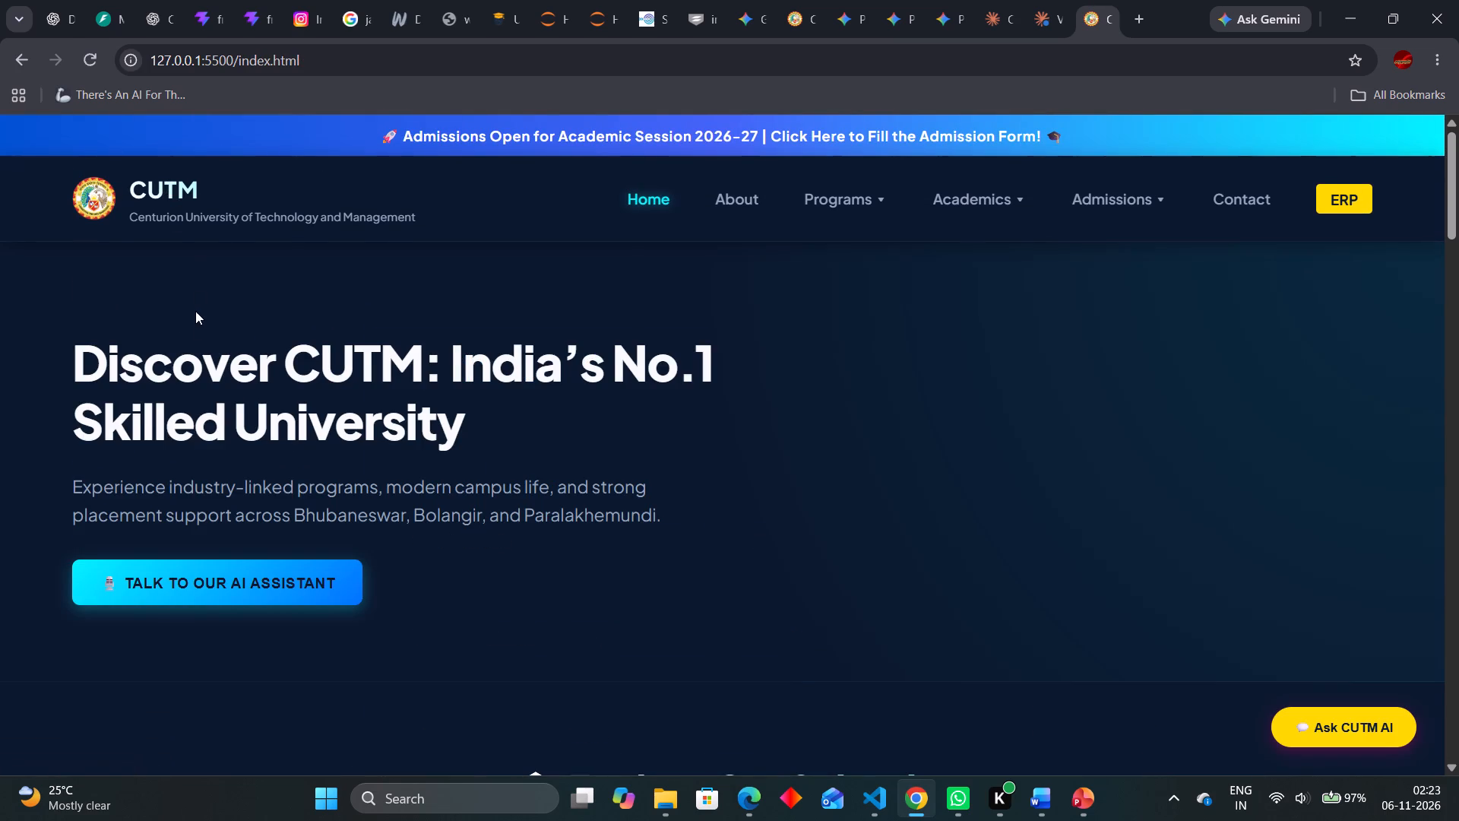
pyautogui.scroll(-3, 195, 324)
pyautogui.scroll(2, 195, 324)
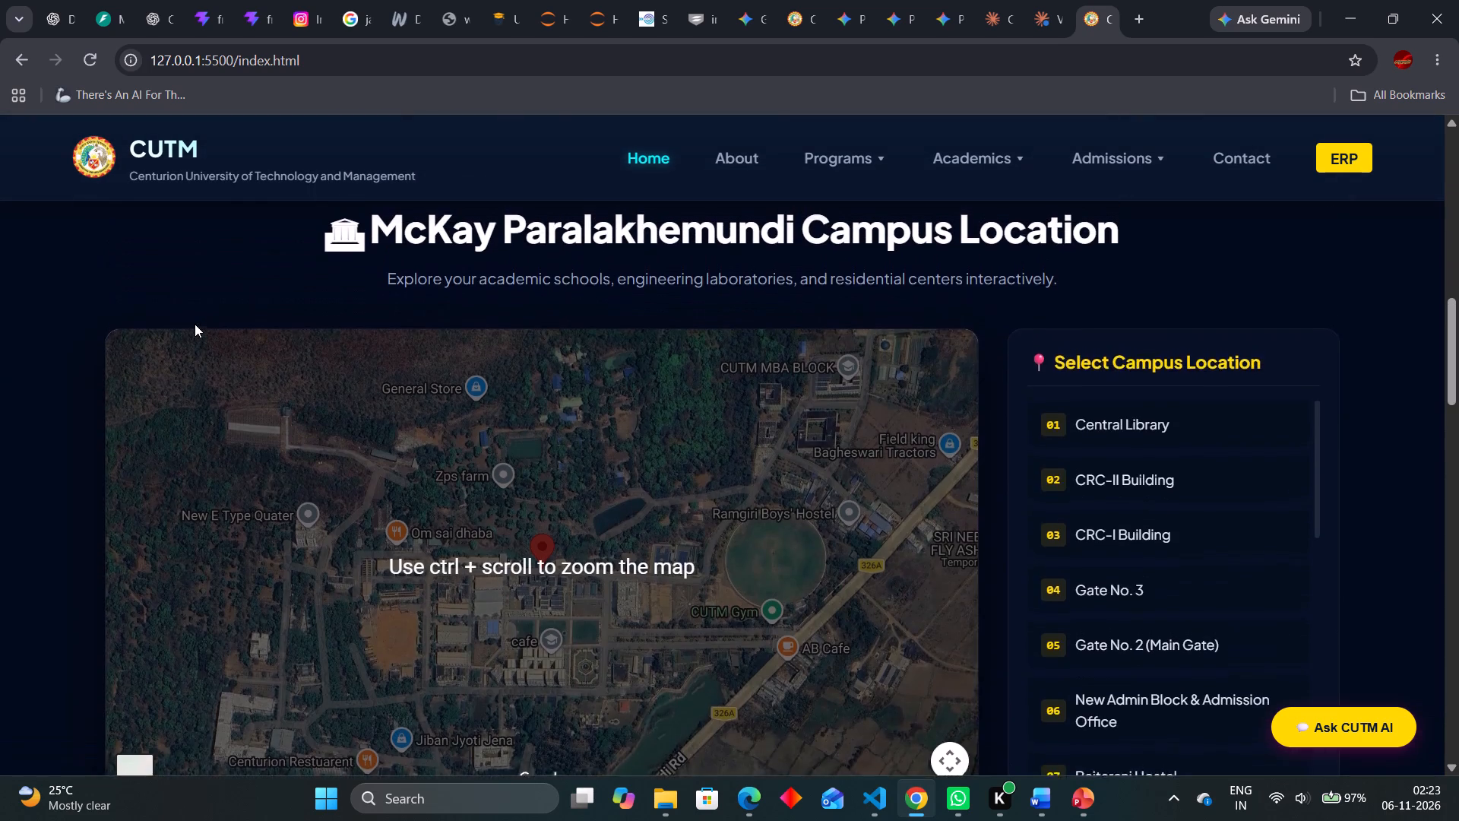
pyautogui.scroll(7, 195, 324)
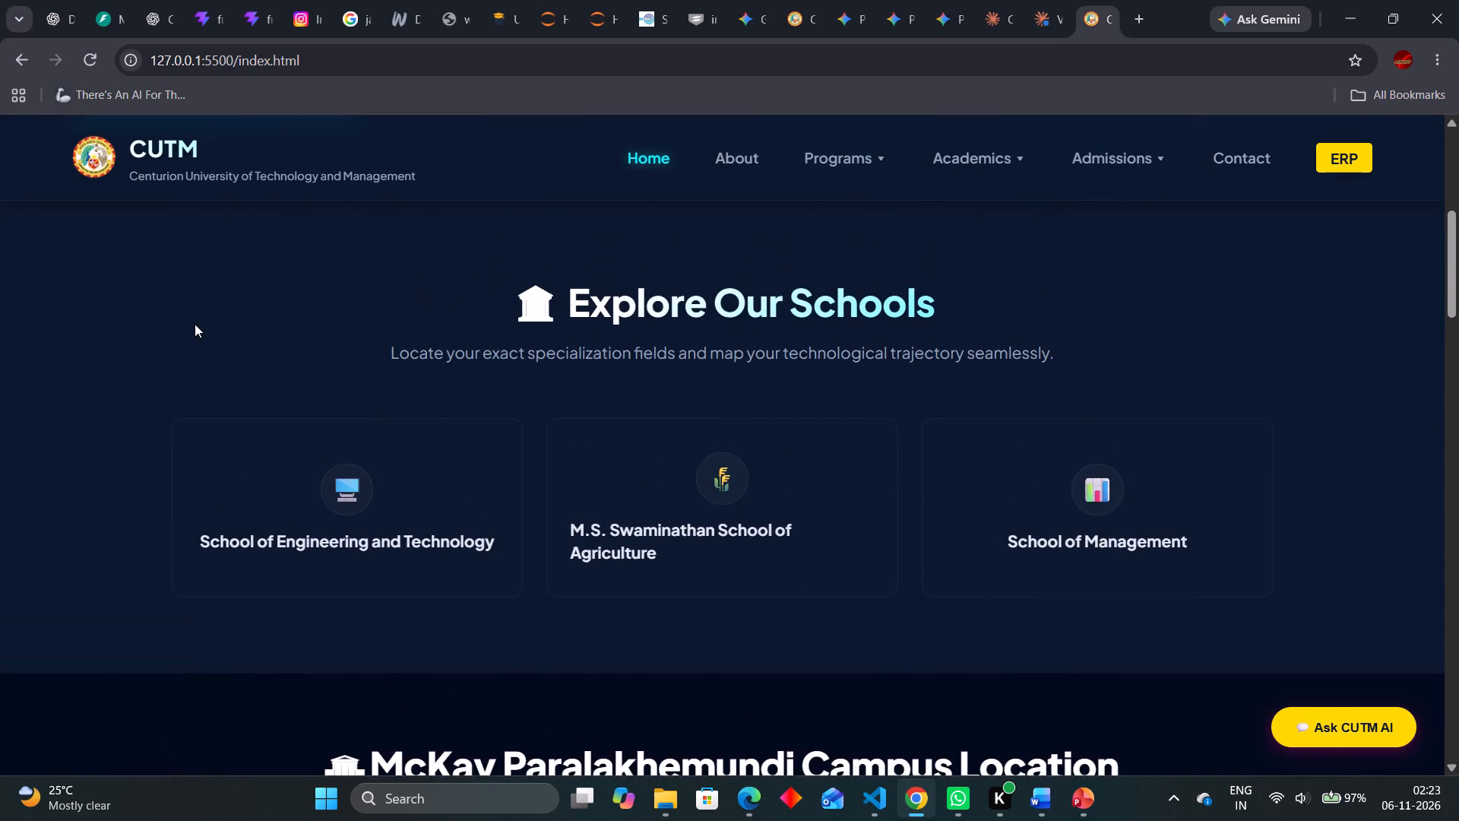
pyautogui.scroll(3, 195, 324)
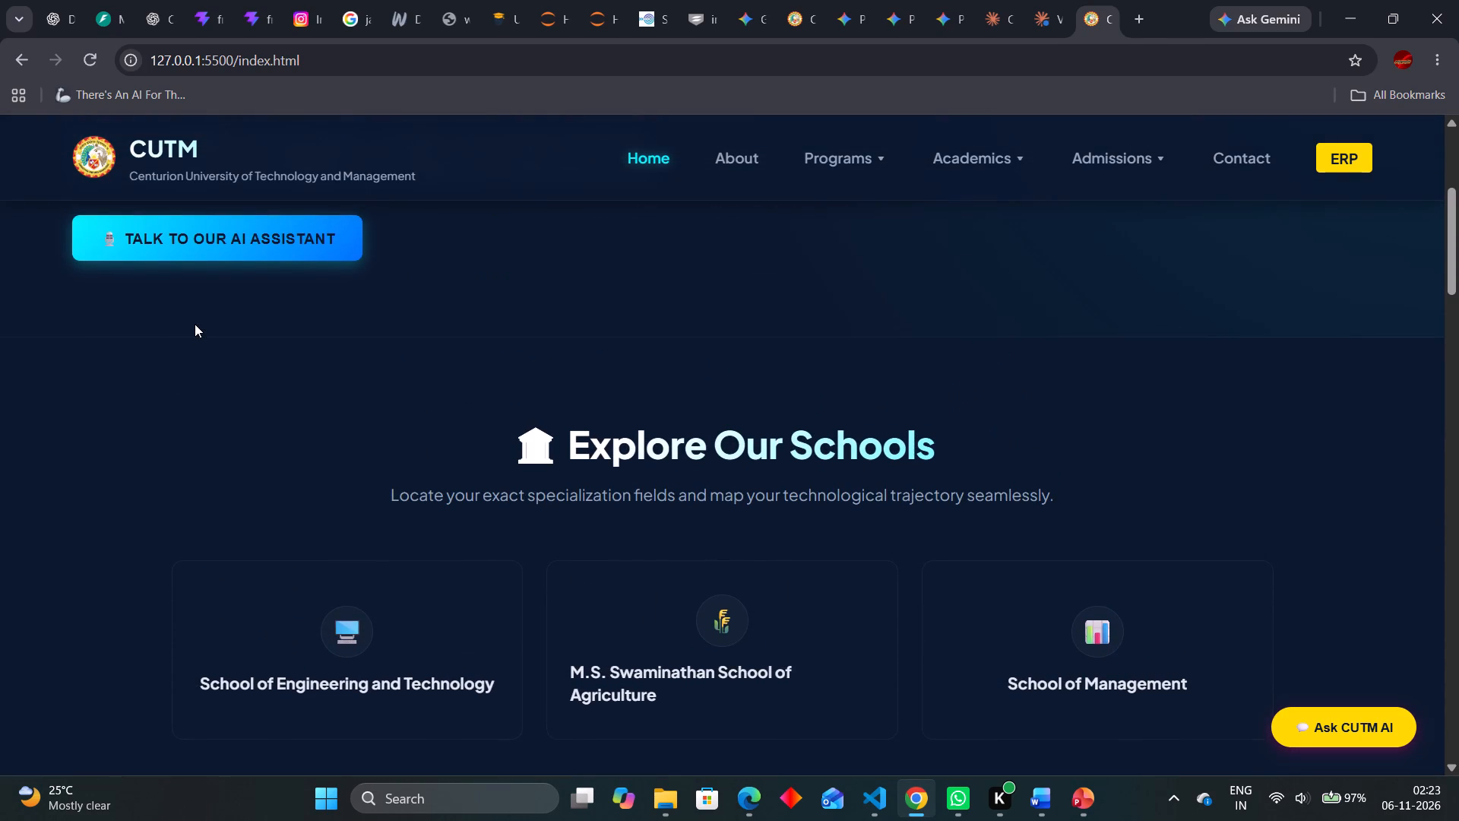
pyautogui.scroll(4, 195, 324)
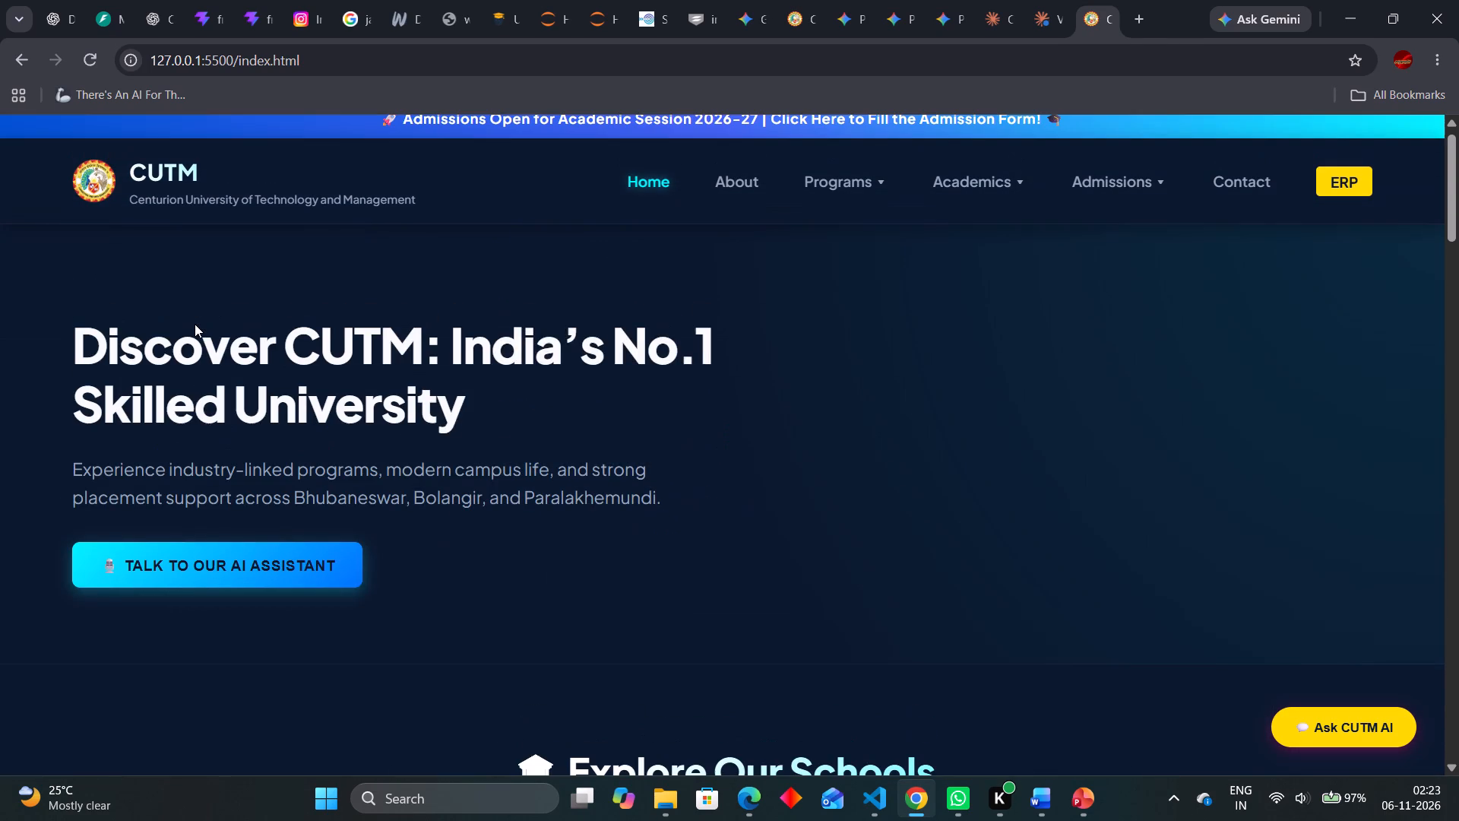
# Capture a screenshot of the Home page's McKay Paralakhemundi Campus Location section, including the site header and location list.
pyautogui.scroll(-2, 195, 324)
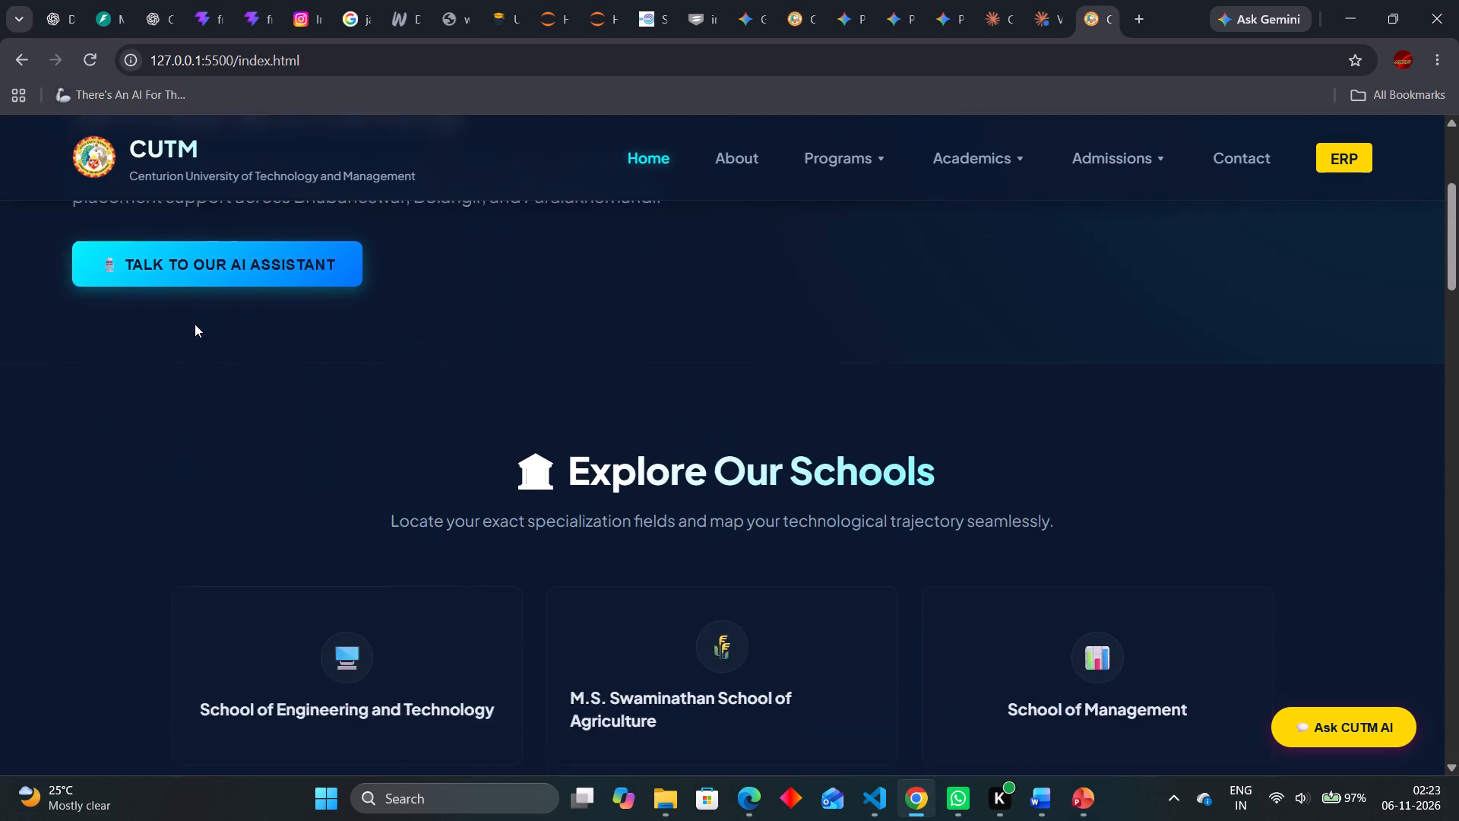
pyautogui.scroll(-2, 195, 324)
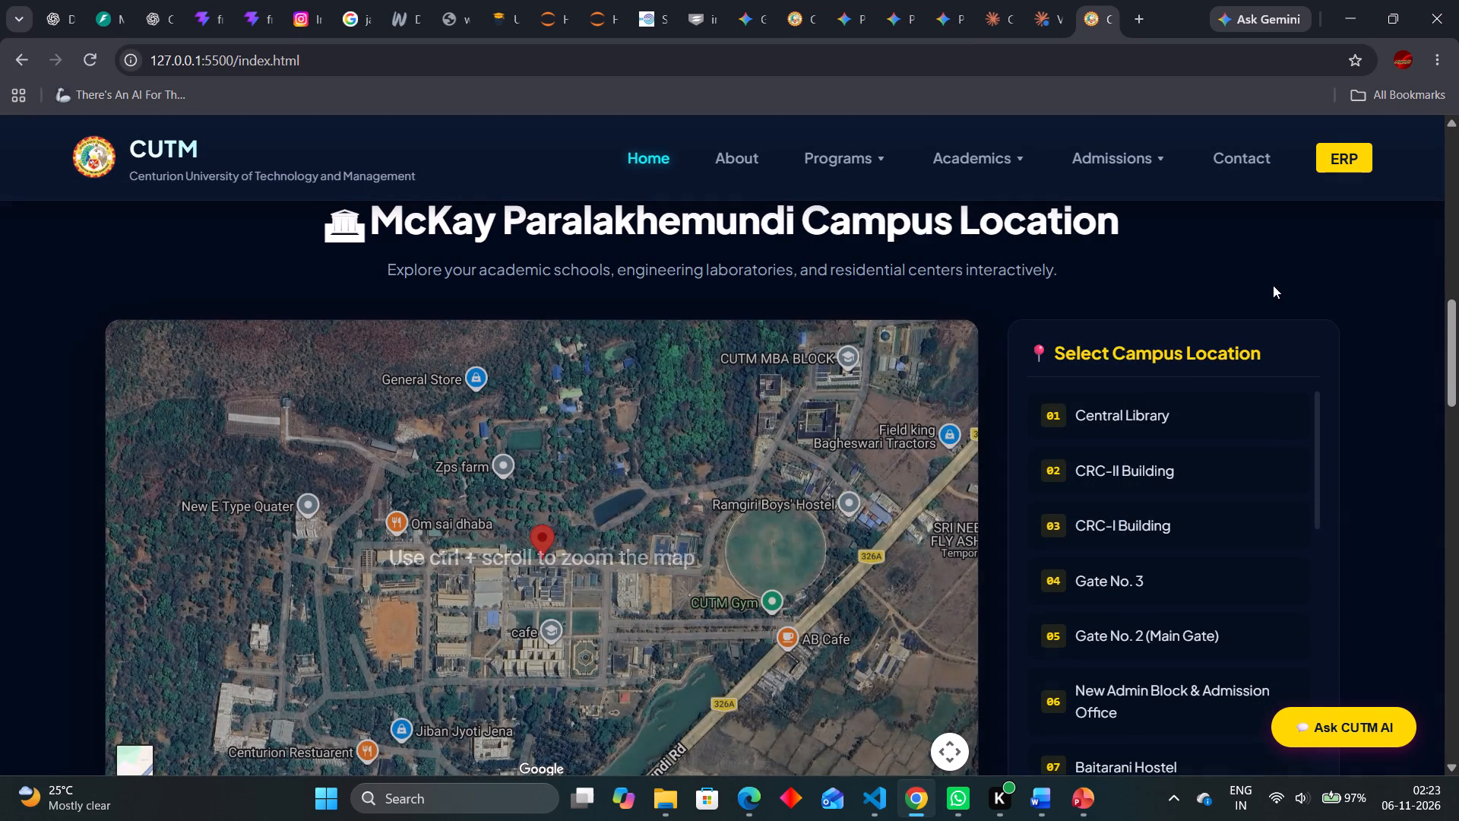
pyautogui.click(1273, 285)
pyautogui.press('shift+super+s')
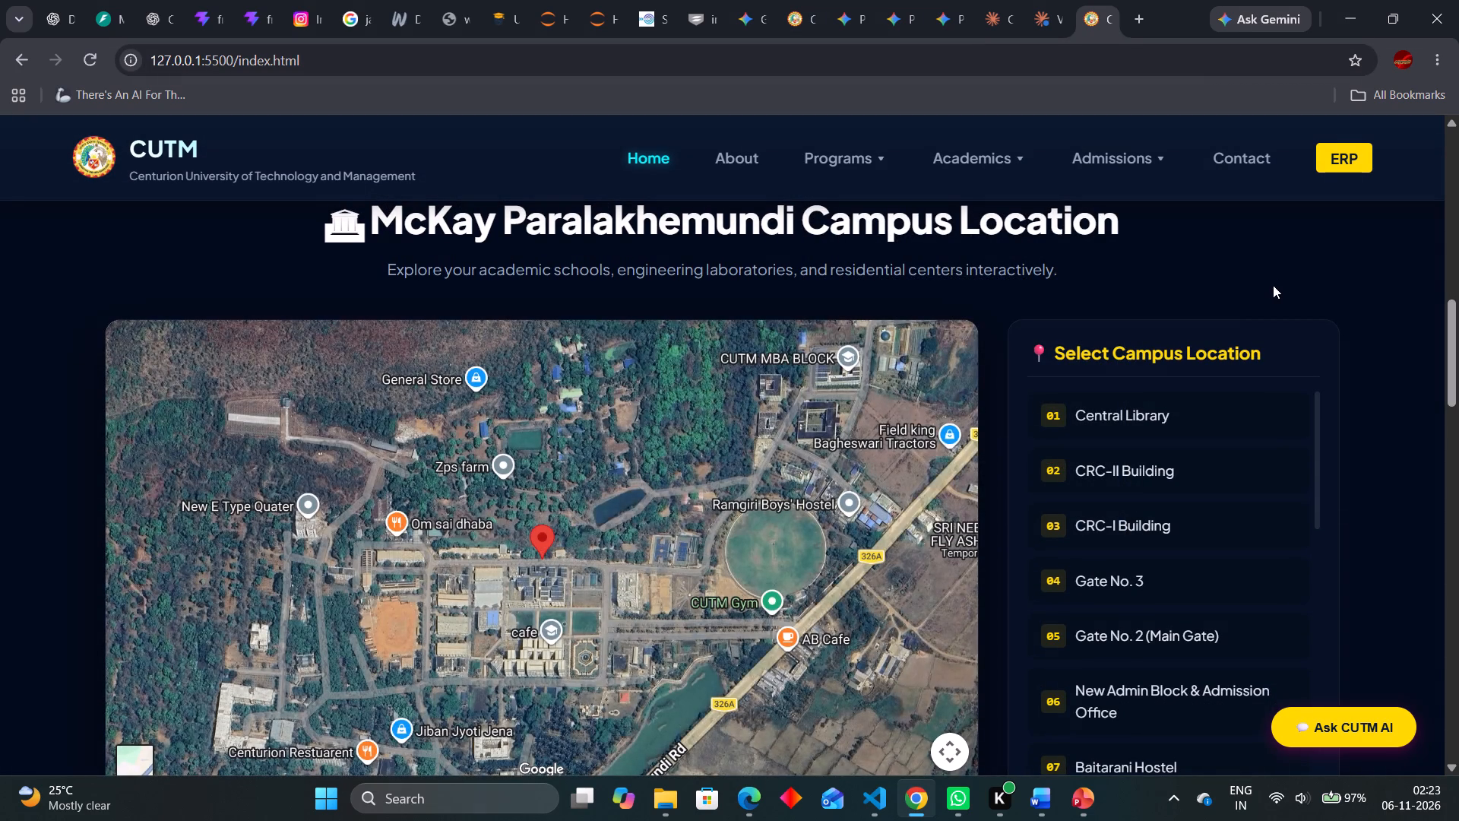
pyautogui.moveTo(52, 115); pyautogui.dragTo(1200, 777)
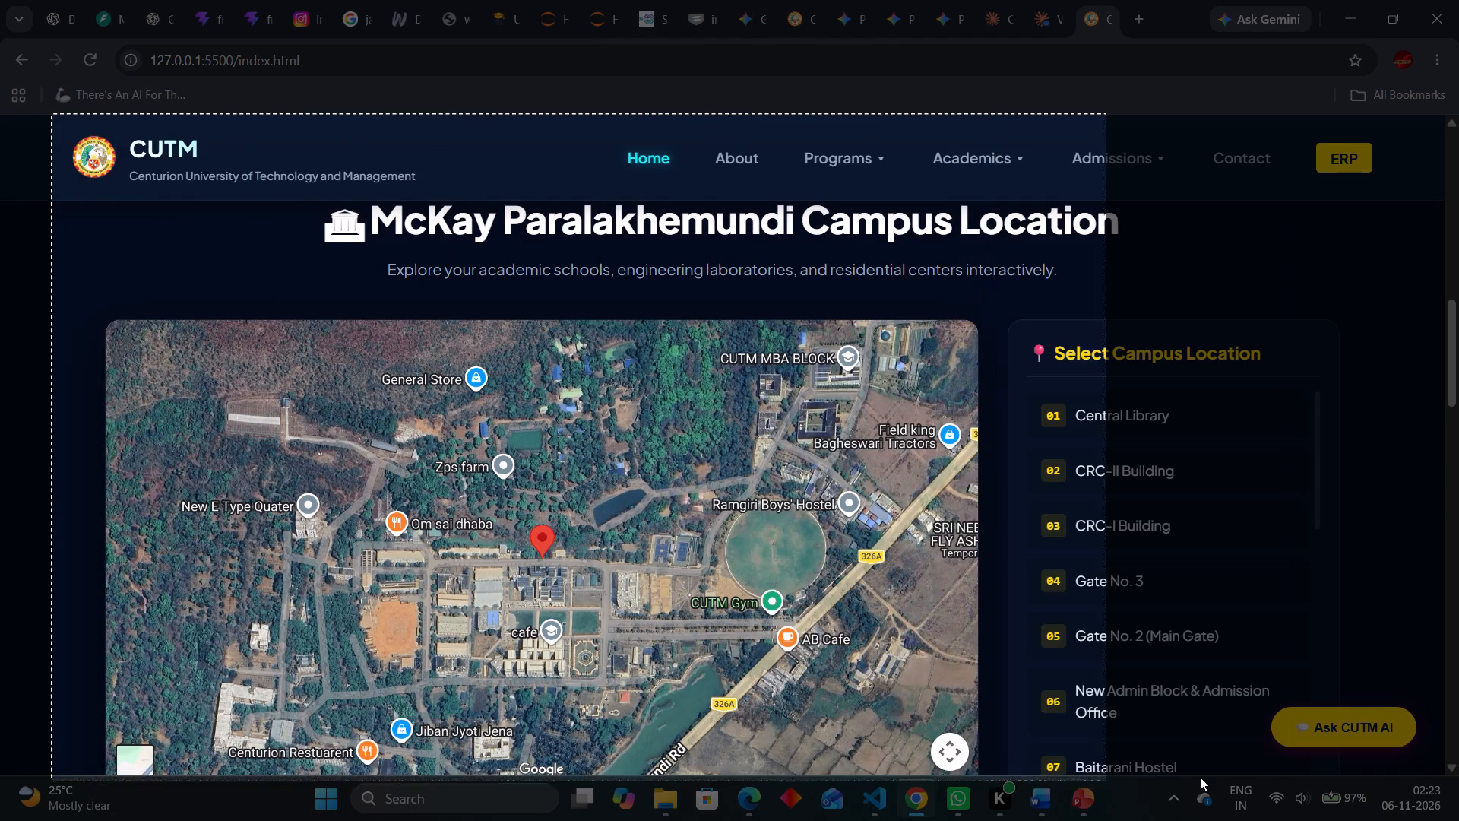
pyautogui.moveTo(1200, 777); pyautogui.dragTo(1430, 774)
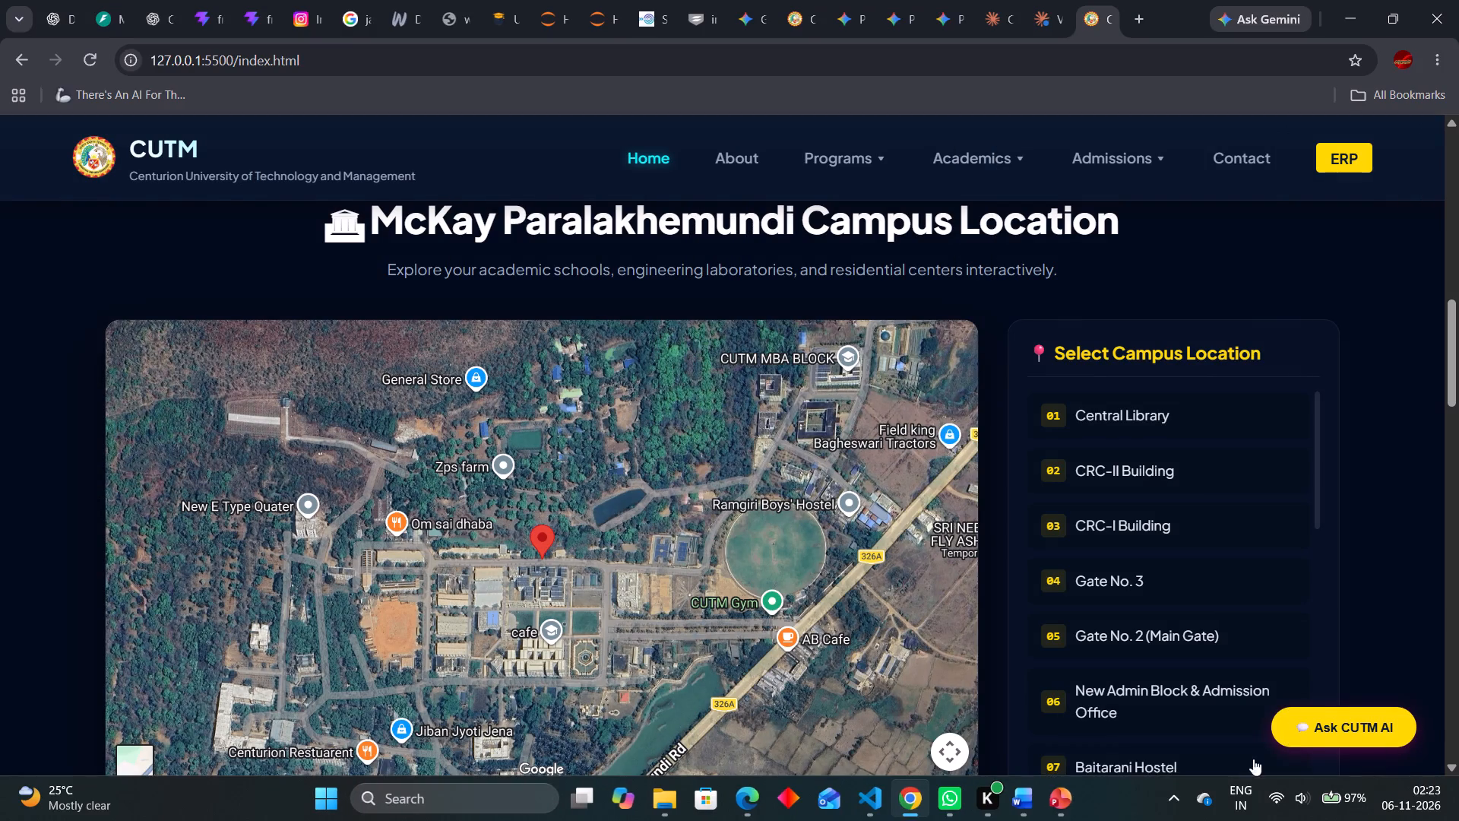
# Switch to Word, paste the campus location screenshot below the section 6.7 bullets, and remove the blank line above it.
pyautogui.click(1036, 799)
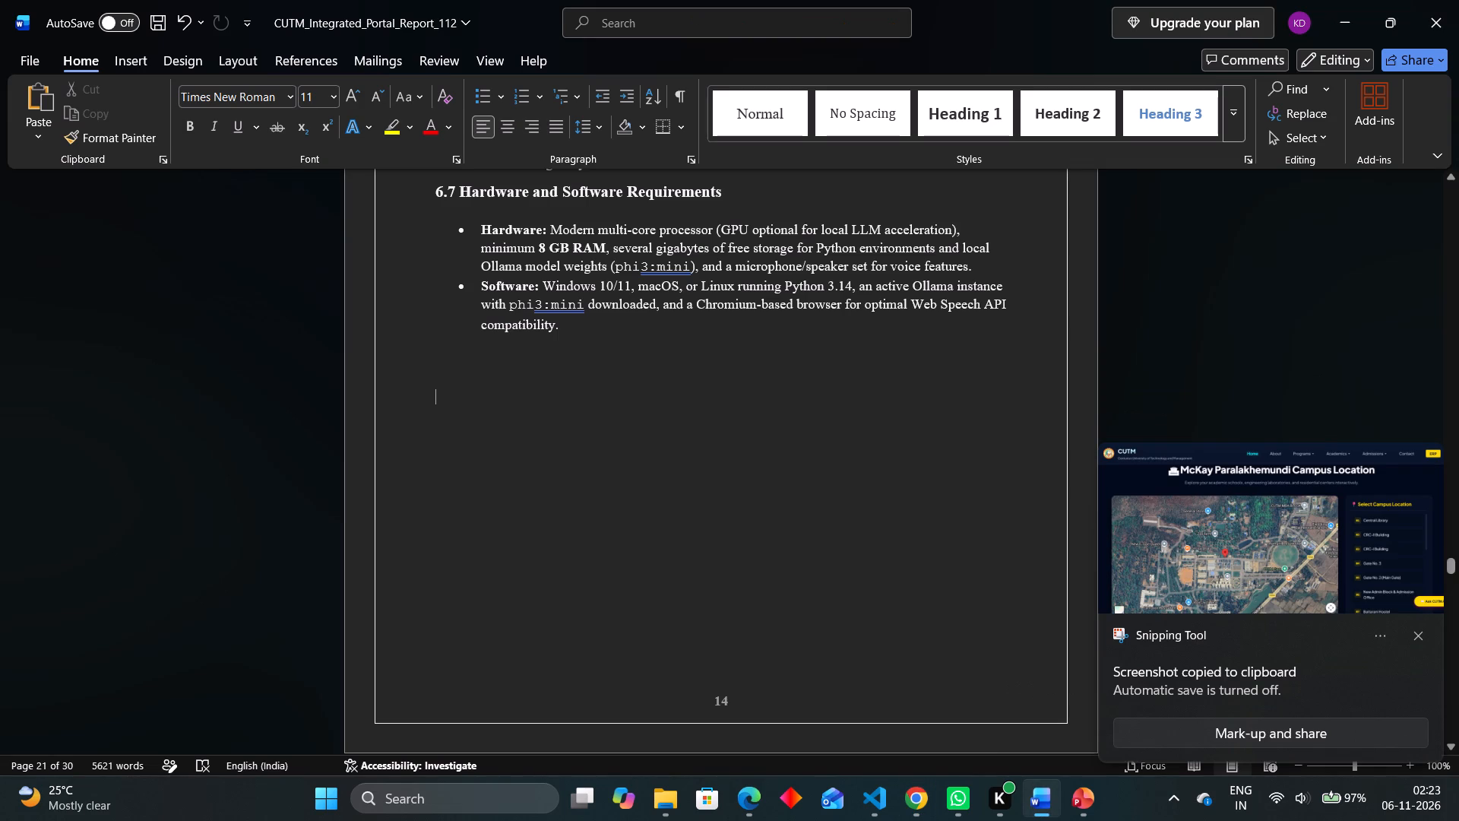
pyautogui.click(720, 444)
pyautogui.hotkey('ctrl', 'v')
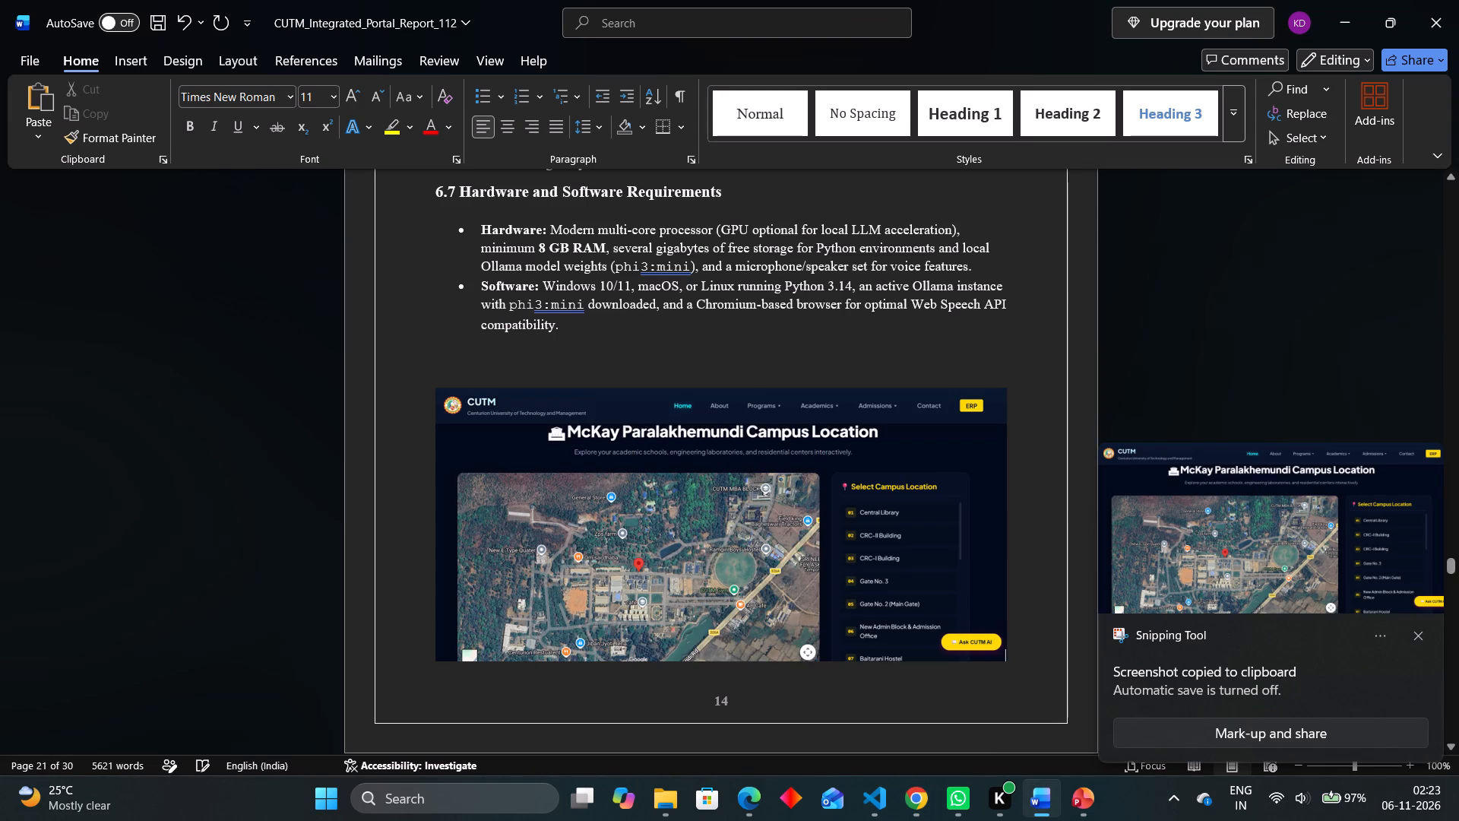
pyautogui.click(550, 377)
pyautogui.press('BackSpace')
# Enlarge the pasted campus location screenshot to about 17.25 cm wide by 8.26 cm high.
pyautogui.click(723, 493)
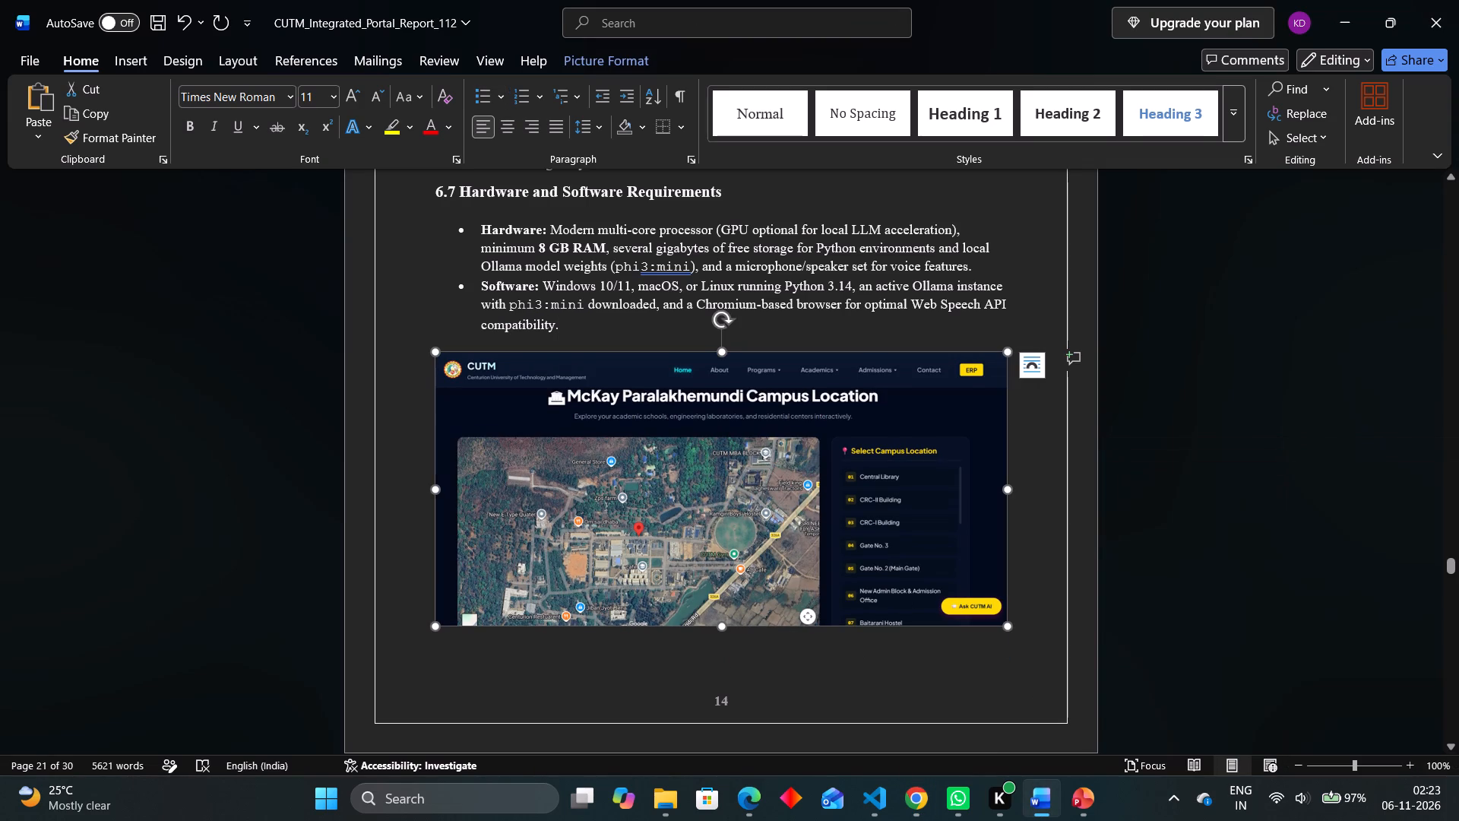
pyautogui.moveTo(1005, 627); pyautogui.dragTo(1030, 648)
pyautogui.click(546, 407)
pyautogui.click(546, 407)
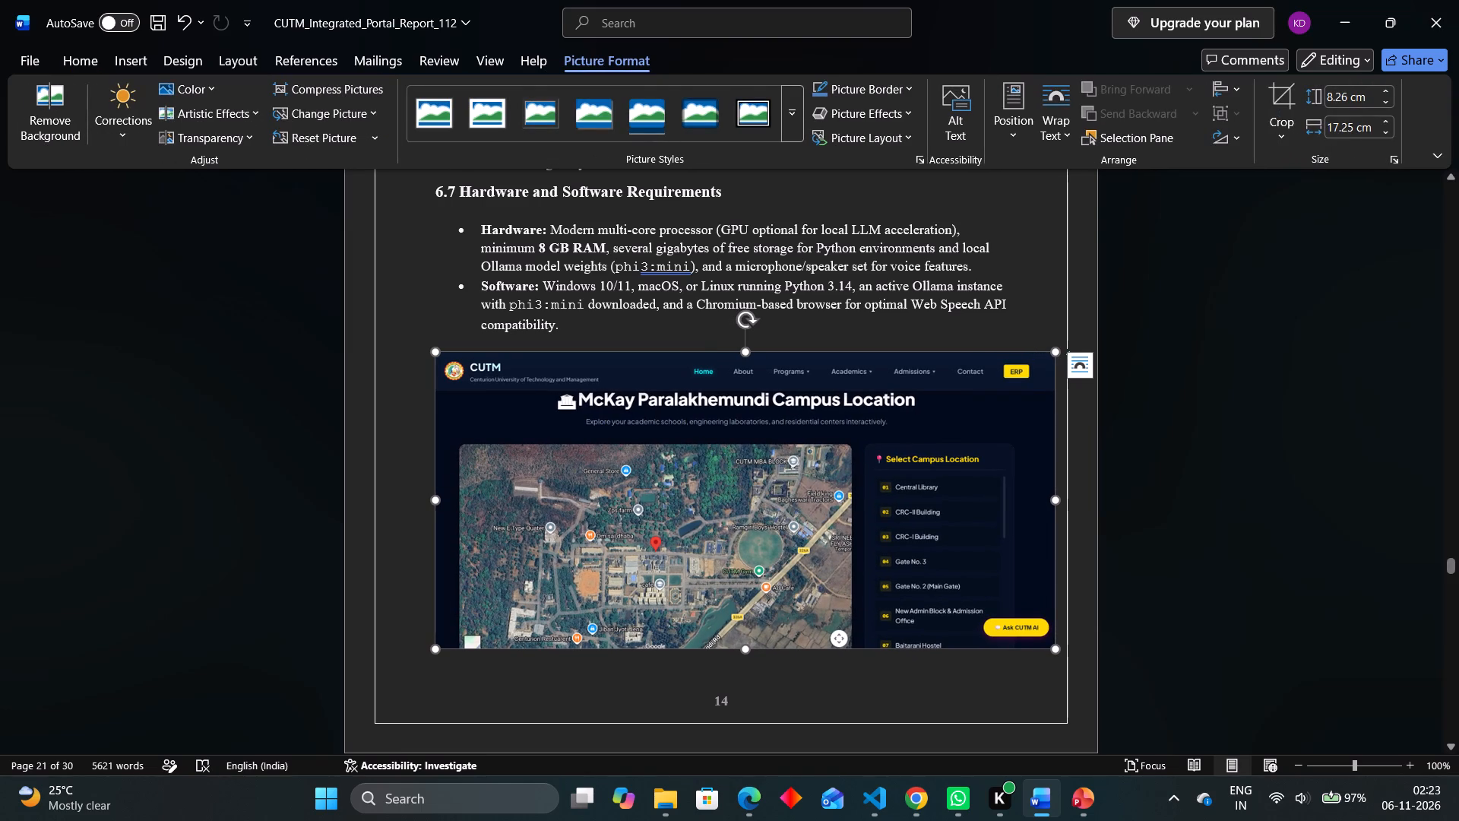
pyautogui.click(790, 343)
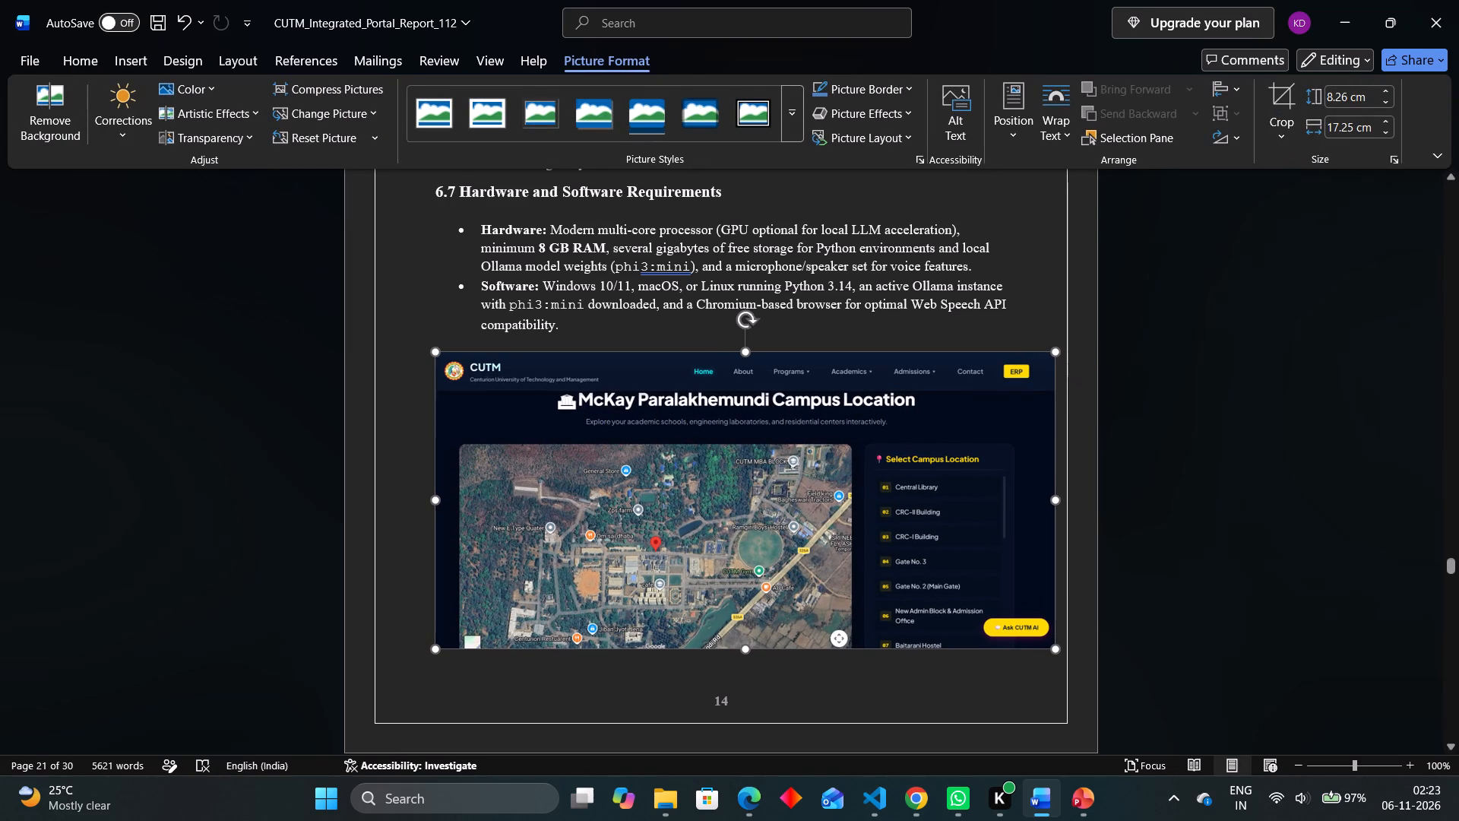
# Add the caption "Fig 6. CUTM Interface" on the line directly below the campus location screenshot.
pyautogui.press('Right')
pyautogui.press('Right')
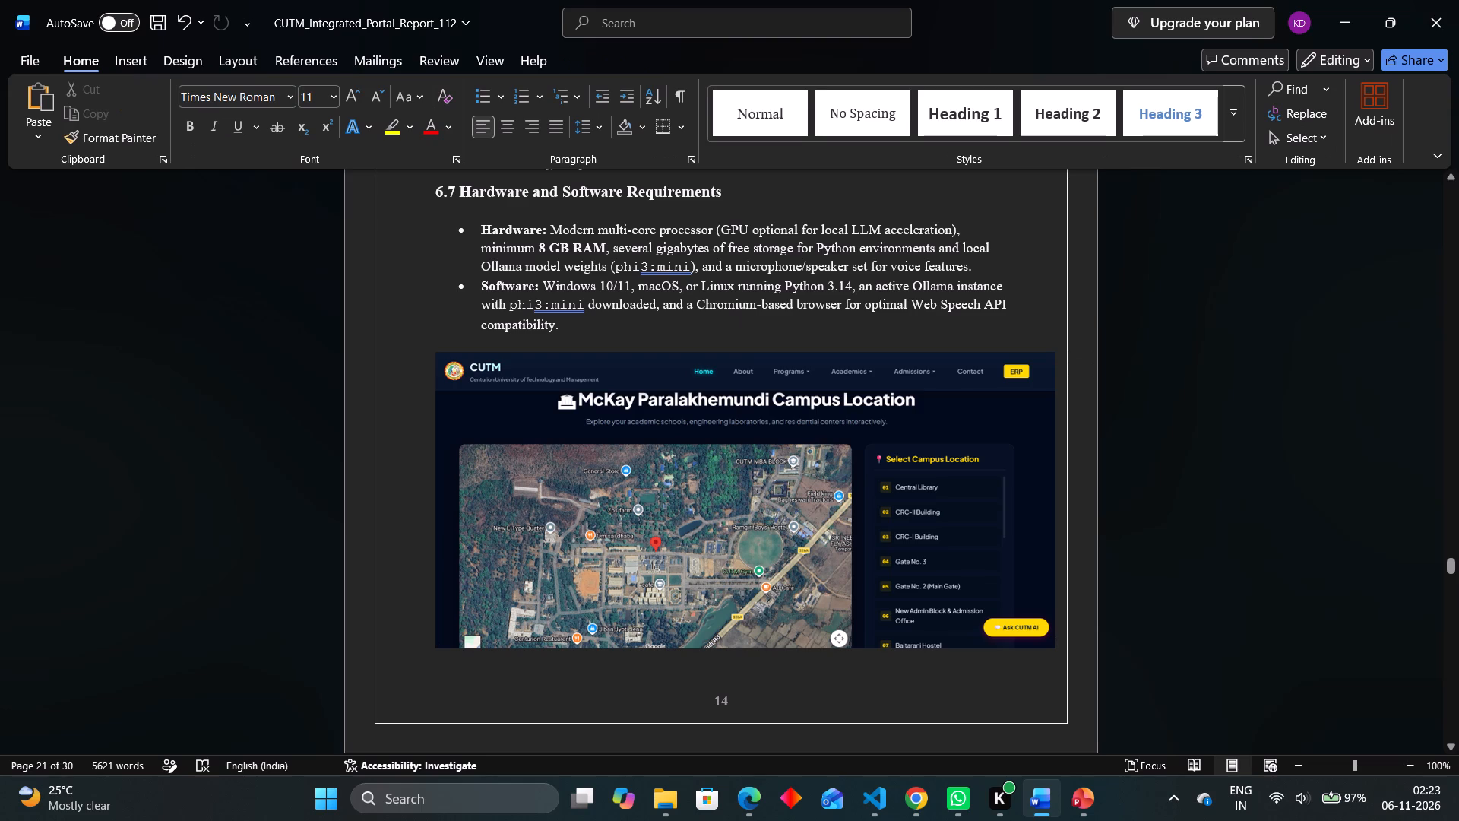
pyautogui.press('Right')
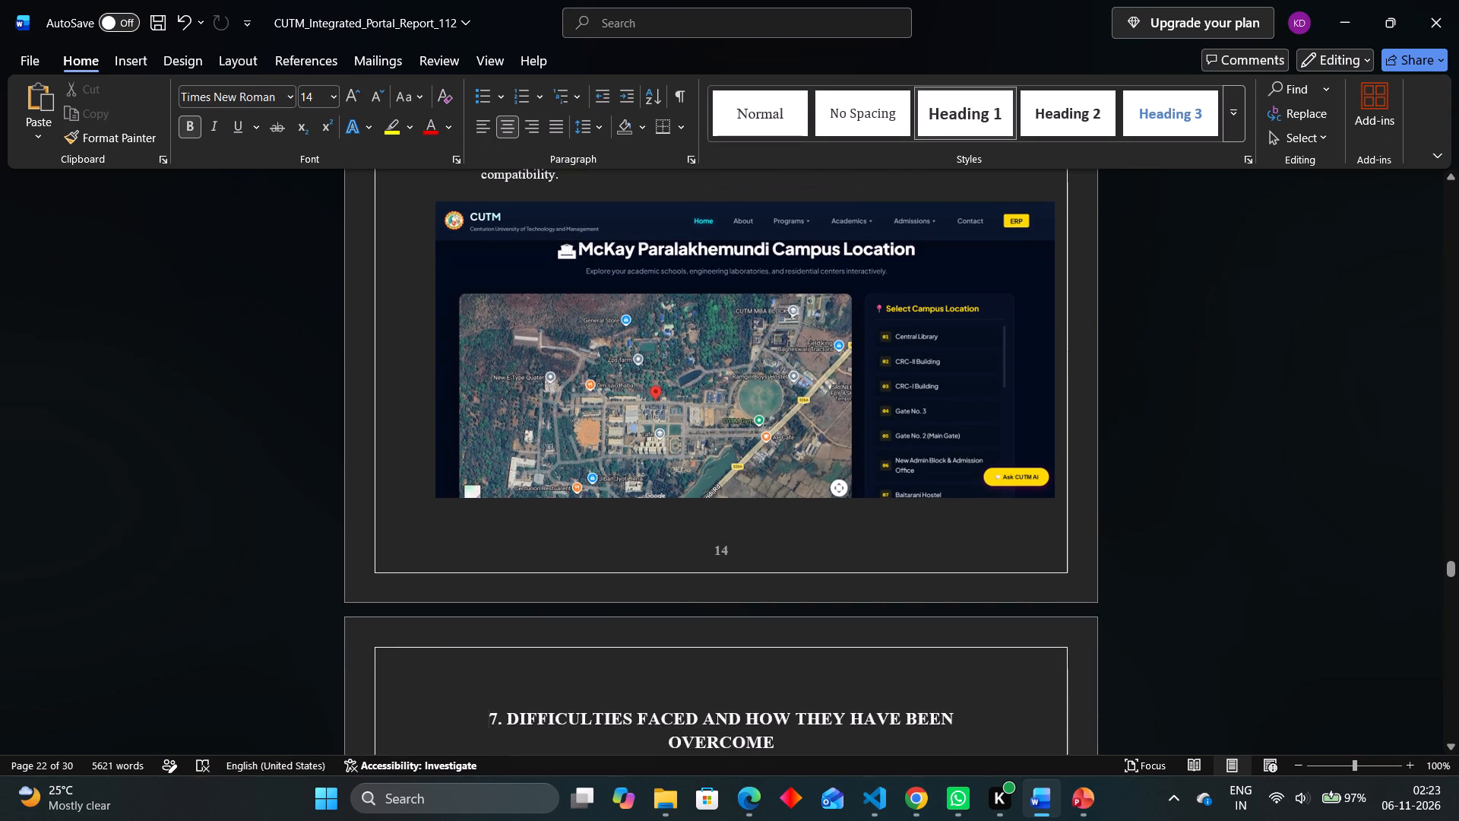
pyautogui.press('Left')
pyautogui.hotkey('shift', 'f')
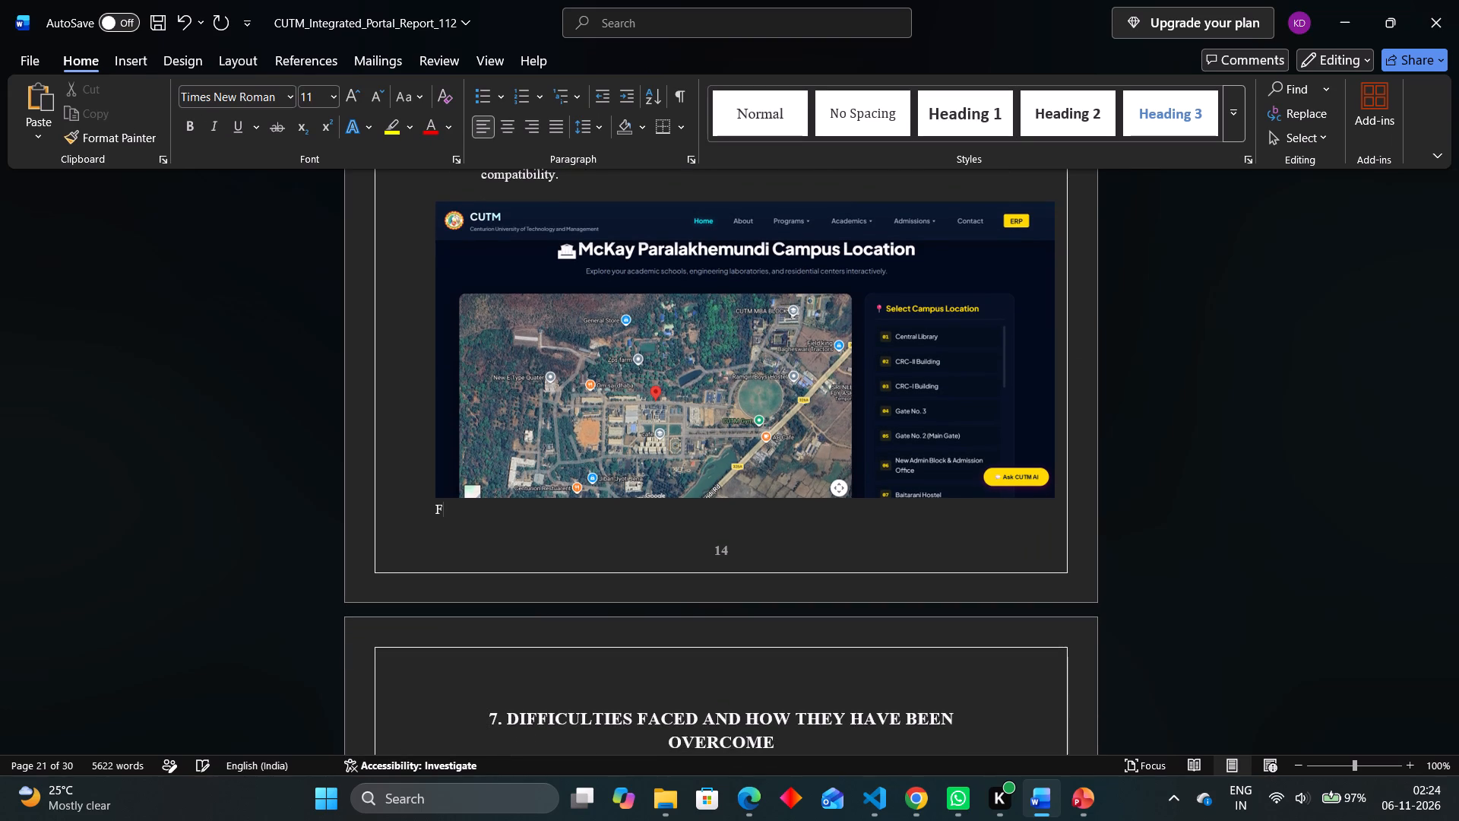
pyautogui.write('ig')
pyautogui.press('space')
pyautogui.press('6')
pyautogui.write('.')
pyautogui.press('space')
pyautogui.write('CUTM Interface')
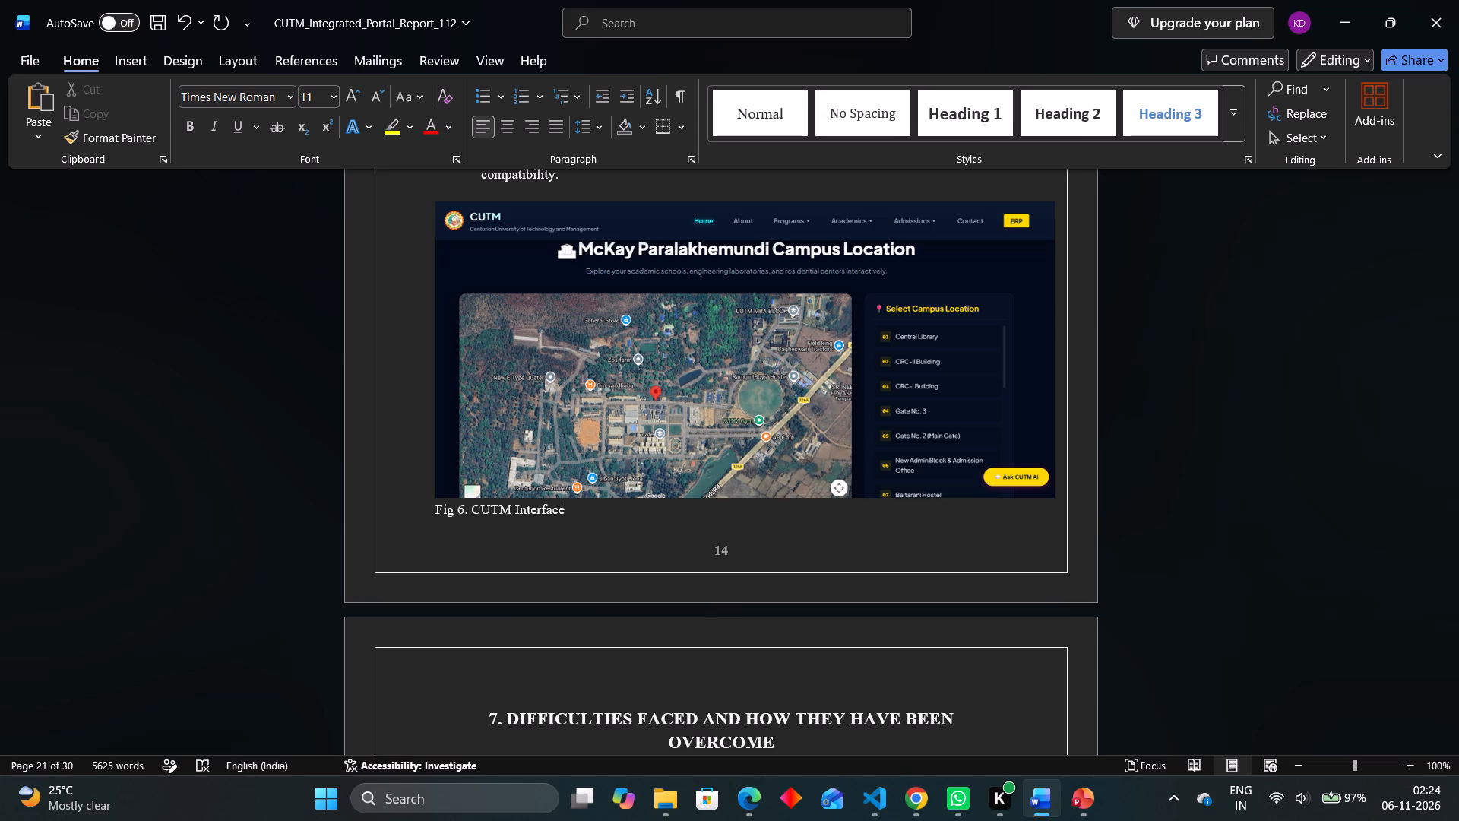
# Shift the "Fig 6. CUTM Interface" caption to roughly the centre beneath the screenshot using leading spaces, without leaving stray characters before it.
pyautogui.press('Left')
pyautogui.press('Left')
pyautogui.press('Left')
pyautogui.press('Left')
pyautogui.press('Left')
pyautogui.press('Left')
pyautogui.press('Left')
pyautogui.press('Left')
pyautogui.press('Left')
pyautogui.press('Left')
pyautogui.press('Left')
pyautogui.press('Left')
pyautogui.press('Left')
pyautogui.press('Left')
pyautogui.press('Left')
pyautogui.press('Left')
pyautogui.press('Left')
pyautogui.press('Left')
pyautogui.press('Left')
pyautogui.press('Left')
pyautogui.press('Left')
pyautogui.press('Tab')
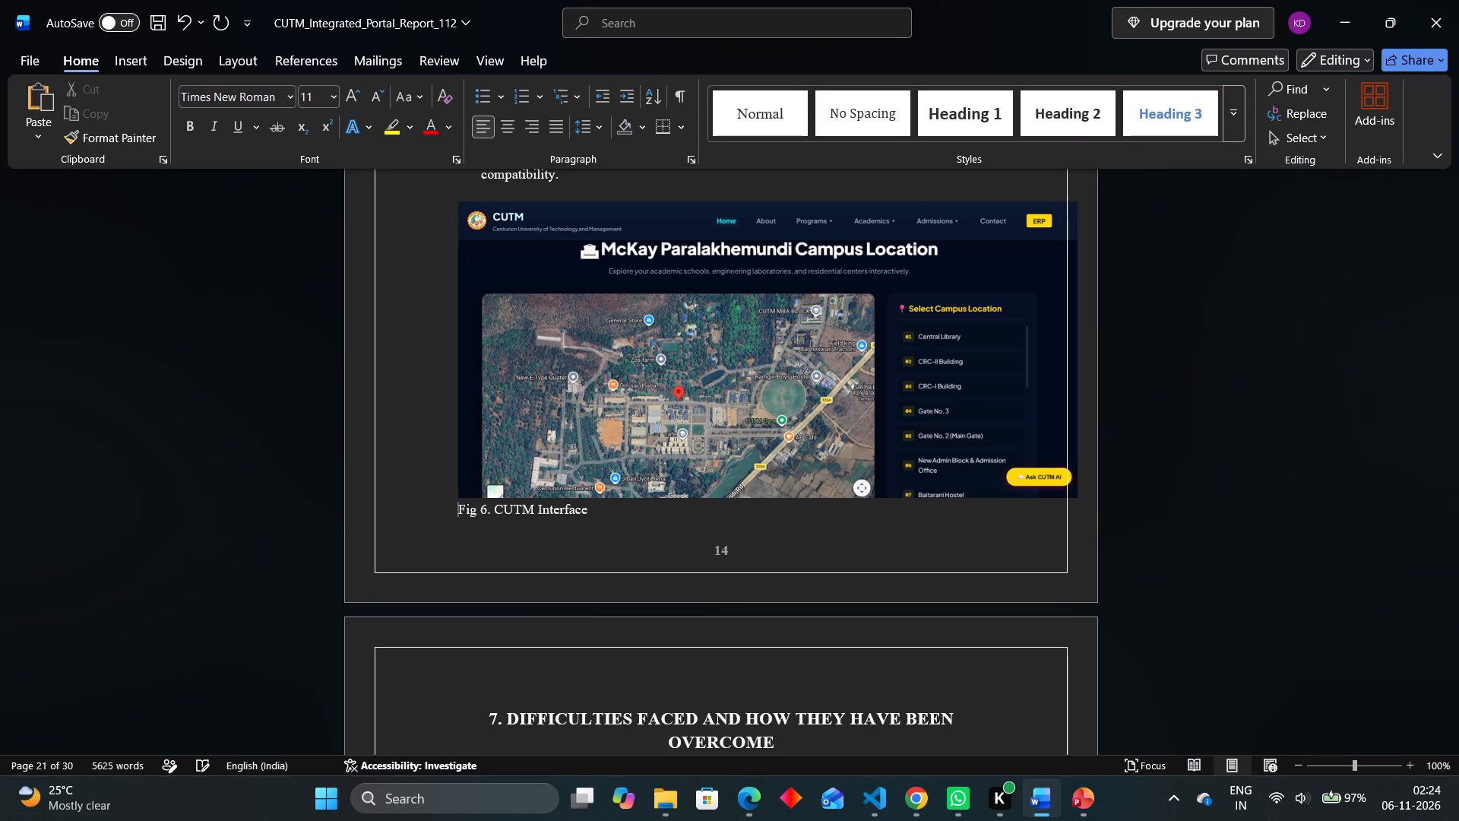
pyautogui.press('BackSpace')
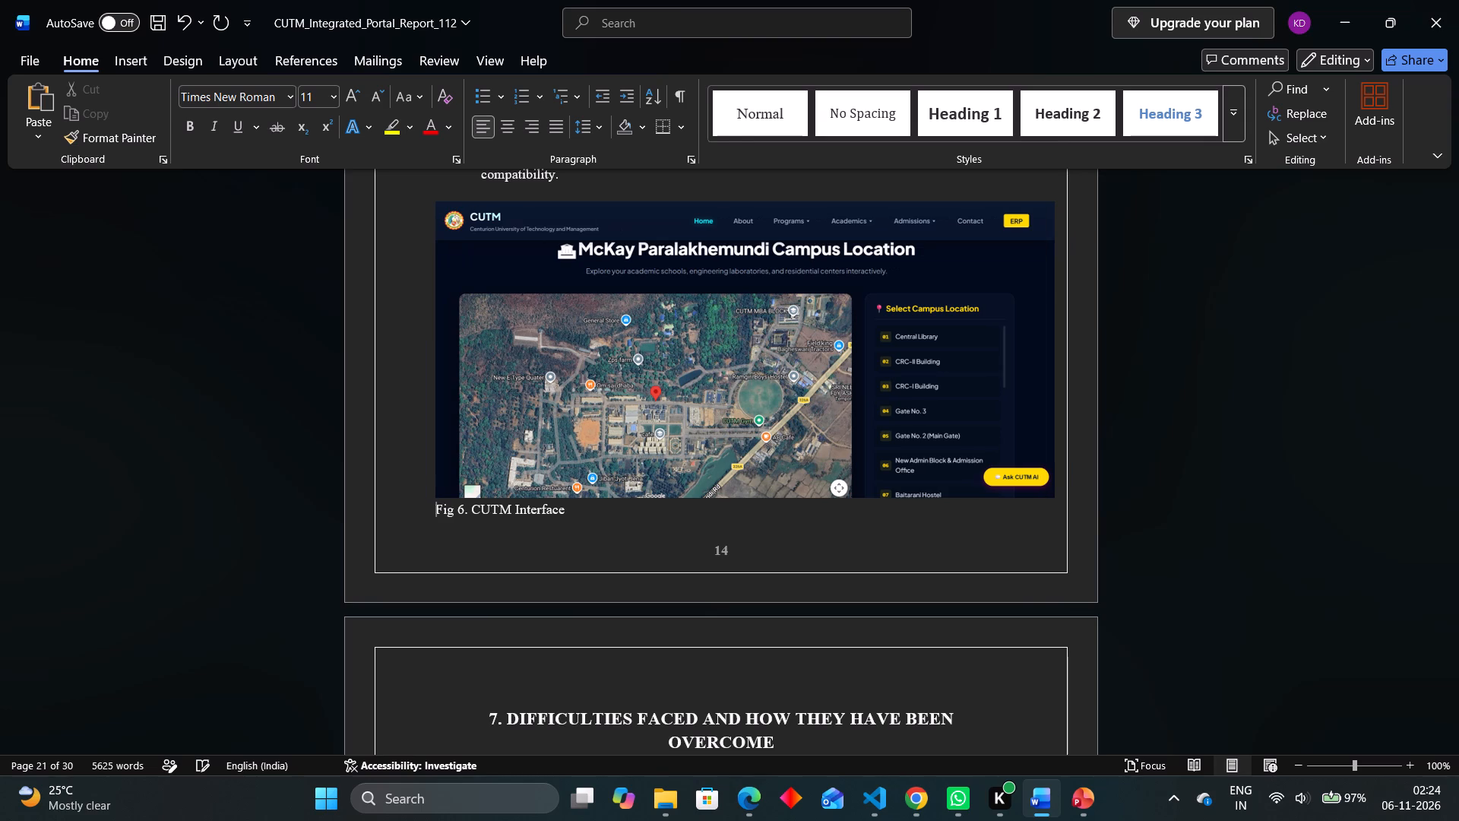
pyautogui.press('space')
pyautogui.press('space')
pyautogui.press('Right')
pyautogui.press('space')
pyautogui.press('space')
pyautogui.press('space')
pyautogui.press('space')
pyautogui.press('space')
pyautogui.press('space')
pyautogui.press('space')
pyautogui.press('space')
pyautogui.press('space')
pyautogui.press('space')
pyautogui.press('space')
pyautogui.press('space')
pyautogui.press('space')
pyautogui.press('space')
pyautogui.press('space')
pyautogui.press('space')
pyautogui.press('space')
pyautogui.press('space')
pyautogui.press('space')
pyautogui.press('space')
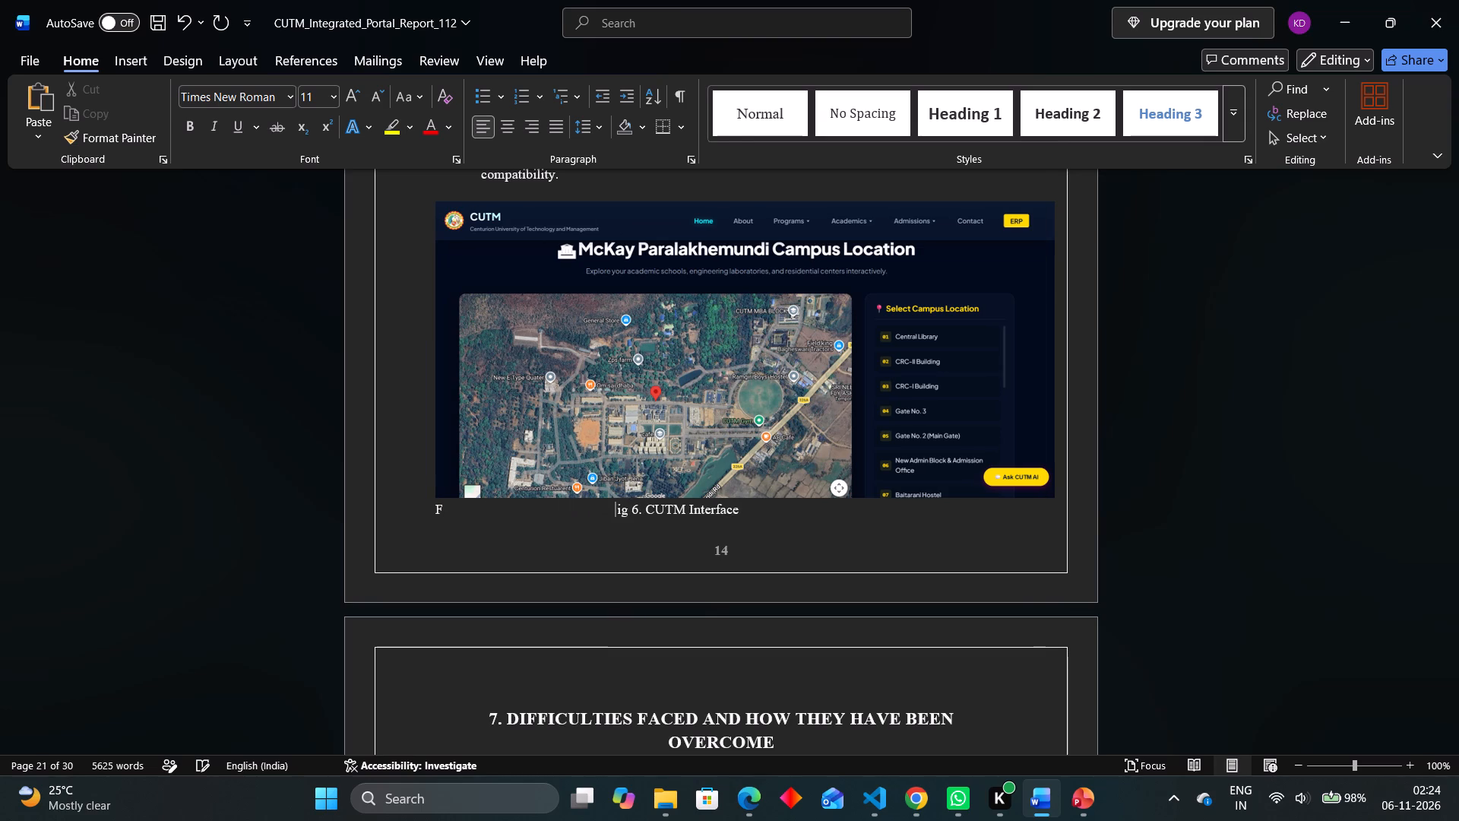
pyautogui.hotkey('shift', 'f')
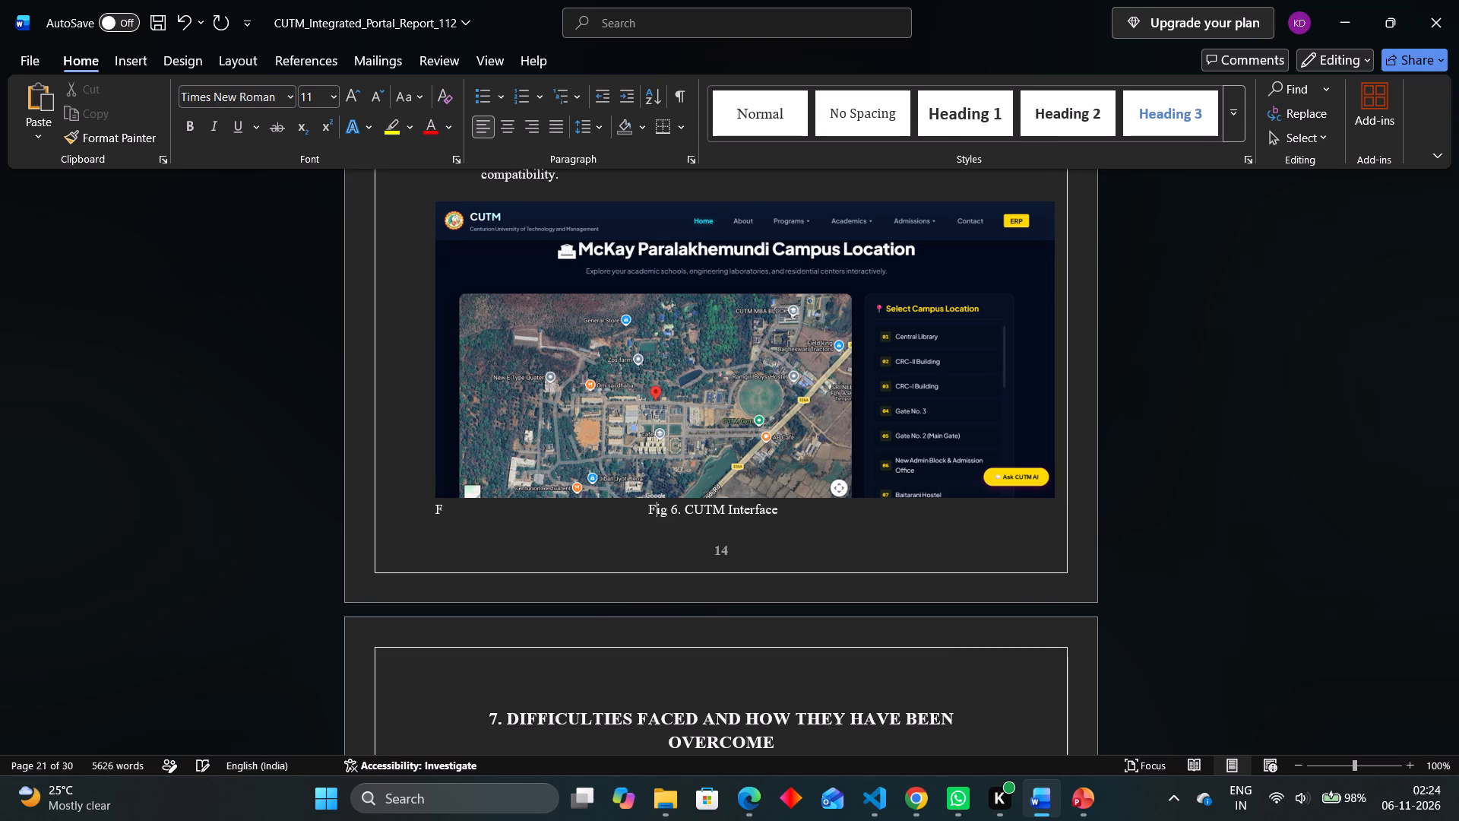
pyautogui.press('Left')
pyautogui.press('Left')
pyautogui.press('Left')
pyautogui.press('space')
pyautogui.press('space')
pyautogui.press('space')
pyautogui.press('space')
pyautogui.press('space')
pyautogui.press('space')
pyautogui.press('Left')
pyautogui.press('Left')
pyautogui.press('Left')
pyautogui.press('Left')
pyautogui.press('Left')
pyautogui.press('Left')
pyautogui.press('Left')
pyautogui.press('Left')
pyautogui.press('Left')
pyautogui.press('Left')
pyautogui.press('Left')
pyautogui.press('Left')
pyautogui.press('Left')
pyautogui.press('Left')
pyautogui.press('Left')
pyautogui.press('Left')
pyautogui.press('Left')
pyautogui.press('Left')
pyautogui.press('Left')
pyautogui.press('Left')
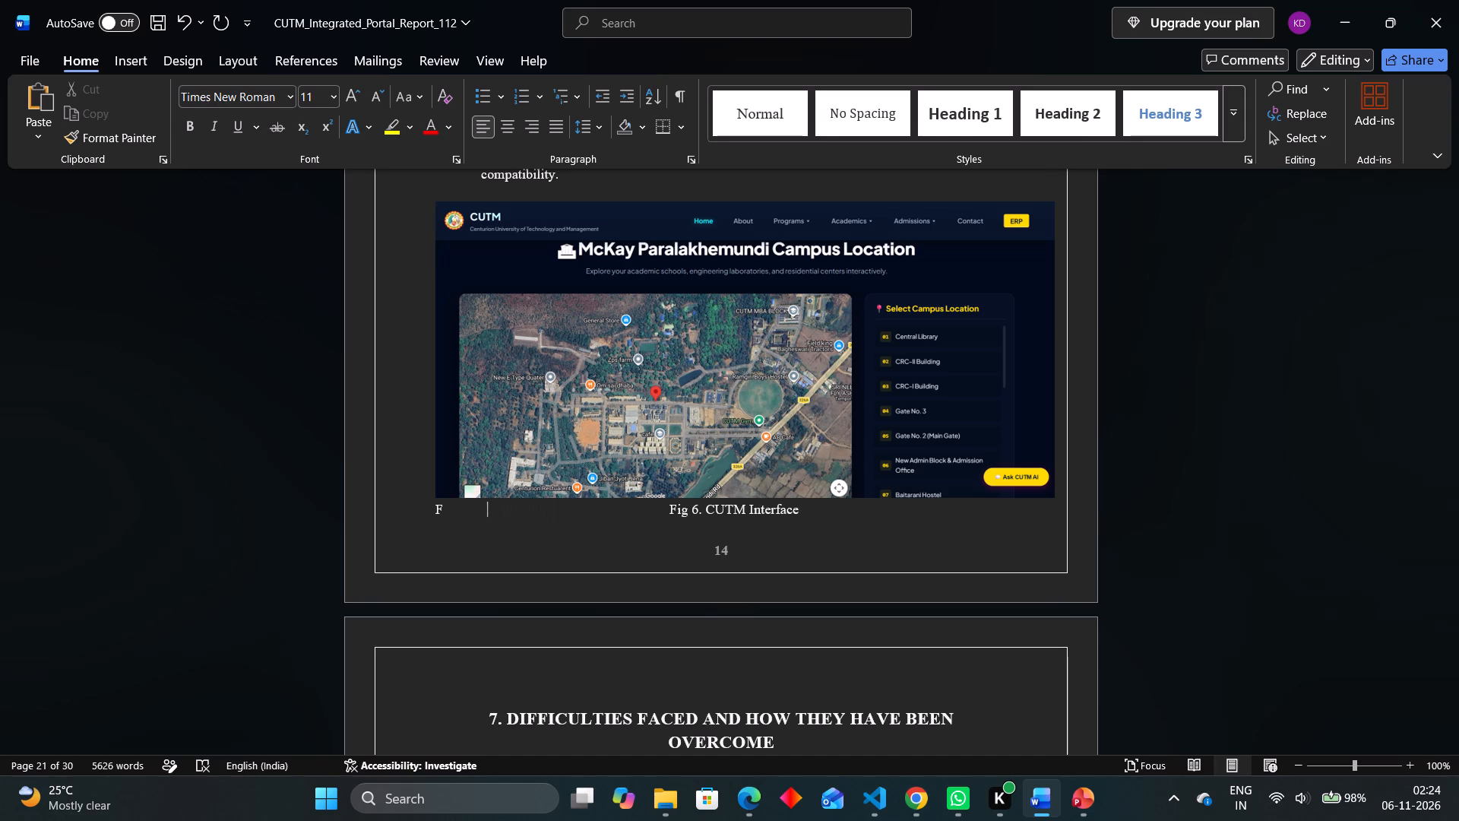
pyautogui.press('Left')
pyautogui.press('BackSpace')
pyautogui.press('BackSpace')
pyautogui.press('BackSpace')
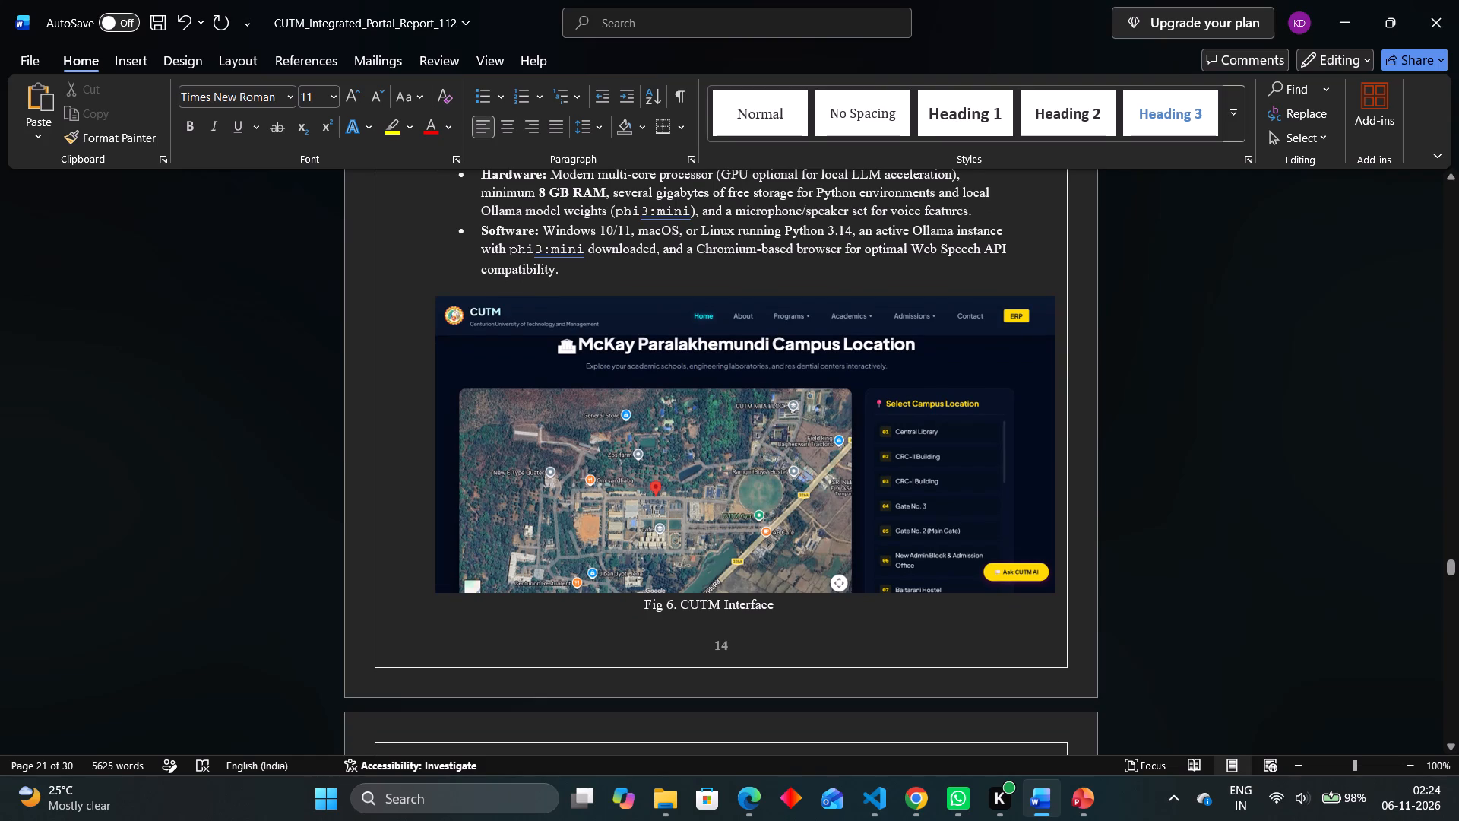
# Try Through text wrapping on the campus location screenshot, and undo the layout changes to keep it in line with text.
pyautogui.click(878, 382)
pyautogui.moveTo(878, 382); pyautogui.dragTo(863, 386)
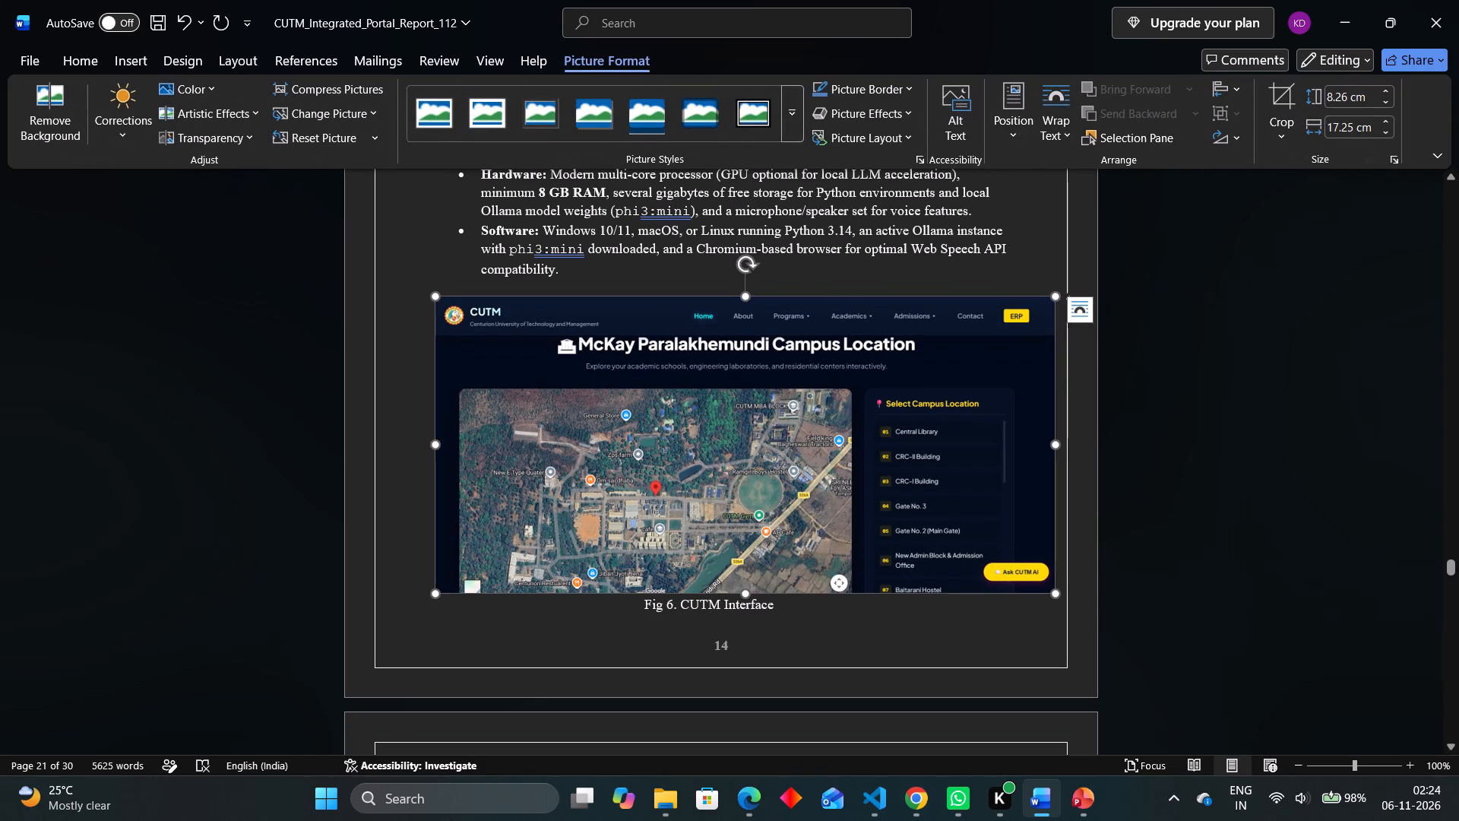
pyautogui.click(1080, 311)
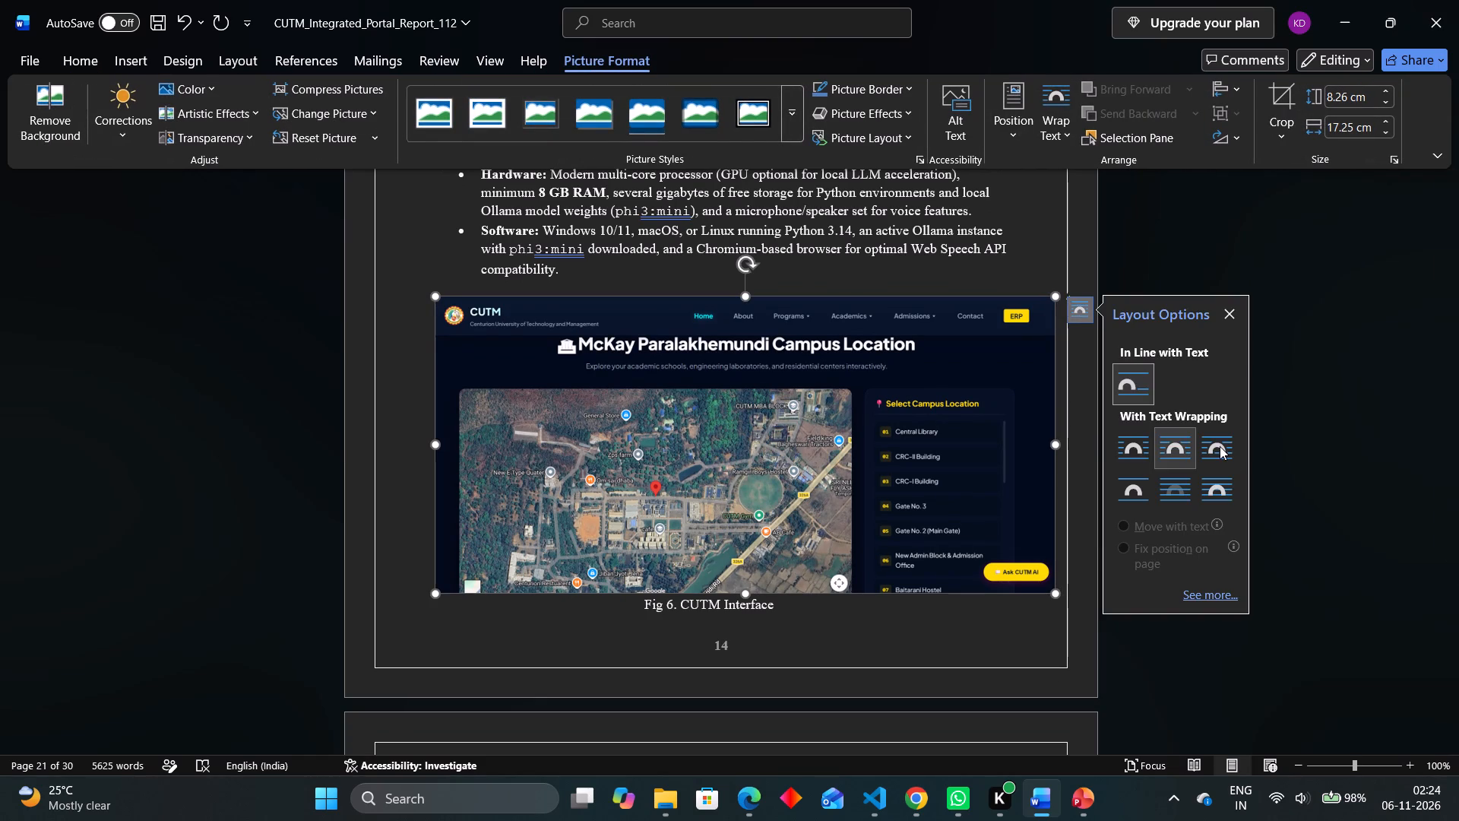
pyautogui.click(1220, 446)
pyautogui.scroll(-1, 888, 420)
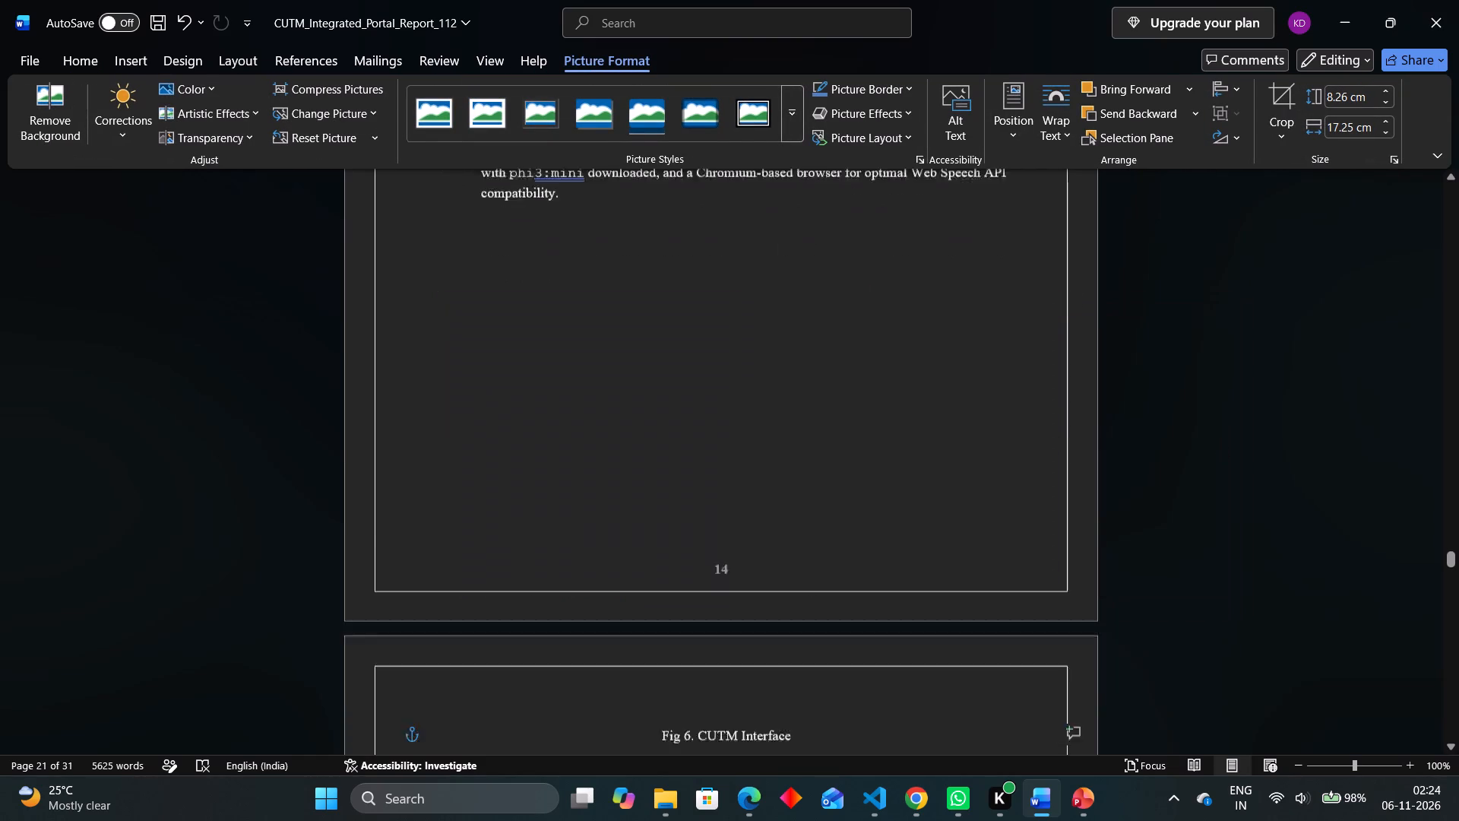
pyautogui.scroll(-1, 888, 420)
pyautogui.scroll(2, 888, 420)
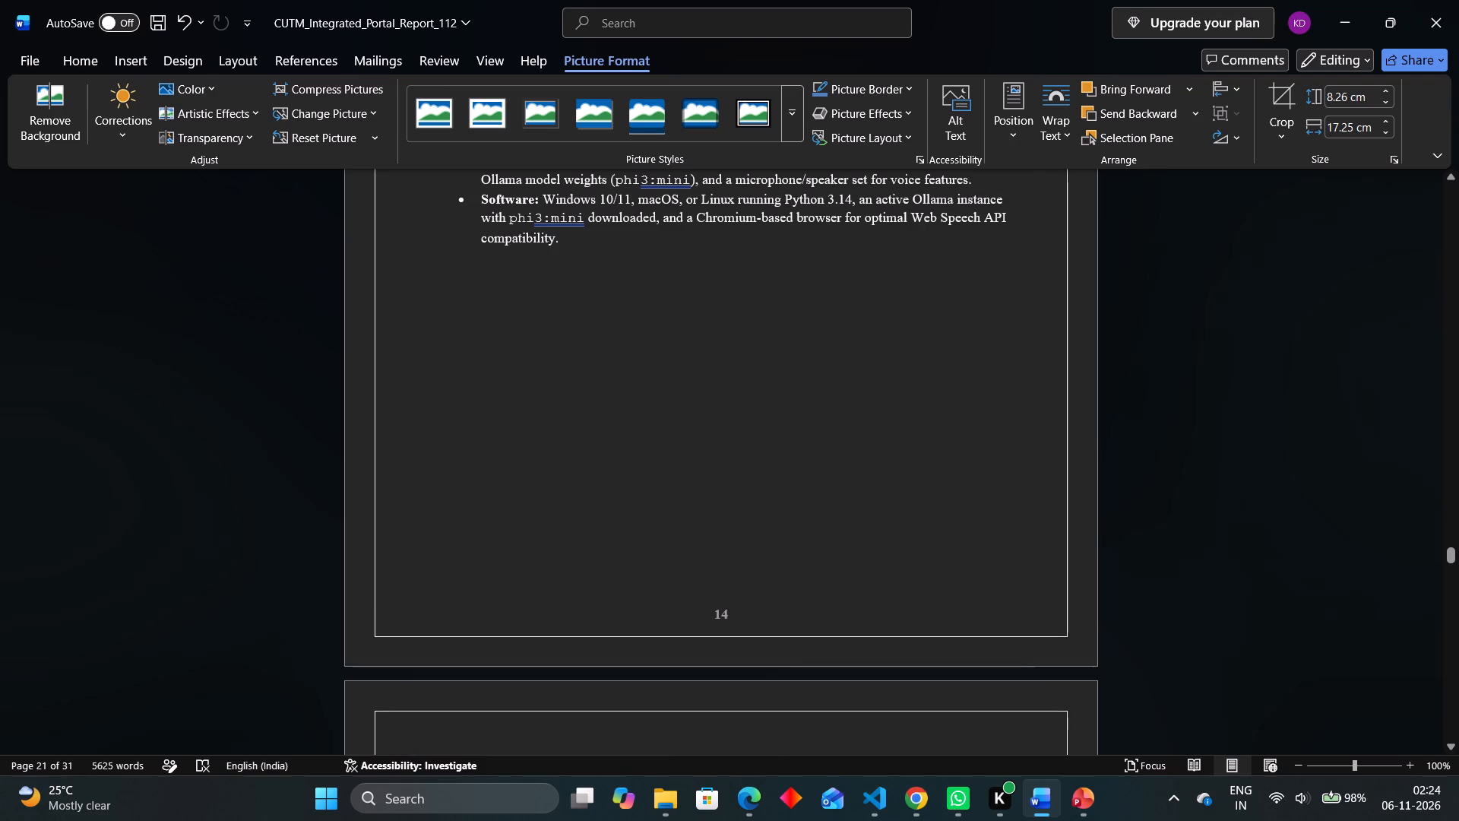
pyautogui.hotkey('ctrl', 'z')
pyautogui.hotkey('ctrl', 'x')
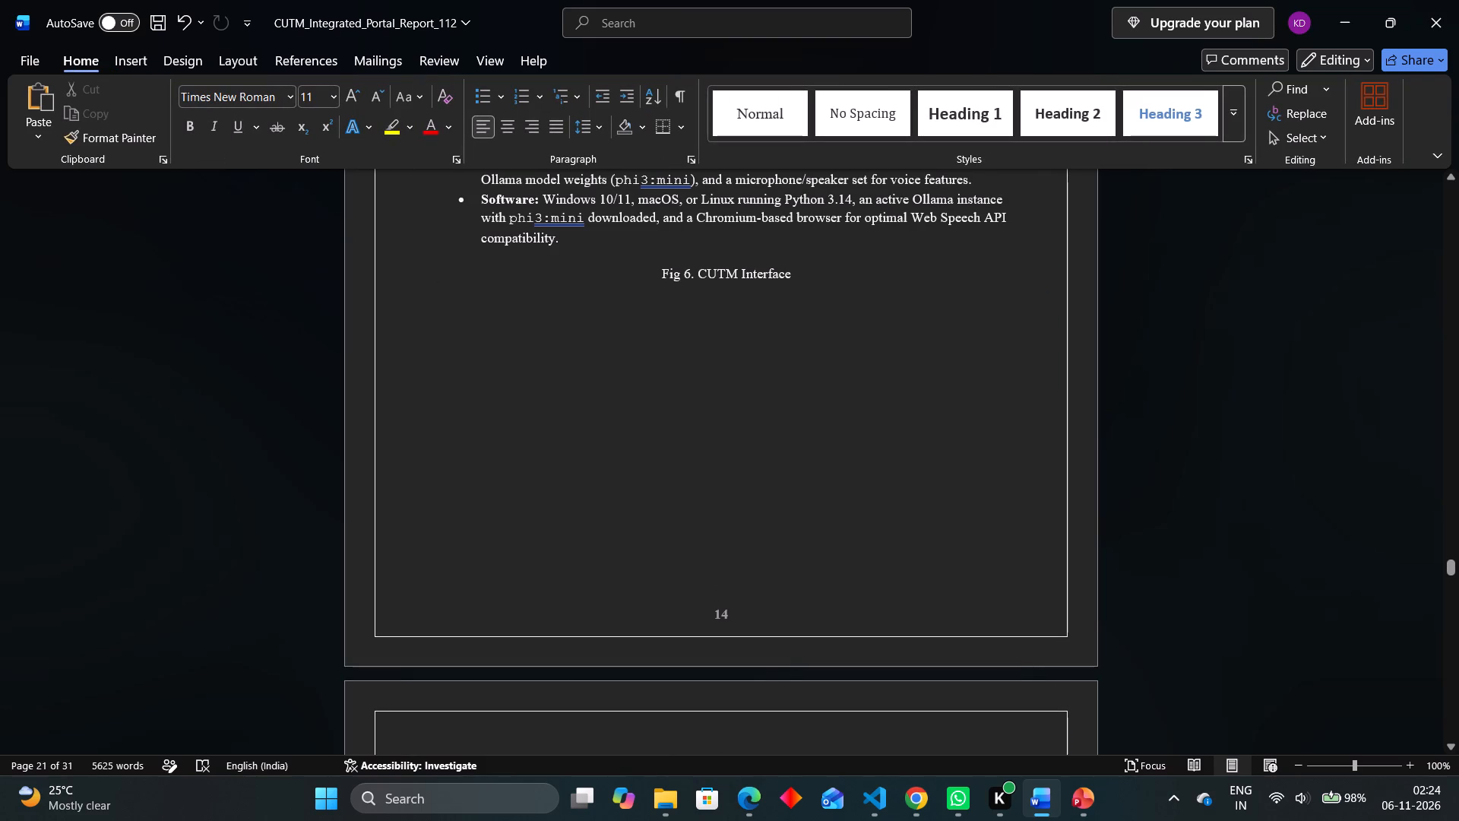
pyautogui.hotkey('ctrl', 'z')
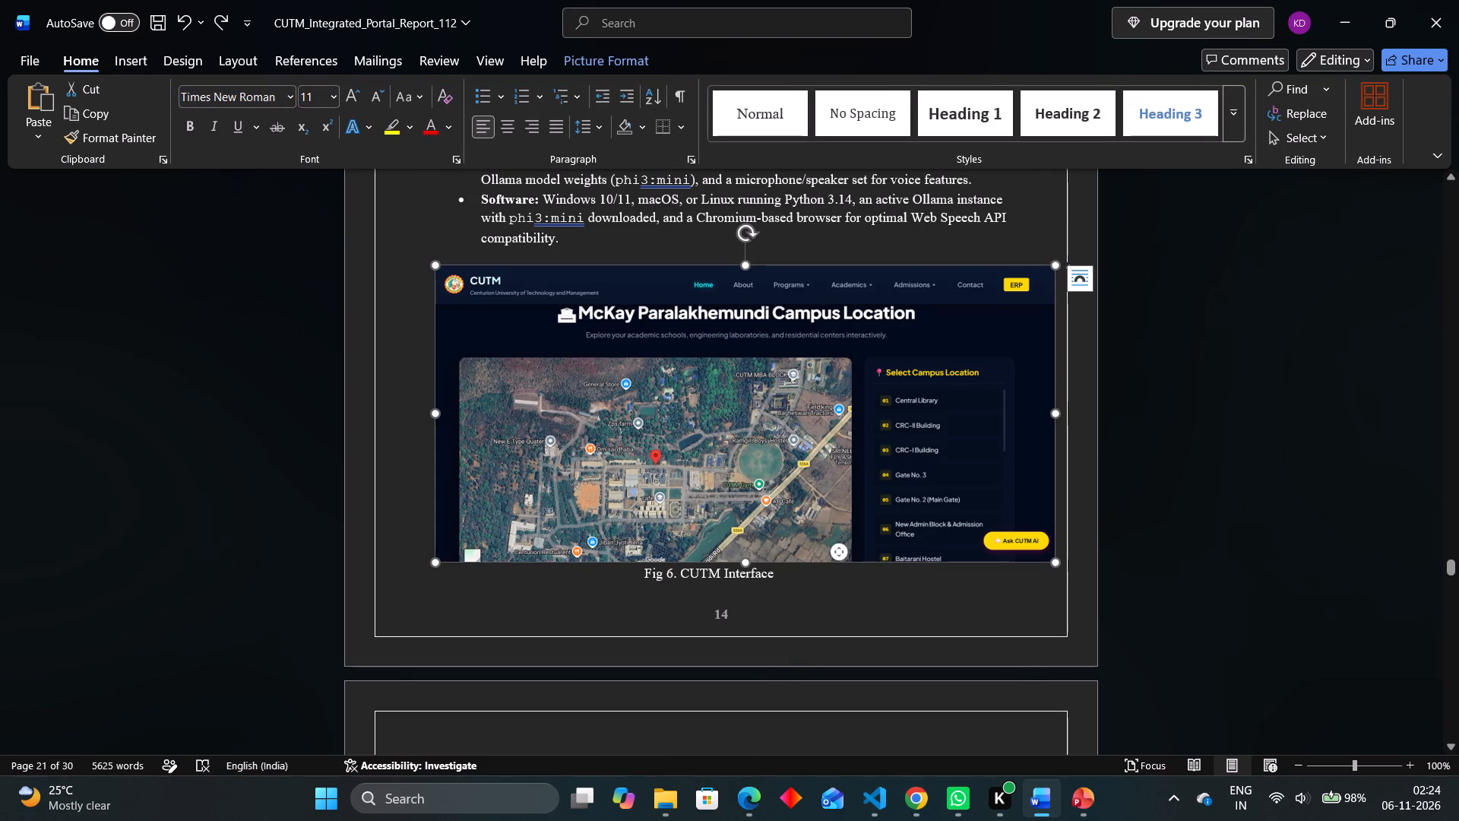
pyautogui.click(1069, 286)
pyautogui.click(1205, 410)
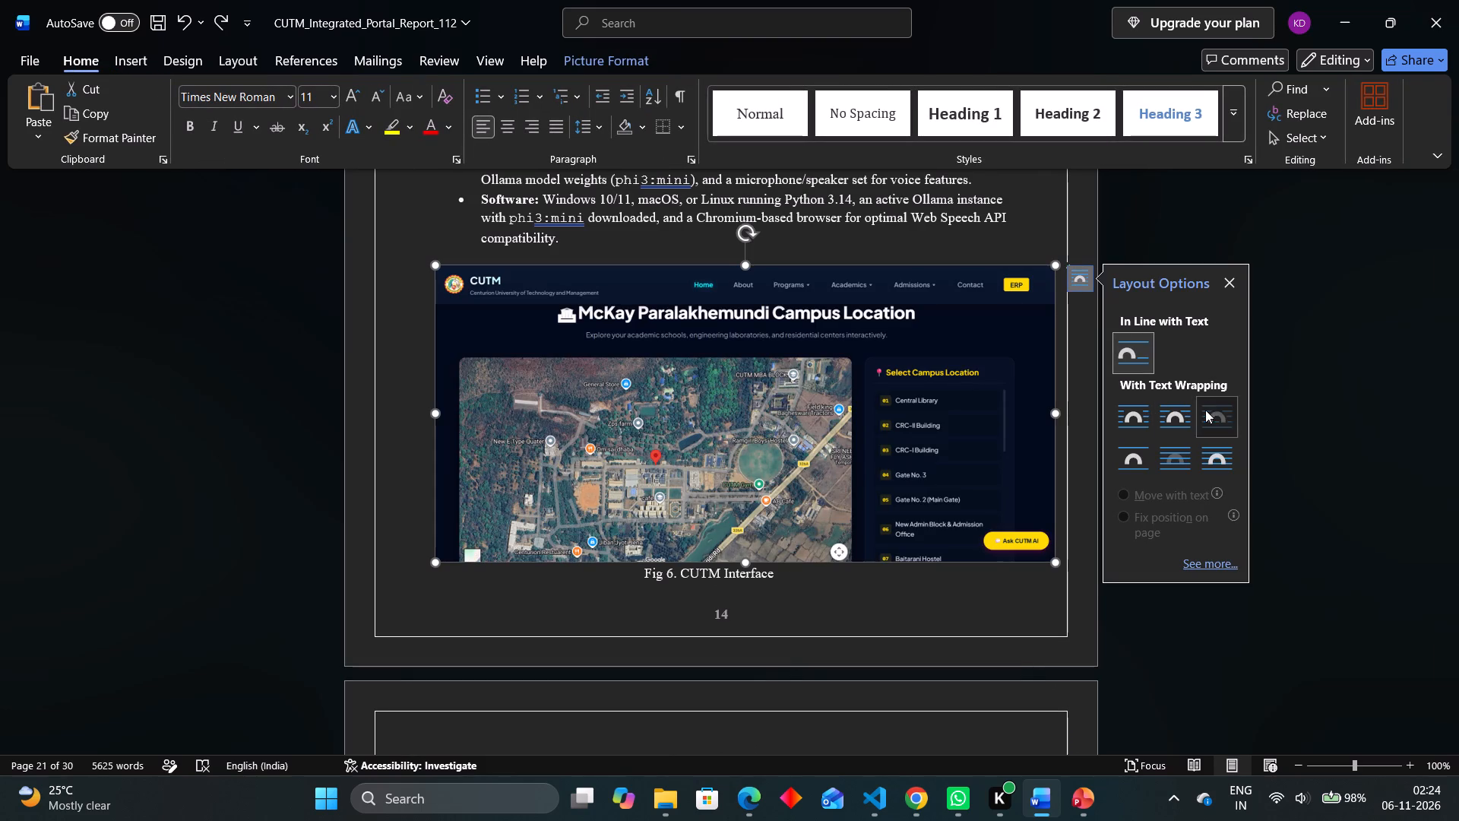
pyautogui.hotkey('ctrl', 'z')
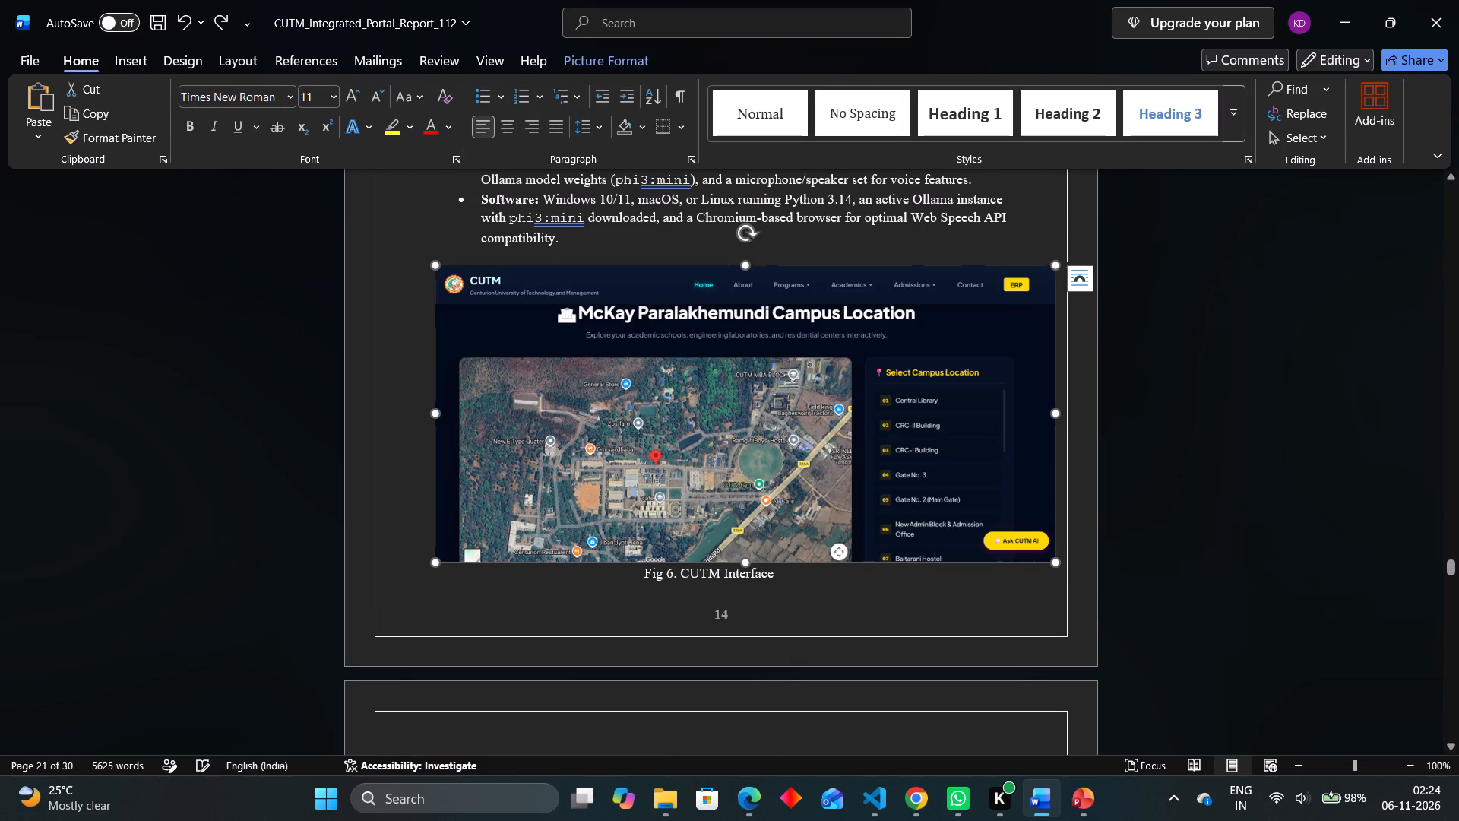
# Shrink the campus location screenshot slightly, keeping its proportions, and deselect it.
pyautogui.moveTo(1056, 561); pyautogui.dragTo(1012, 544)
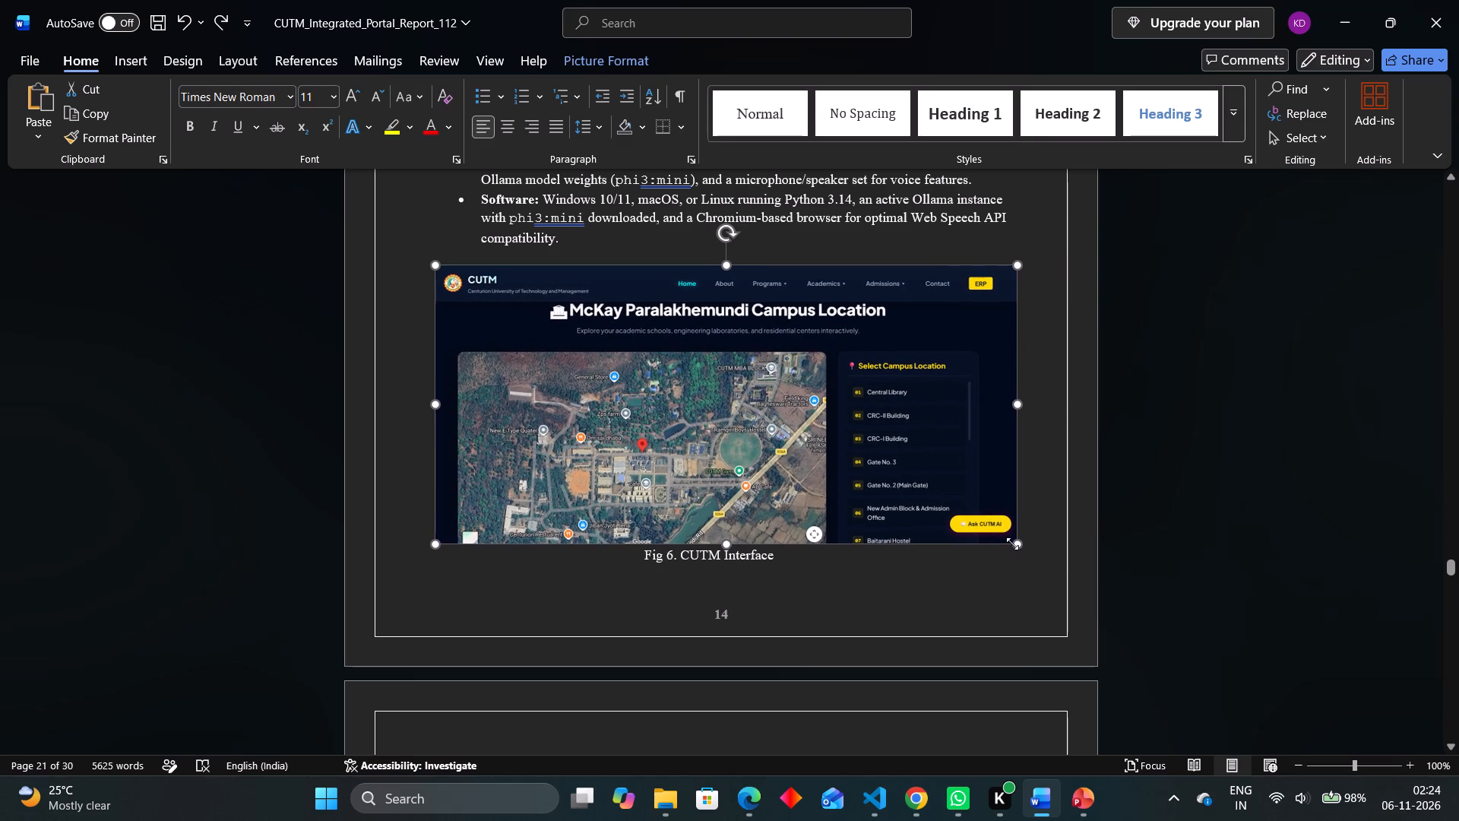
pyautogui.click(1196, 445)
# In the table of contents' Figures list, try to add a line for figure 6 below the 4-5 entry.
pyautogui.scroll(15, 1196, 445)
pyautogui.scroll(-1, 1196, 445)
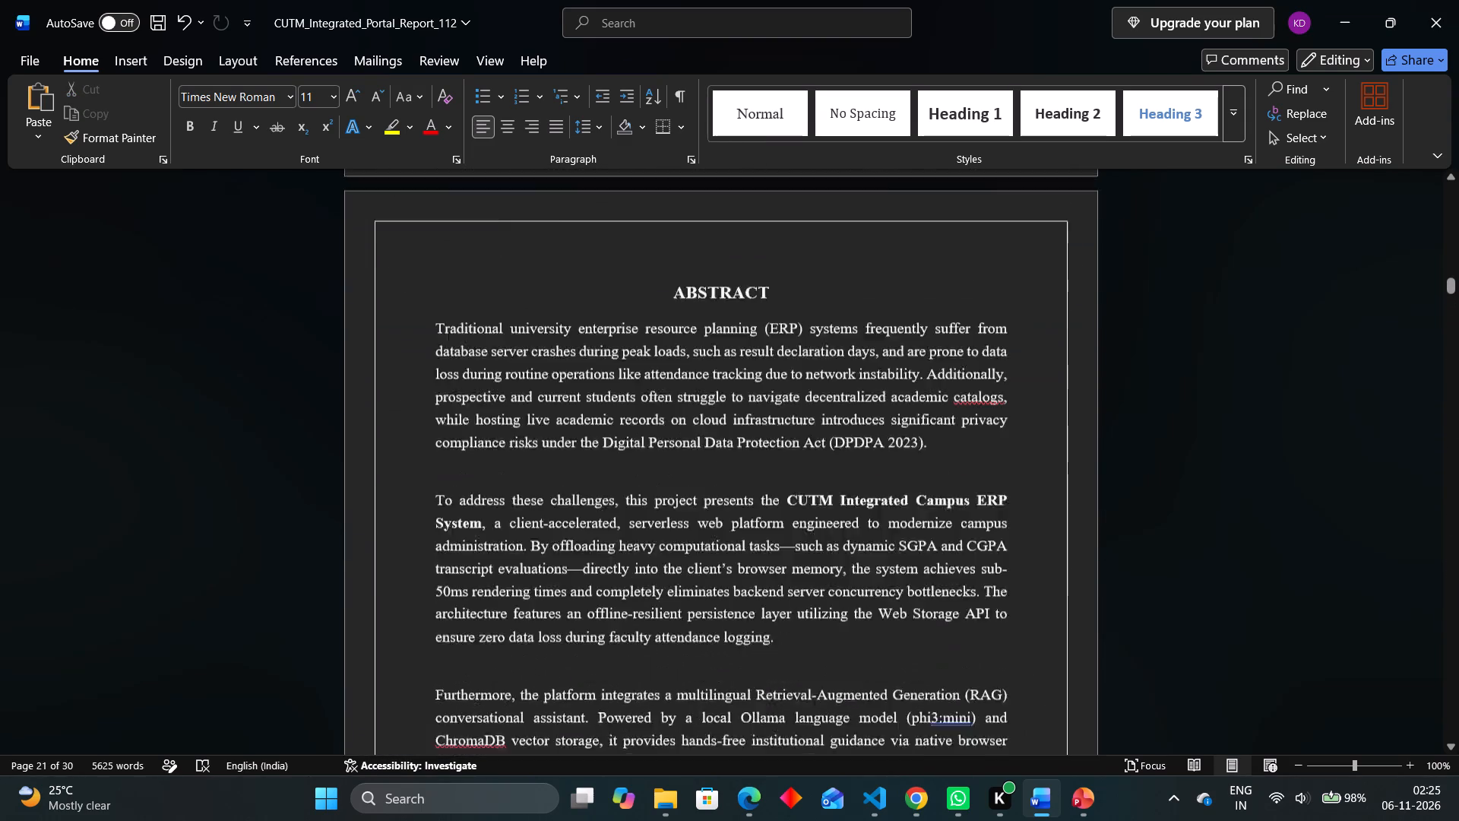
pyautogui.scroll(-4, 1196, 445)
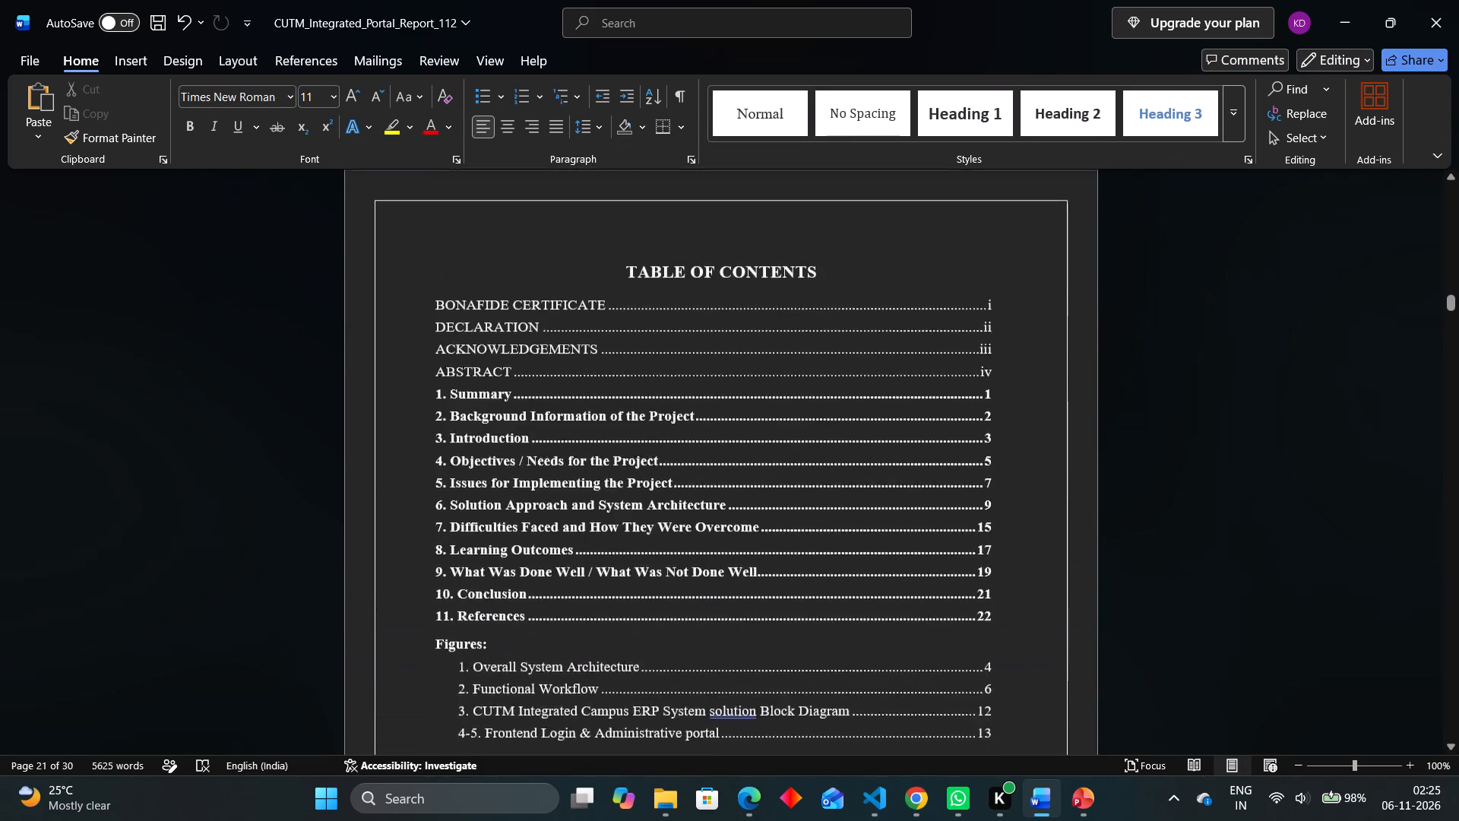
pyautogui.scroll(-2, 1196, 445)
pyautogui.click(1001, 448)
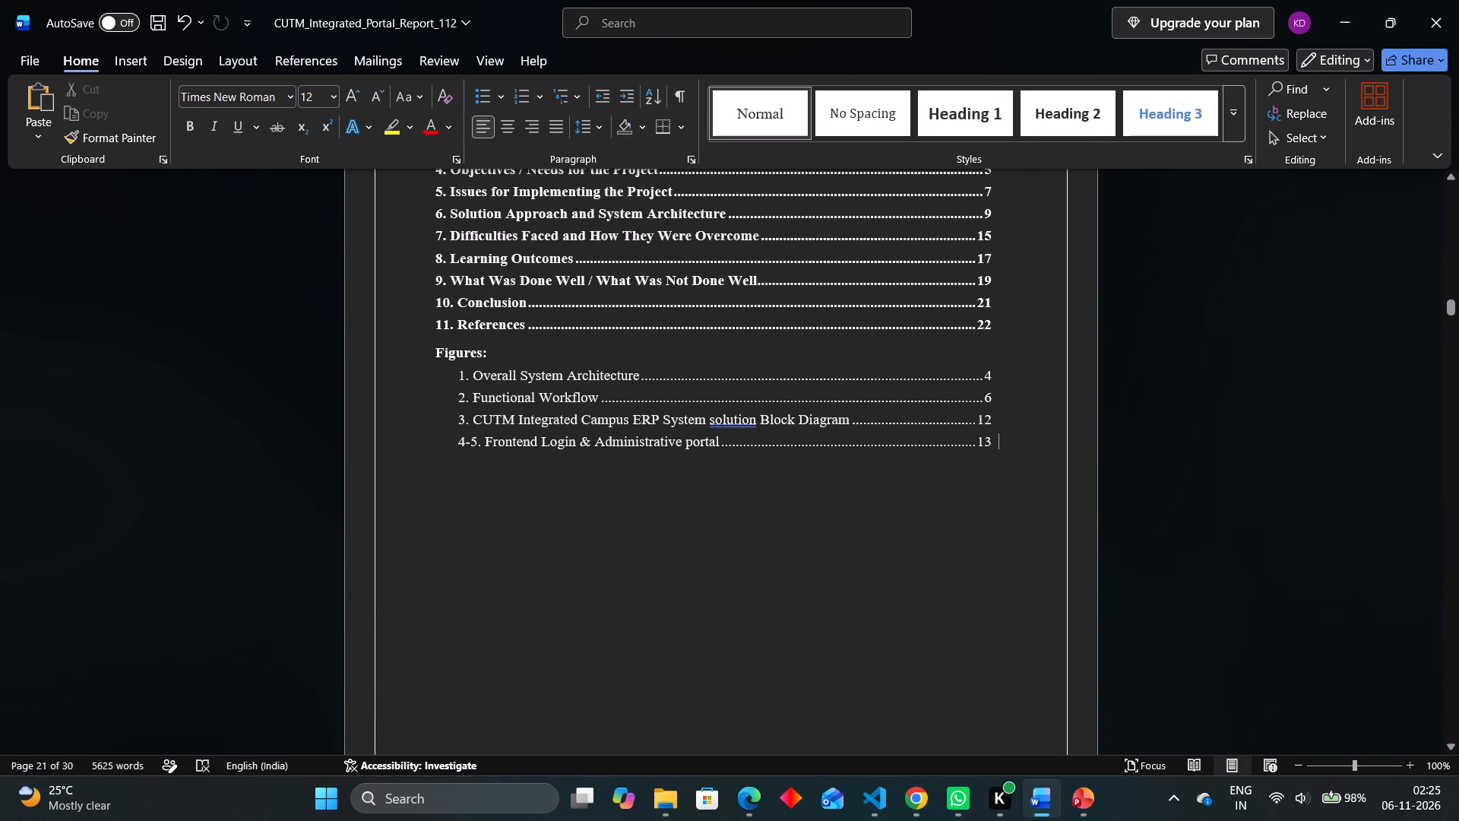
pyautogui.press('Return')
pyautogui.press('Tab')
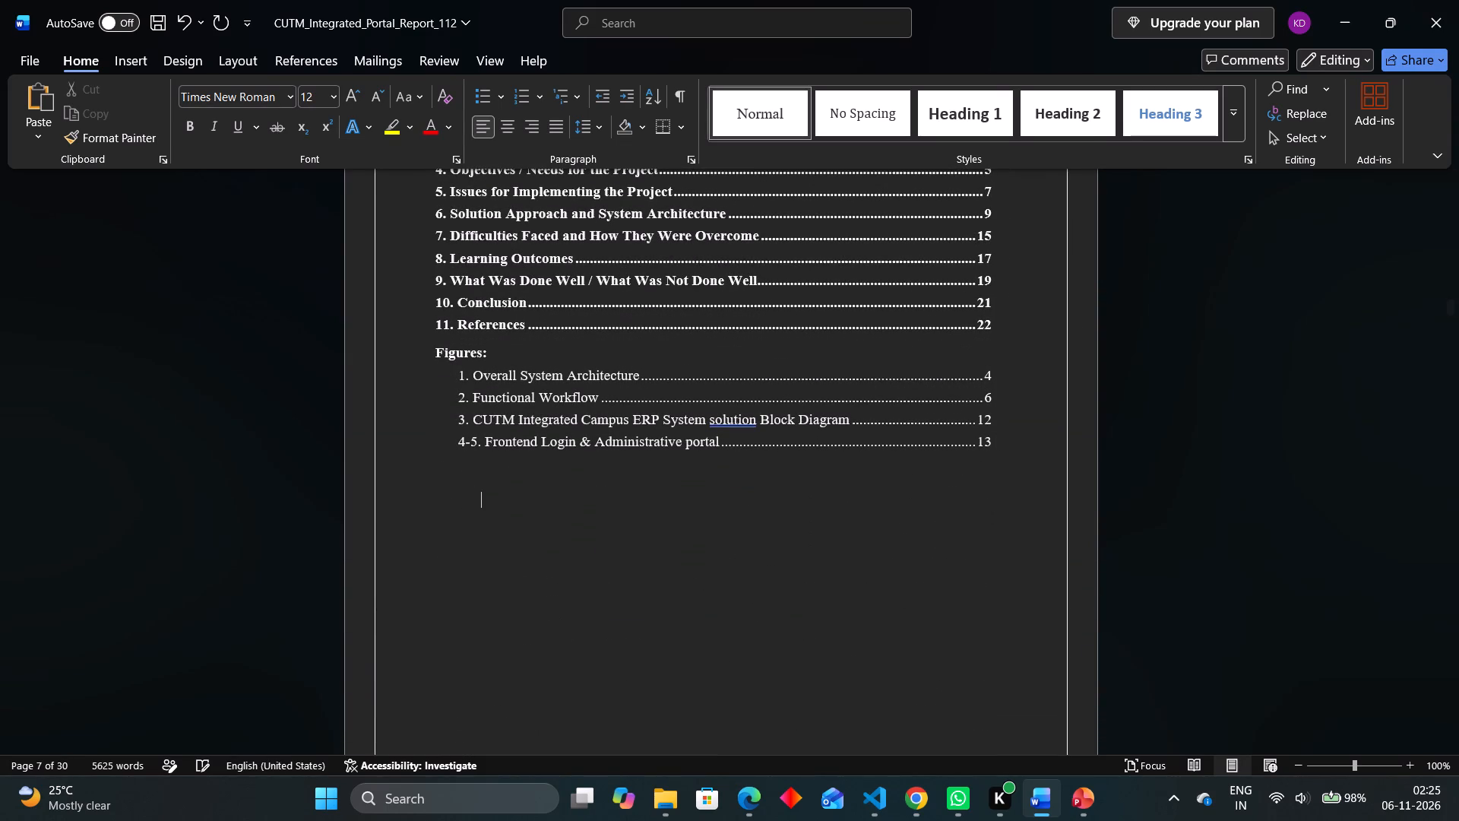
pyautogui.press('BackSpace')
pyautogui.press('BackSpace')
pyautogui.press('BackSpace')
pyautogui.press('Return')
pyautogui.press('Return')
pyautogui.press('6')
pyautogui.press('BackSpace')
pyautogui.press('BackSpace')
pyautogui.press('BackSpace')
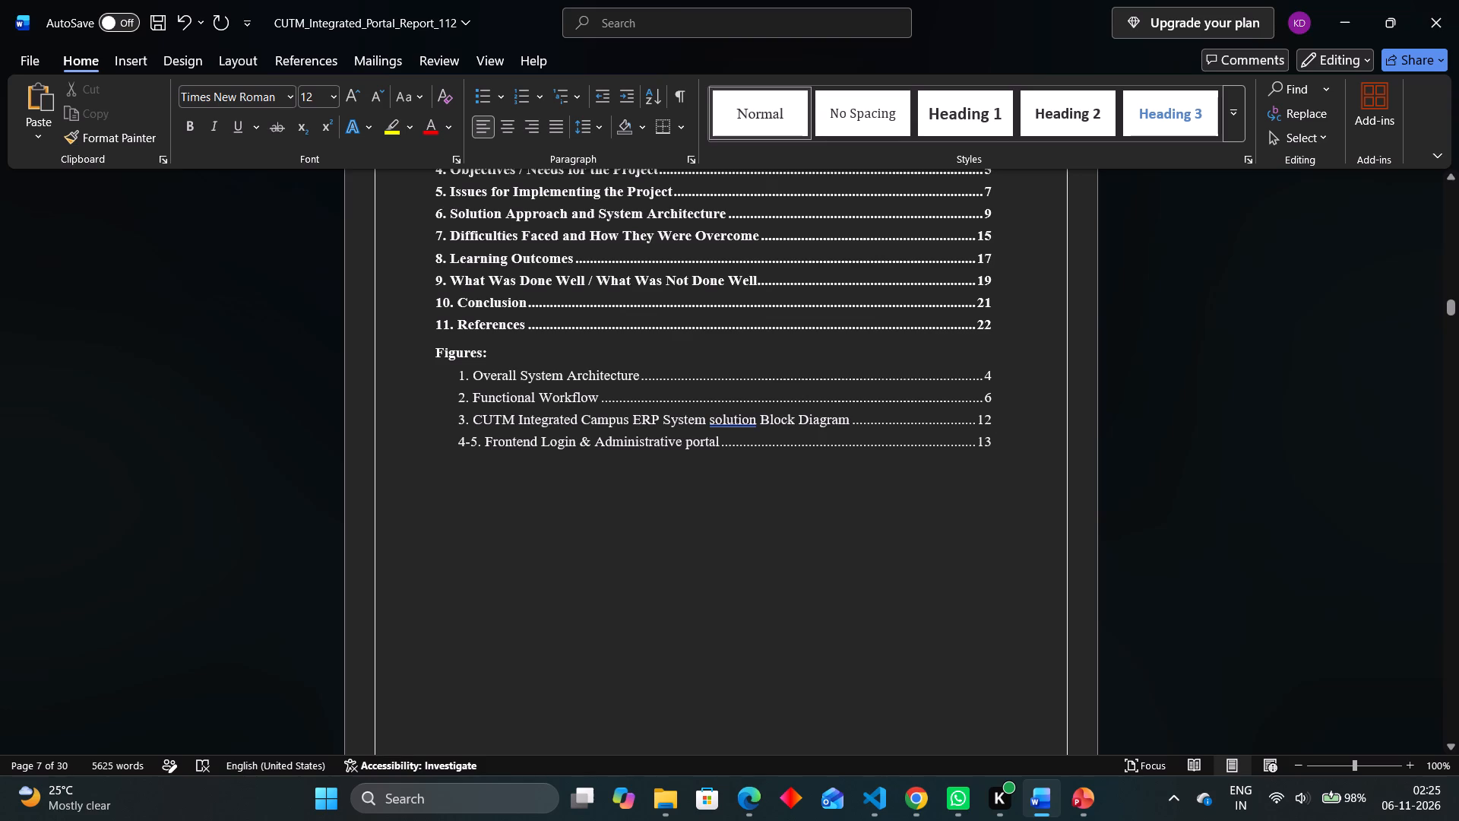
# Add the indented entry "6. CUTM Interface" below the 4-5 entry in the table of contents' Figures list.
pyautogui.doubleClick(463, 461)
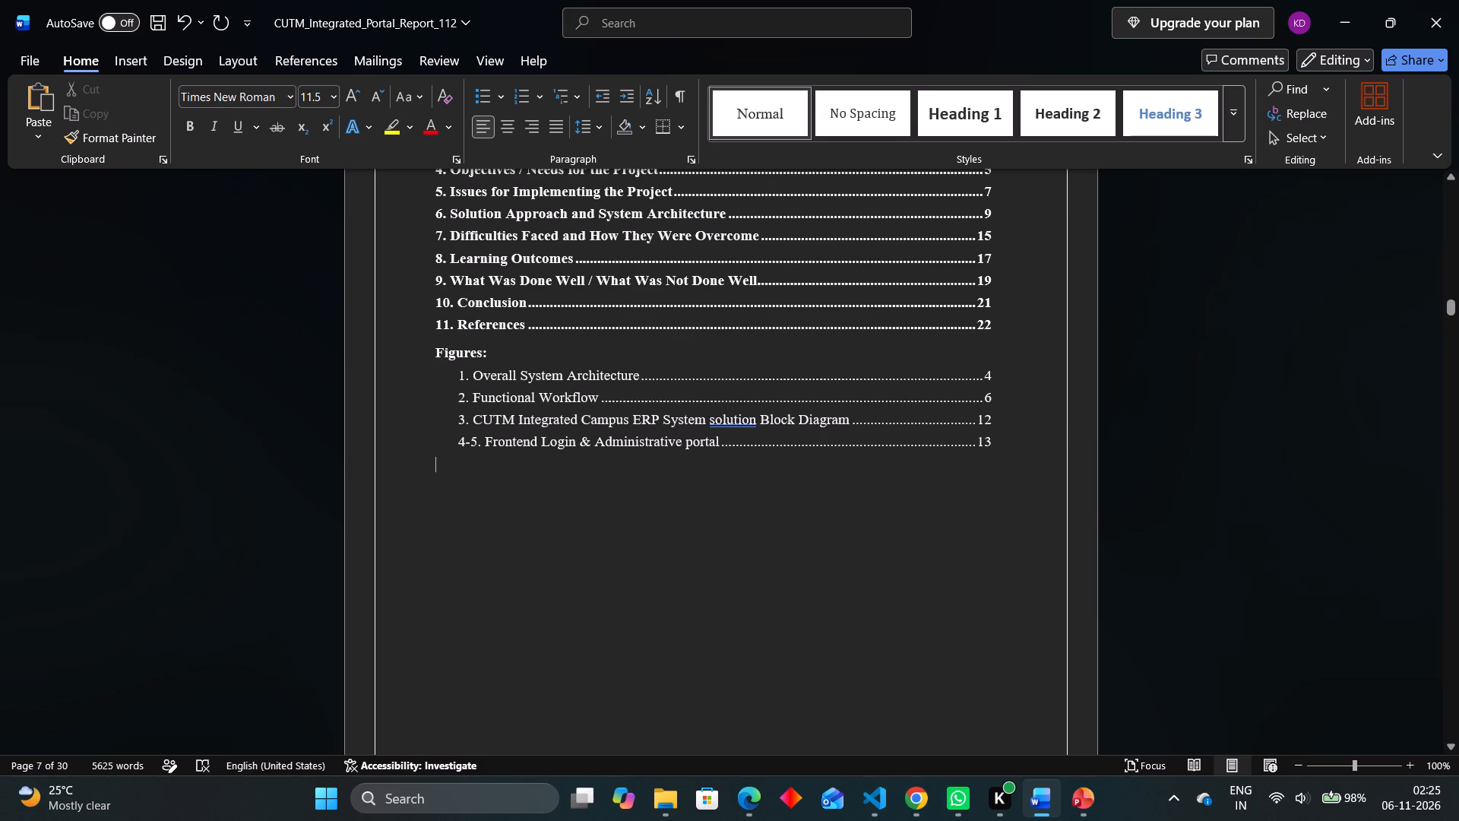
pyautogui.press('6')
pyautogui.press('Left')
pyautogui.press('space')
pyautogui.press('space')
pyautogui.press('space')
pyautogui.press('space')
pyautogui.press('space')
pyautogui.press('space')
pyautogui.press('Right')
pyautogui.write('.')
pyautogui.press('space')
pyautogui.write('CUTM Interface')
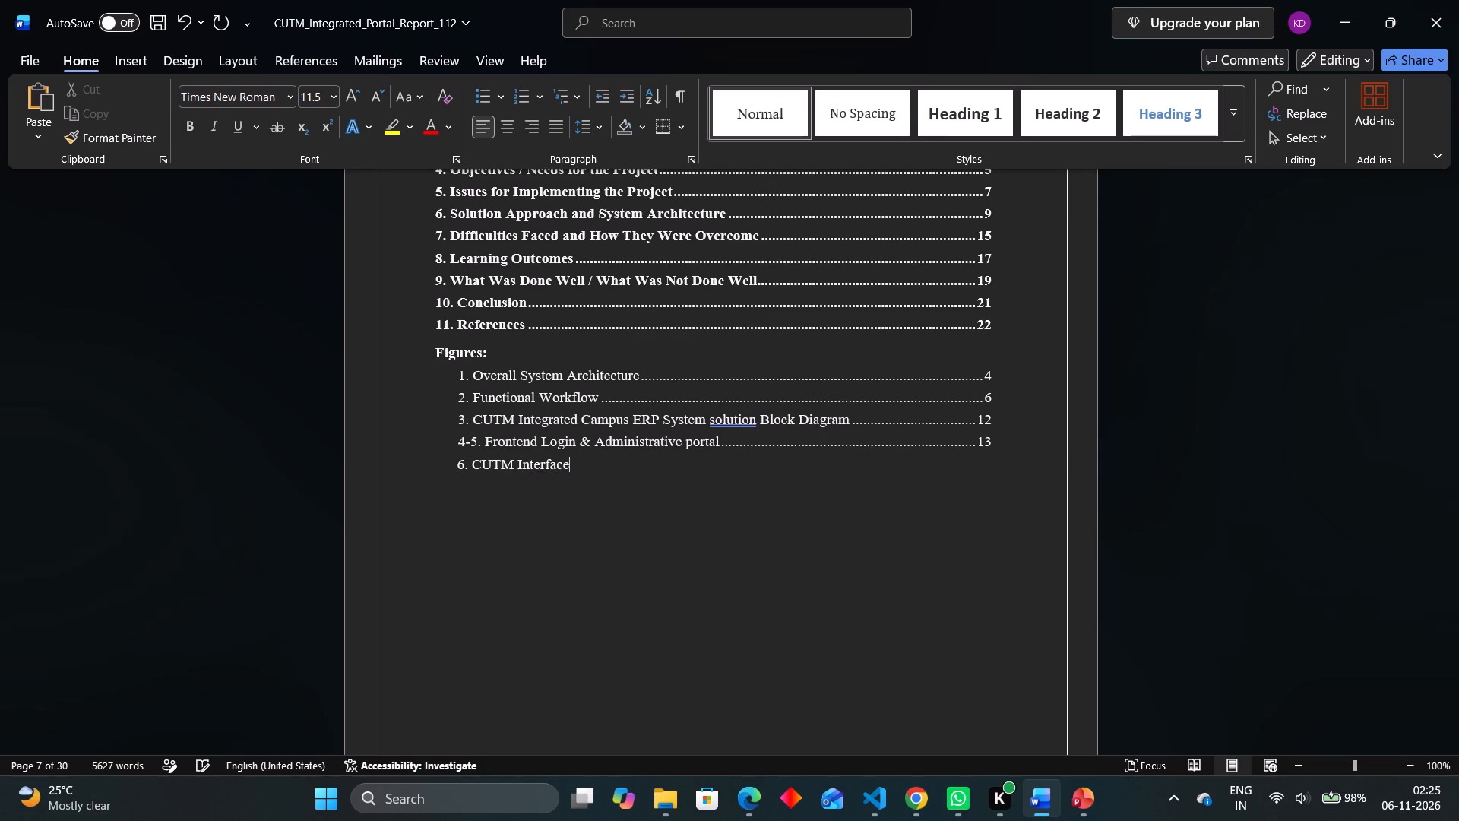
# Complete the CUTM Interface entry with a dotted leader and page number 14, aligned with the page numbers above.
pyautogui.press('.')
pyautogui.press('.')
pyautogui.press('.')
pyautogui.press('.')
pyautogui.press('.')
pyautogui.press('.')
pyautogui.press('.')
pyautogui.press('.')
pyautogui.press('.')
pyautogui.press('.')
pyautogui.press('.')
pyautogui.press('.')
pyautogui.press('.')
pyautogui.press('.')
pyautogui.press('.')
pyautogui.press('.')
pyautogui.press('.')
pyautogui.press('.')
pyautogui.press('.')
pyautogui.press('.')
pyautogui.write('..')
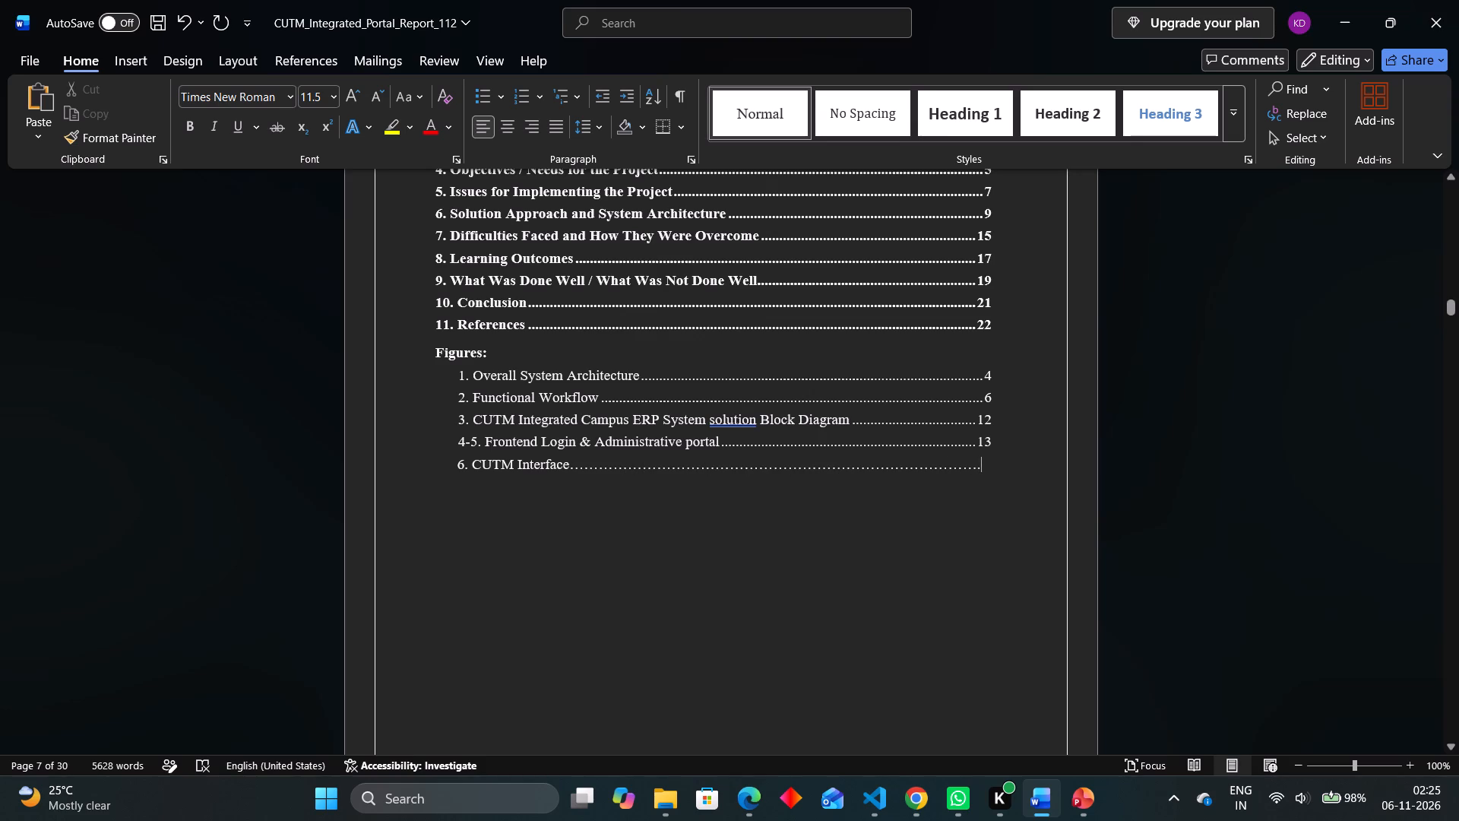
pyautogui.press('1')
pyautogui.scroll(1, 779, 469)
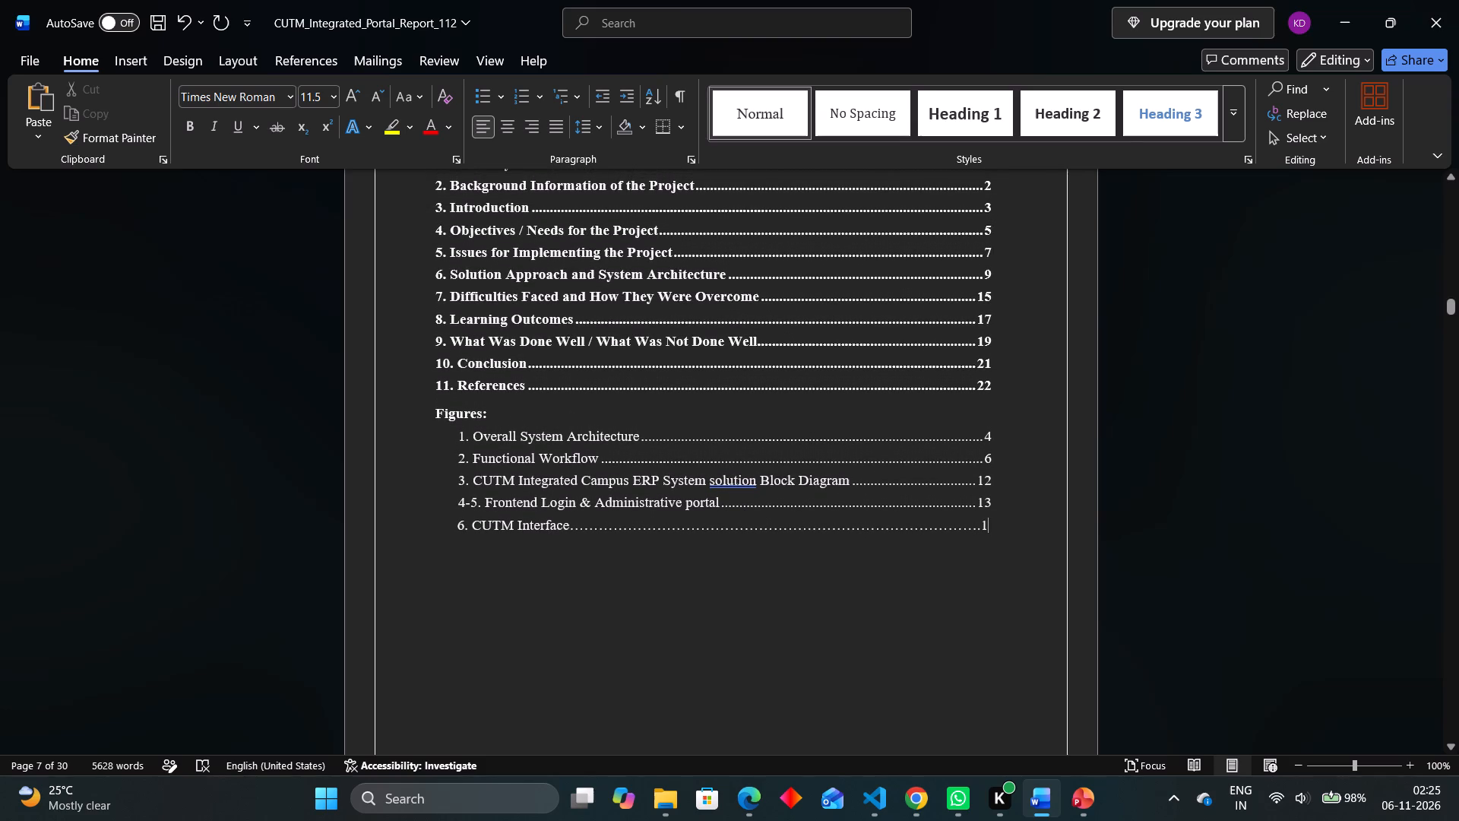
pyautogui.press('4')
pyautogui.press('Left')
pyautogui.press('Left')
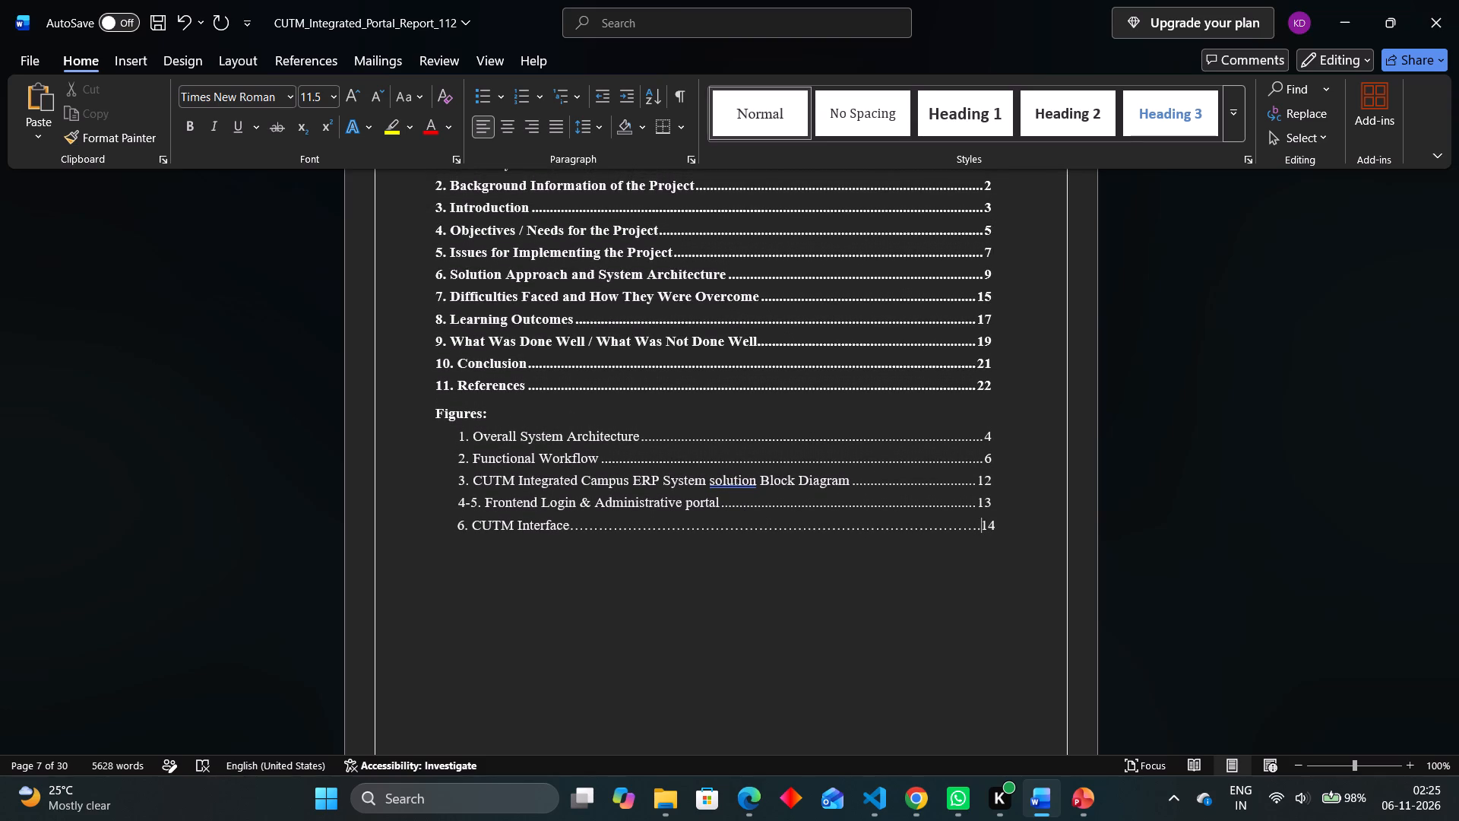
pyautogui.press('BackSpace')
# Look through the report's section 6 and 7 pages and front matter to check the figure 6 page and layout.
pyautogui.scroll(-9, 821, 532)
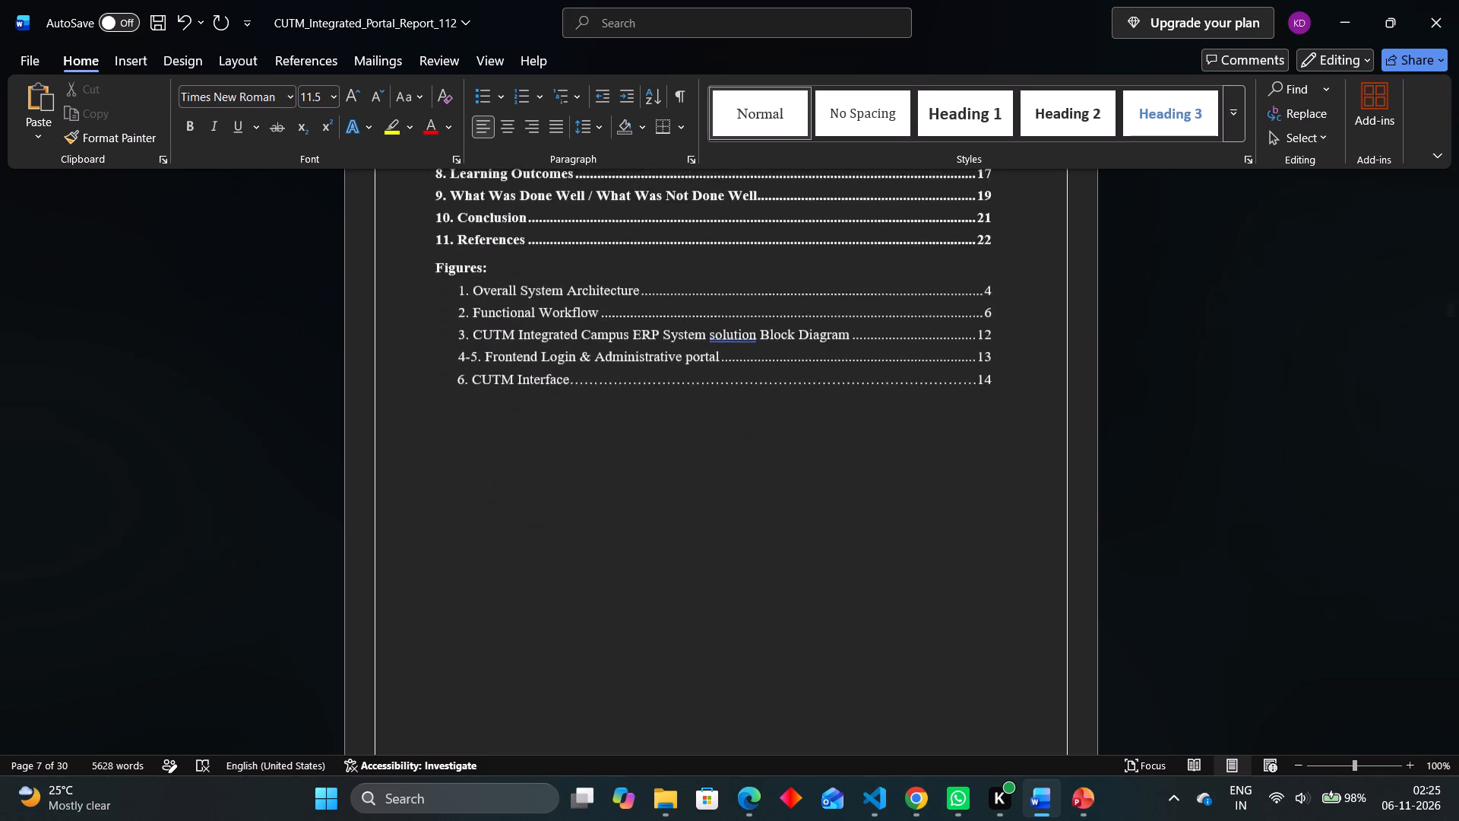
pyautogui.scroll(-7, 821, 532)
pyautogui.scroll(-16, 821, 532)
pyautogui.scroll(-5, 821, 532)
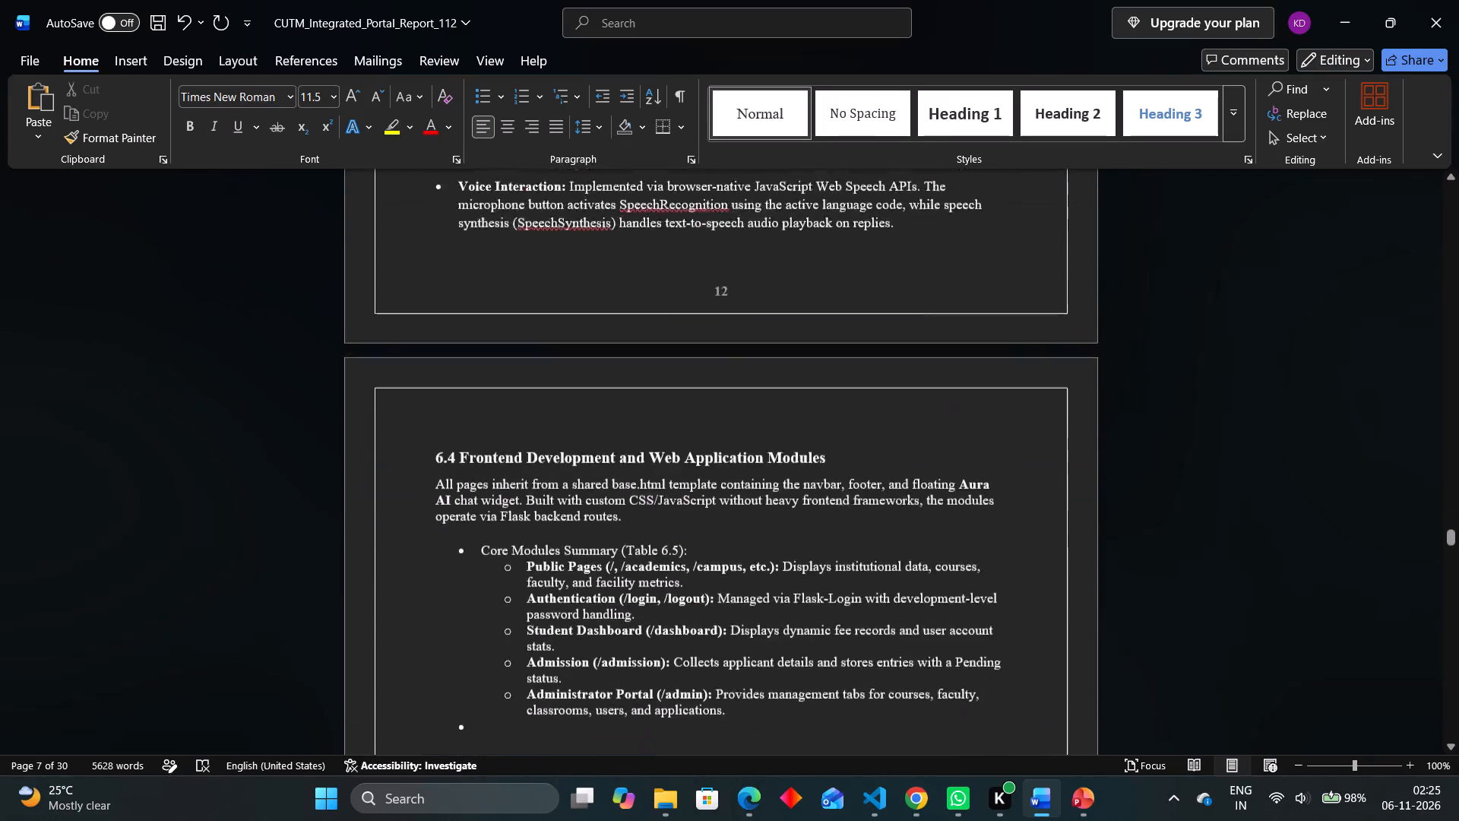
pyautogui.scroll(-6, 821, 532)
pyautogui.scroll(2, 821, 532)
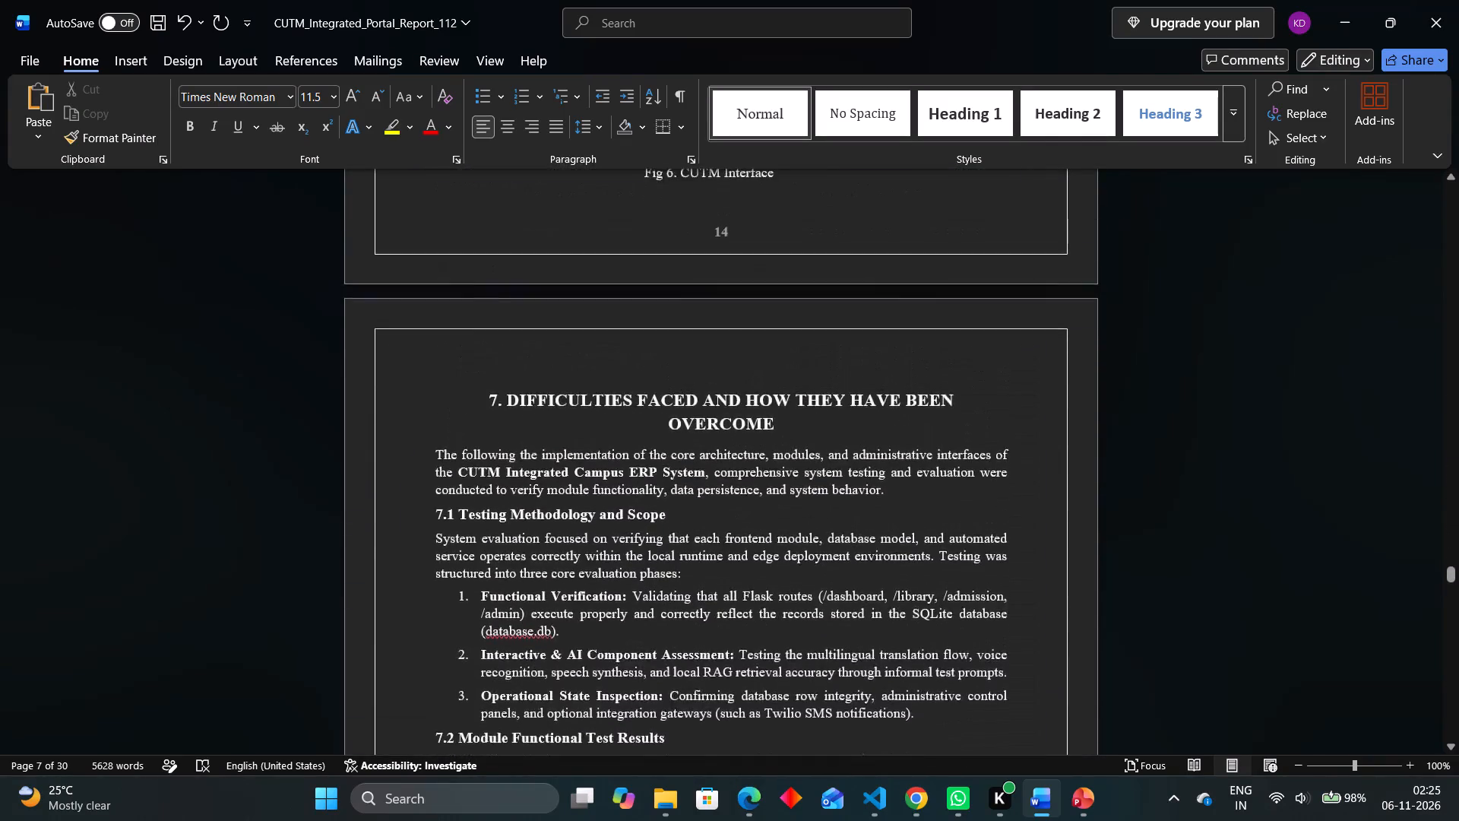
pyautogui.scroll(8, 821, 532)
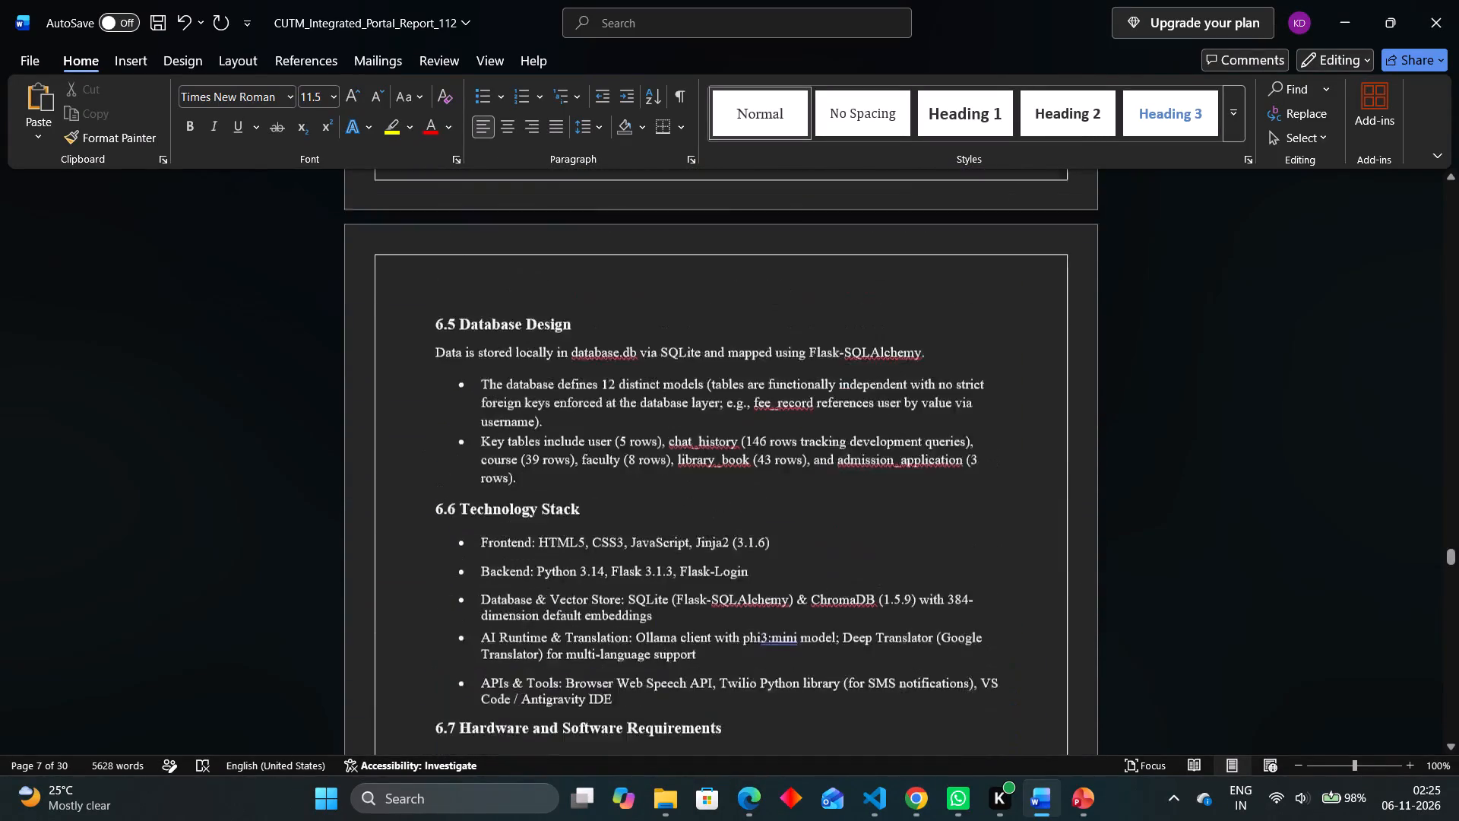
pyautogui.scroll(14, 821, 532)
pyautogui.scroll(-3, 821, 532)
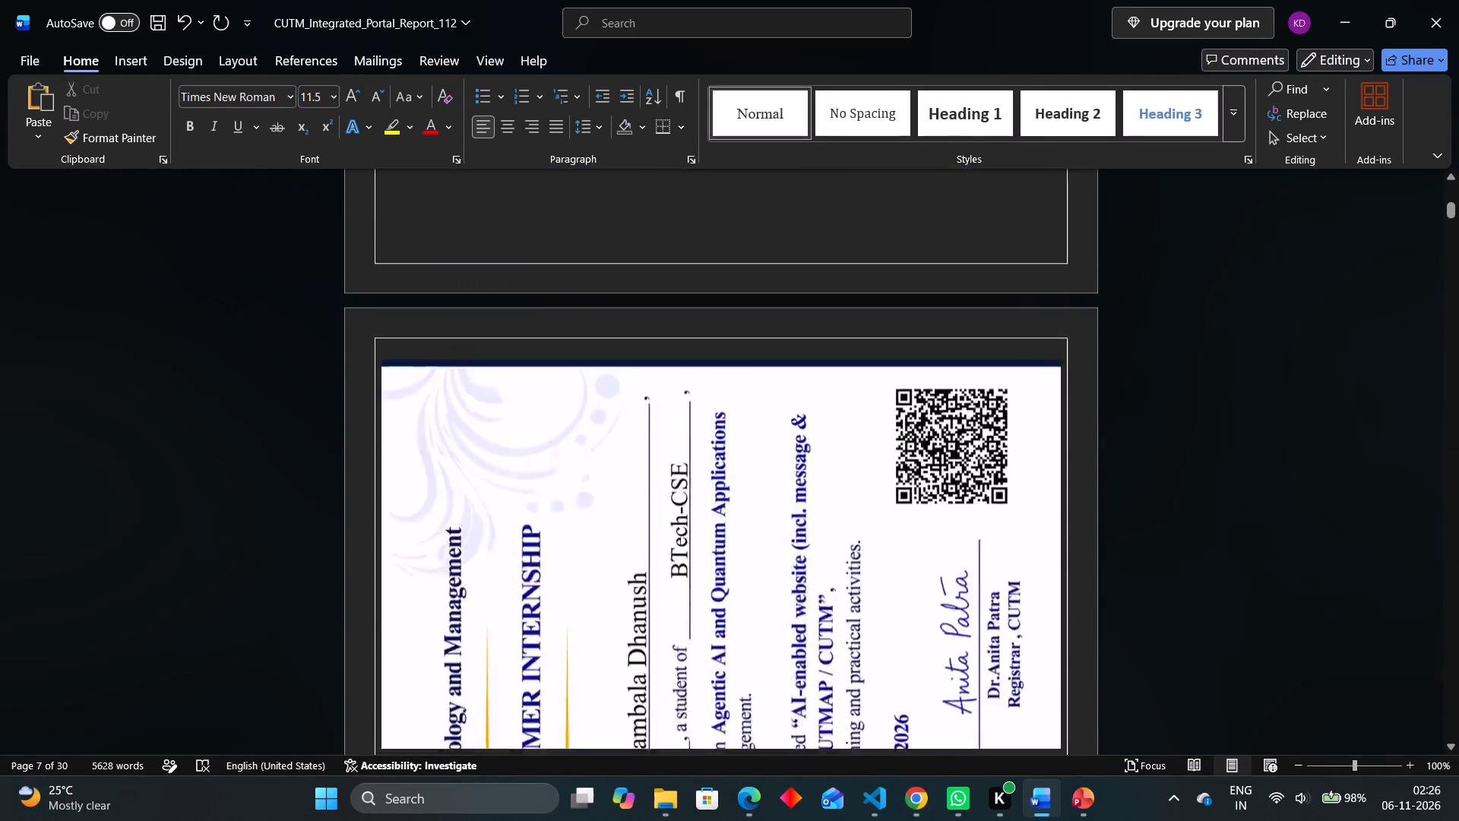
pyautogui.scroll(-14, 821, 532)
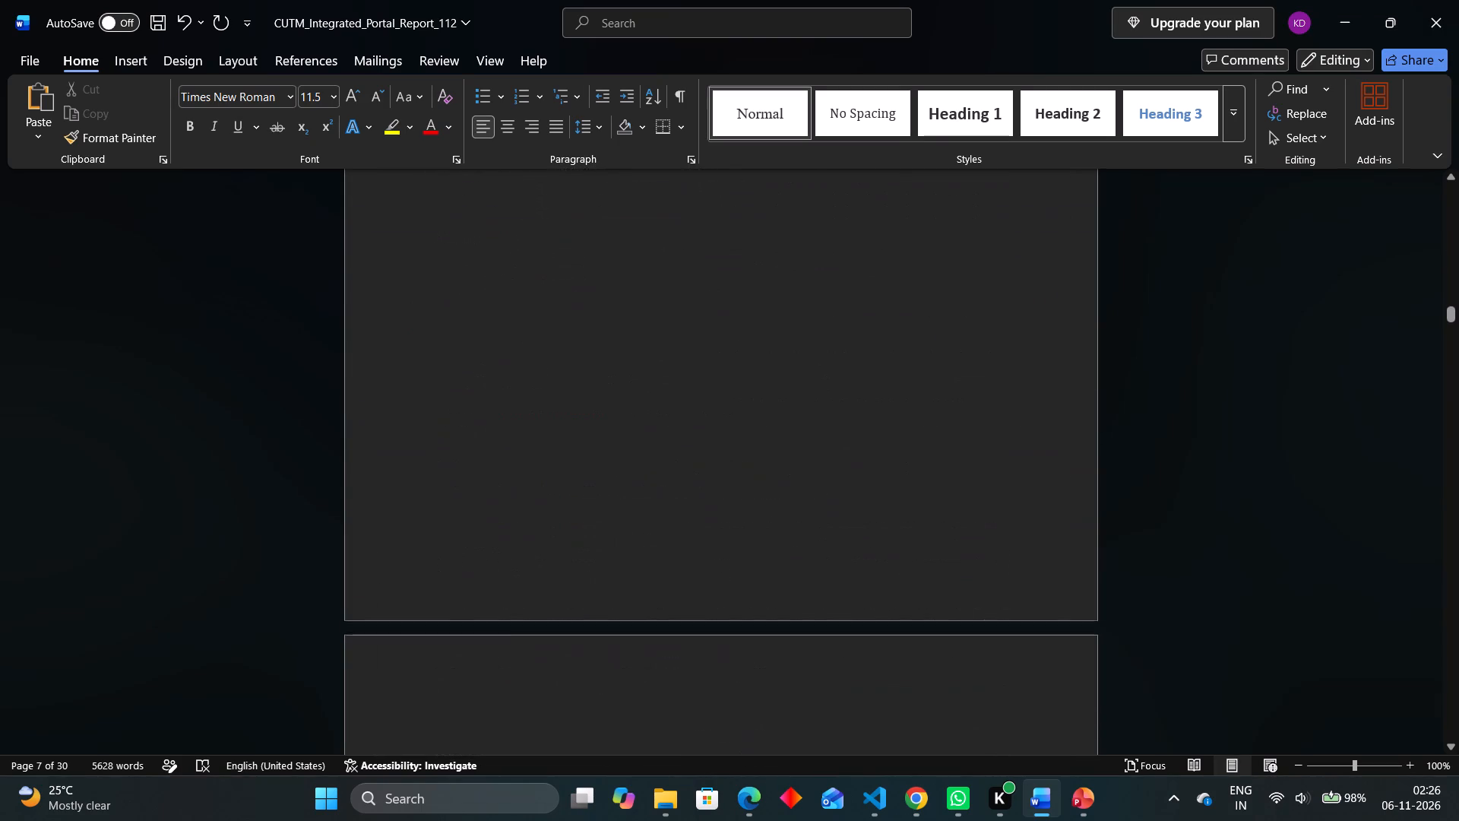
pyautogui.scroll(-1, 821, 532)
# Save the report.
pyautogui.hotkey('ctrl', 's')
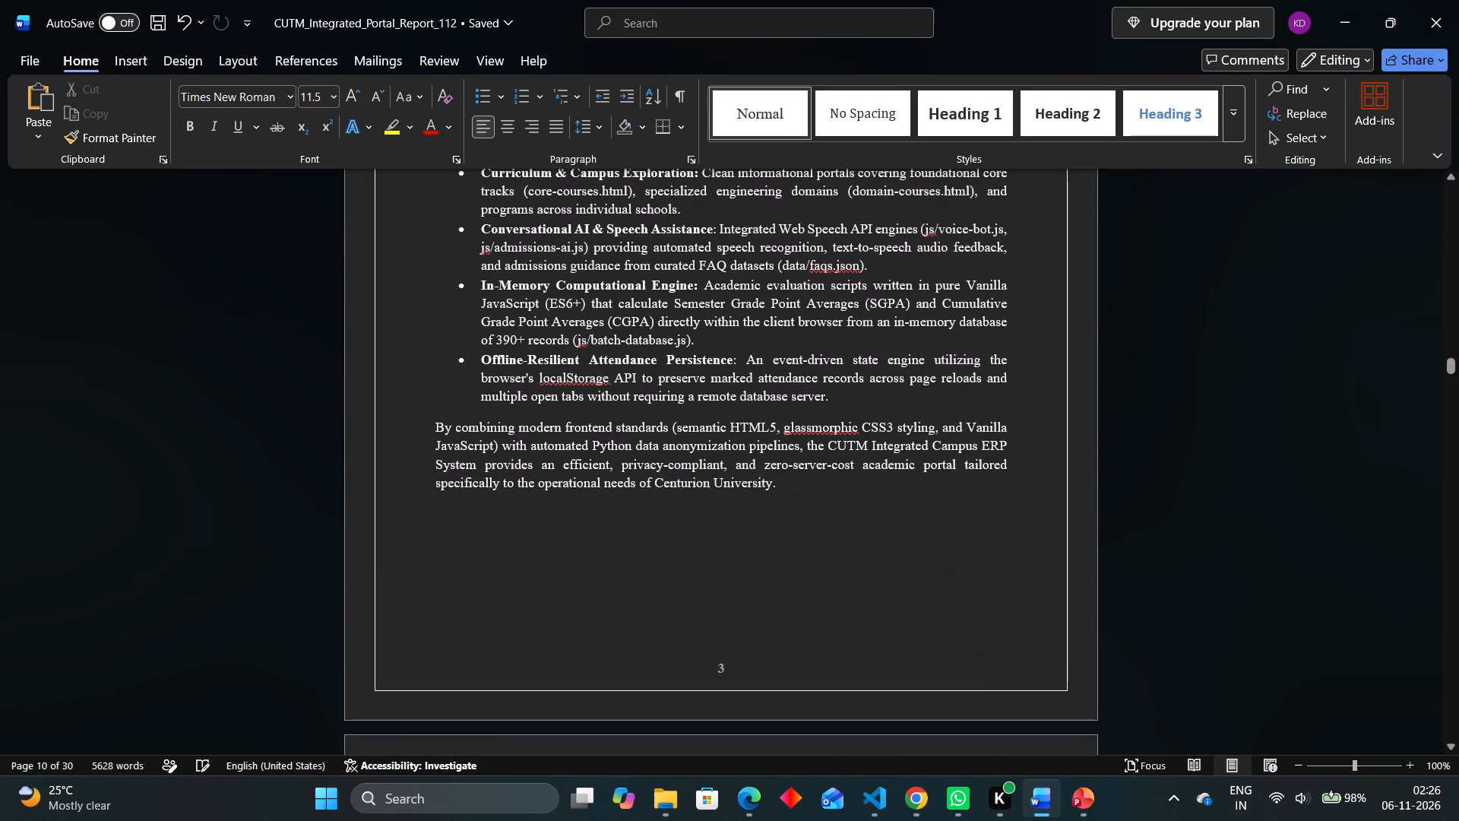
# Review the report's pages in the print preview, from the cover to the end and back past the figure 6 page.
pyautogui.hotkey('ctrl', 'p')
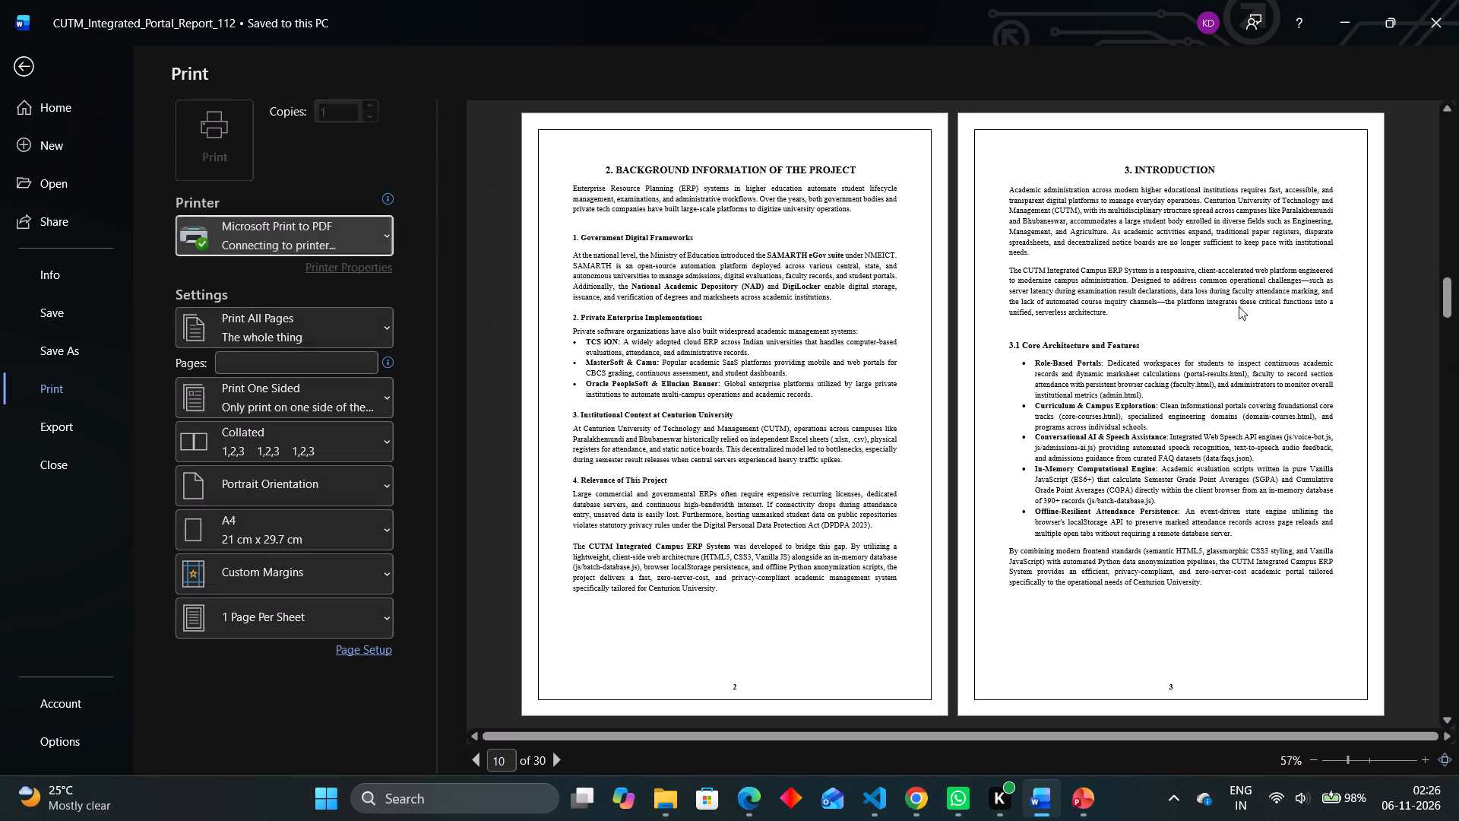
pyautogui.click(896, 294)
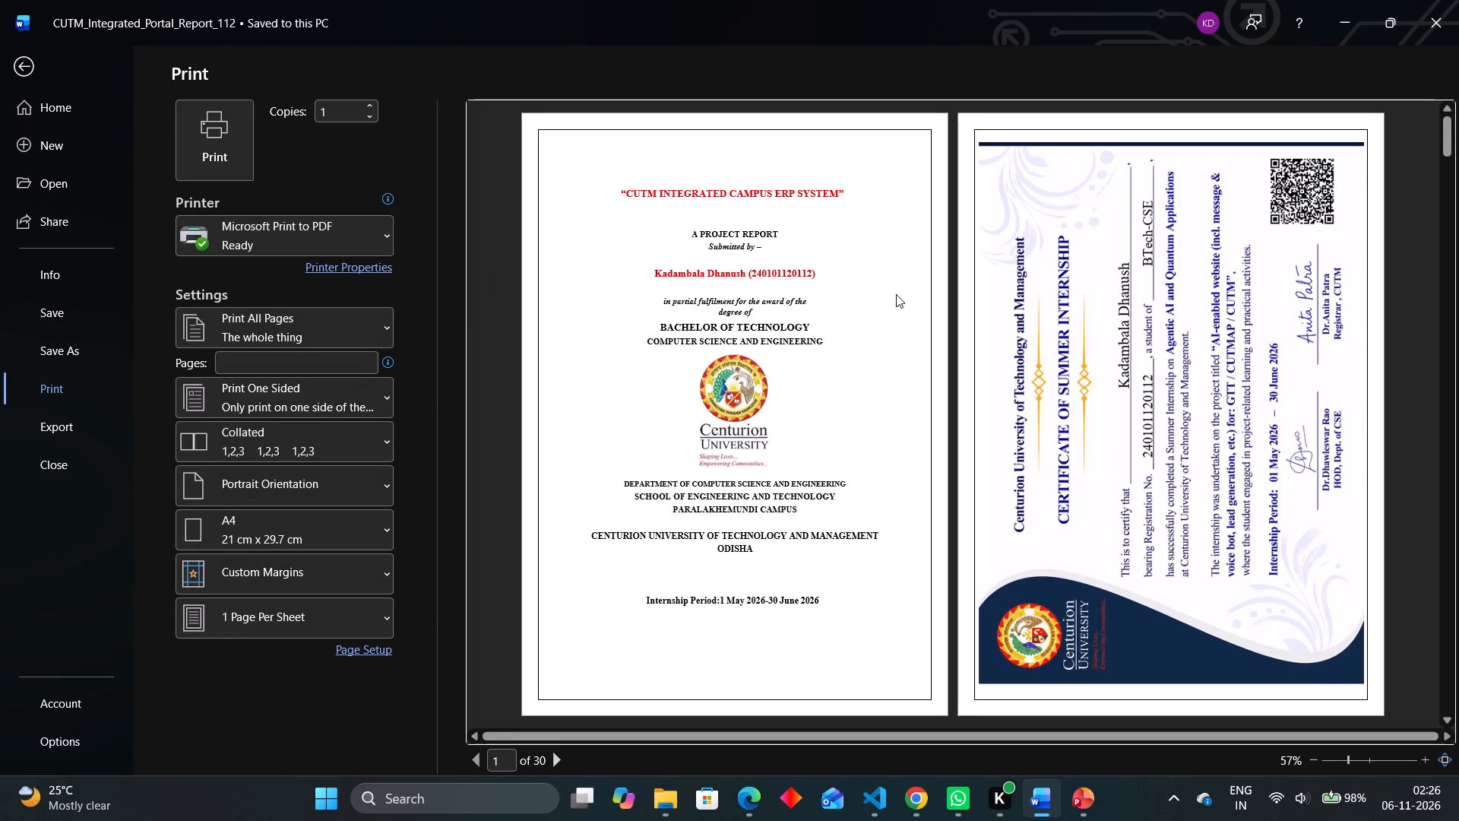
pyautogui.press('Down')
pyautogui.press('Down')
pyautogui.press('Down')
pyautogui.press('Down')
pyautogui.press('Down')
pyautogui.press('Down')
pyautogui.press('Down')
pyautogui.press('Down')
pyautogui.press('Down')
pyautogui.press('Down')
pyautogui.press('Down')
pyautogui.press('Down')
pyautogui.press('Down')
pyautogui.press('Down')
pyautogui.press('Down')
pyautogui.press('Down')
pyautogui.press('Down')
pyautogui.press('Down')
pyautogui.press('Down')
pyautogui.press('Down')
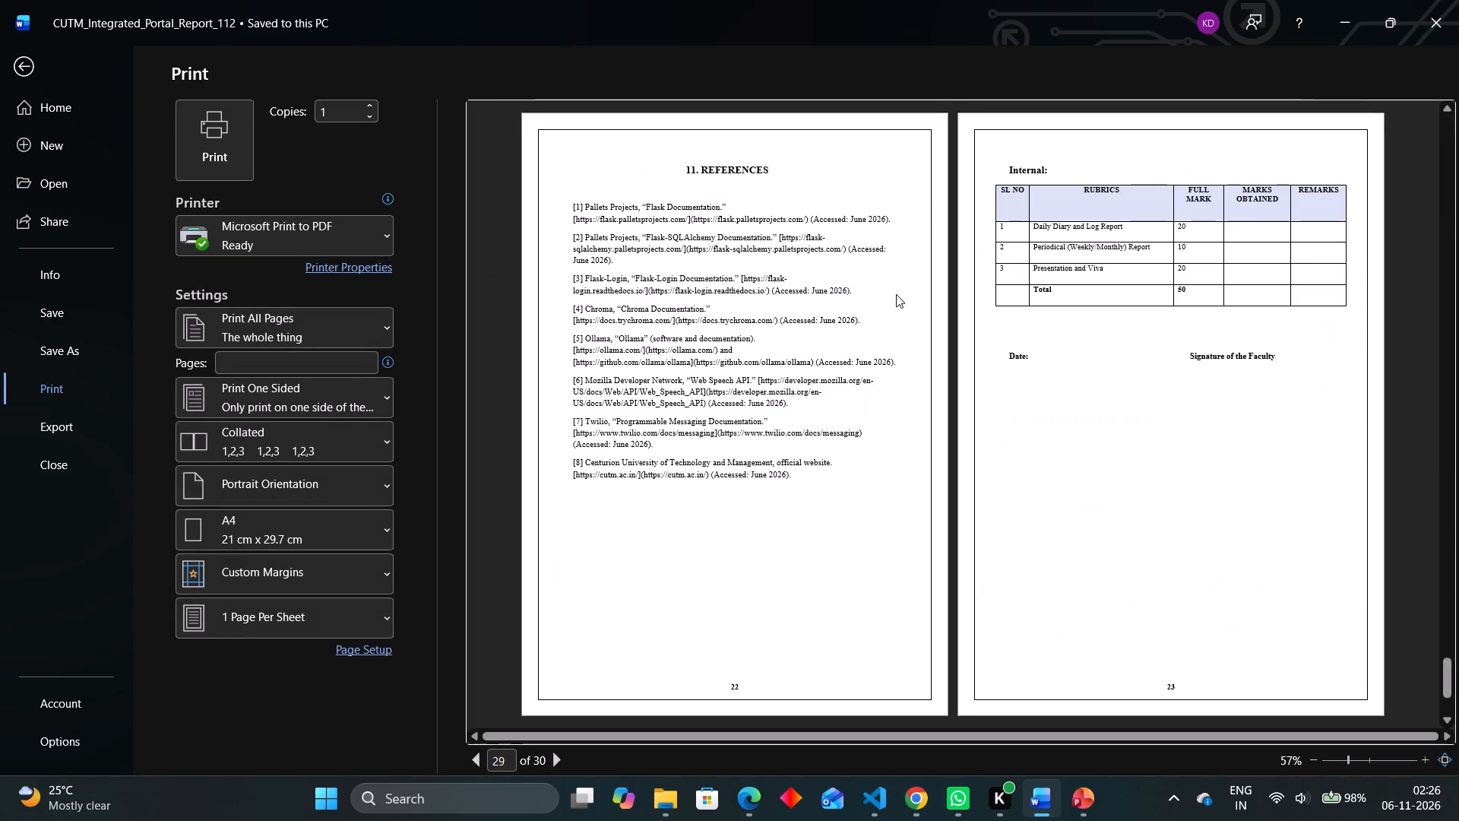
pyautogui.press('Up')
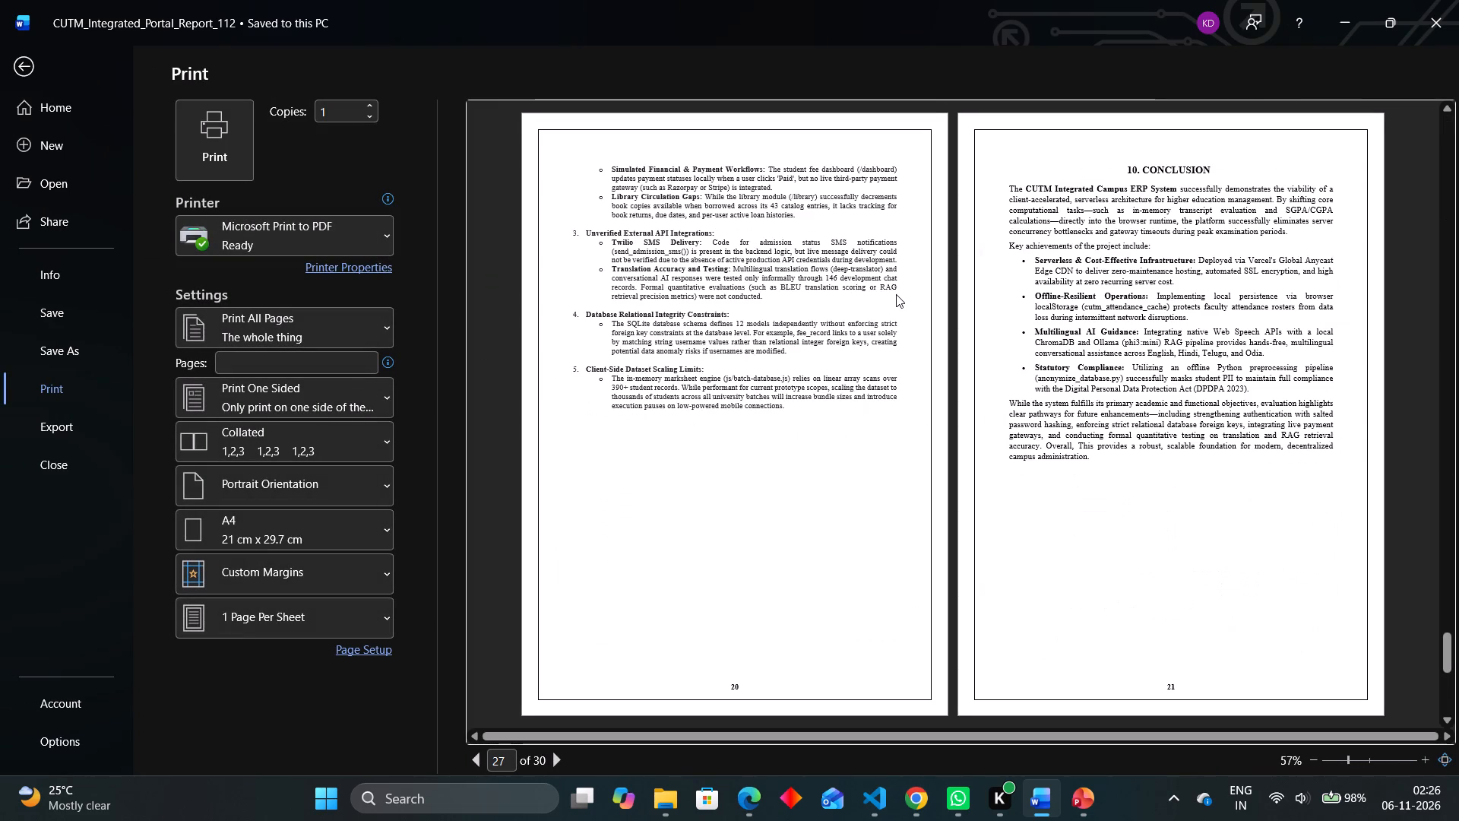
pyautogui.press('Up')
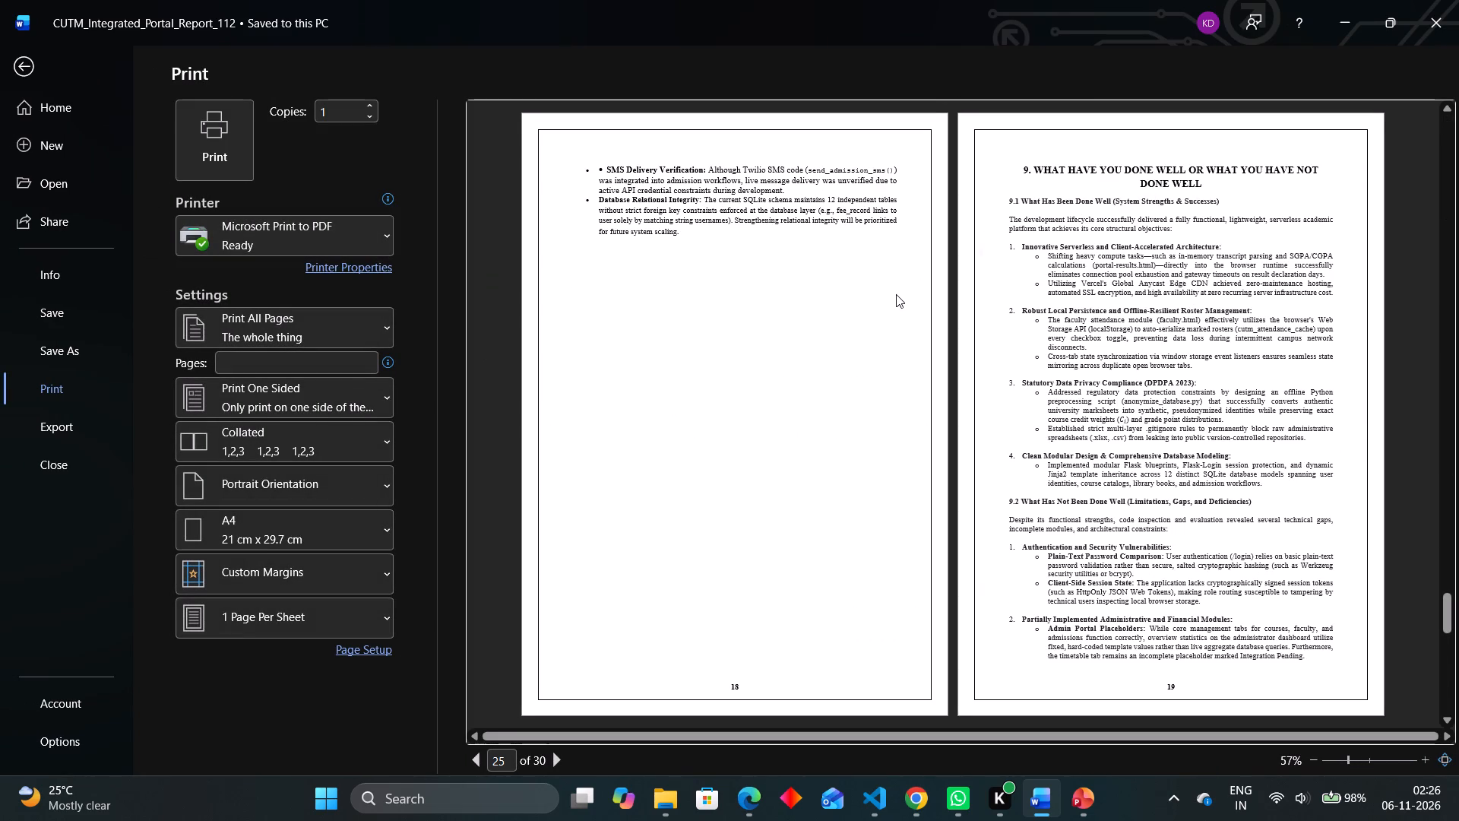
pyautogui.press('Up')
pyautogui.press('Up')
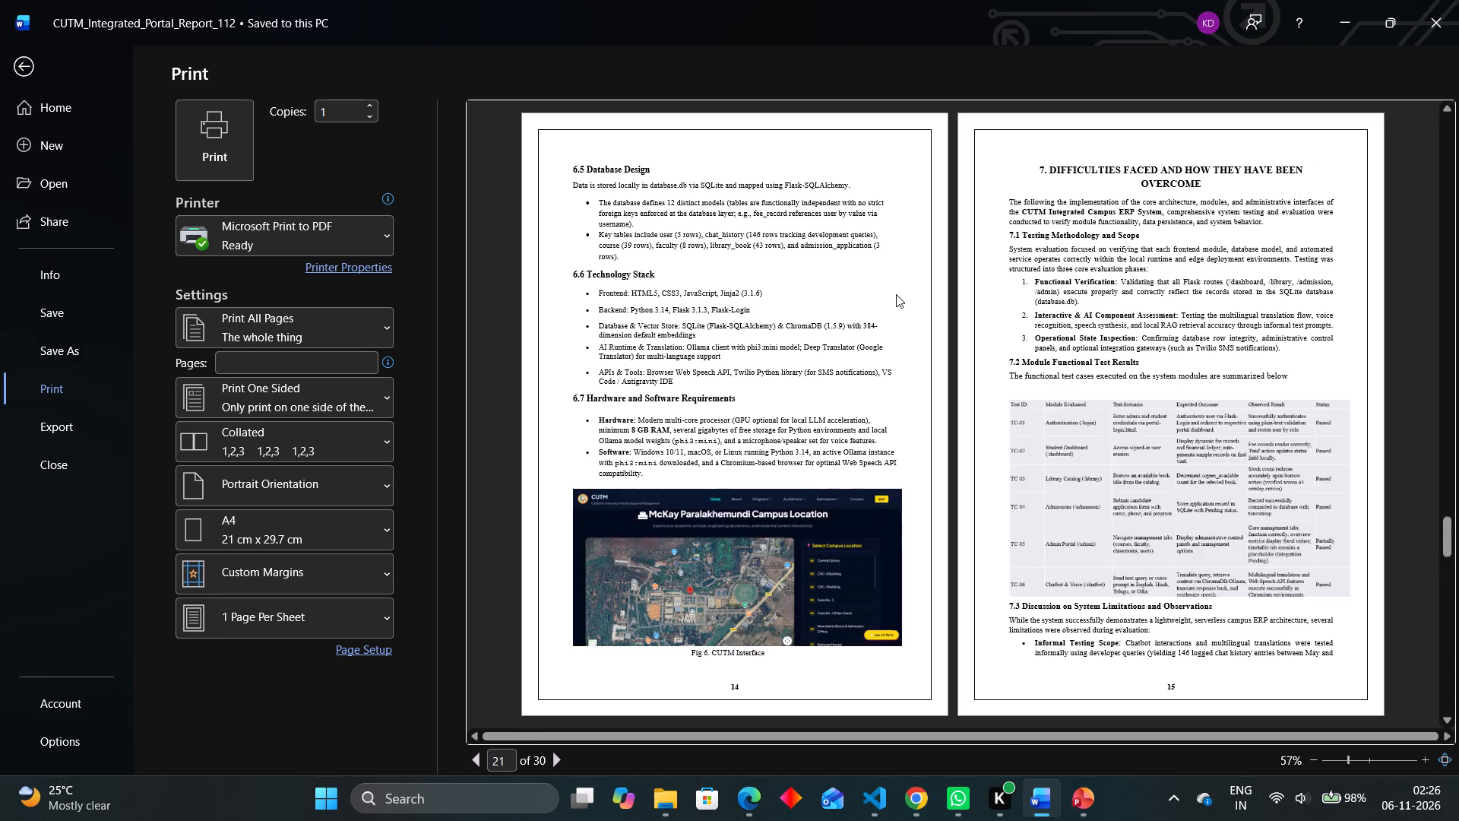
pyautogui.press('Up')
pyautogui.press('Up')
pyautogui.press('Up')
# Print the whole report to a PDF named "Internship Report 112" in the Clg folder.
pyautogui.click(225, 137)
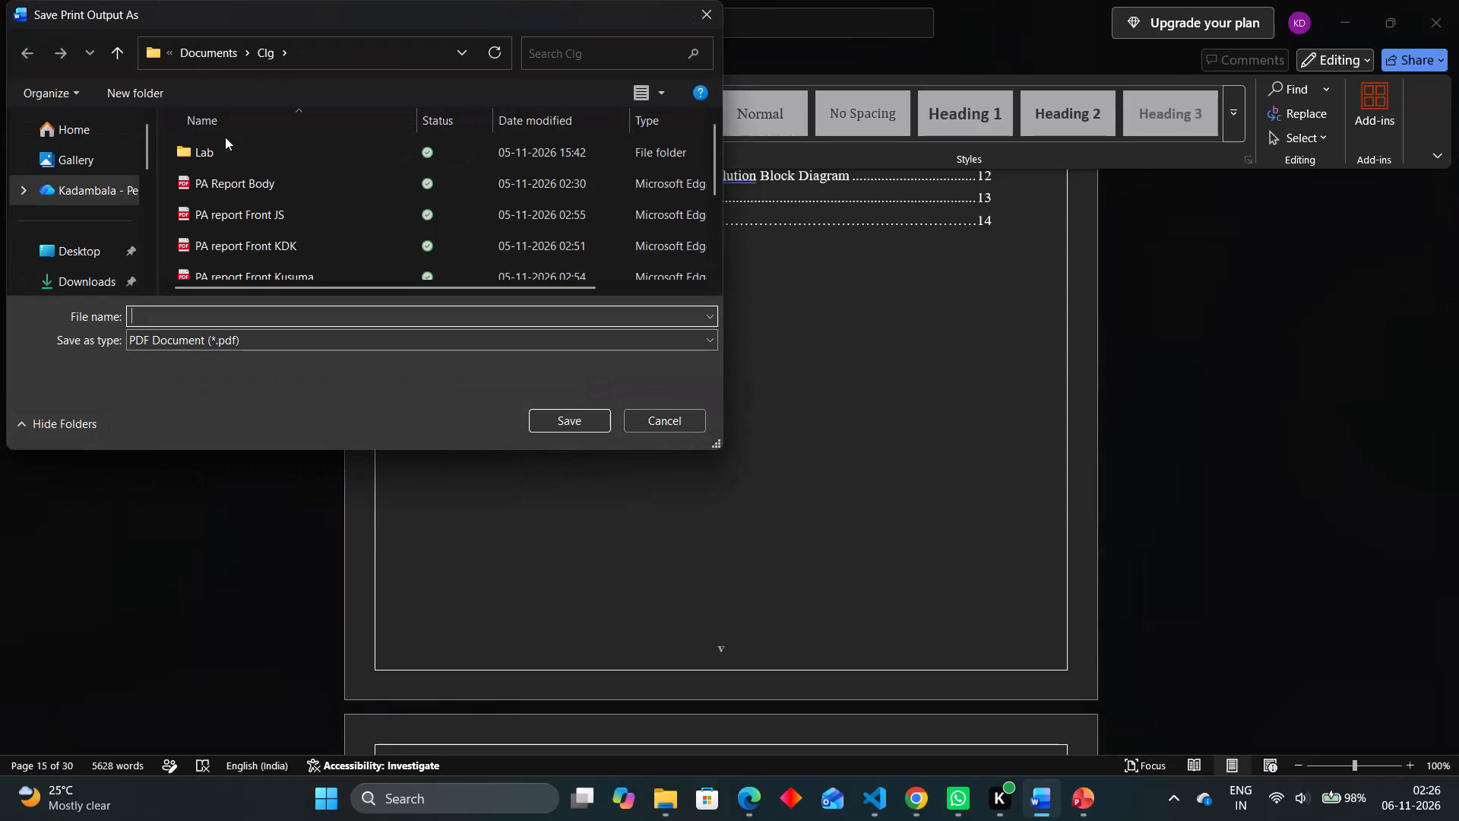
pyautogui.click(194, 316)
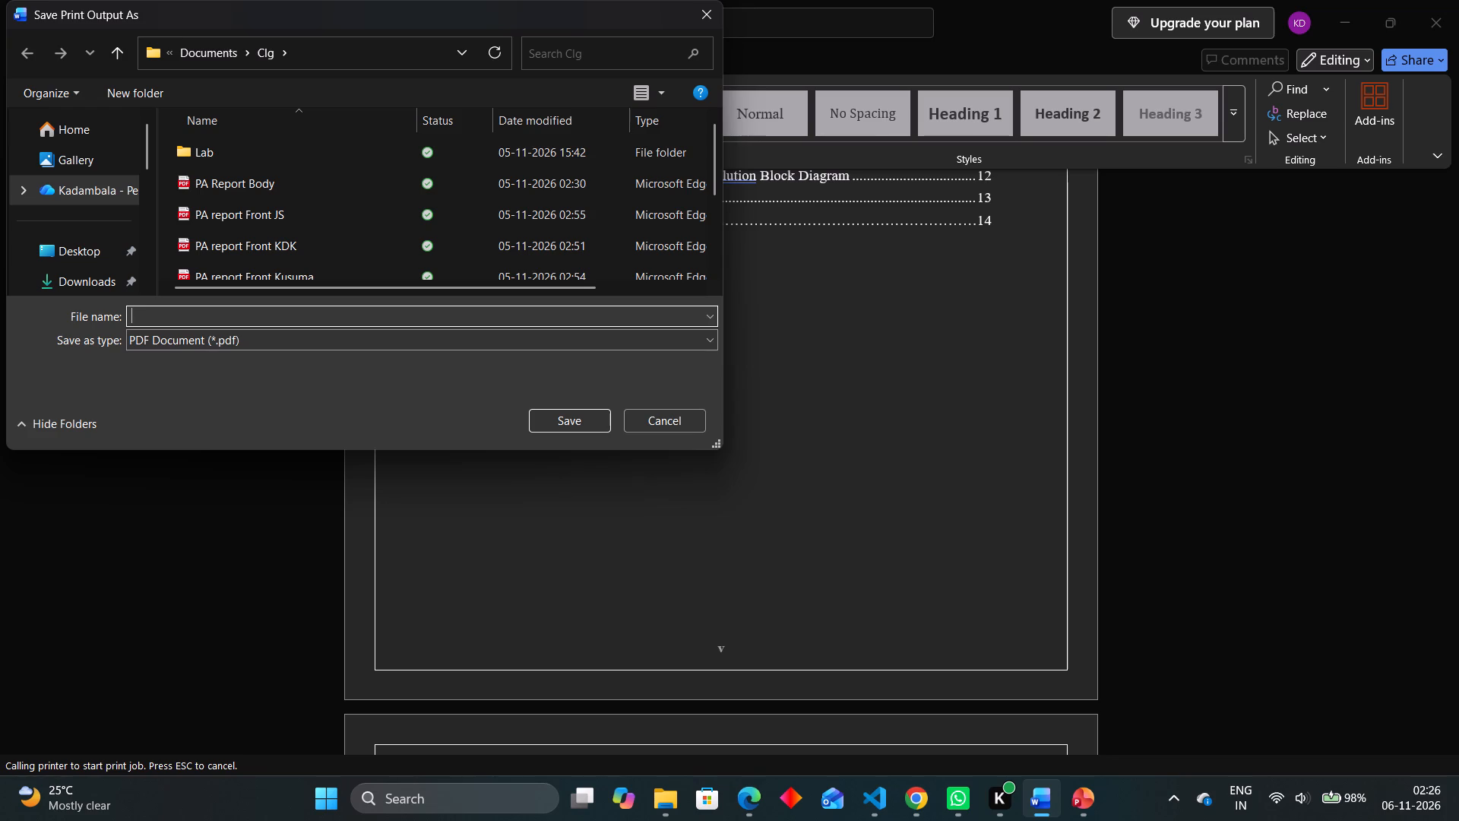
pyautogui.hotkey('shift', 's')
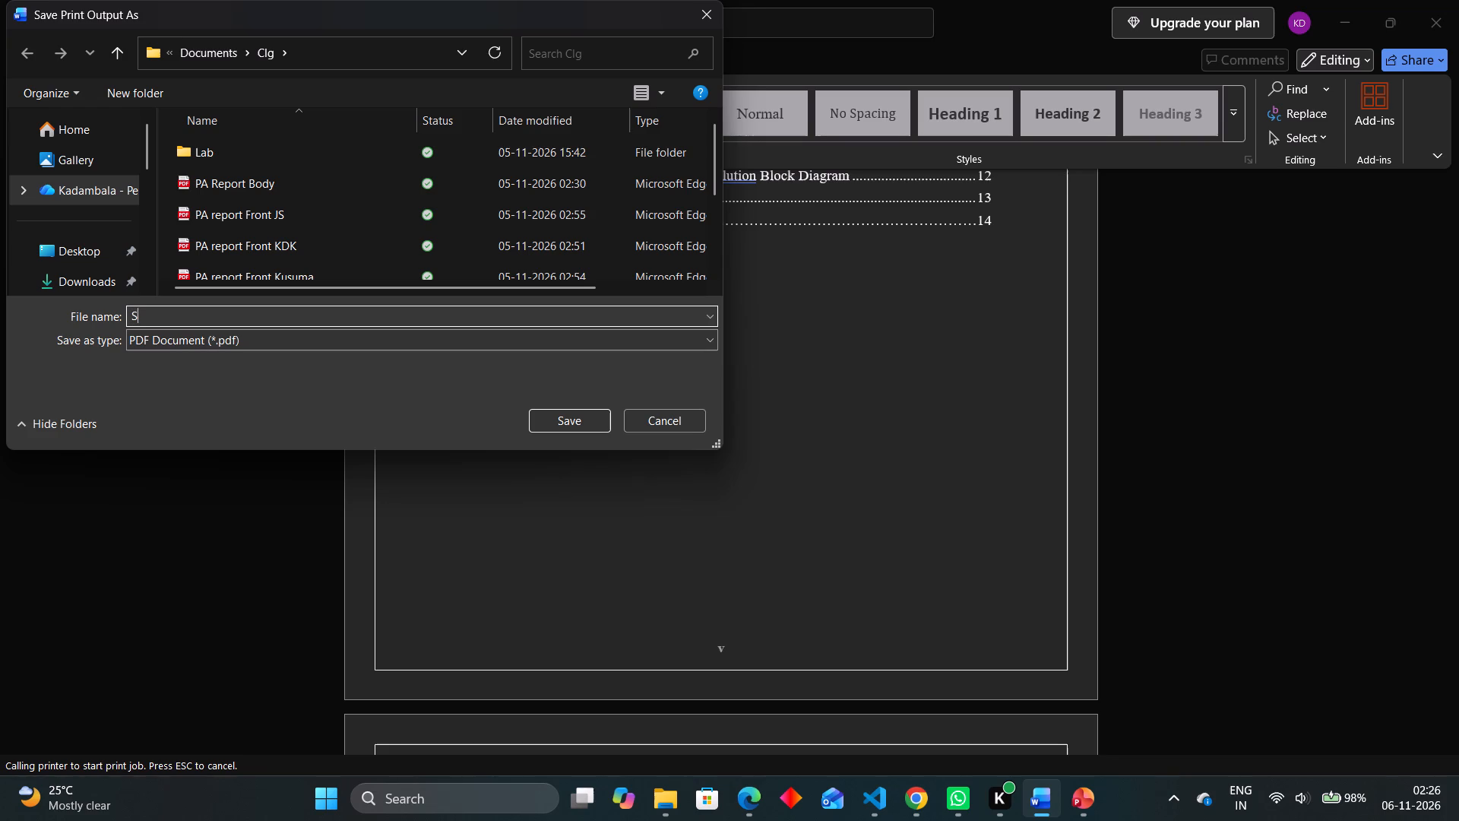
pyautogui.hotkey('shift', 'BackSpace')
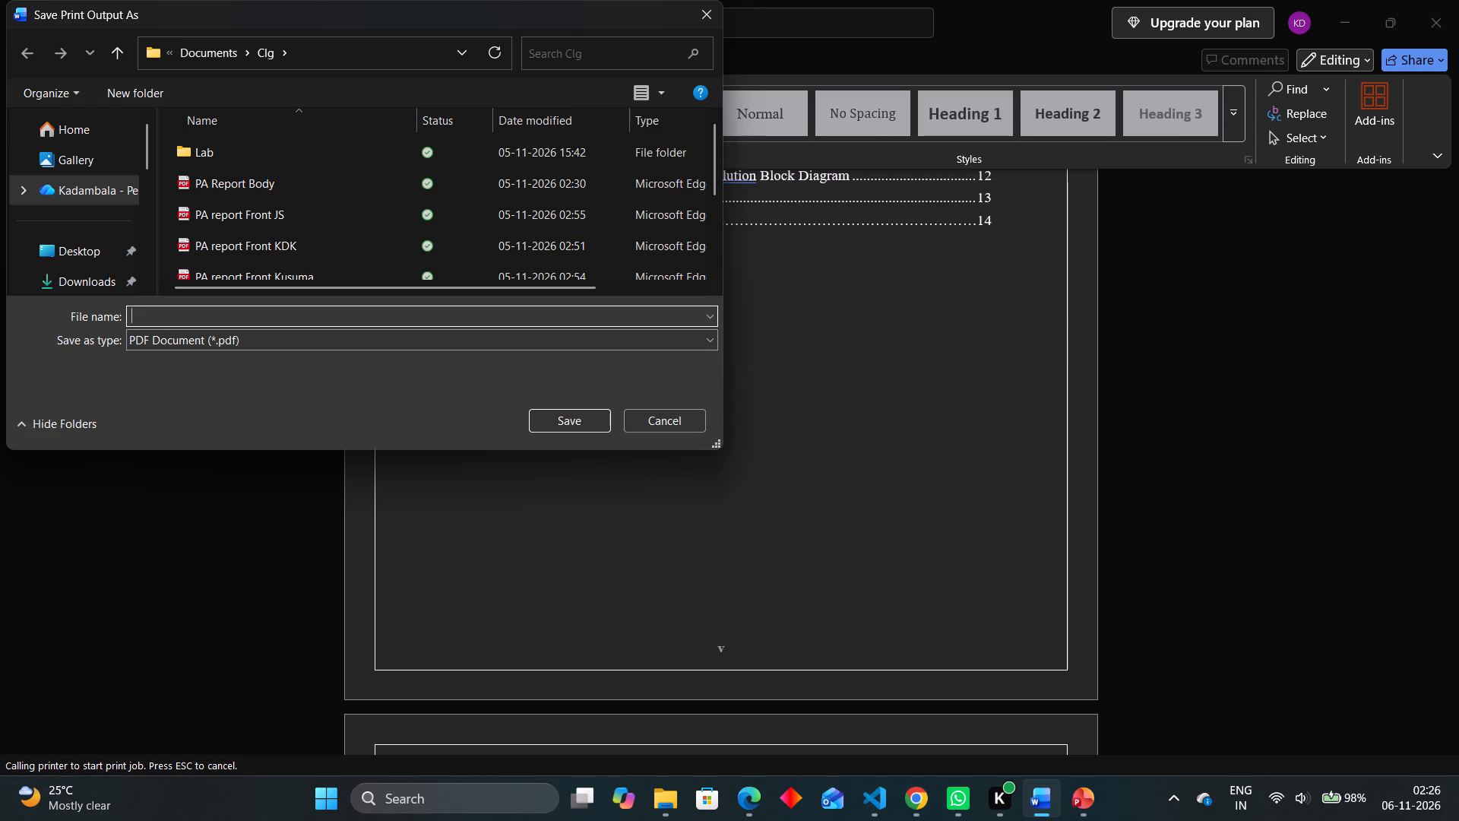
pyautogui.write('Internship Report 112')
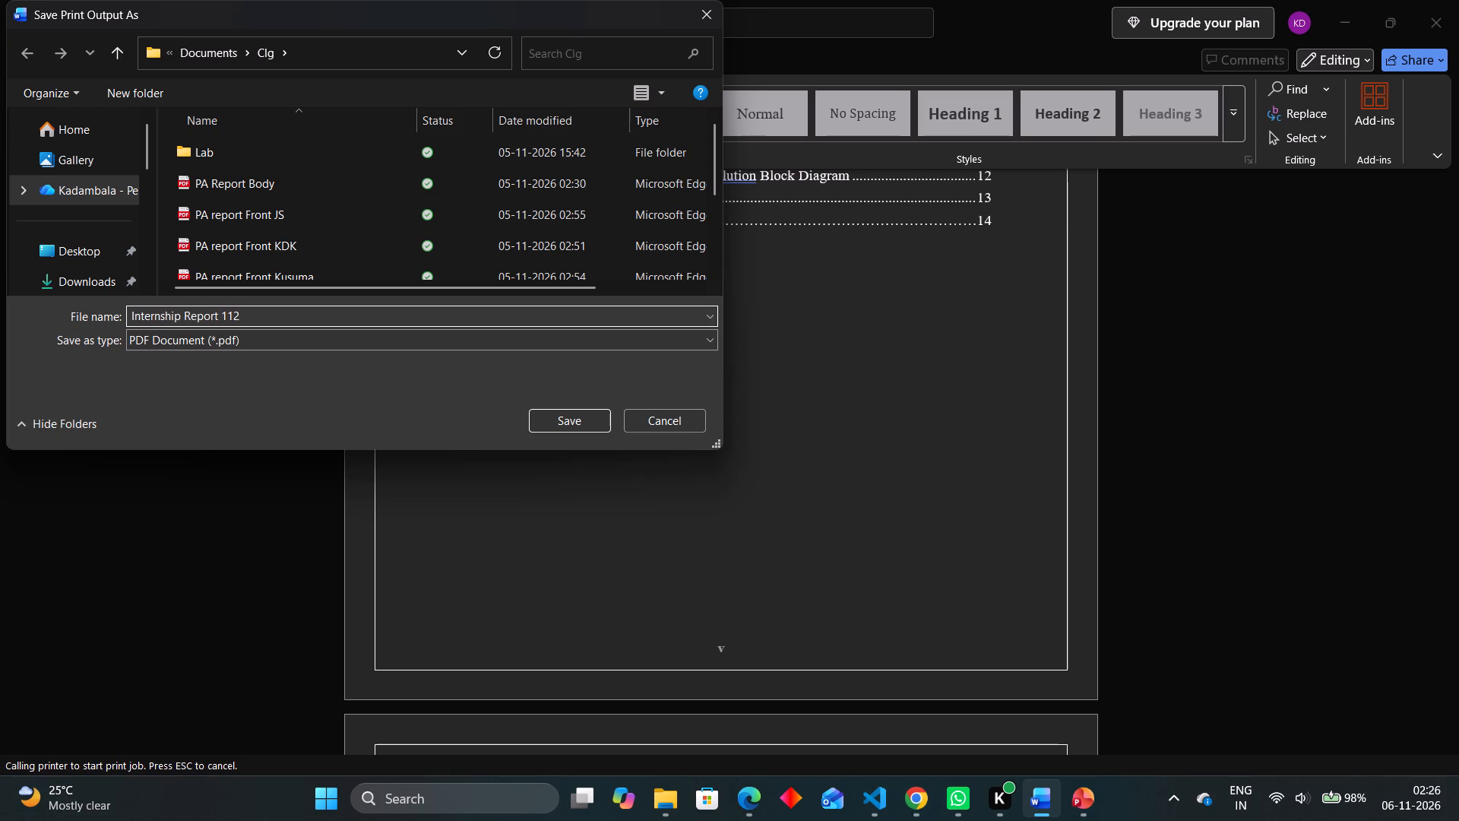
pyautogui.press('Return')
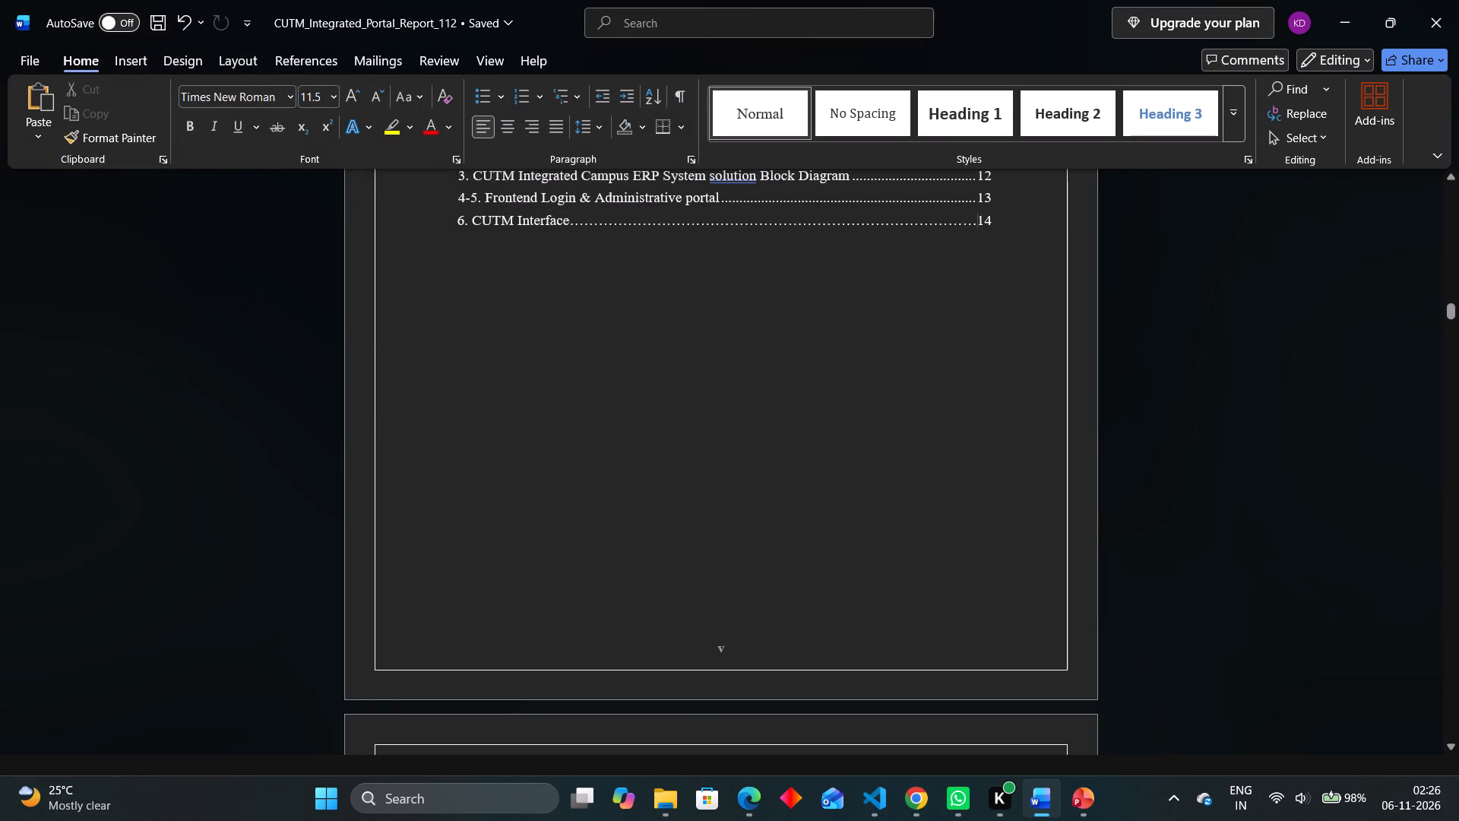